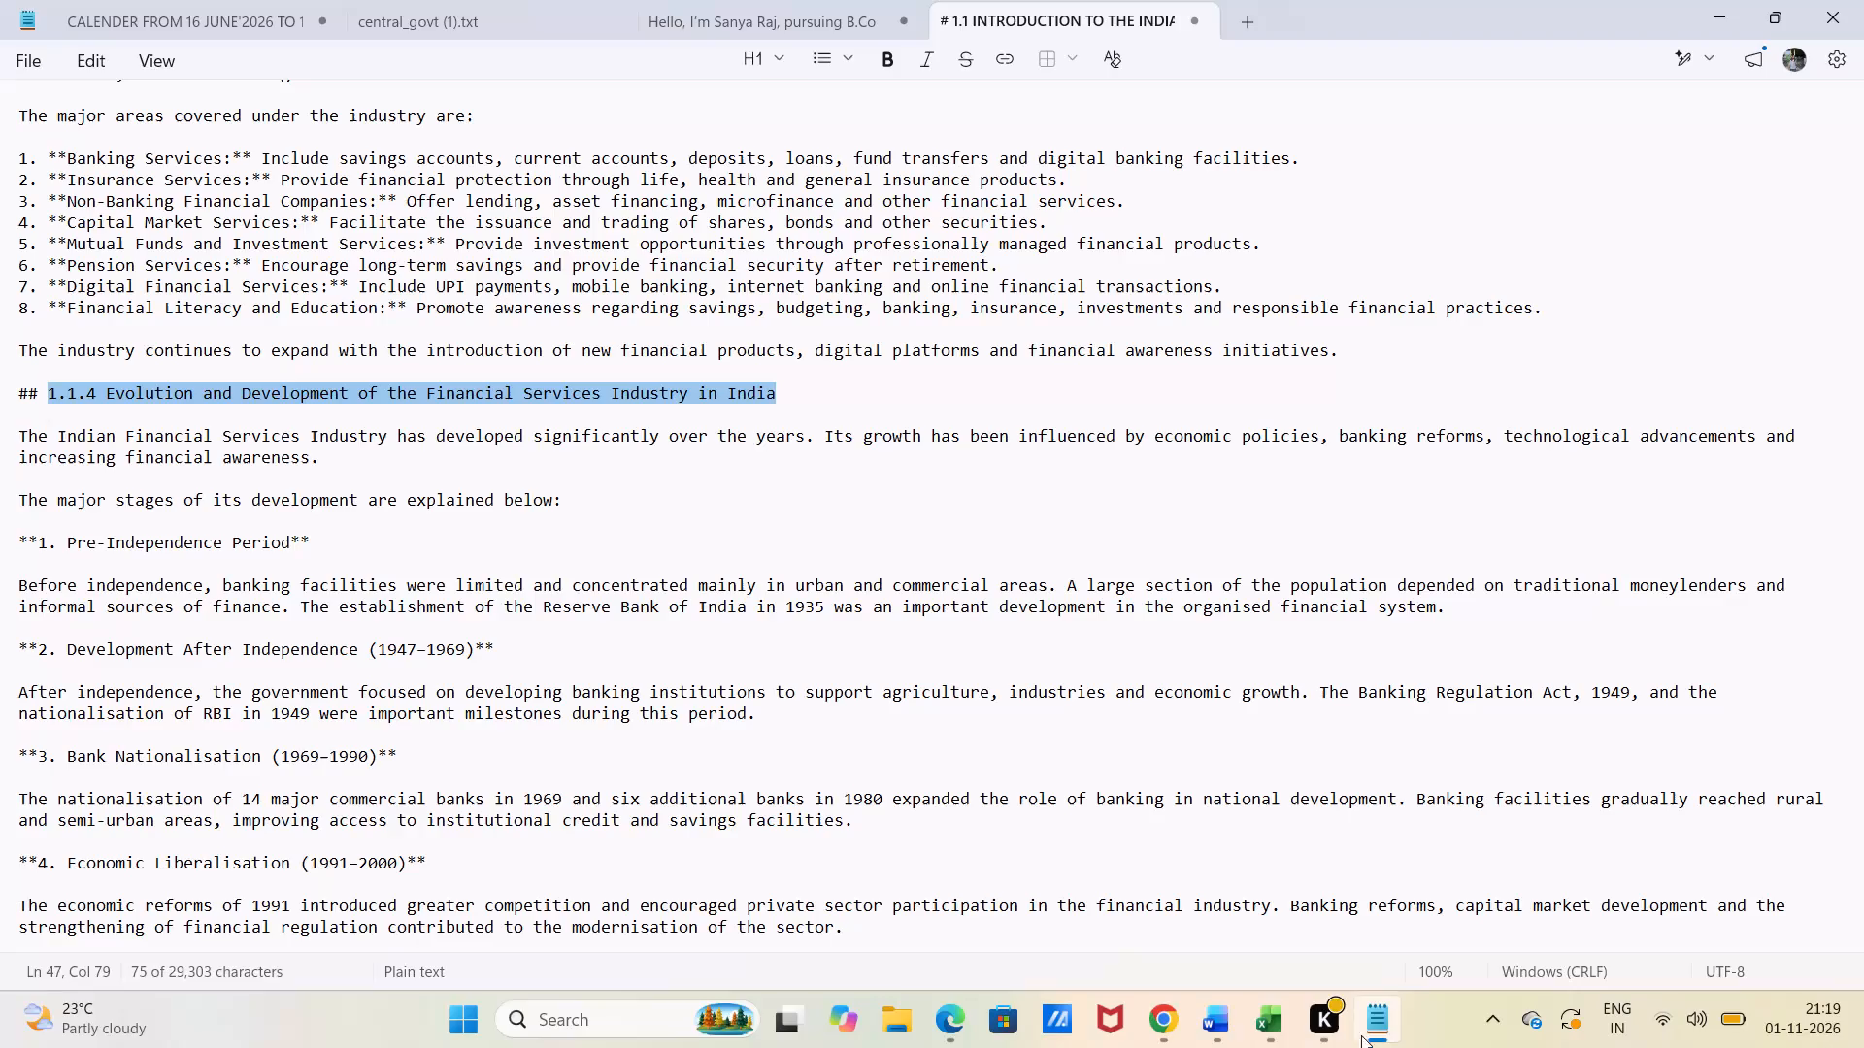
Copy the full body text of section 1.1.4 from the Notepad draft and paste it under the 1.1.4 heading in the SIP_Project_File Word document.
scroll(263, 468, "down", 1)
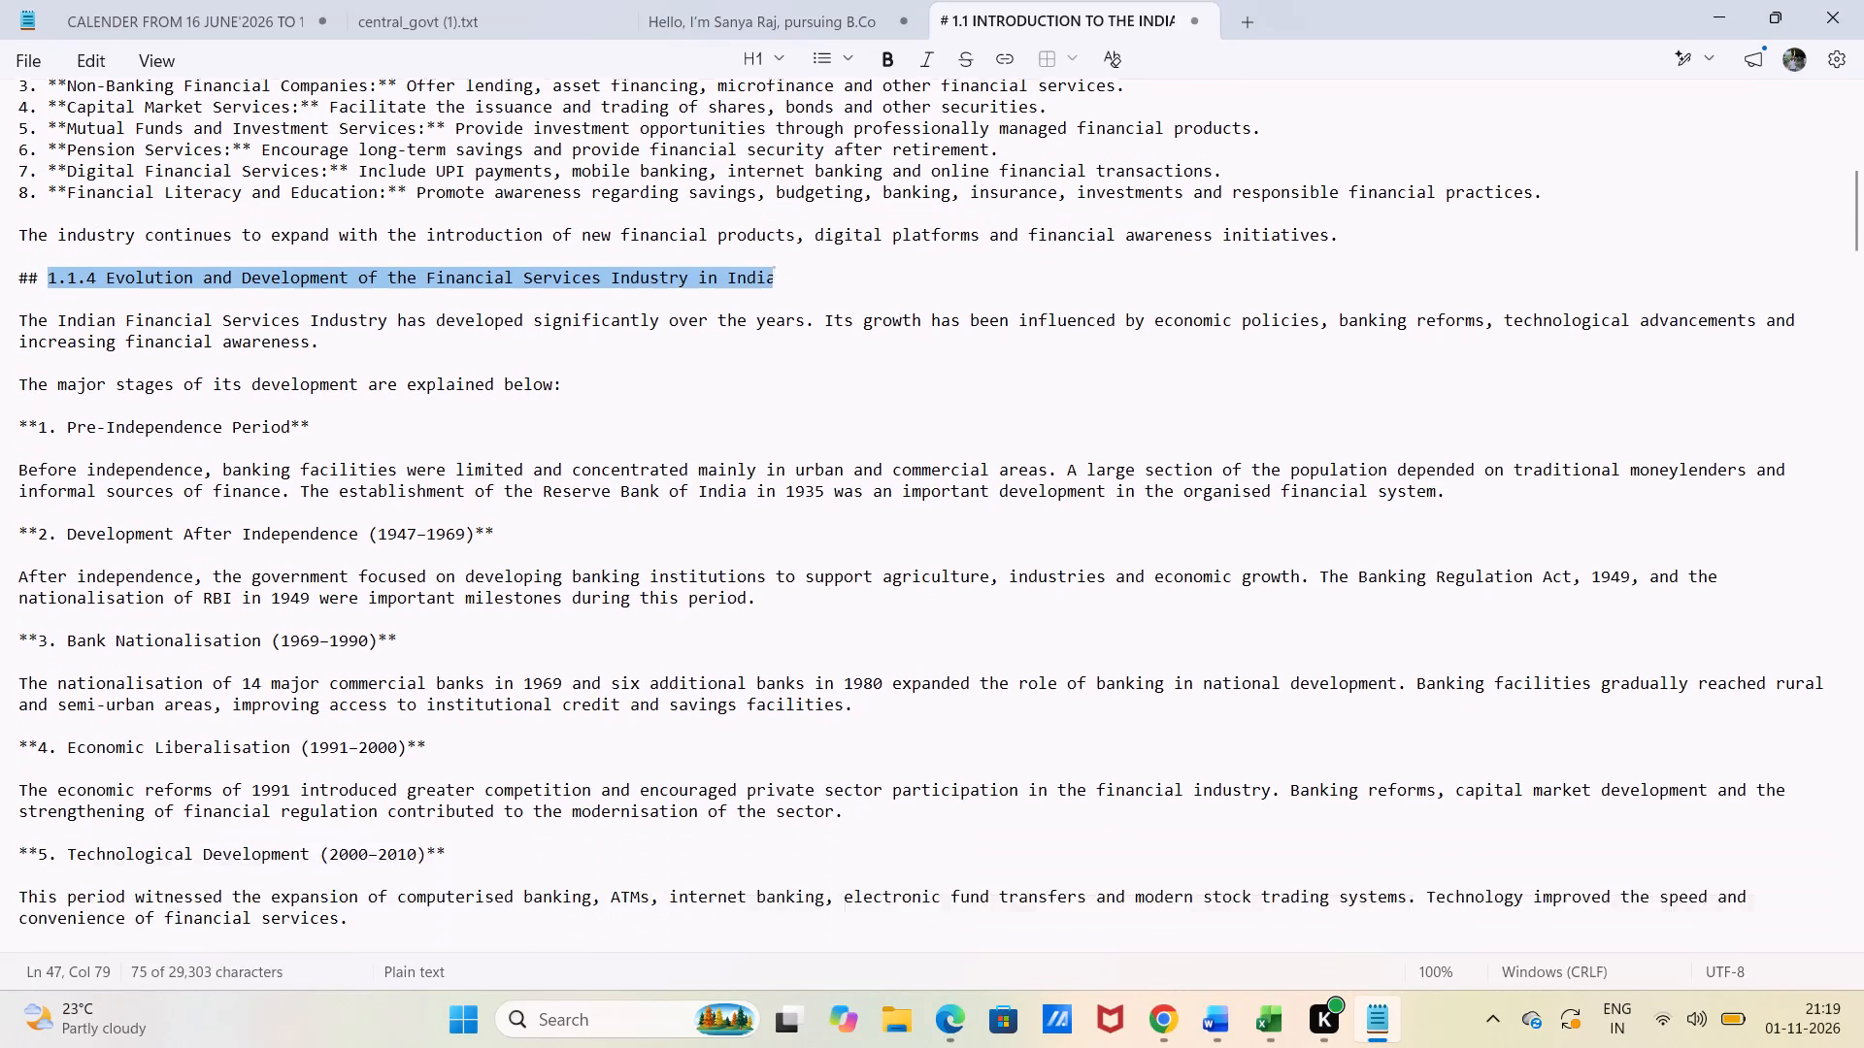
left_click_drag(18, 242, 407, 513)
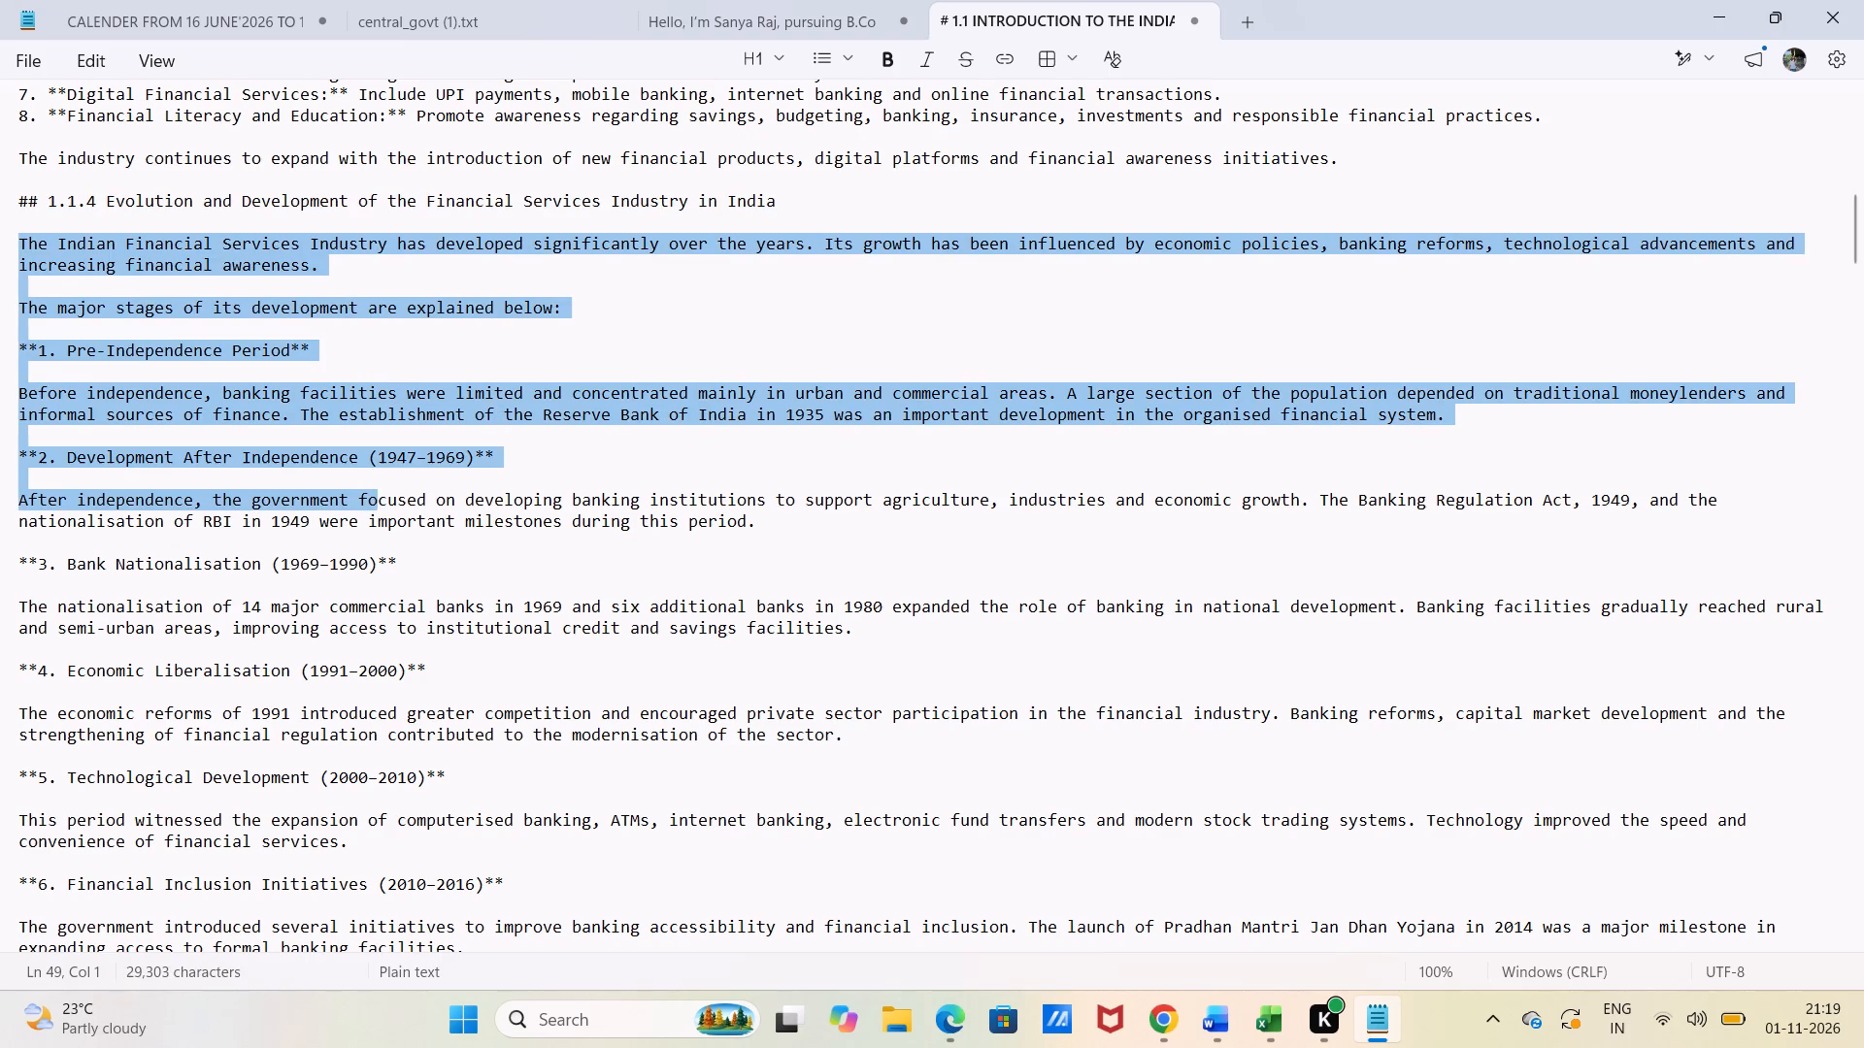
left_click_drag(407, 513, 553, 934)
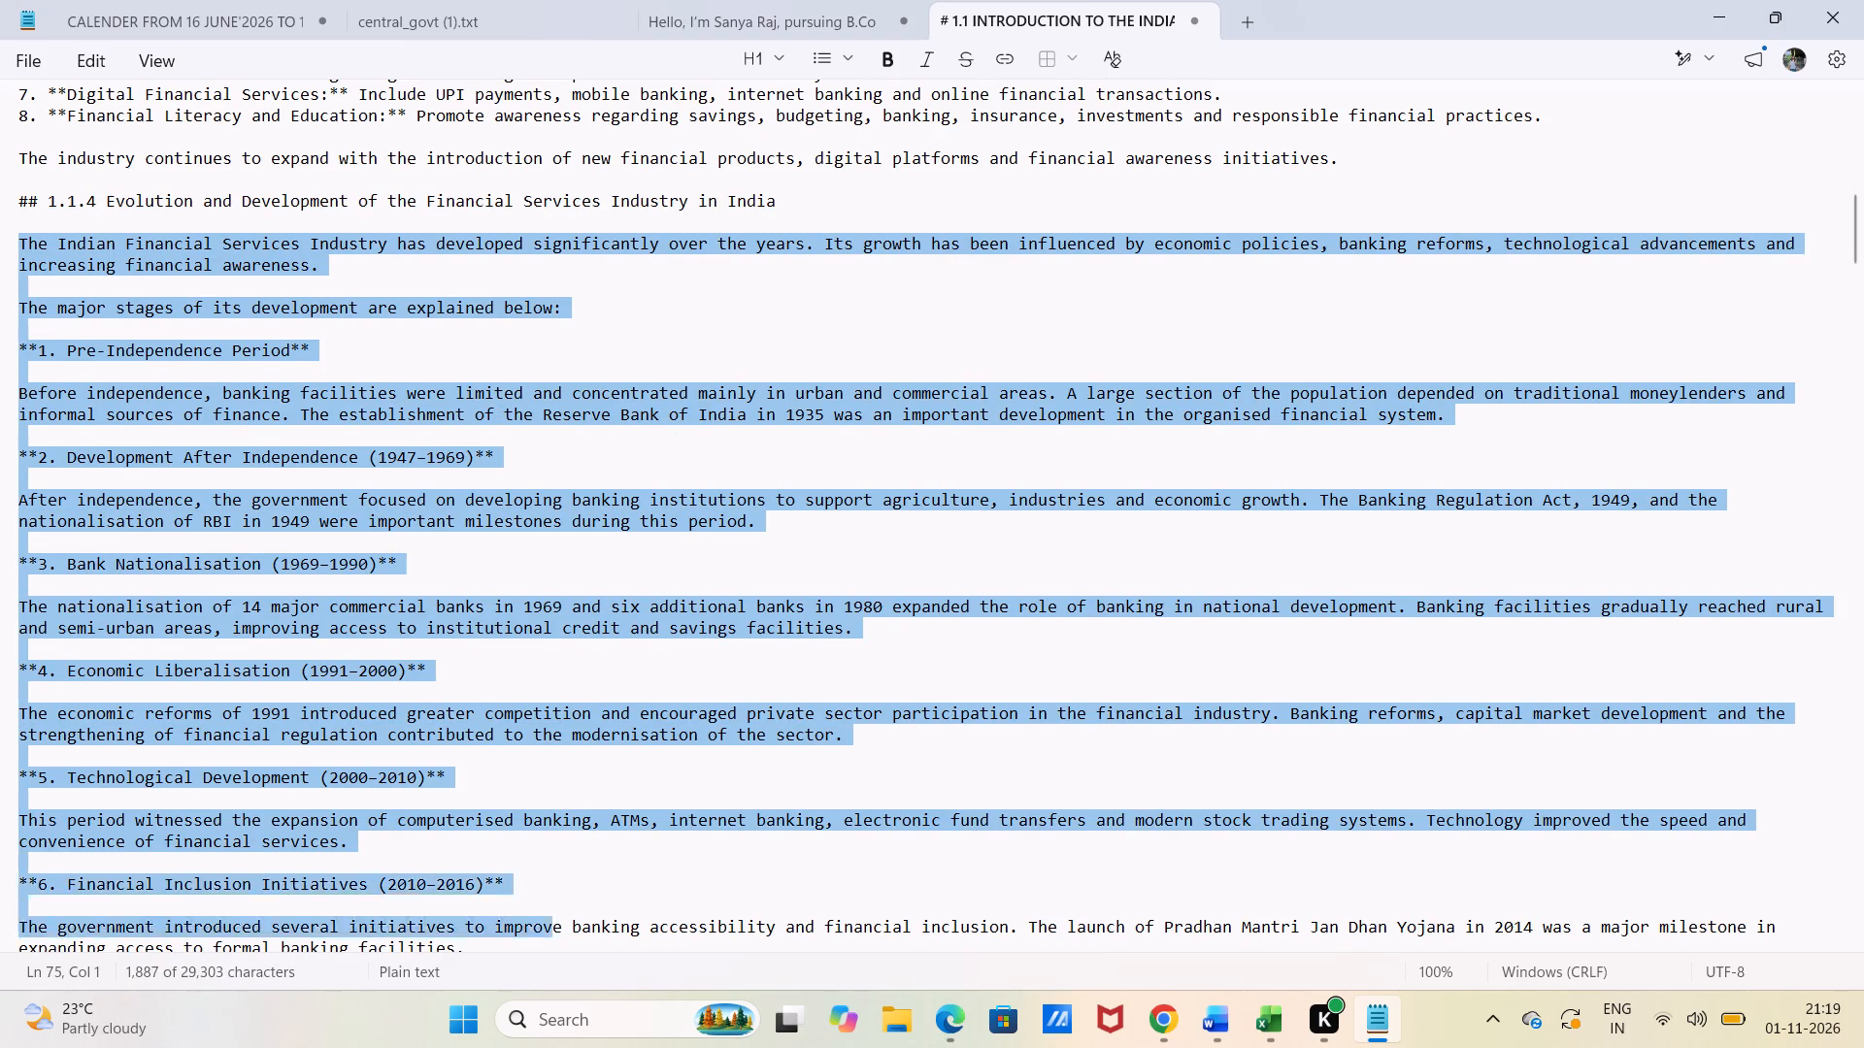
left_click_drag(553, 934, 445, 278)
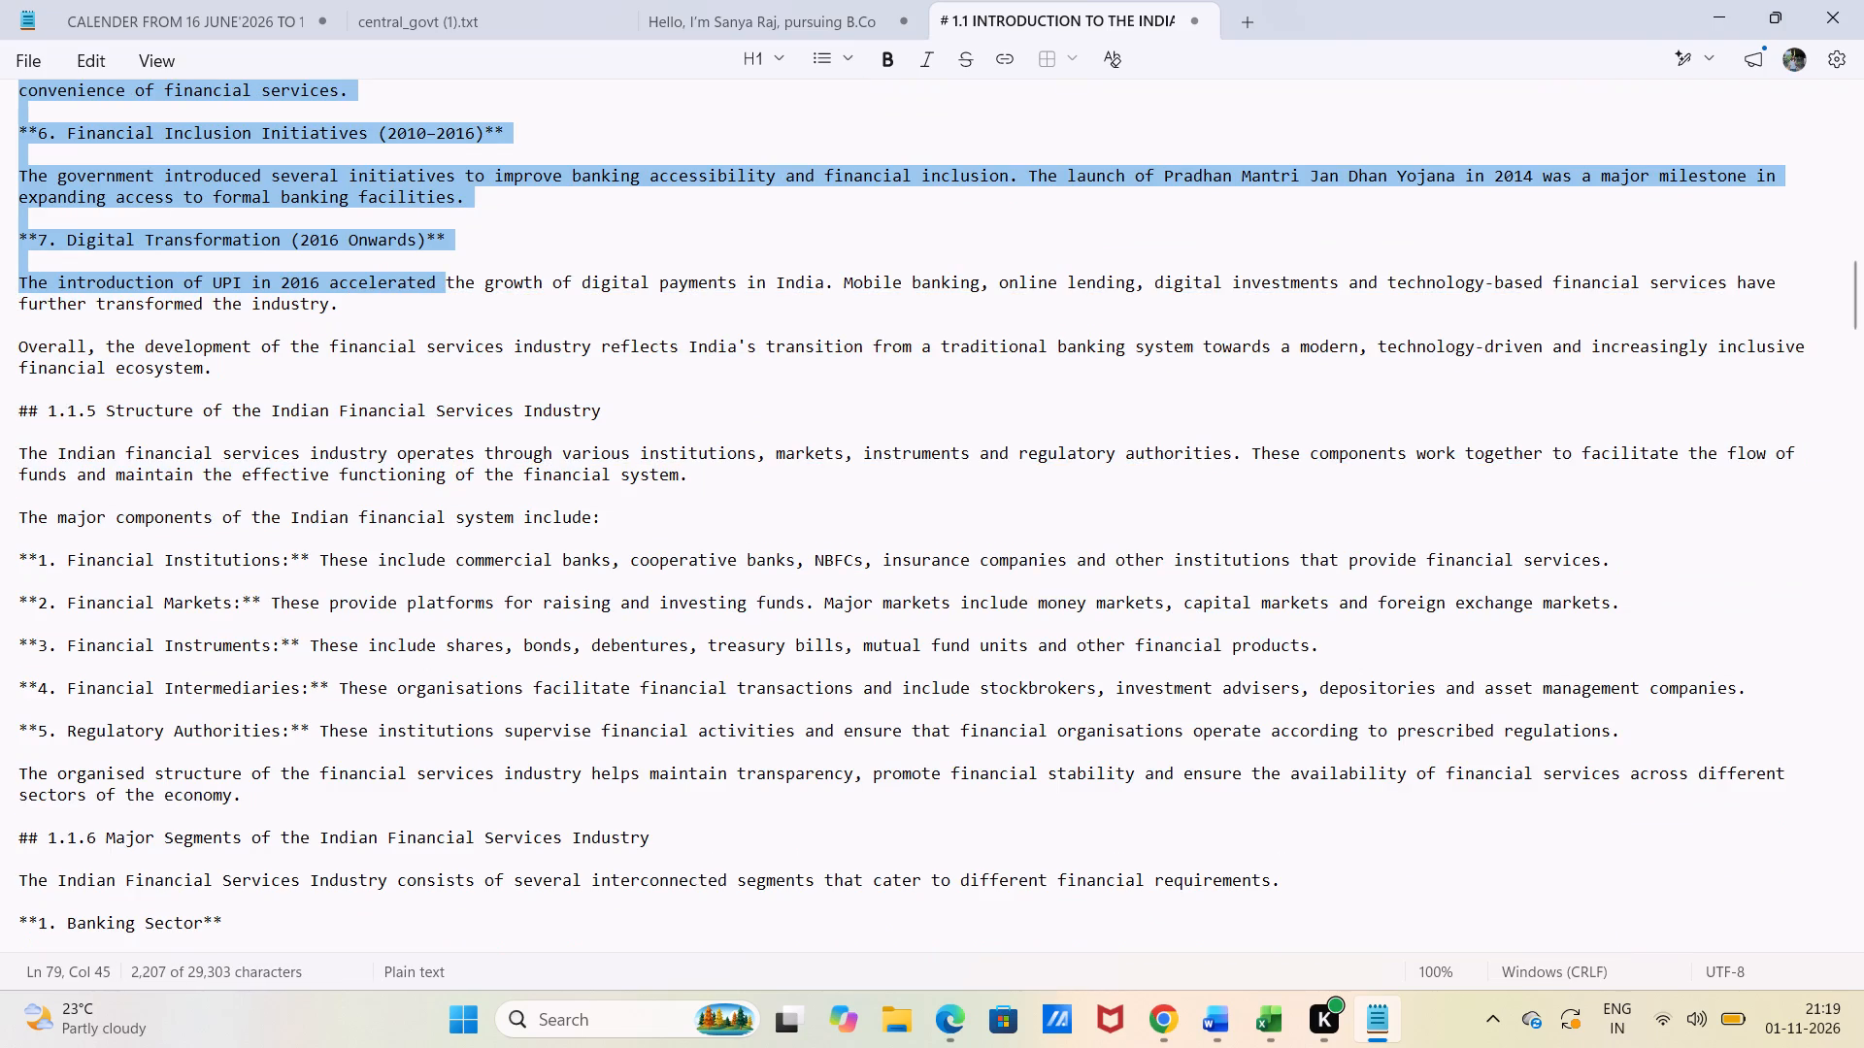
left_click_drag(445, 278, 478, 368)
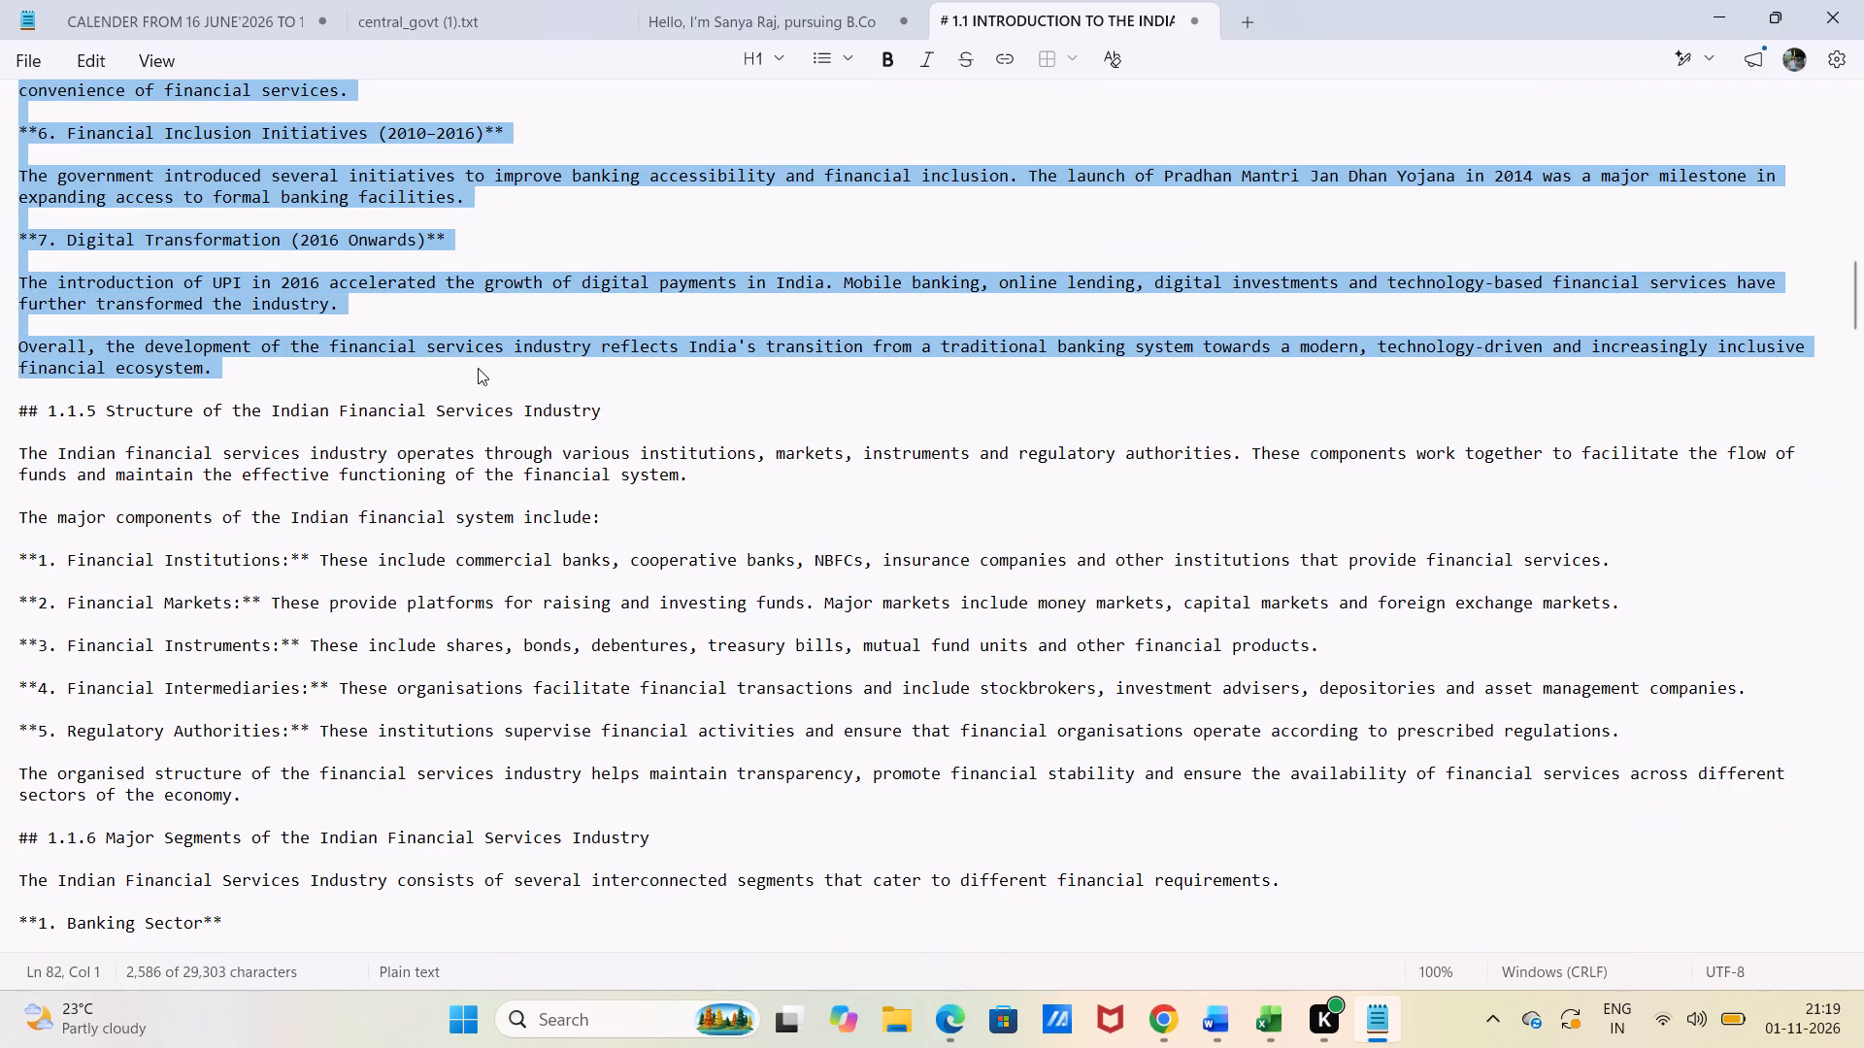
key("ctrl+c")
left_click(1207, 1022)
left_click(1107, 918)
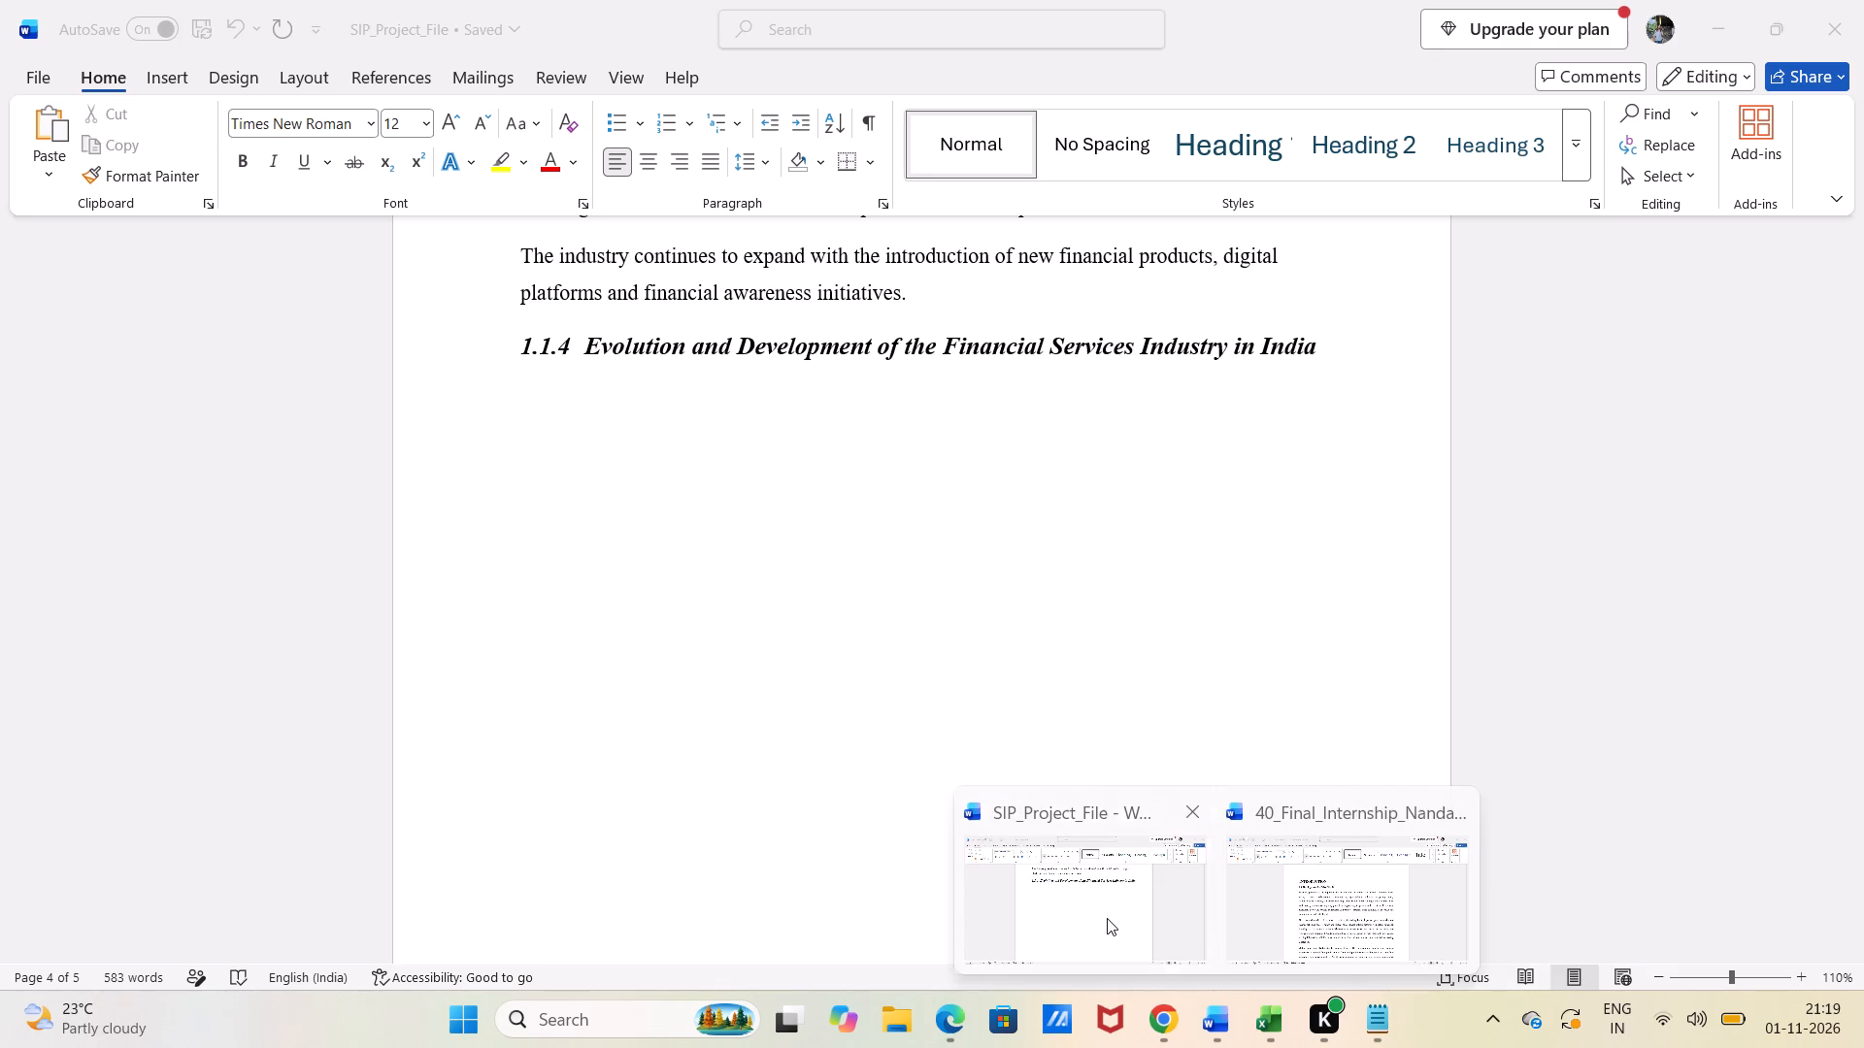
key("ctrl+v")
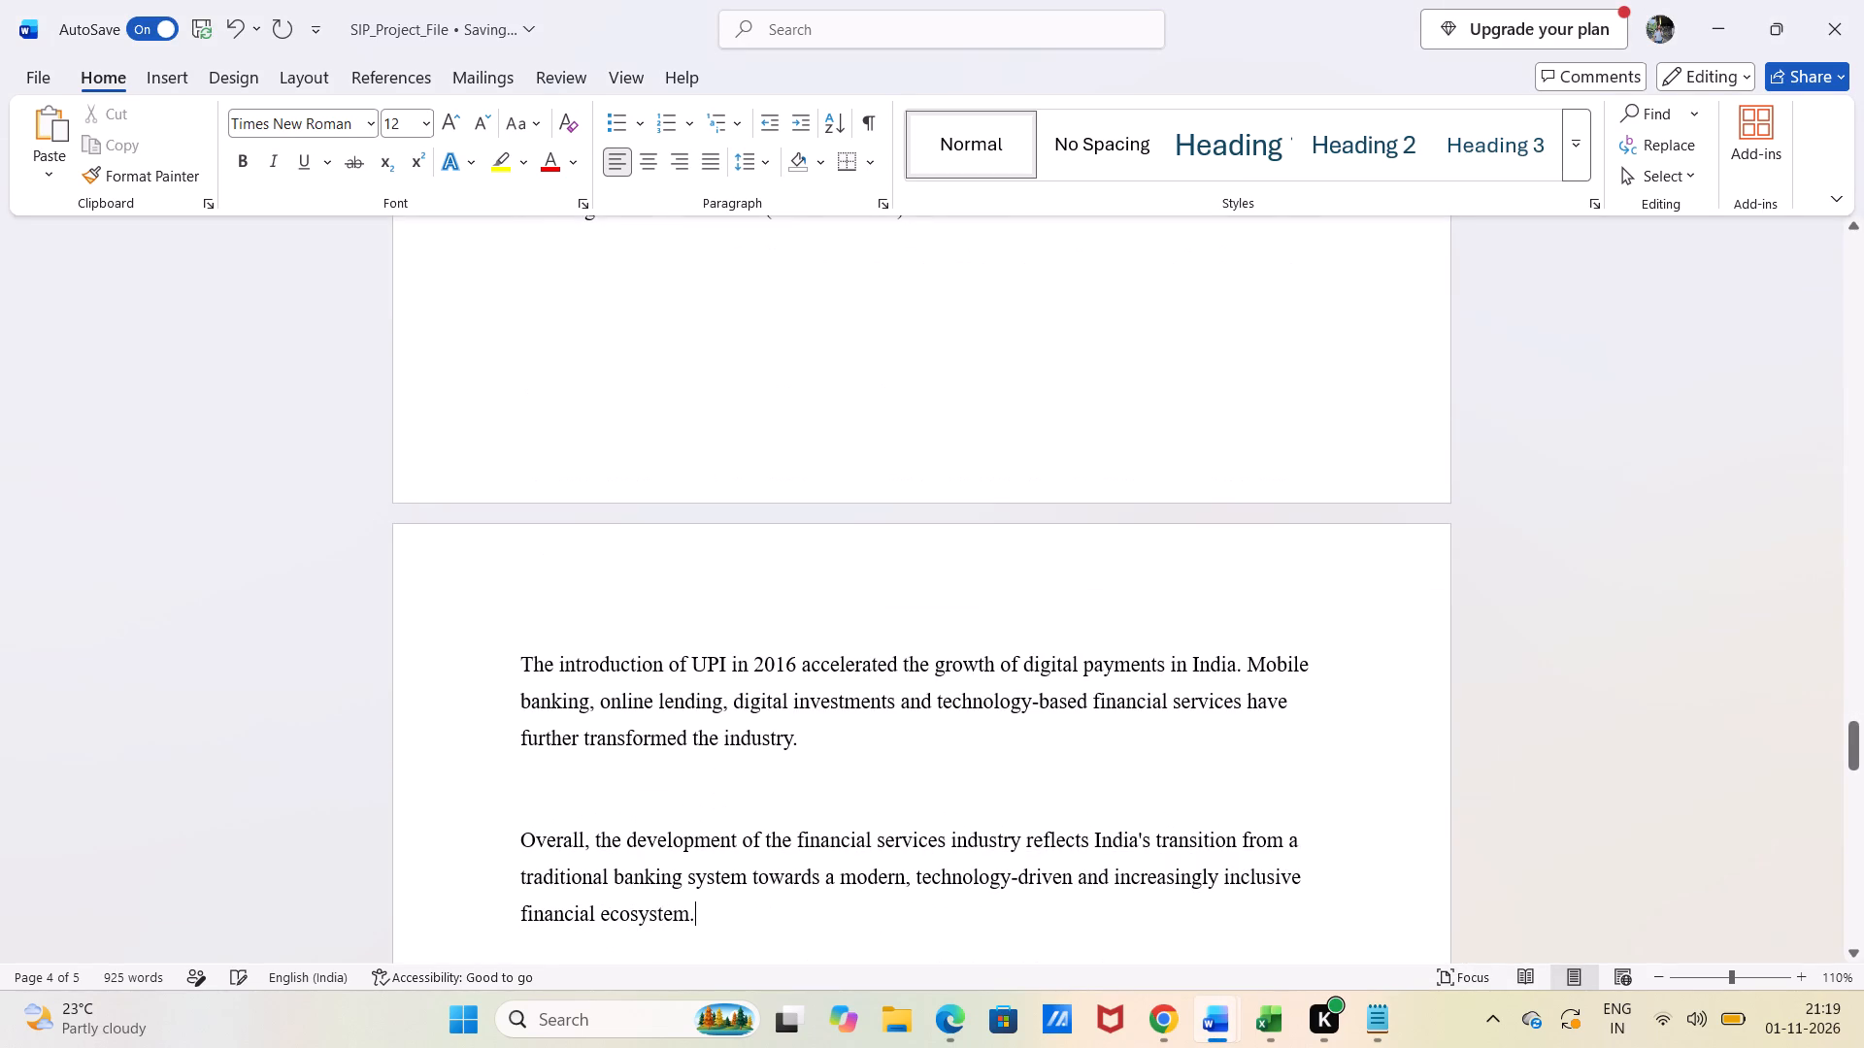
Delete the blank lines above and below the sentence "The major stages of its development are explained below:".
scroll(822, 725, "up", 6)
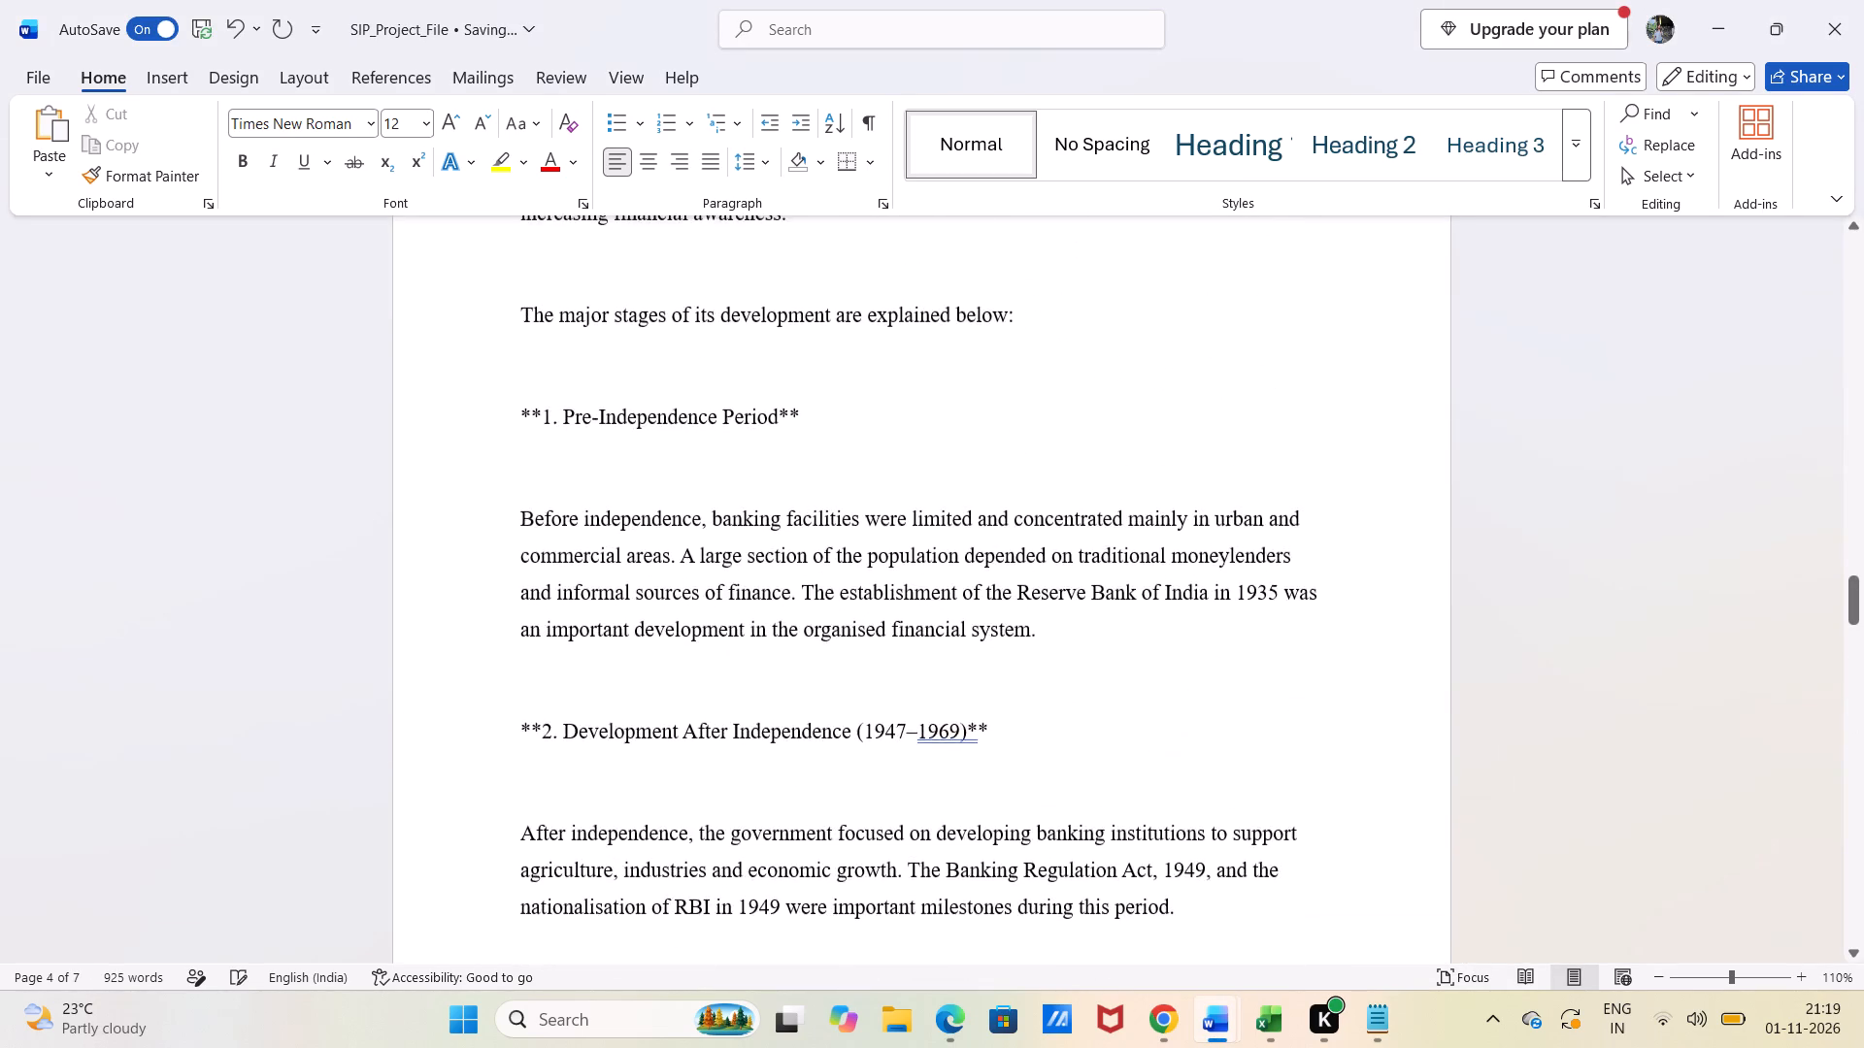
scroll(822, 725, "up", 2)
left_click(560, 760)
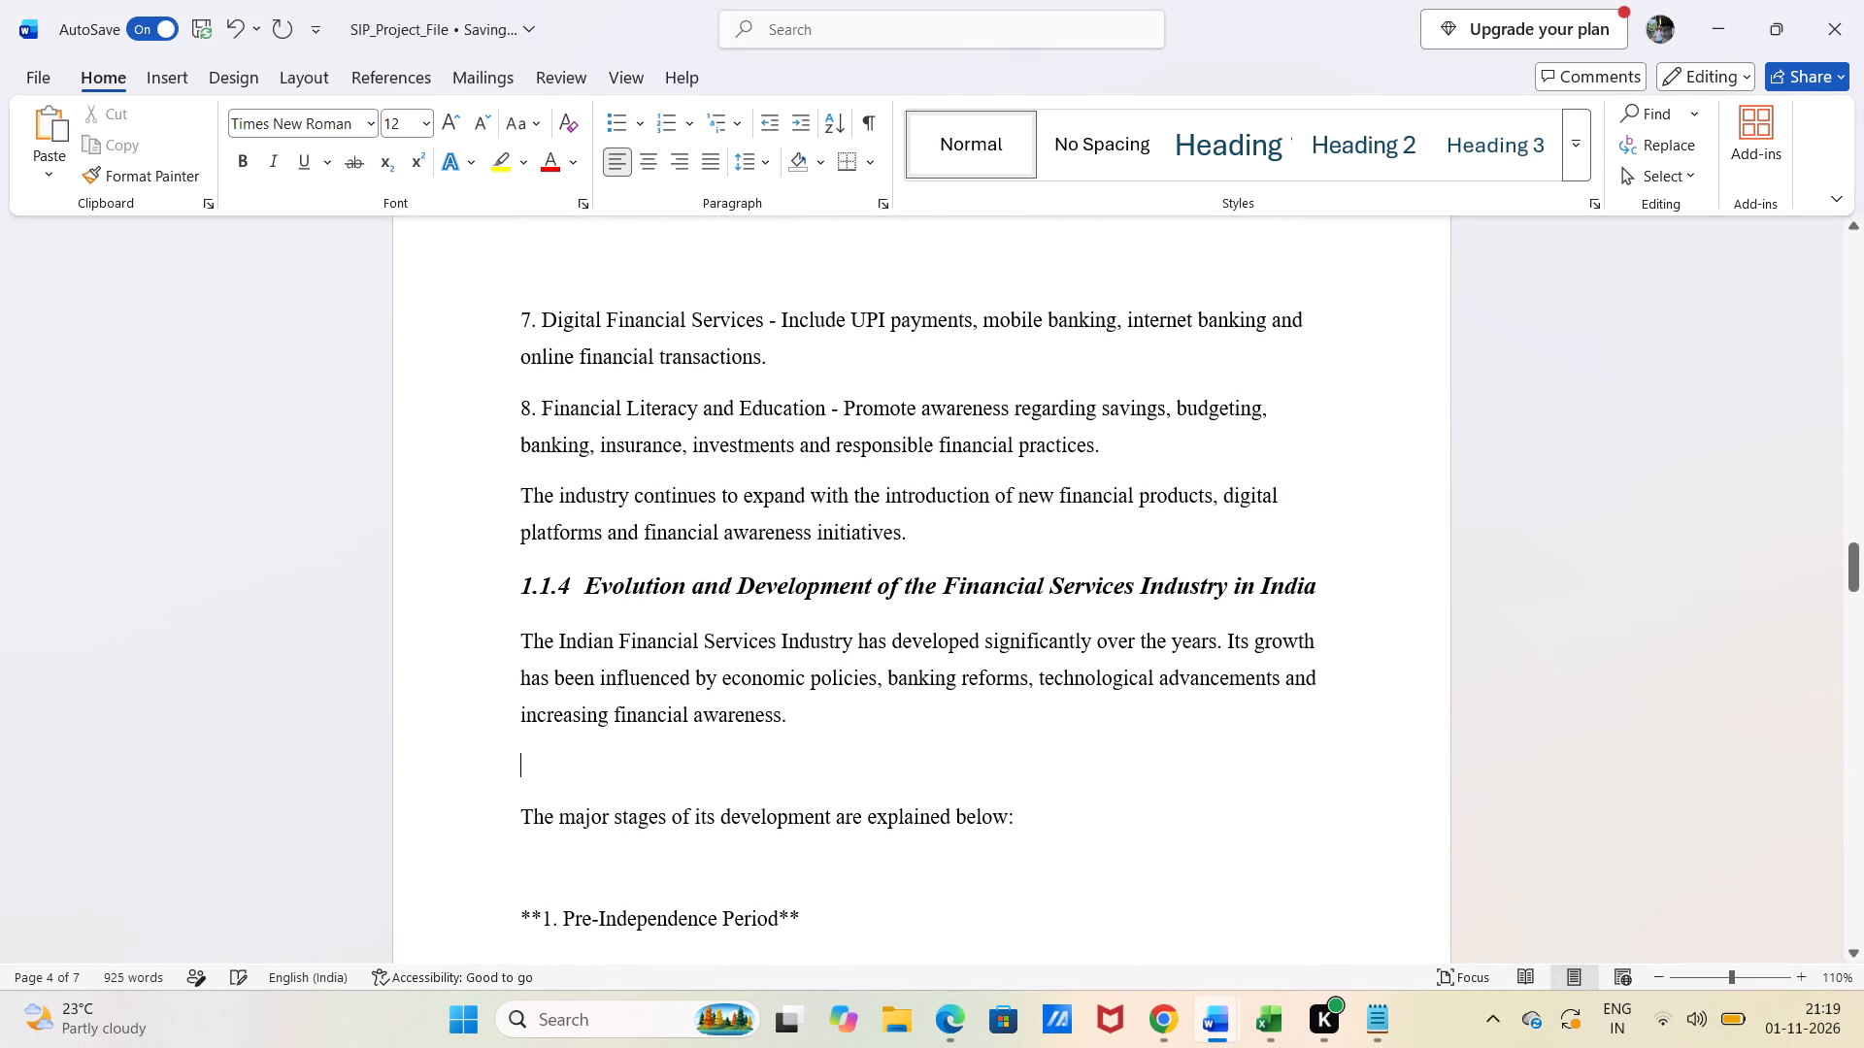
key("BackSpace")
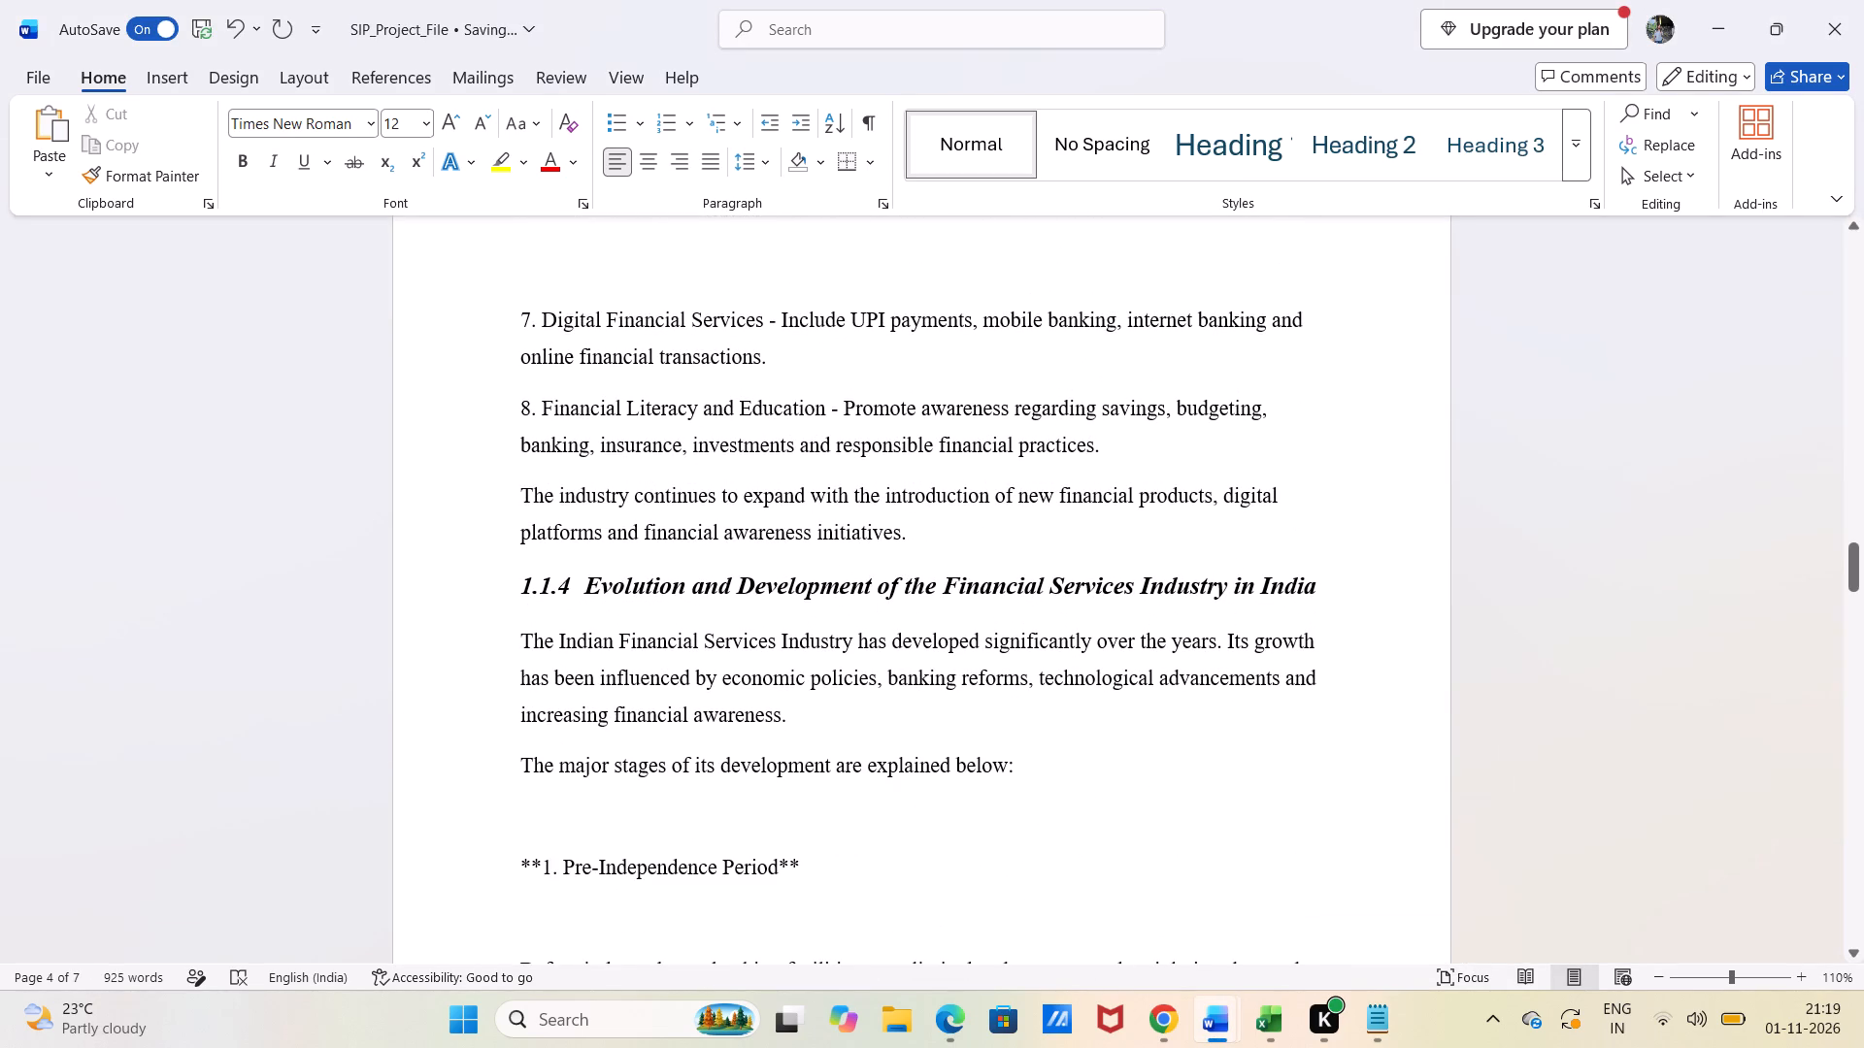
left_click(552, 820)
key("BackSpace")
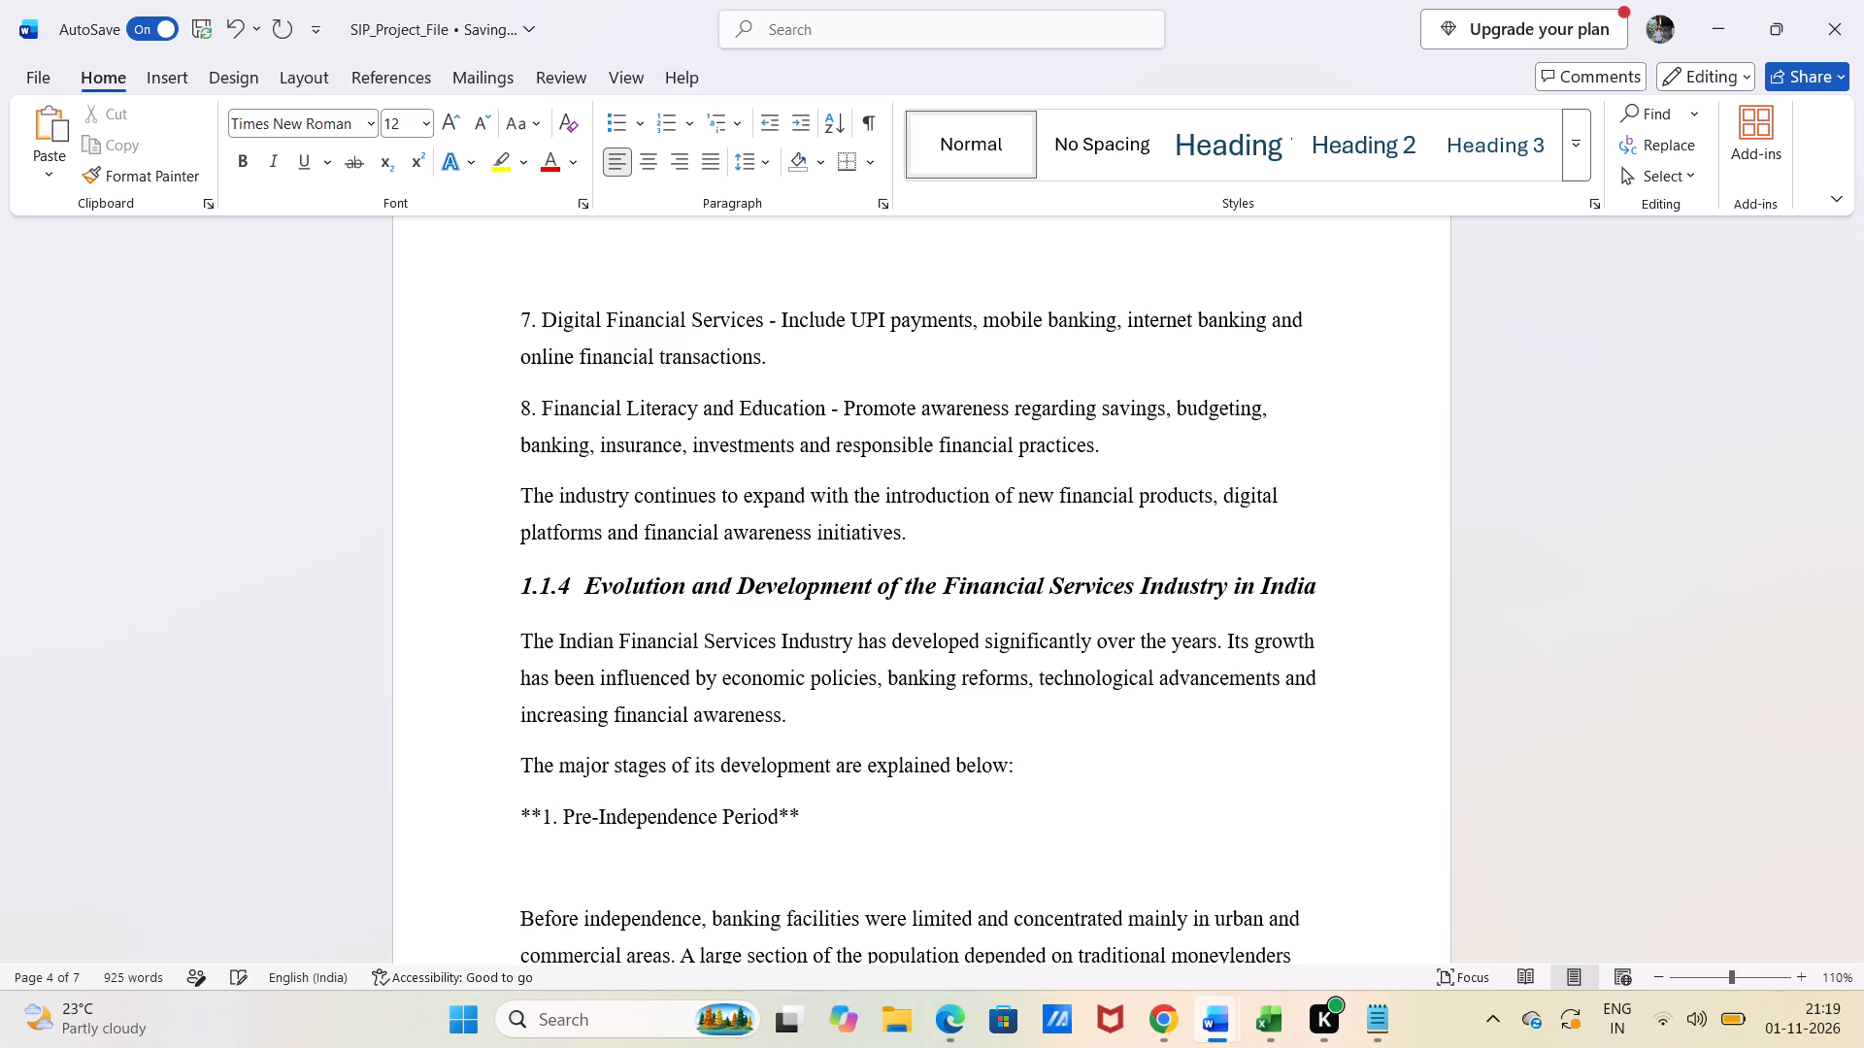
Reword the lead-in sentence to "The major stages of its development includes the following:".
key("BackSpace")
key("BackSpace")
key("BackSpace")
key("BackSpace")
key("BackSpace")
key("BackSpace")
key("BackSpace")
key("BackSpace")
key("BackSpace")
key("BackSpace")
key("BackSpace")
key("BackSpace")
key("BackSpace")
key("BackSpace")
key("BackSpace")
key("BackSpace")
key("BackSpace")
key("BackSpace")
key("BackSpace")
key("BackSpace")
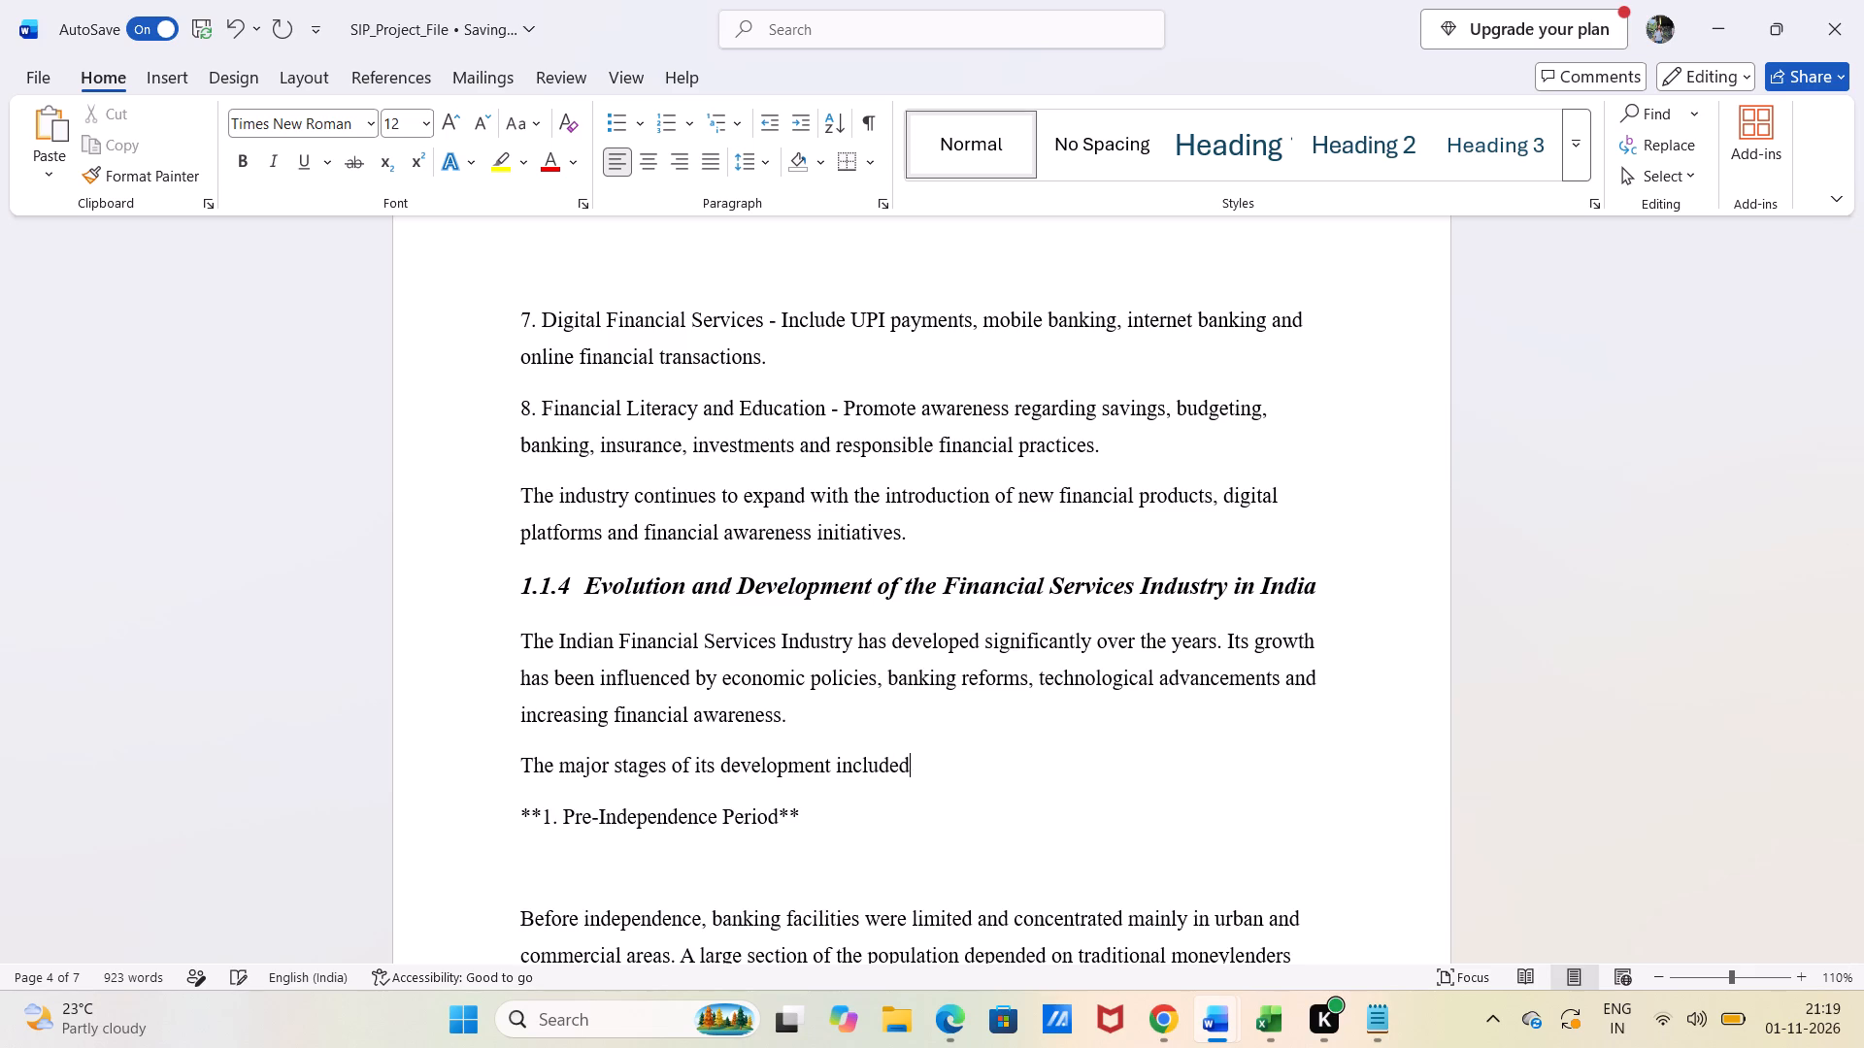
key("BackSpace")
key("BackSpace")
type("s the fp")
key("BackSpace")
type("ollowing stah")
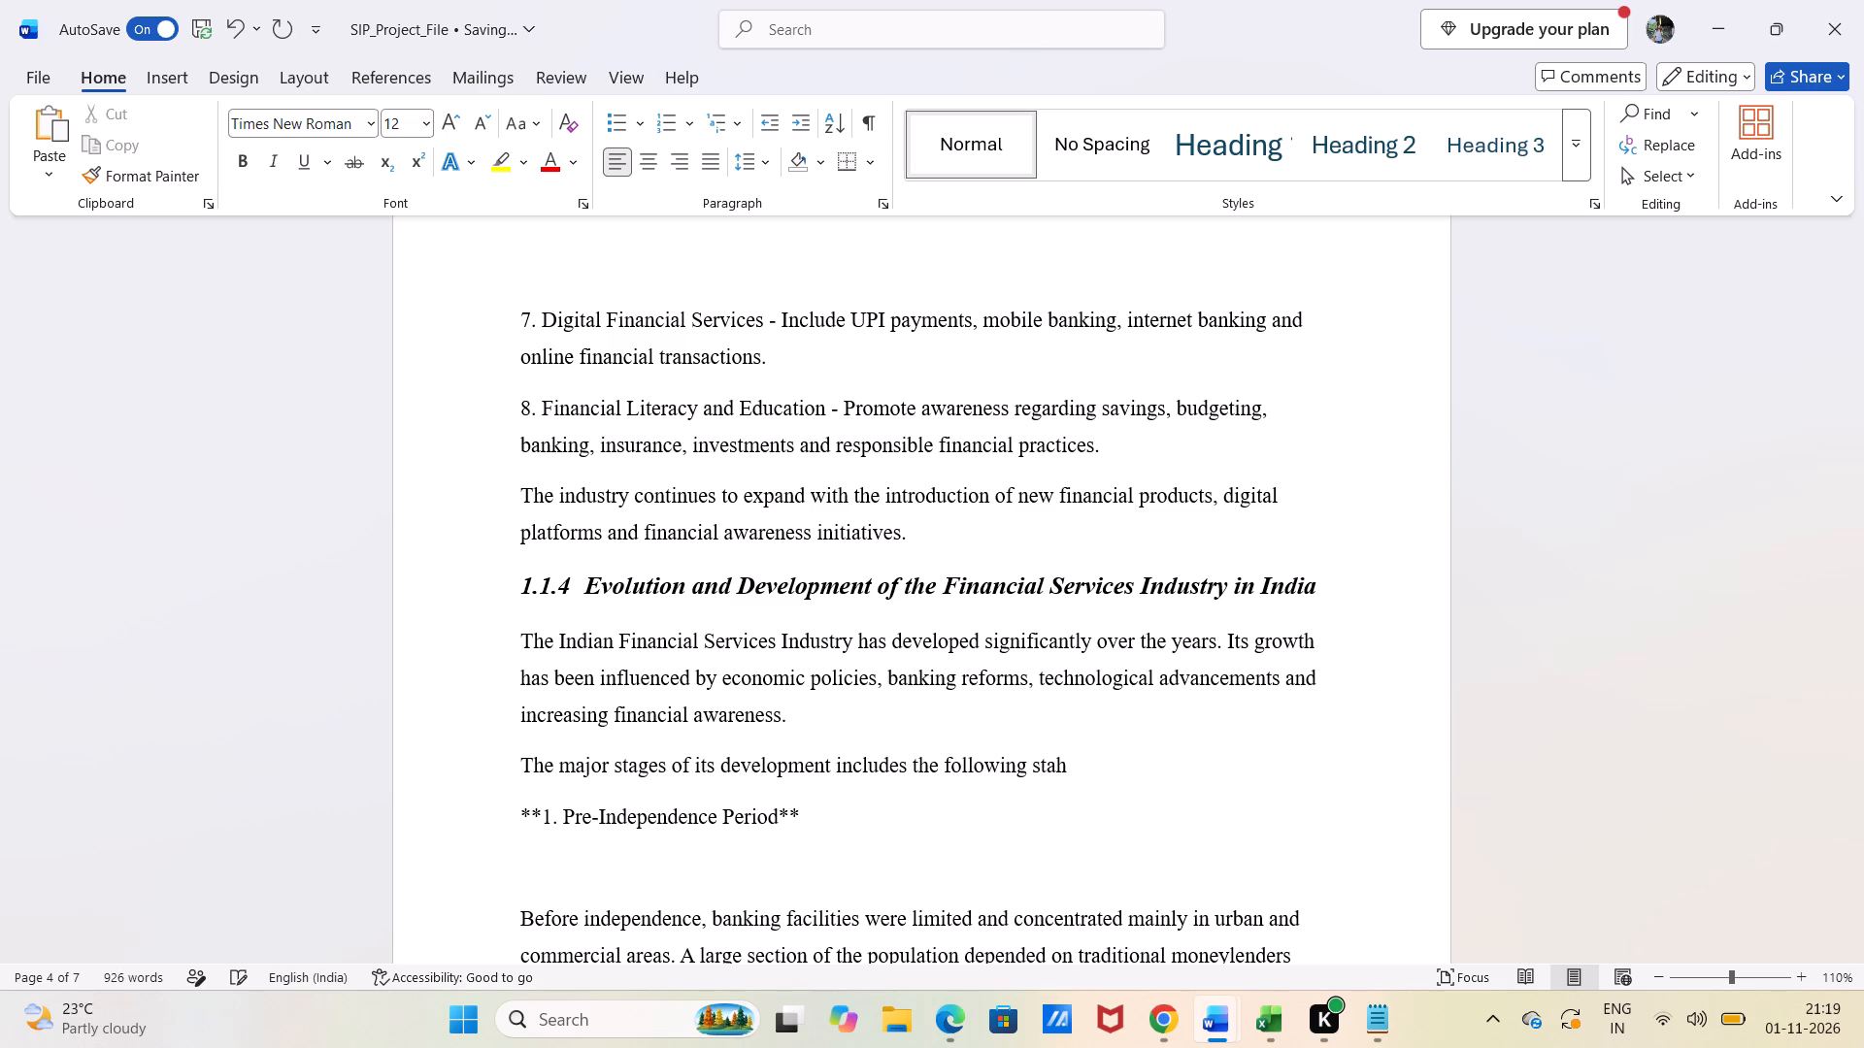
key("BackSpace")
type("ges:")
key("BackSpace")
key("BackSpace")
key("BackSpace")
key("BackSpace")
key("BackSpace")
key("BackSpace")
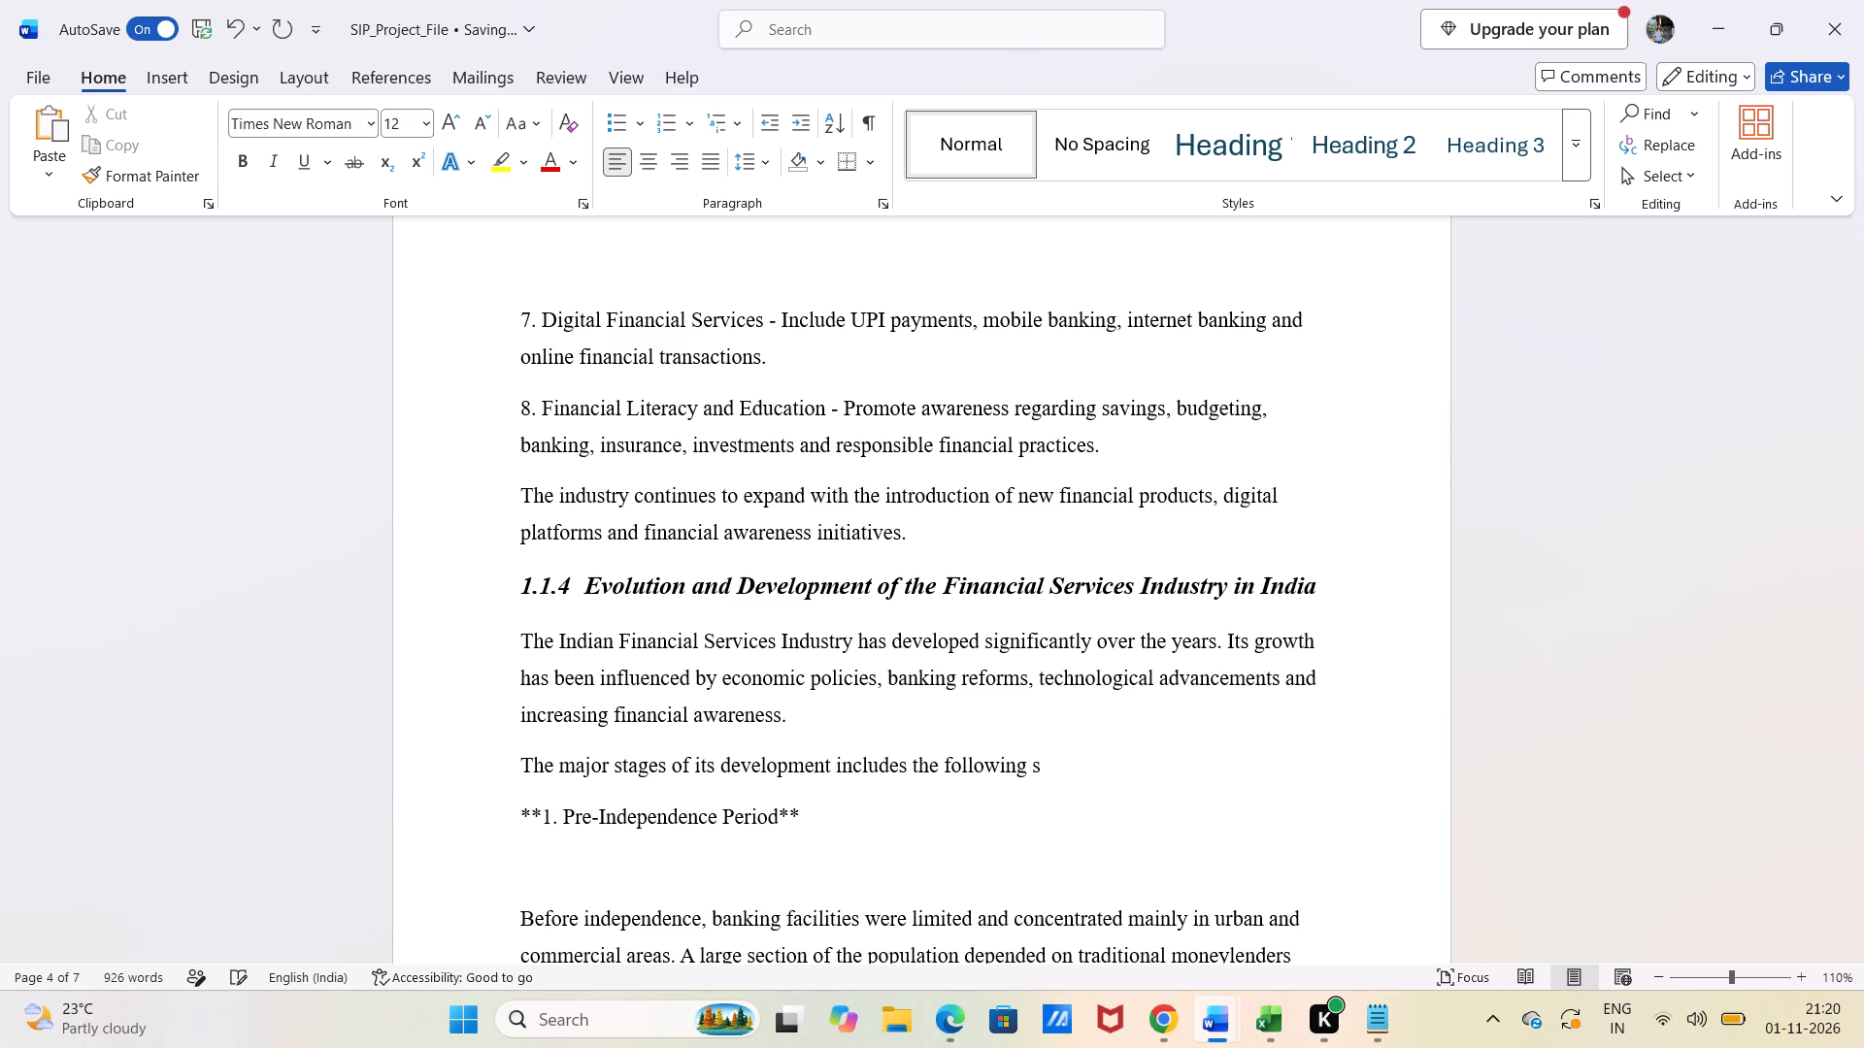
key("BackSpace")
key("BackSpace")
key("shift+colon")
Strip the asterisks around "1. Pre-Independence Period" and turn the line into an automatically numbered list item.
left_click(544, 813)
key("BackSpace")
key("BackSpace")
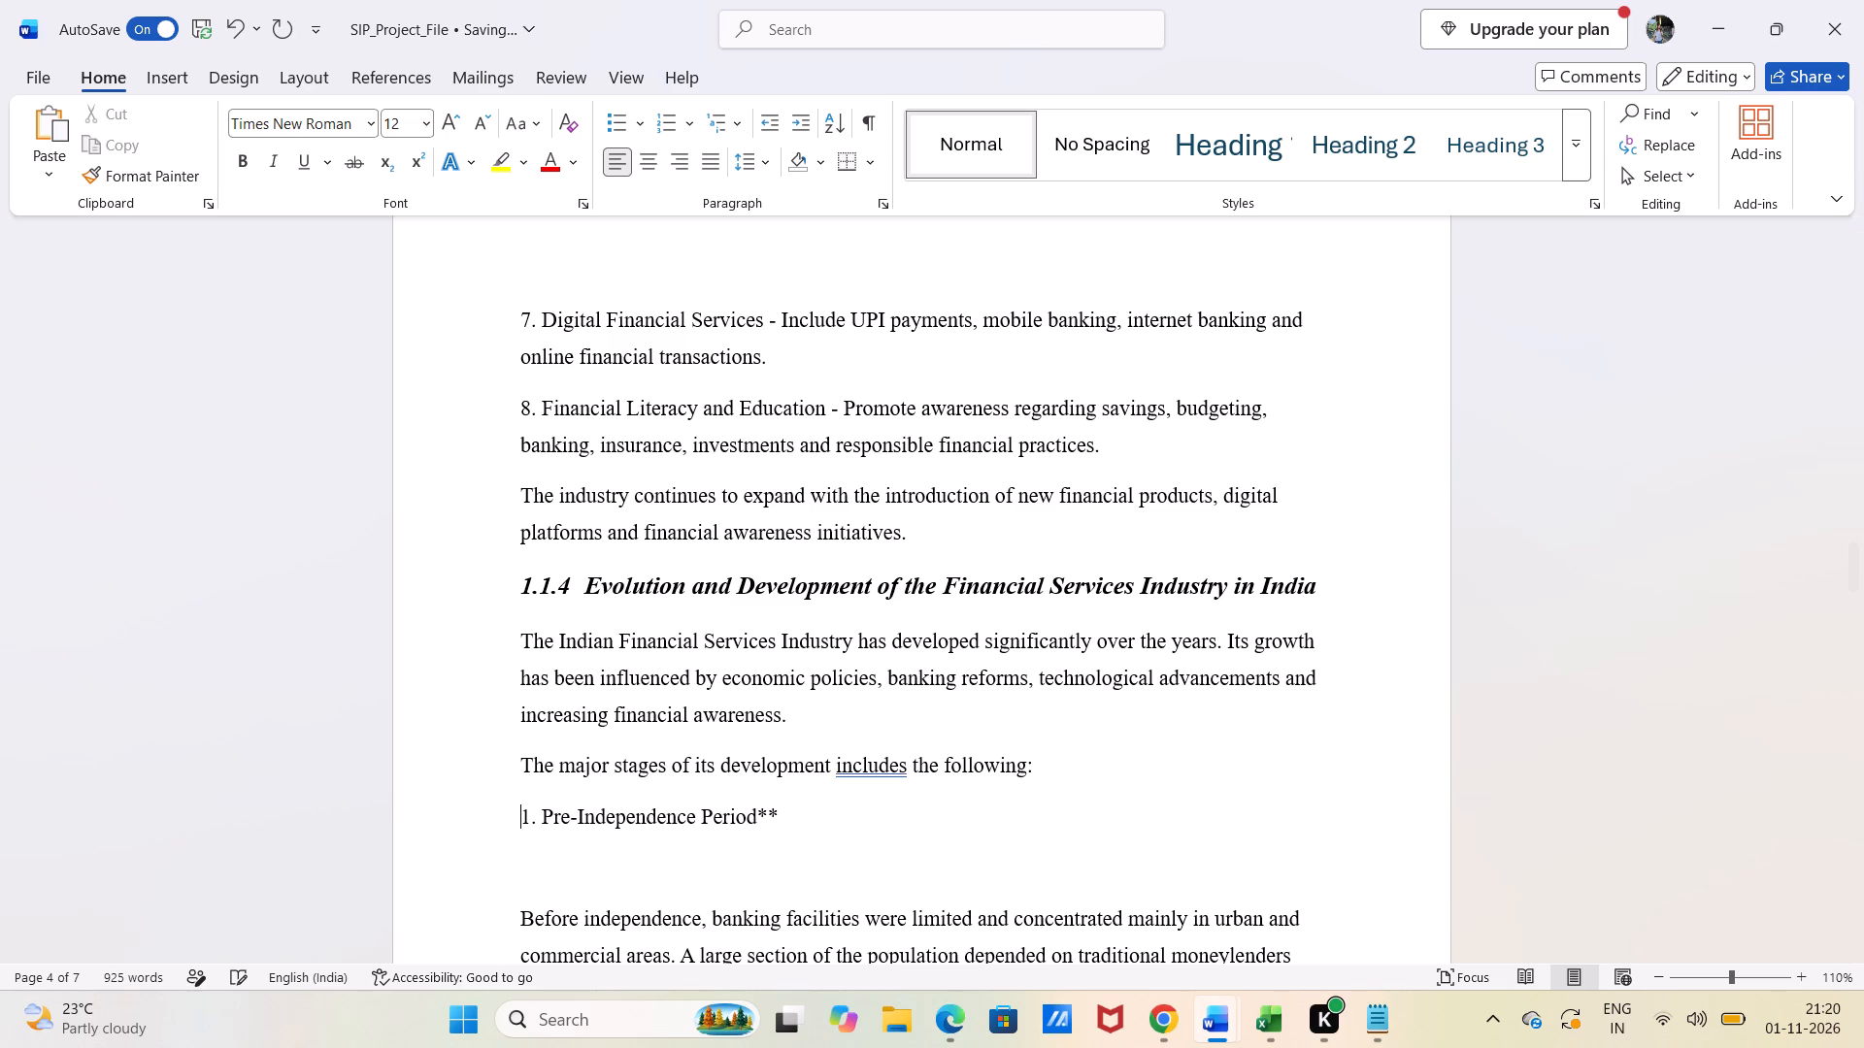
key("Right")
key("Right")
key("Right")
key("Right")
key("Right")
key("Right")
key("Right")
key("Right")
key("Right")
key("Right")
key("Right")
key("Right")
key("Right")
key("Right")
key("Right")
key("Right")
key("Right")
key("Right")
key("Right")
key("Right")
key("Right")
key("Right")
key("BackSpace")
key("BackSpace")
key("Return")
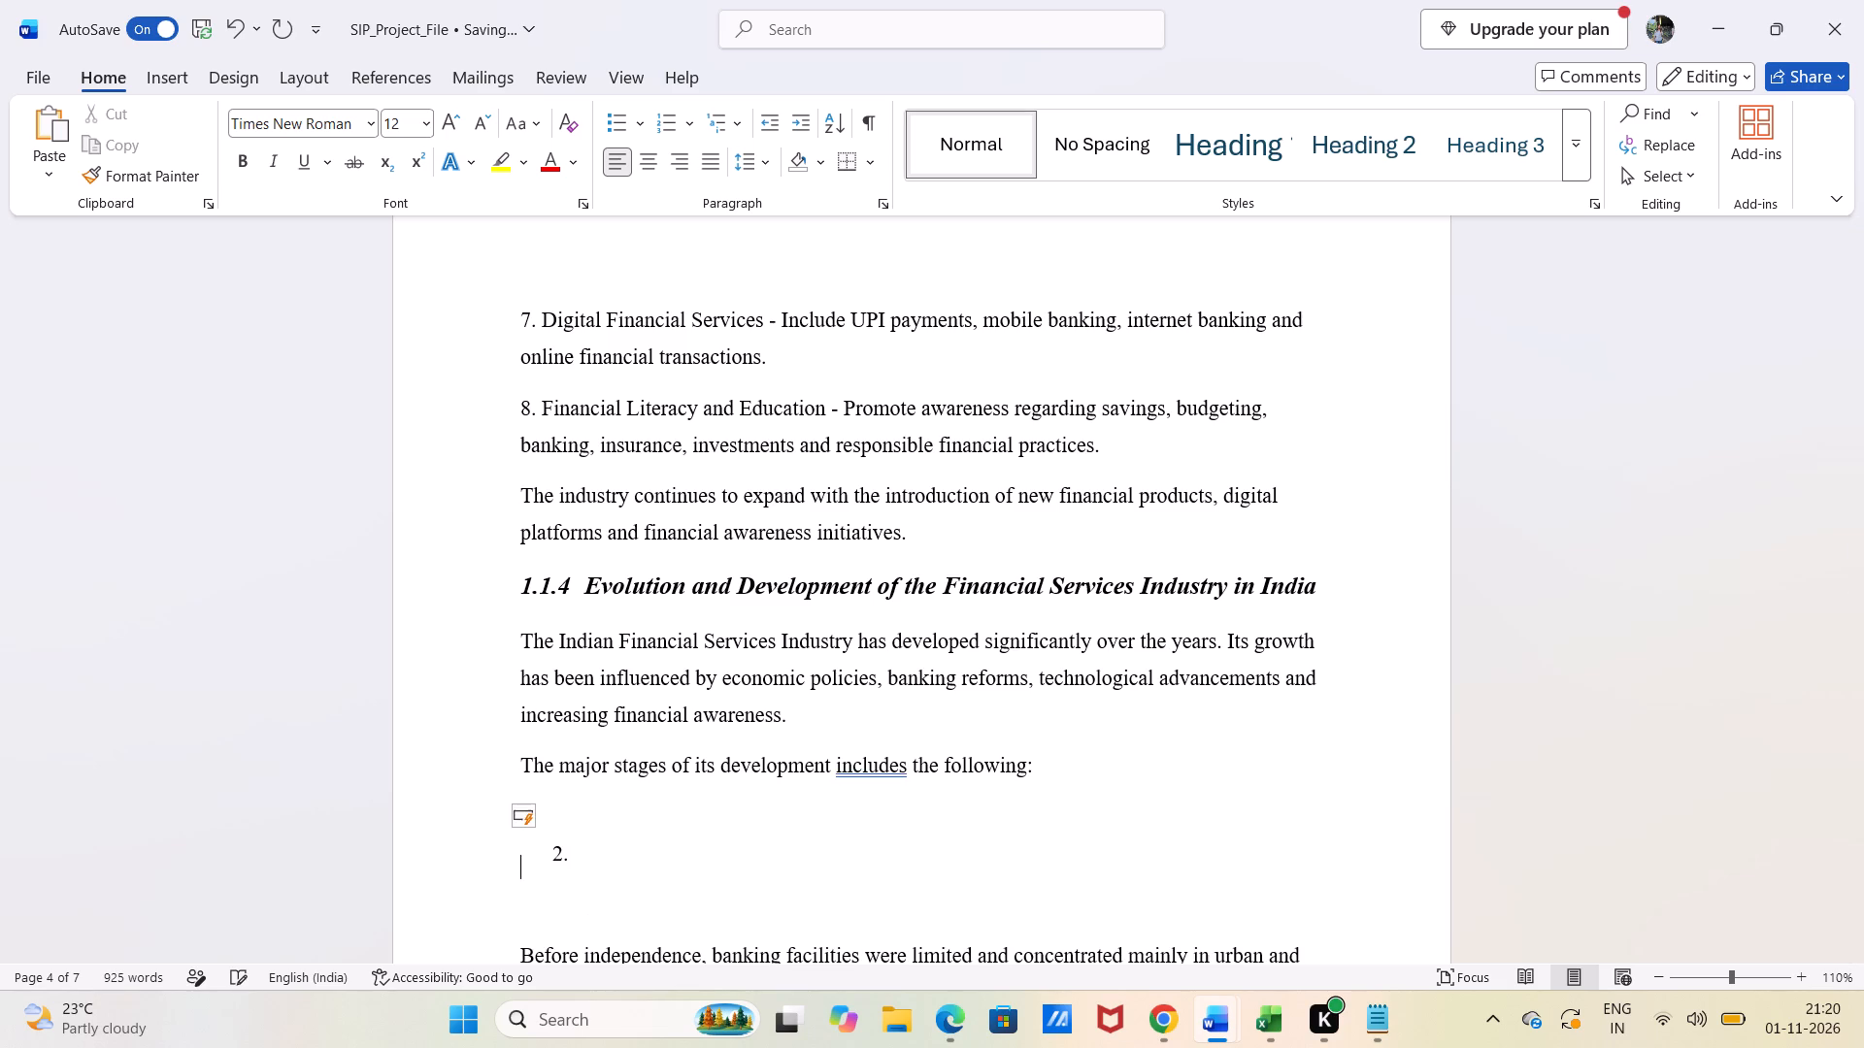
key("BackSpace")
key("BackSpace")
key("BackSpace")
key("BackSpace")
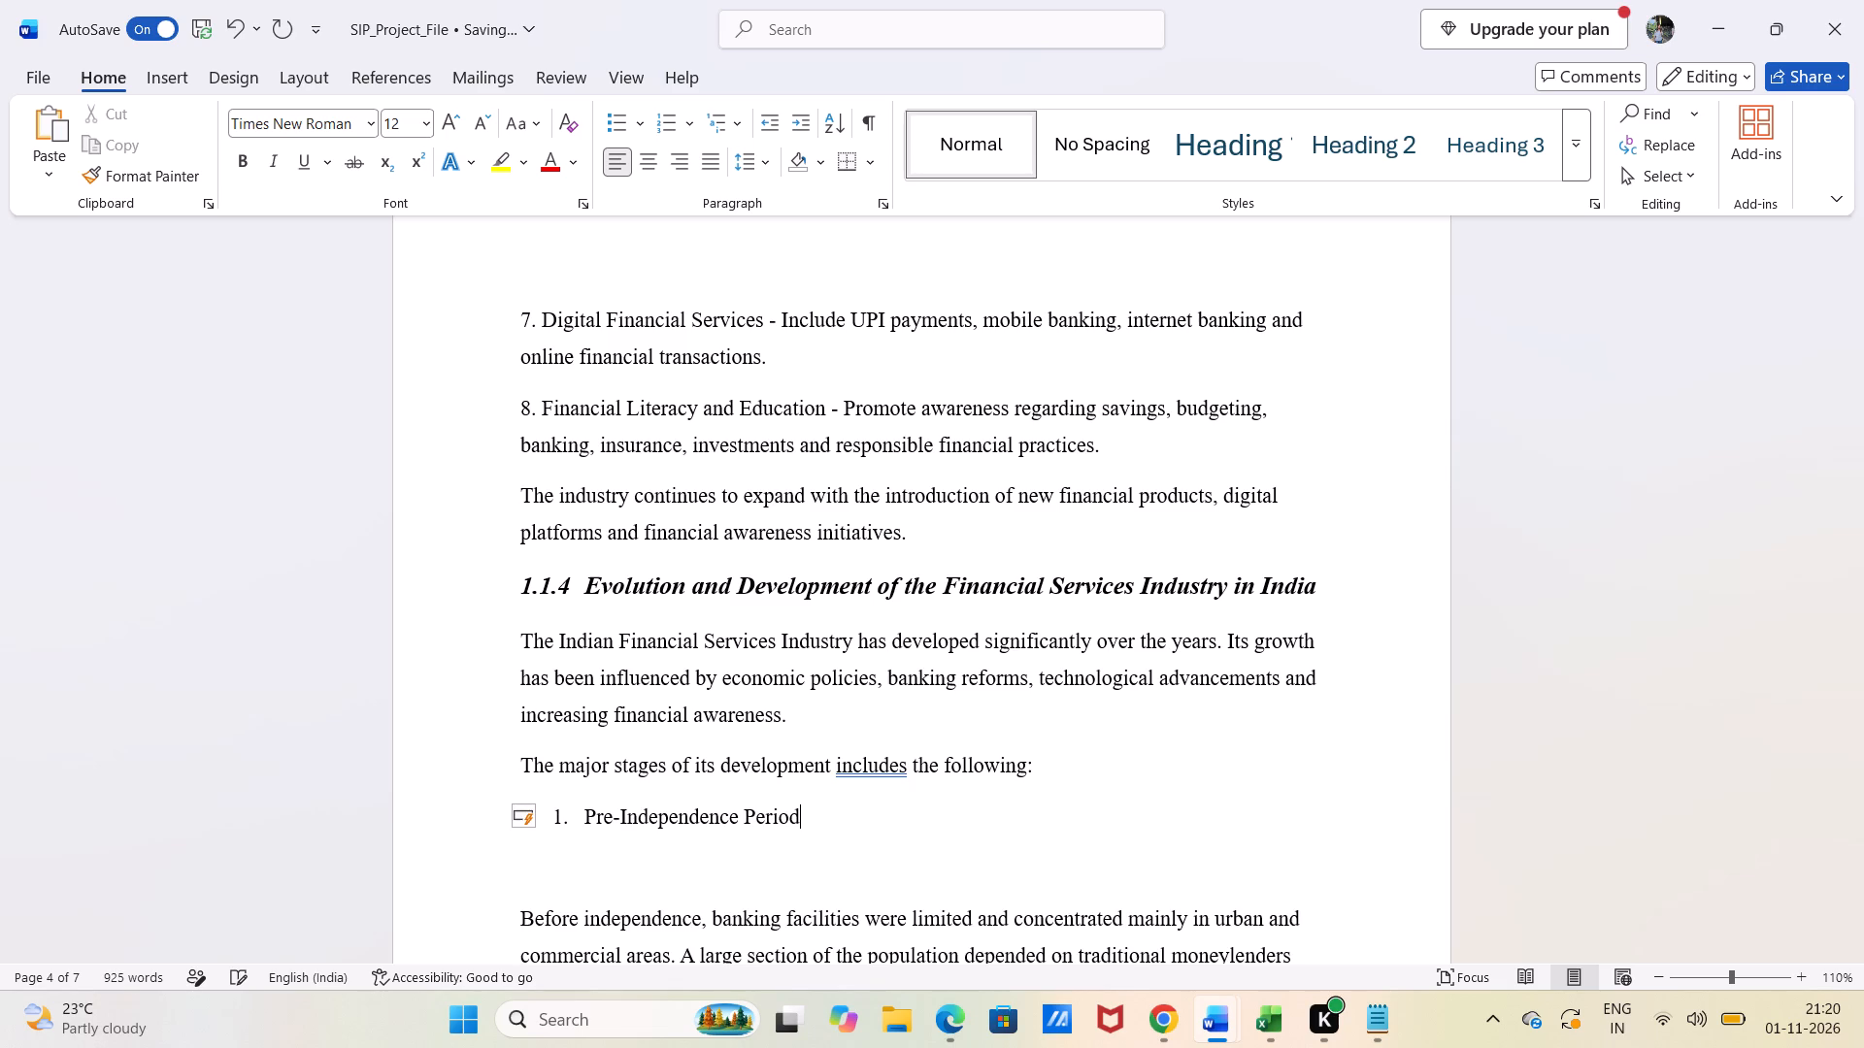
Delete the blank line between the Pre-Independence Period heading and its paragraph.
scroll(441, 747, "down", 1)
left_click(552, 493)
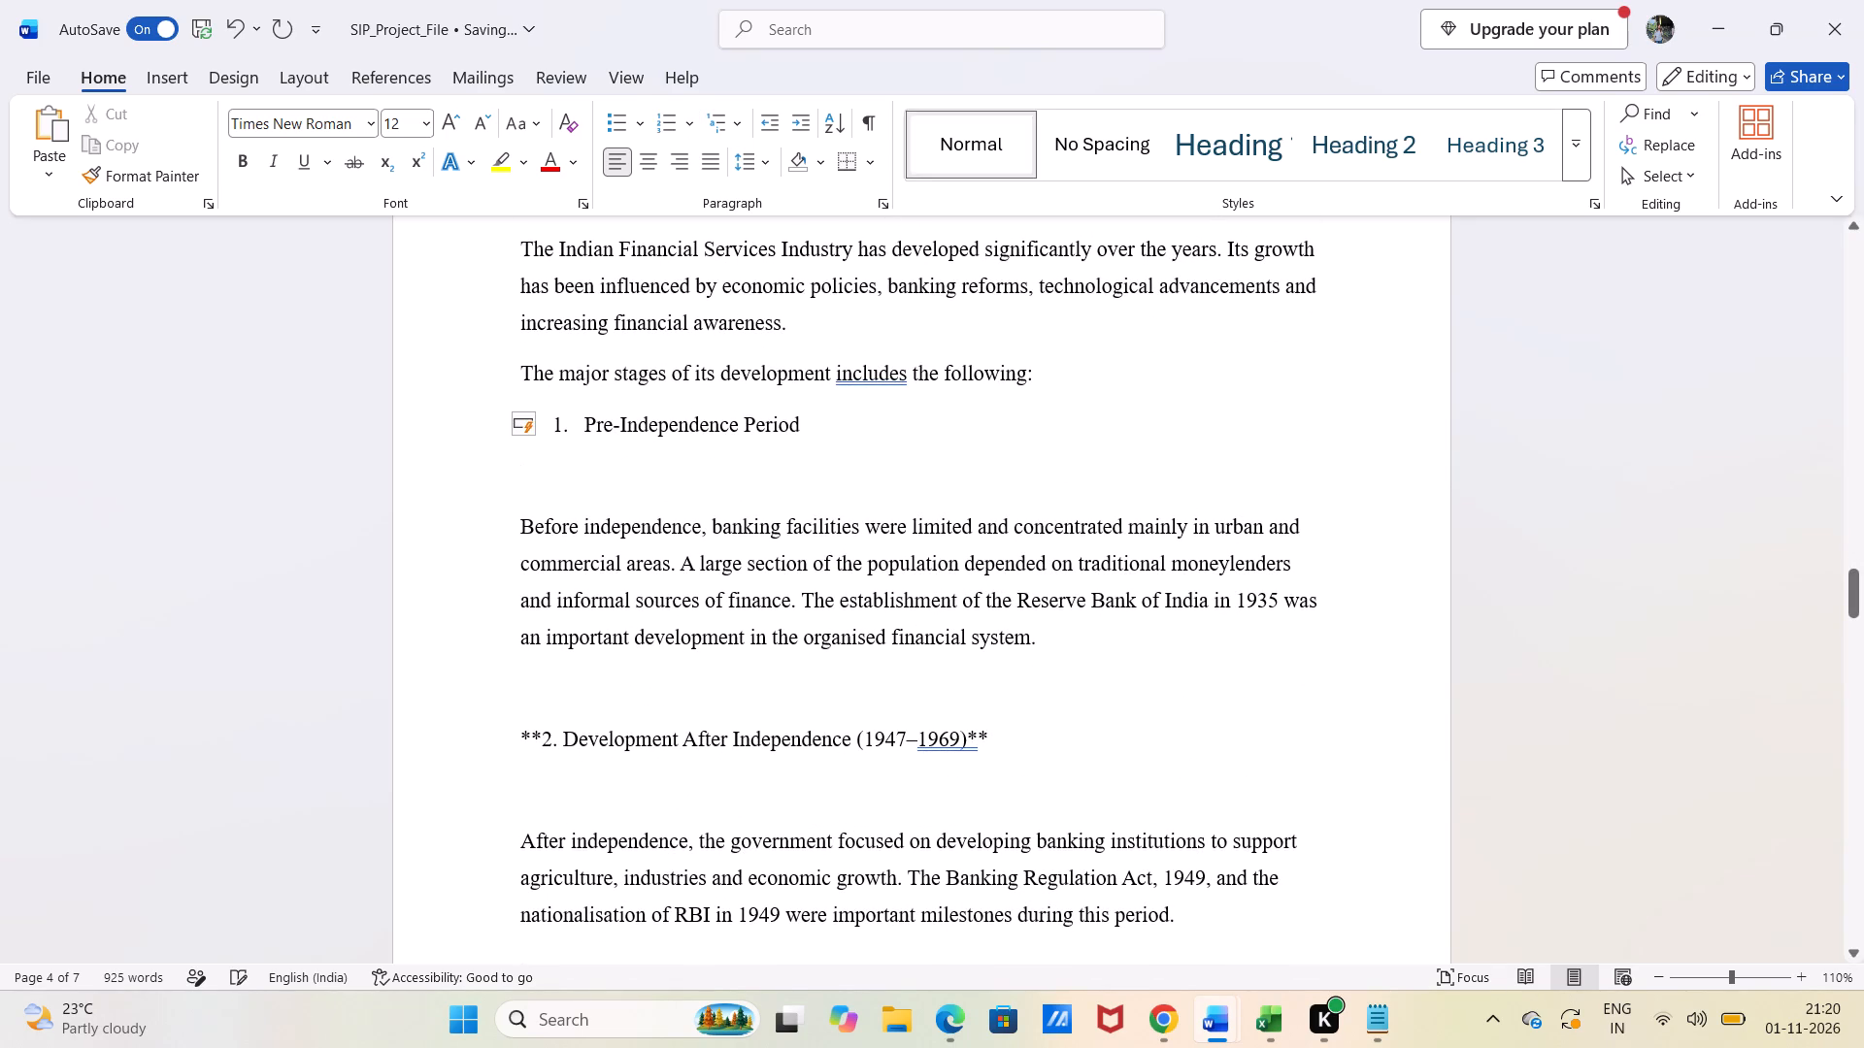
key("BackSpace")
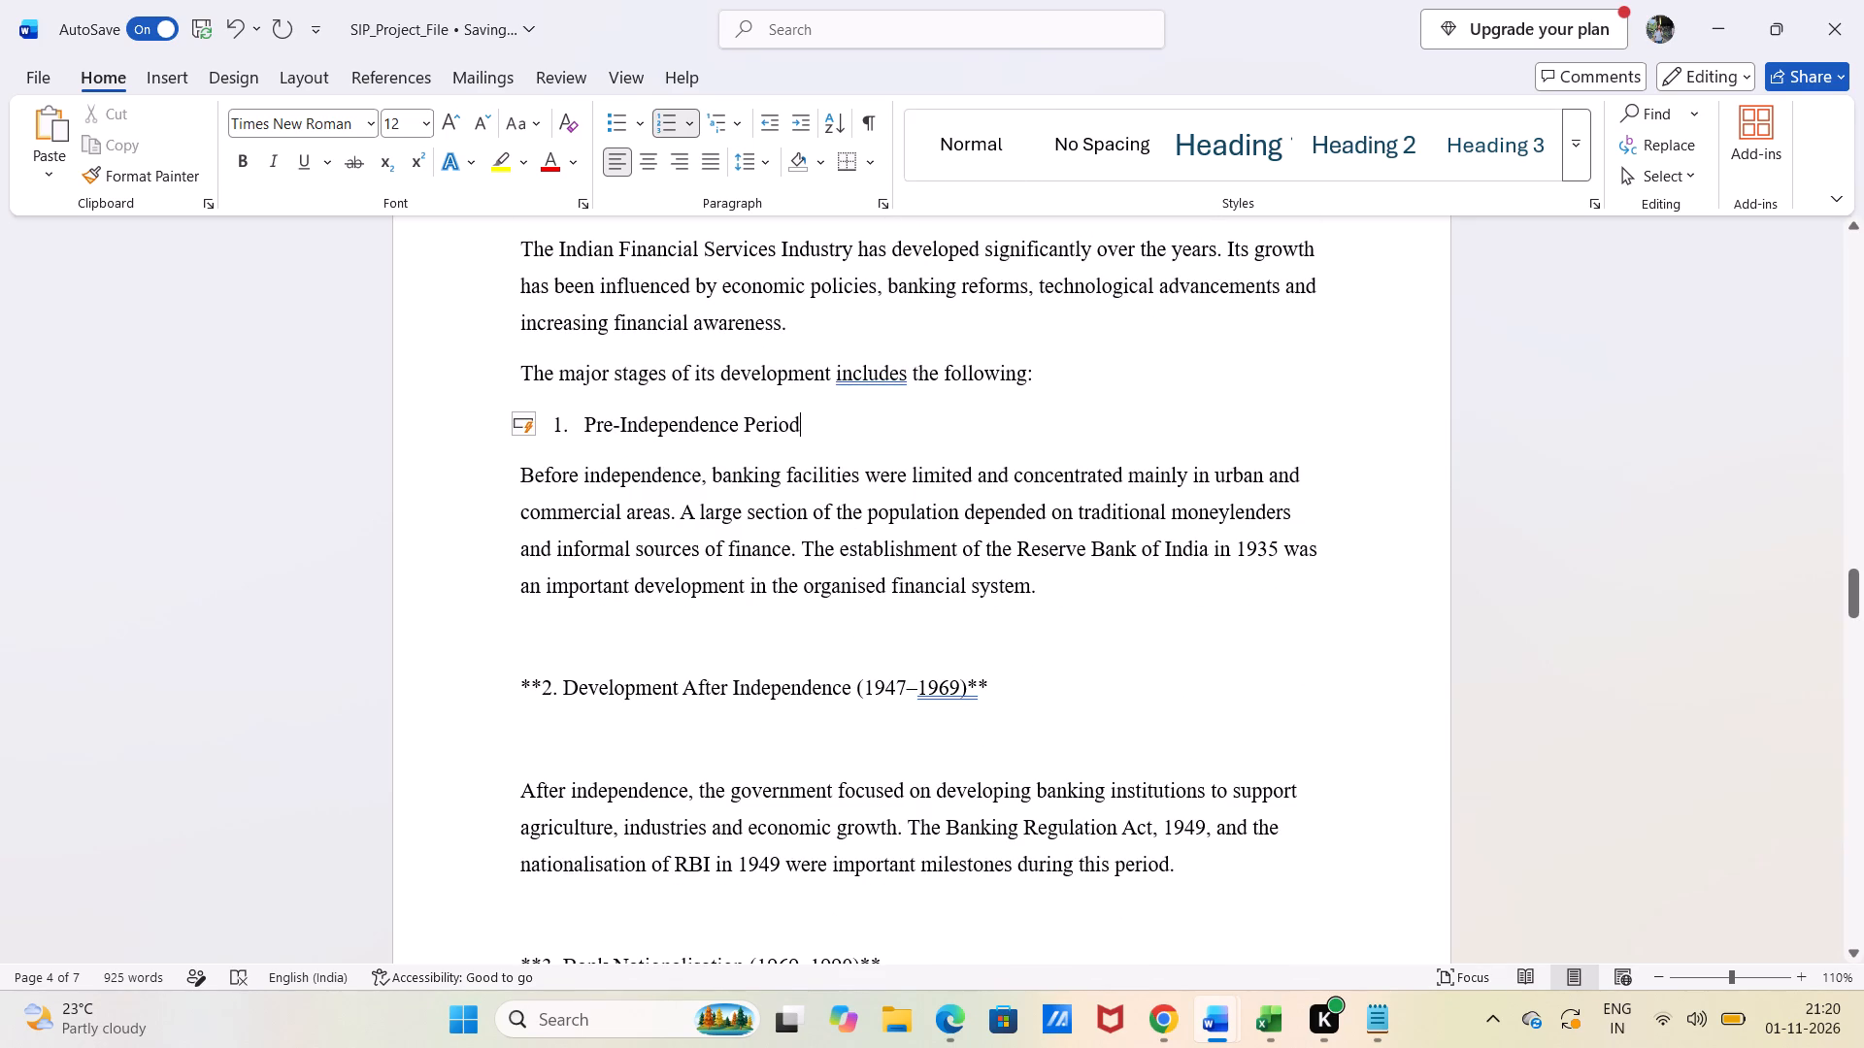
Delete the leading asterisks before "2. Development After Independence (1947–1969)".
left_click(540, 683)
key("BackSpace")
key("BackSpace")
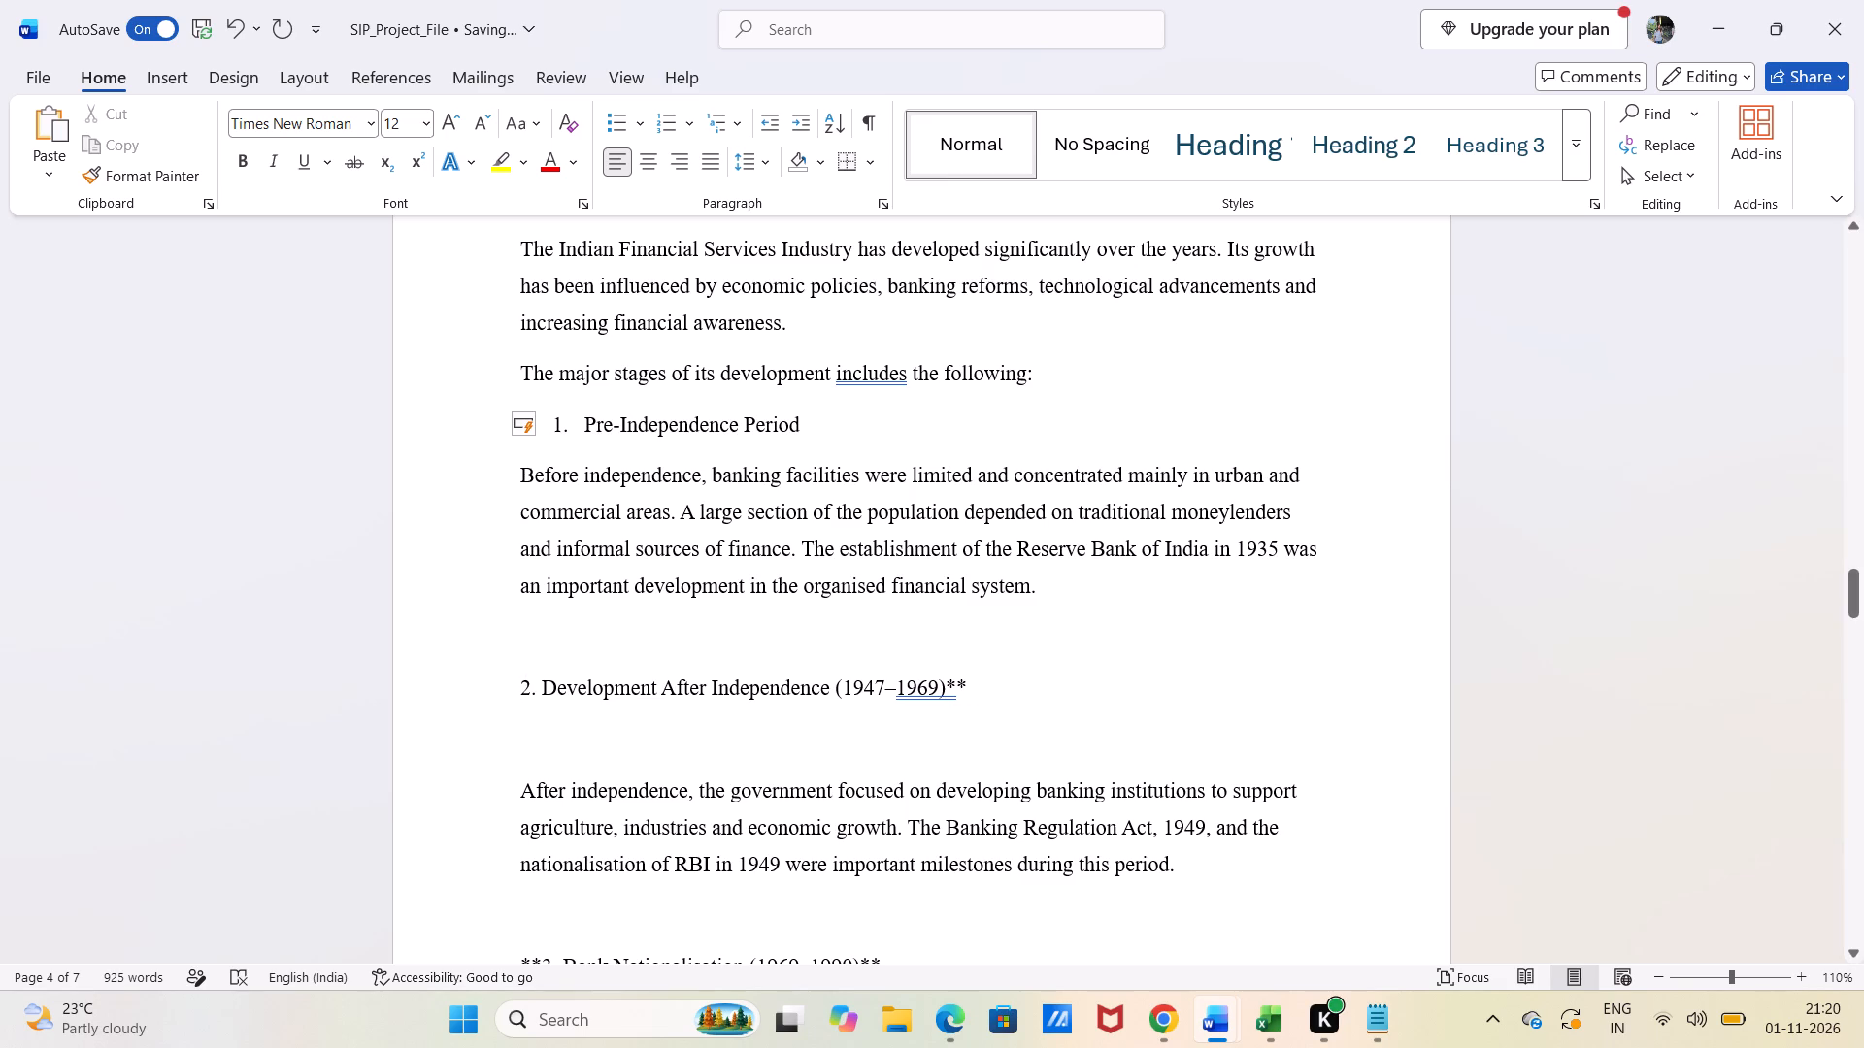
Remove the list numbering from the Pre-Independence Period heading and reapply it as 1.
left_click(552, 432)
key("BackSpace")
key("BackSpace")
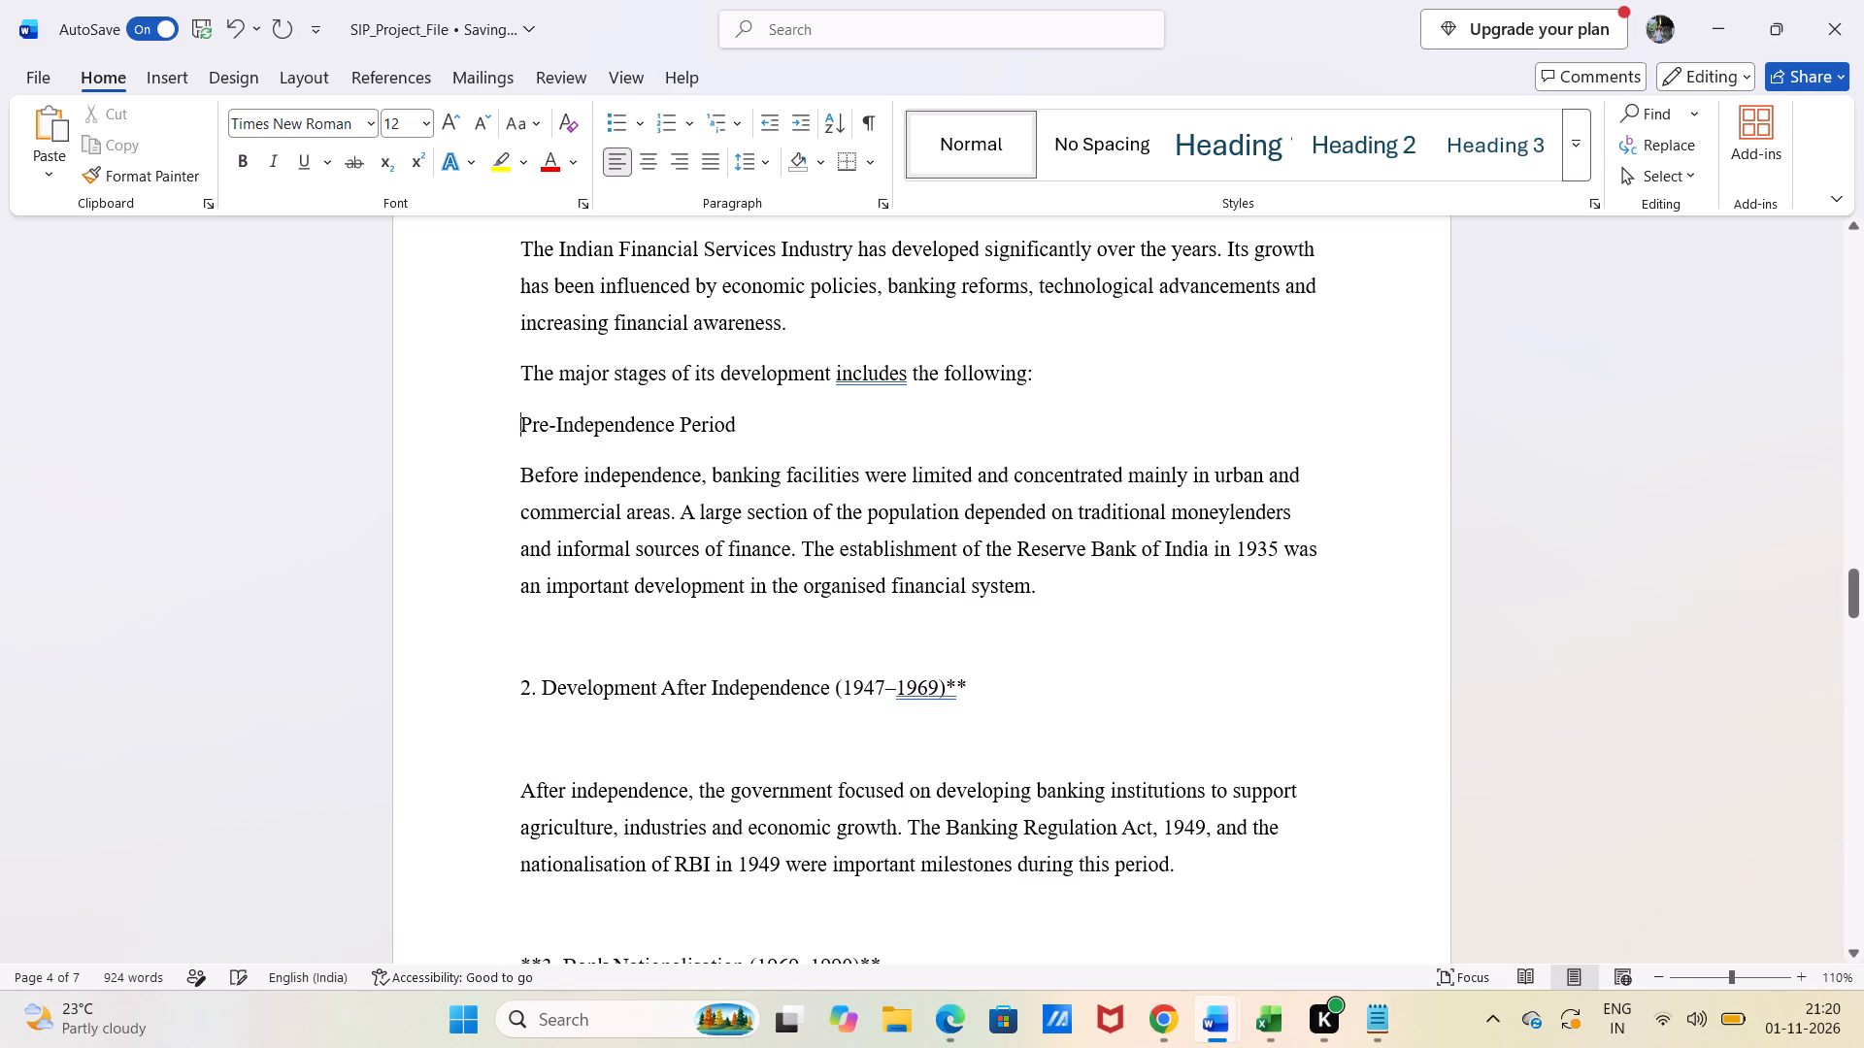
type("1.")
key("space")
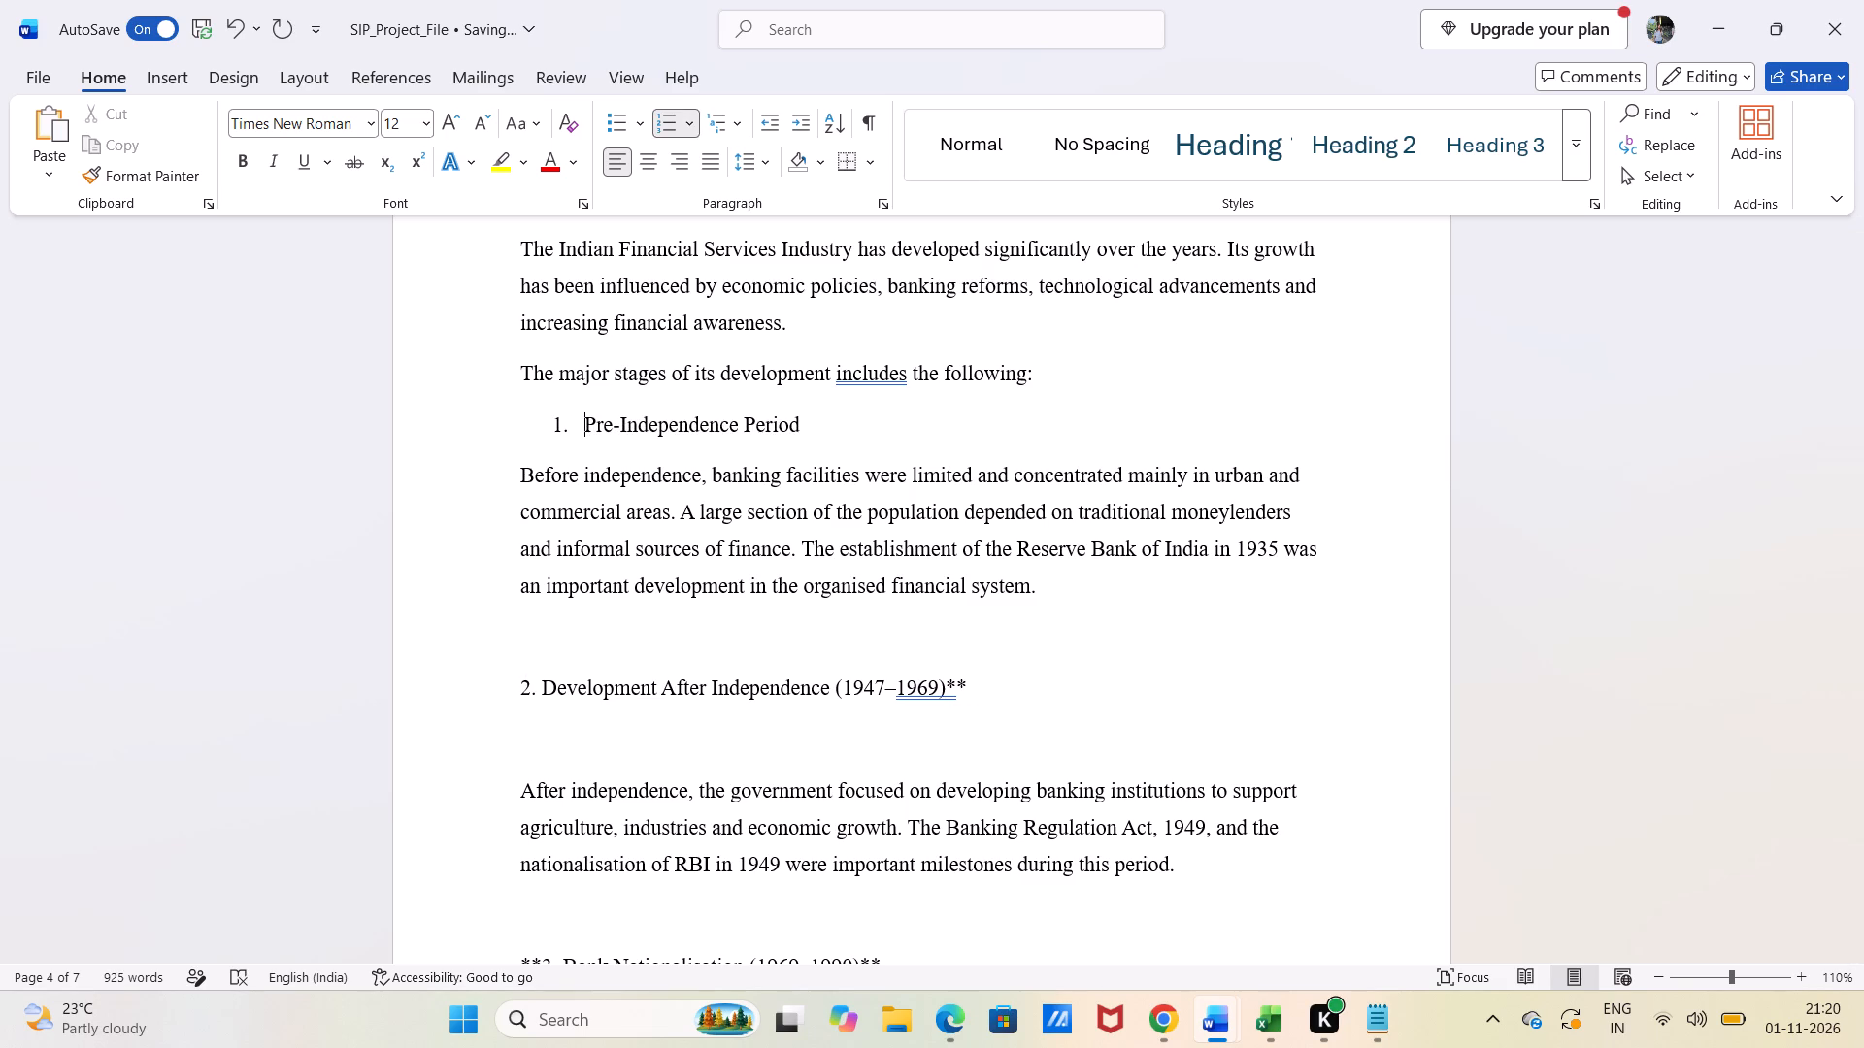
Delete the blank line above "Development After Independence (1947–1969)" and re-enter its number as automatic list item 2.
left_click(529, 627)
key("BackSpace")
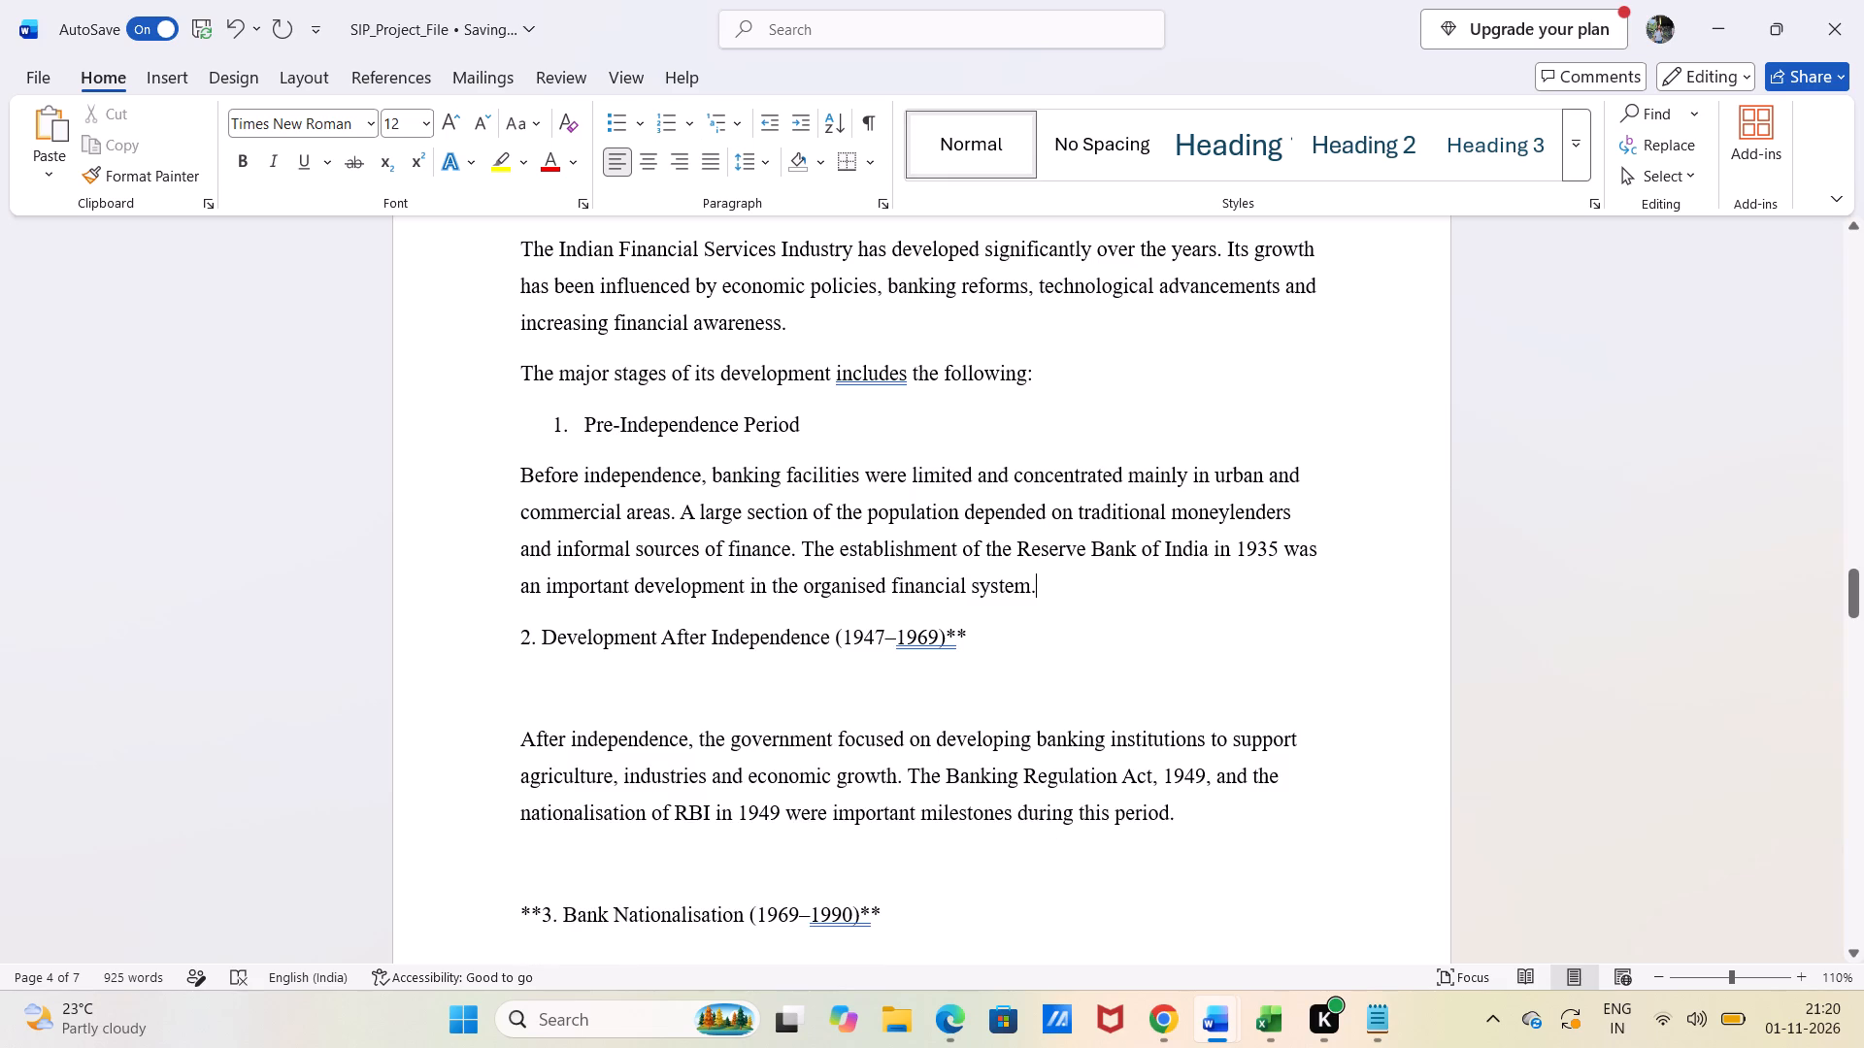
left_click(539, 644)
key("BackSpace")
key("BackSpace")
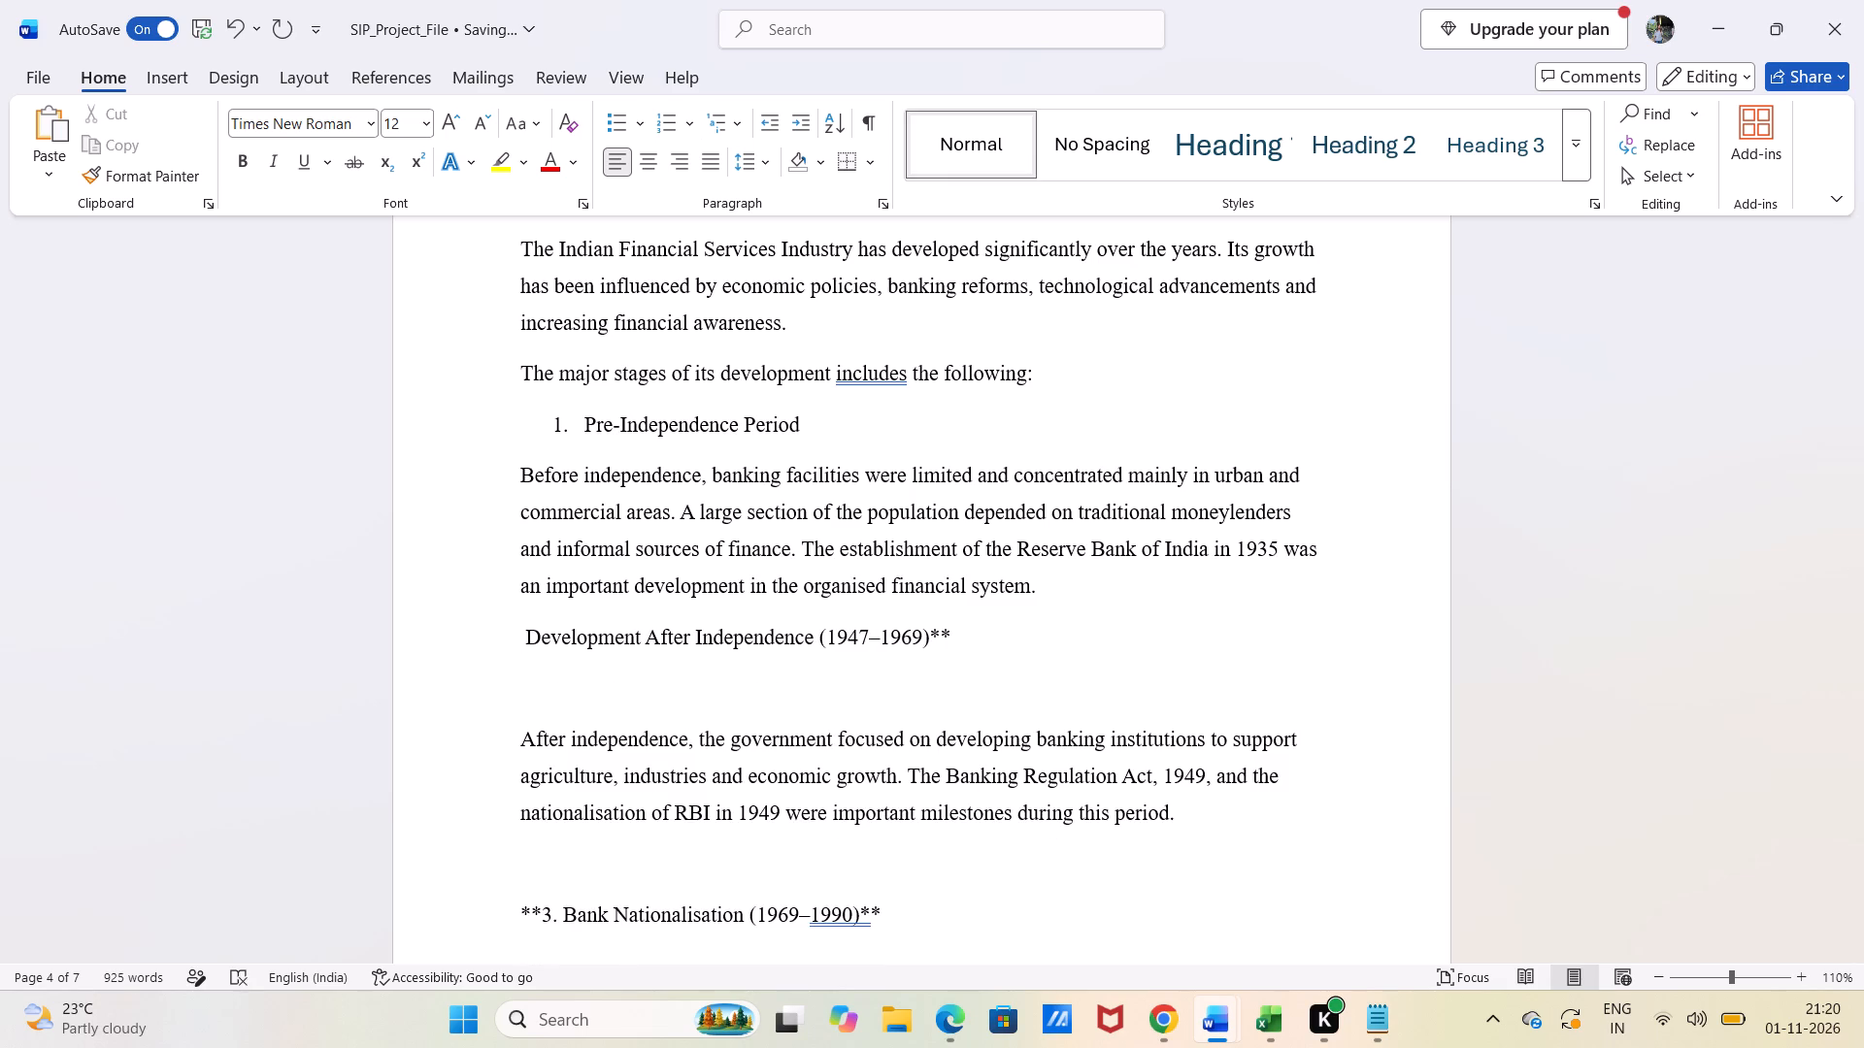
type("2.")
key("space")
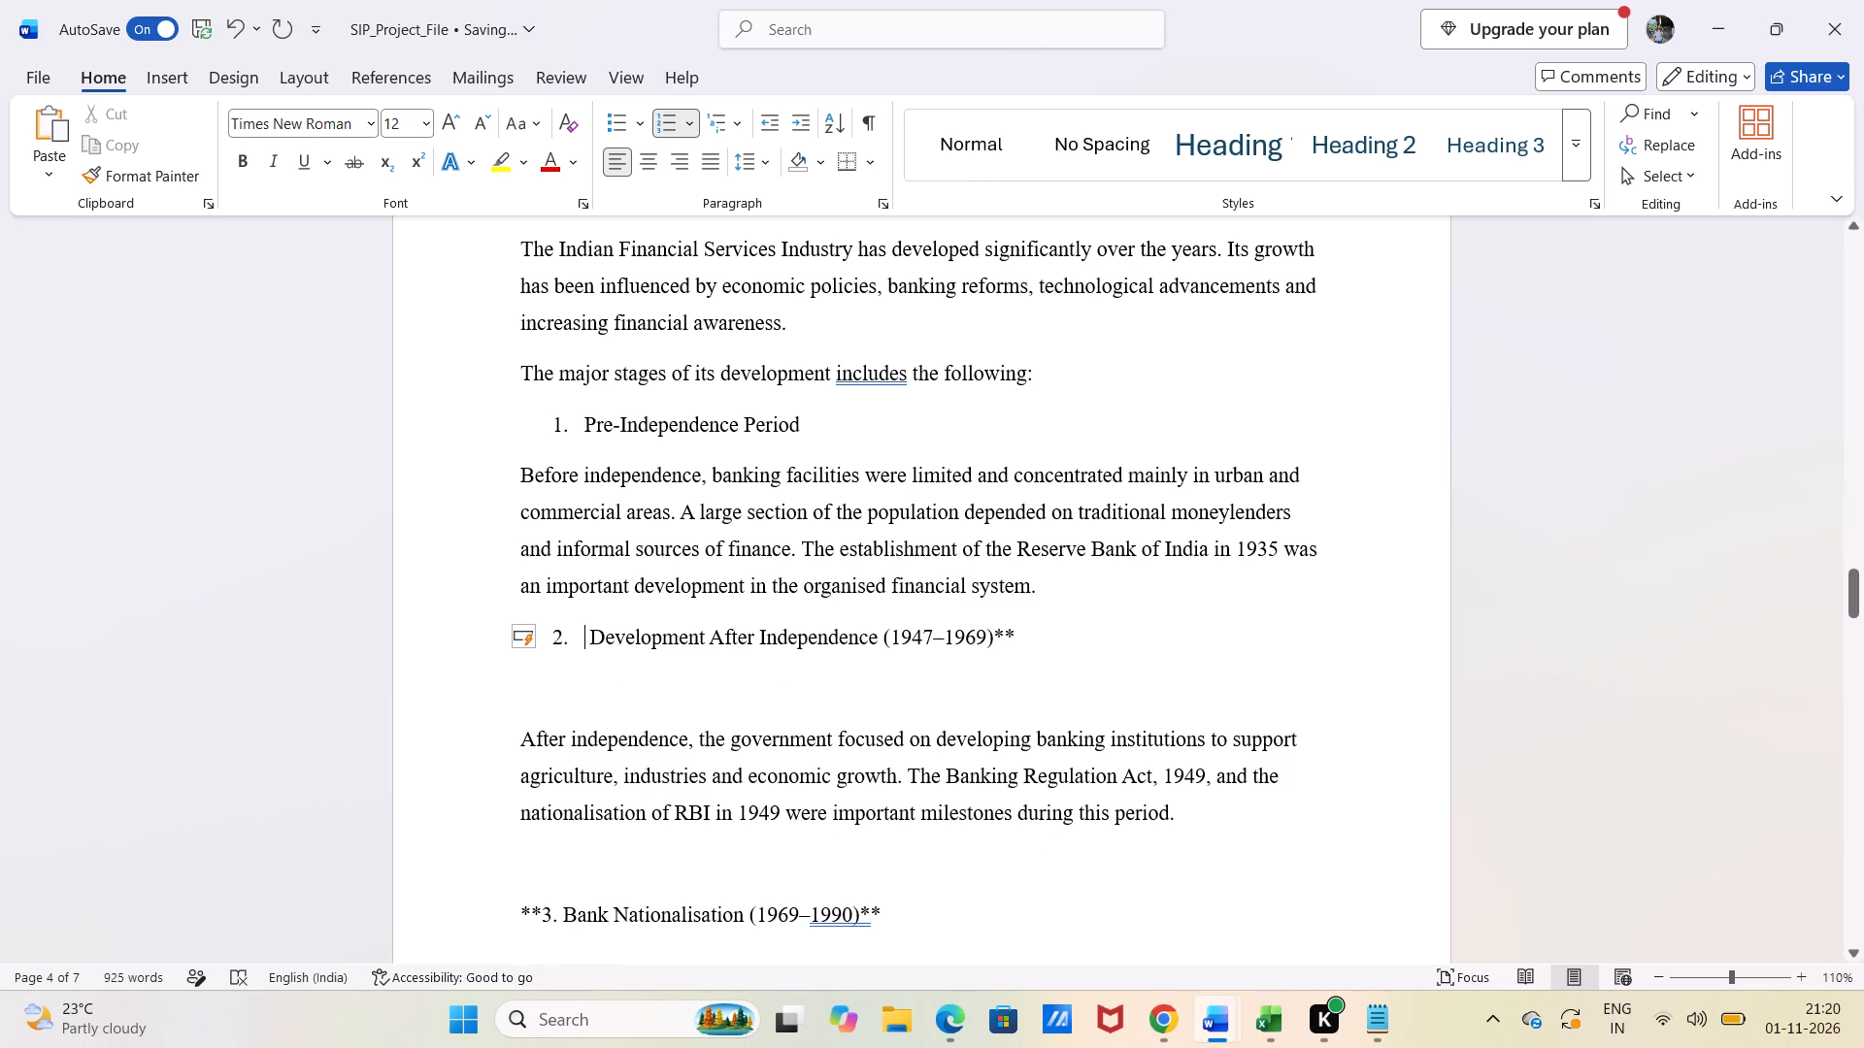
Delete the blank line below the Development After Independence heading and replace its trailing asterisks with a space and a hyphen.
left_click(573, 691)
key("BackSpace")
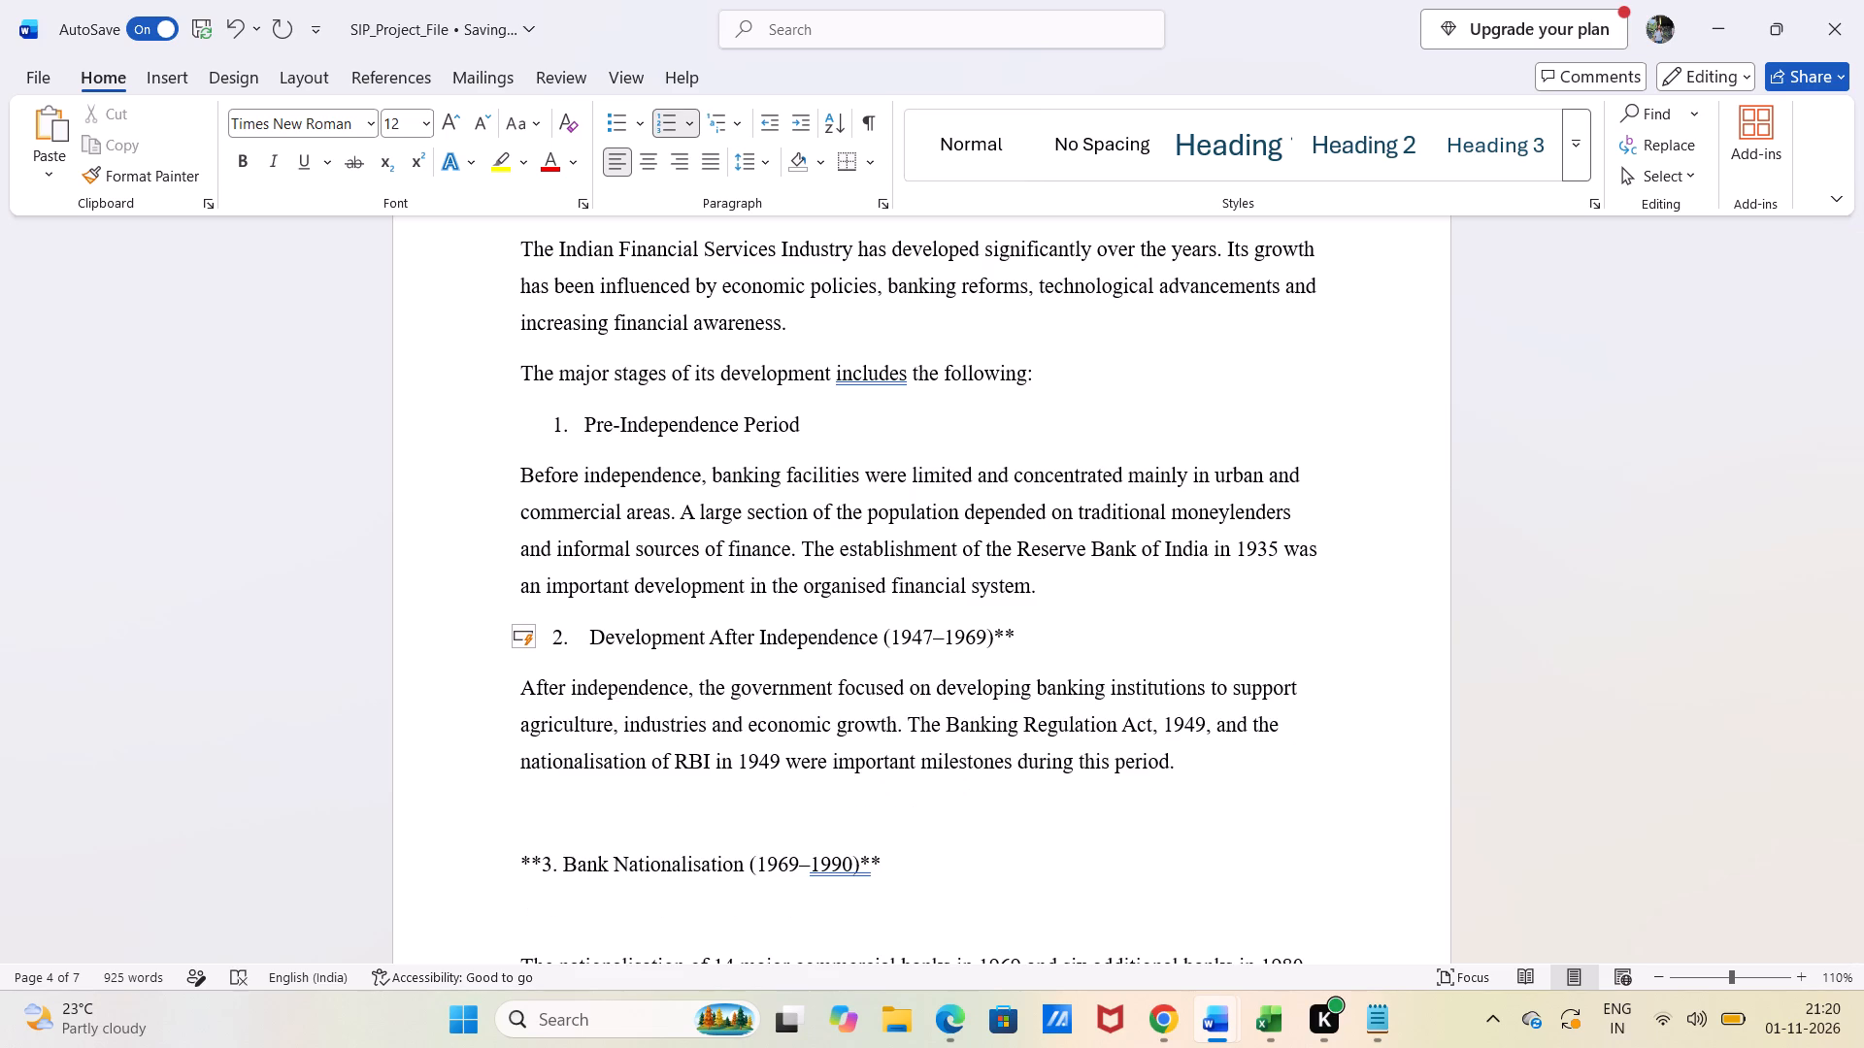
key("BackSpace")
key("BackSpace")
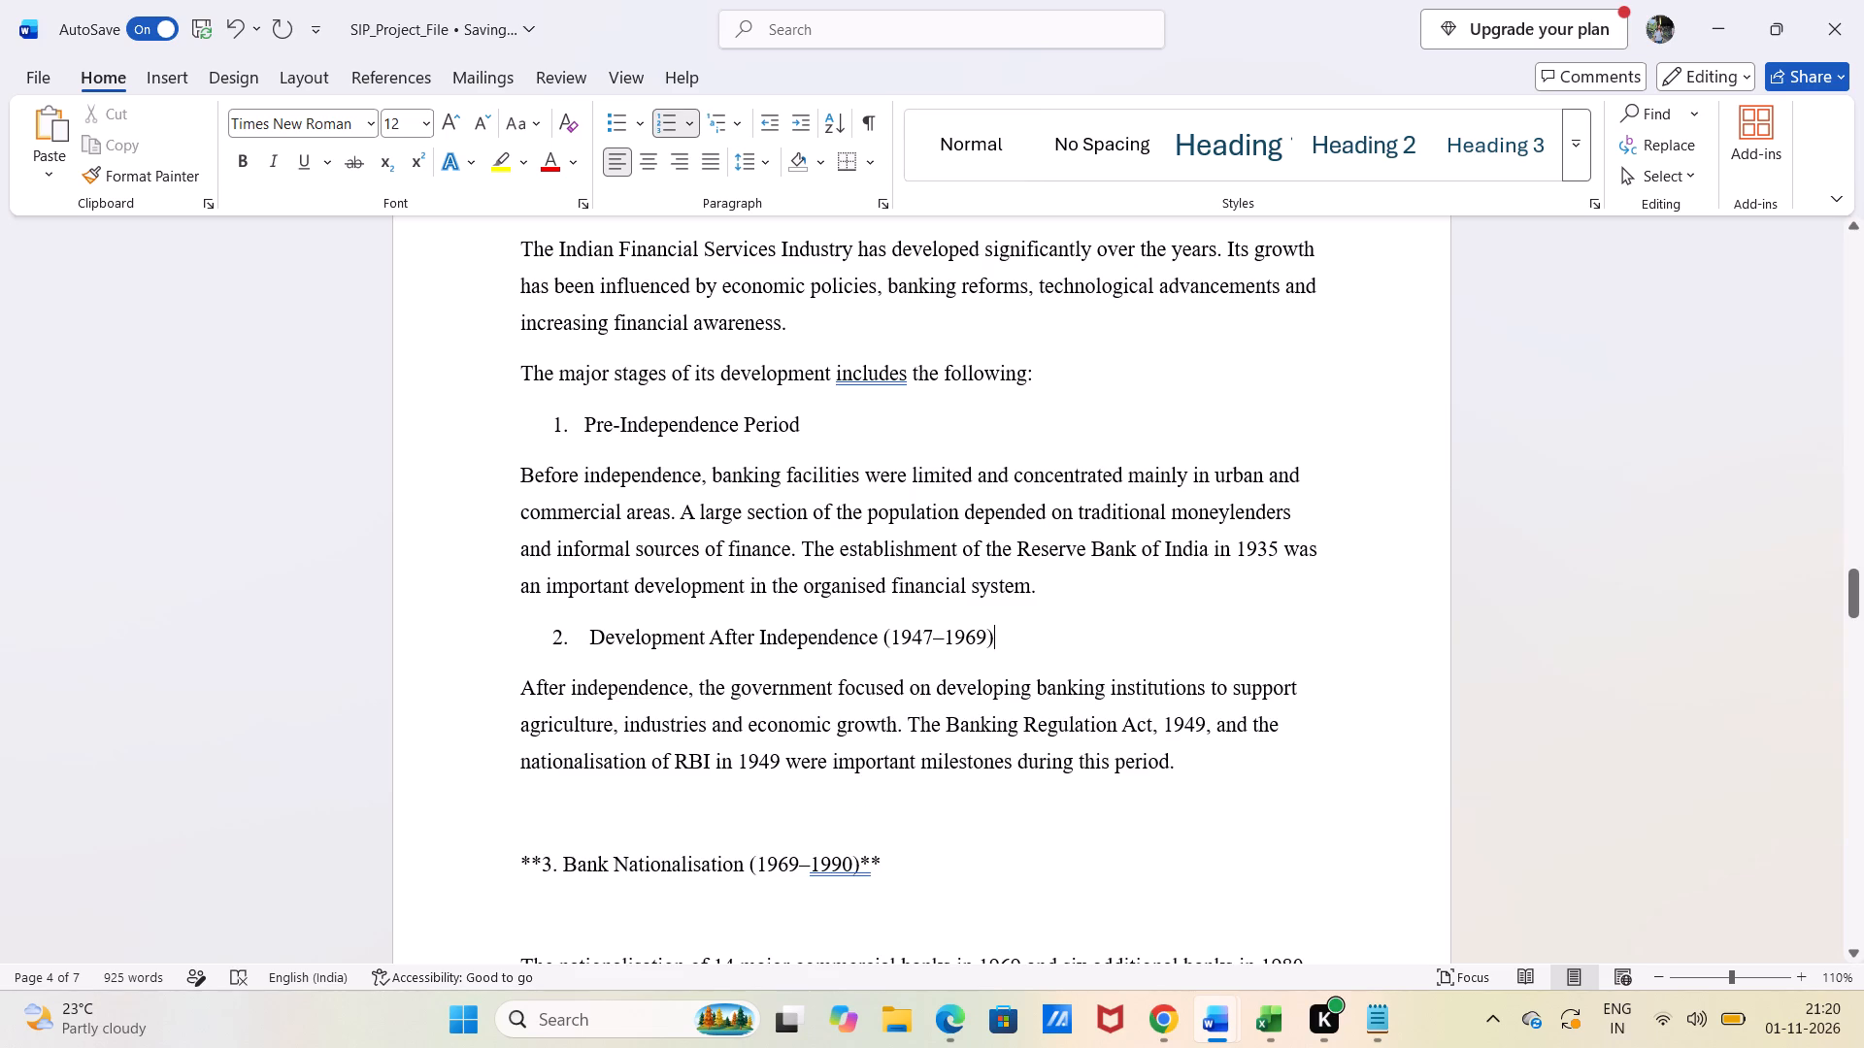
key("space")
type("-")
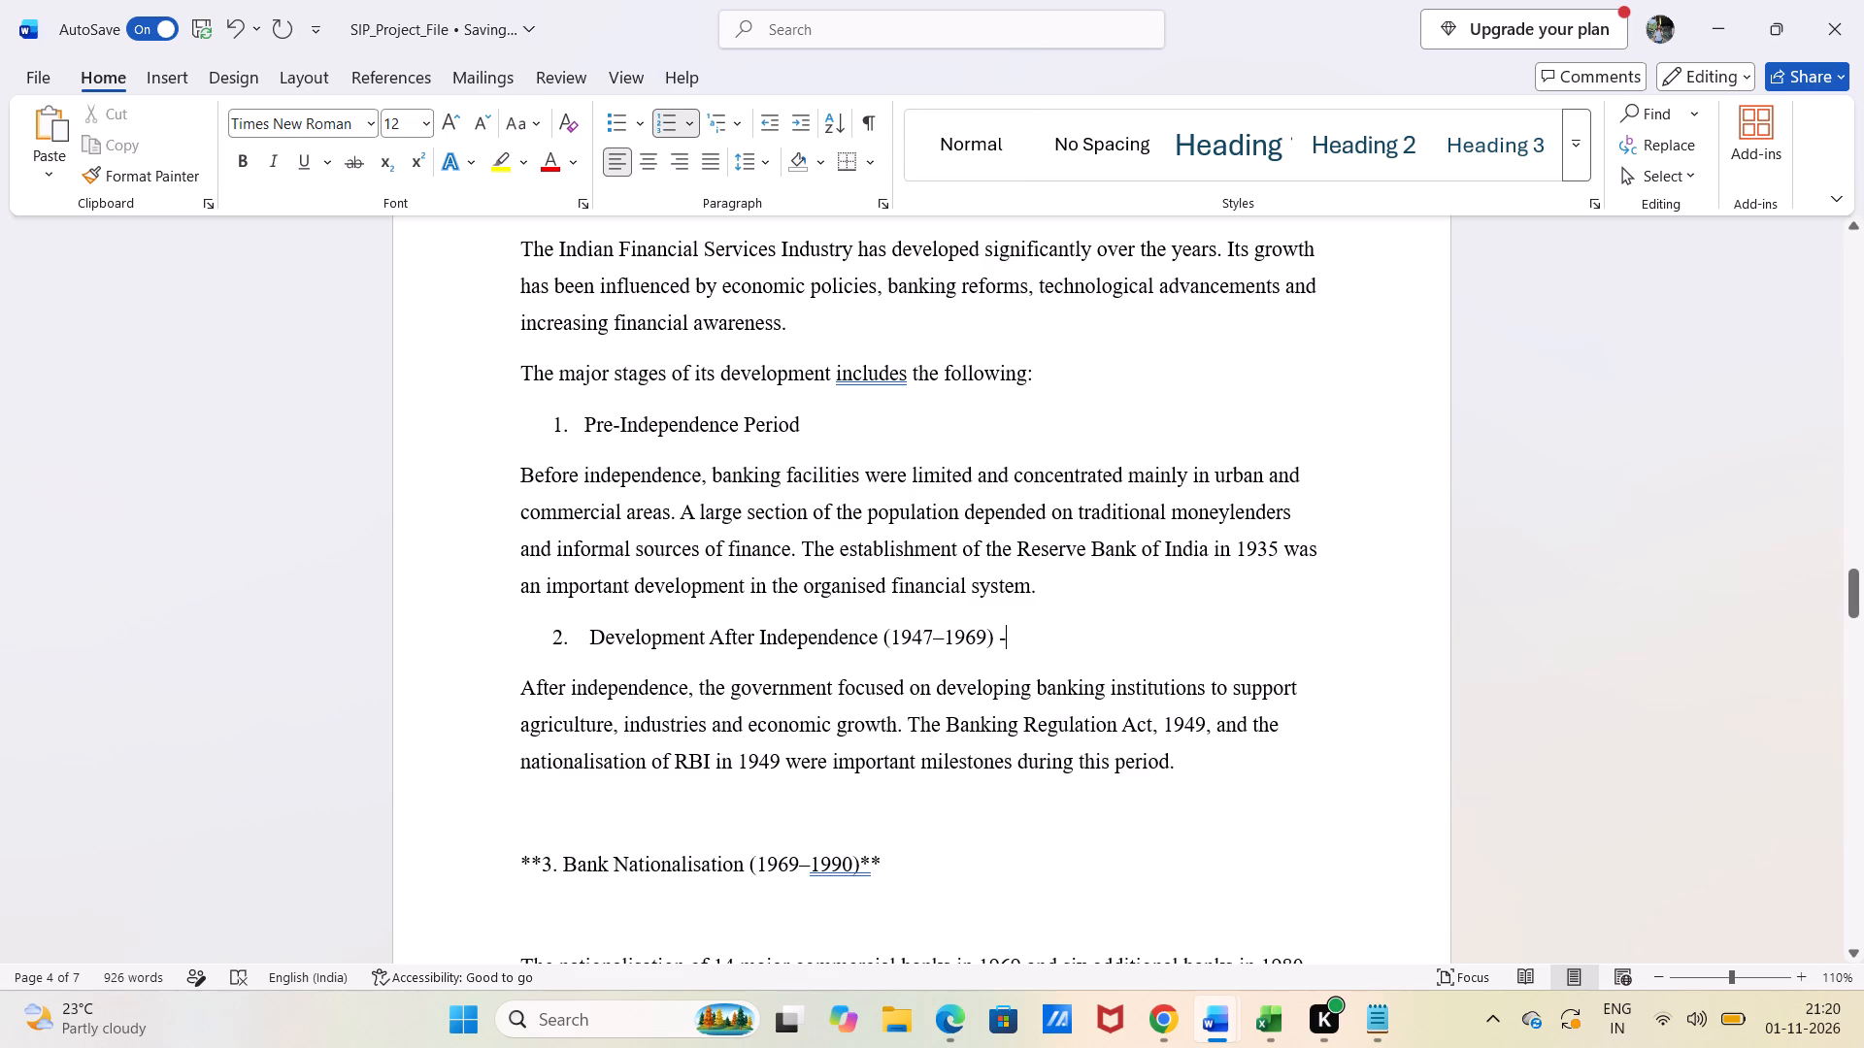
Add a space and a hyphen at the end of the Pre-Independence Period heading.
left_click(834, 430)
key("space")
type("-")
Delete the blank line and leading asterisks before "Bank Nationalisation (1969–1990)" and re-enter its number as automatic list item 3.
scroll(1106, 487, "down", 1)
left_click(558, 511)
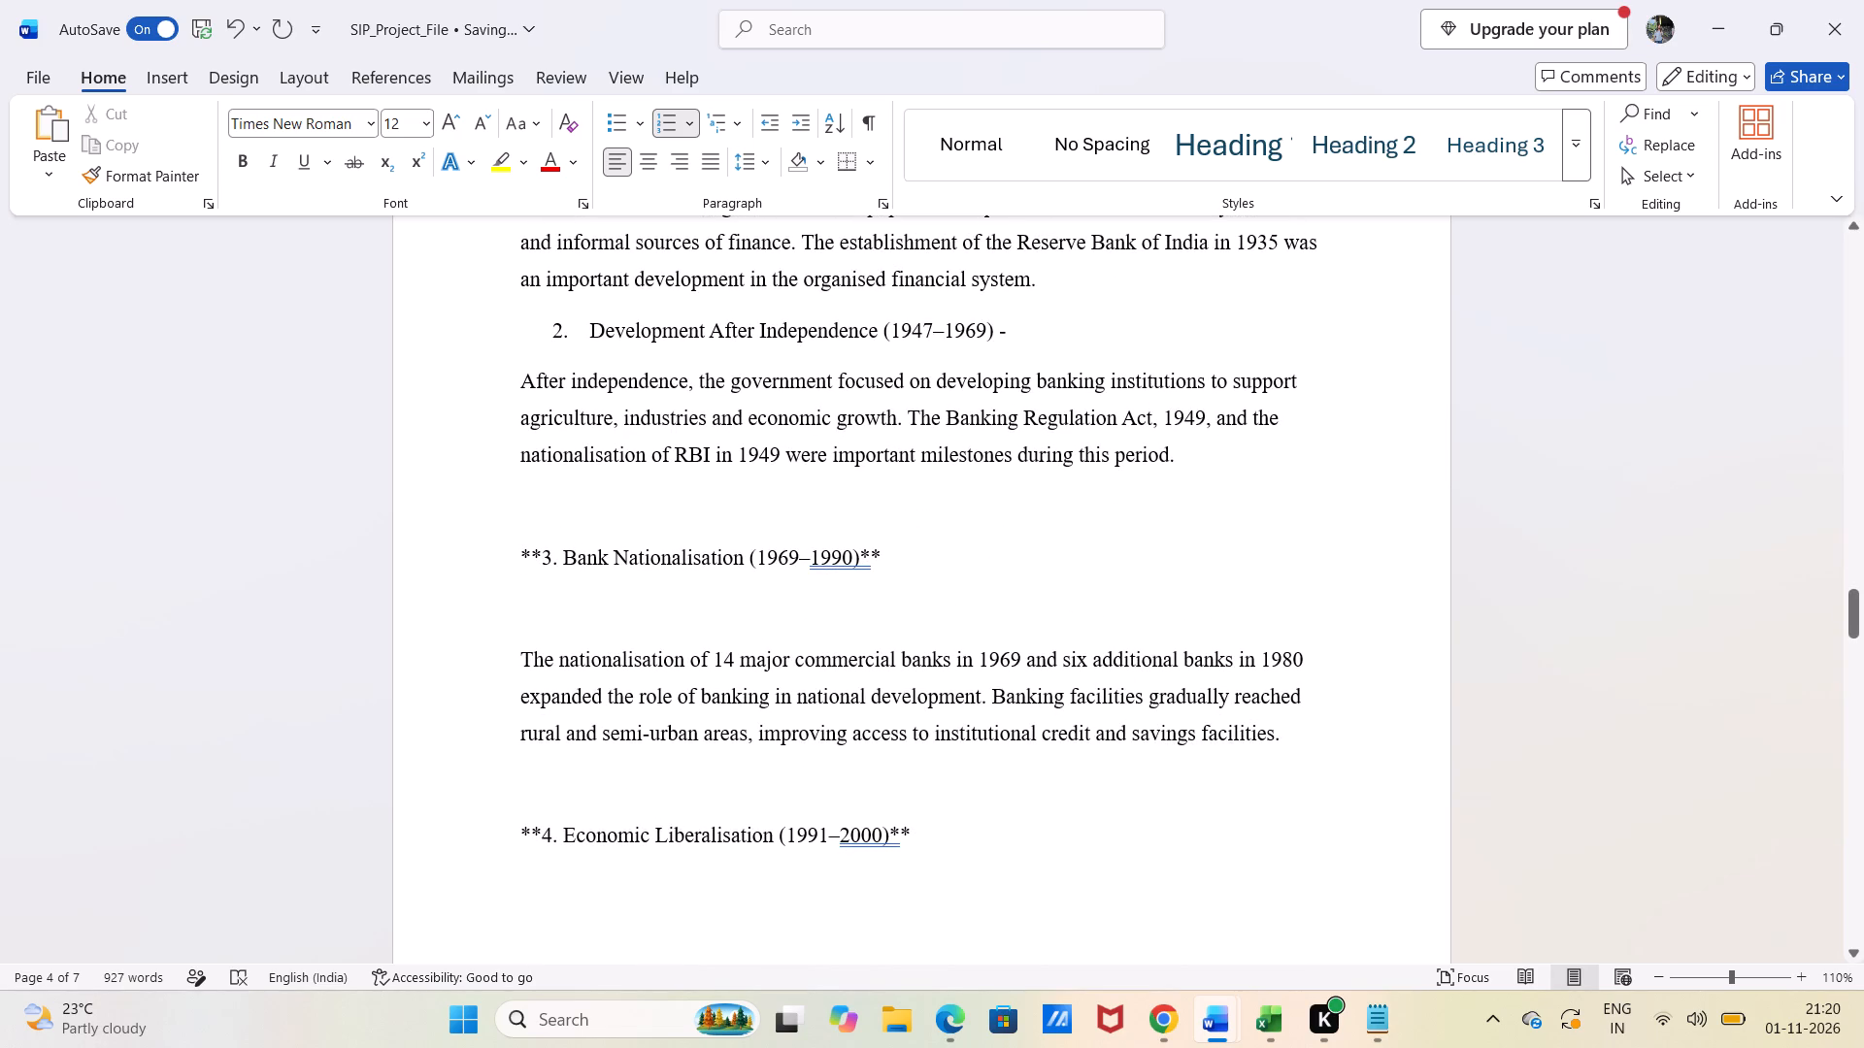
key("BackSpace")
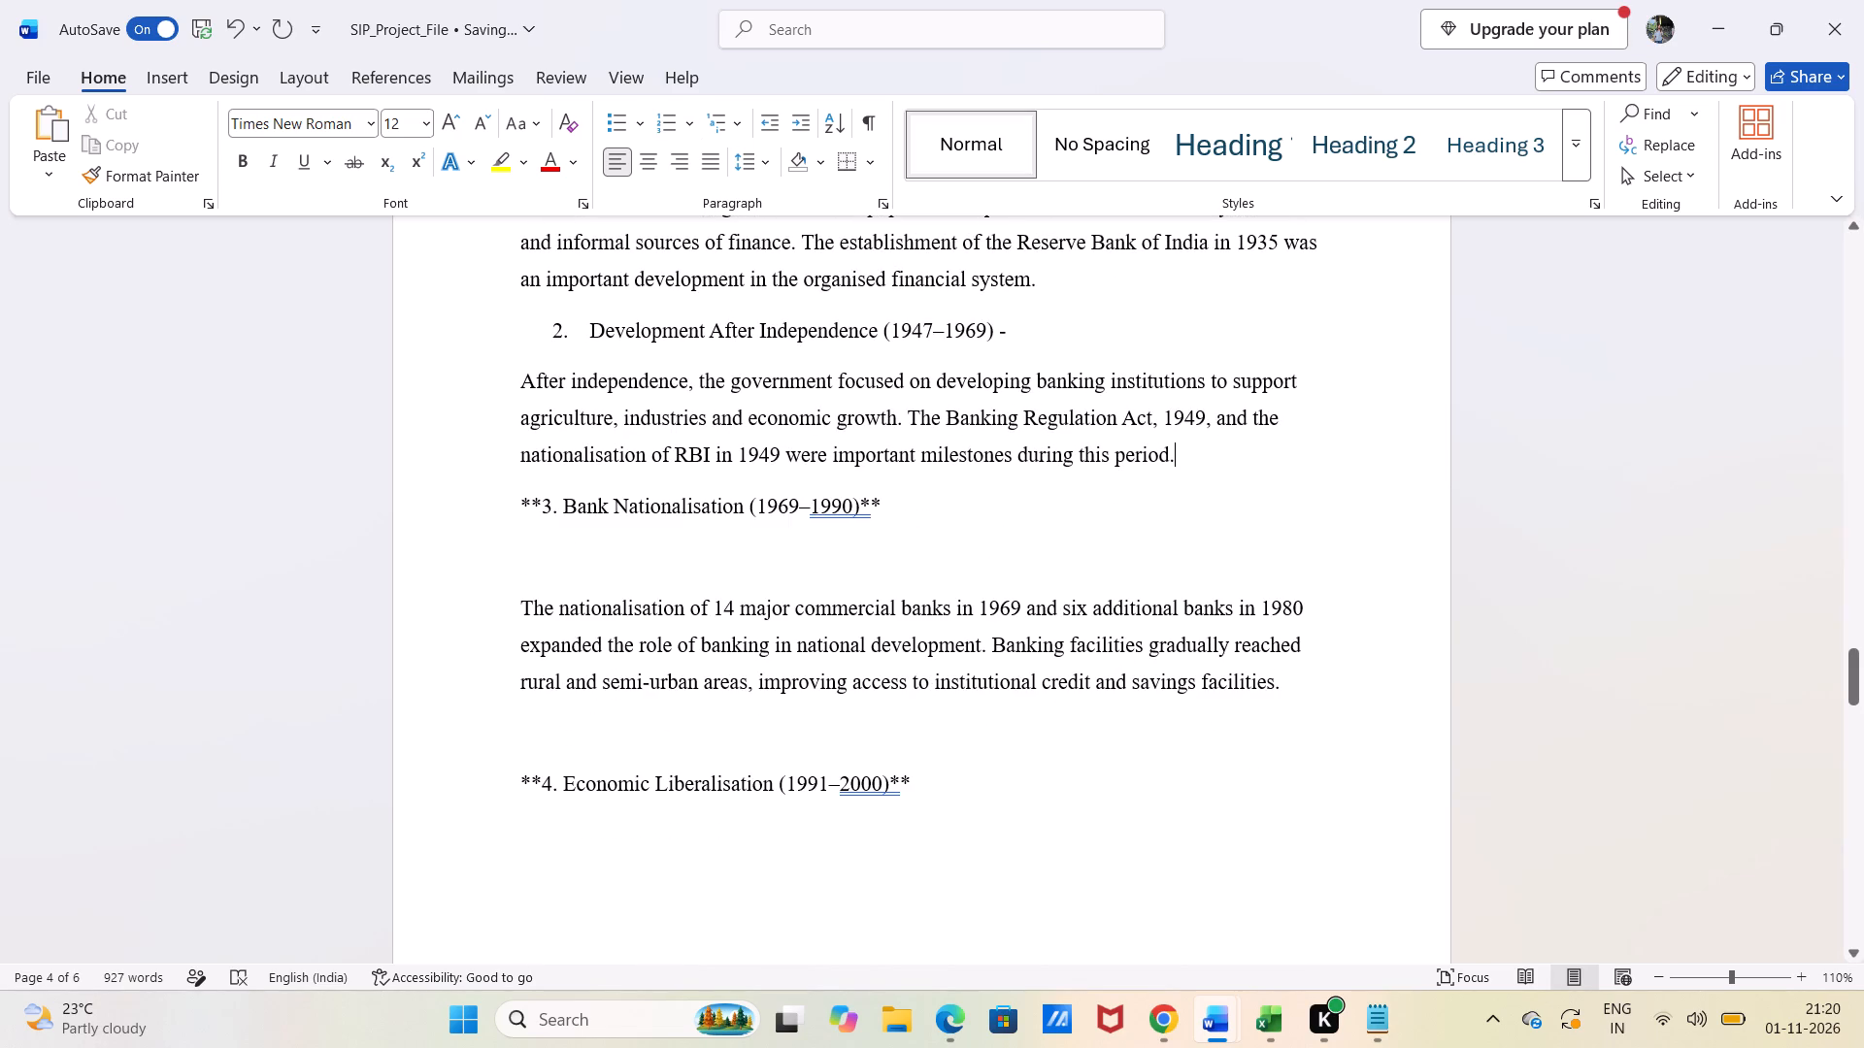
left_click(548, 510)
key("Right")
key("BackSpace")
key("BackSpace")
key("BackSpace")
key("BackSpace")
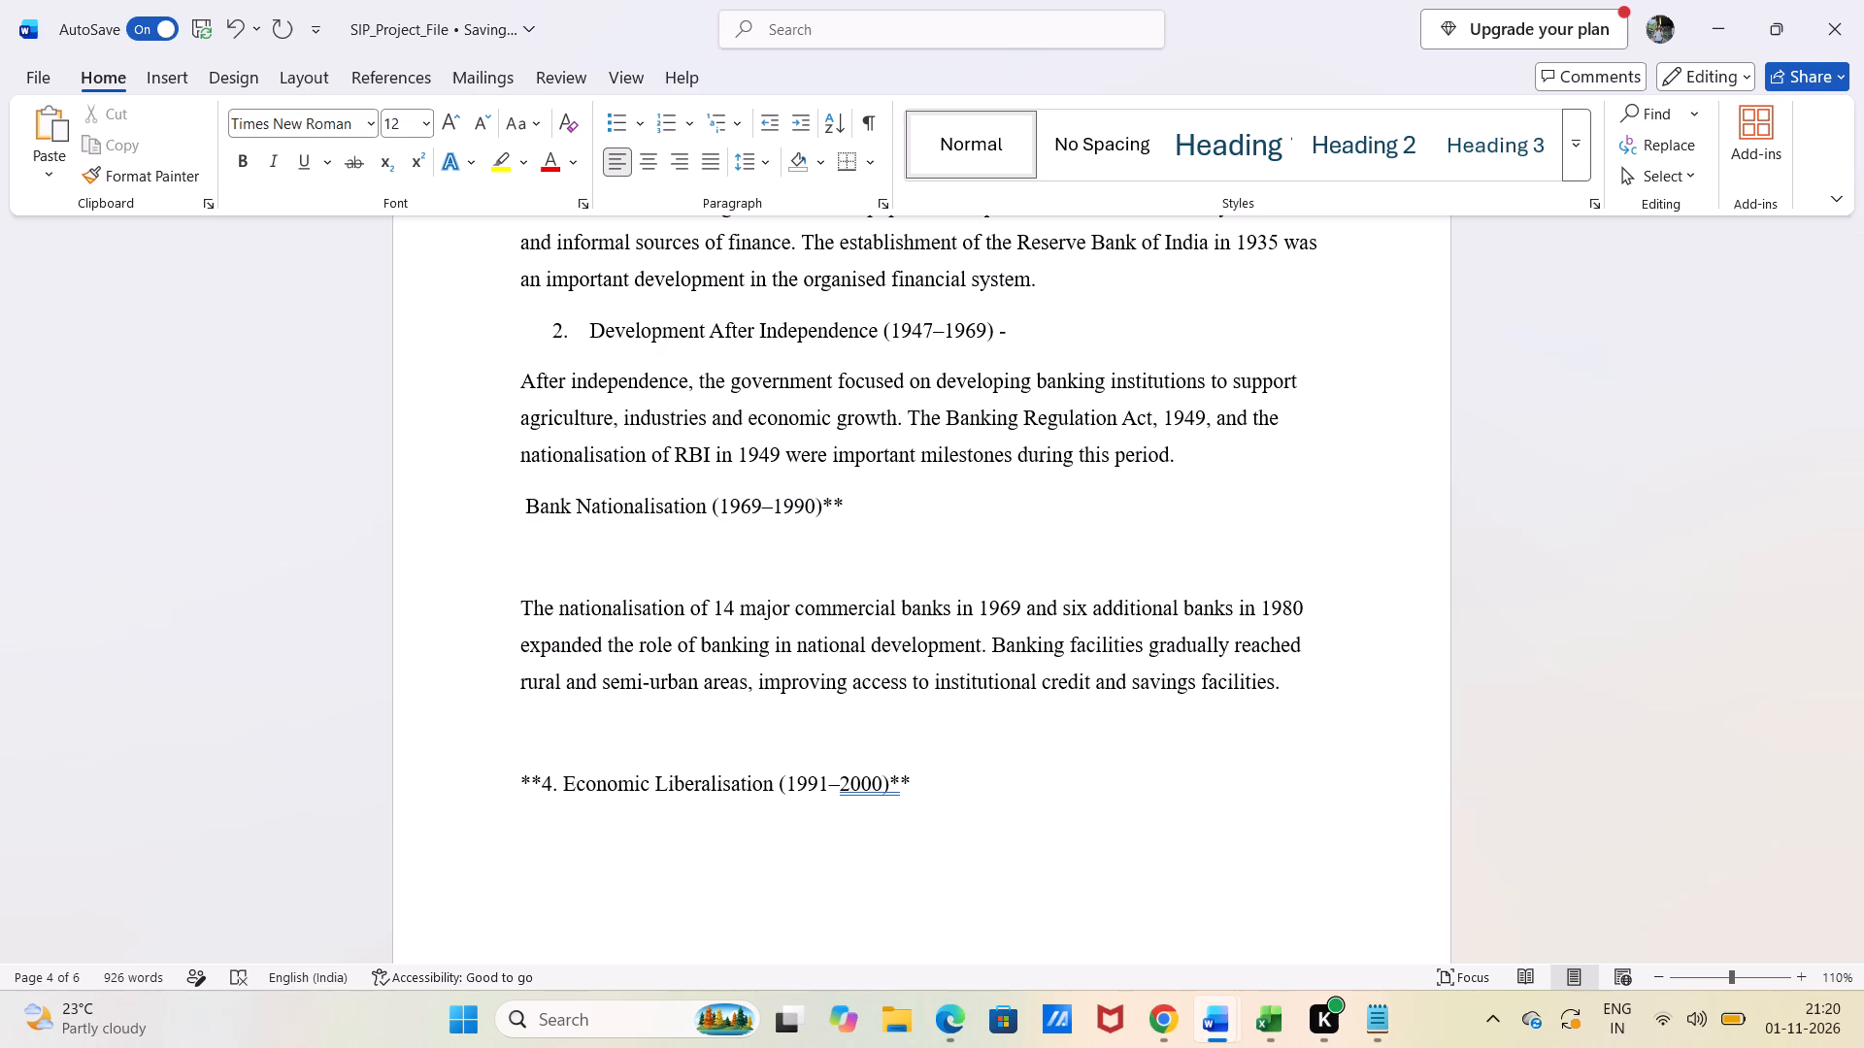
type("3.")
key("space")
Replace the Bank Nationalisation heading's trailing asterisks with a space and a hyphen, and delete the blank line below it.
key("Right")
key("Right")
key("Right")
key("Right")
key("Right")
key("Right")
key("Right")
key("Right")
key("Right")
key("Right")
key("Right")
key("Right")
key("Right")
key("Right")
key("Right")
key("Right")
key("Right")
key("Right")
key("Right")
key("Right")
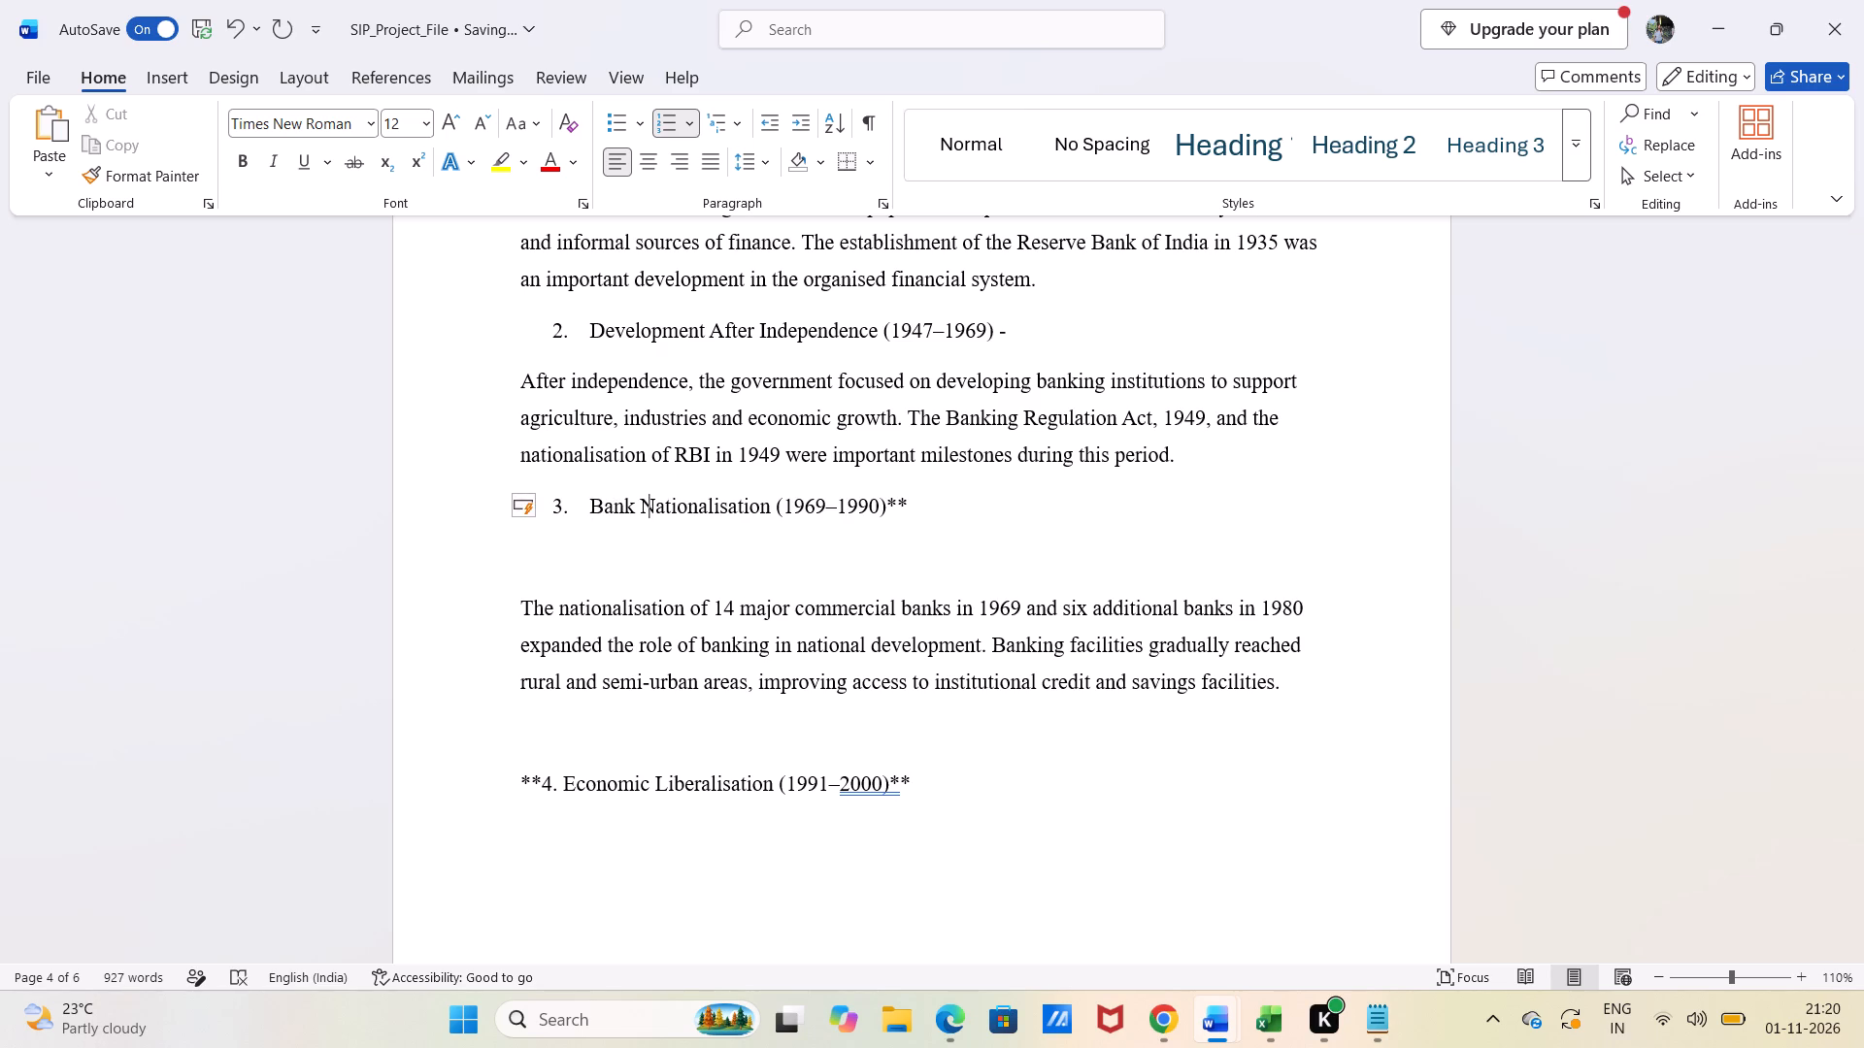
key("Right")
key("Right")
key("Right")
key("BackSpace")
key("BackSpace")
key("space")
type("-")
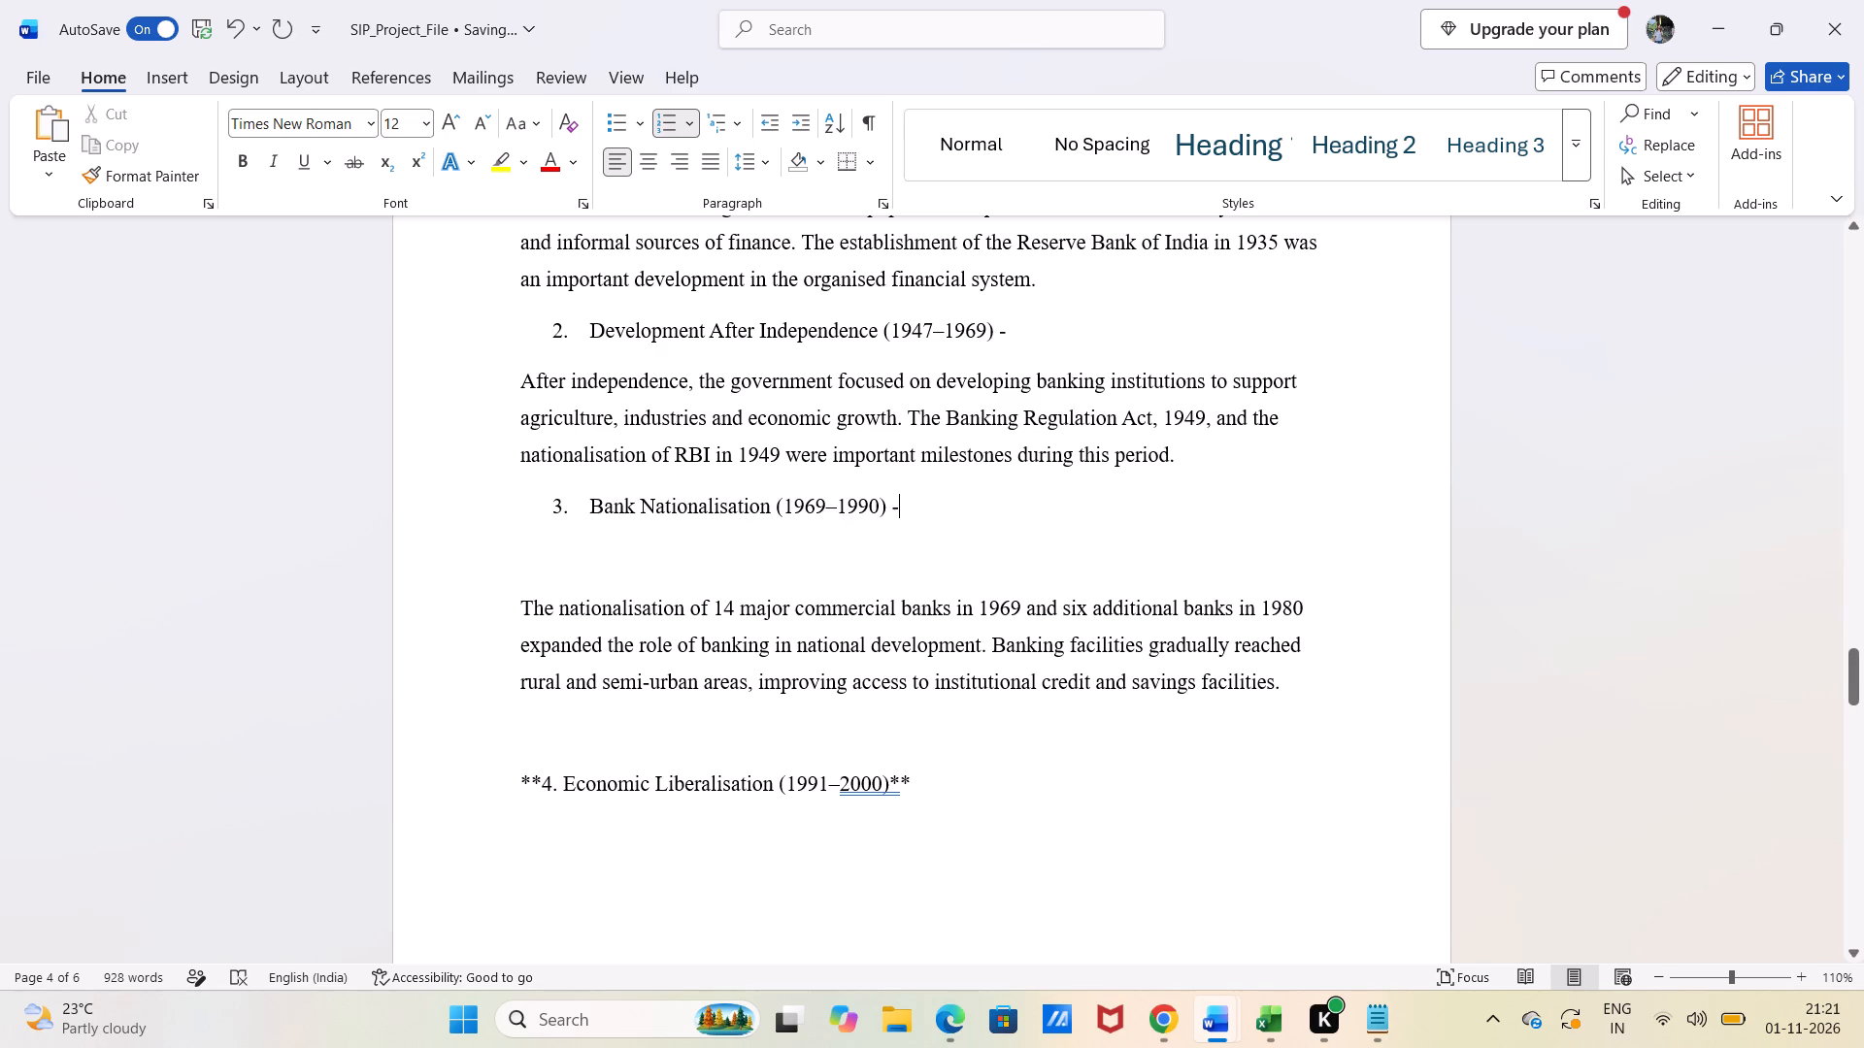
left_click(552, 559)
key("BackSpace")
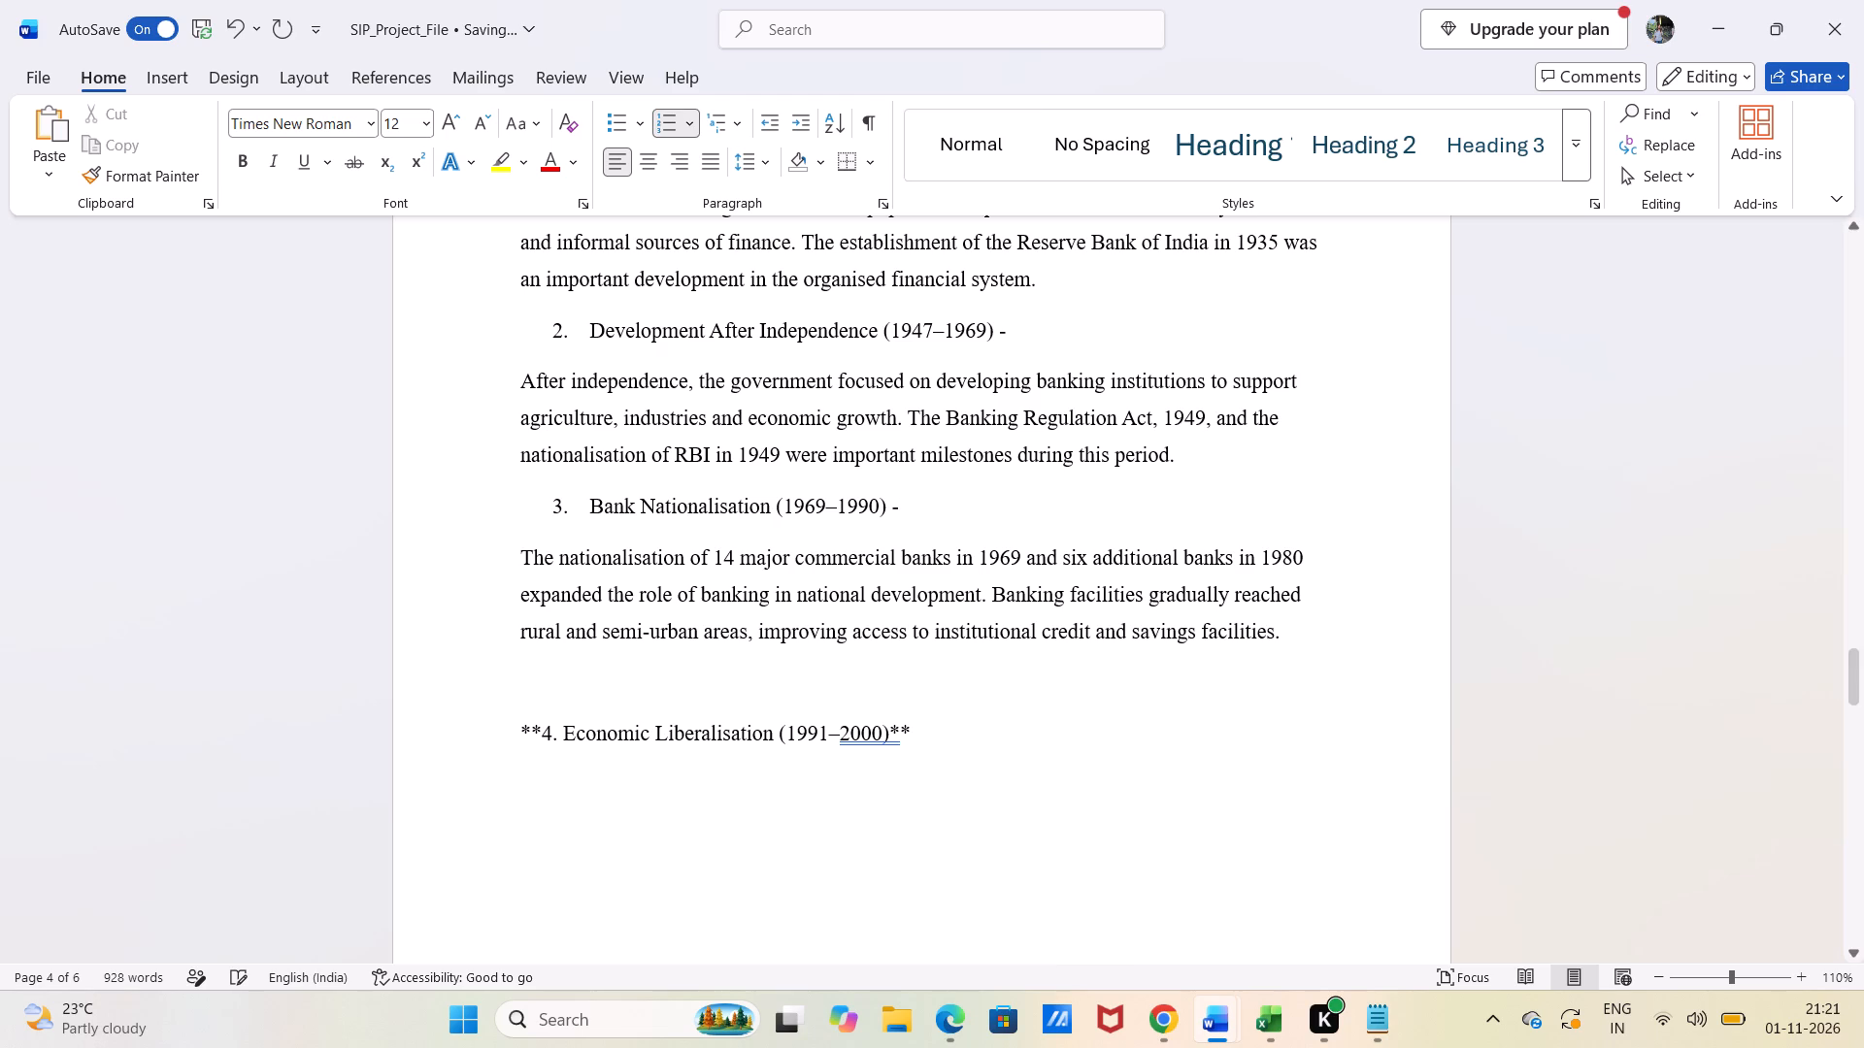
Delete the blank line and leading asterisks before "Economic Liberalisation (1991–2000)" and re-enter its number as automatic list item 4.
left_click(549, 693)
key("BackSpace")
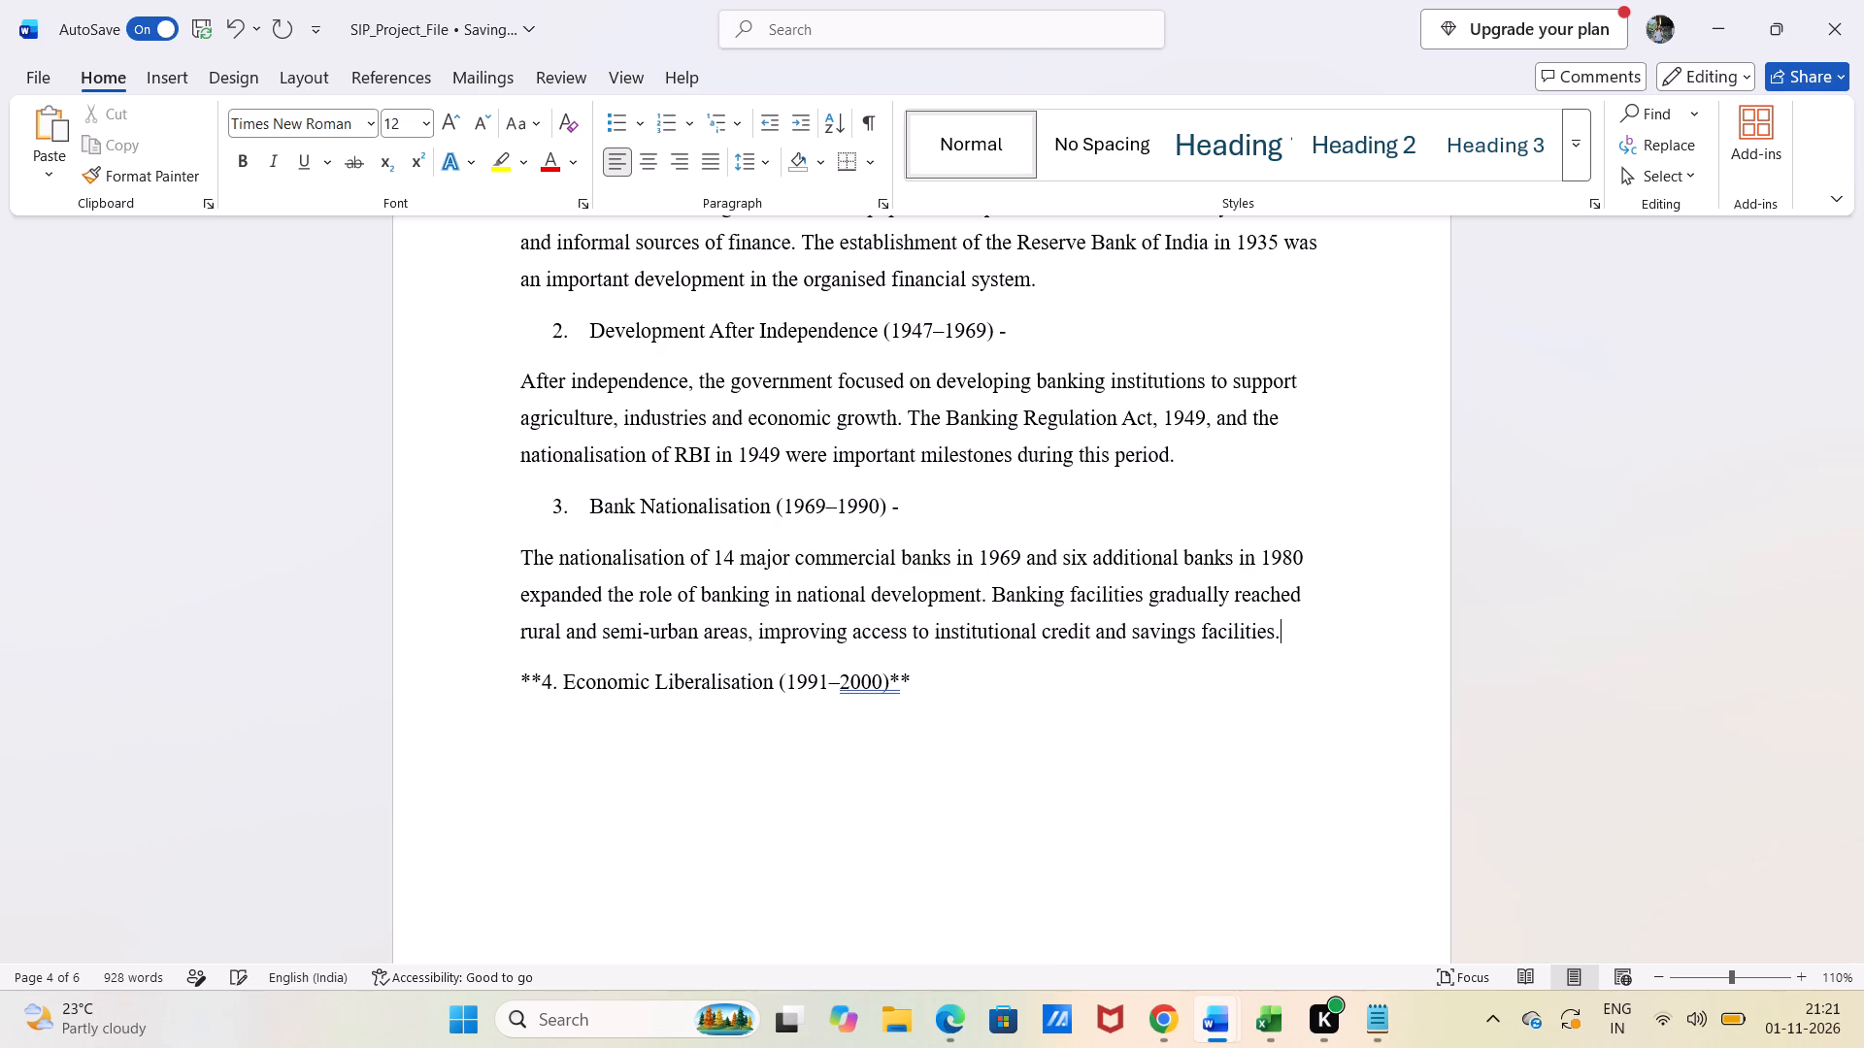
left_click(542, 681)
key("Right")
key("Right")
key("Right")
key("BackSpace")
key("BackSpace")
key("BackSpace")
key("BackSpace")
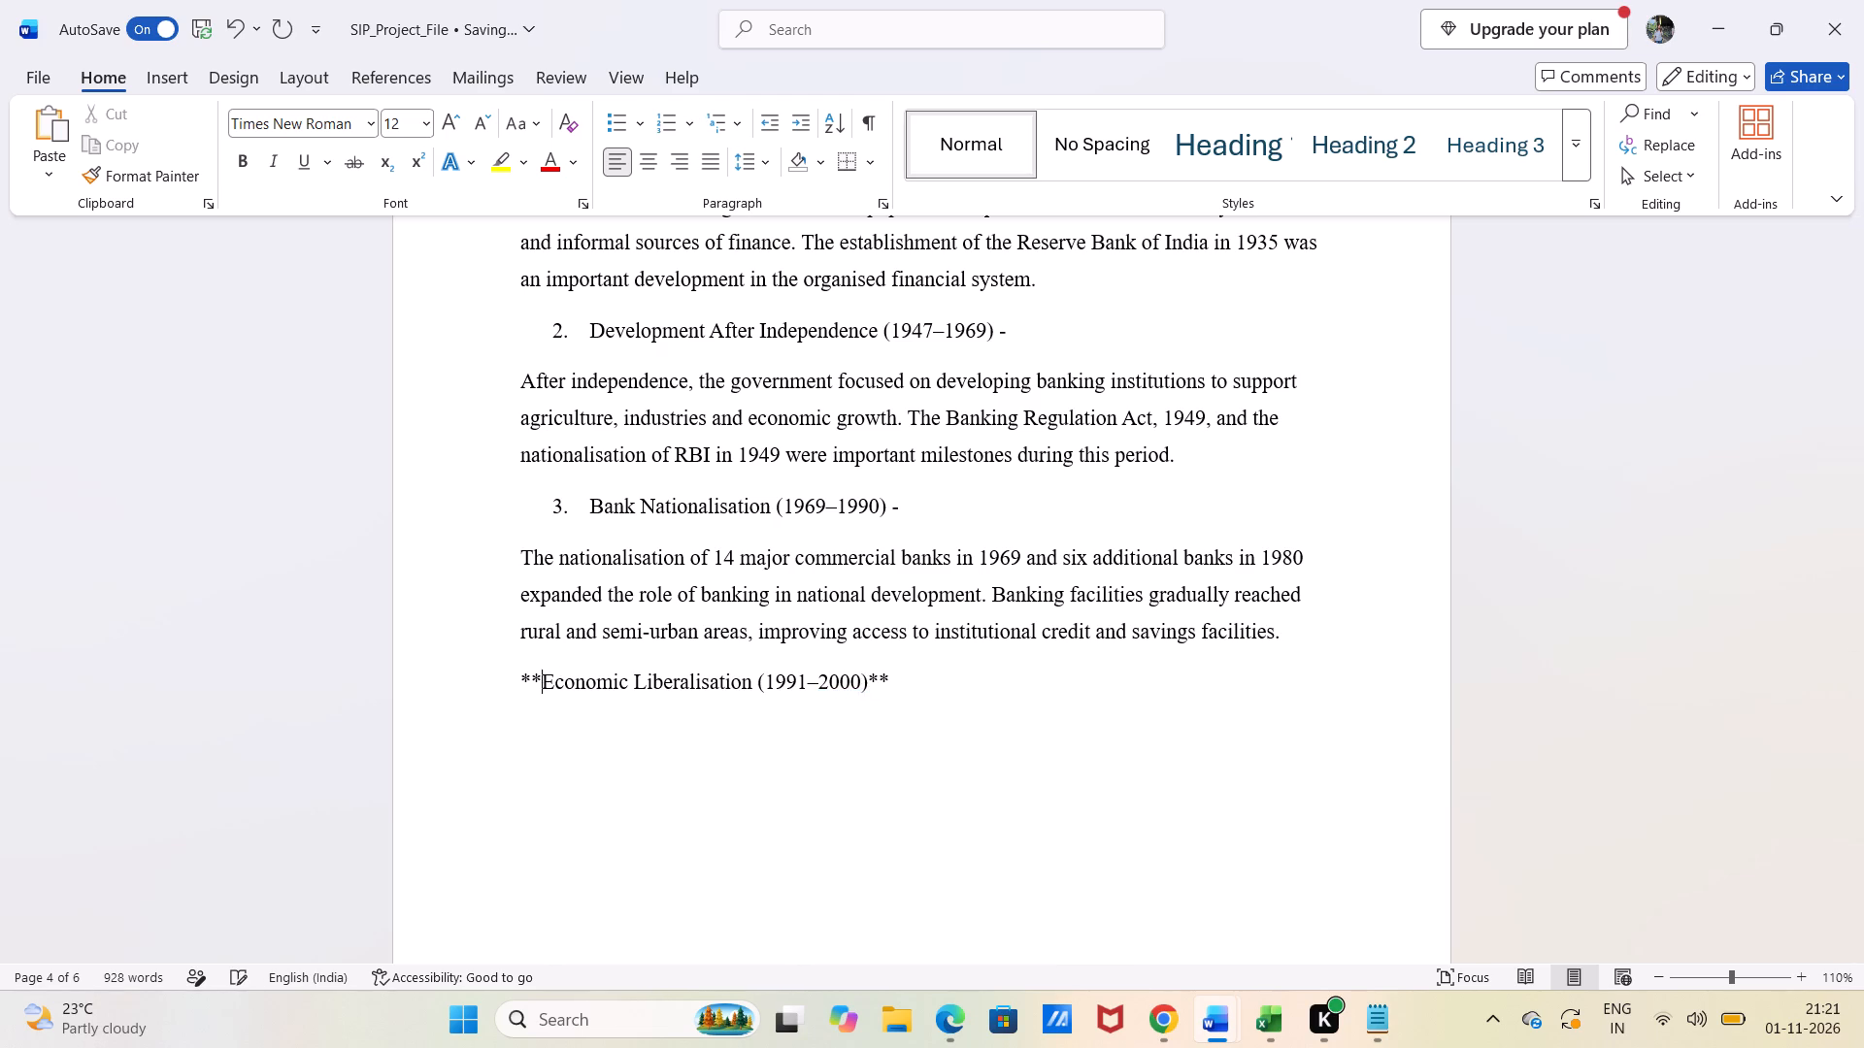
key("BackSpace")
type("4.")
key("space")
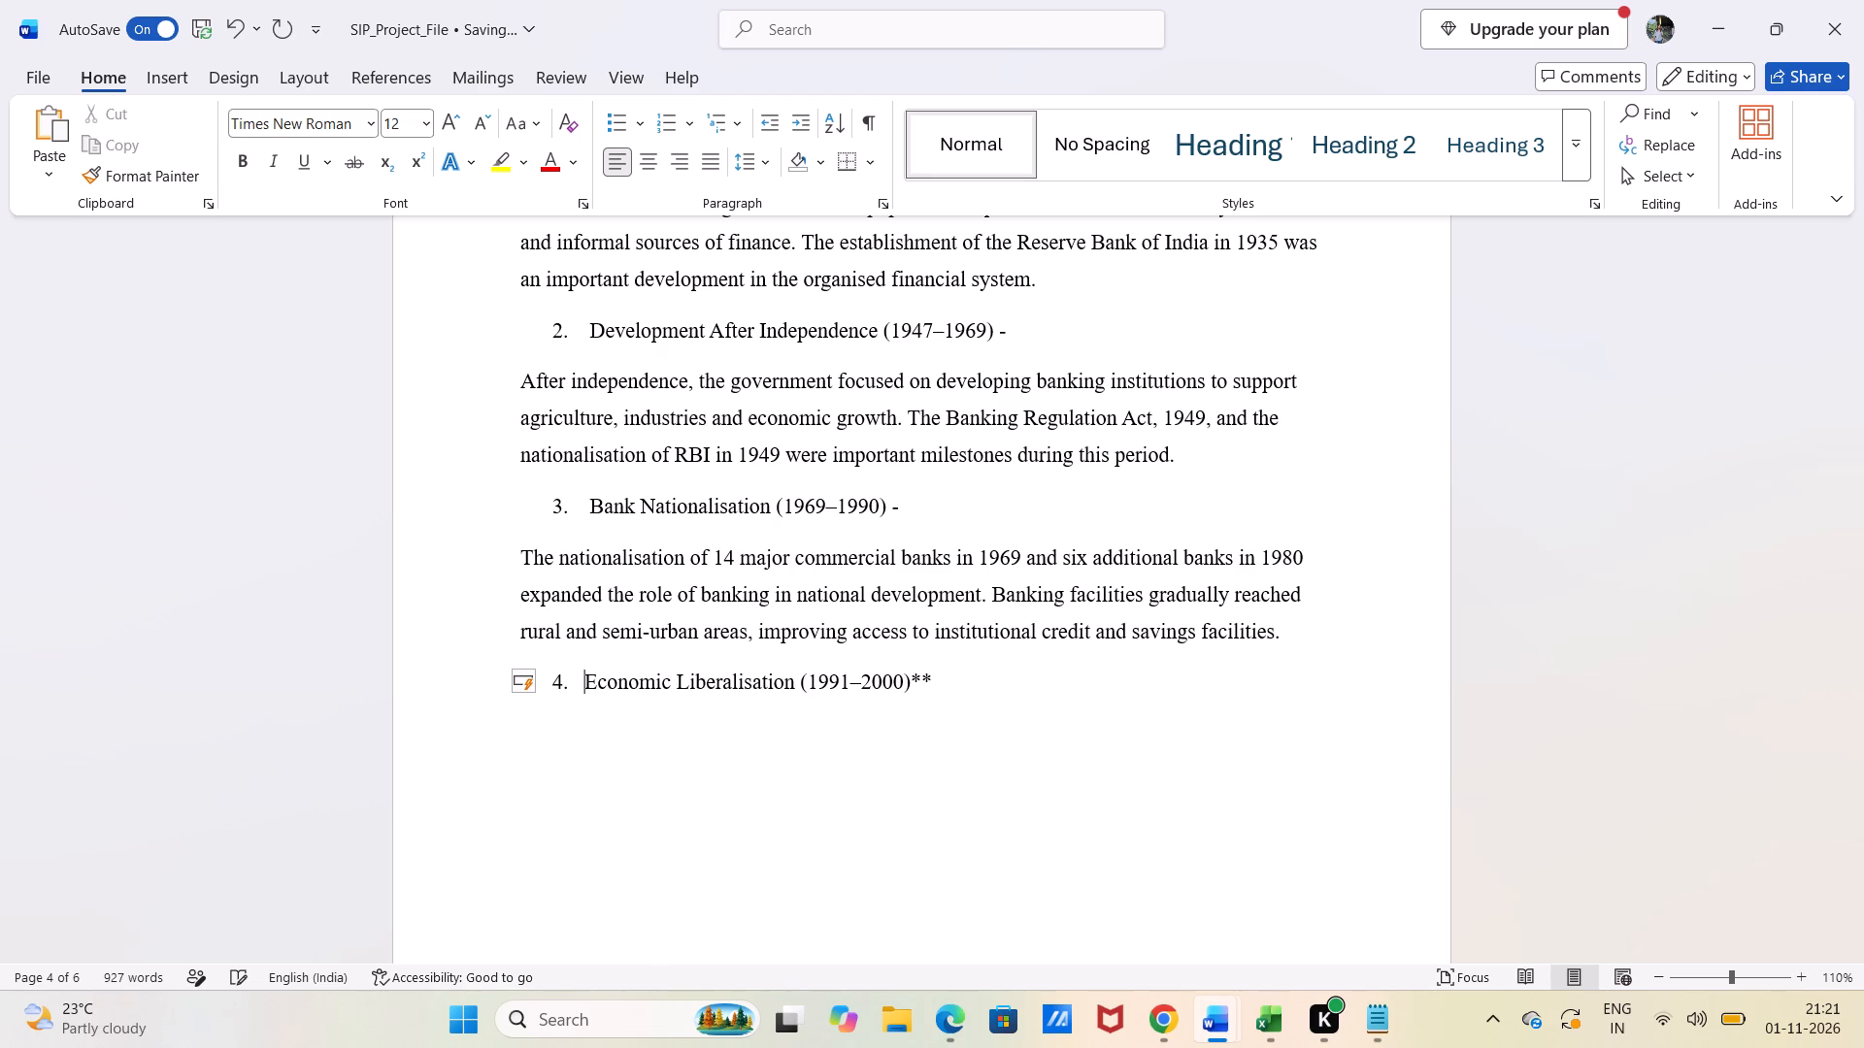
Replace the Economic Liberalisation heading's trailing asterisks with a space and a hyphen, and delete the blank line below it.
key("Right")
key("Right")
key("Right")
key("Right")
key("Right")
key("Right")
key("Right")
key("Right")
key("Right")
key("Right")
key("Right")
key("Right")
key("Right")
key("Right")
key("Right")
key("Right")
key("Right")
key("Right")
key("Right")
key("Right")
key("Right")
key("Right")
key("Right")
key("BackSpace")
key("BackSpace")
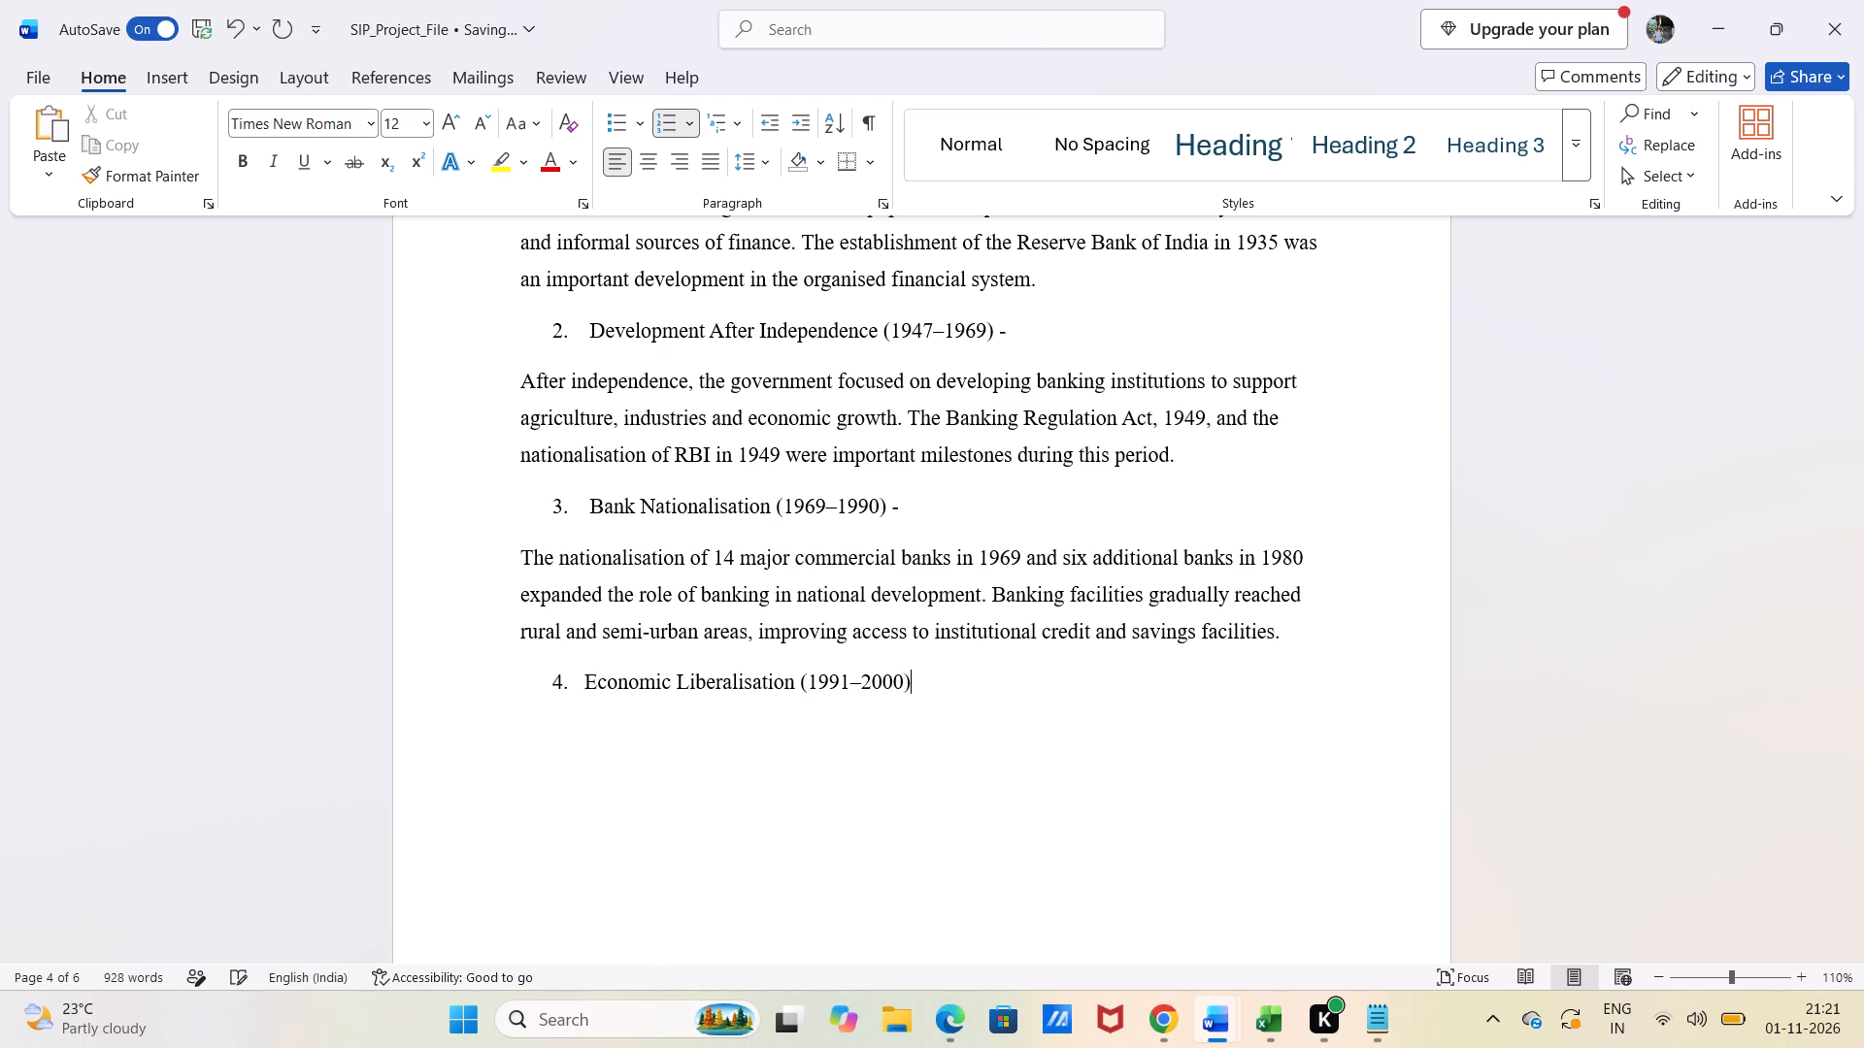
key("space")
type("-")
scroll(682, 805, "down", 2)
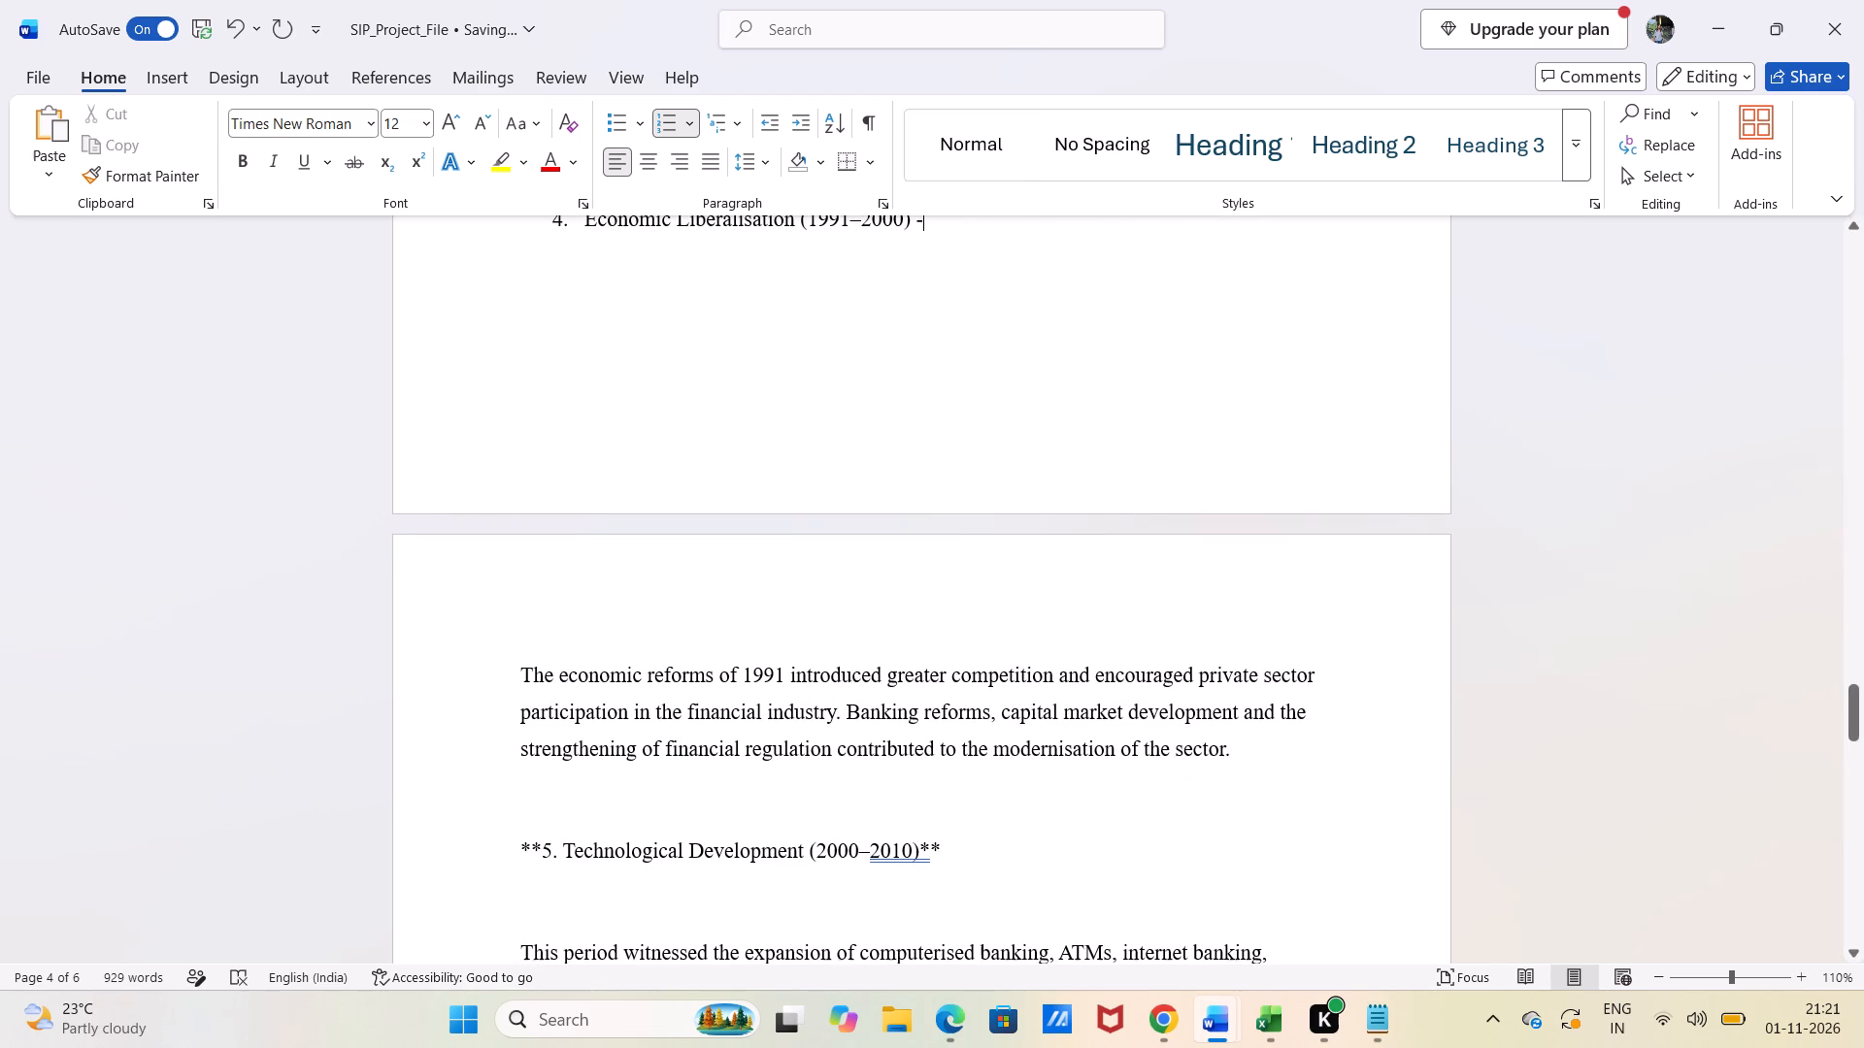
left_click(516, 676)
key("BackSpace")
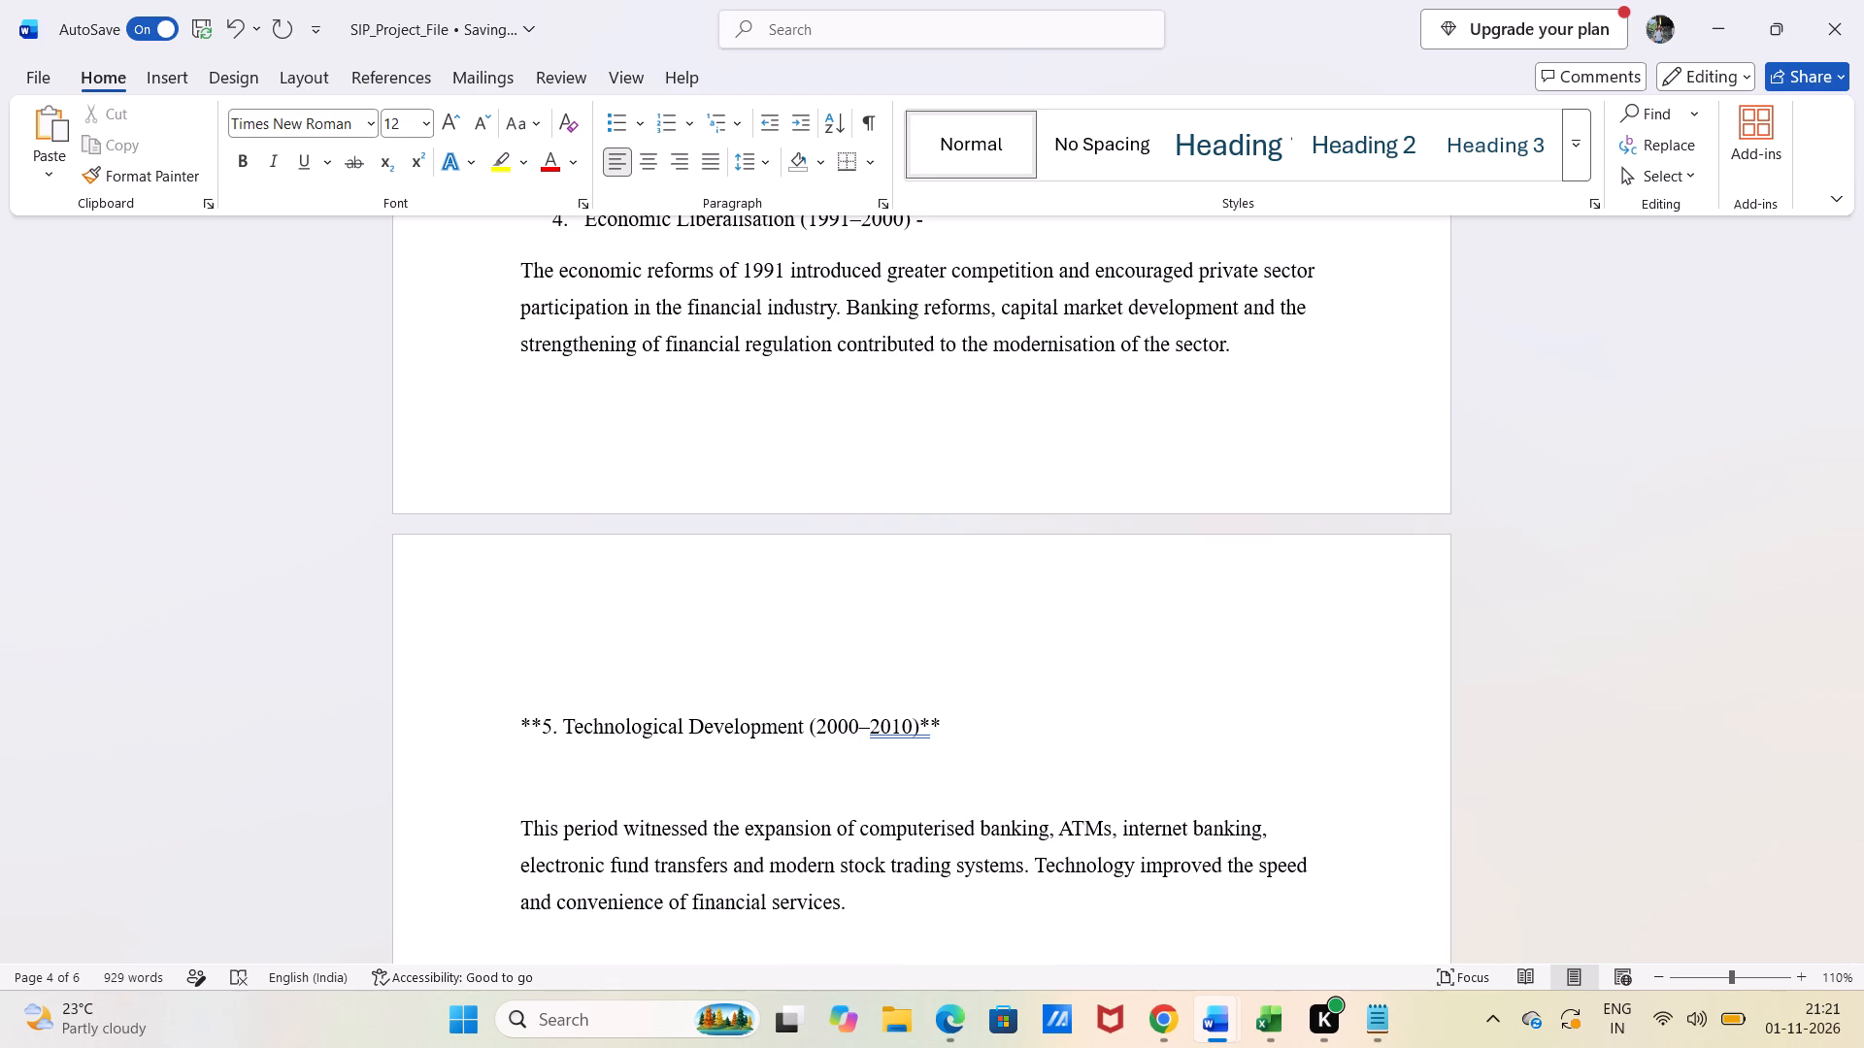
Delete the blank line and leading asterisks before "Technological Development (2000–2010)" and re-enter its number as automatic list item 5.
scroll(516, 676, "down", 1)
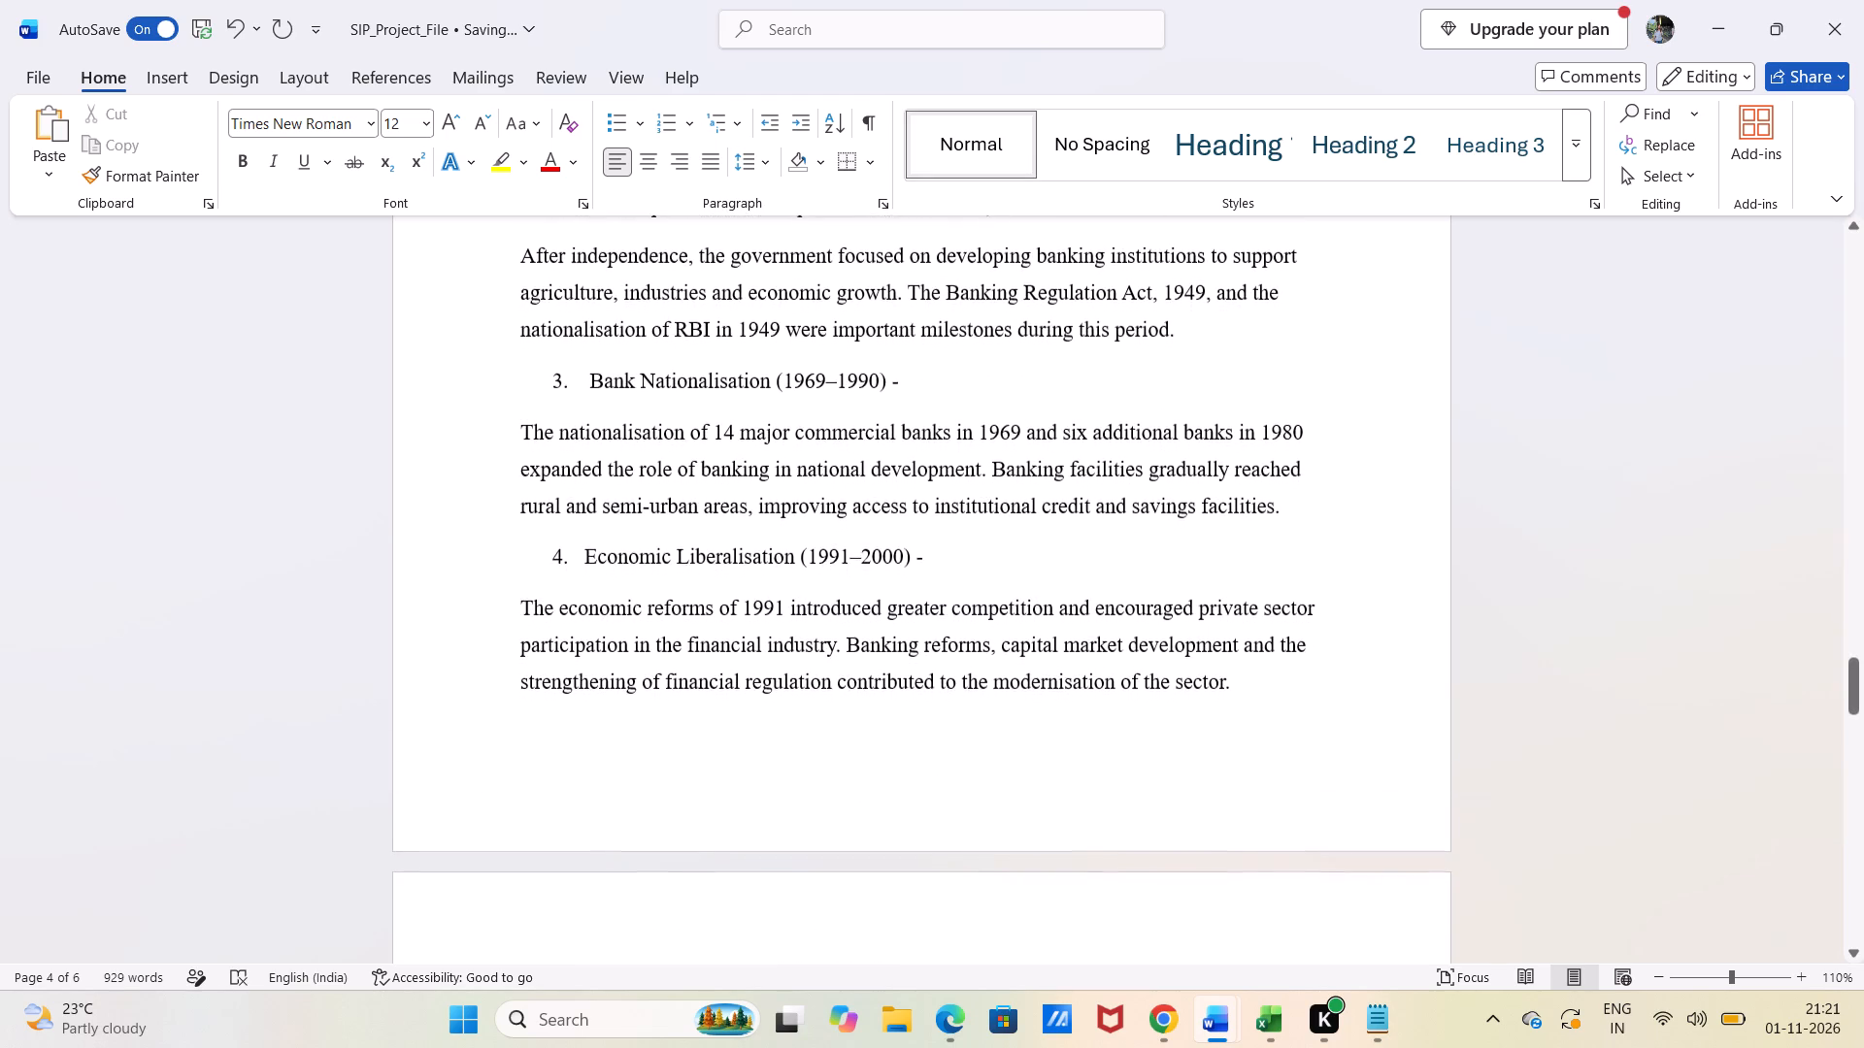
scroll(516, 676, "down", 1)
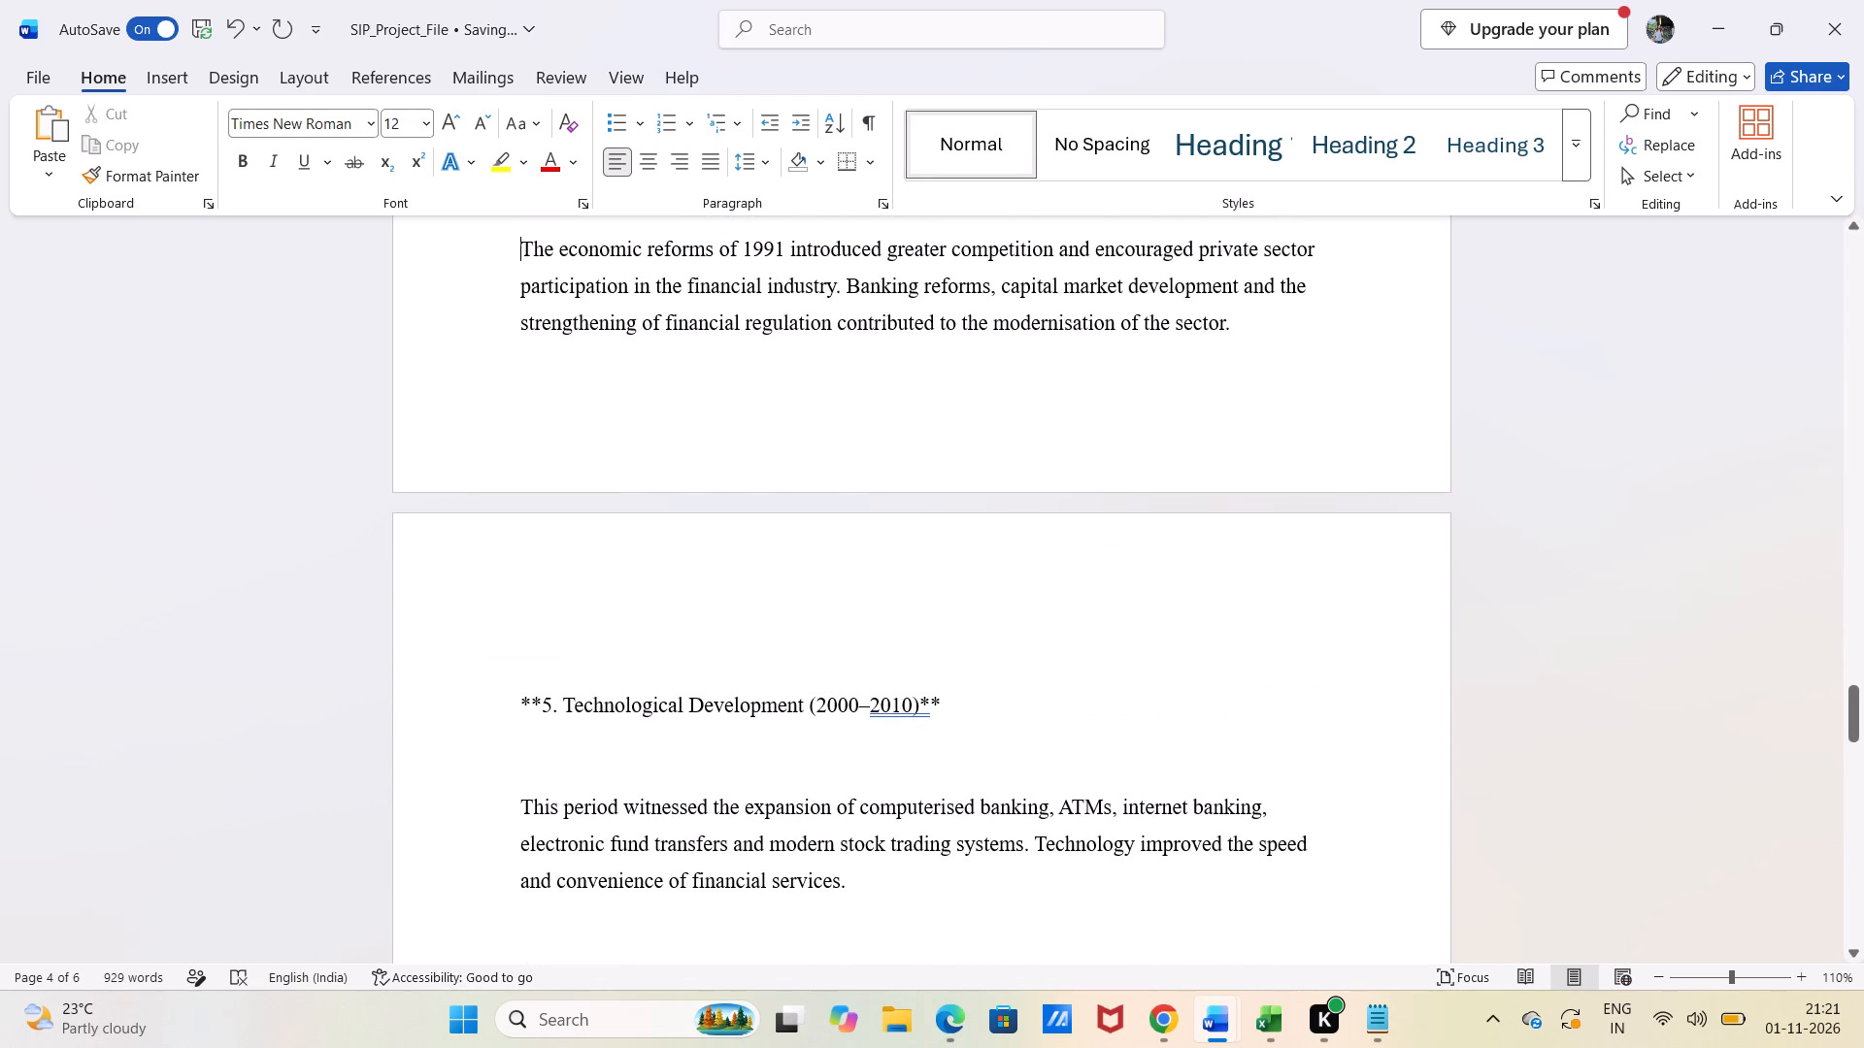
left_click(546, 668)
key("BackSpace")
key("BackSpace")
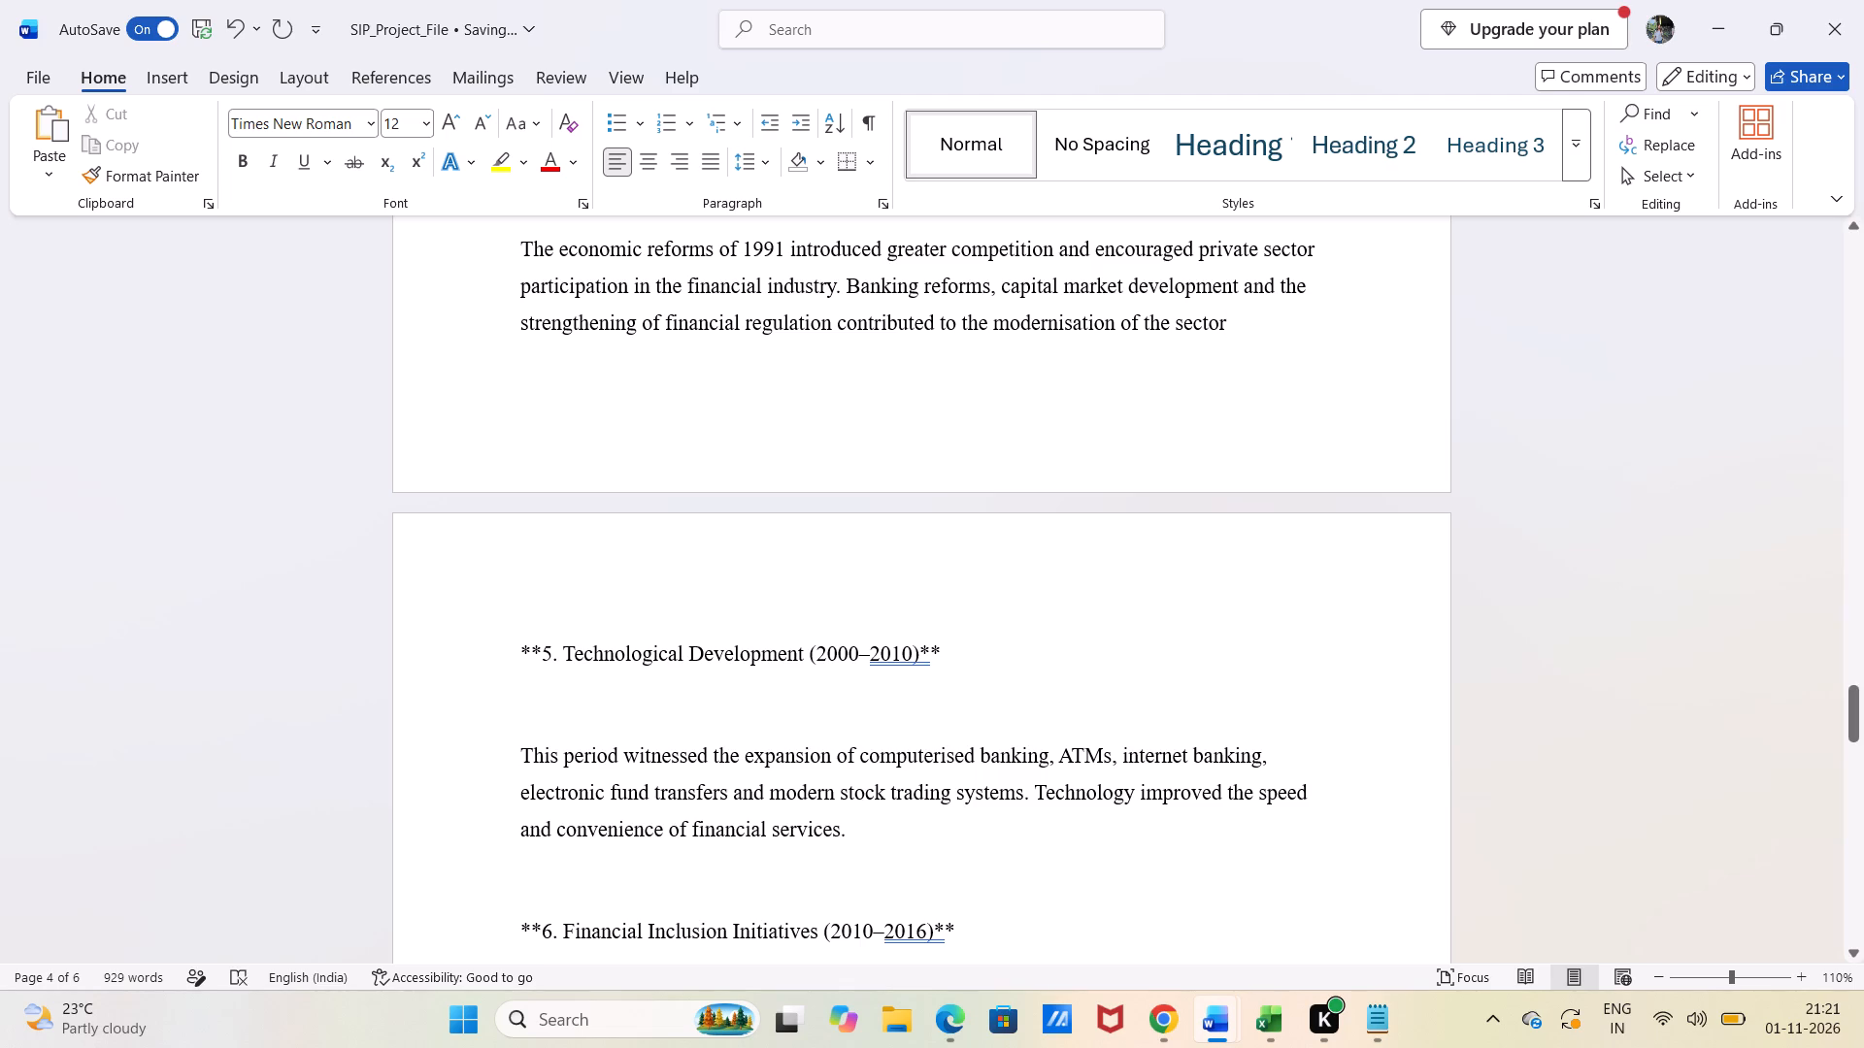
left_click(537, 651)
left_click(558, 656)
key("BackSpace")
key("BackSpace")
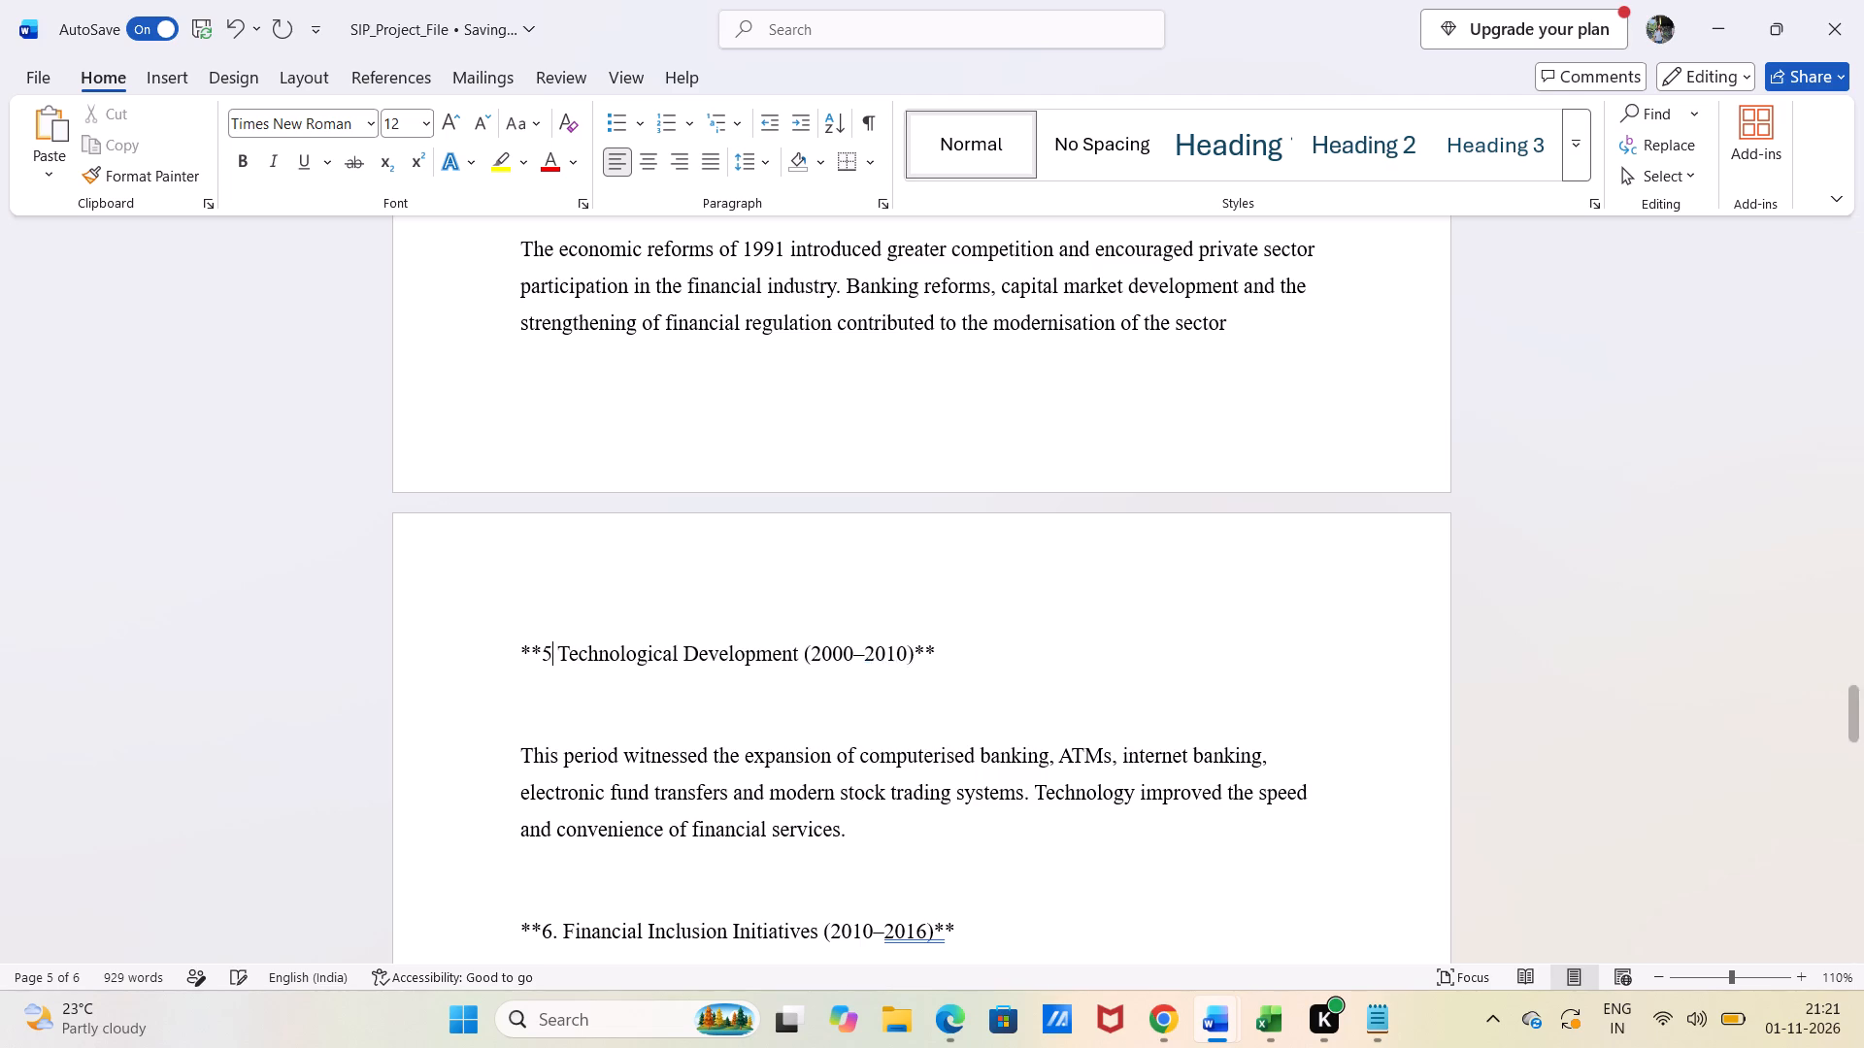
key("BackSpace")
key("BackSpace")
type("5.")
key("space")
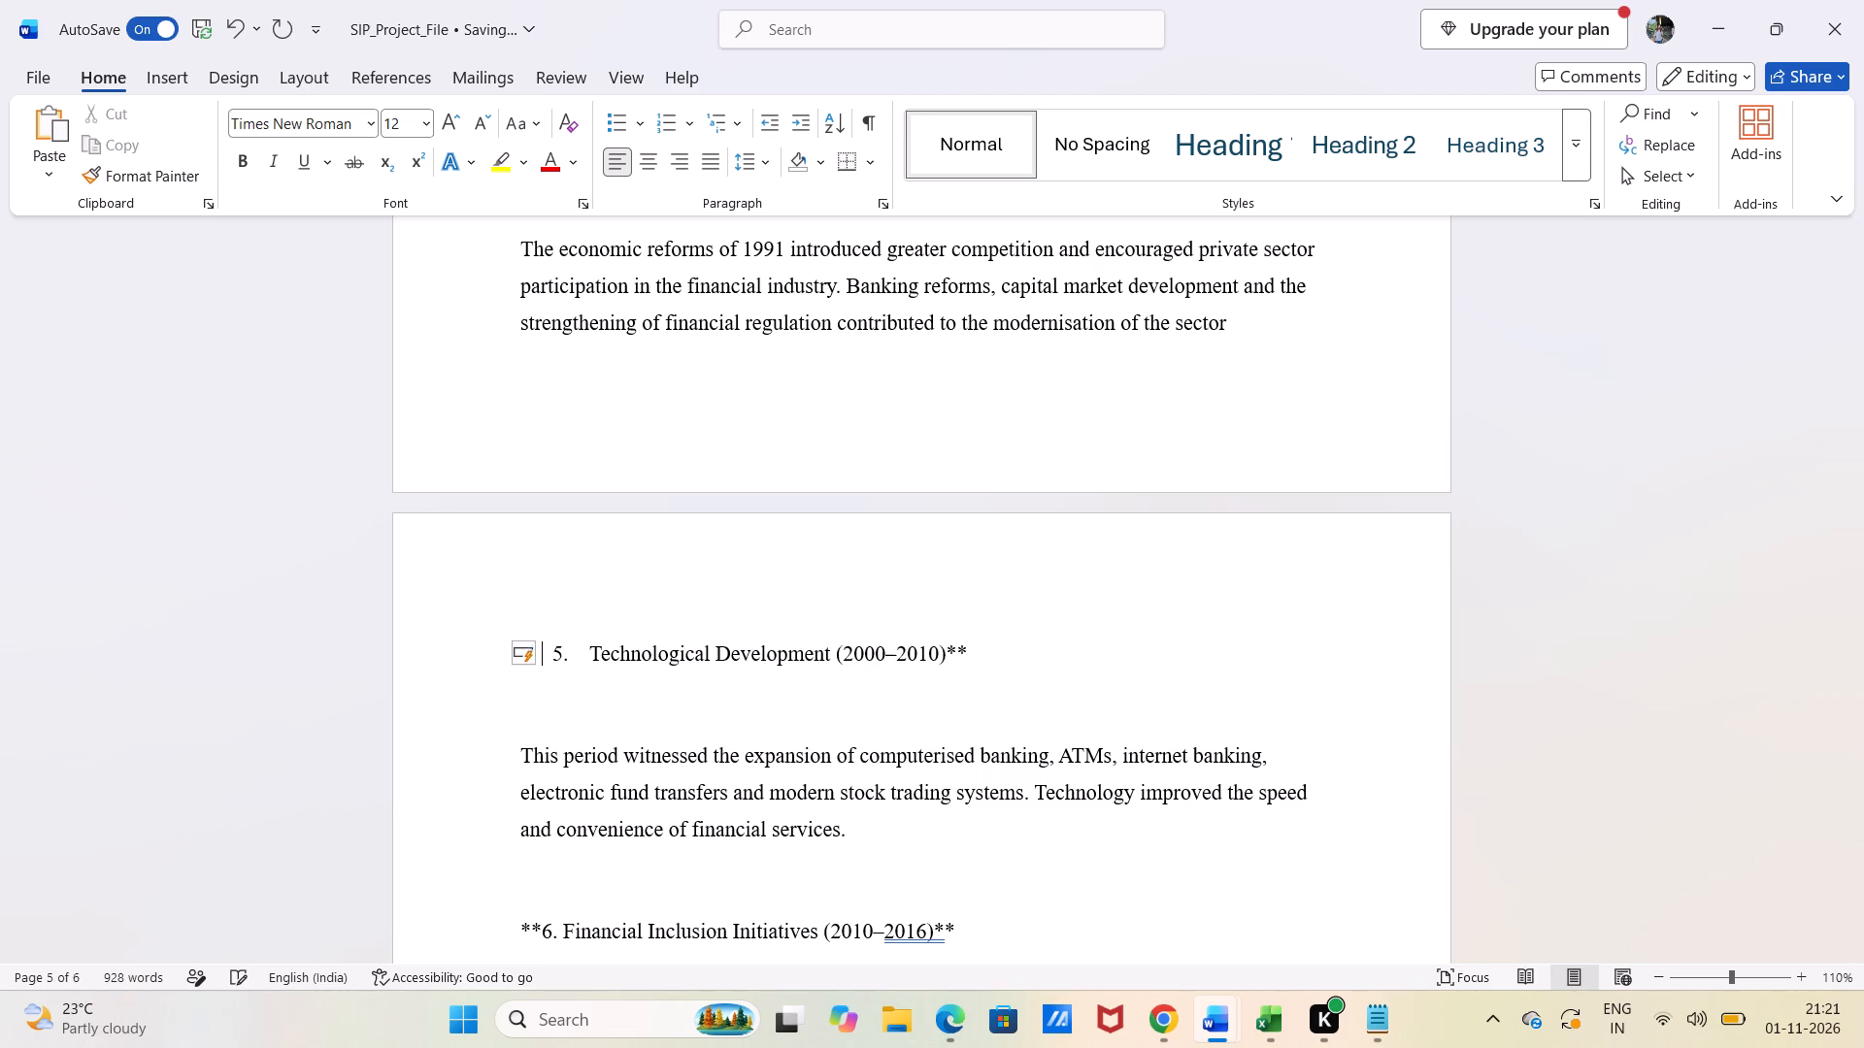
Replace the Technological Development heading's trailing asterisks with a space and a hyphen, and delete the blank line below it.
key("Right")
key("Right")
key("Right")
key("Right")
key("Right")
key("Right")
key("Right")
key("Right")
key("Right")
key("Right")
key("Right")
key("Right")
key("Right")
key("Right")
key("Right")
key("Right")
key("Right")
key("Right")
key("Right")
key("Right")
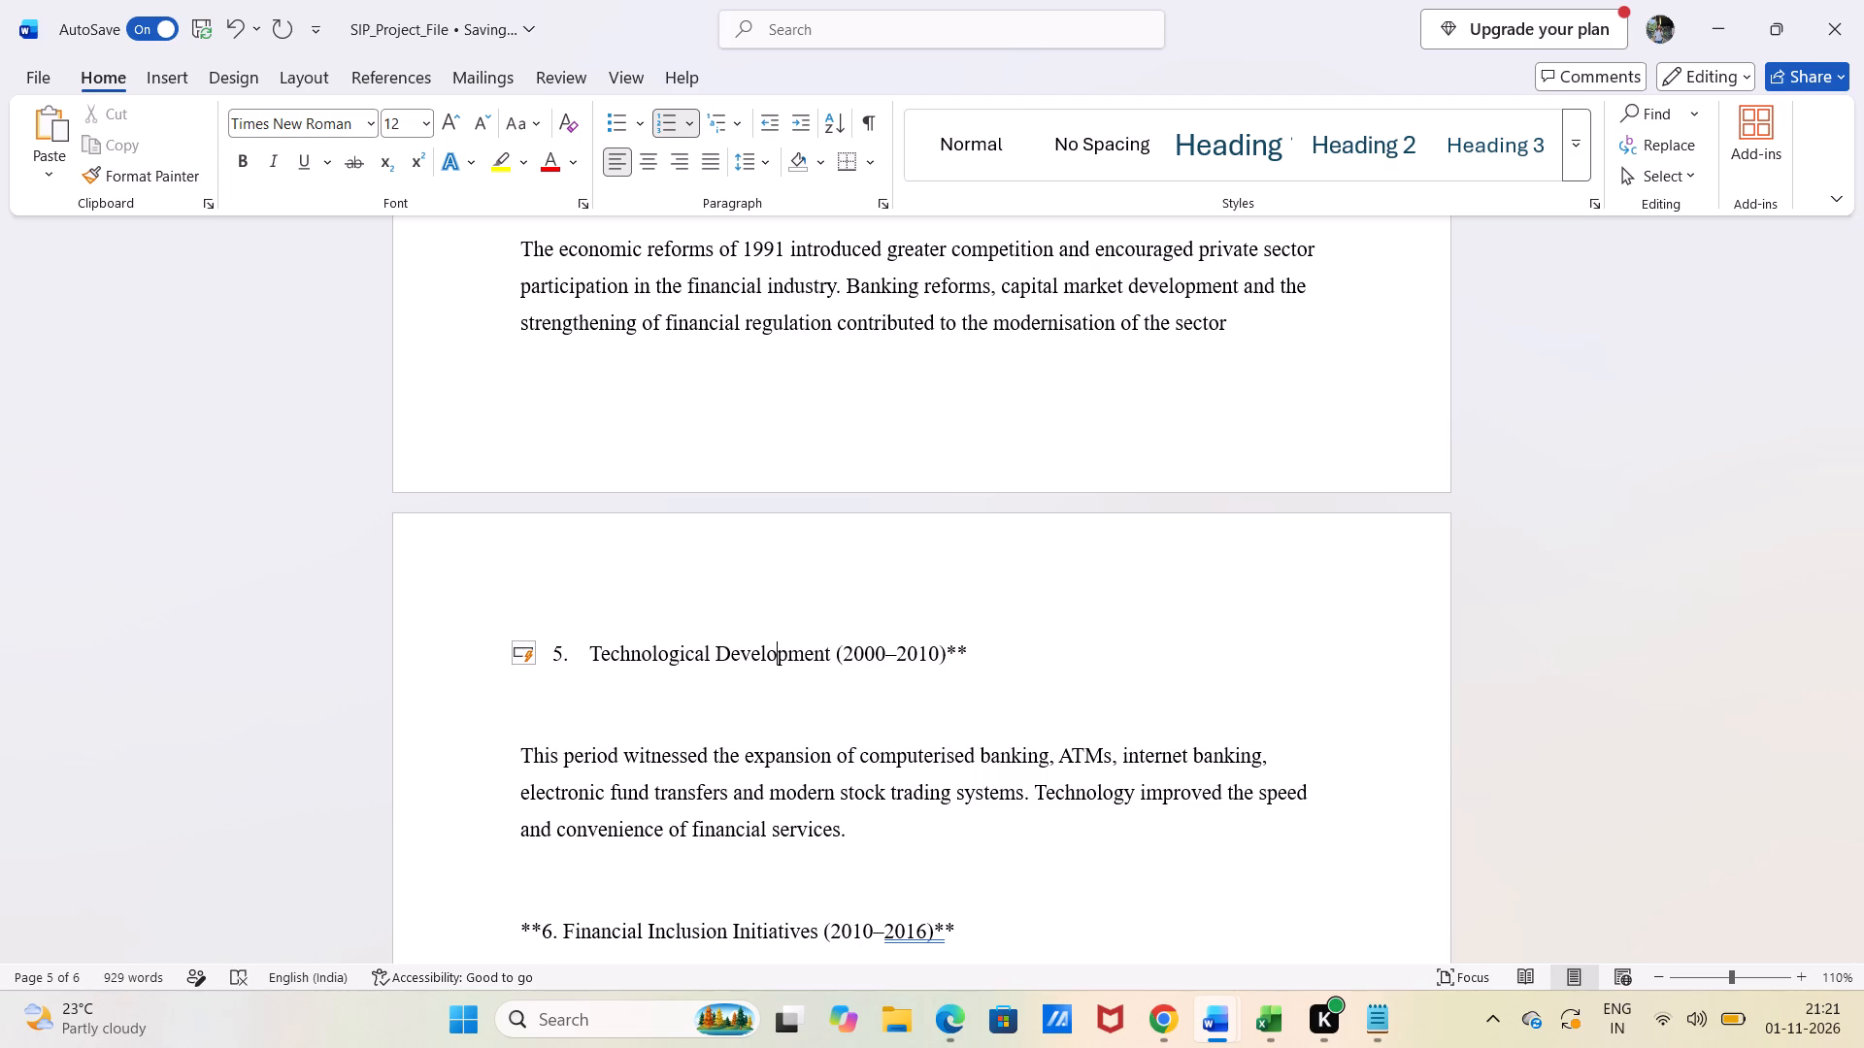
key("Right")
key("Right")
key("BackSpace")
key("BackSpace")
key("space")
key("minus")
left_click(561, 708)
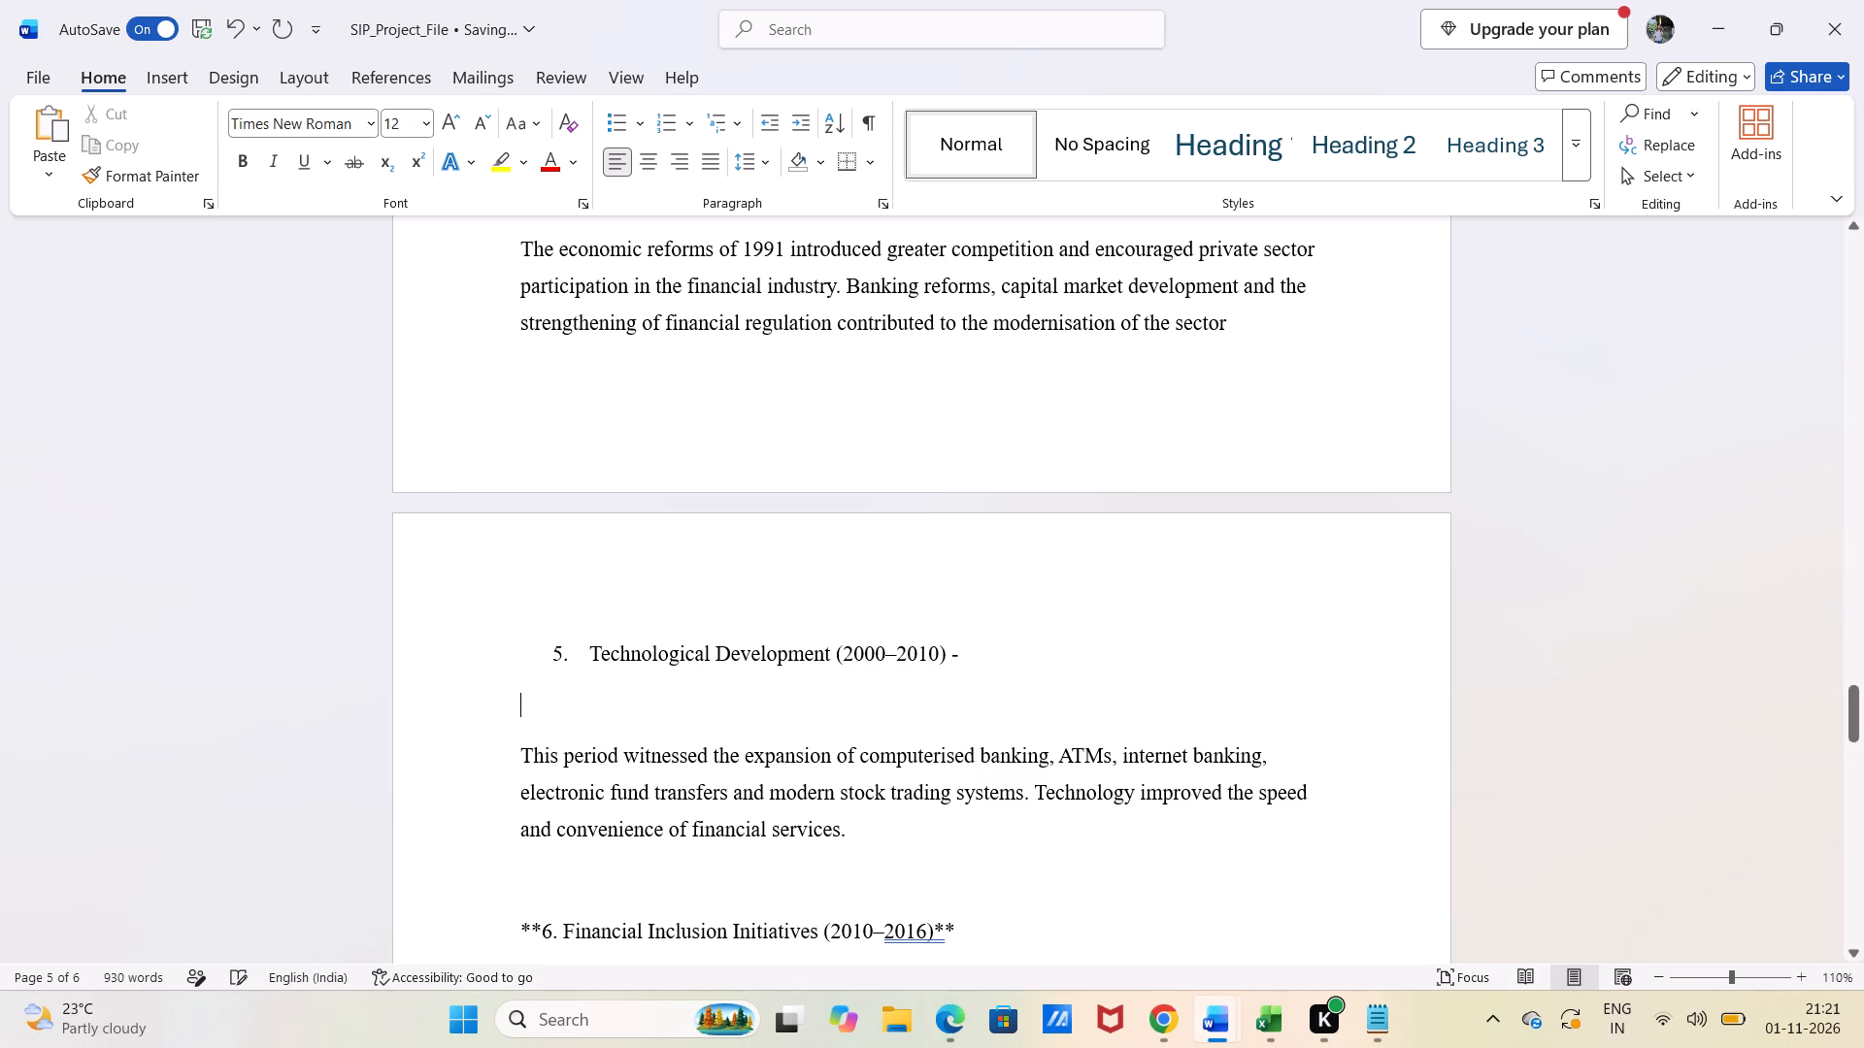
key("BackSpace")
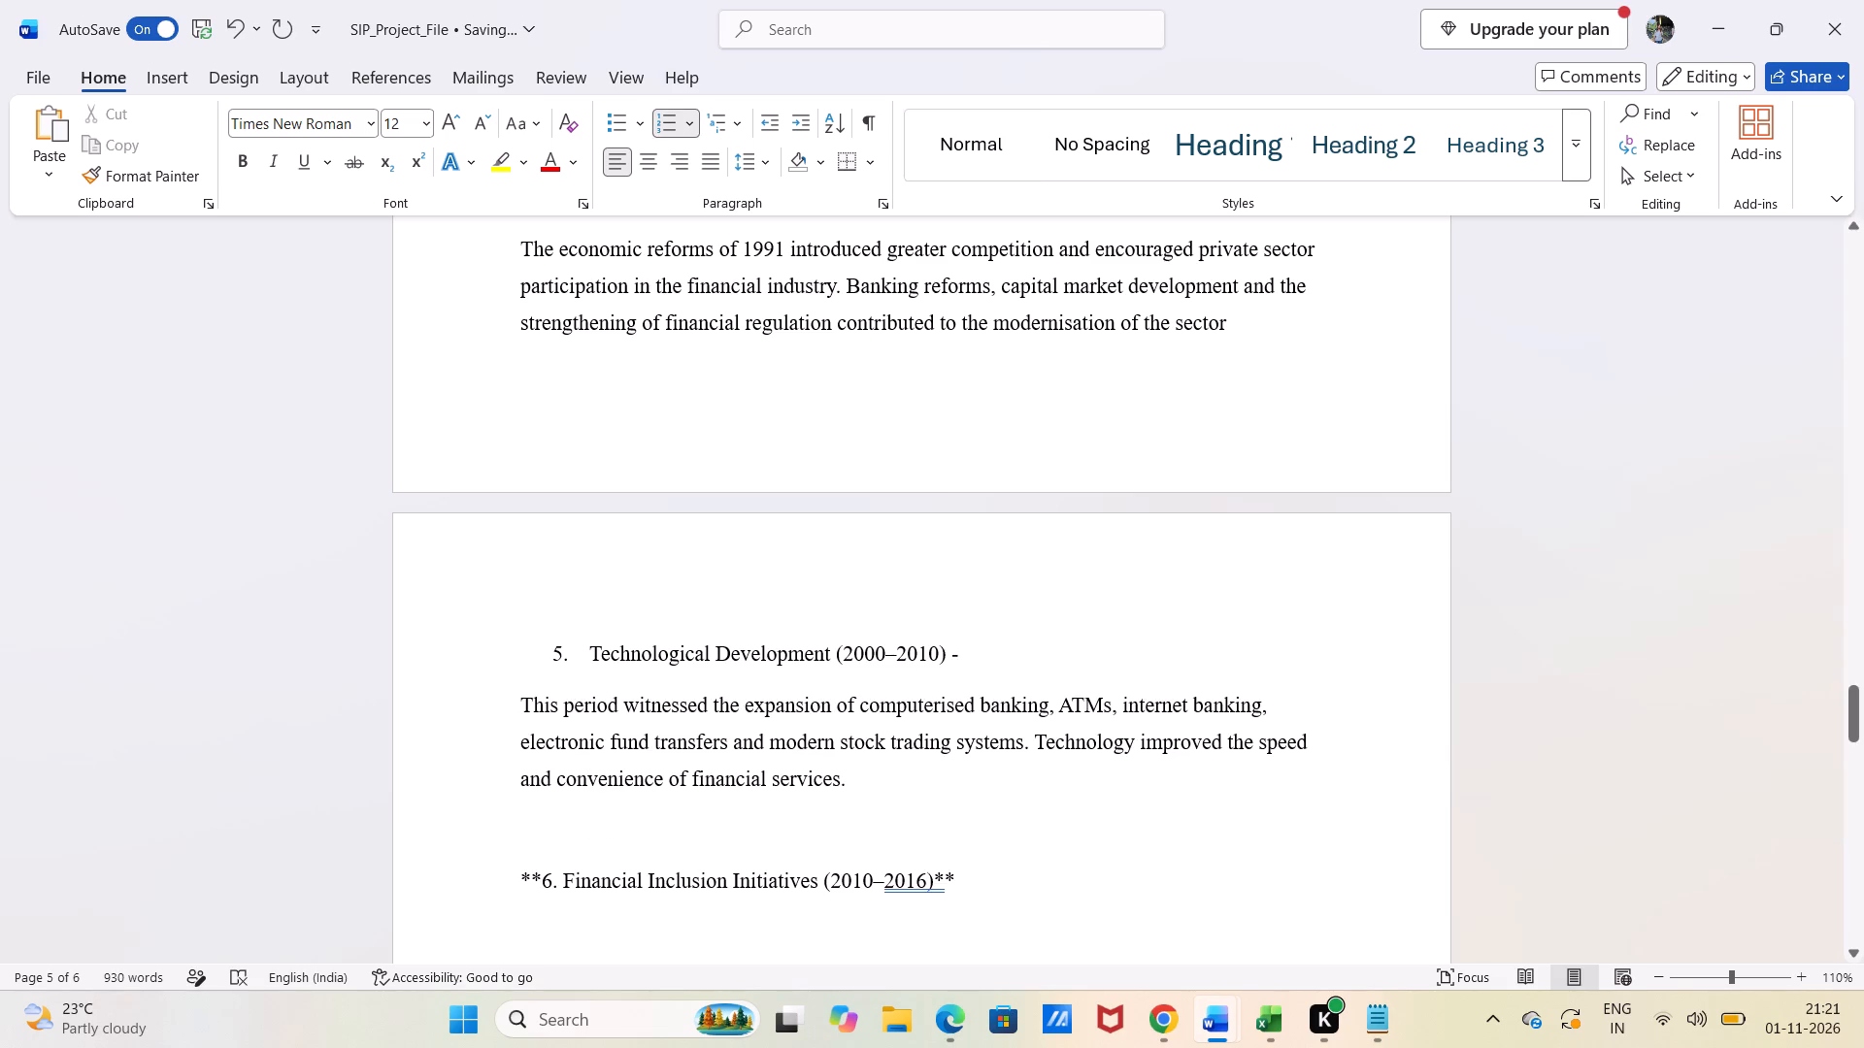
Delete the blank line and leading asterisks before "Financial Inclusion Initiatives (2010–2016)" and re-enter its number as automatic list item 6.
left_click(562, 884)
key("BackSpace")
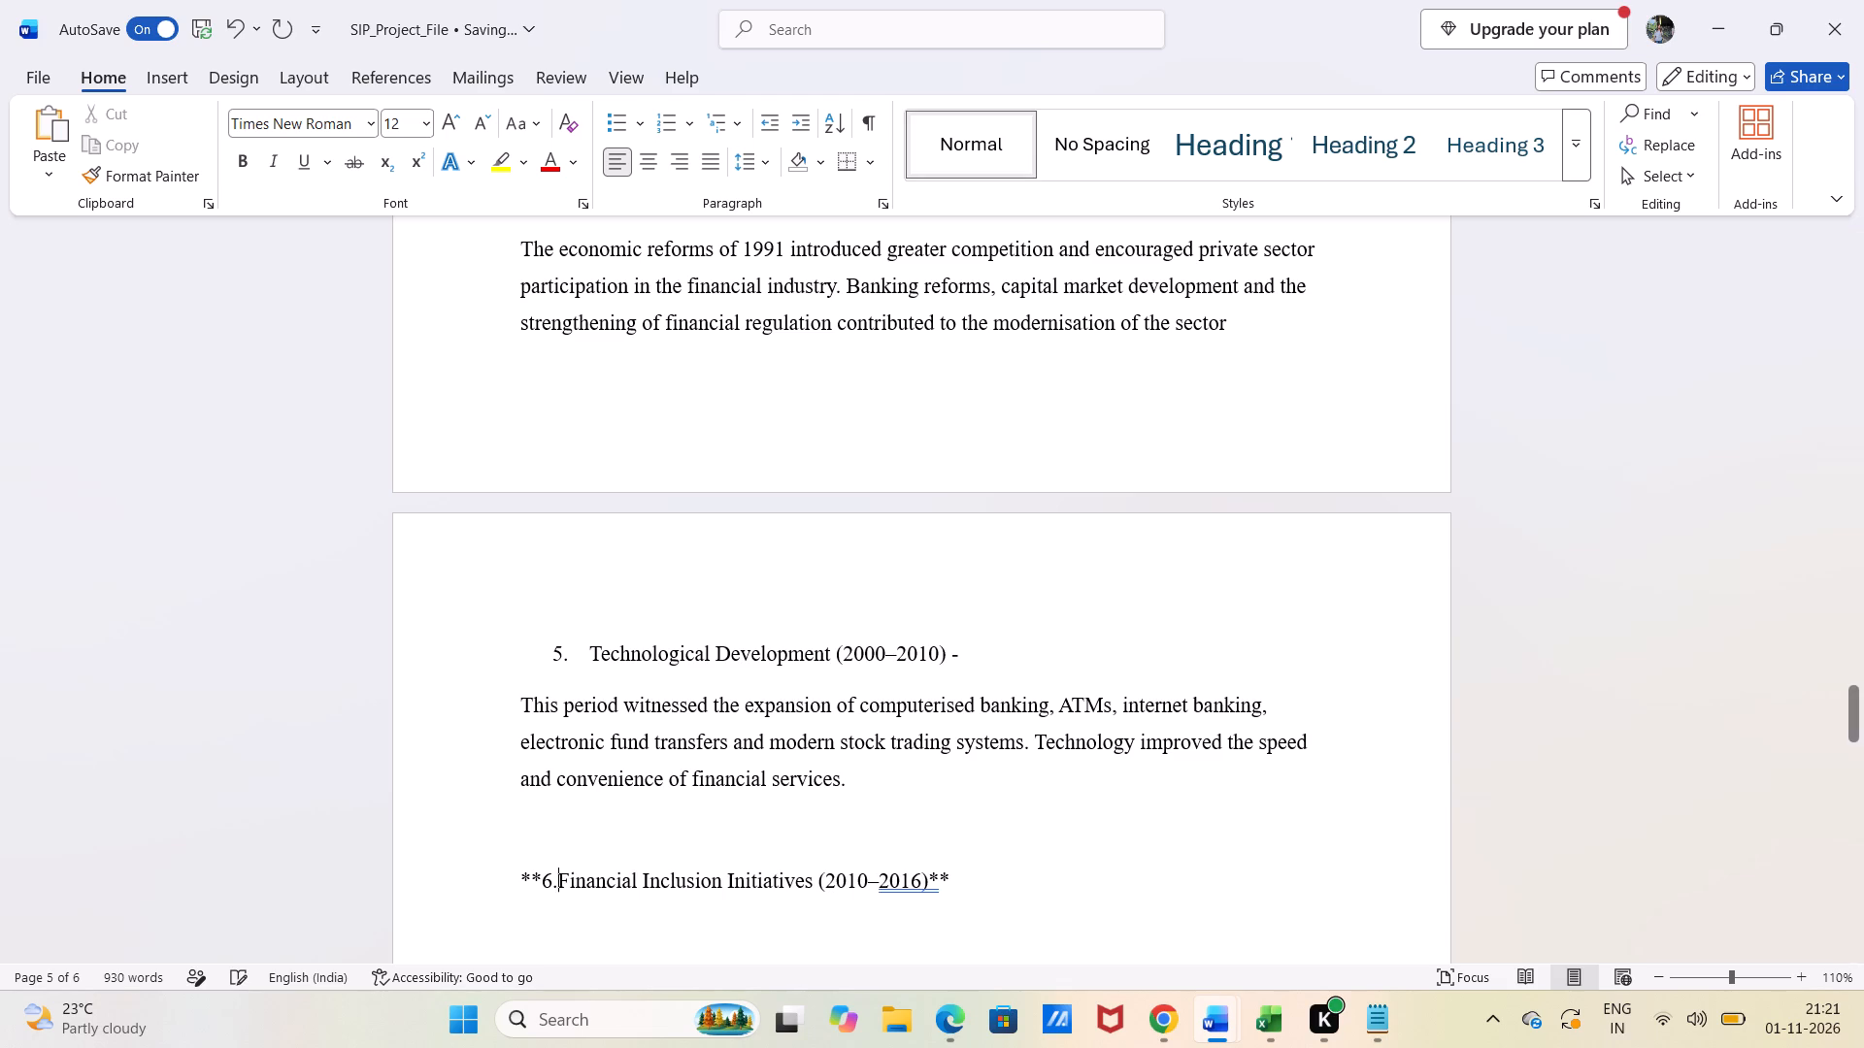
key("BackSpace")
key("BackSpace")
key("BackSpace")
key("BackSpace")
key("BackSpace")
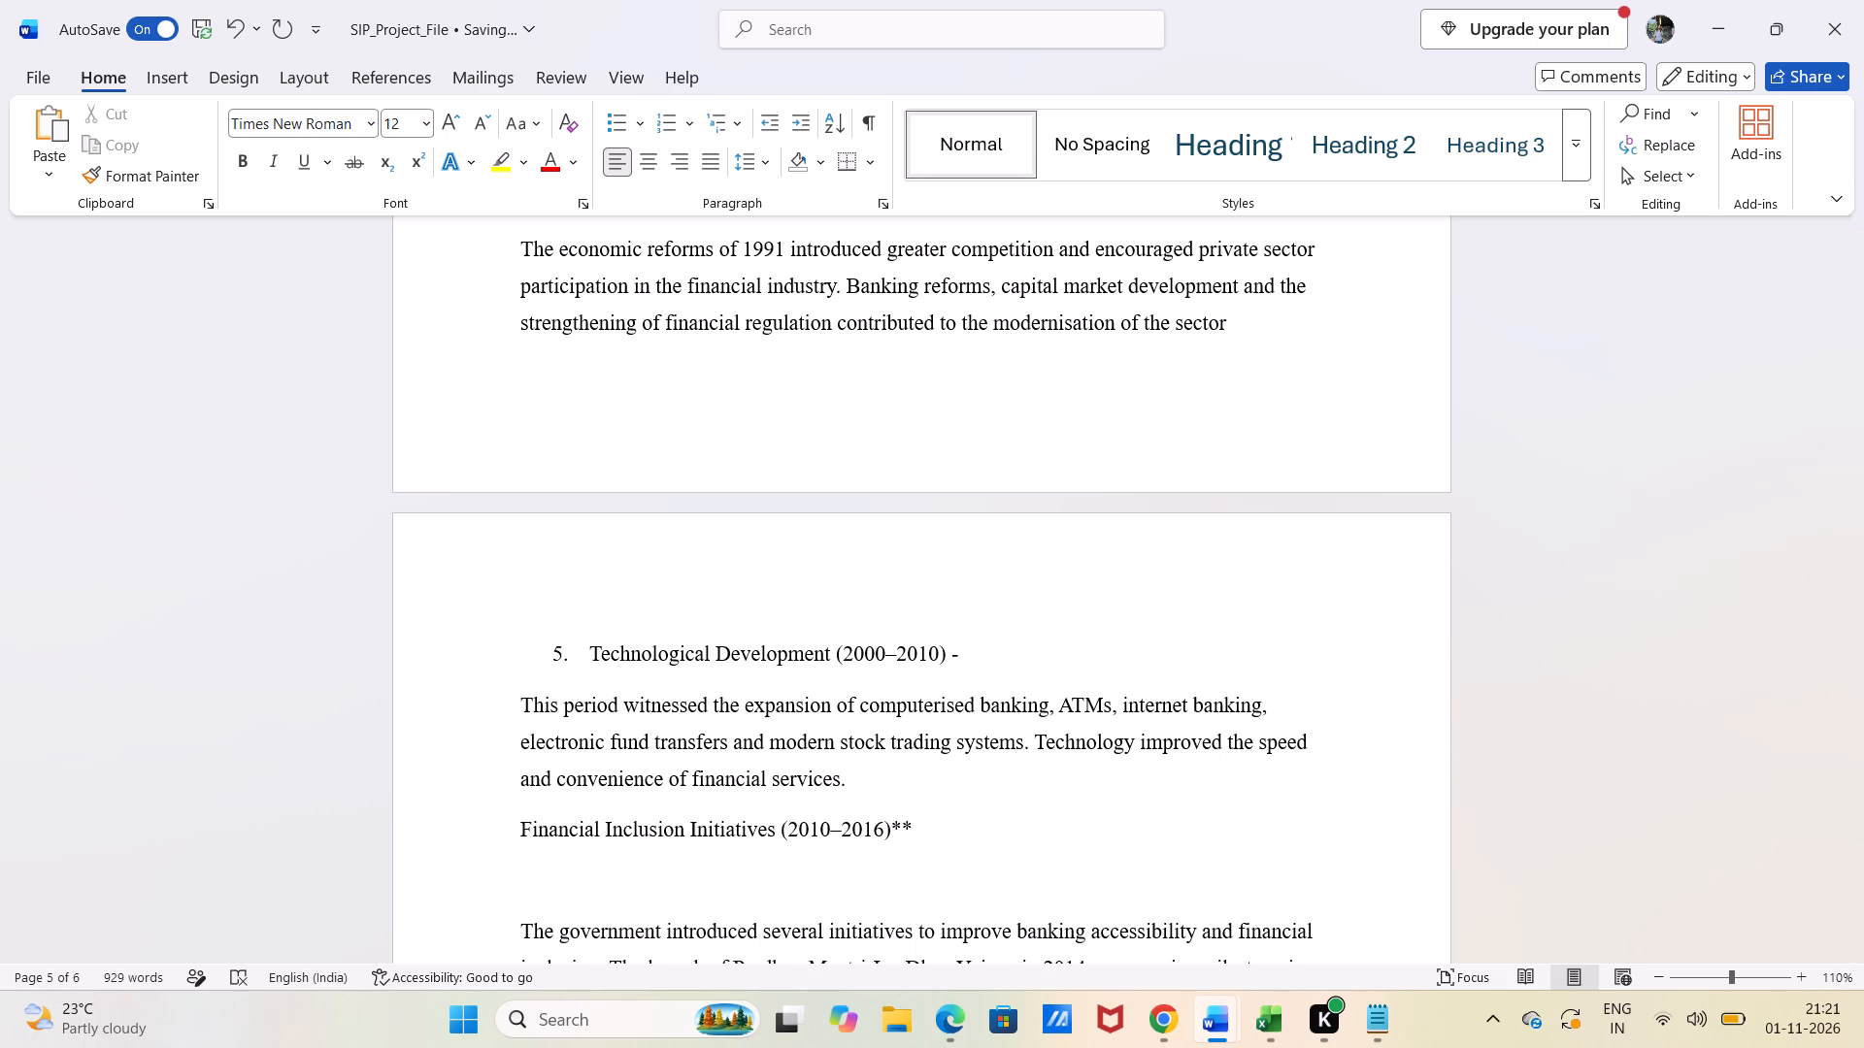
type("6.")
key("space")
Replace the Financial Inclusion Initiatives heading's trailing asterisks with a space and a hyphen, and delete the blank line below it.
key("Right")
key("Right")
key("Right")
key("Right")
key("Right")
key("Right")
key("Right")
key("Right")
key("Right")
key("Right")
key("Right")
key("Right")
key("Right")
key("Right")
key("Right")
key("Right")
key("Right")
key("Right")
key("Right")
key("Right")
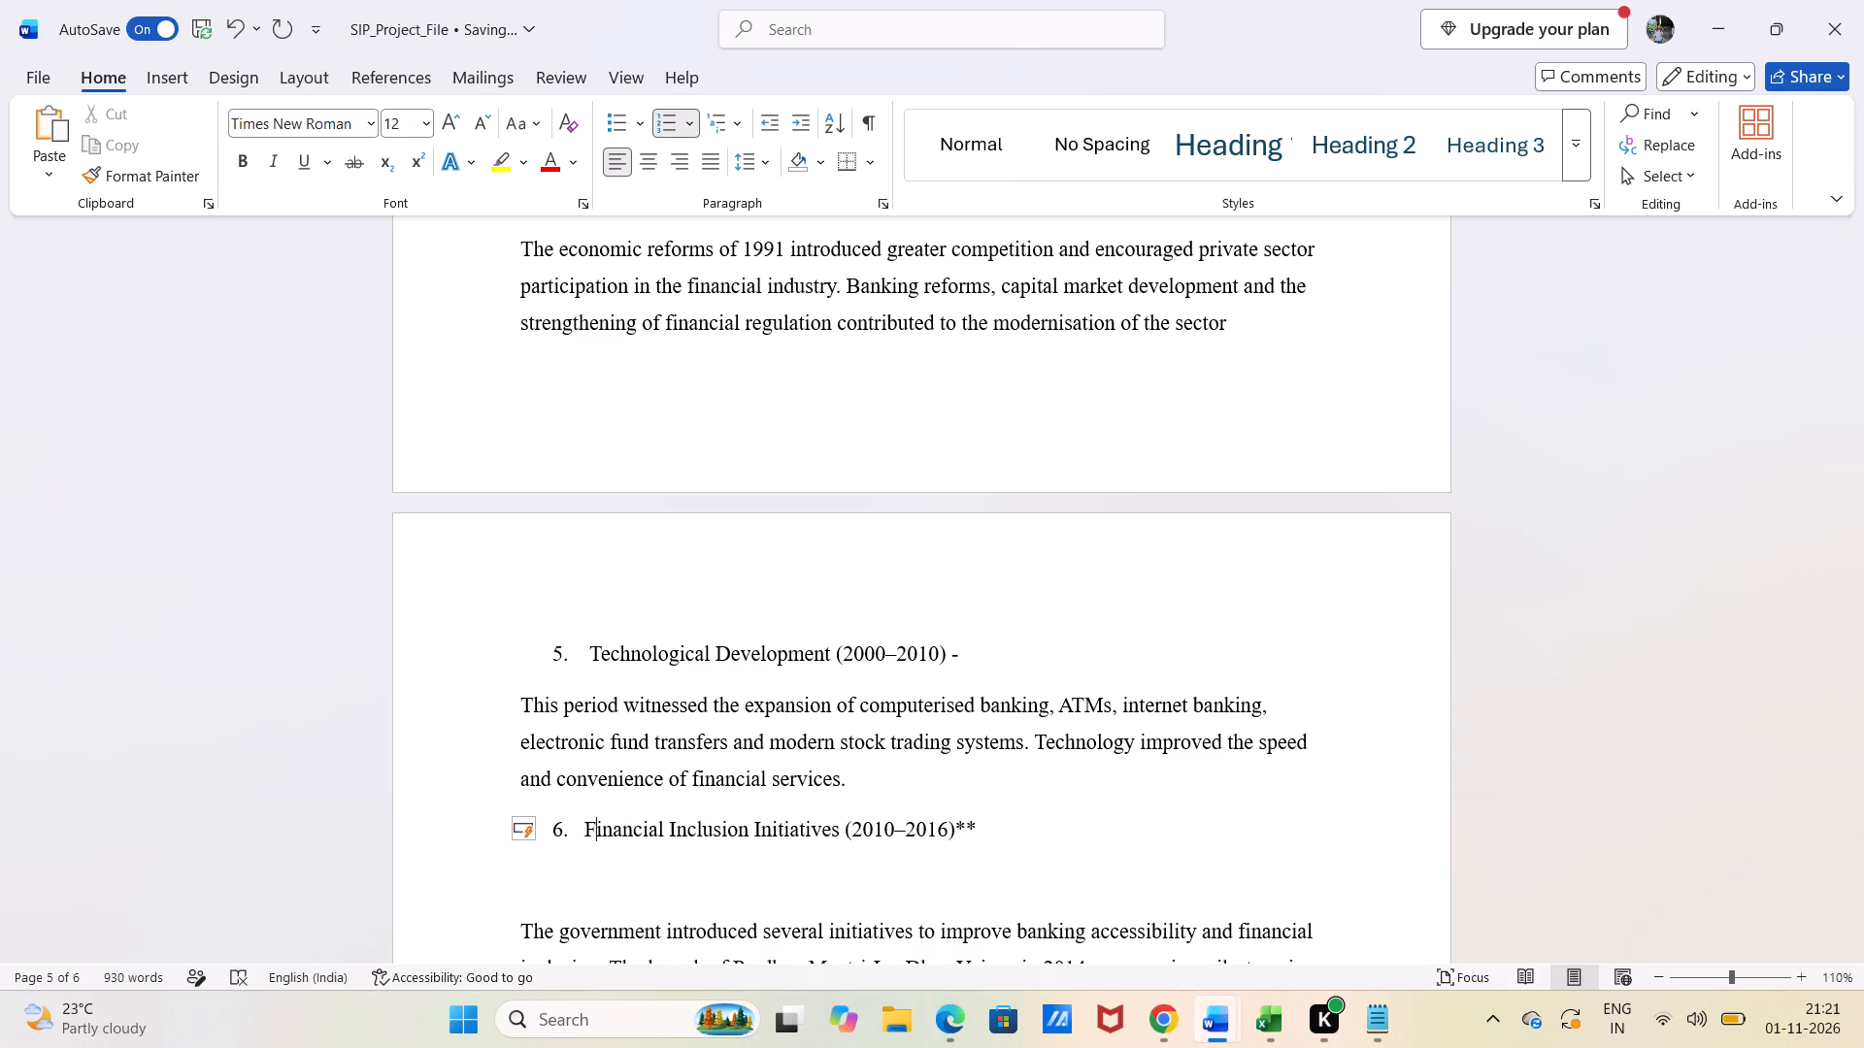
key("Right")
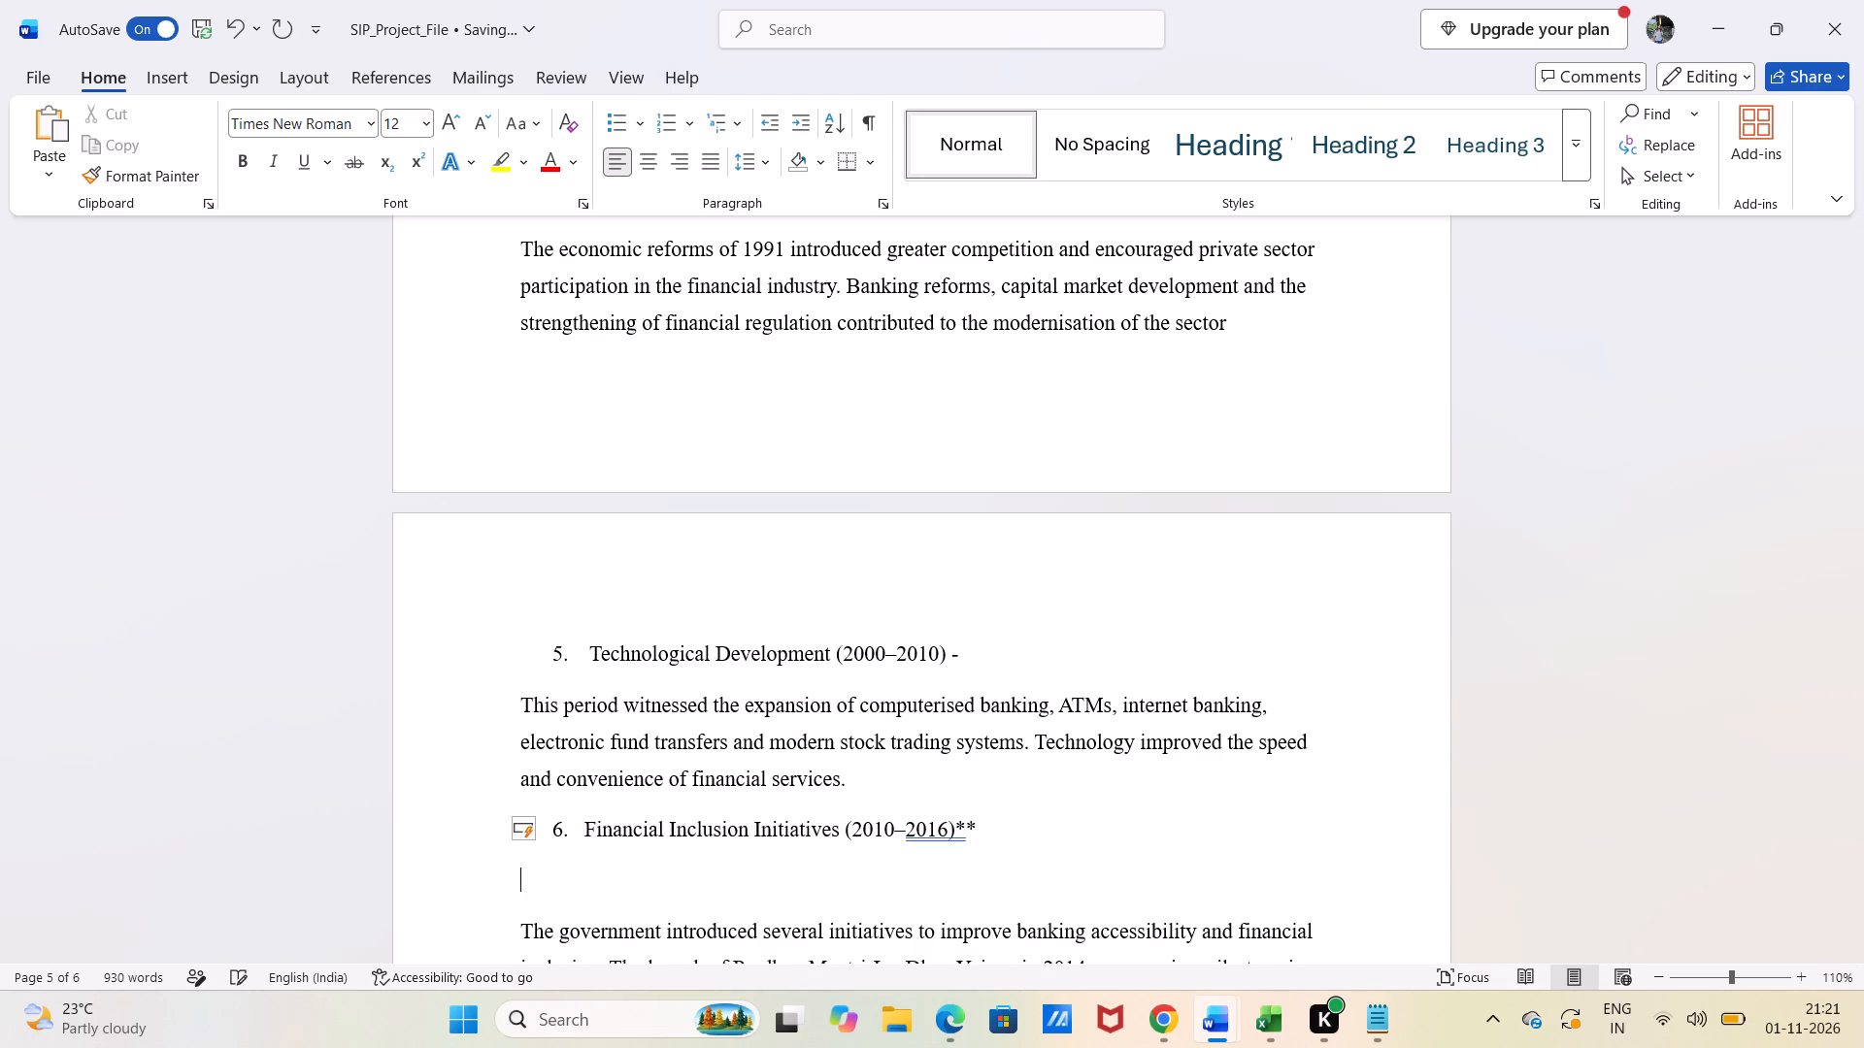
key("Up")
key("Right")
key("Right")
key("Right")
key("Right")
key("Right")
key("Right")
key("Right")
key("Right")
key("Right")
key("Right")
key("Right")
key("Right")
key("Right")
key("Right")
key("Right")
key("Right")
key("Right")
key("Right")
key("Right")
key("Right")
key("Right")
key("Right")
key("Right")
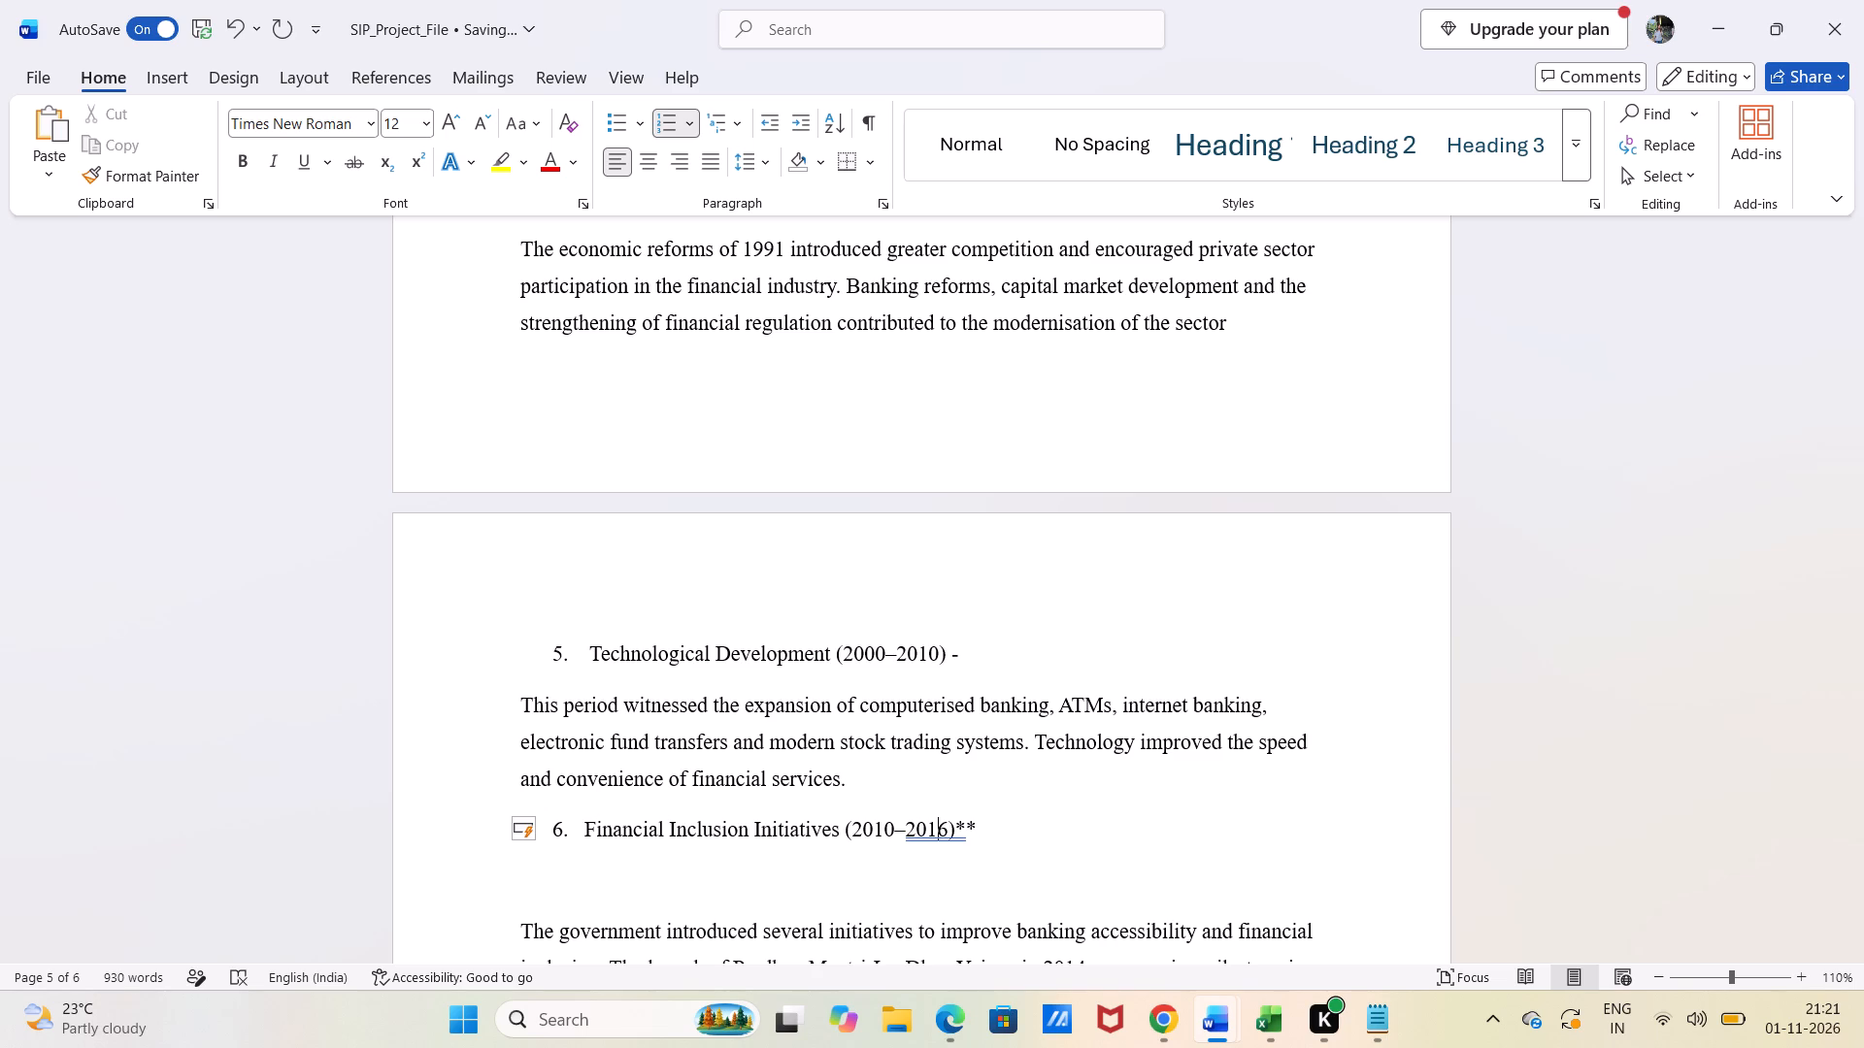
key("Right")
key("Right")
key("Right")
key("Right")
key("BackSpace")
key("BackSpace")
key("space")
type("-")
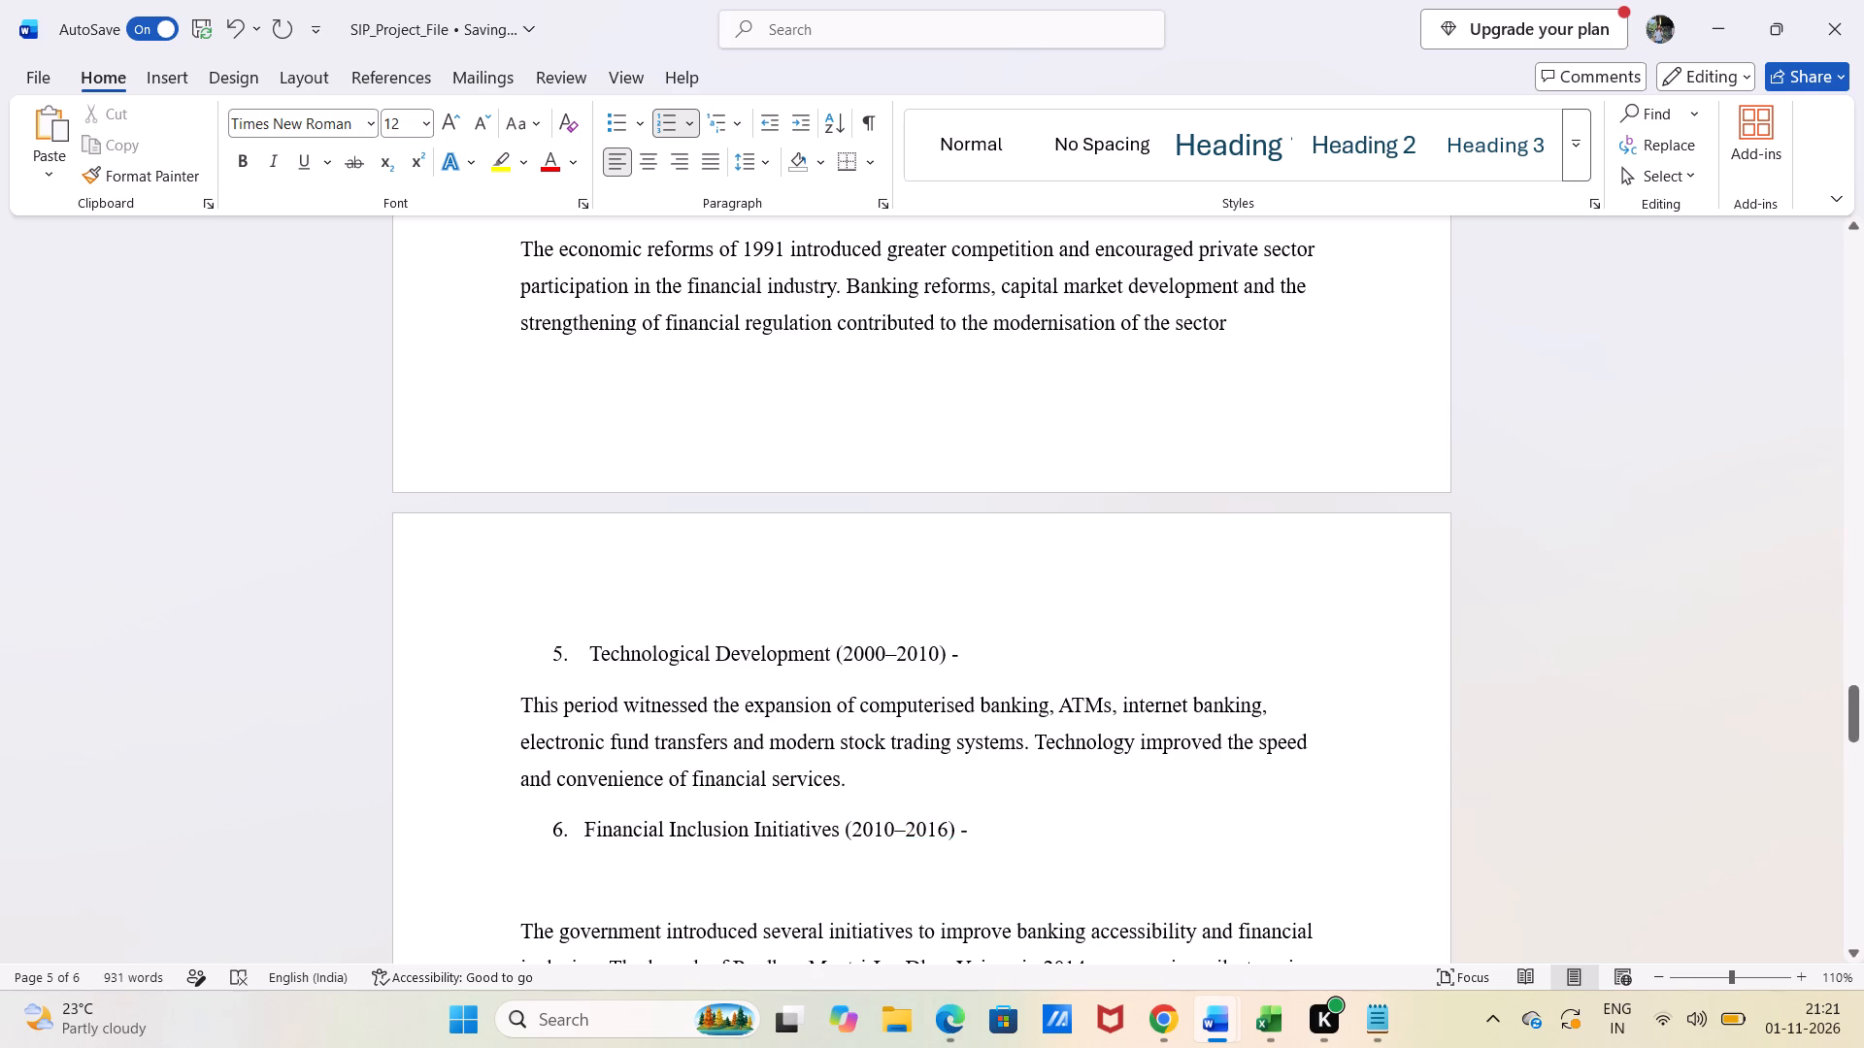
scroll(641, 812, "down", 1)
left_click(557, 655)
key("BackSpace")
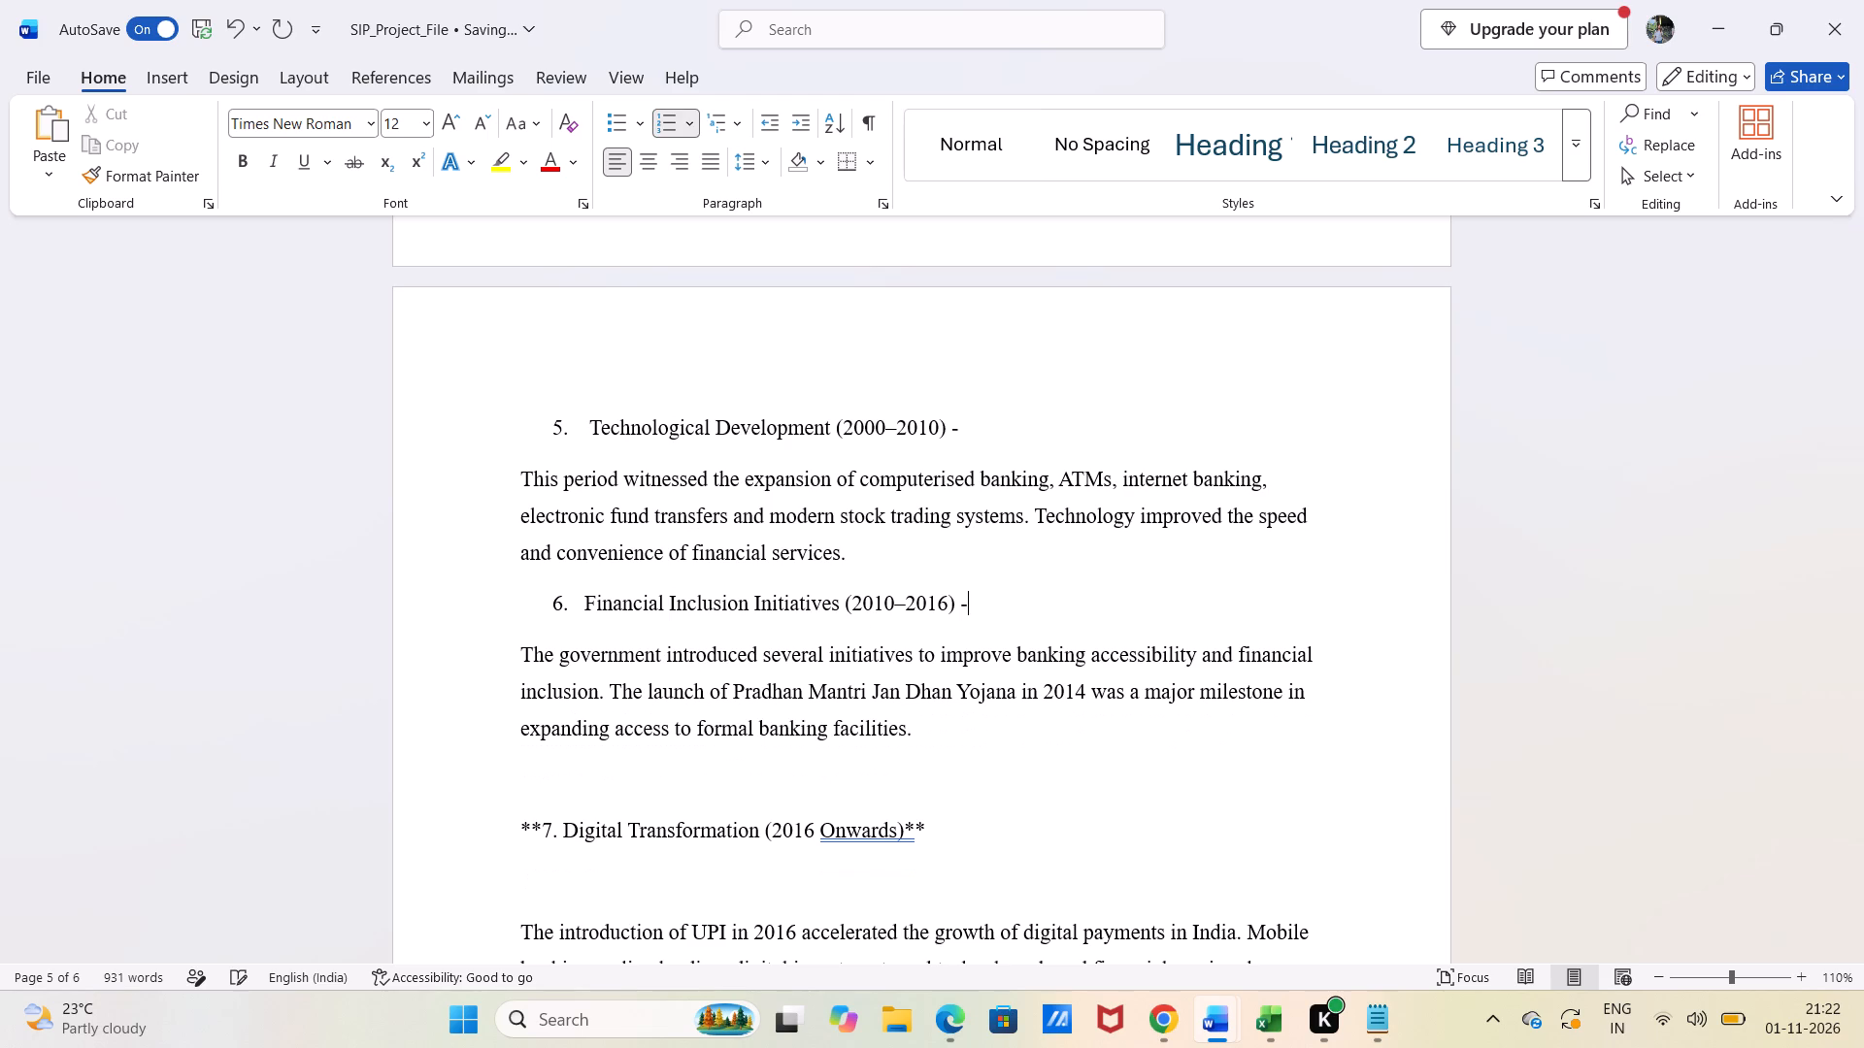
Delete the blank line and leading asterisks before "Digital Transformation (2016 Onwards)" and re-enter its number as automatic list item 7.
left_click(560, 831)
key("BackSpace")
key("BackSpace")
key("BackSpace")
key("BackSpace")
key("BackSpace")
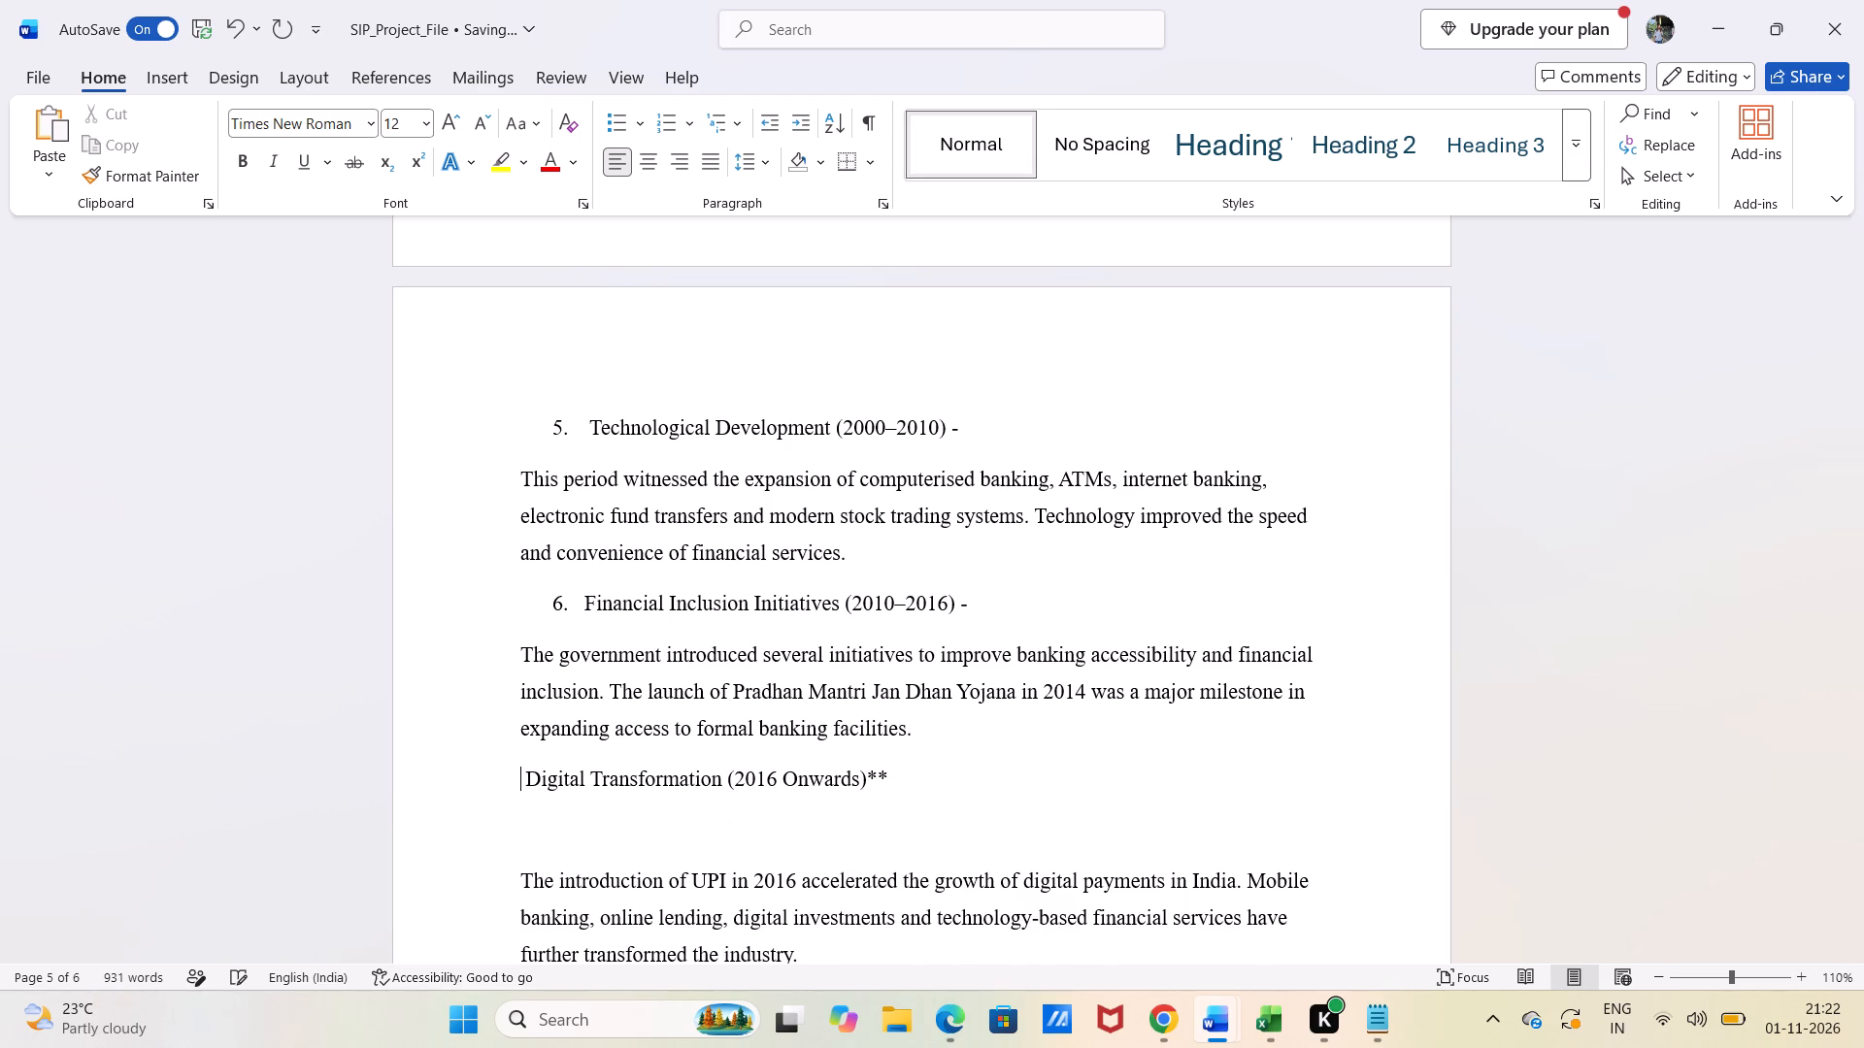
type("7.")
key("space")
Replace the Digital Transformation heading's trailing asterisks with a space and a hyphen.
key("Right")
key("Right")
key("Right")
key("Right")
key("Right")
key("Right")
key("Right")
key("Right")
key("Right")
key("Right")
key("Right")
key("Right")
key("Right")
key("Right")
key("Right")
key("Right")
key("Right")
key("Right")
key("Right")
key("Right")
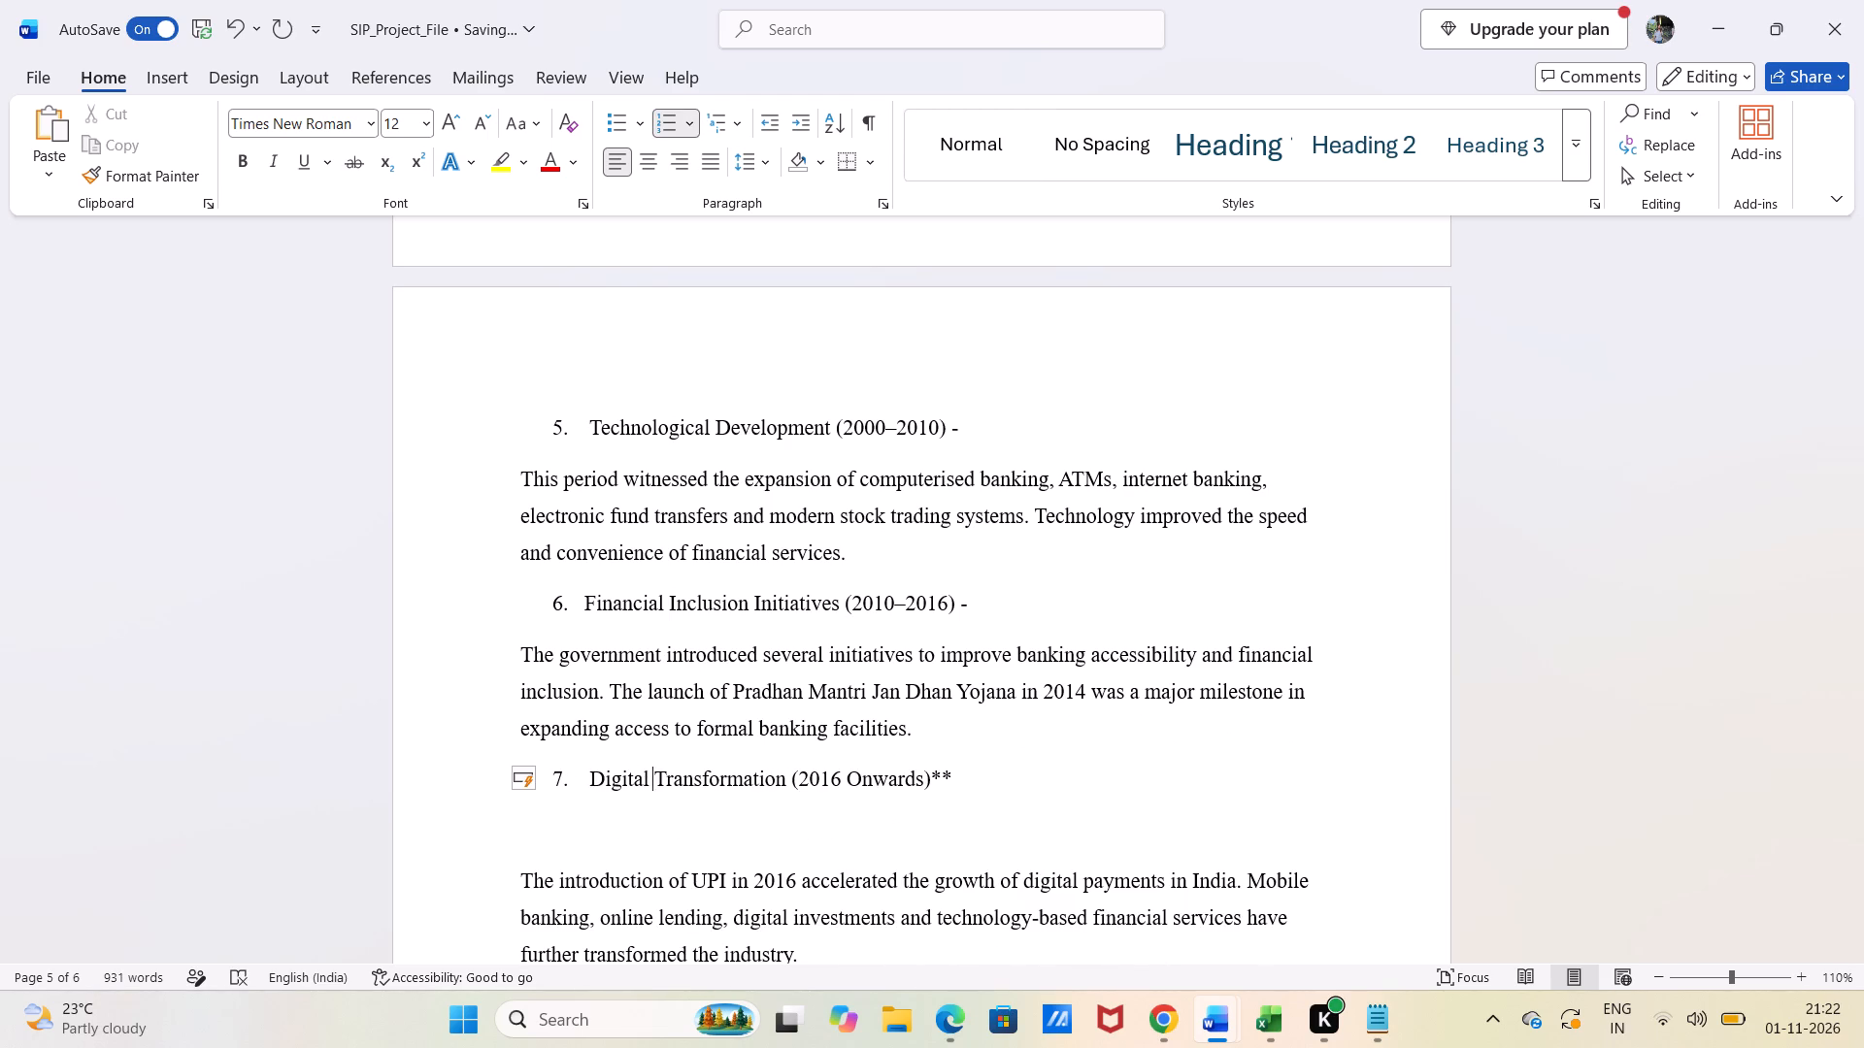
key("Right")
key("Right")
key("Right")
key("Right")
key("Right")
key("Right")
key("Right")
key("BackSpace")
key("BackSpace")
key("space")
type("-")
Delete the blank lines below the "Digital Transformation (2016 Onwards)" heading and above the closing paragraph that begins "Overall, the development".
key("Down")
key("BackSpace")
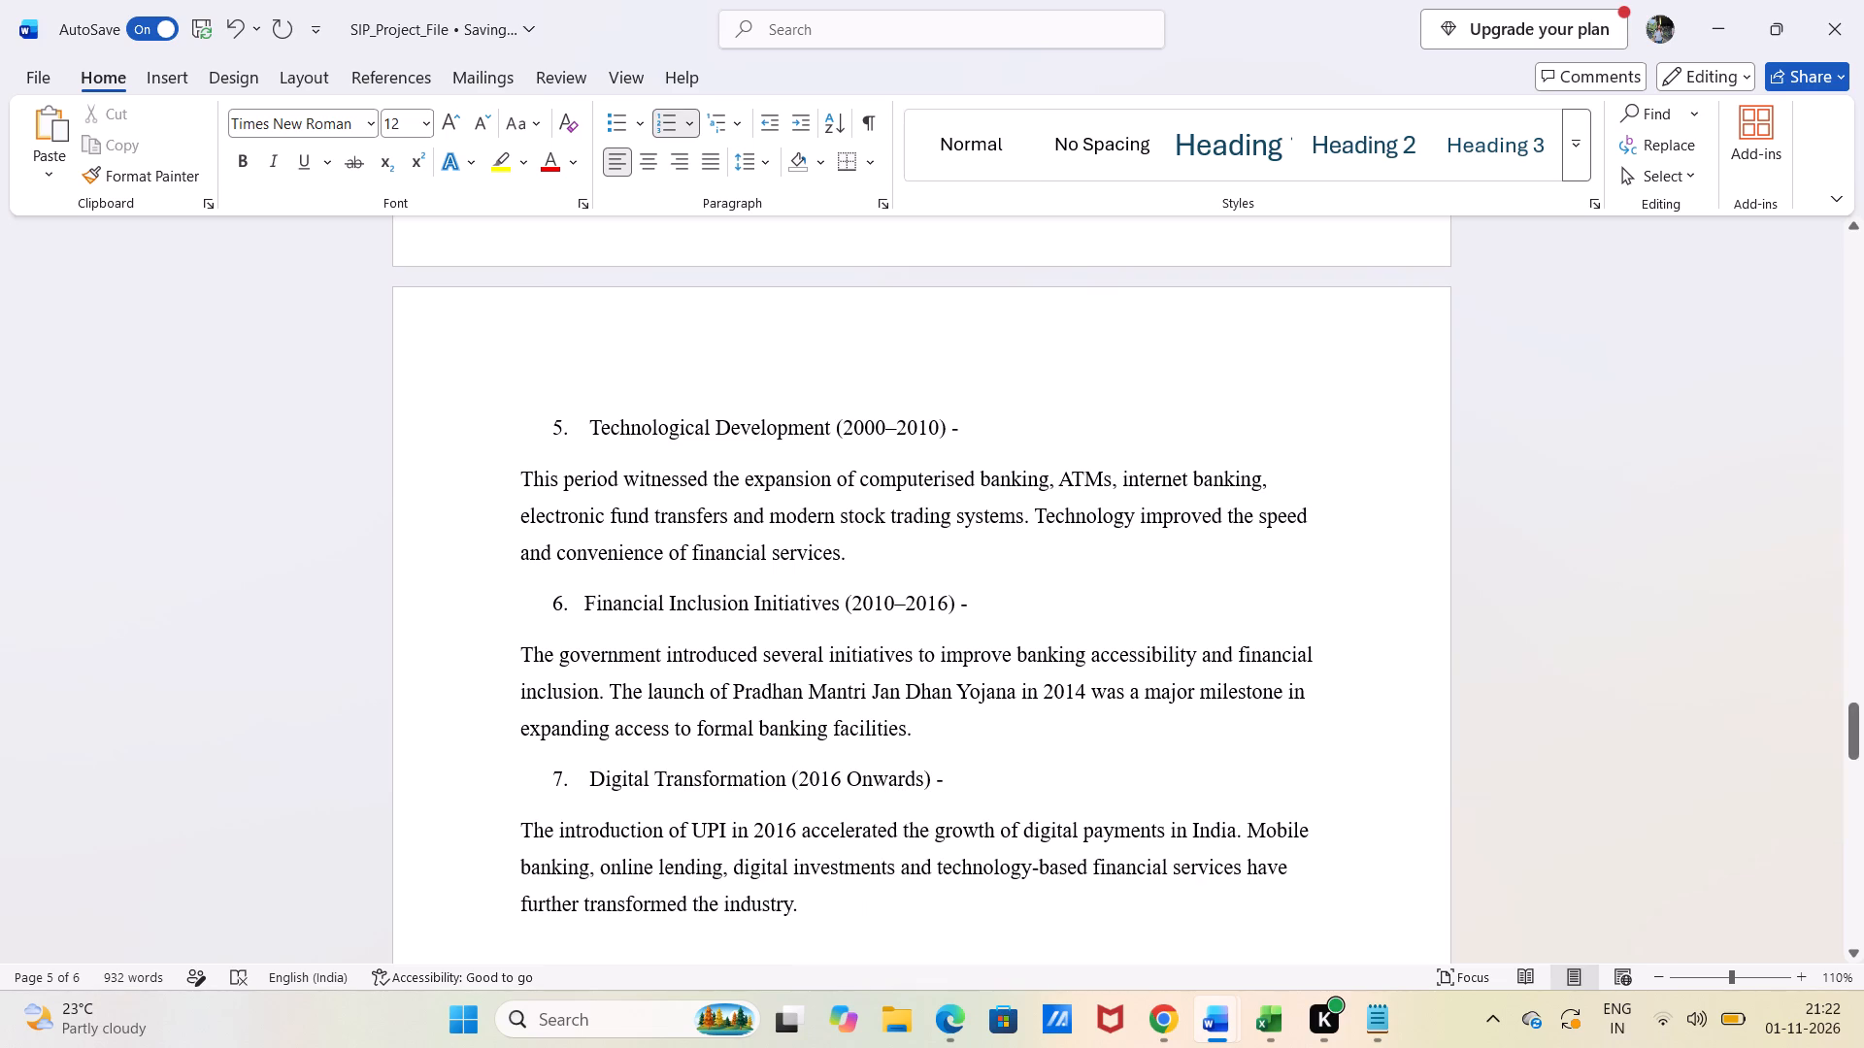
scroll(441, 842, "down", 1)
left_click(554, 625)
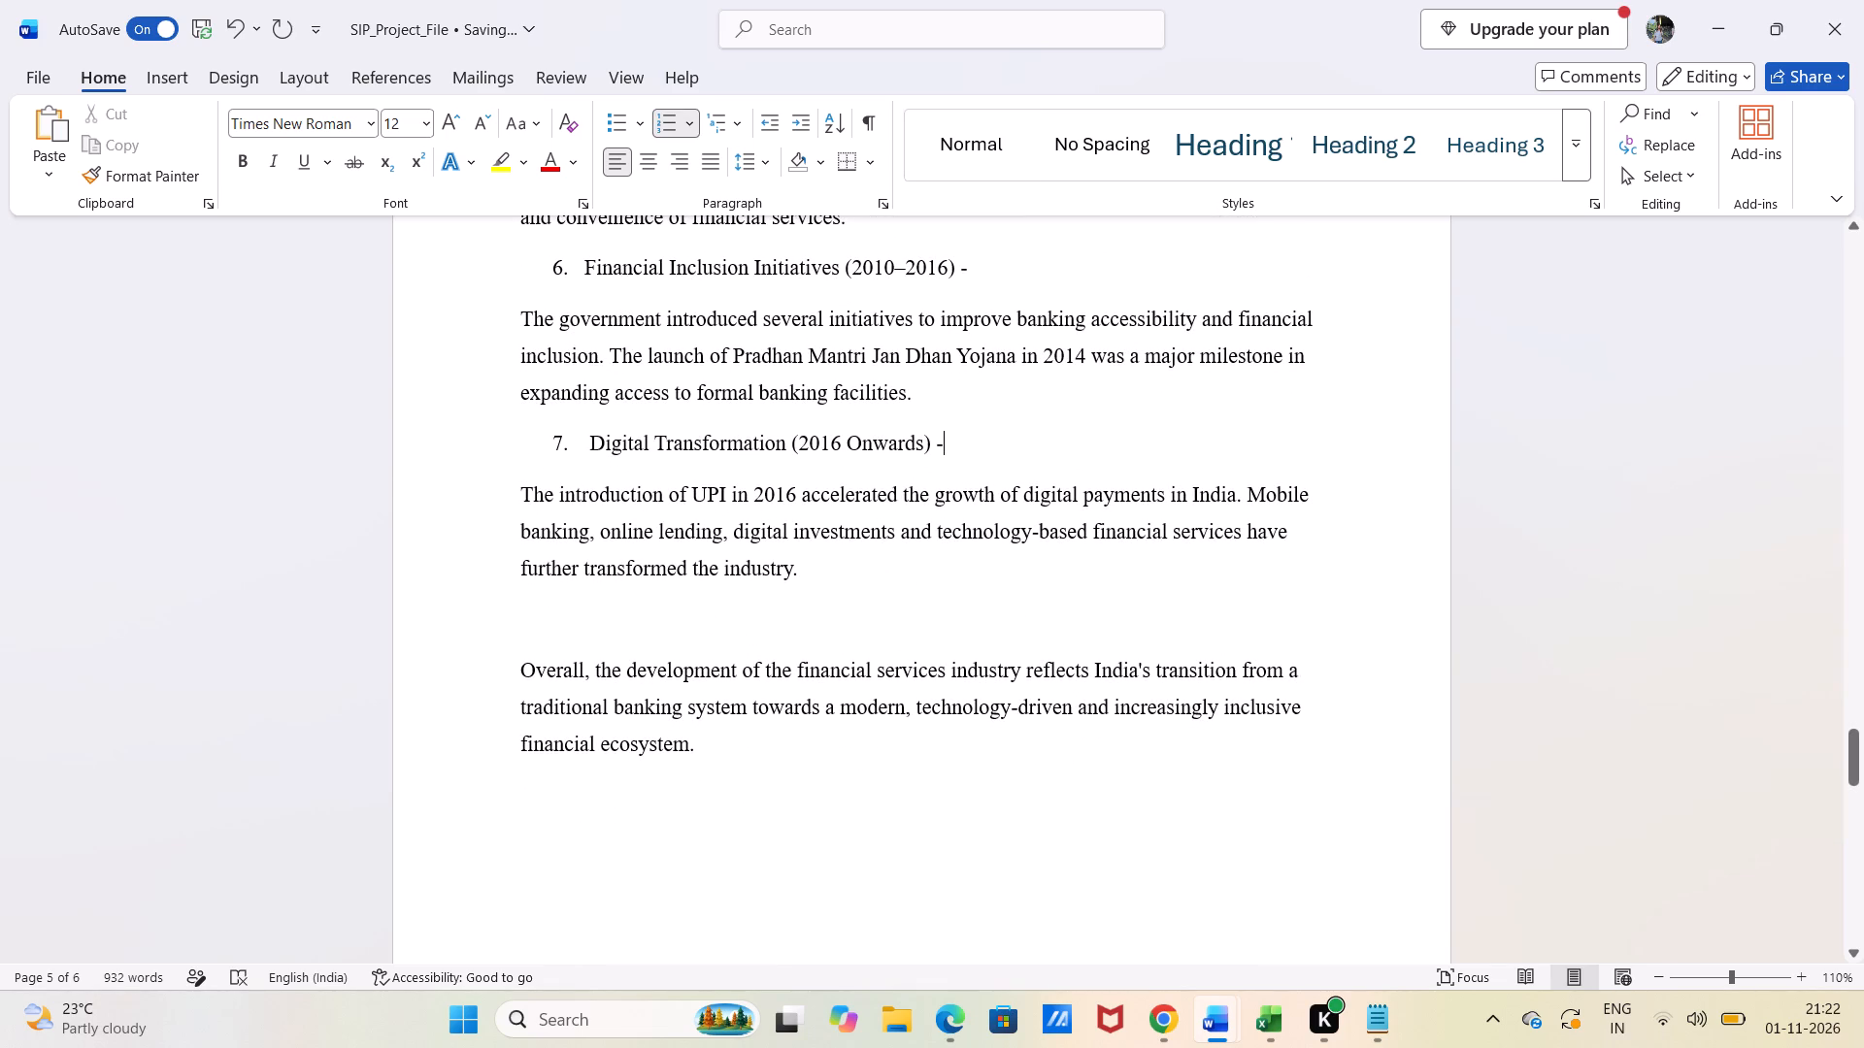
key("BackSpace")
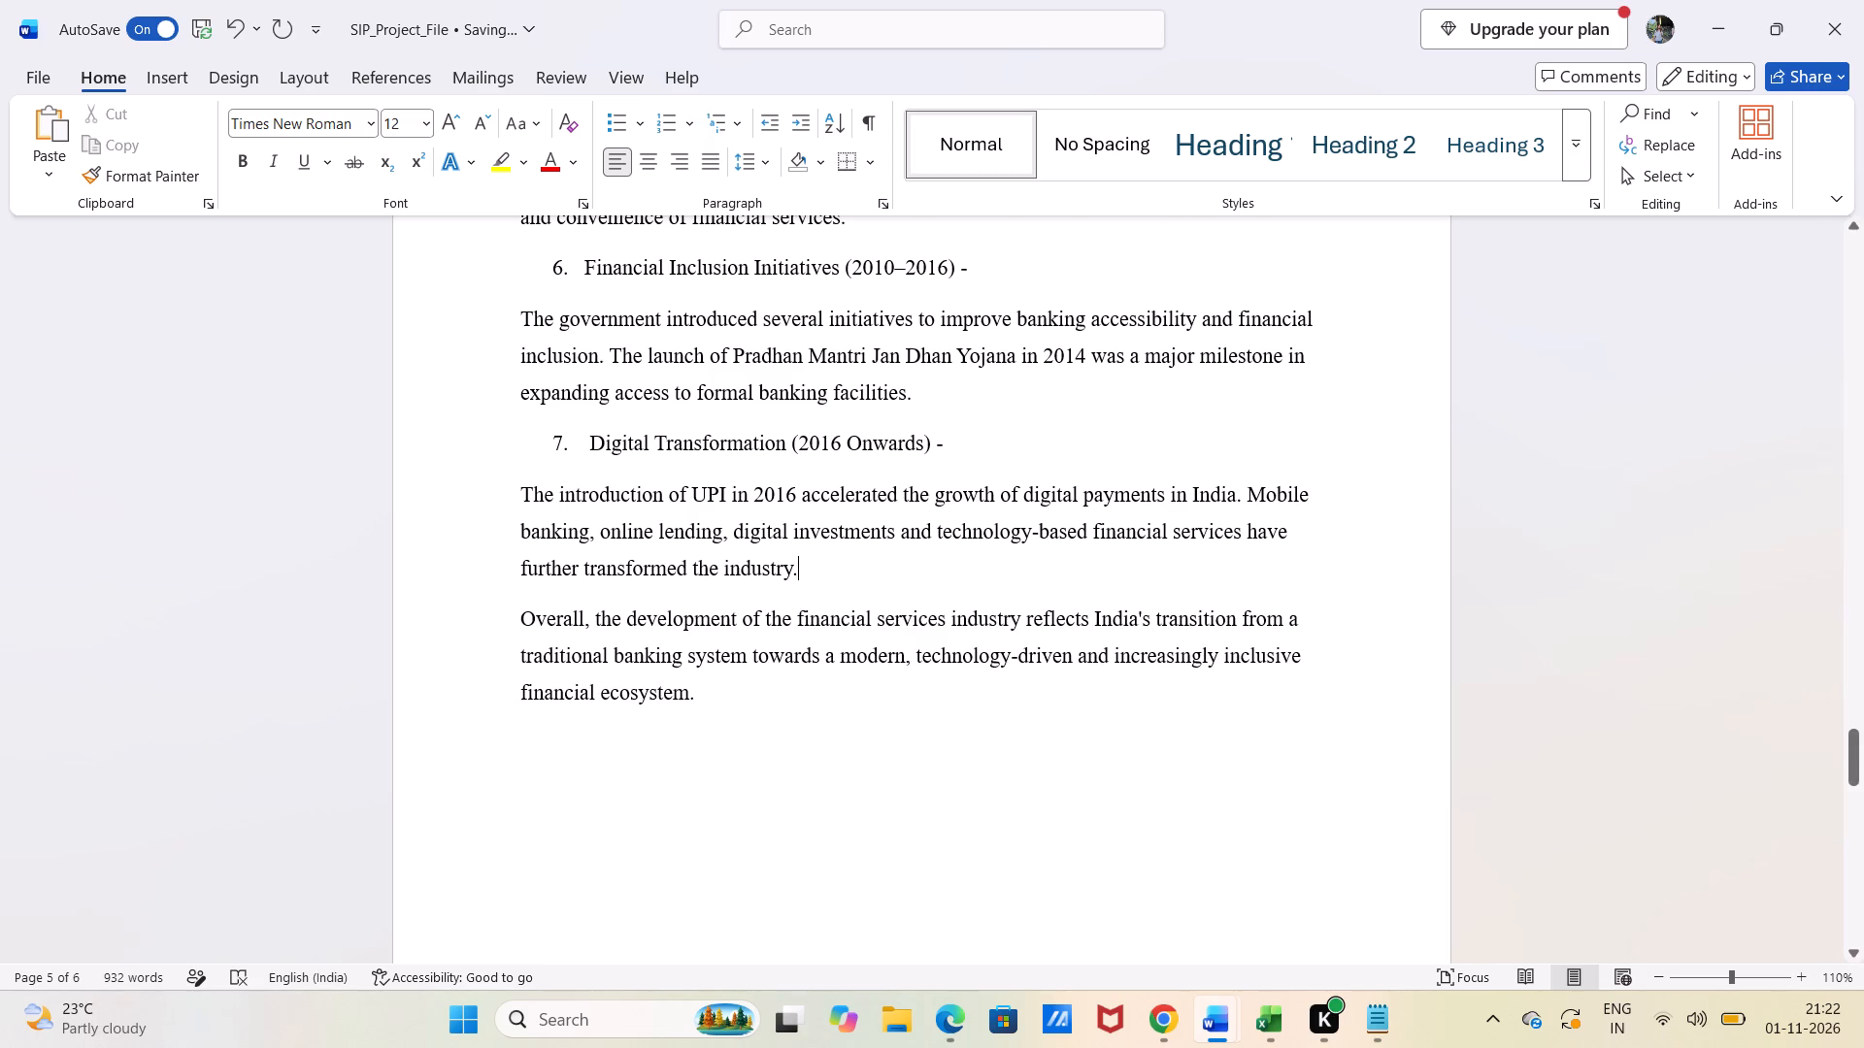
Review the numbered headings and paragraph spacing throughout section 1.1.4, from the end of the preceding services list to the closing paragraph.
scroll(641, 513, "up", 3)
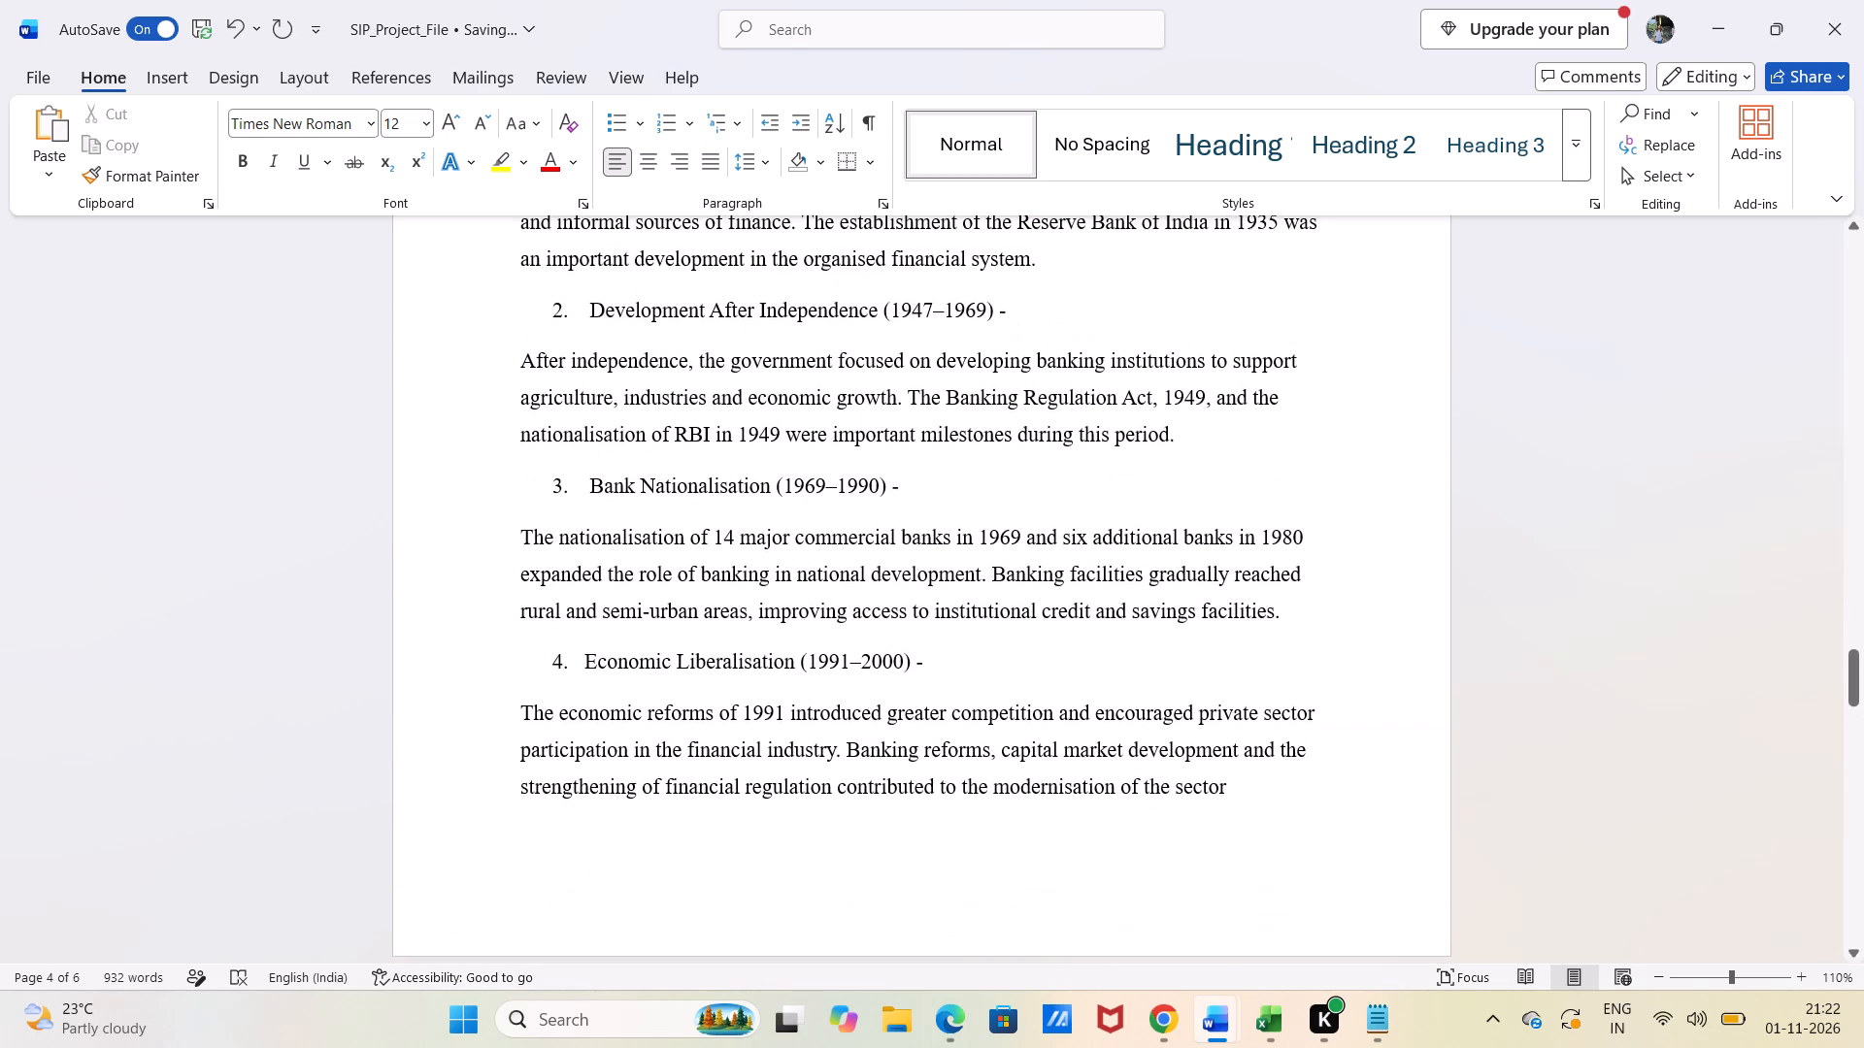
scroll(641, 513, "up", 3)
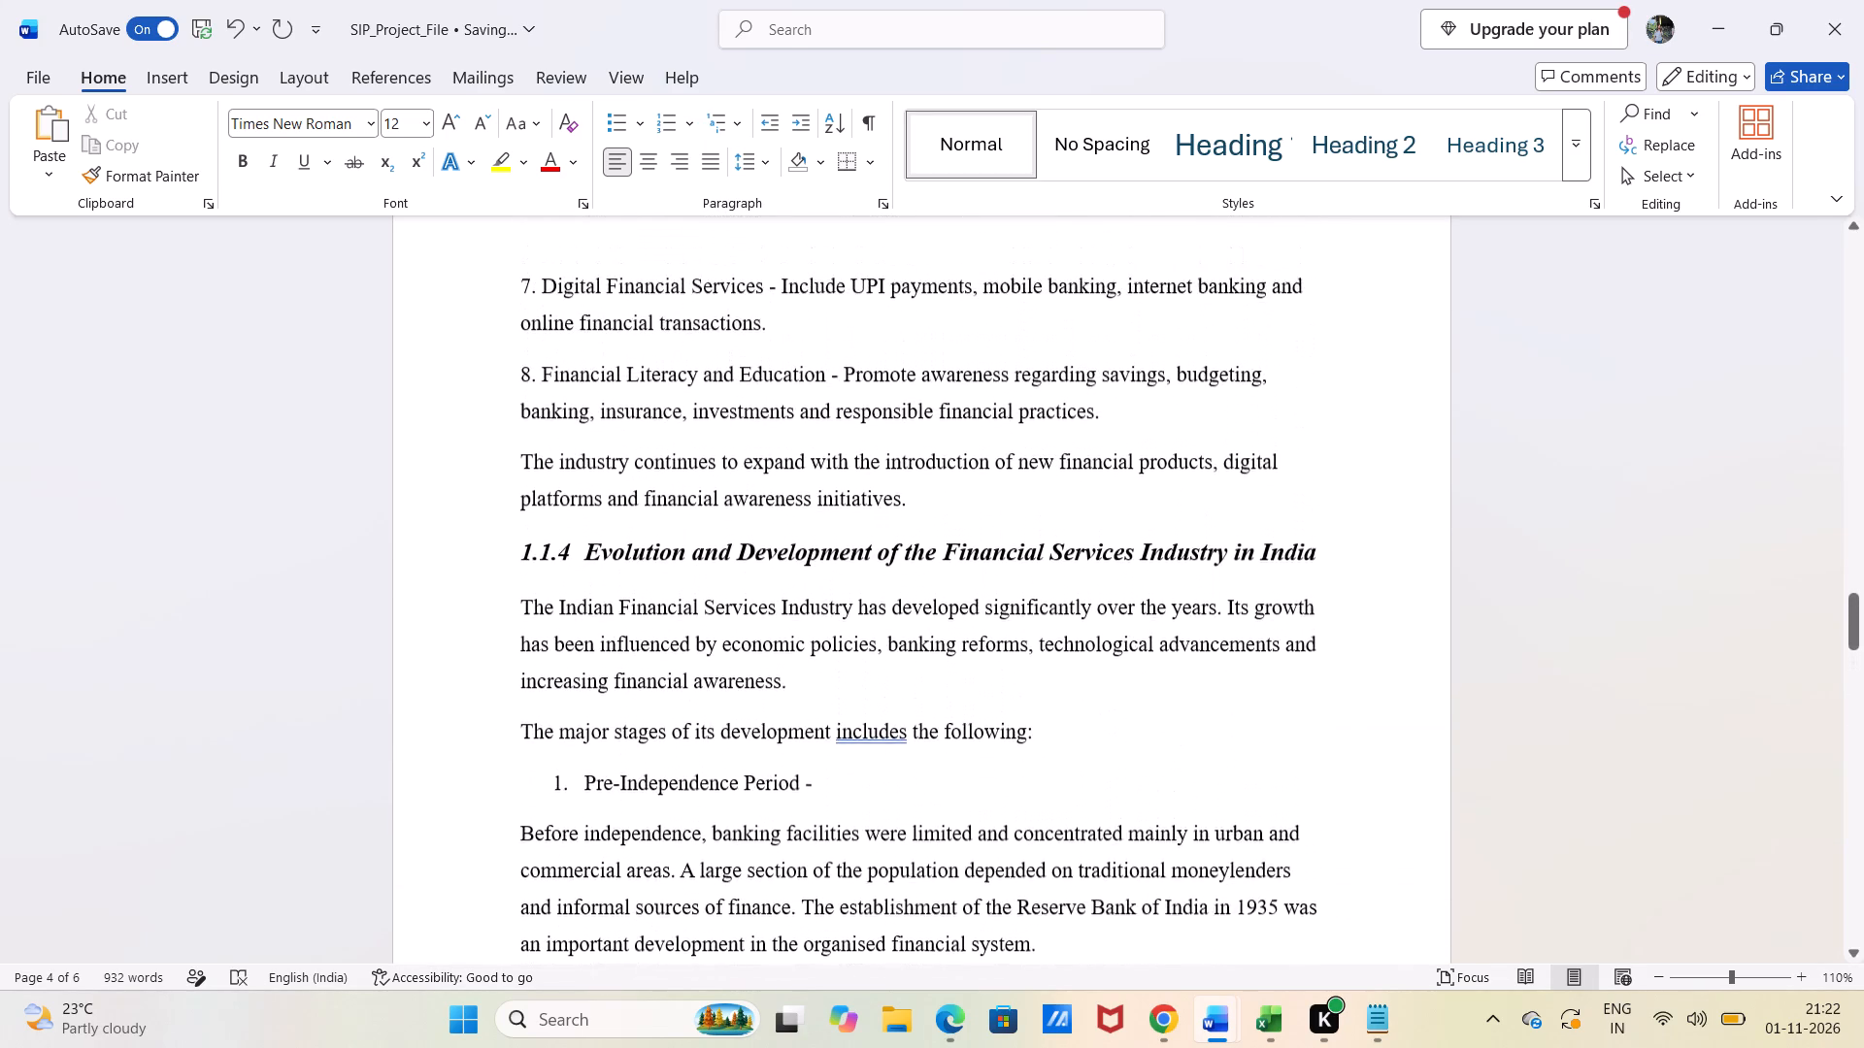
scroll(641, 513, "up", 2)
scroll(641, 513, "down", 2)
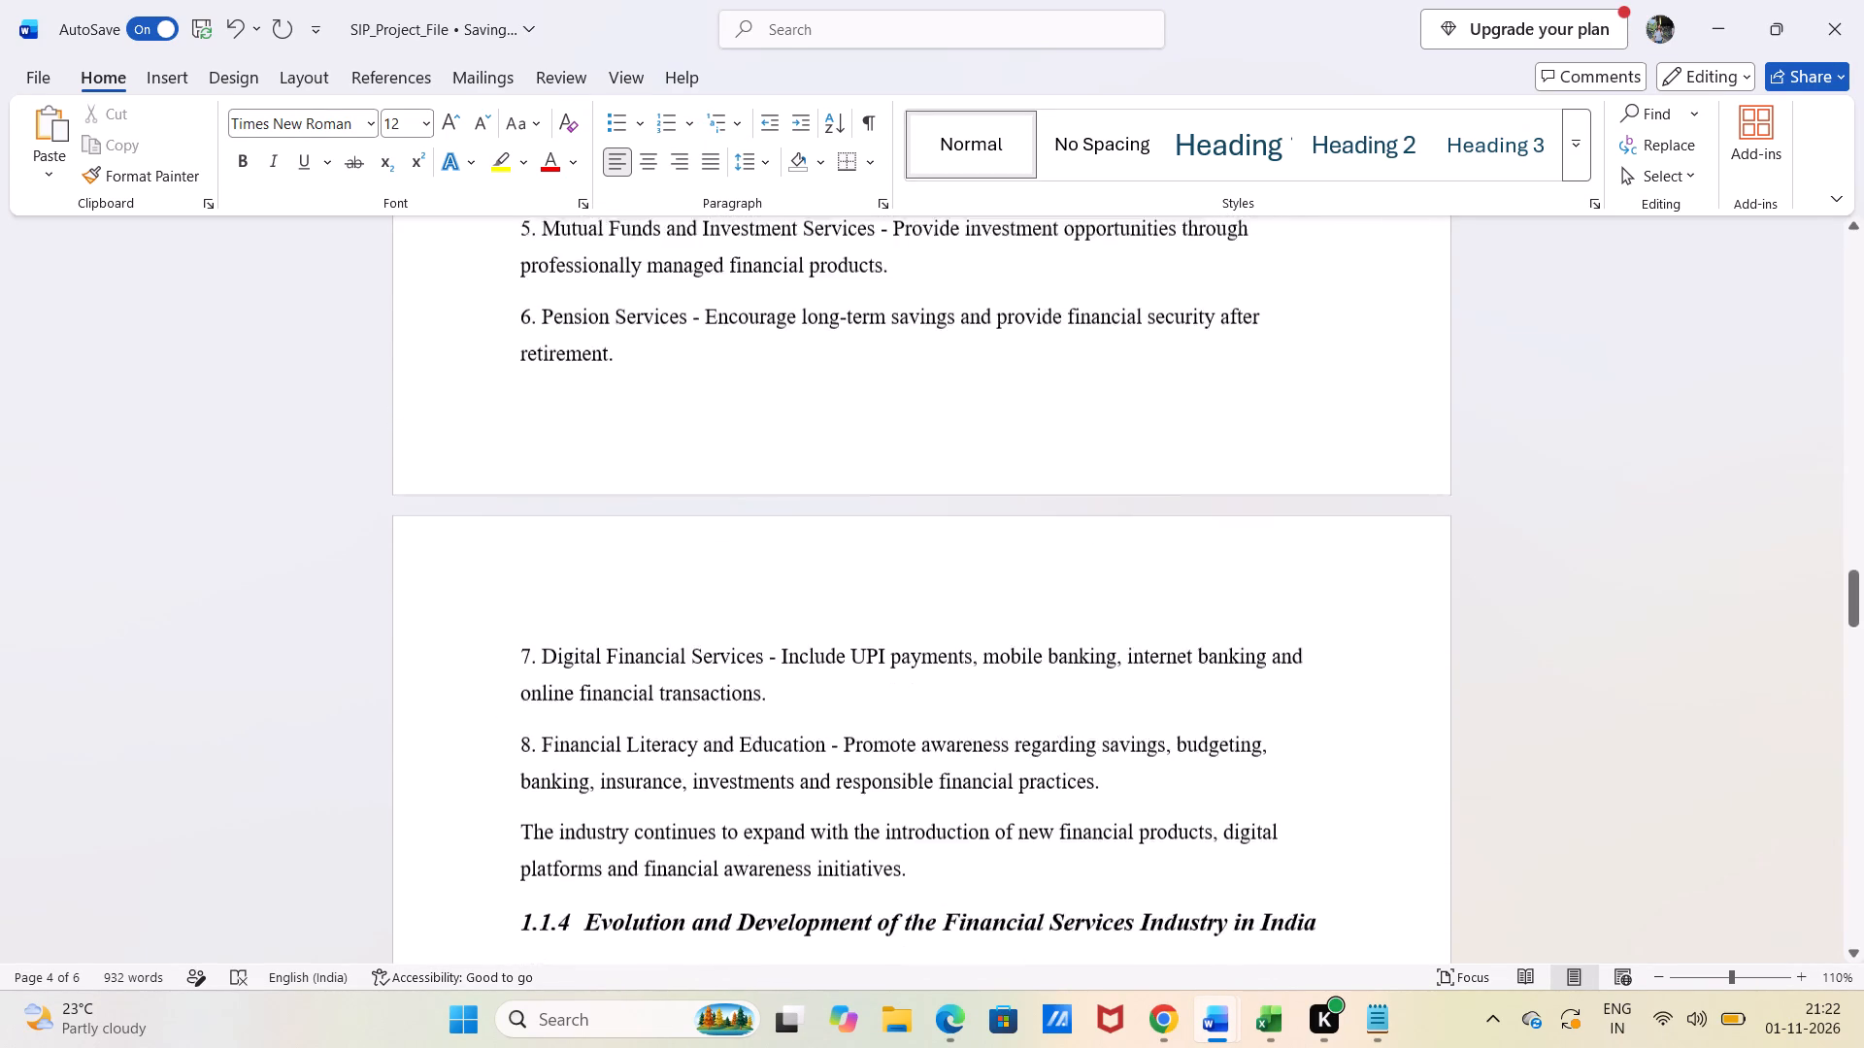
scroll(641, 513, "down", 3)
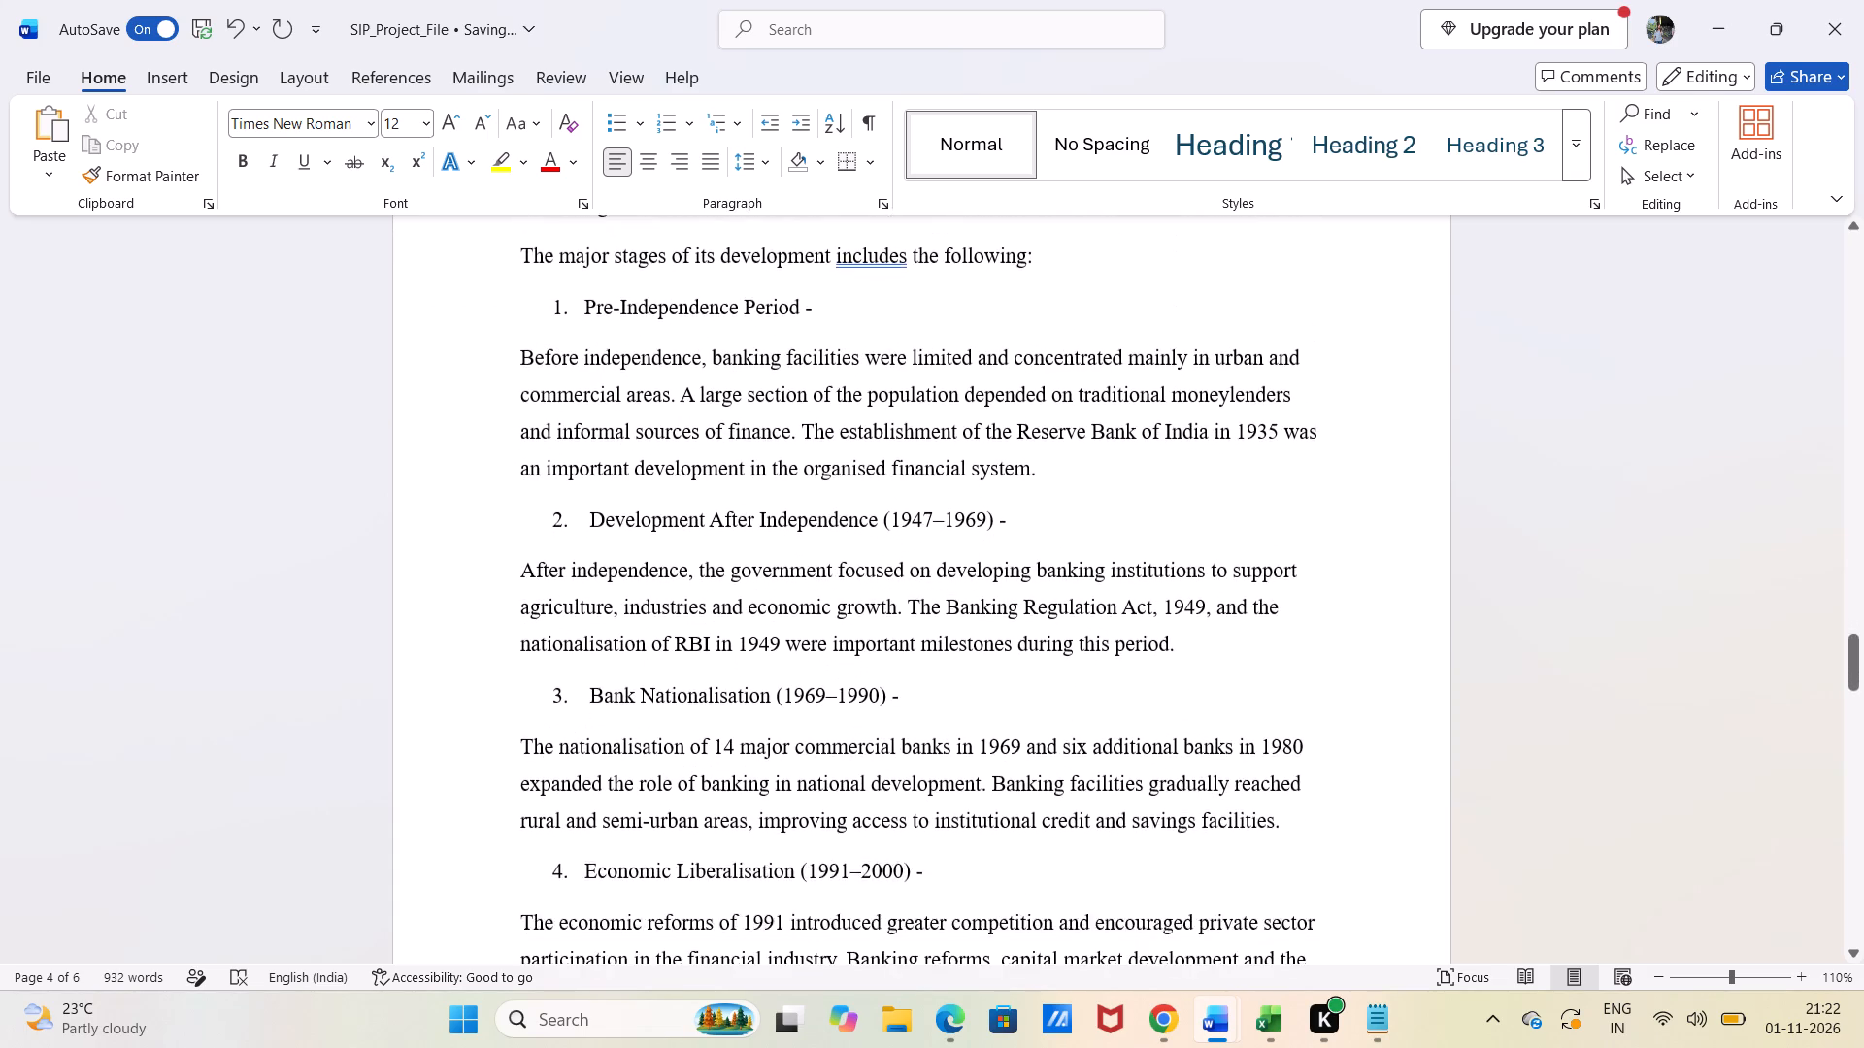
scroll(641, 513, "down", 5)
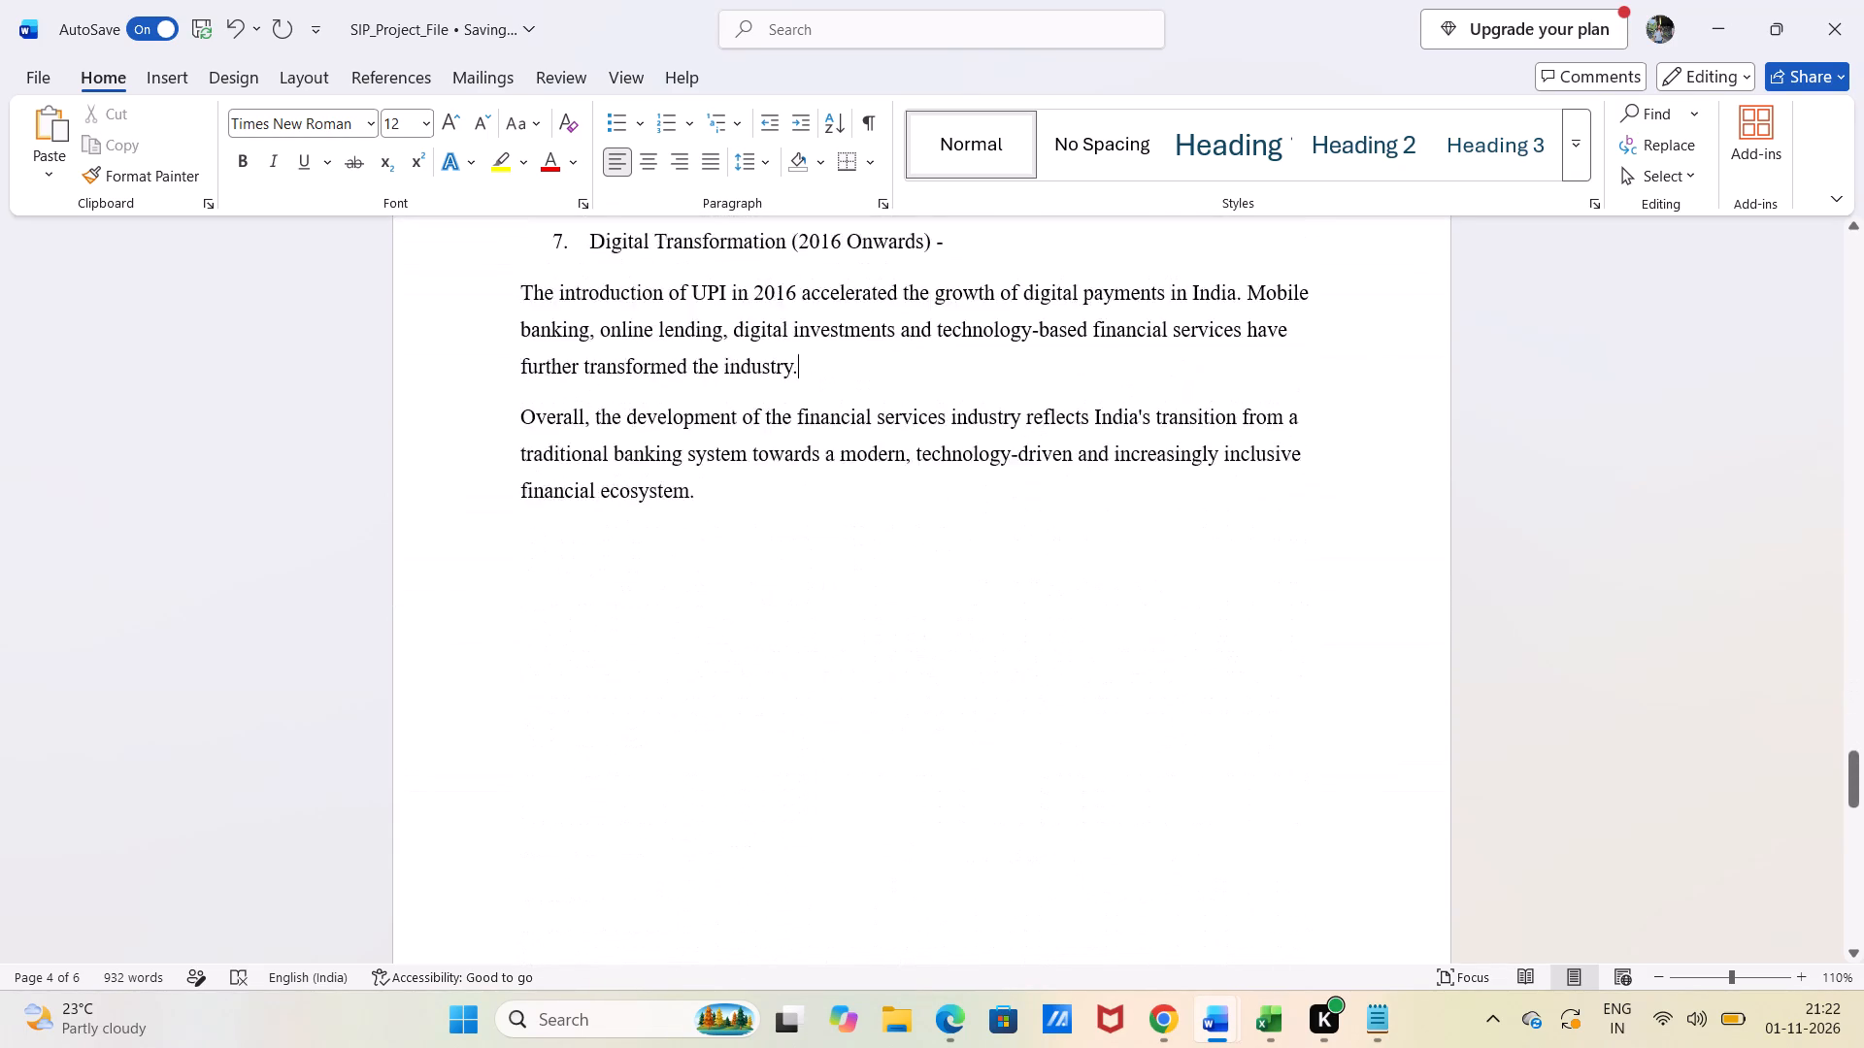
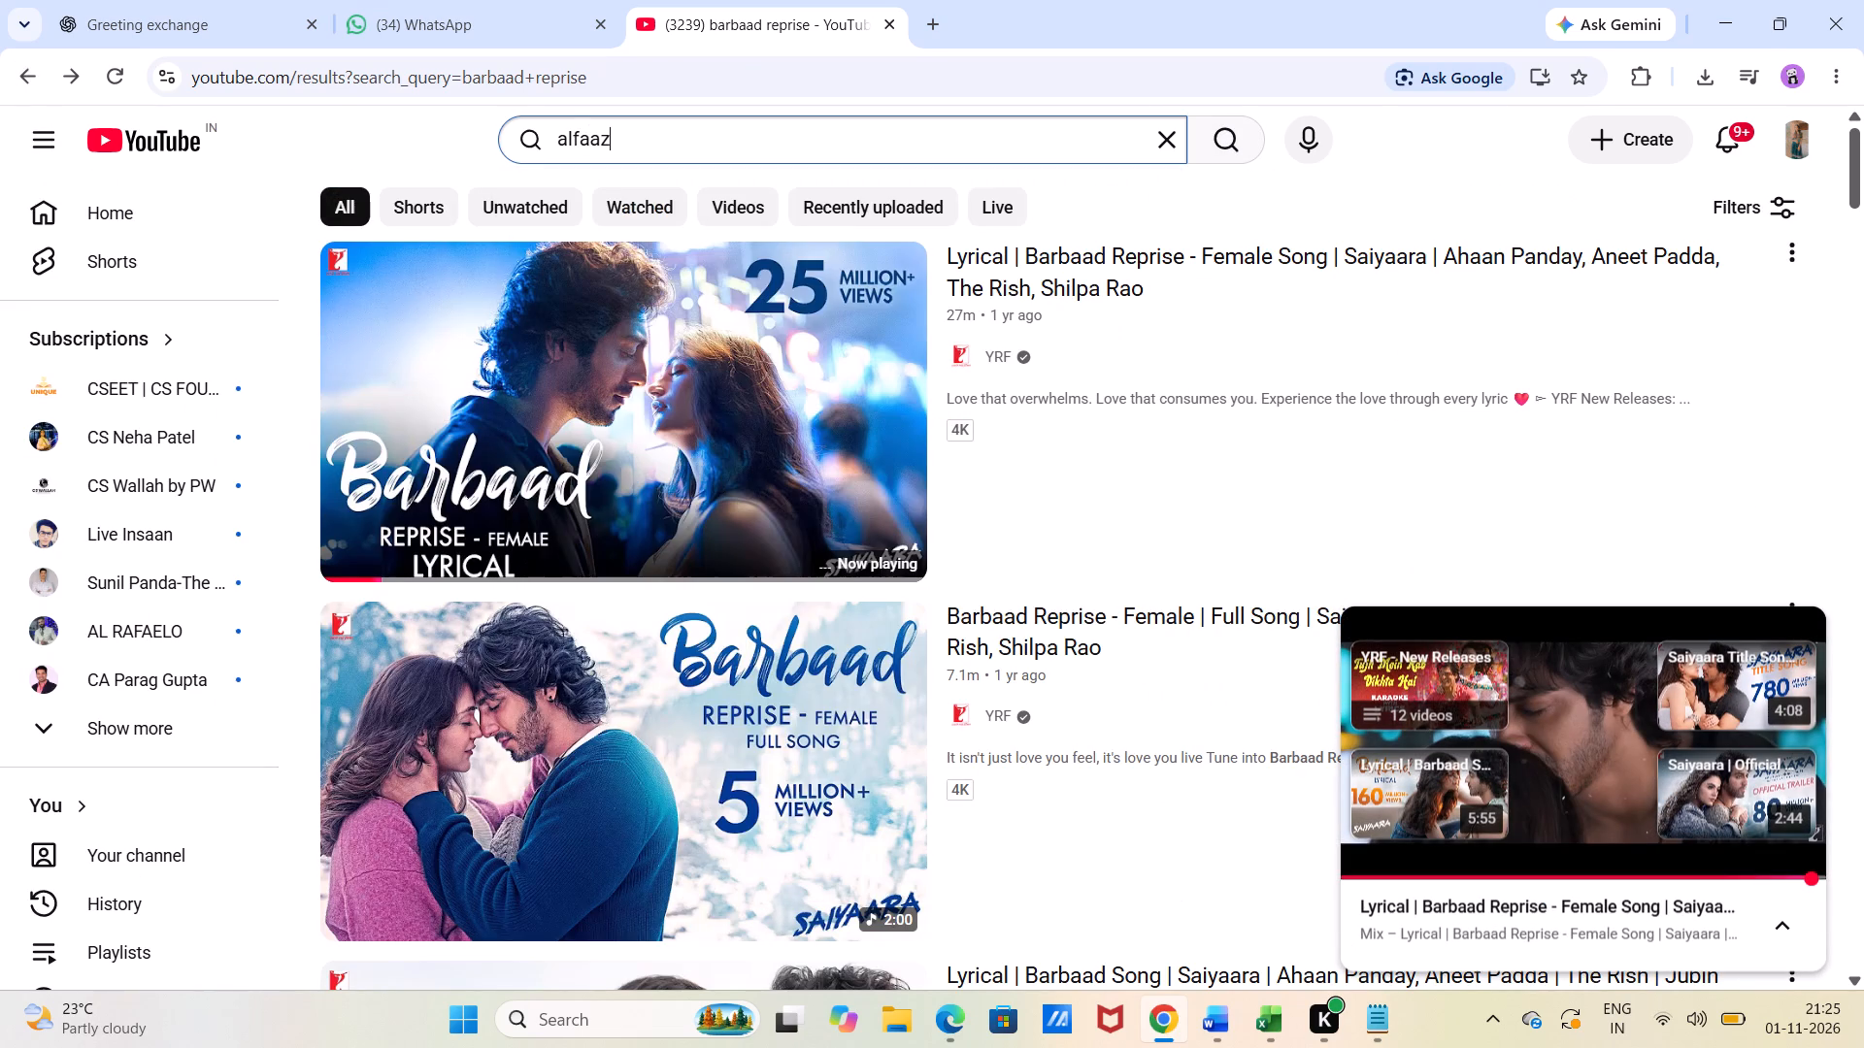
Search YouTube for alfaaz and play "Alfaaz (Lyrics) - Hamza Malik & Zain Zohaib", skipping the advert.
key("Return")
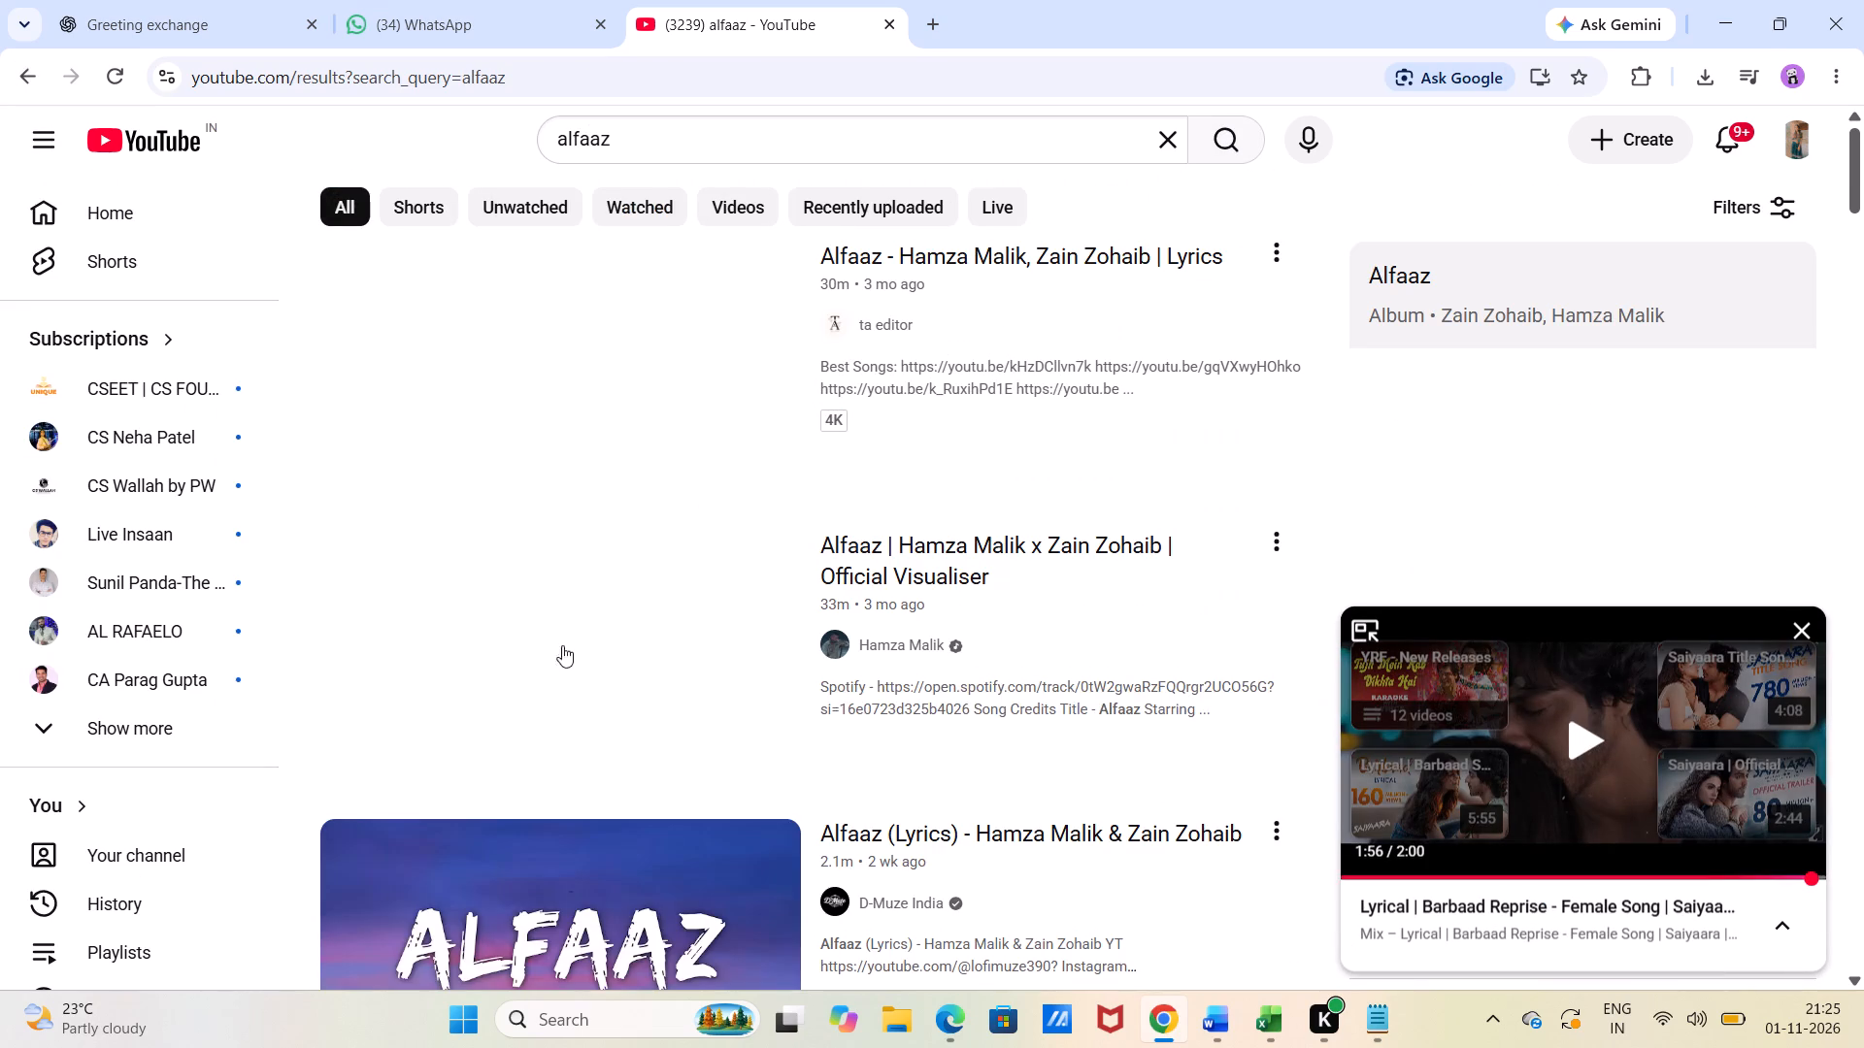
left_click(565, 919)
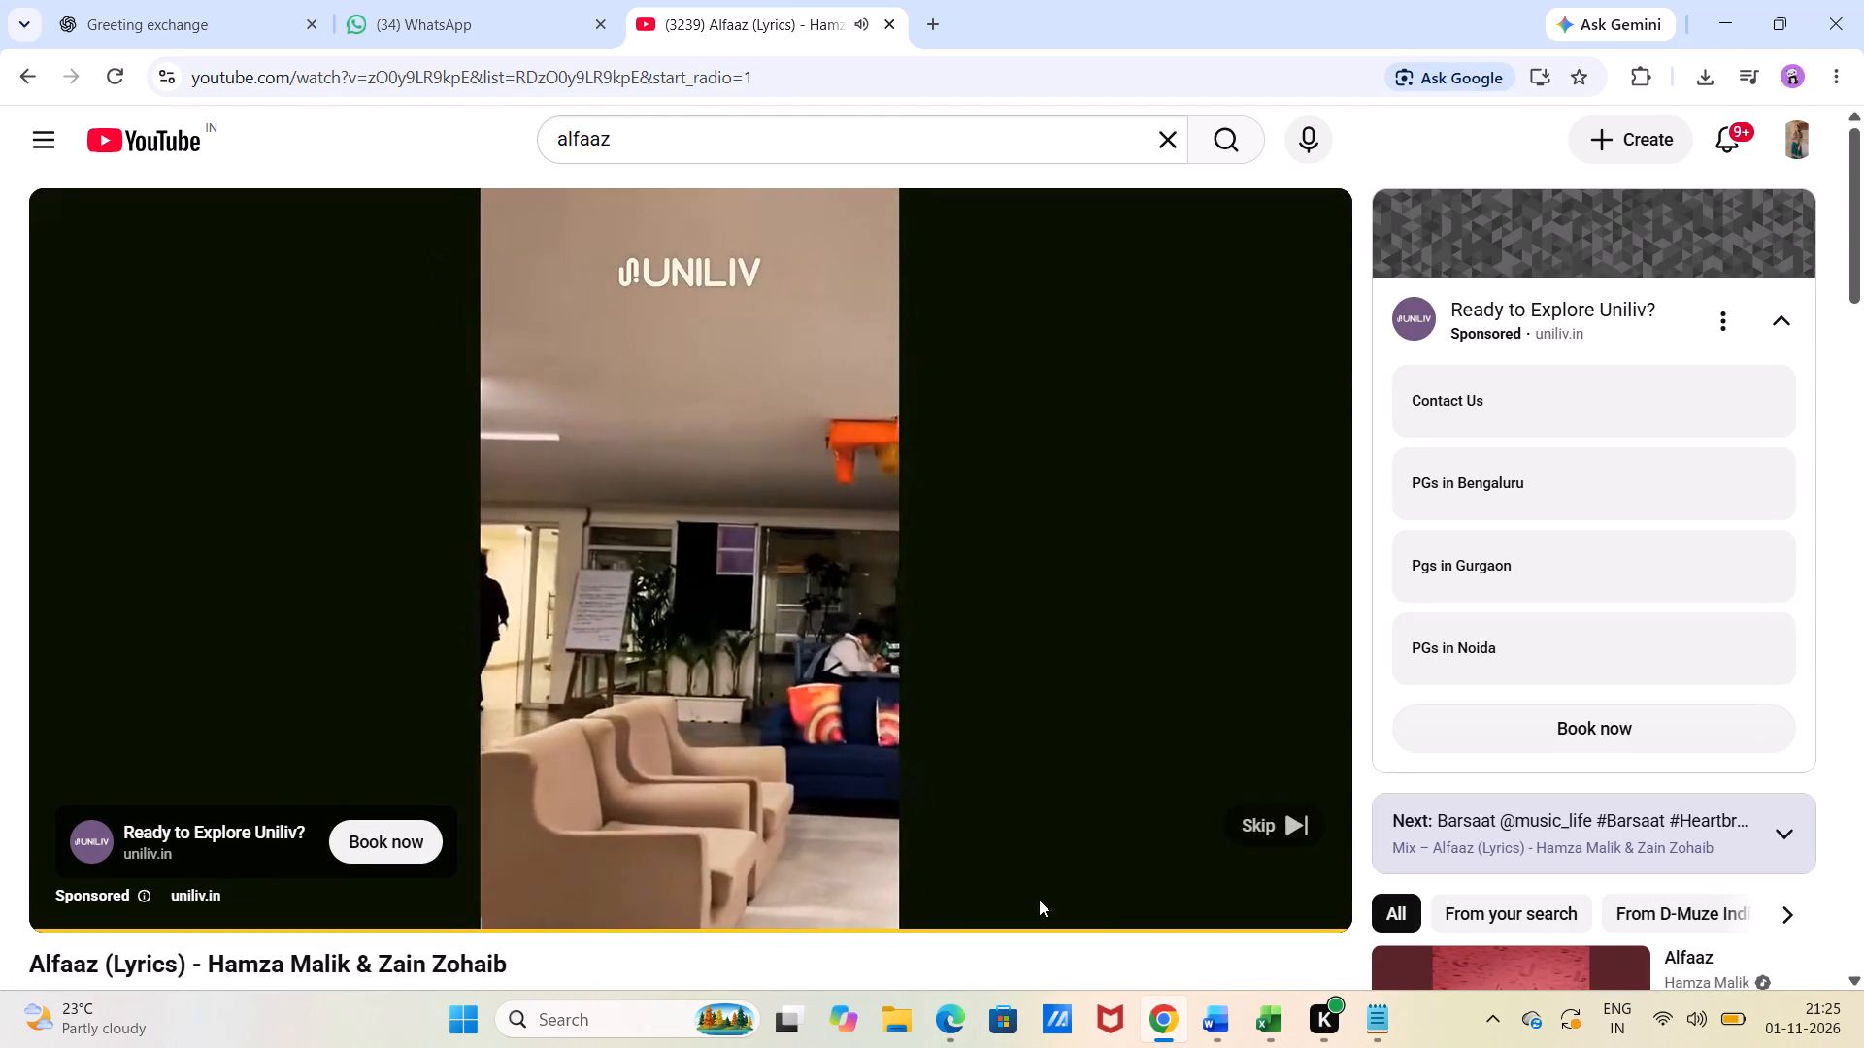
left_click(1270, 827)
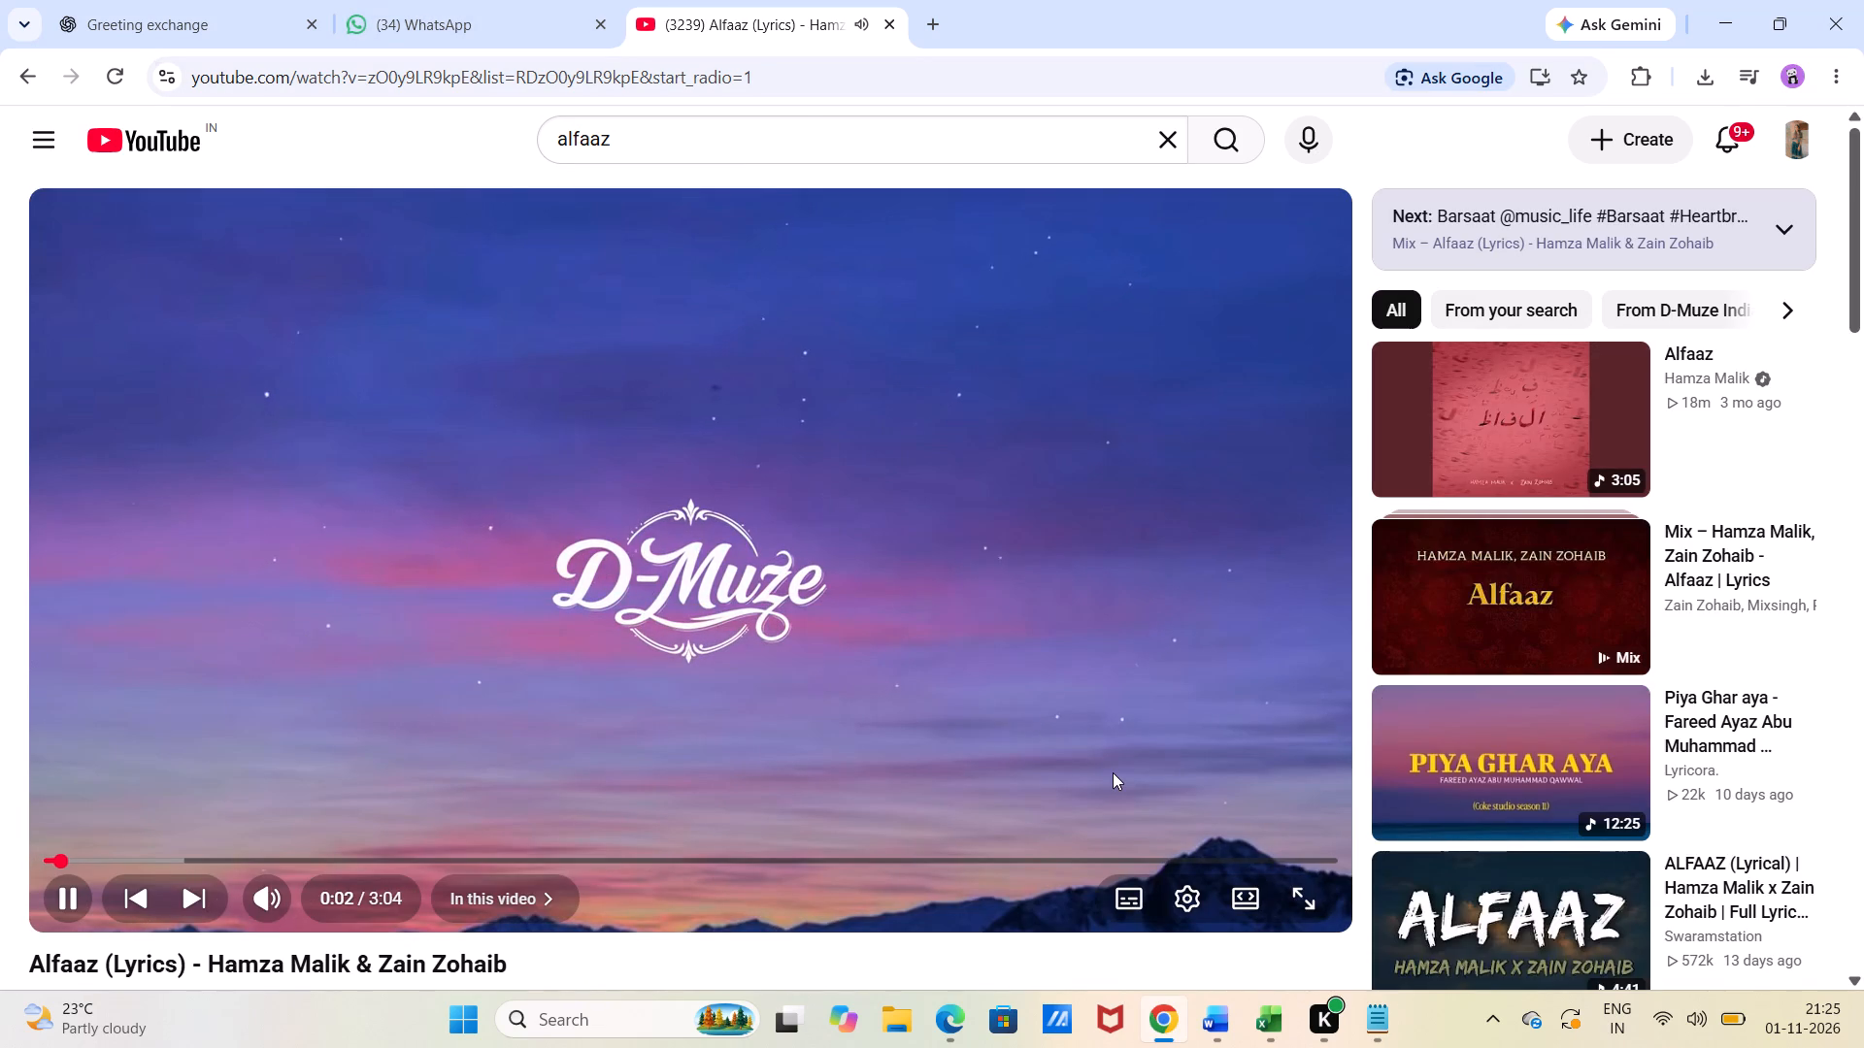
Raise the video player's volume to 100%, briefly viewing the video in full screen.
key("Up")
key("Up")
key("Up")
key("Up")
key("Up")
key("Up")
key("Up")
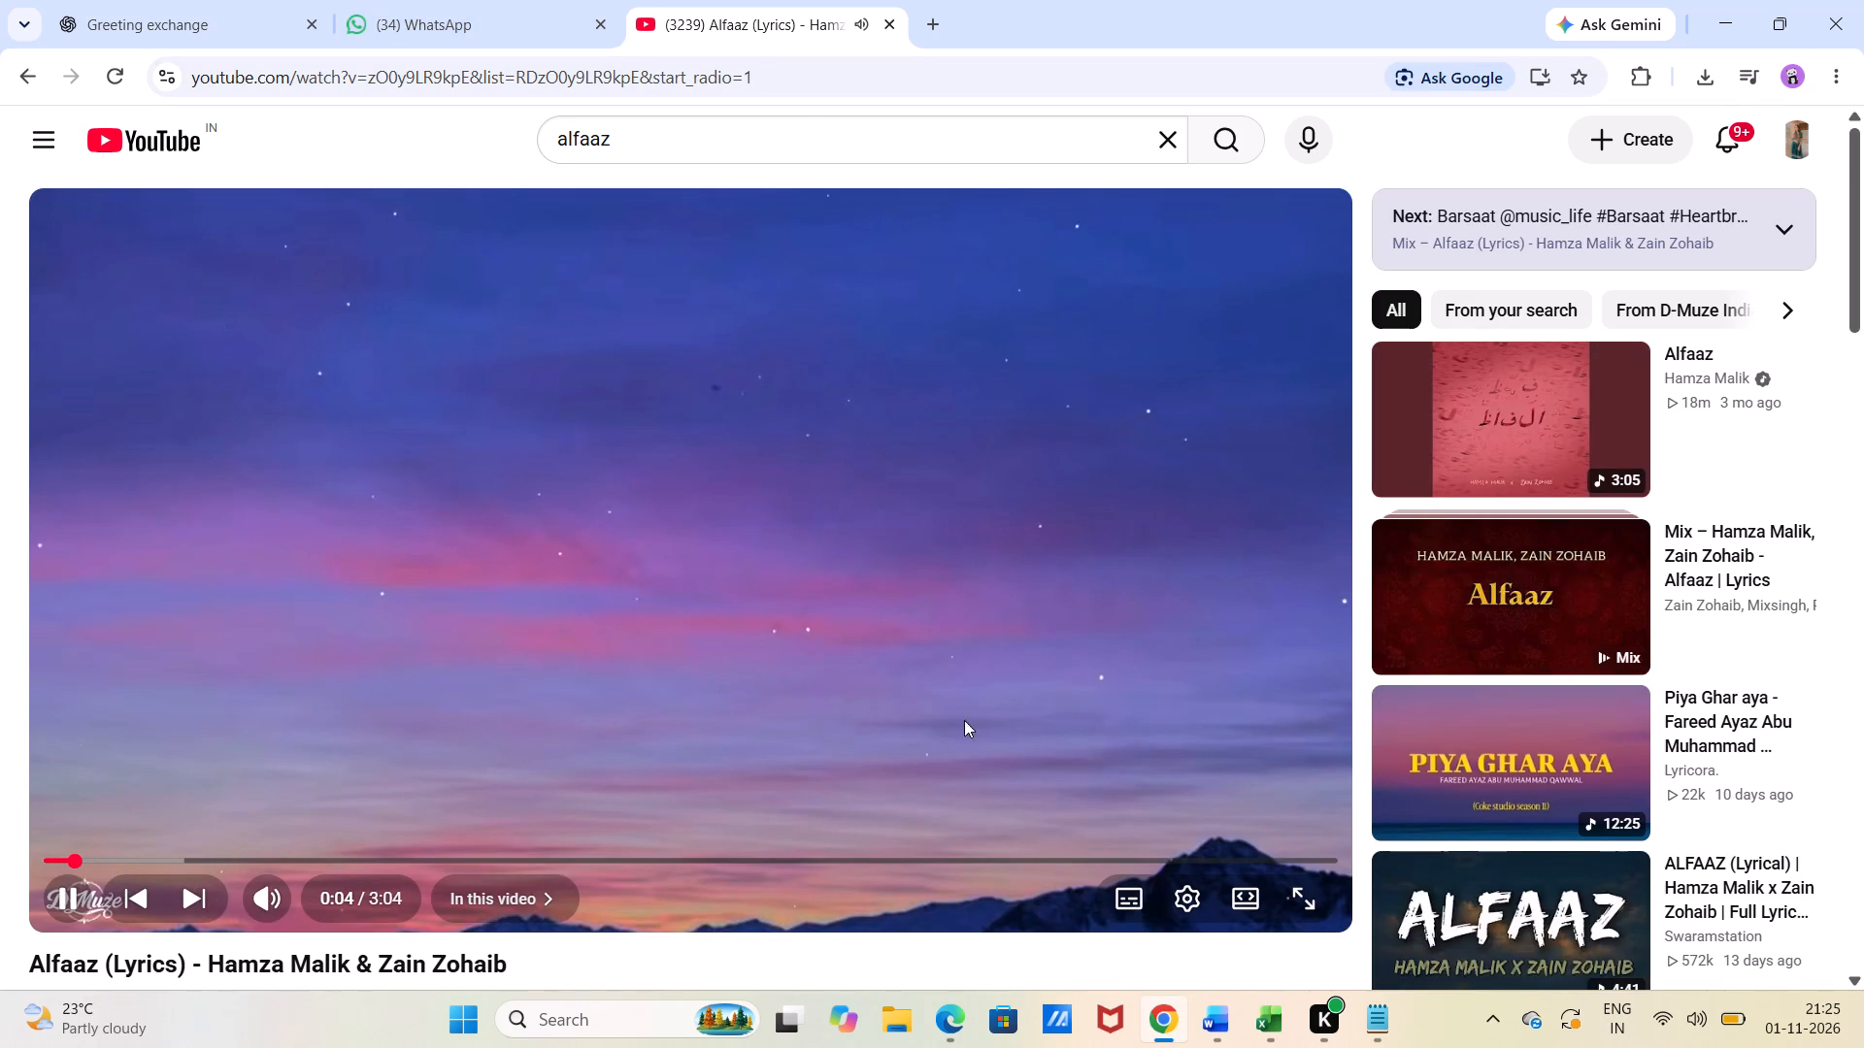
left_click(1307, 904)
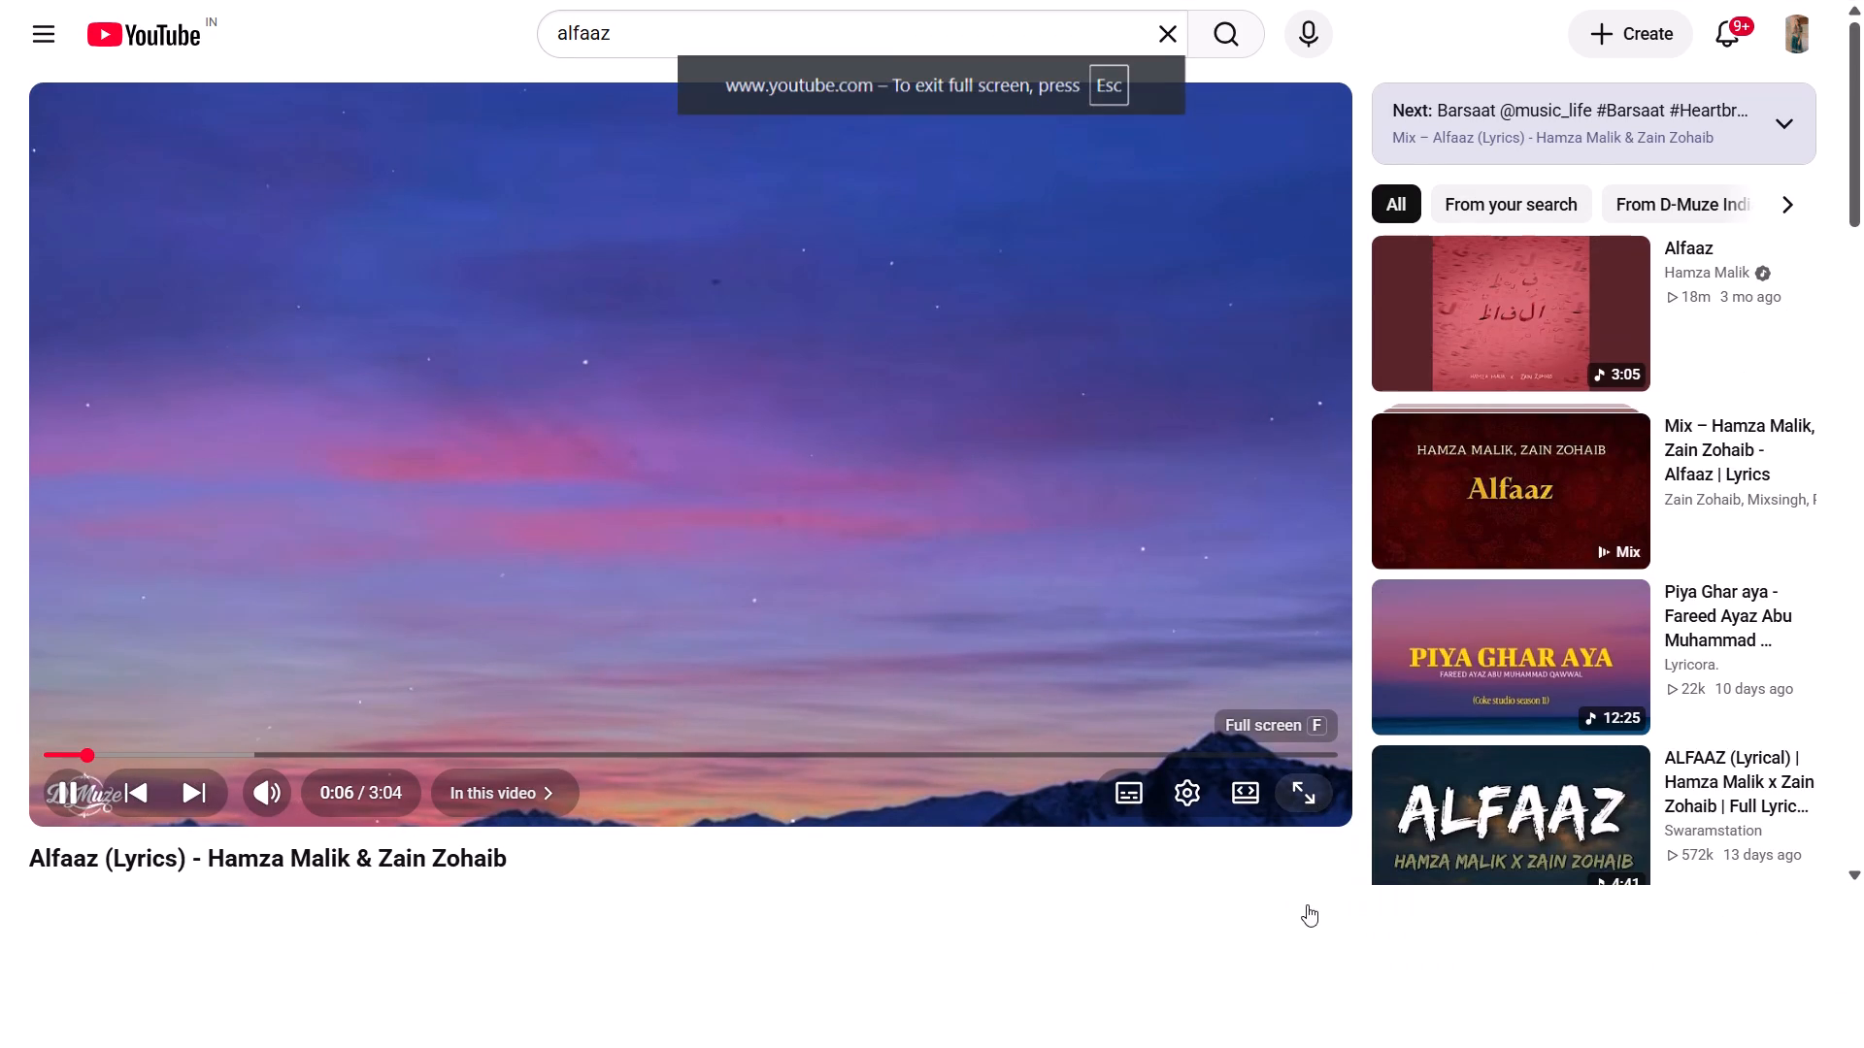
key("Up")
key("Up")
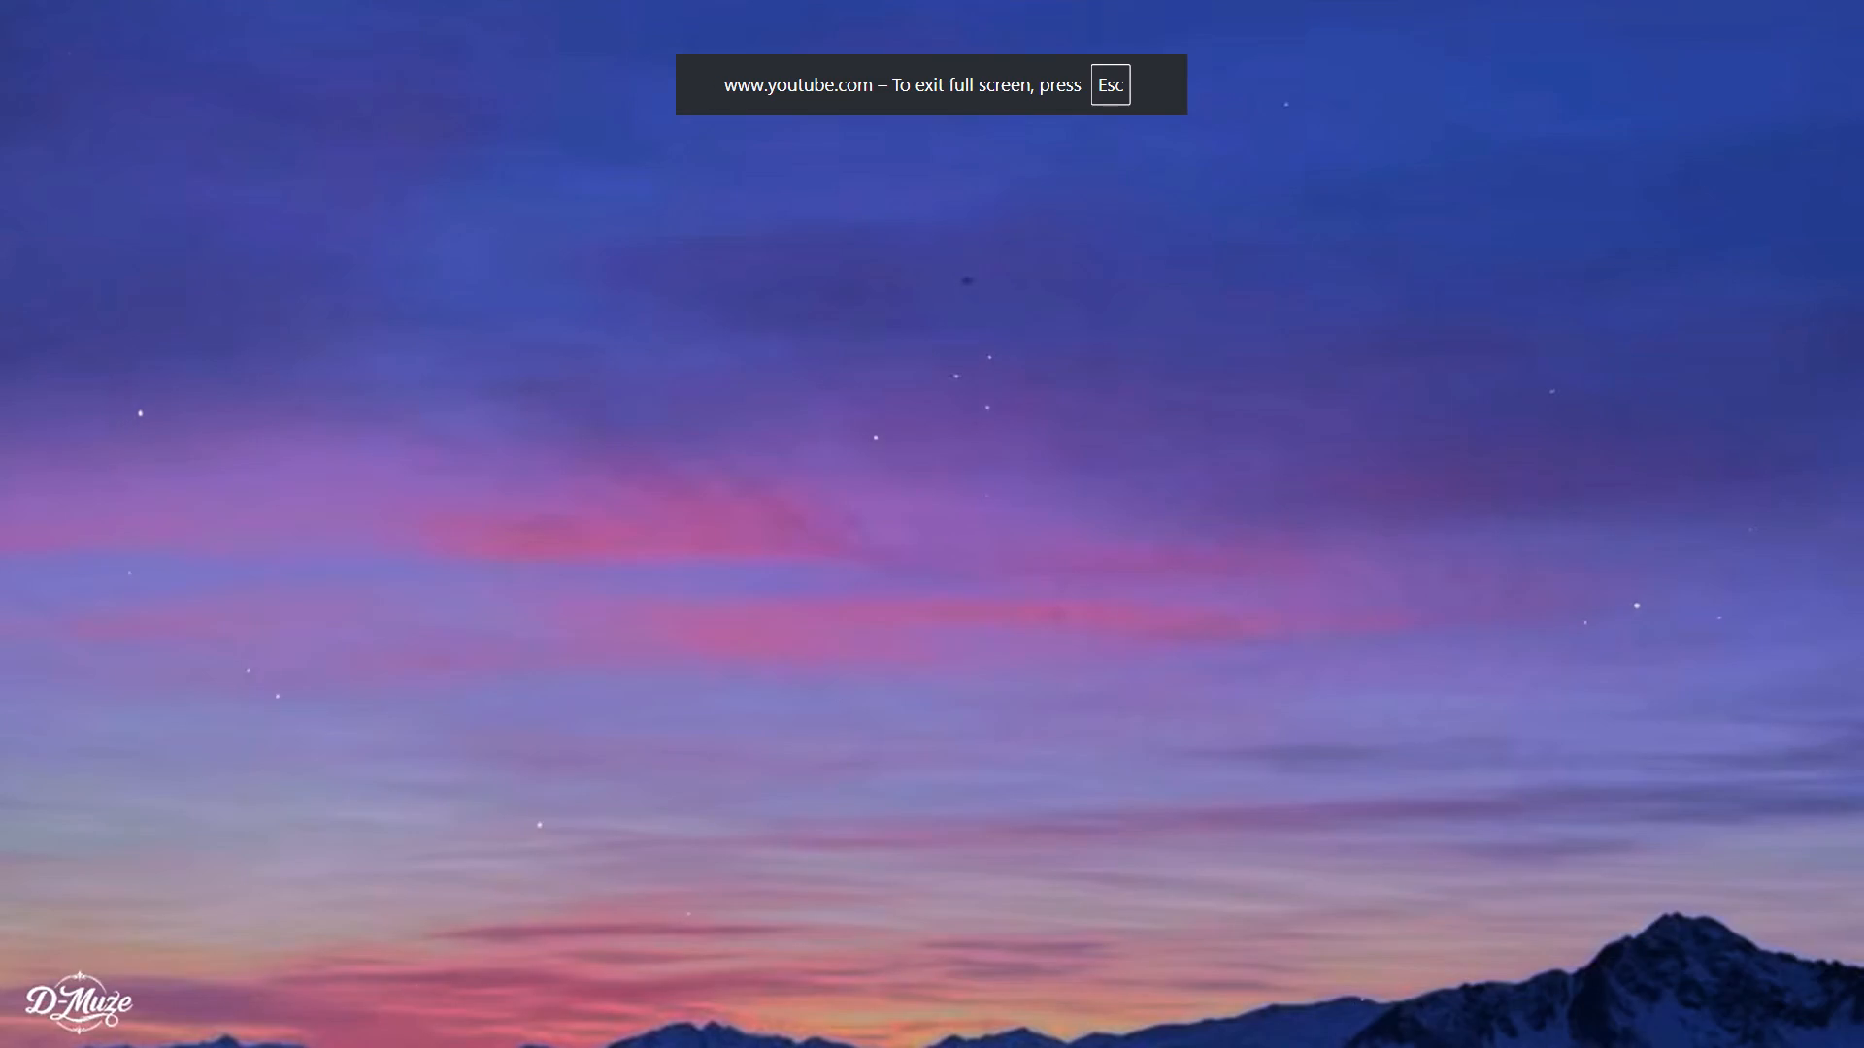
key("Up")
key("Up")
key("Up")
key("Up")
key("Up")
key("Up")
key("Up")
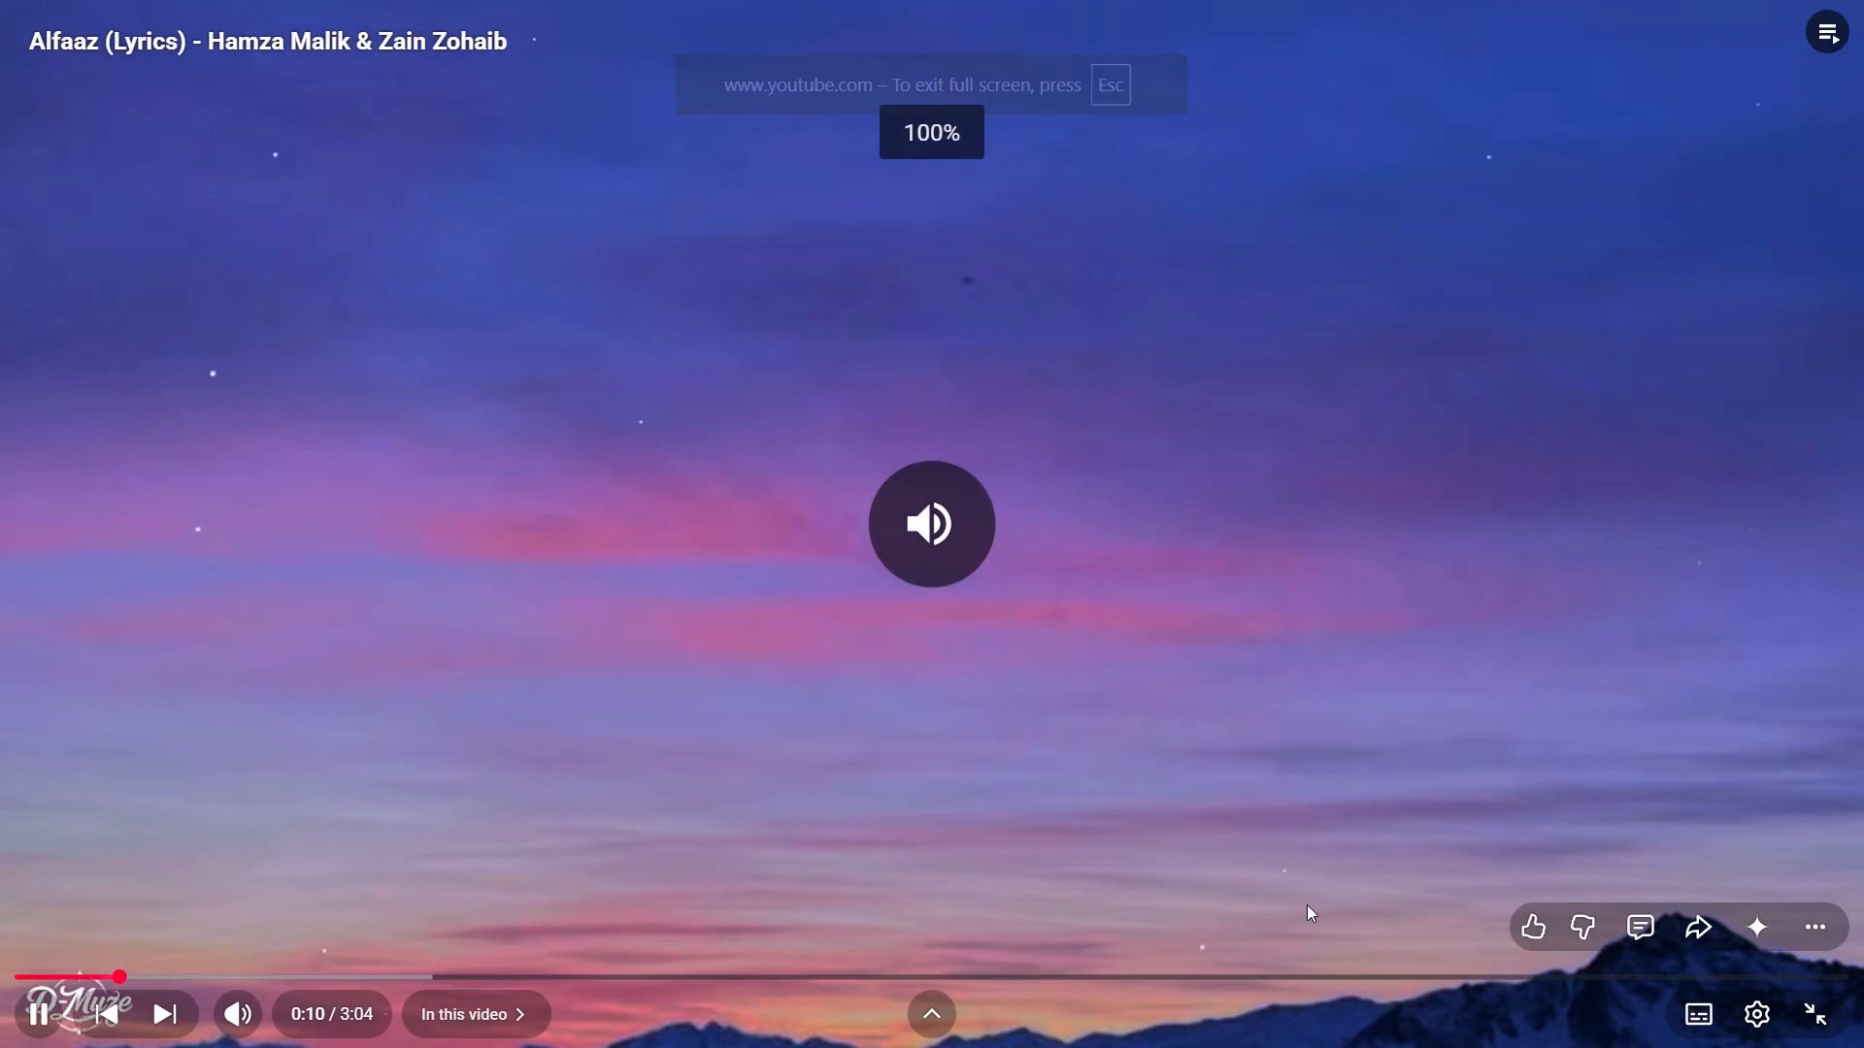
key("Escape")
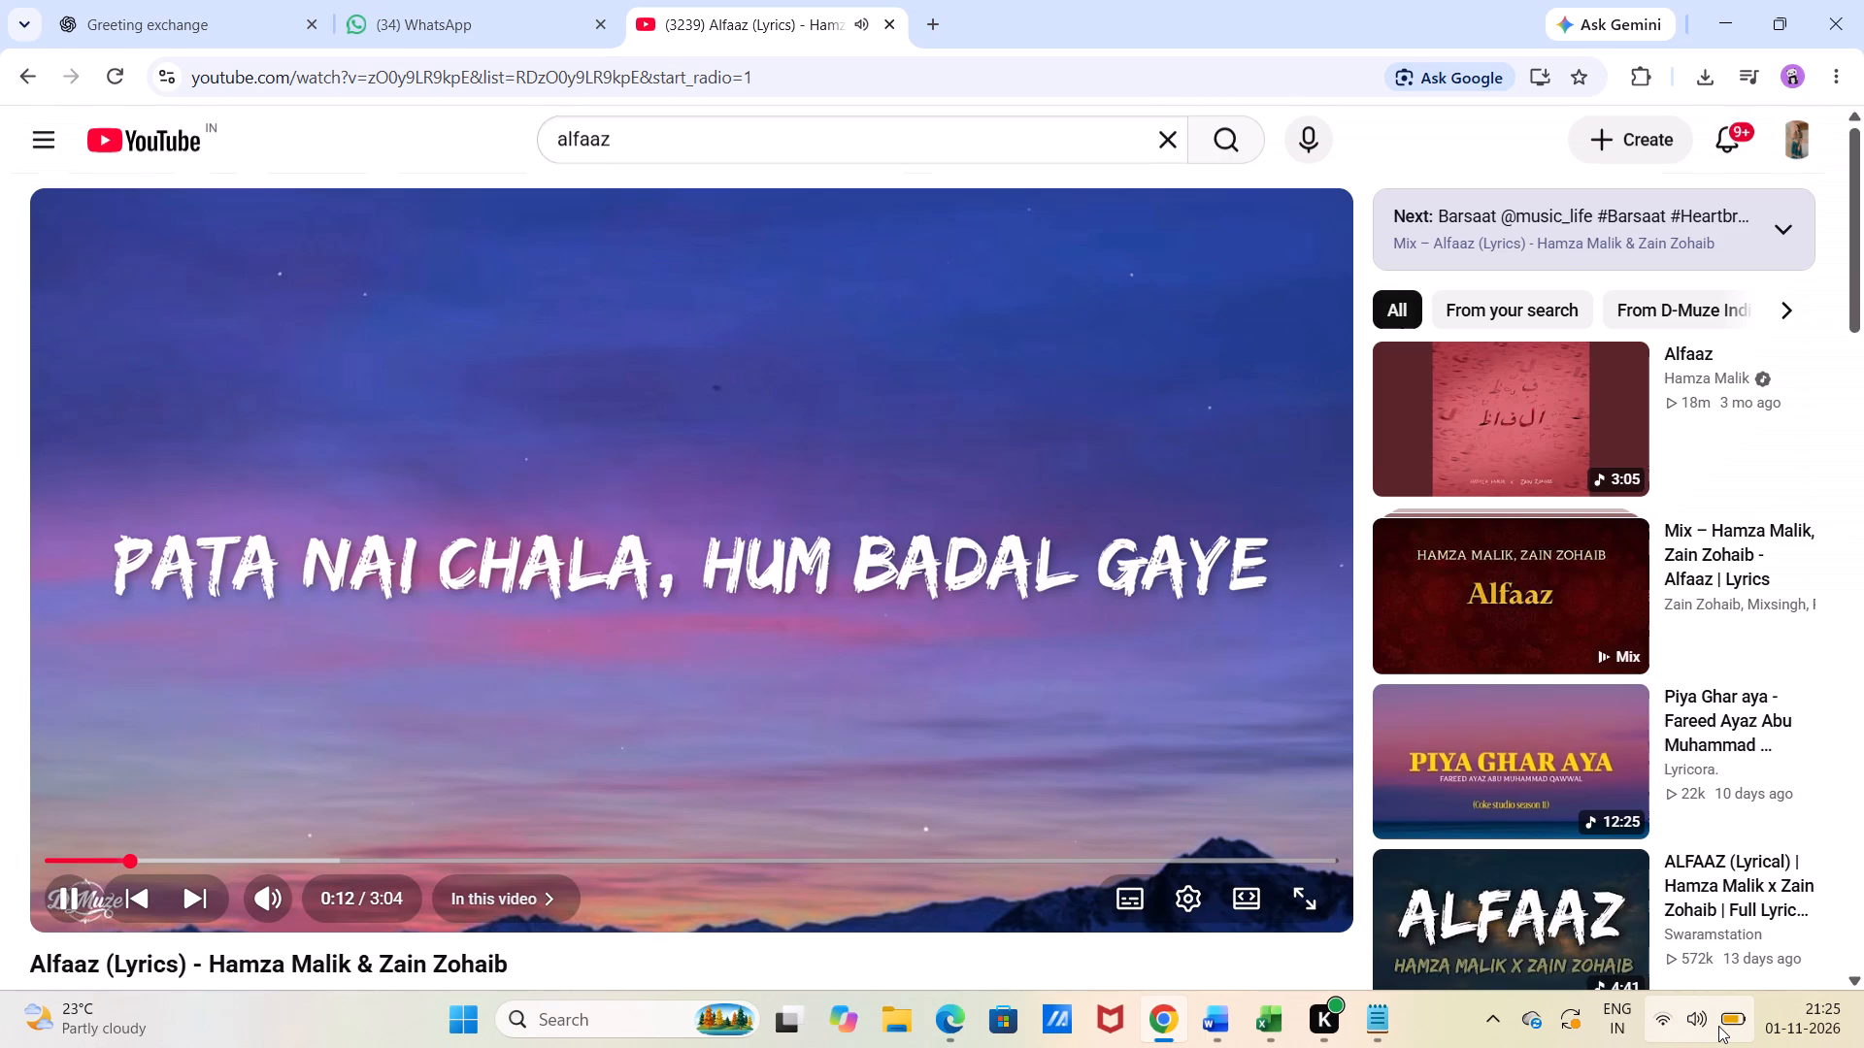
Set the Windows system volume to 68.
left_click(1718, 1026)
left_click(1680, 871)
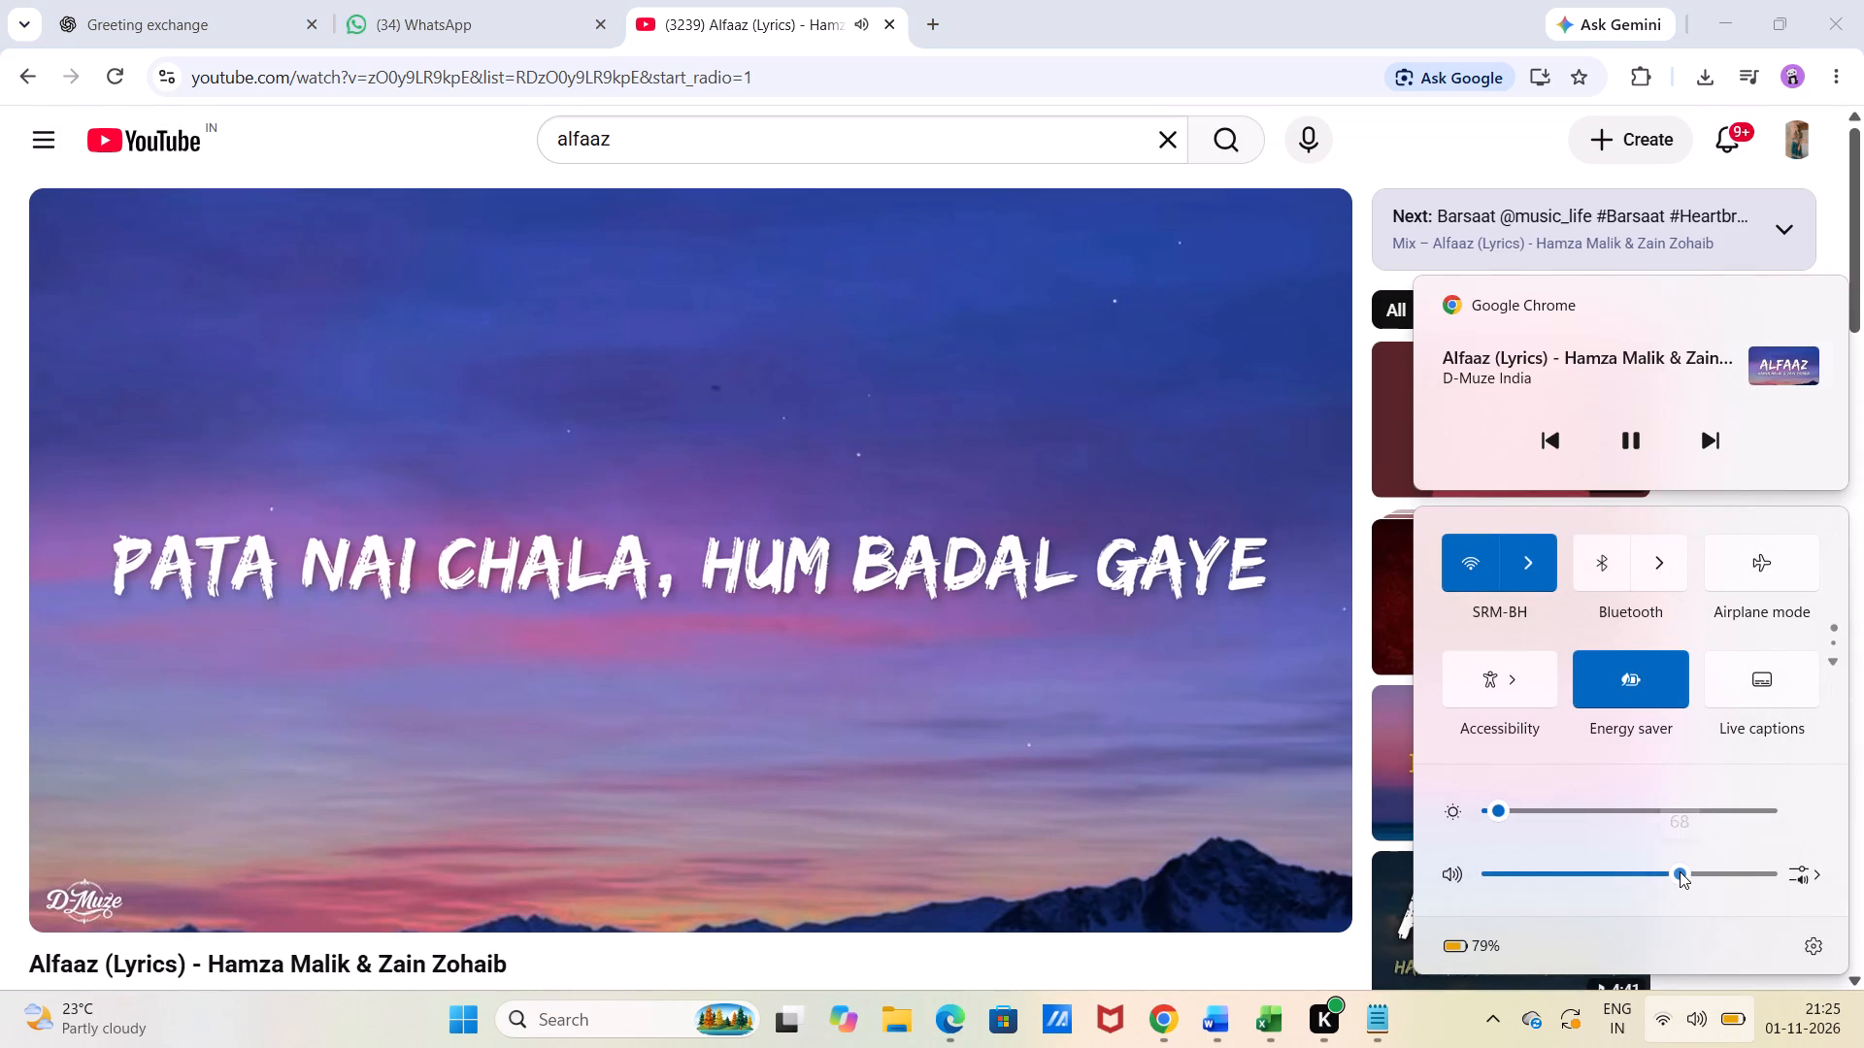
left_click(1418, 999)
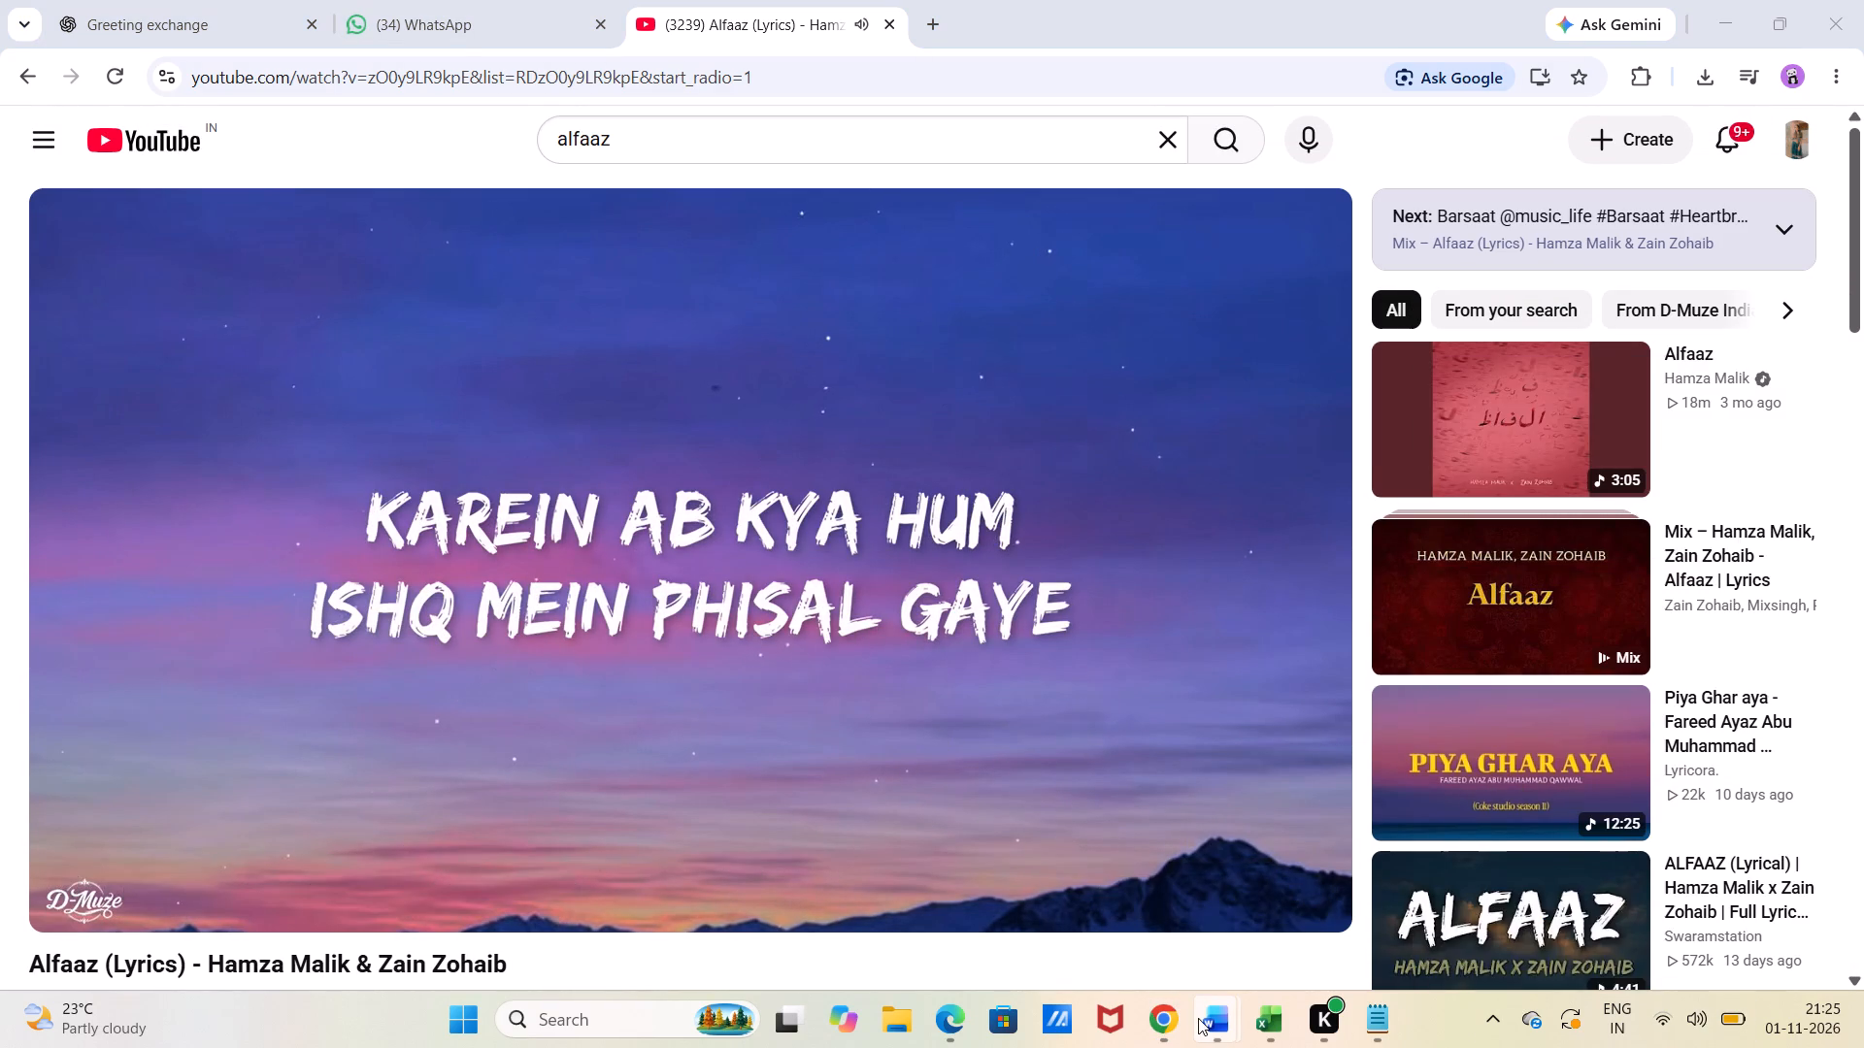
Switch to SIP_Project_File in Word, add a line after the closing "Overall" paragraph, and set it to bold italic, size 14.
left_click(1102, 910)
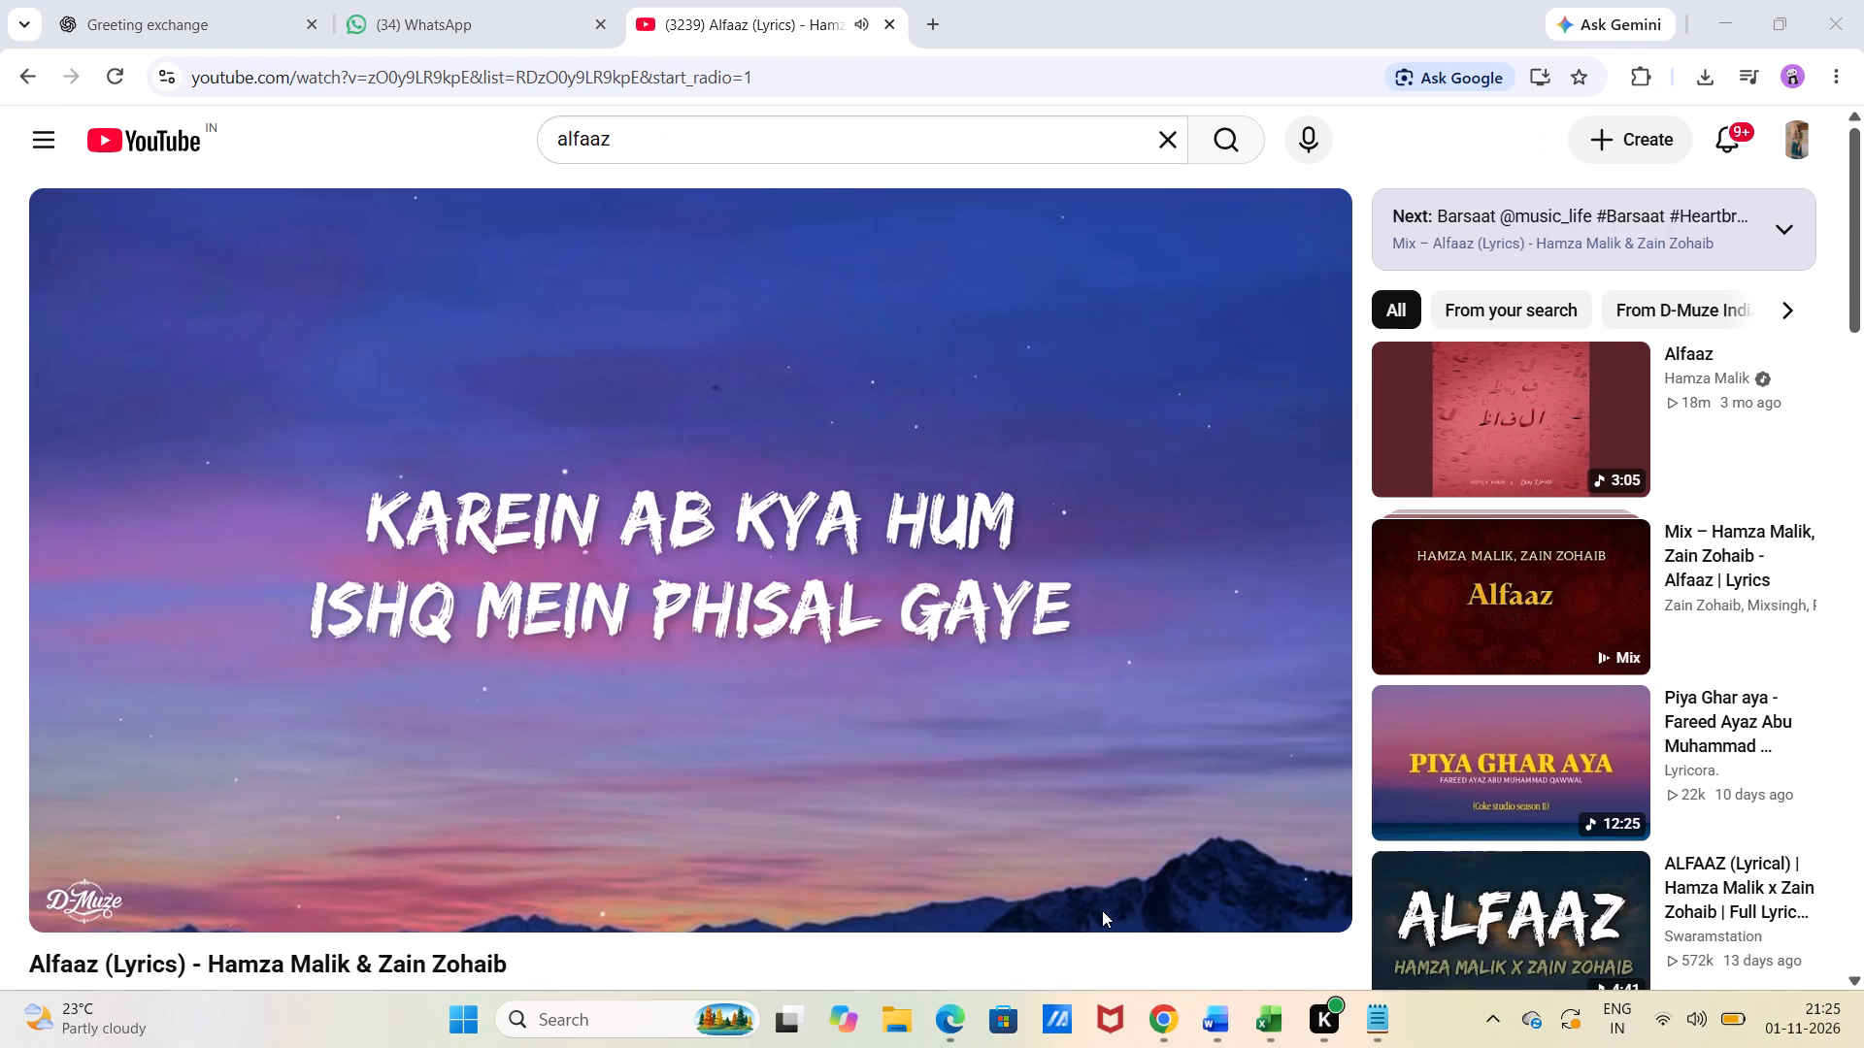
left_click(1155, 941)
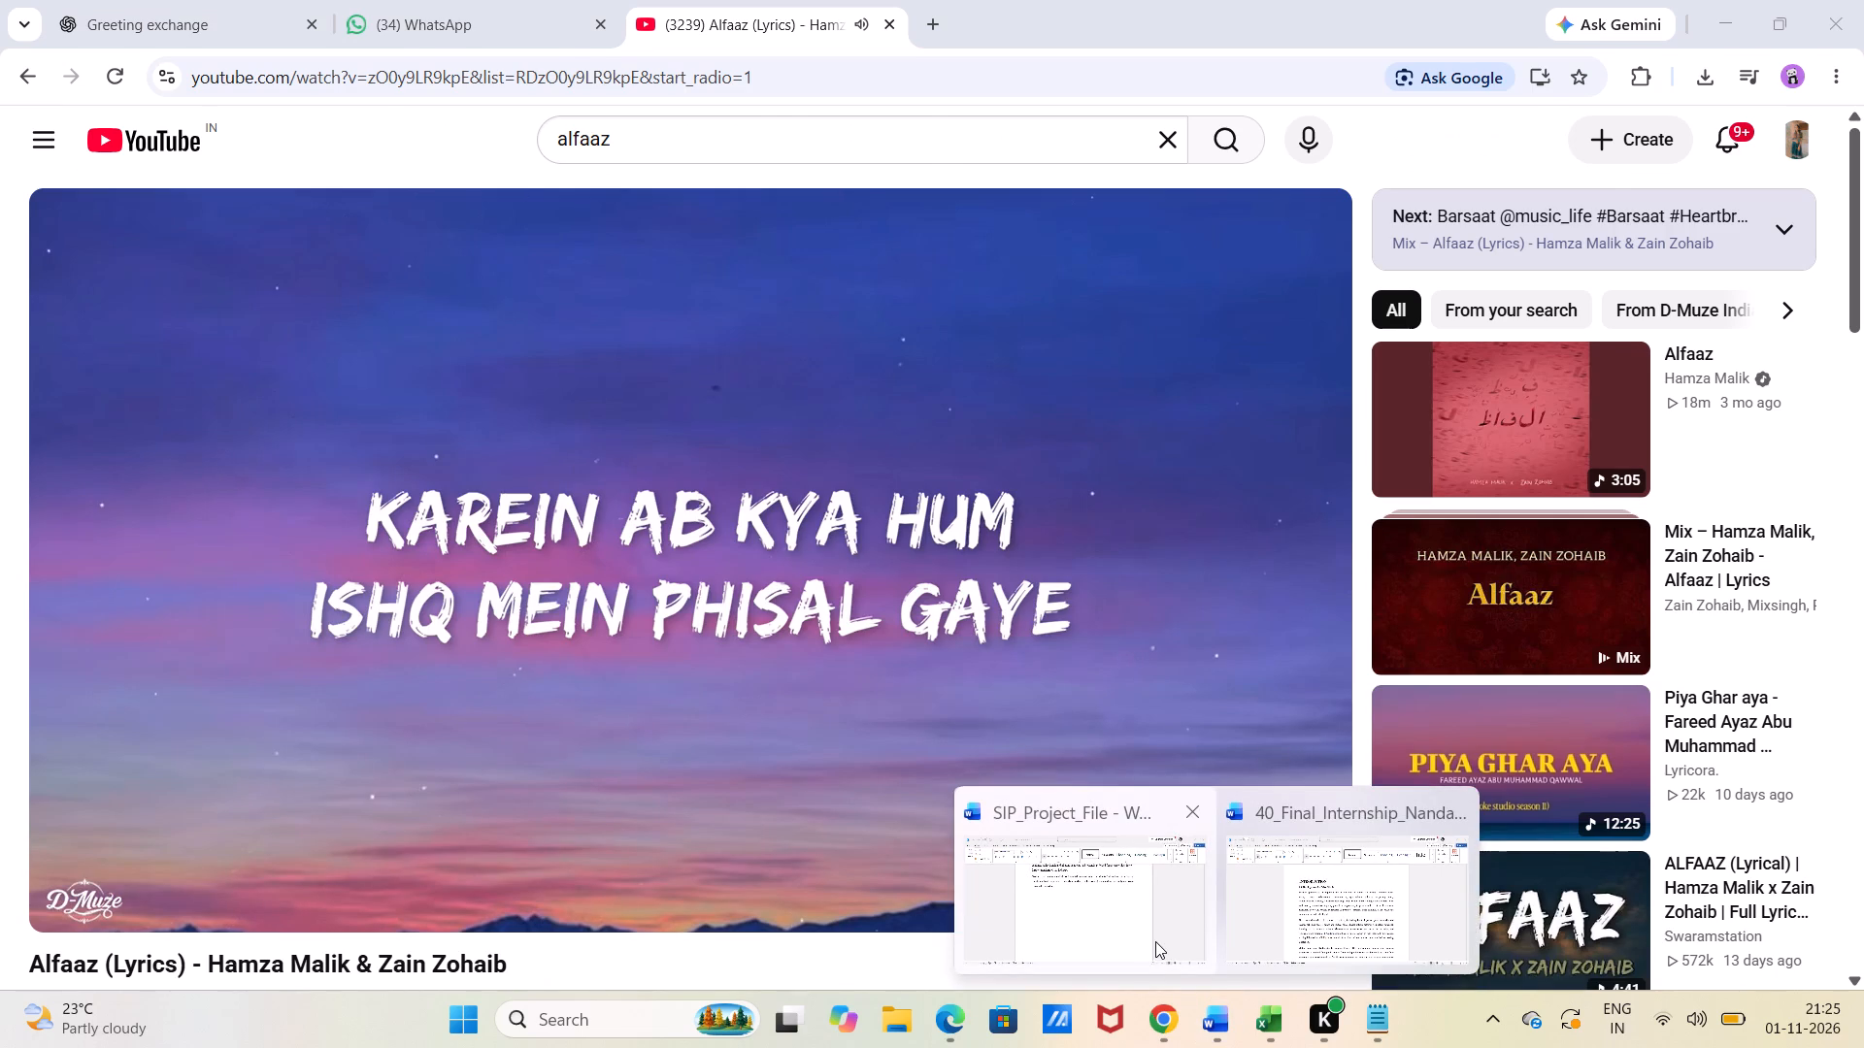
key("Return")
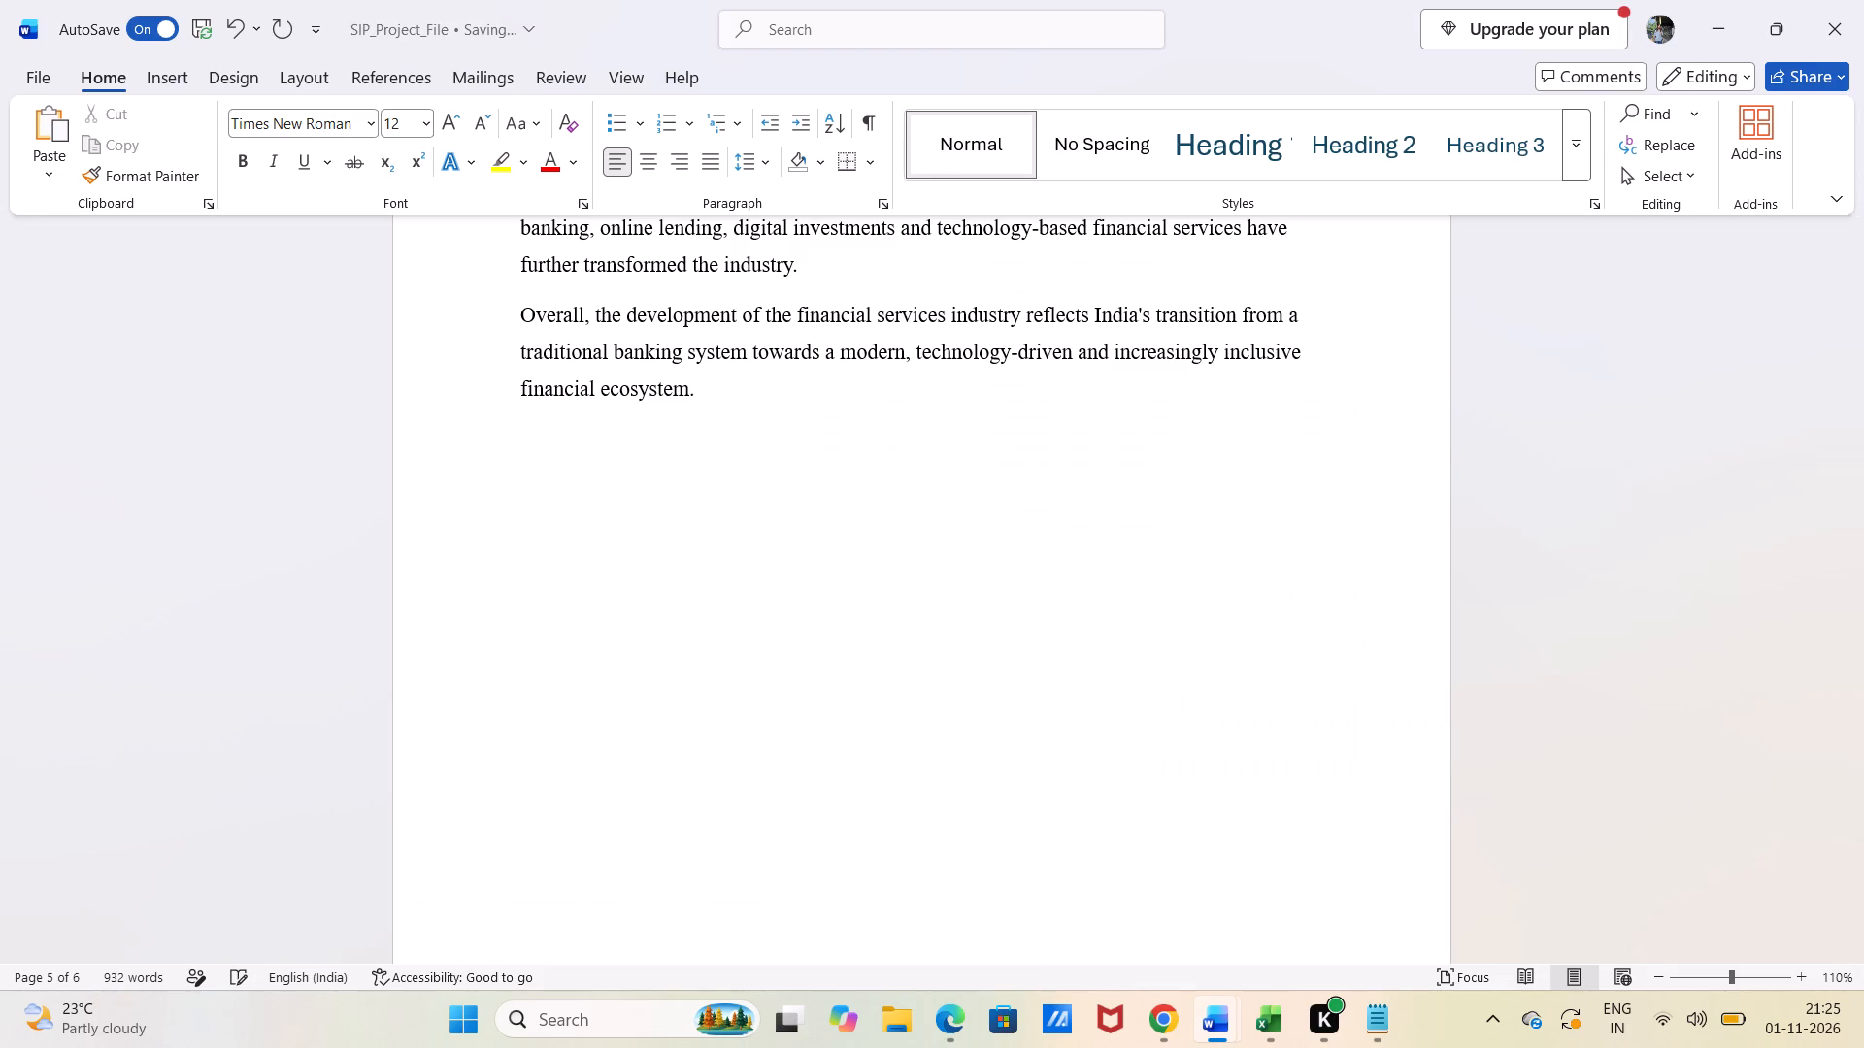
left_click(234, 166)
left_click(263, 169)
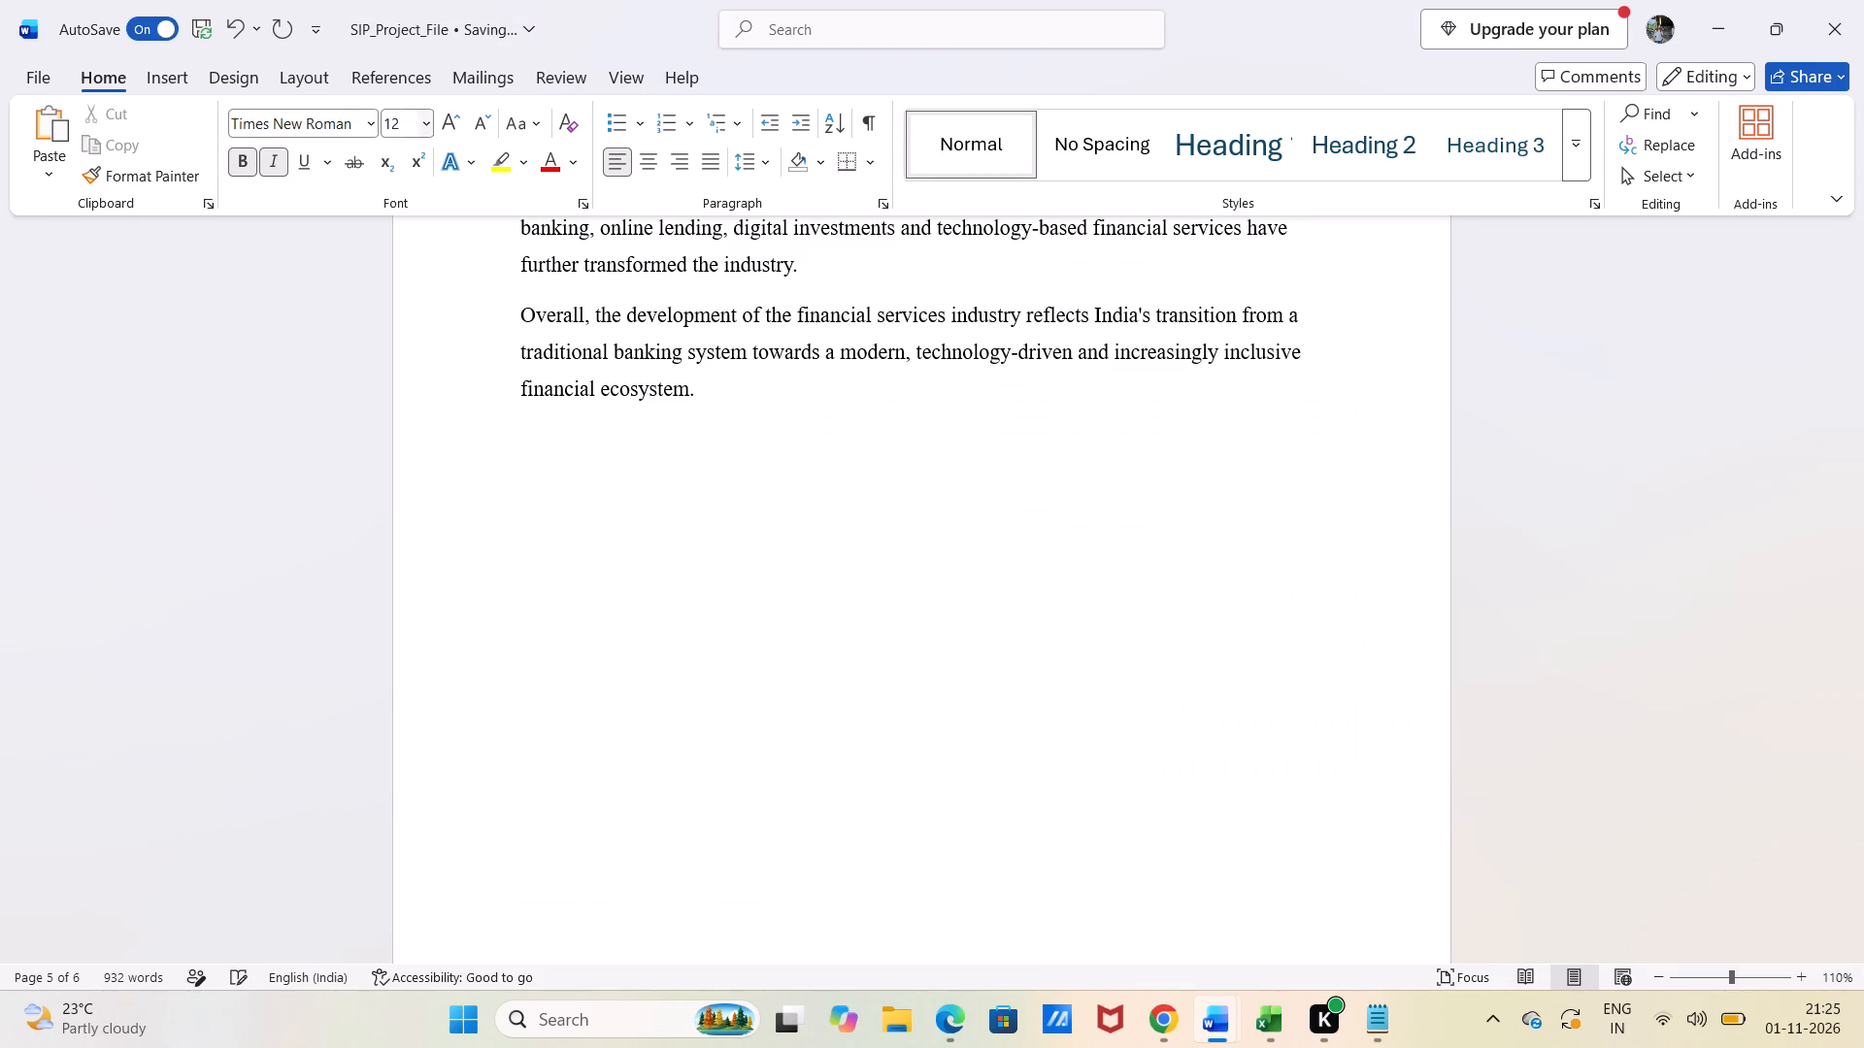
left_click(402, 119)
type("14")
key("Return")
Switch to Notepad and look through the remaining industry introduction sections, from 1.1.5 to 1.1.11.
left_click(1363, 1020)
scroll(623, 684, "down", 1)
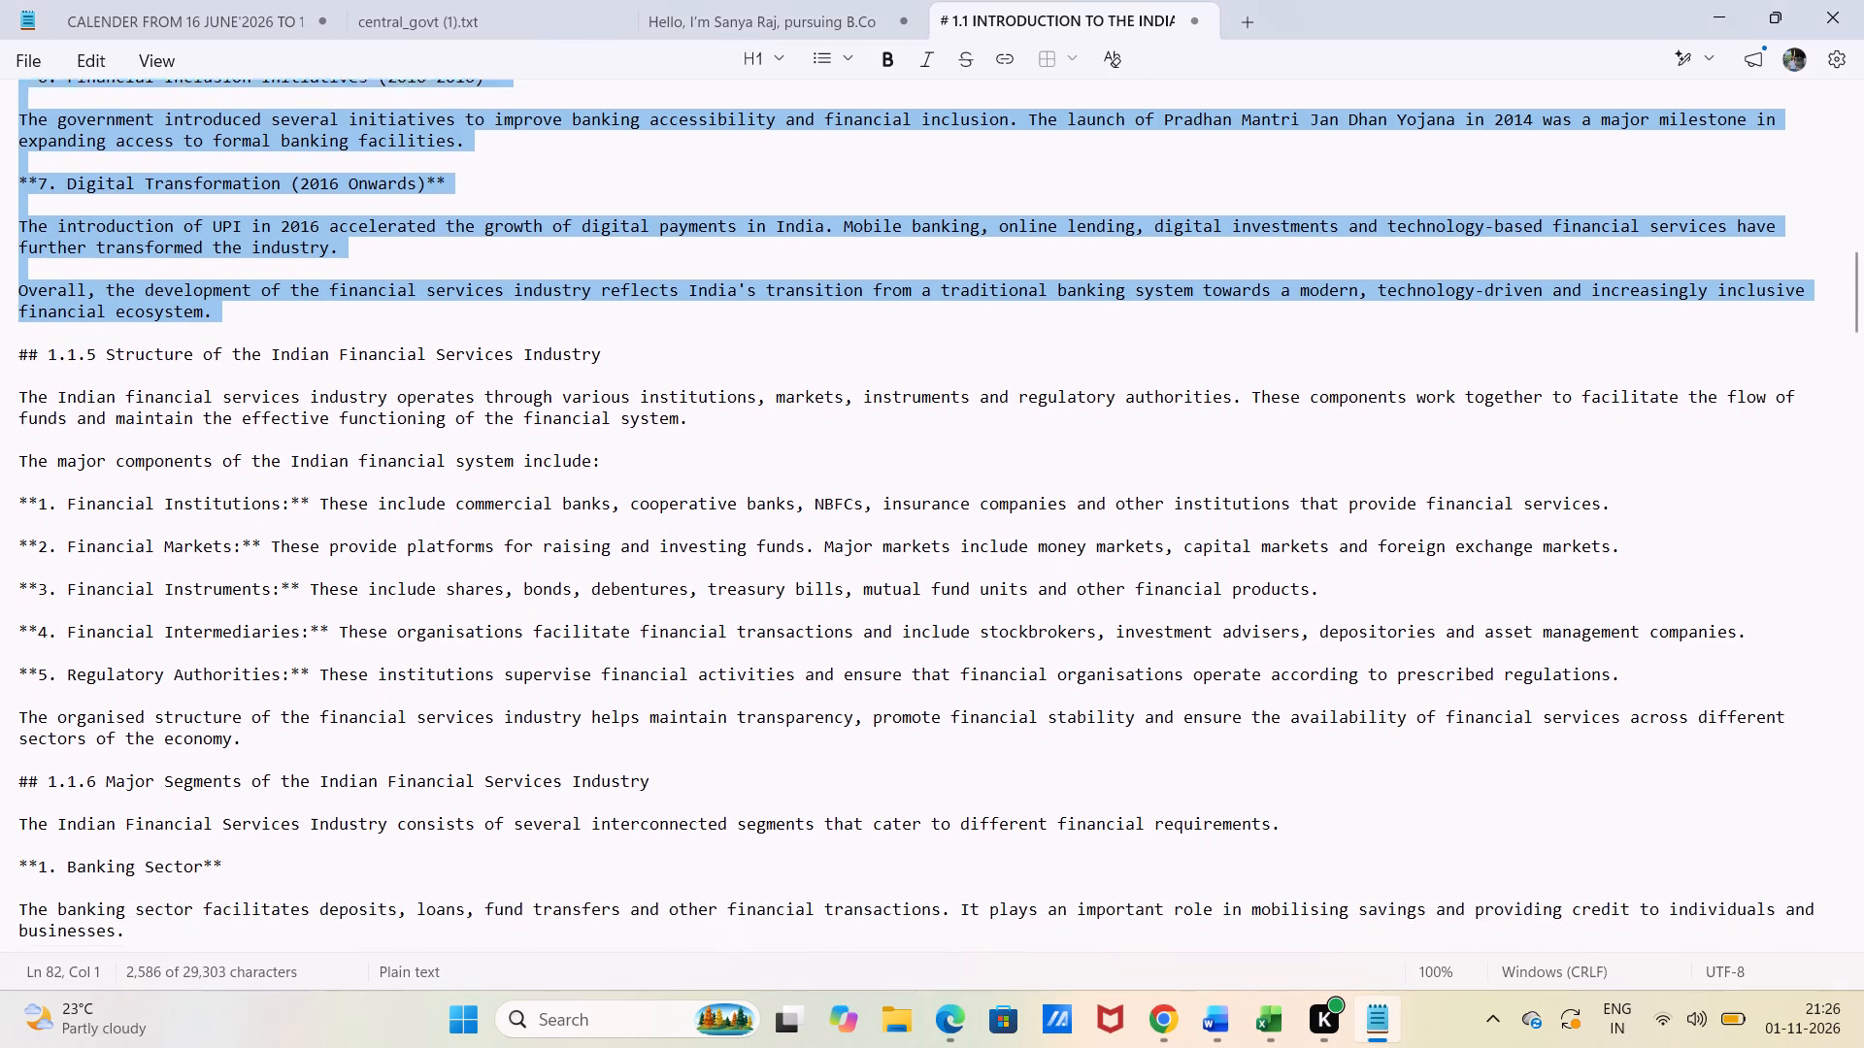
scroll(623, 684, "down", 1)
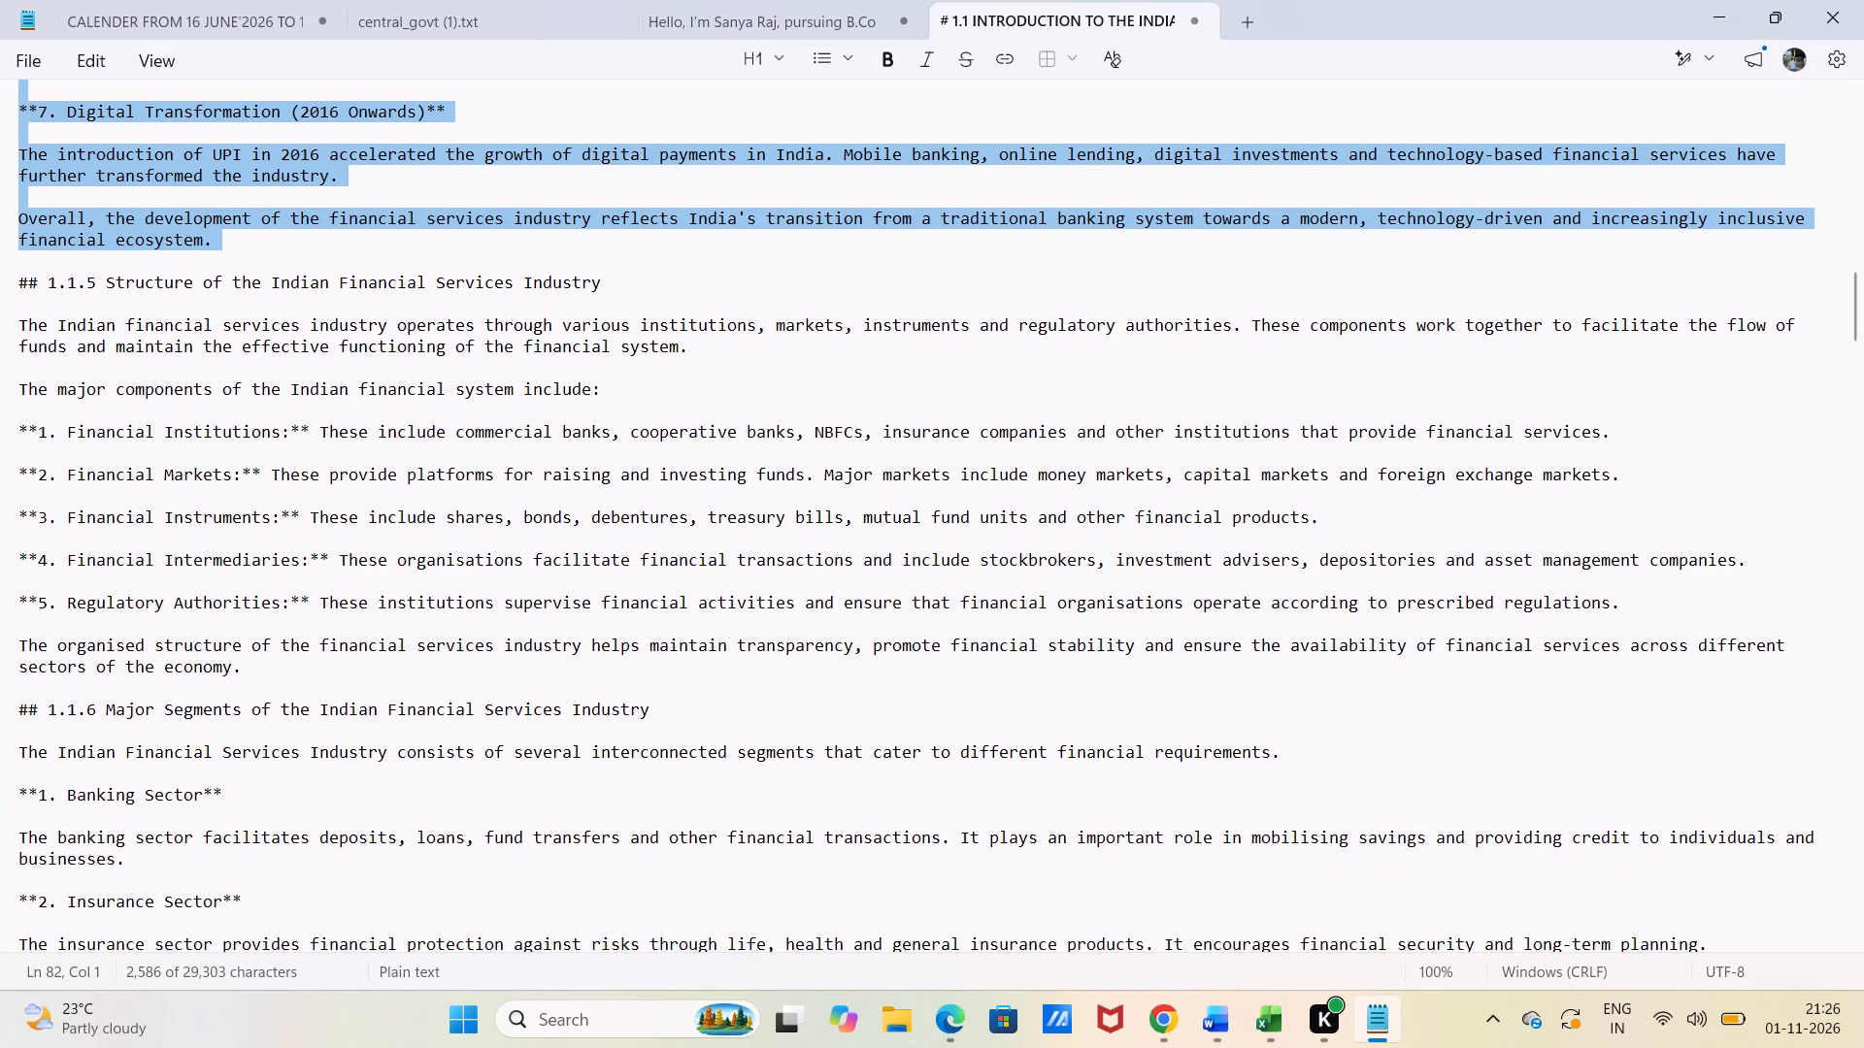
scroll(85, 576, "down", 4)
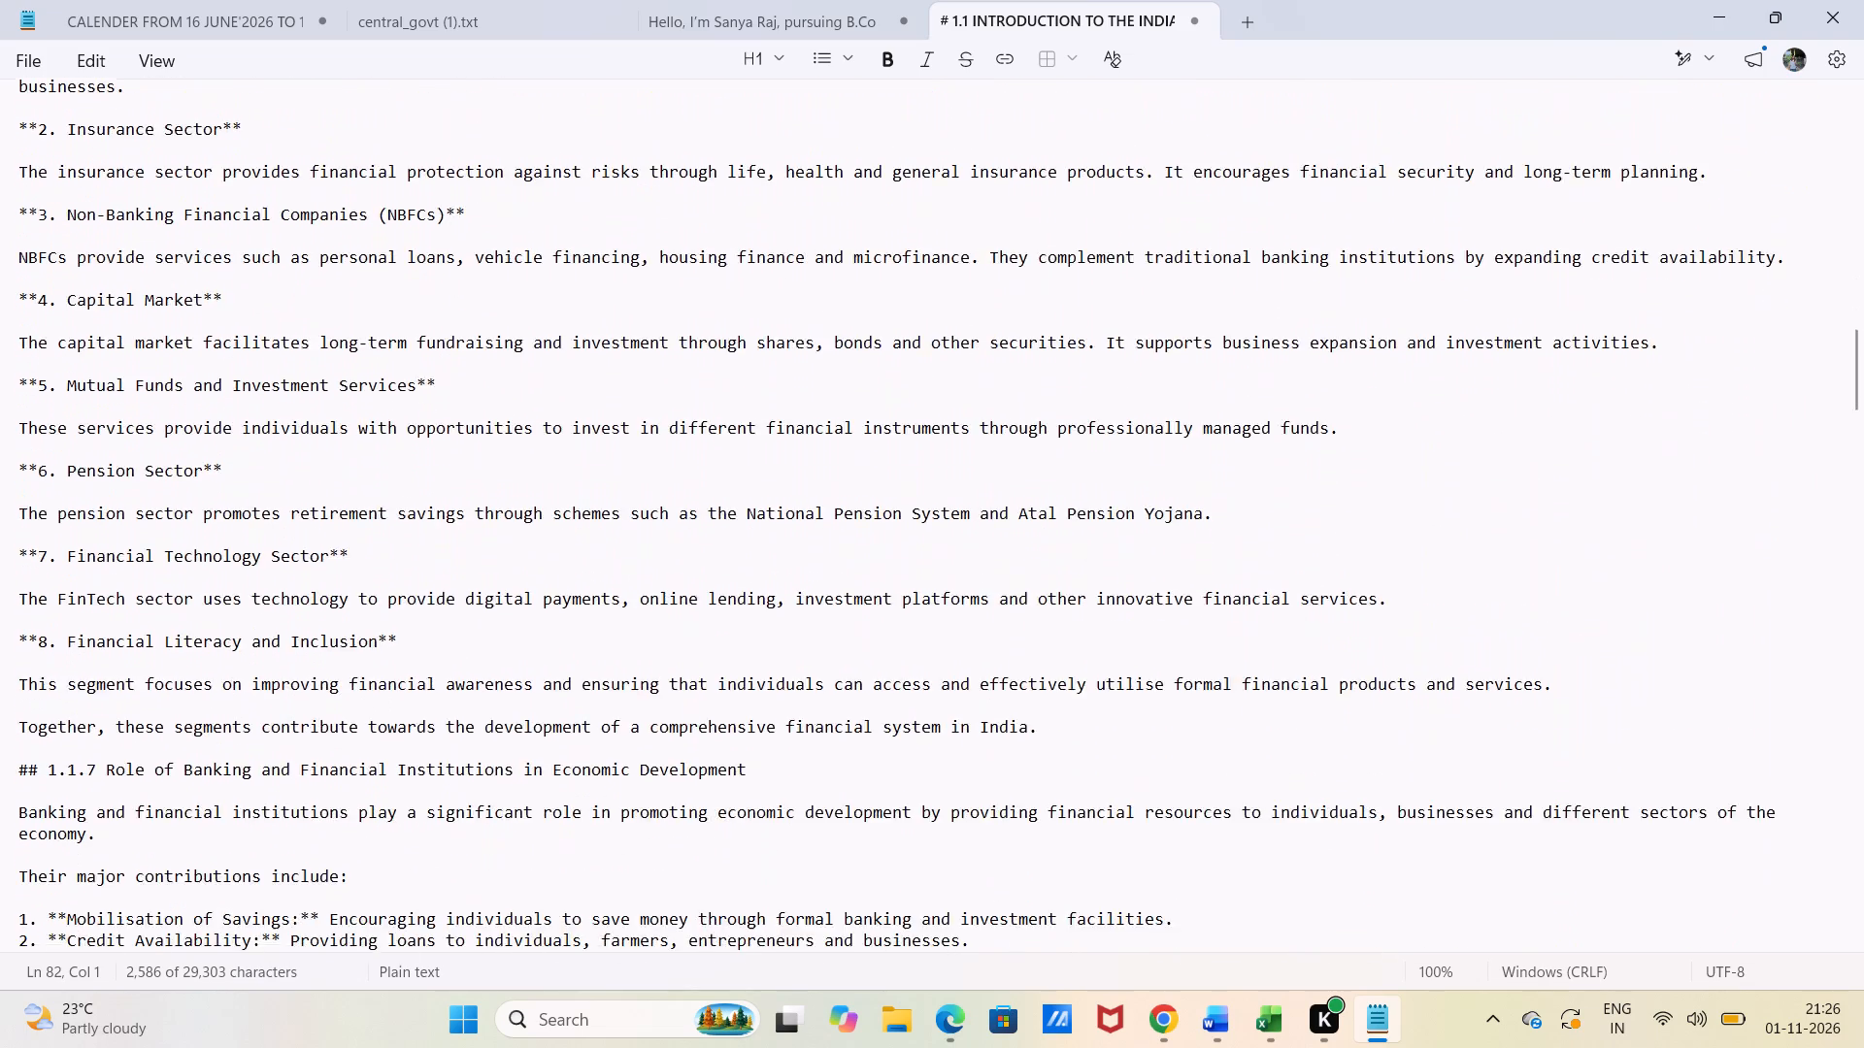
scroll(85, 576, "down", 3)
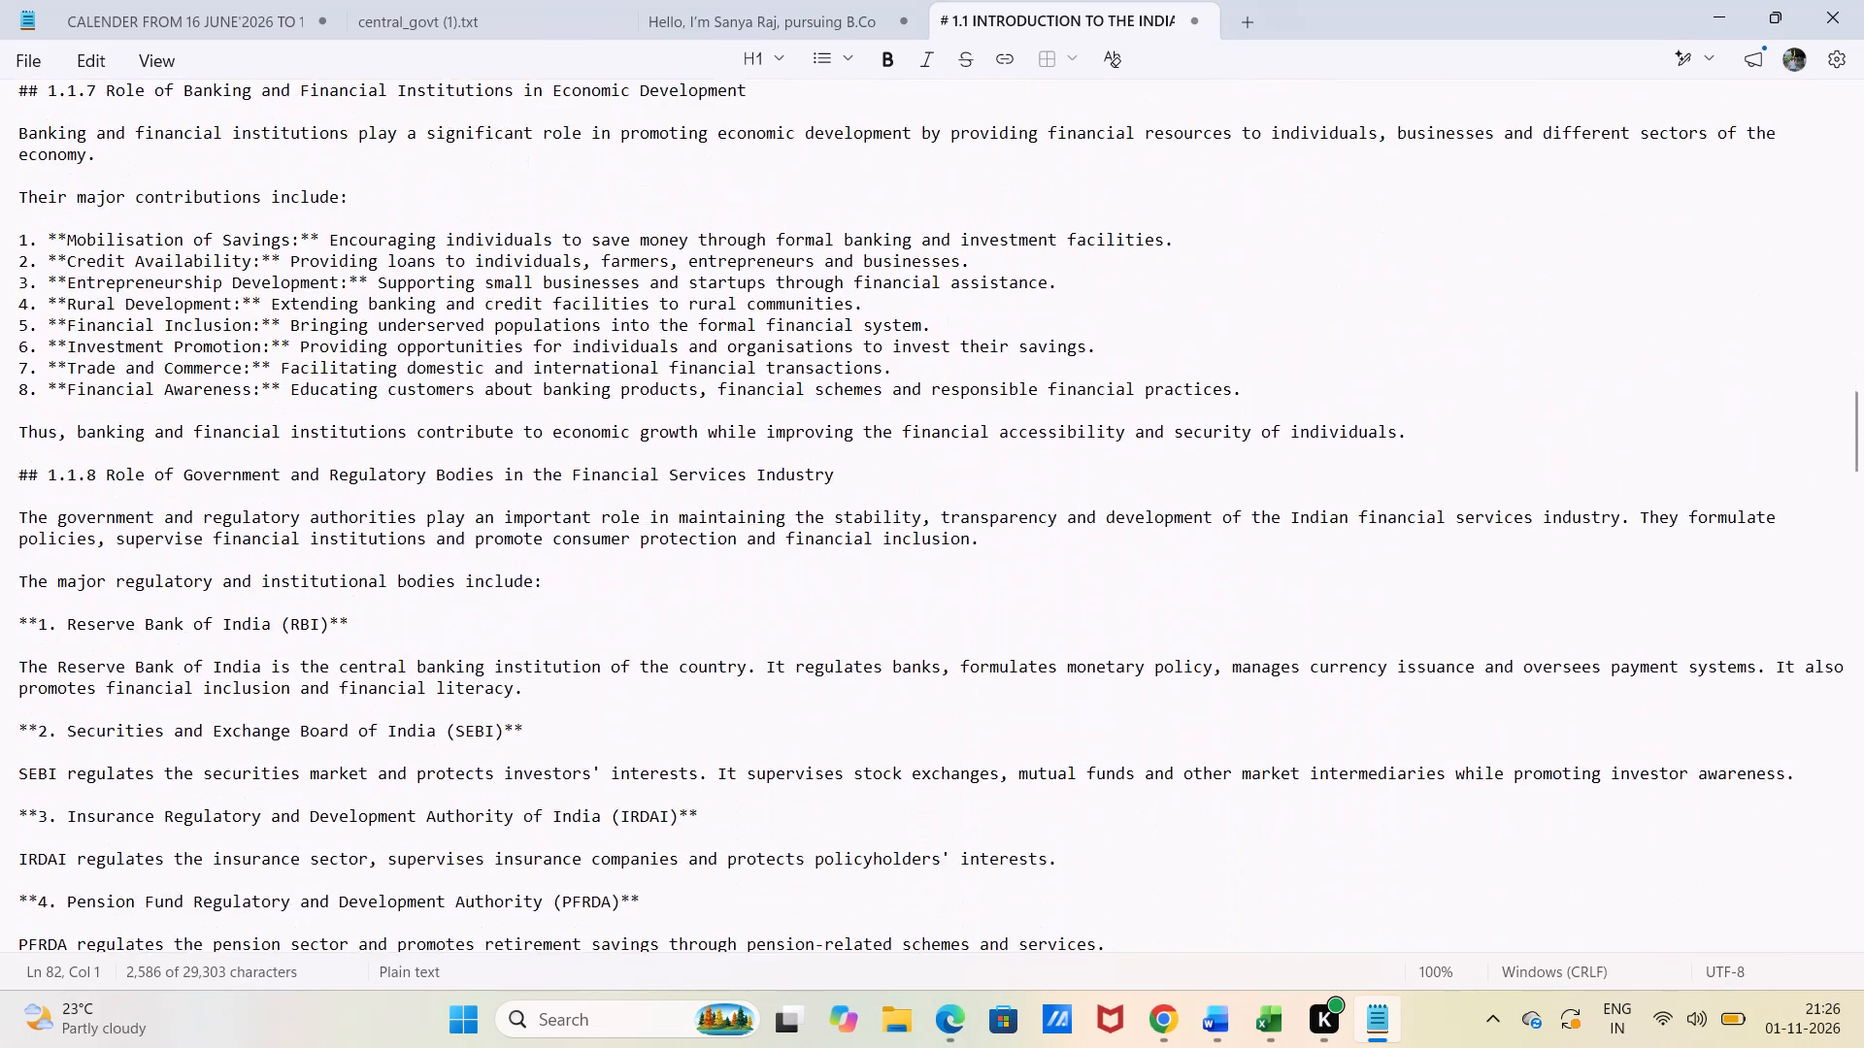
scroll(85, 576, "down", 3)
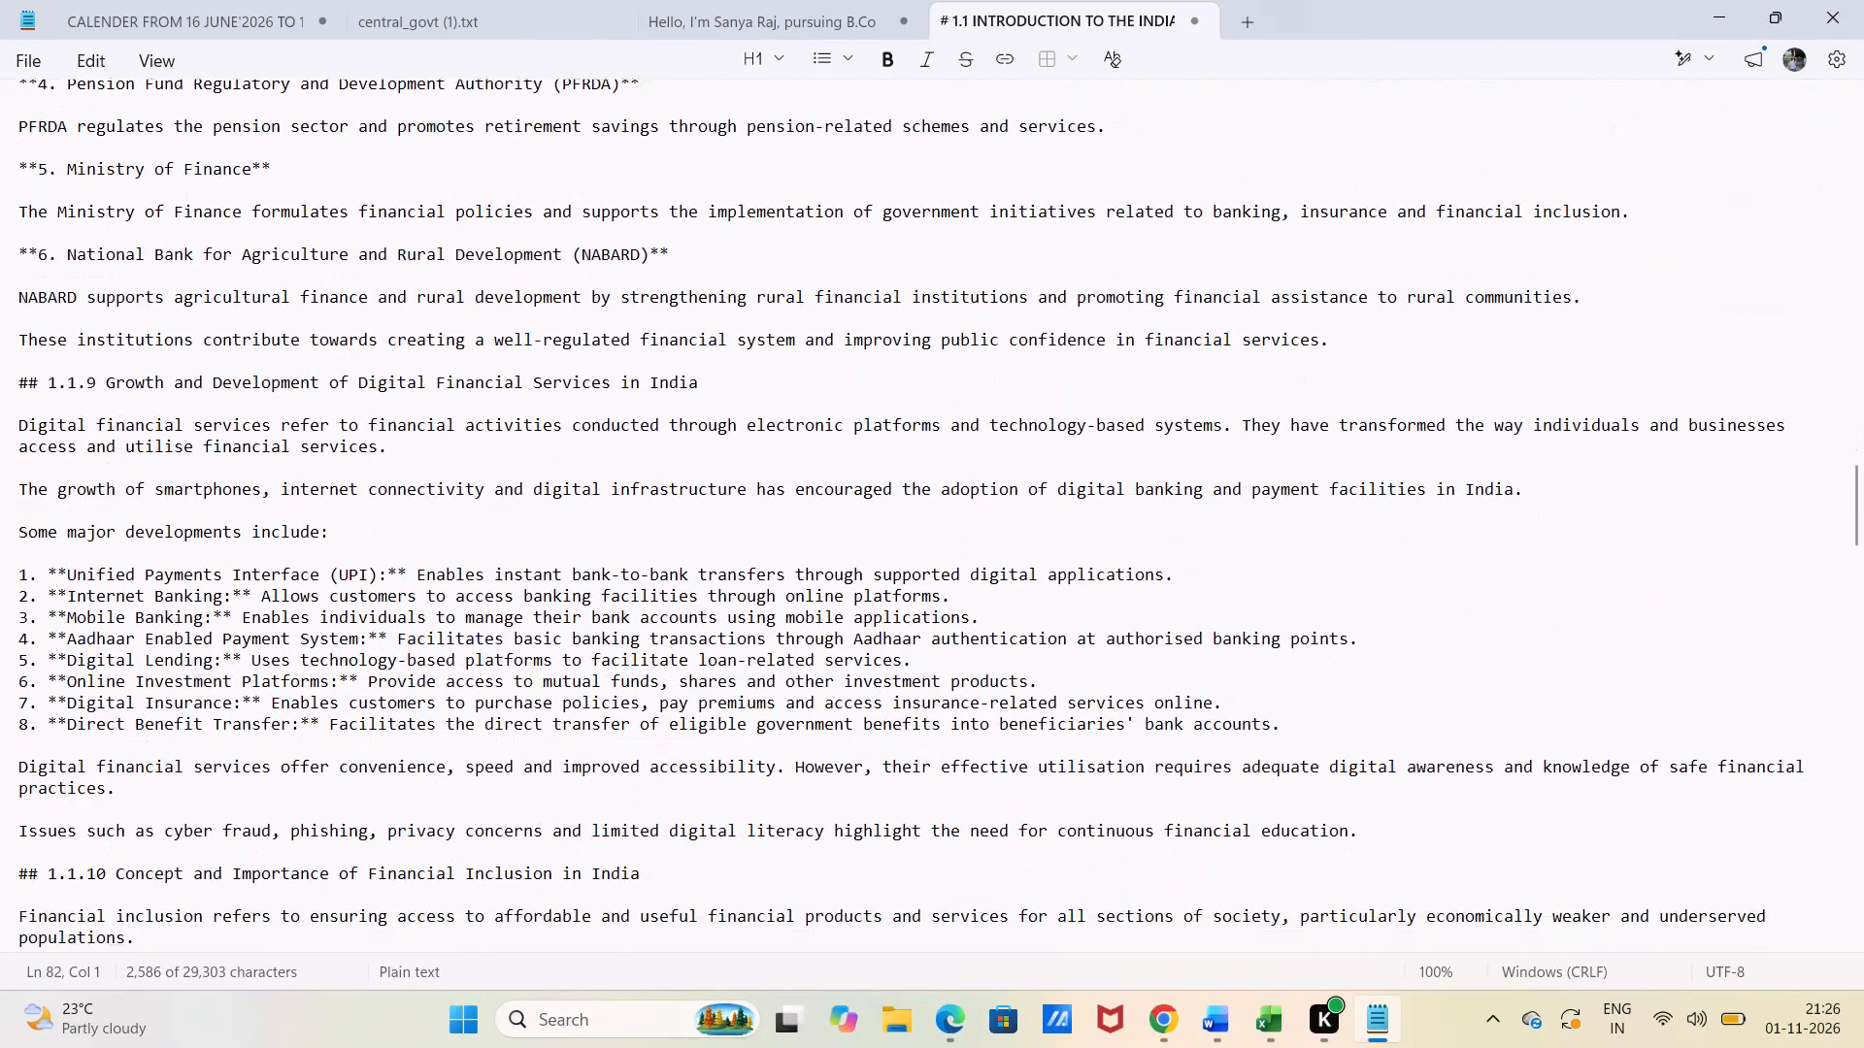
scroll(85, 576, "down", 2)
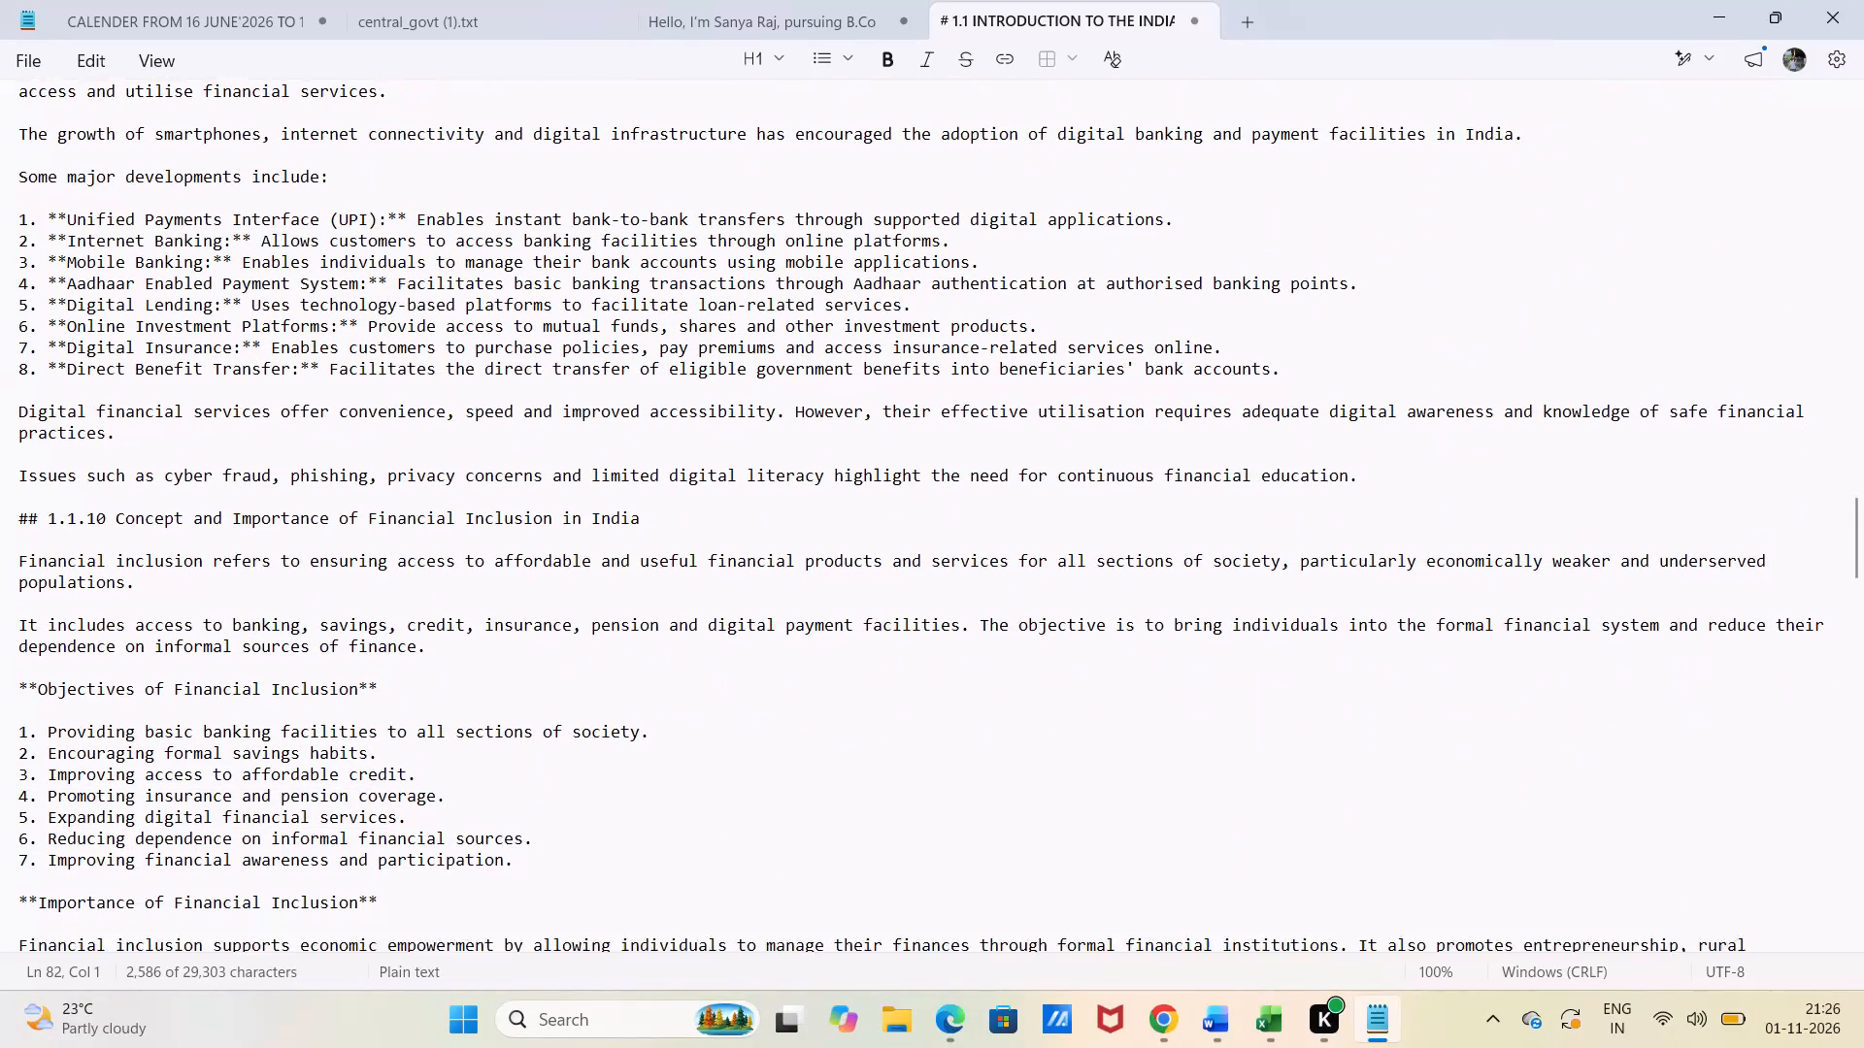
scroll(85, 576, "down", 2)
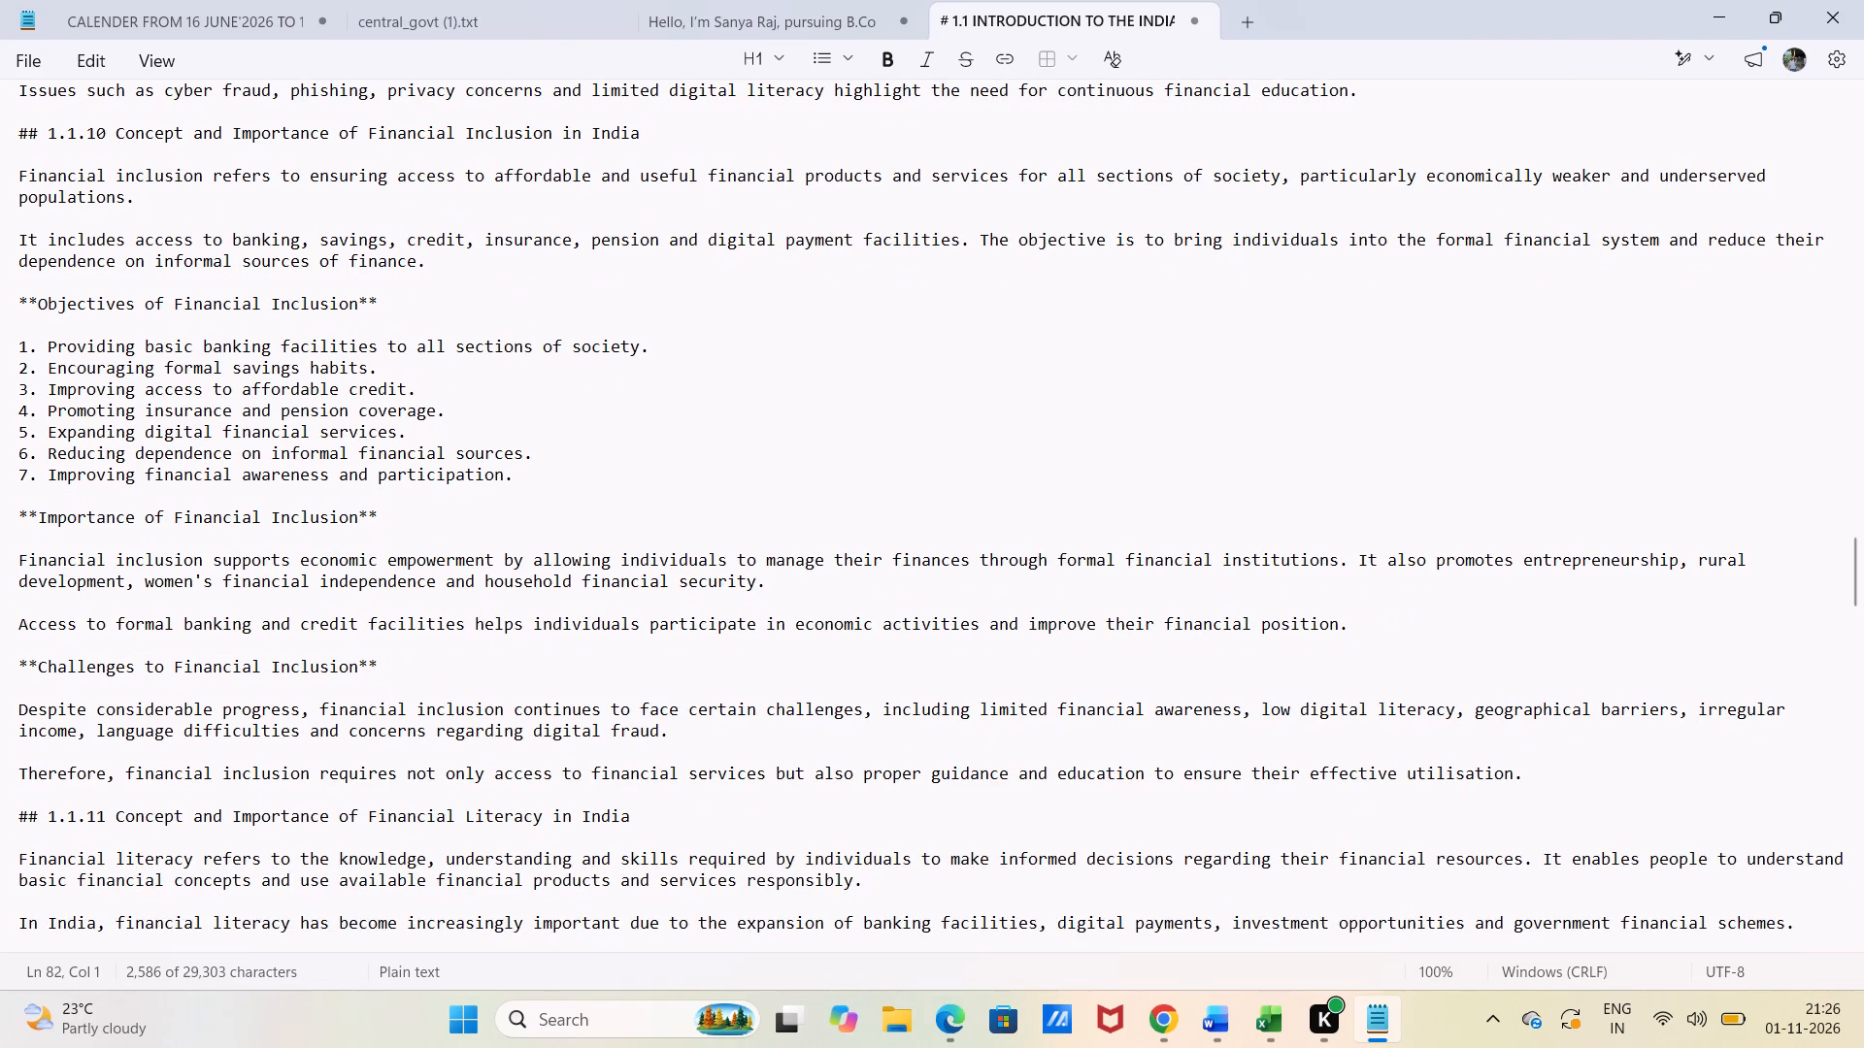
scroll(817, 552, "up", 2)
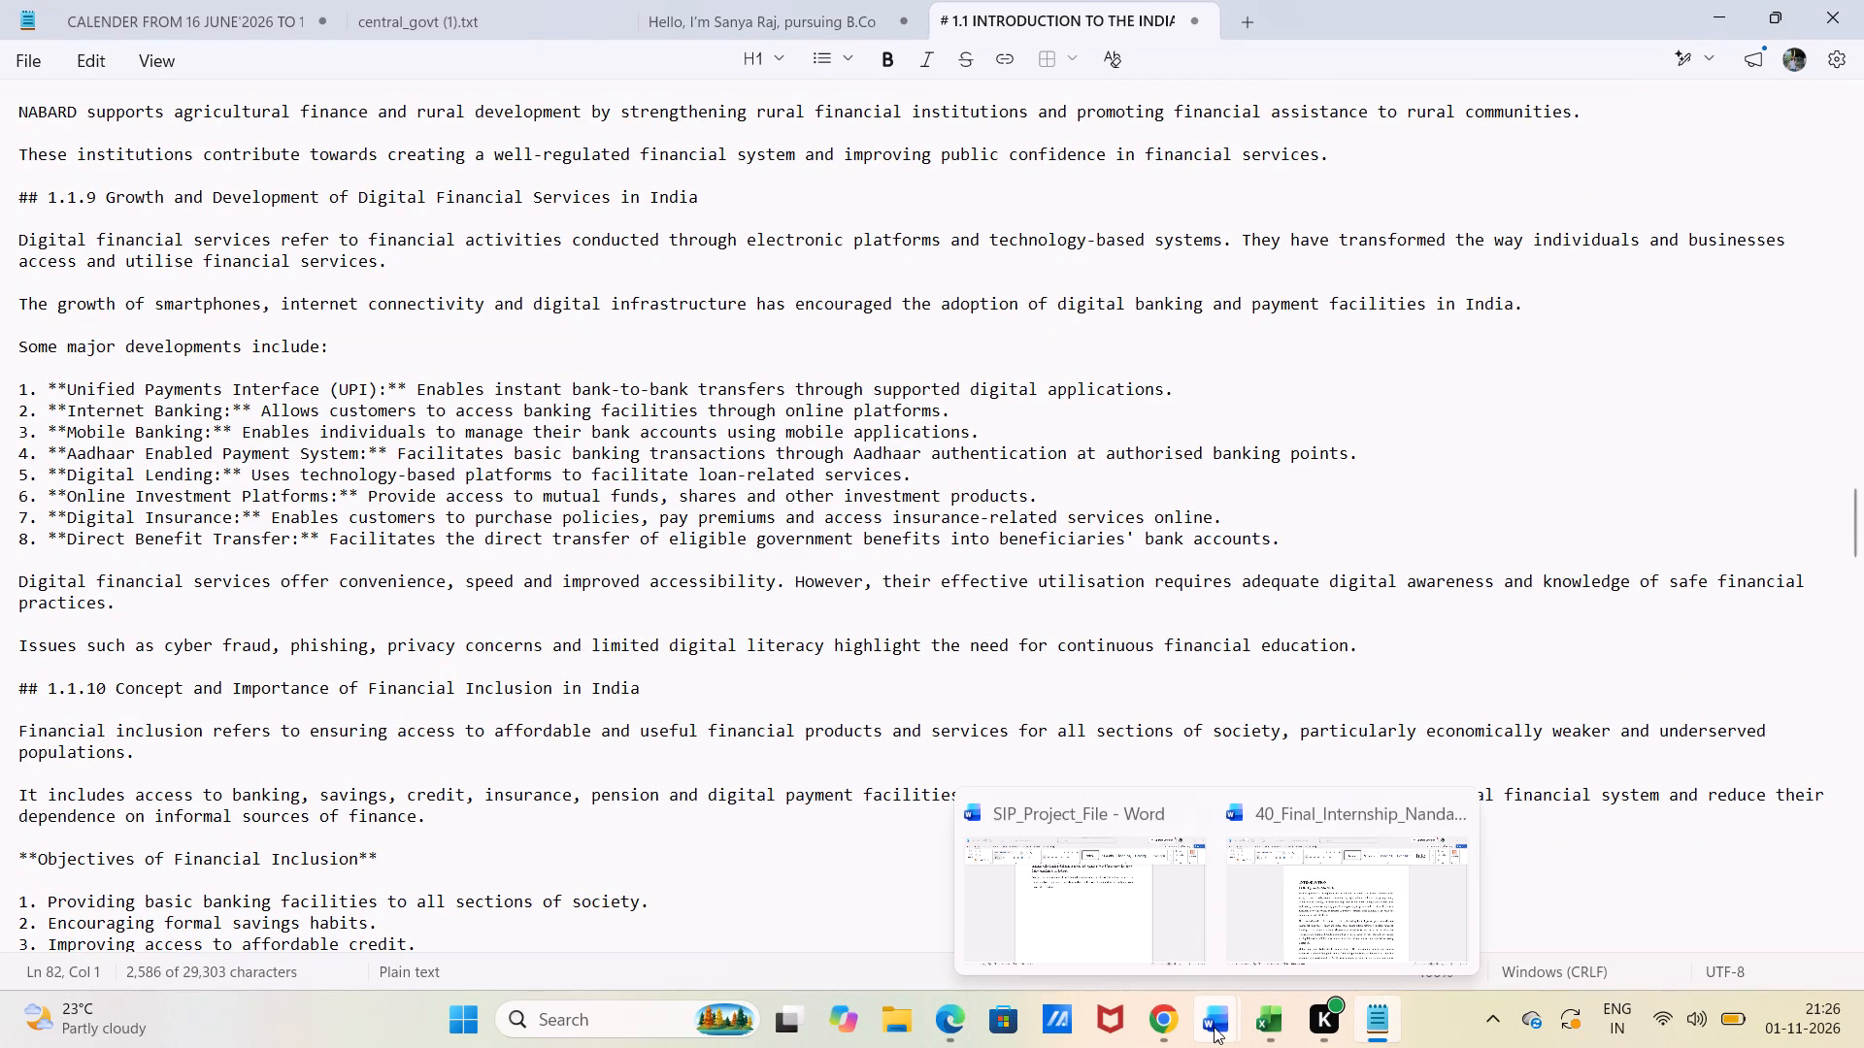
Close the 40_Final_Internship document window and switch to SIP_Project_File in Word.
left_click(1440, 810)
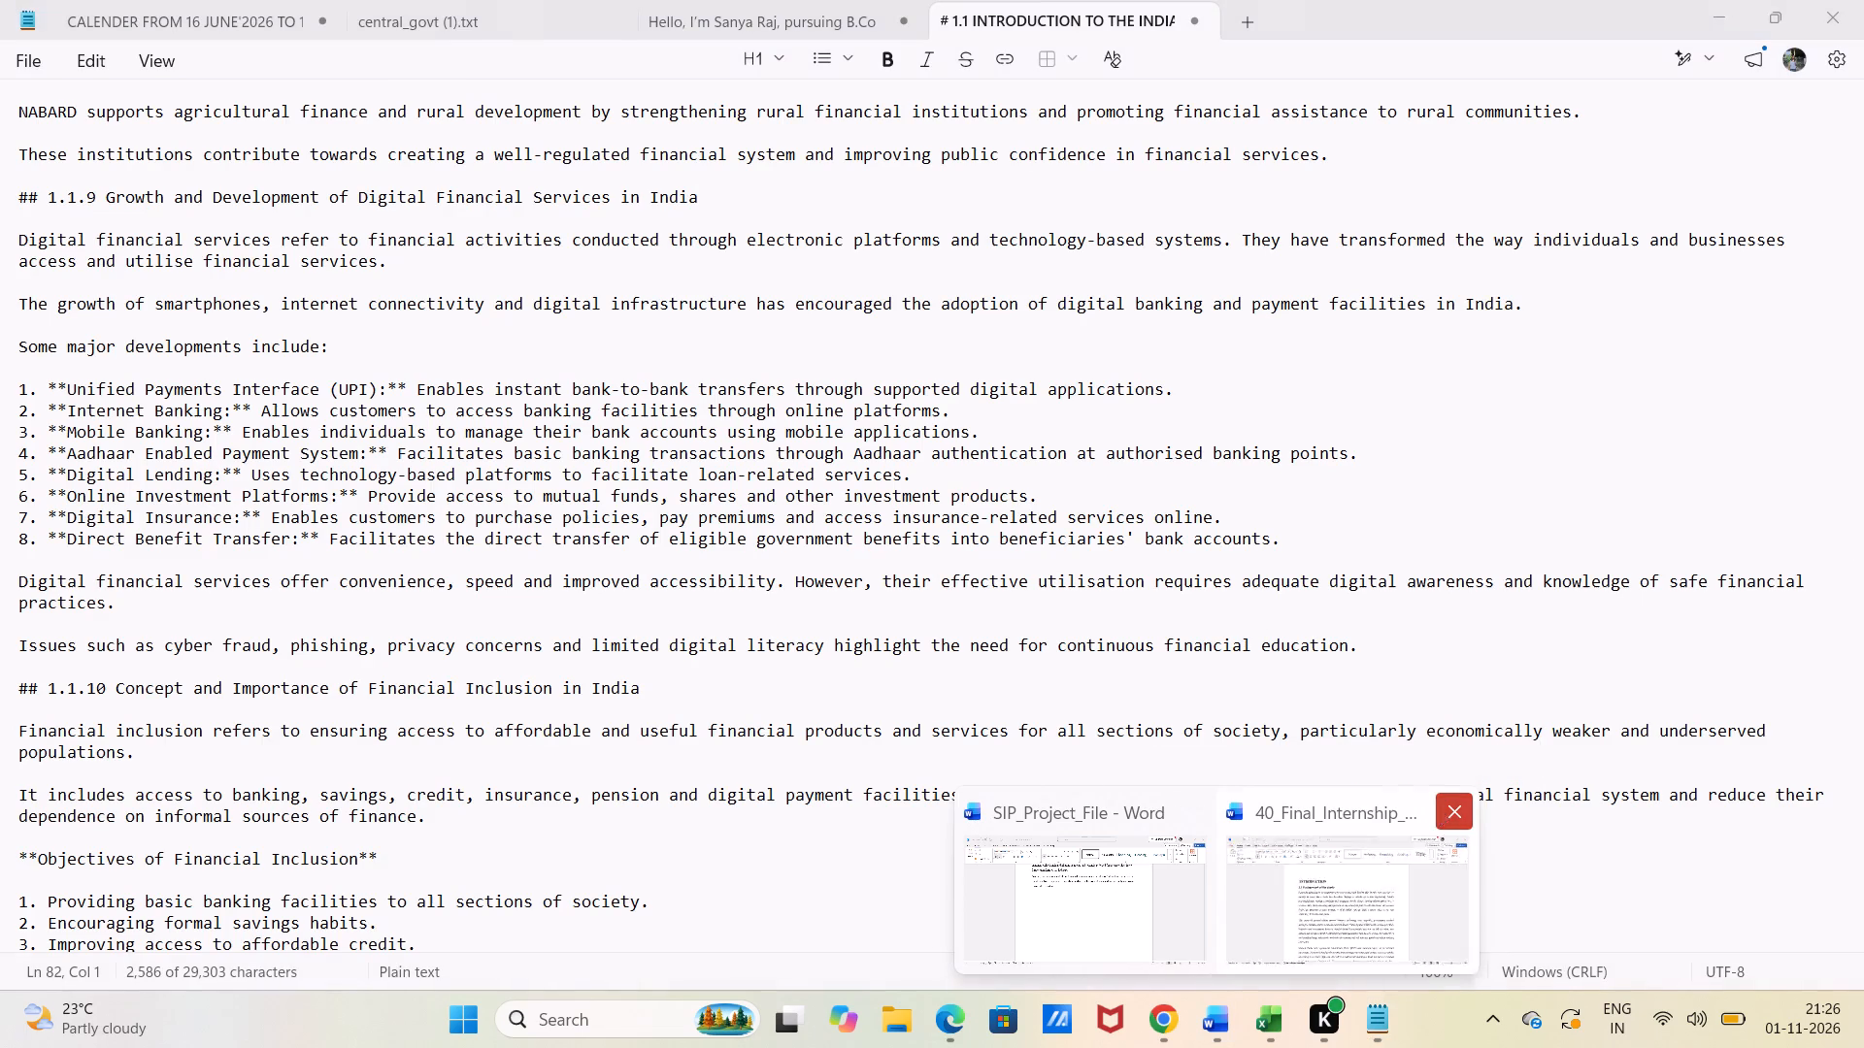
left_click(1232, 852)
Review the transferred sections 1.1.2 to 1.1.4 in the report, checking headings and layout down to the last line.
scroll(914, 535, "up", 2)
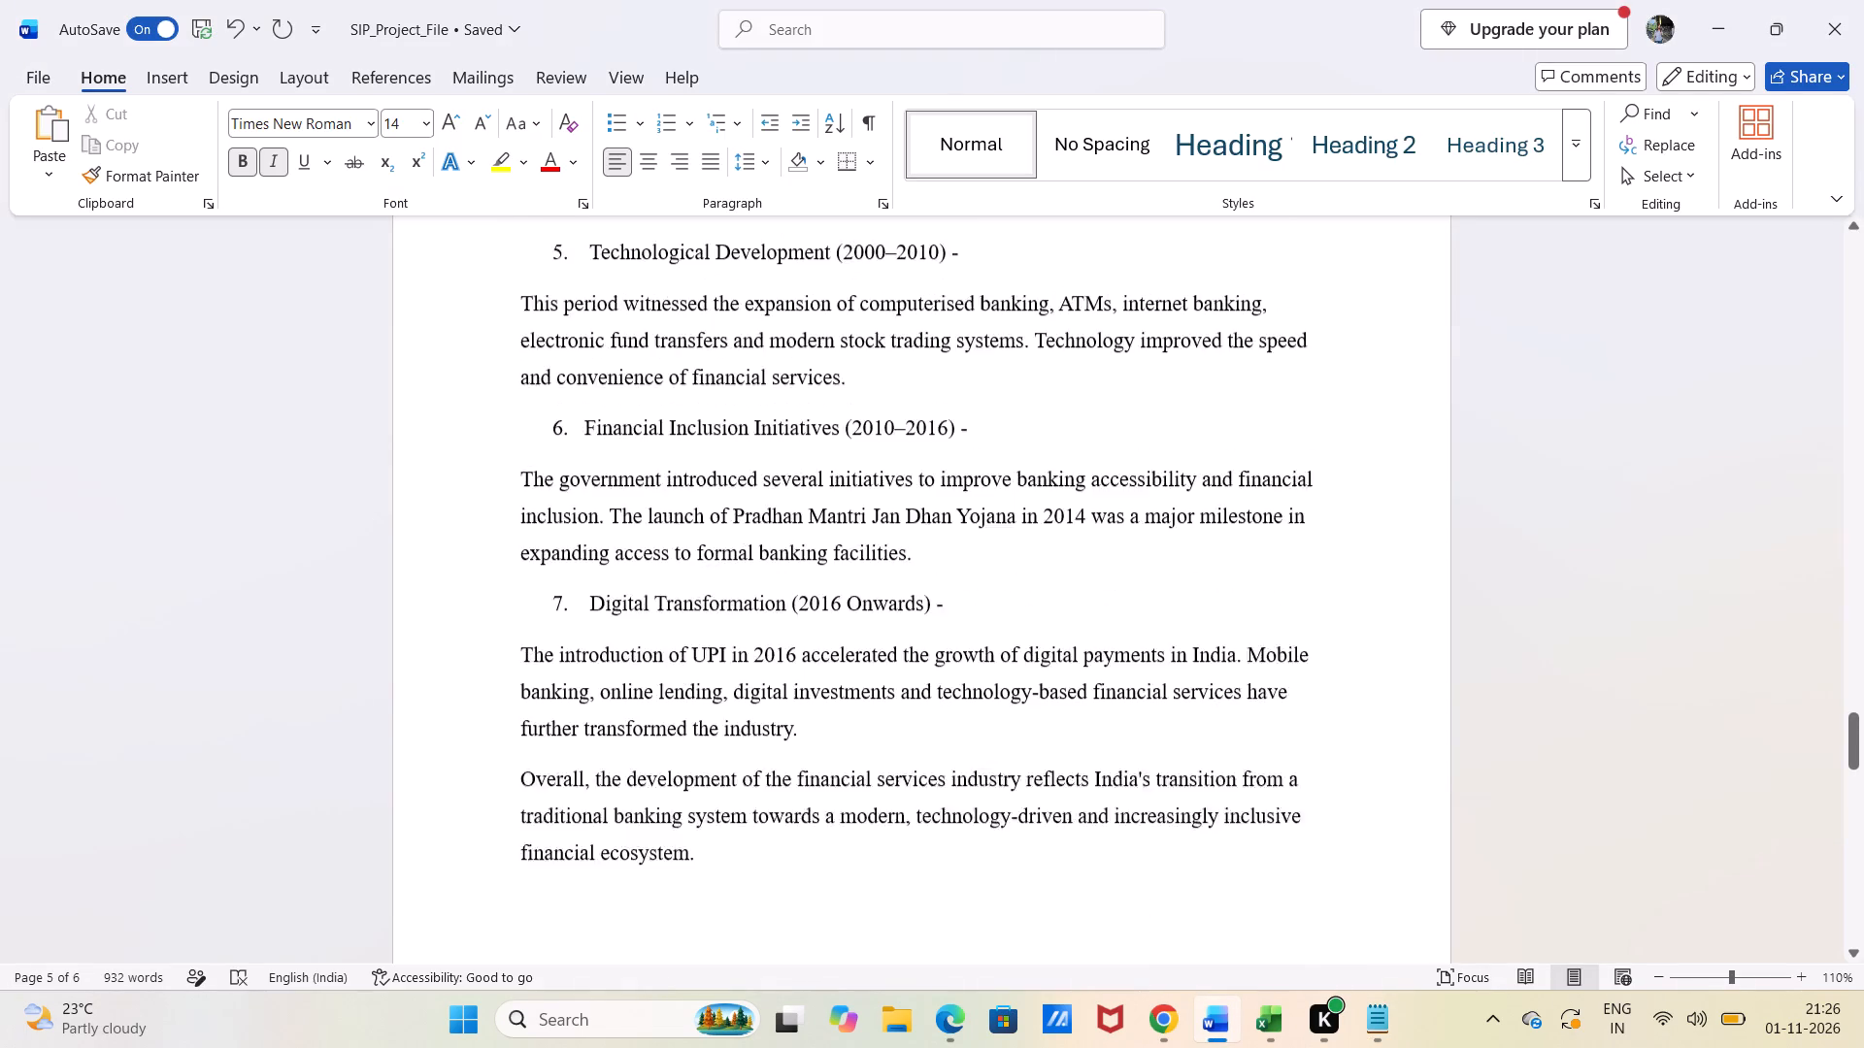
scroll(914, 535, "up", 4)
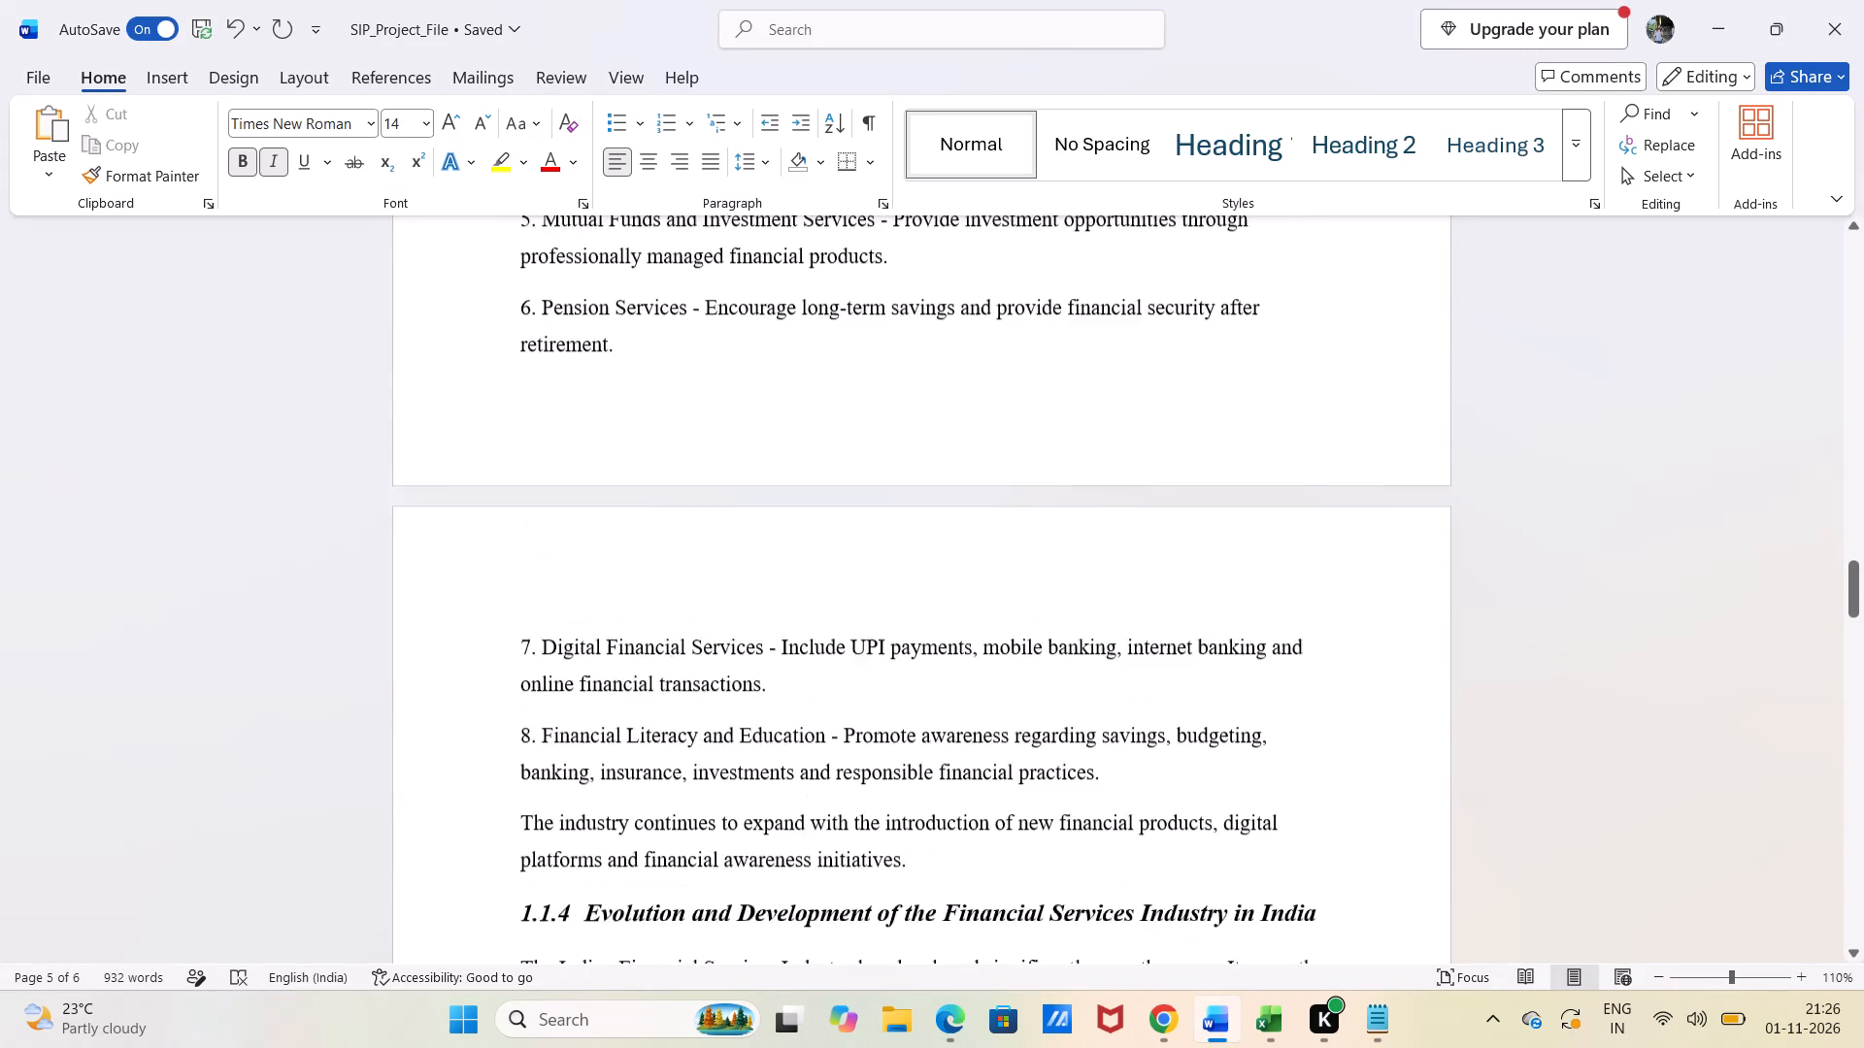
scroll(914, 535, "up", 4)
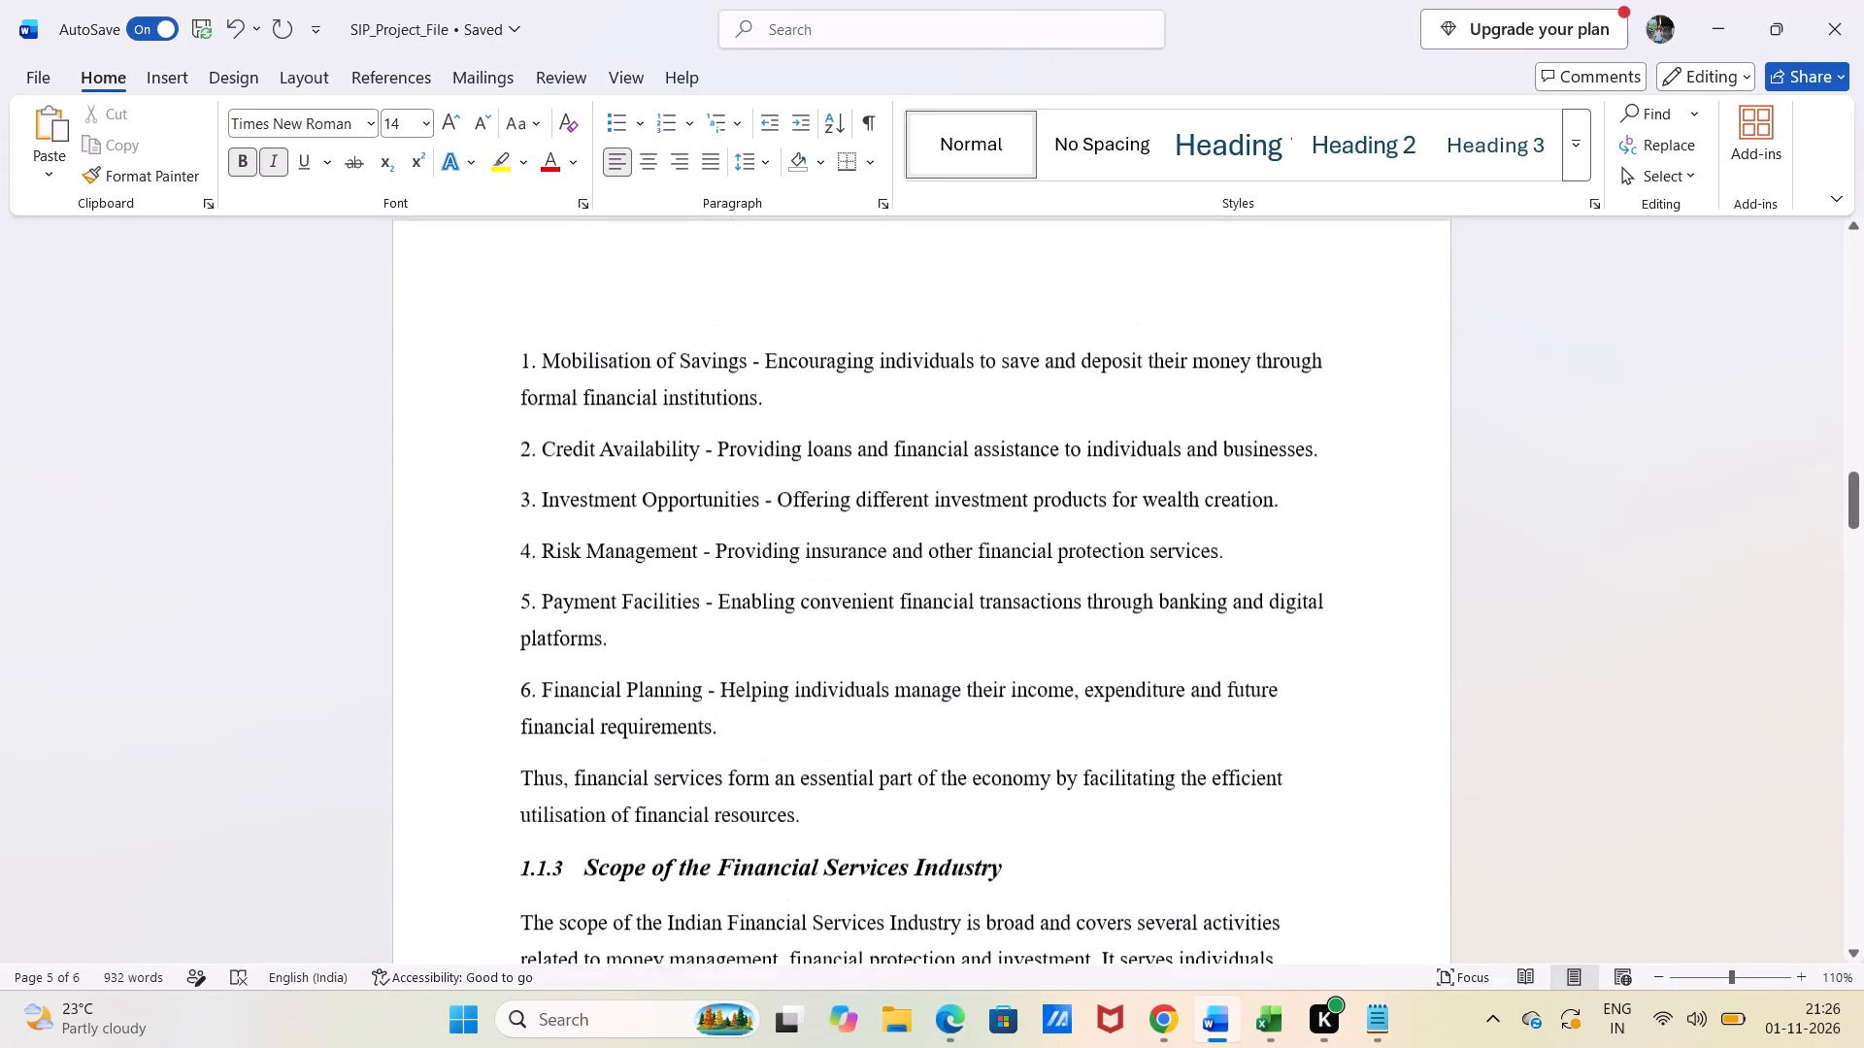
scroll(914, 535, "down", 7)
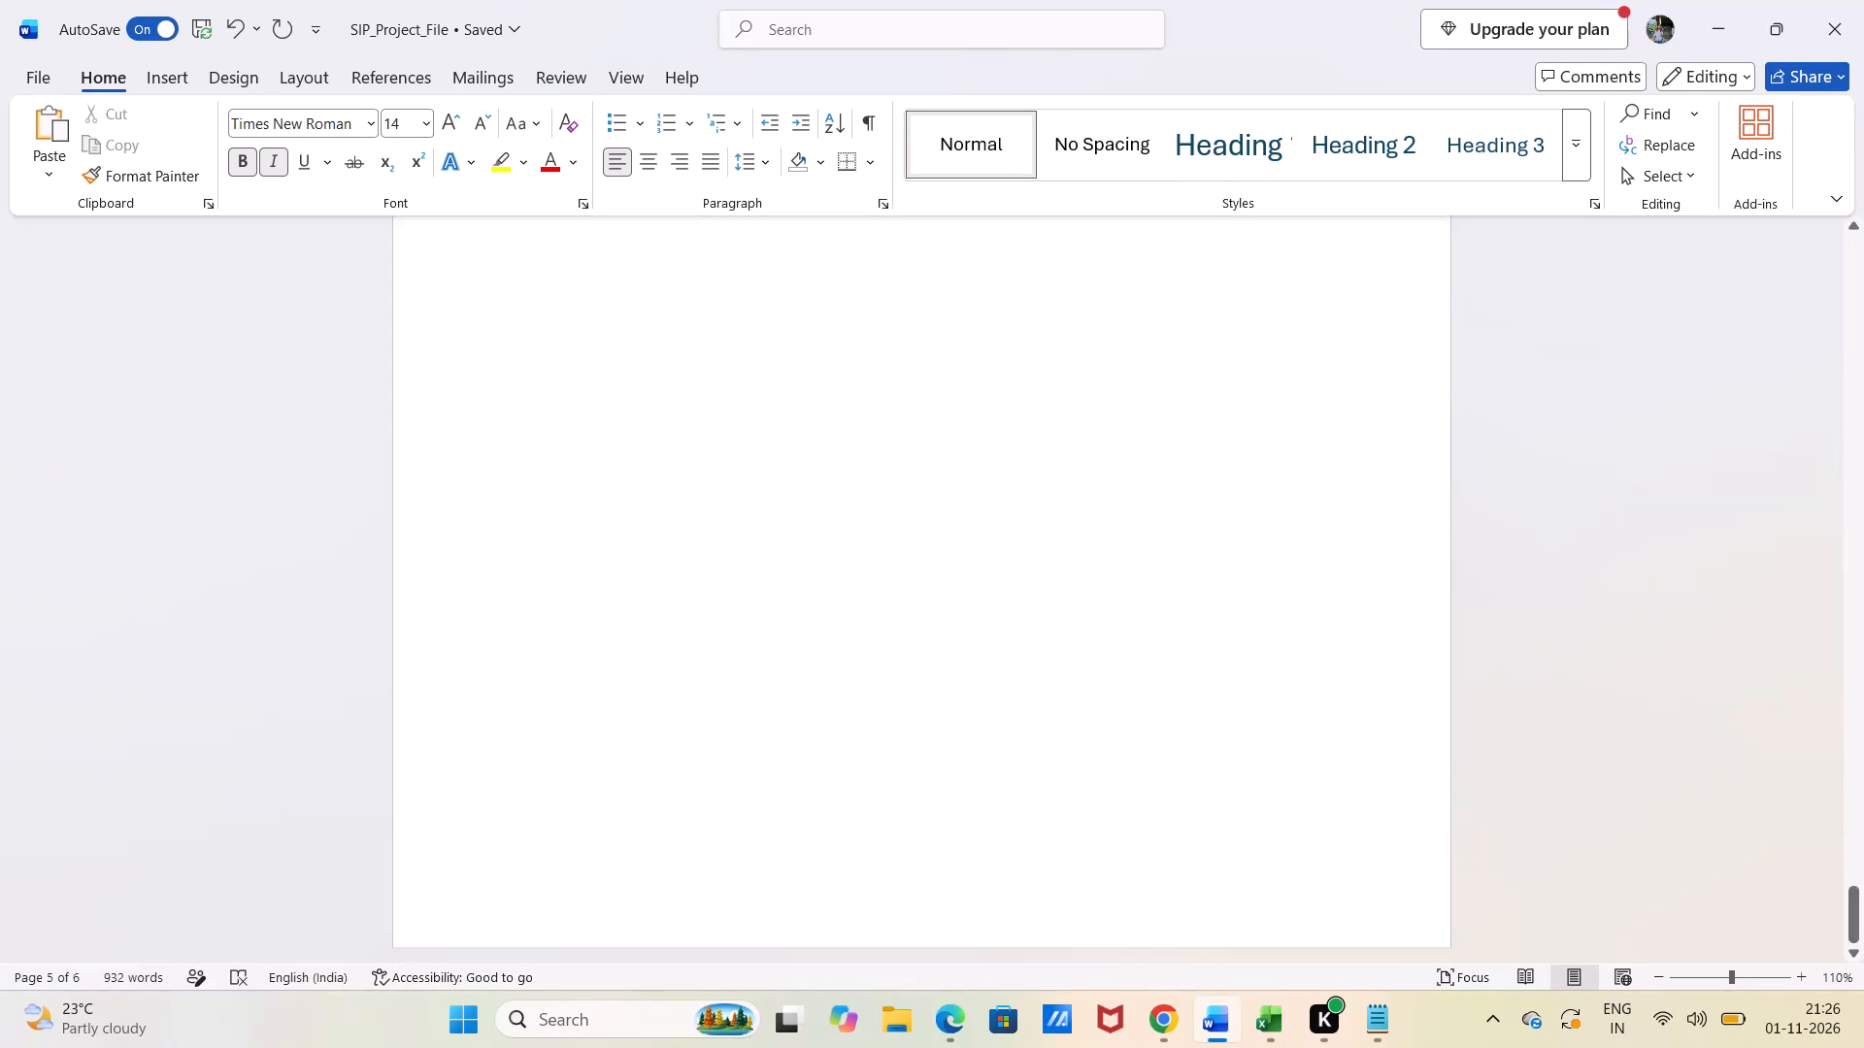
scroll(834, 640, "up", 6)
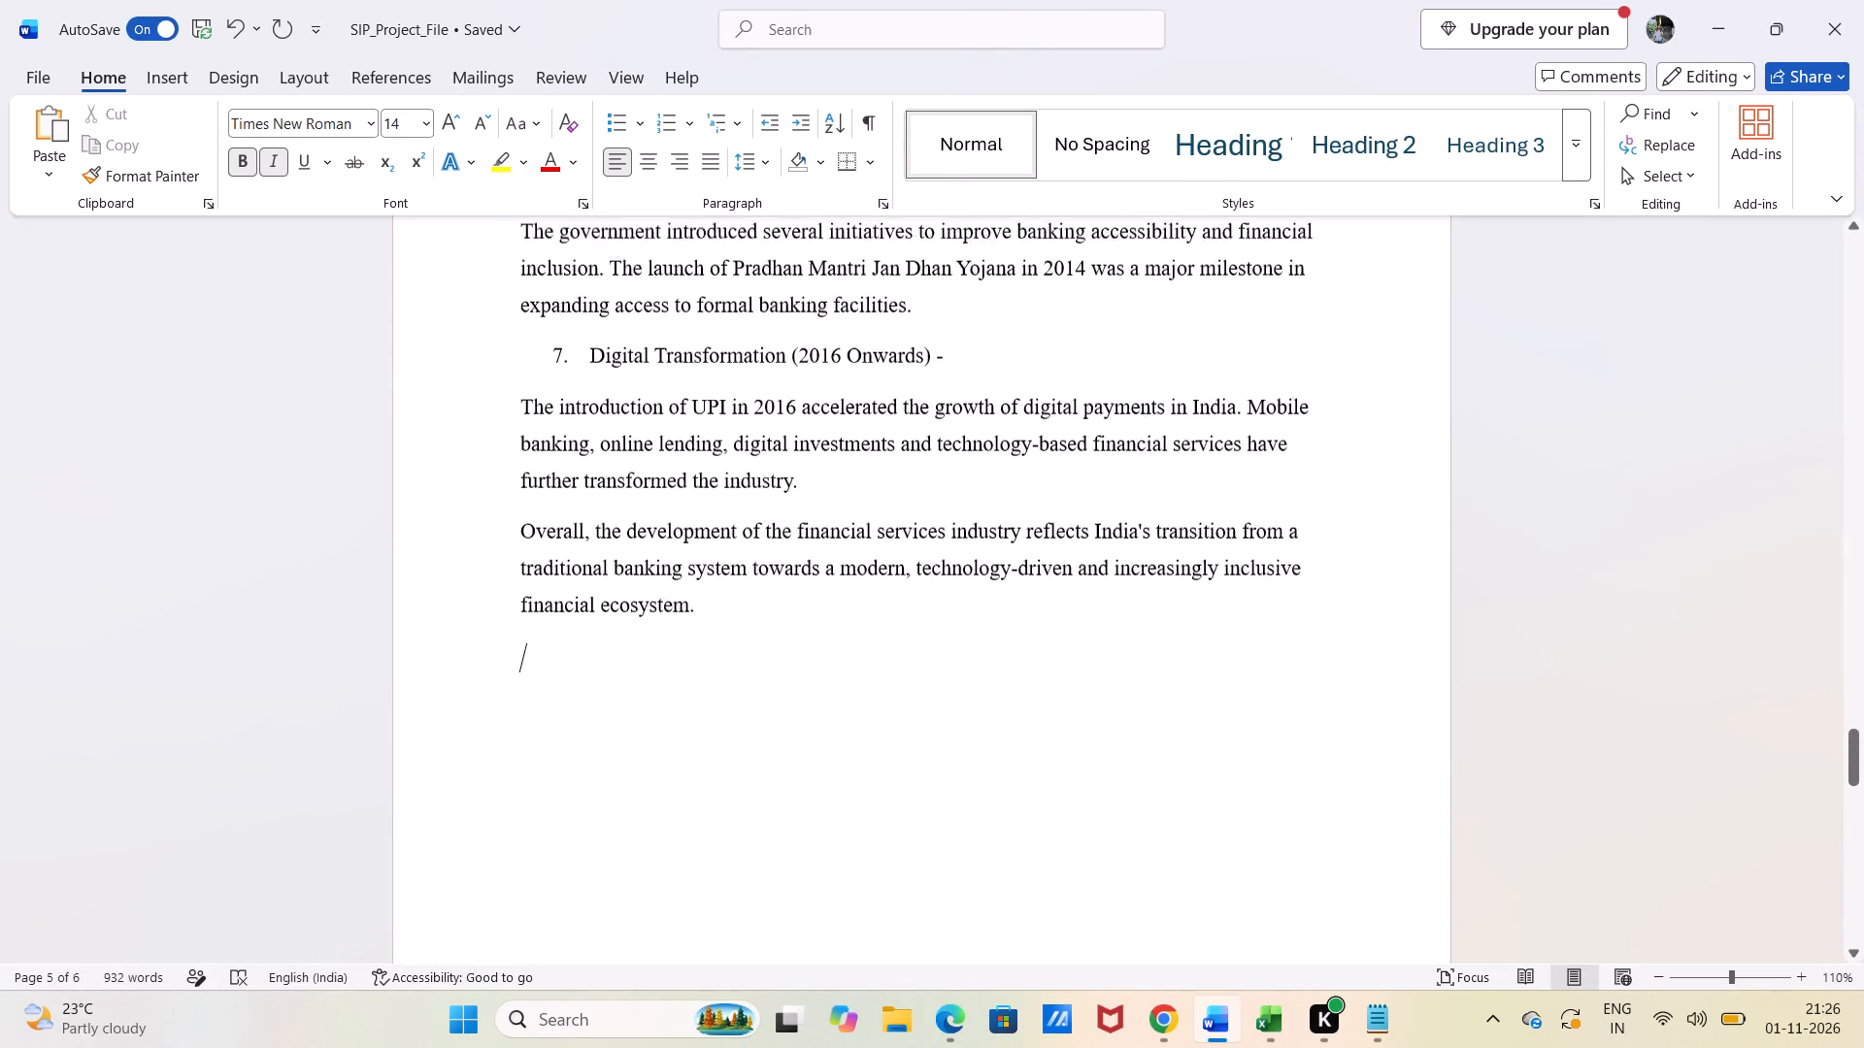
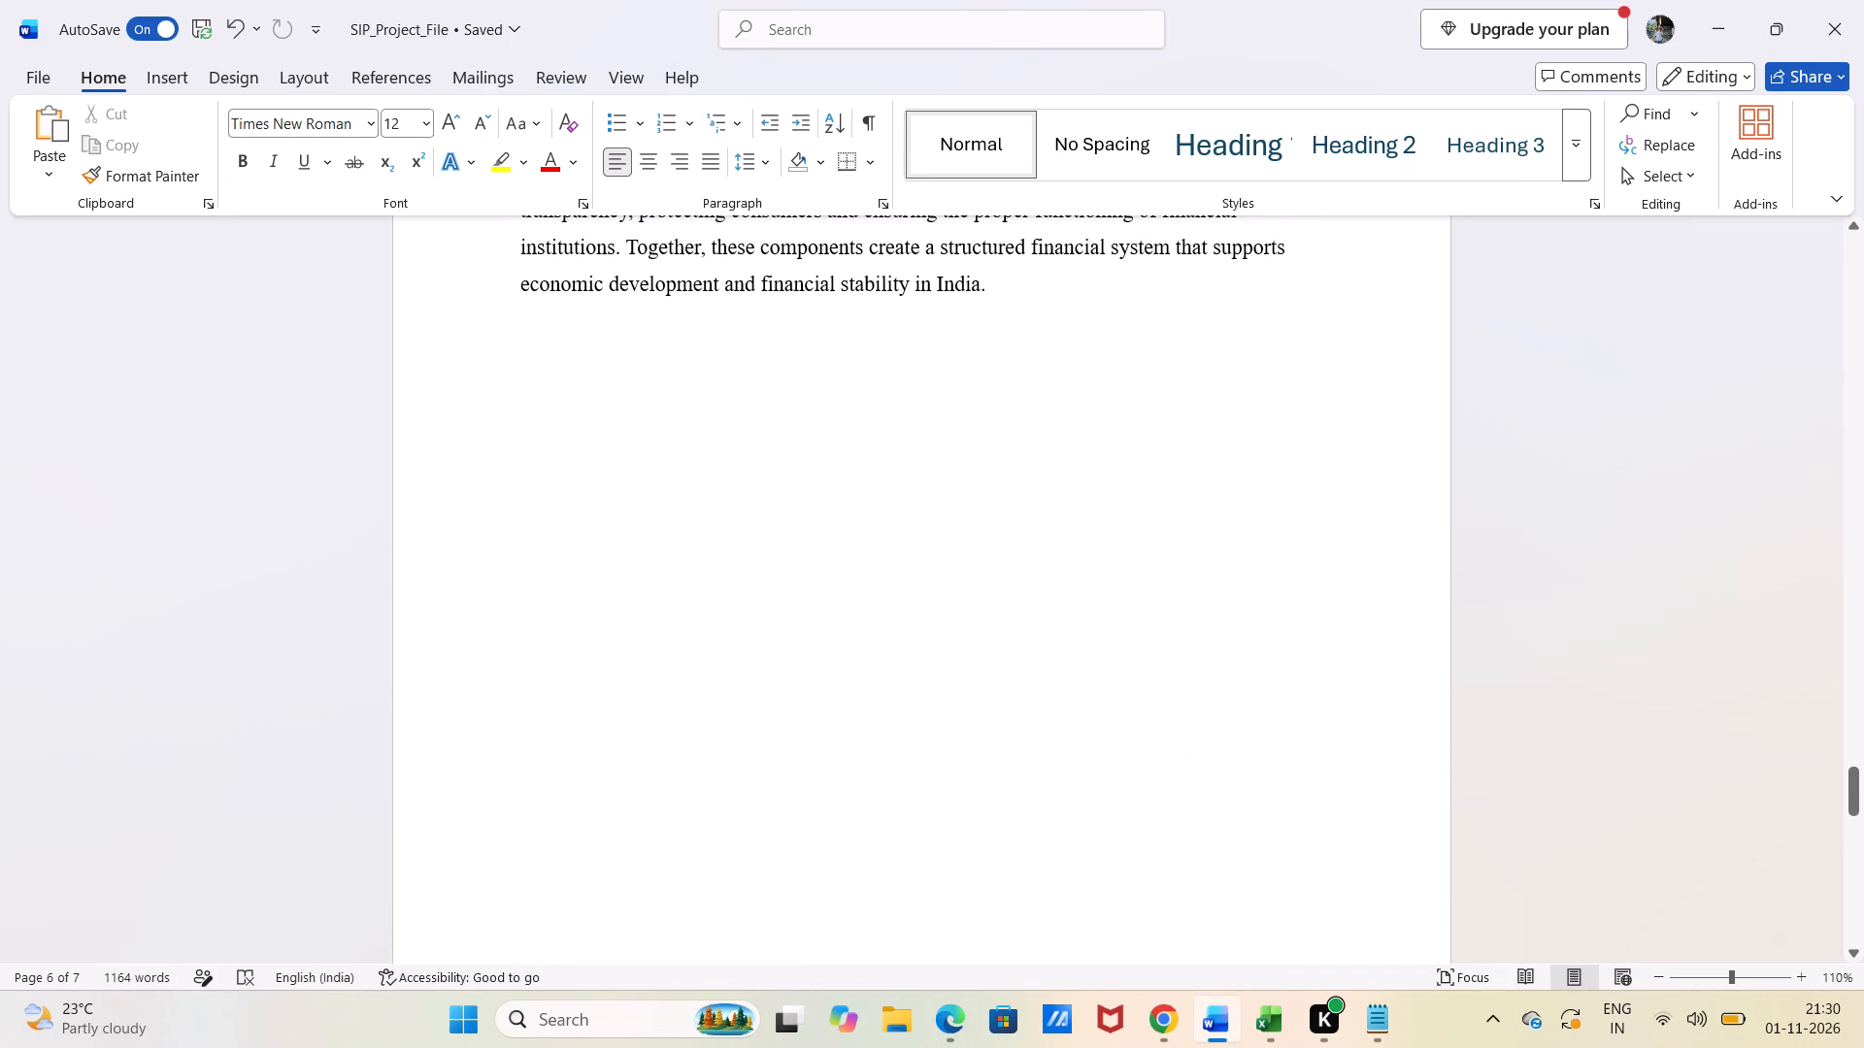
left_click(1056, 285)
key("Return")
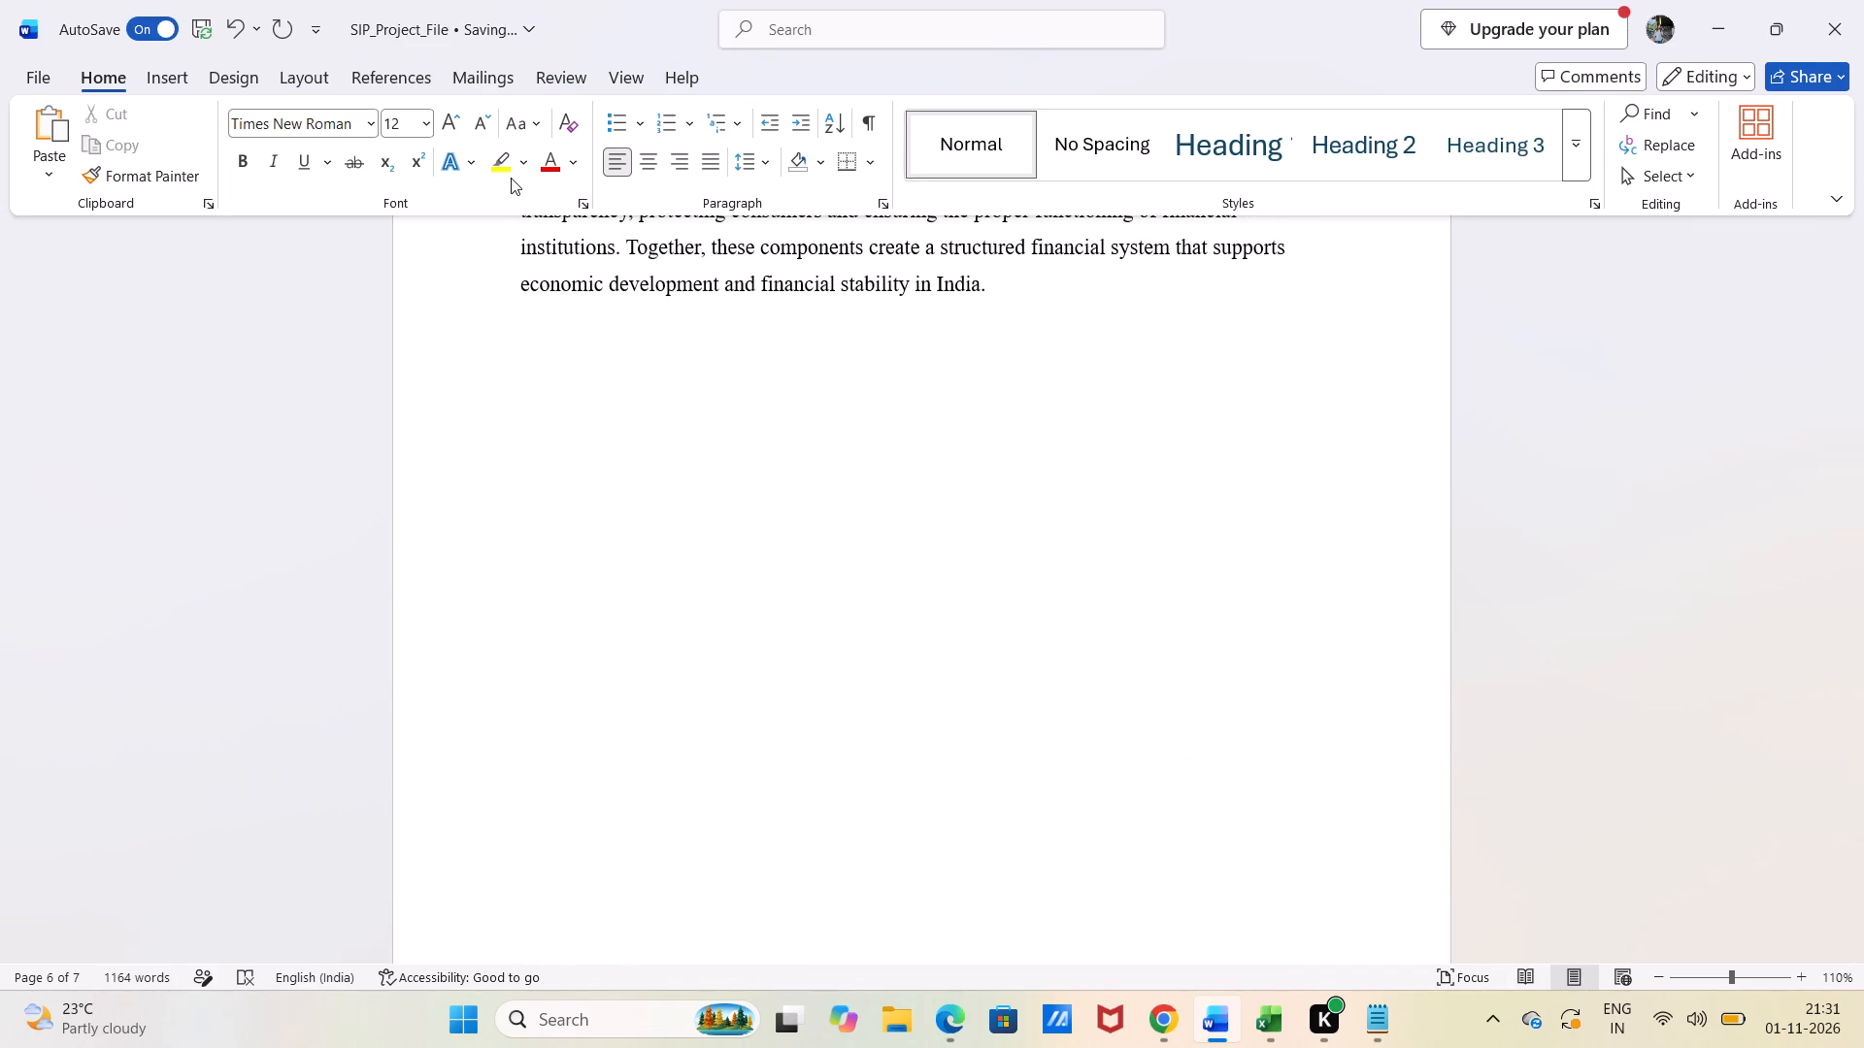
left_click(396, 122)
type("14")
key("Return")
left_click(241, 155)
left_click(276, 168)
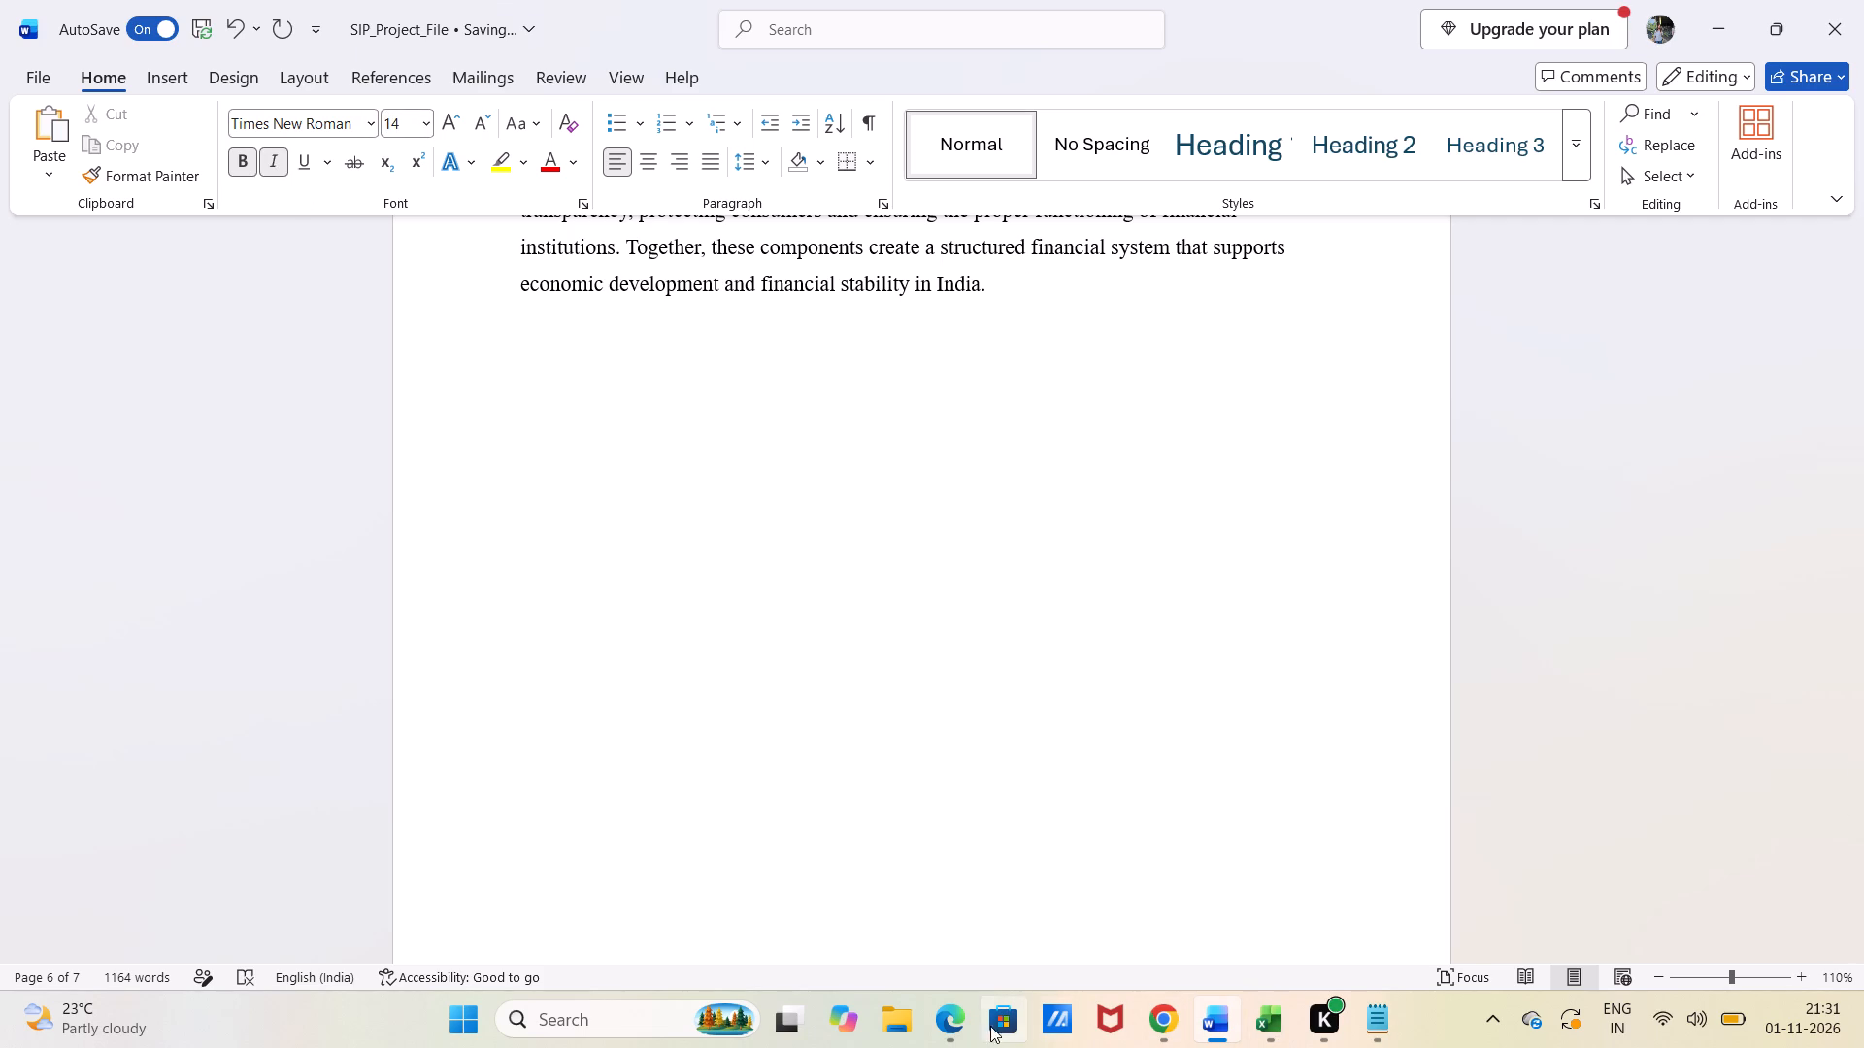
Copy ChatGPT's humanised rewrite from Chrome and paste it into a new Notepad tab.
left_click(1177, 1026)
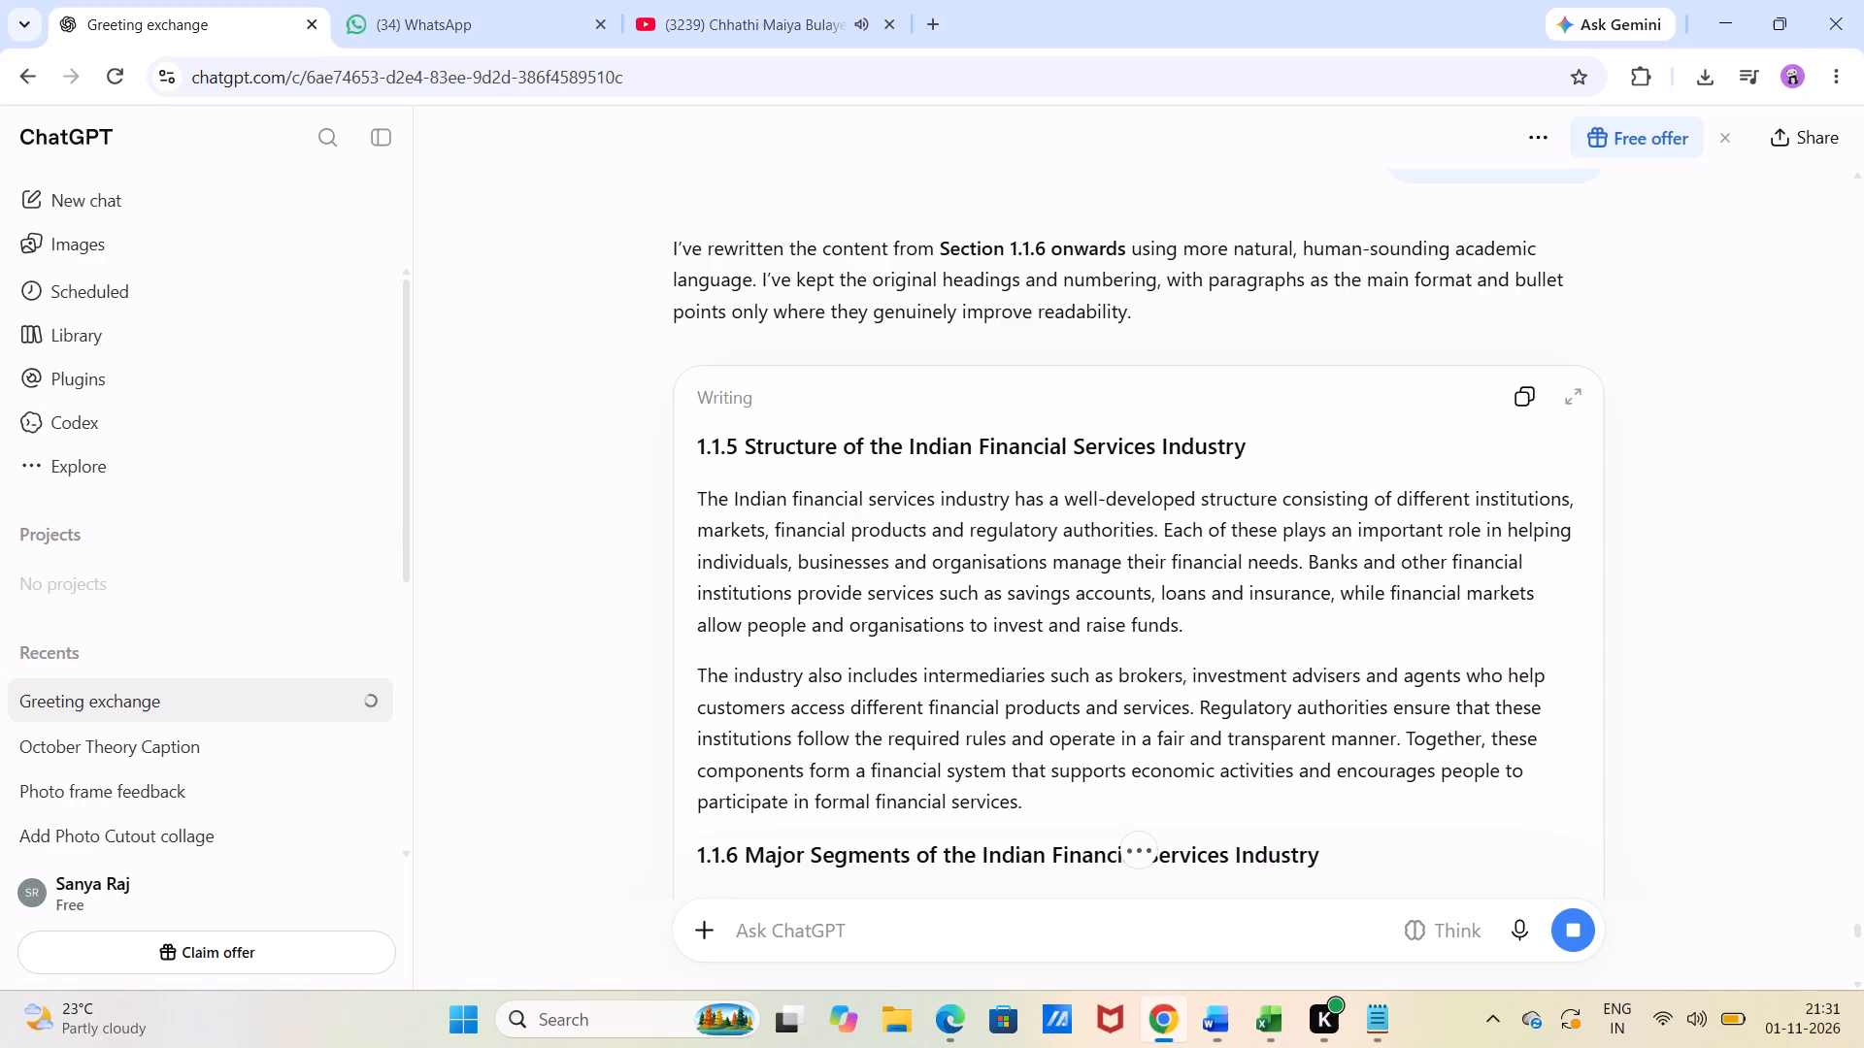
left_click(1524, 399)
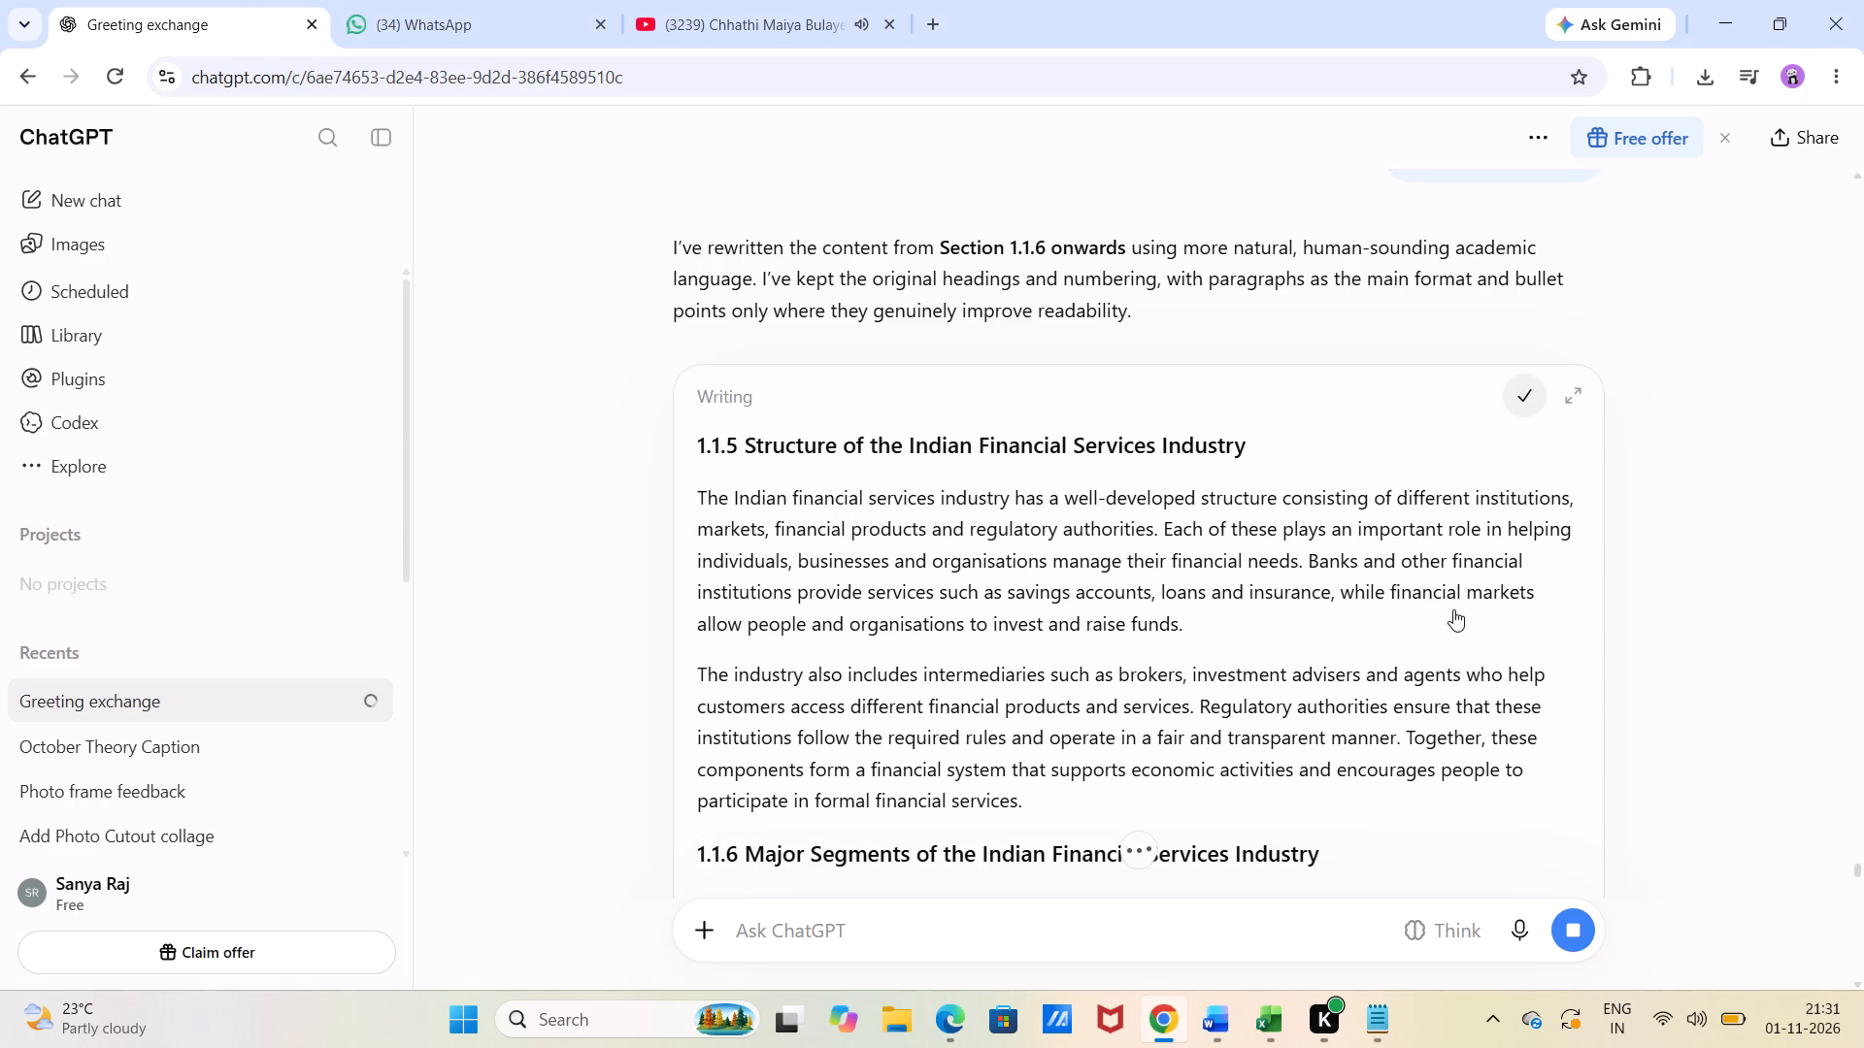
left_click(1384, 1030)
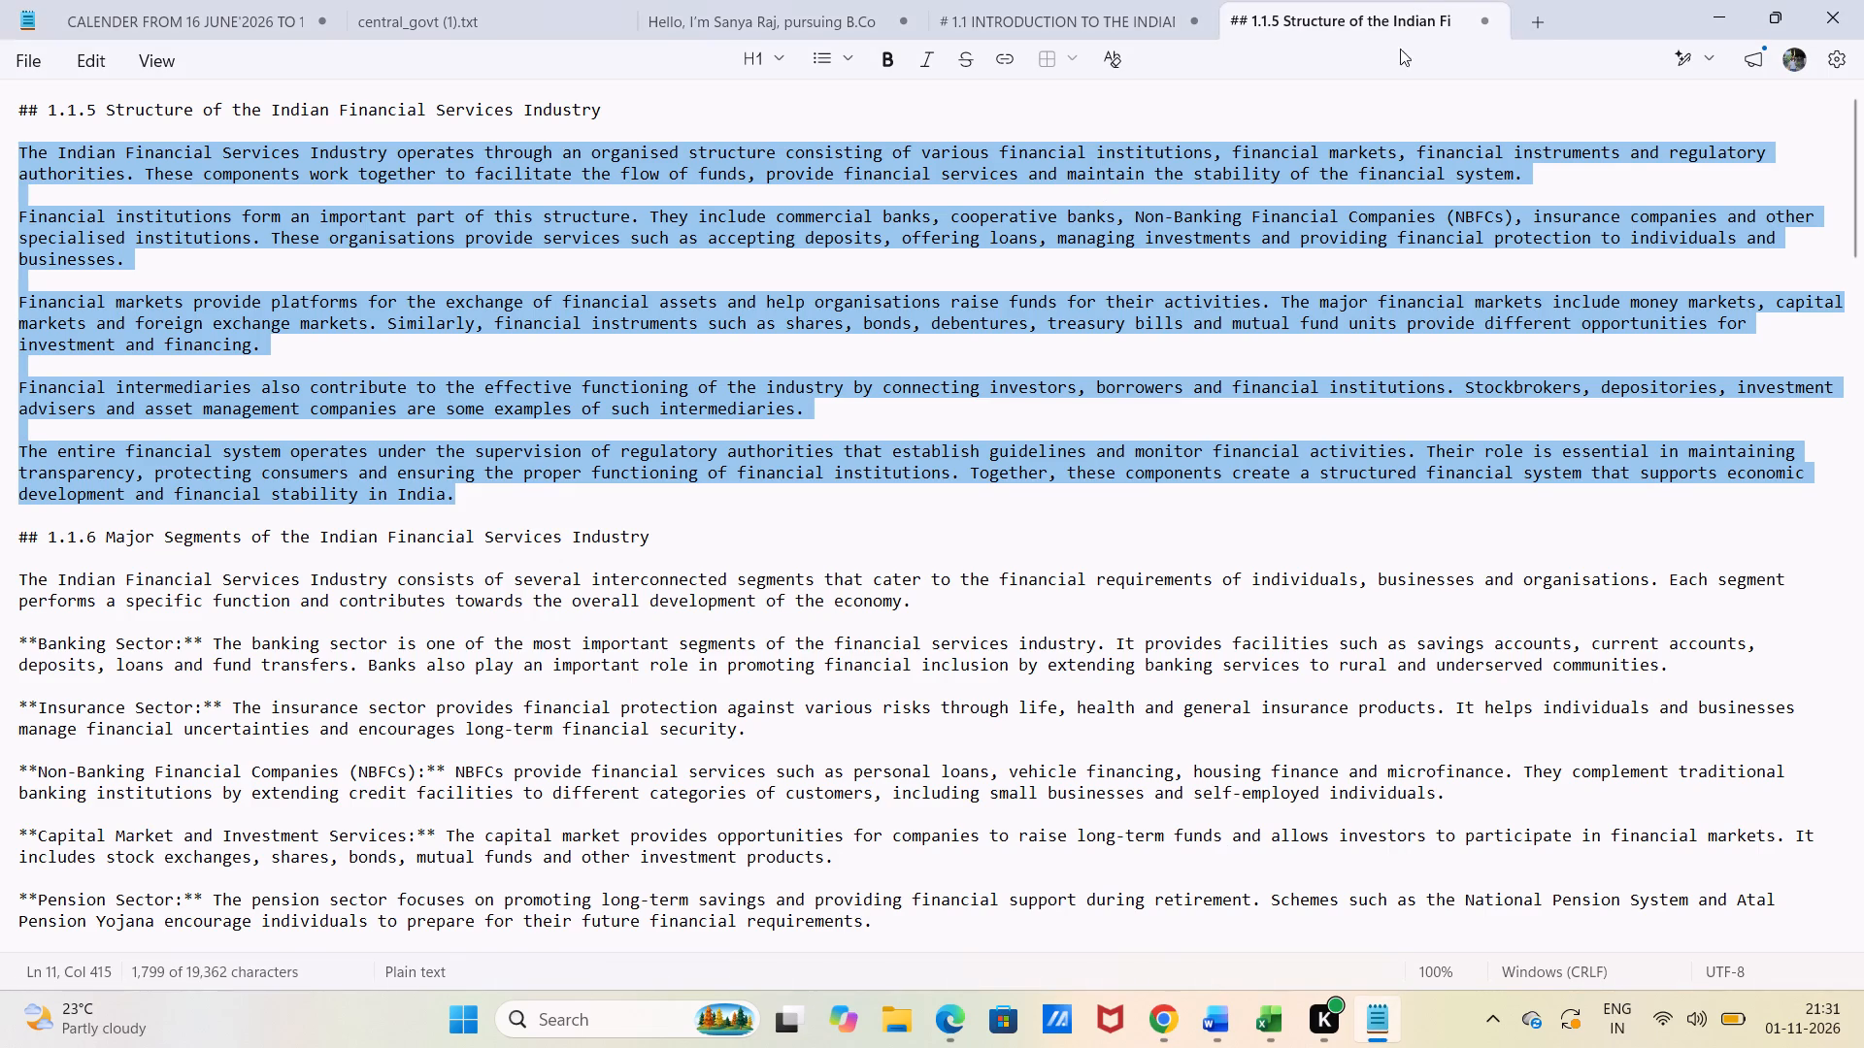
left_click(1539, 18)
key("ctrl+v")
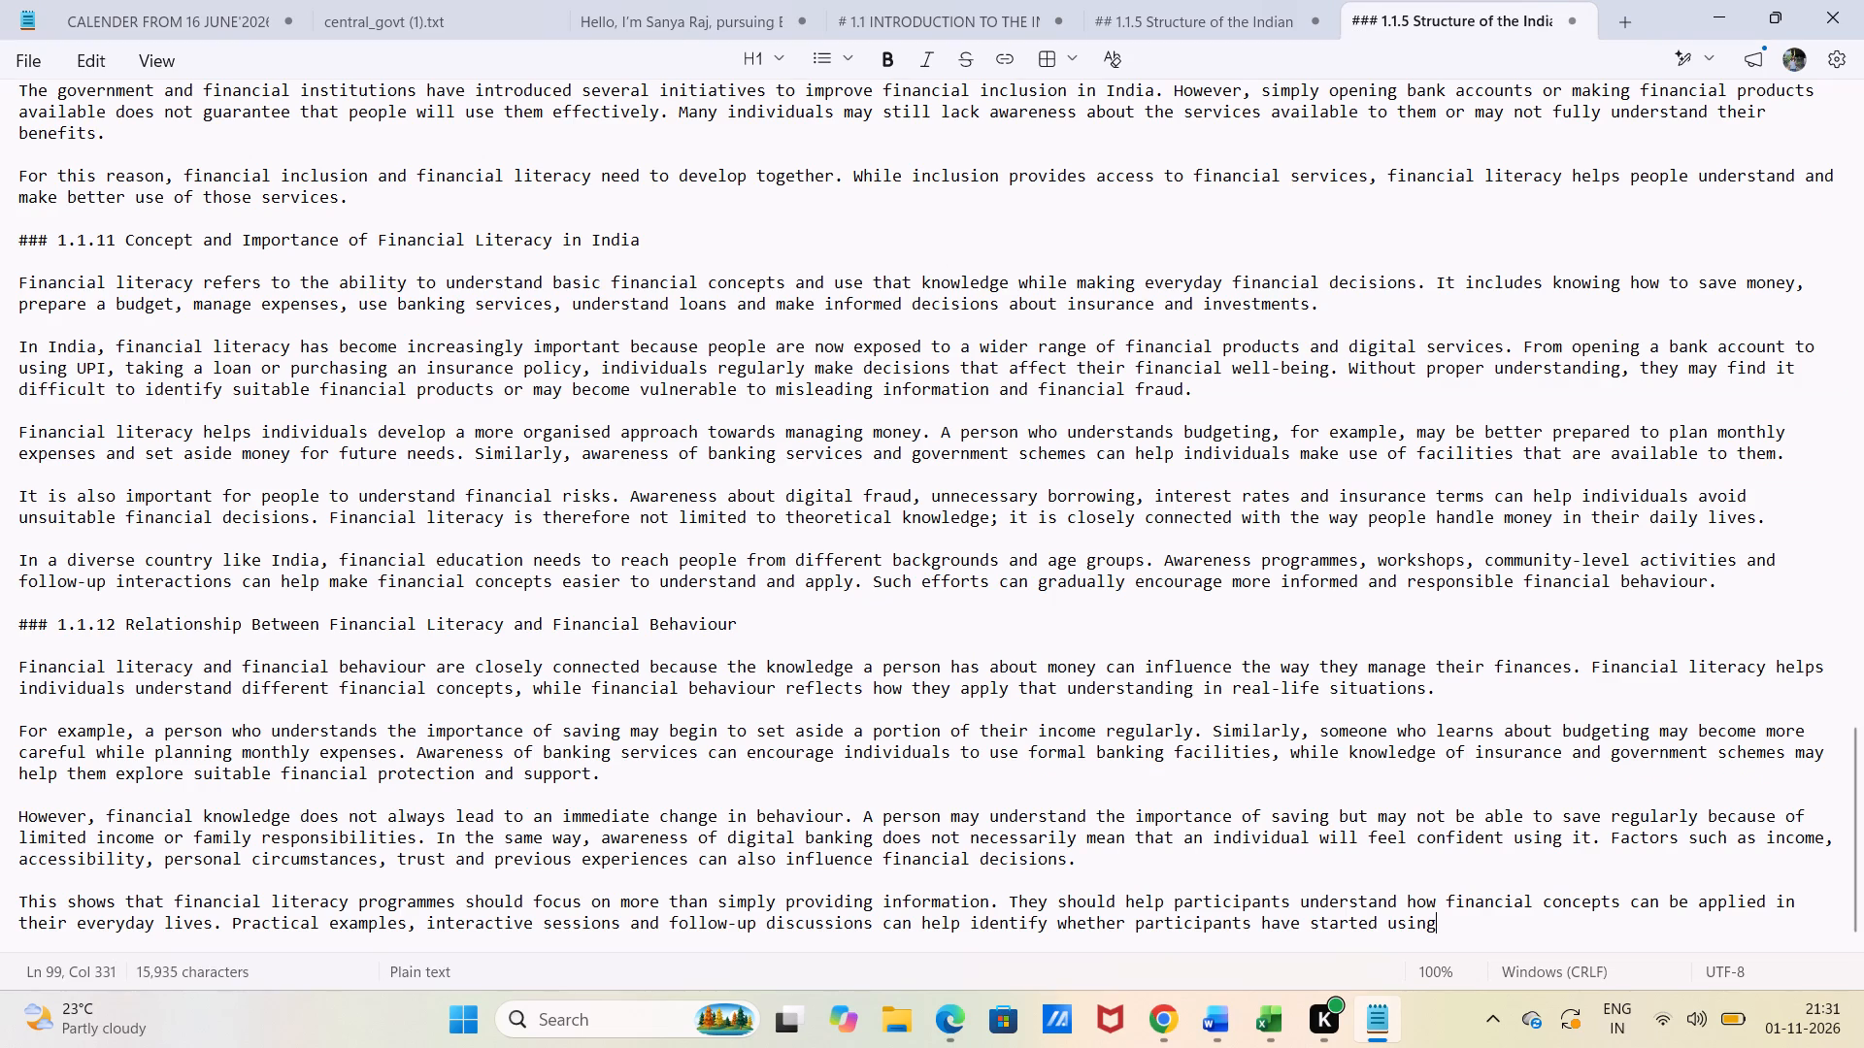
scroll(567, 405, "down", 8)
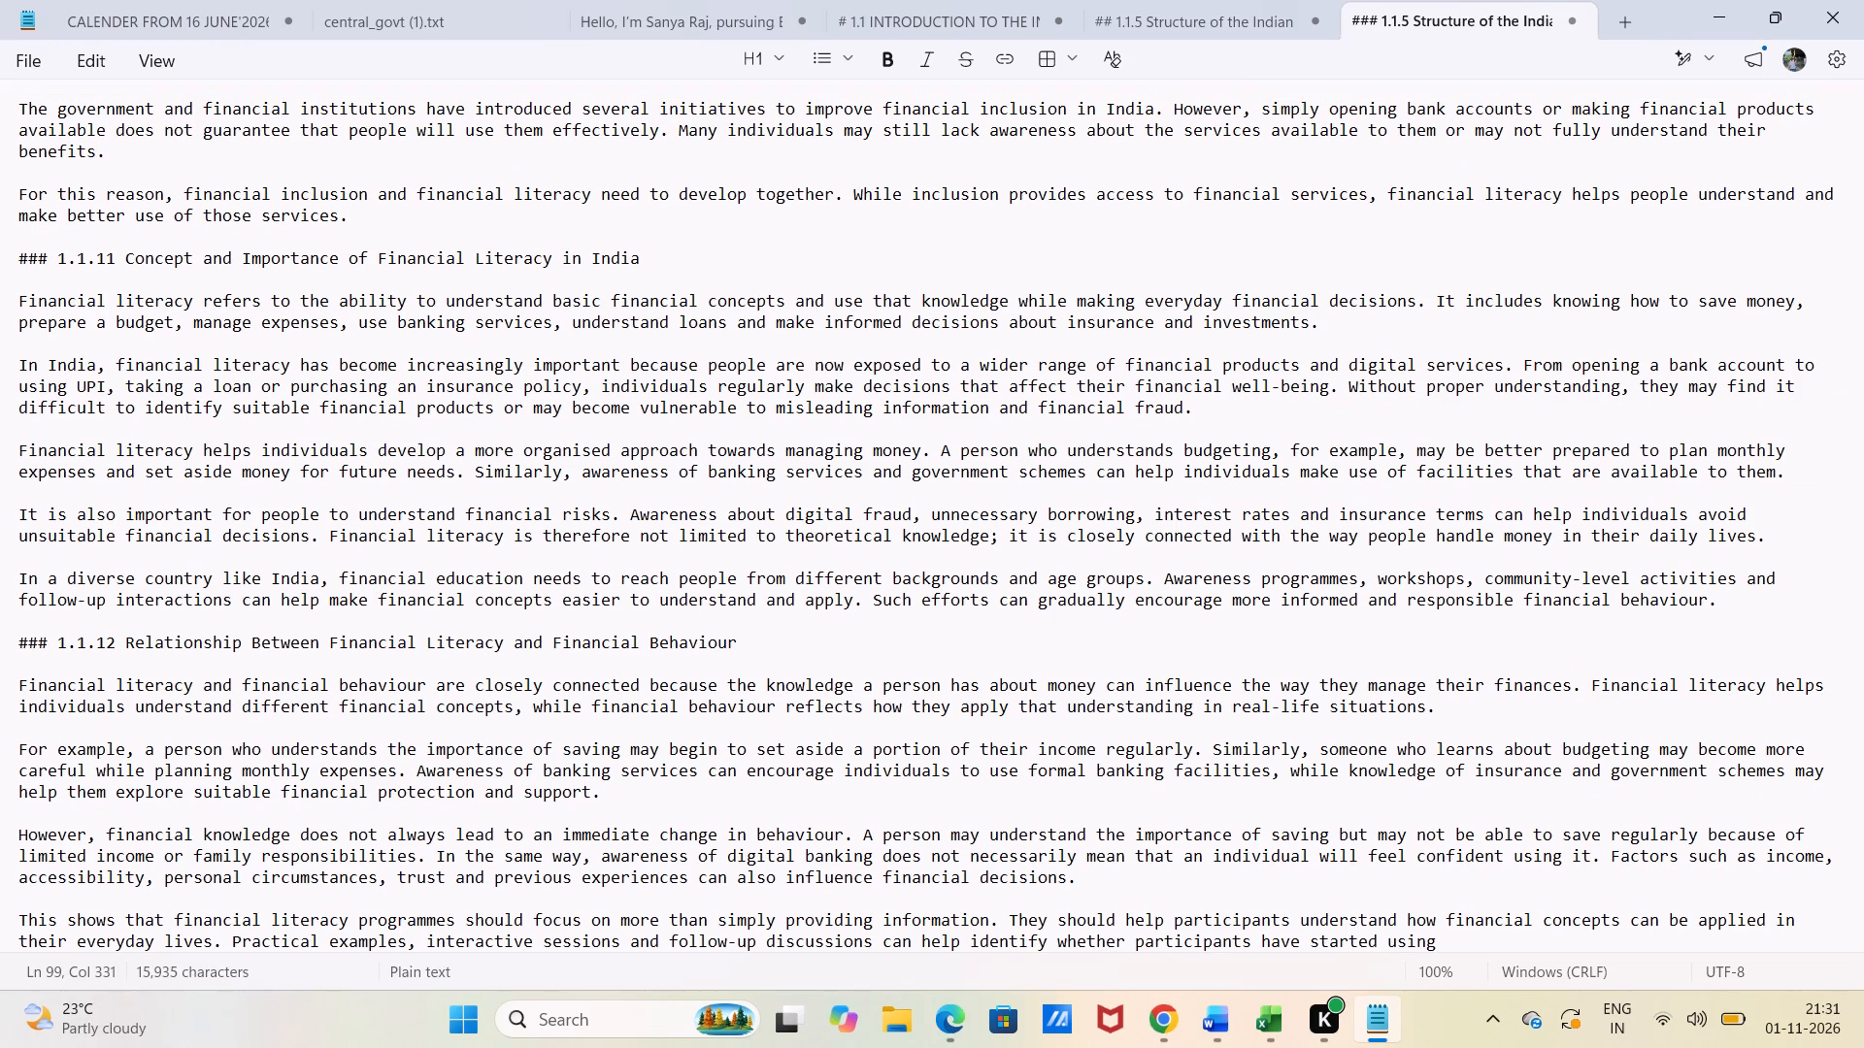
scroll(411, 464, "down", 2)
Delete the 1.1.5 heading and its two paragraphs from the start of the pasted Notepad text.
scroll(411, 464, "up", 11)
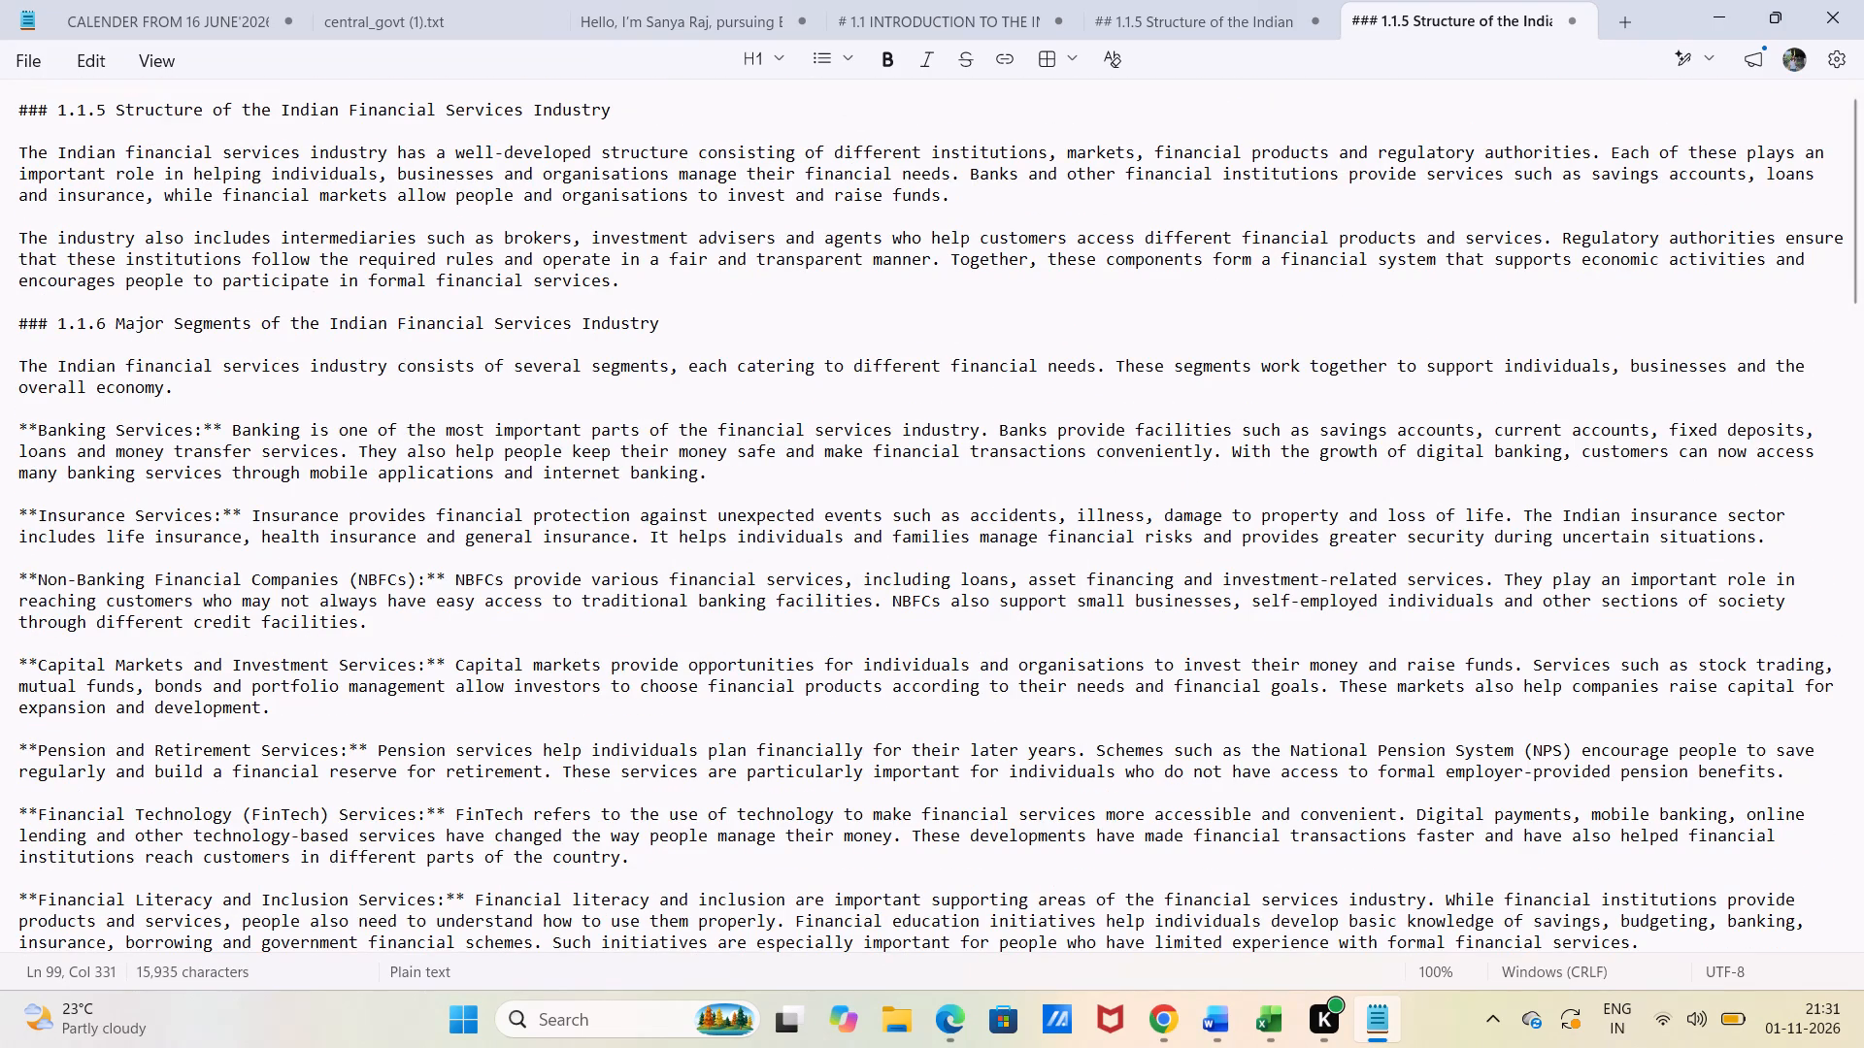
left_click_drag(619, 286, 24, 67)
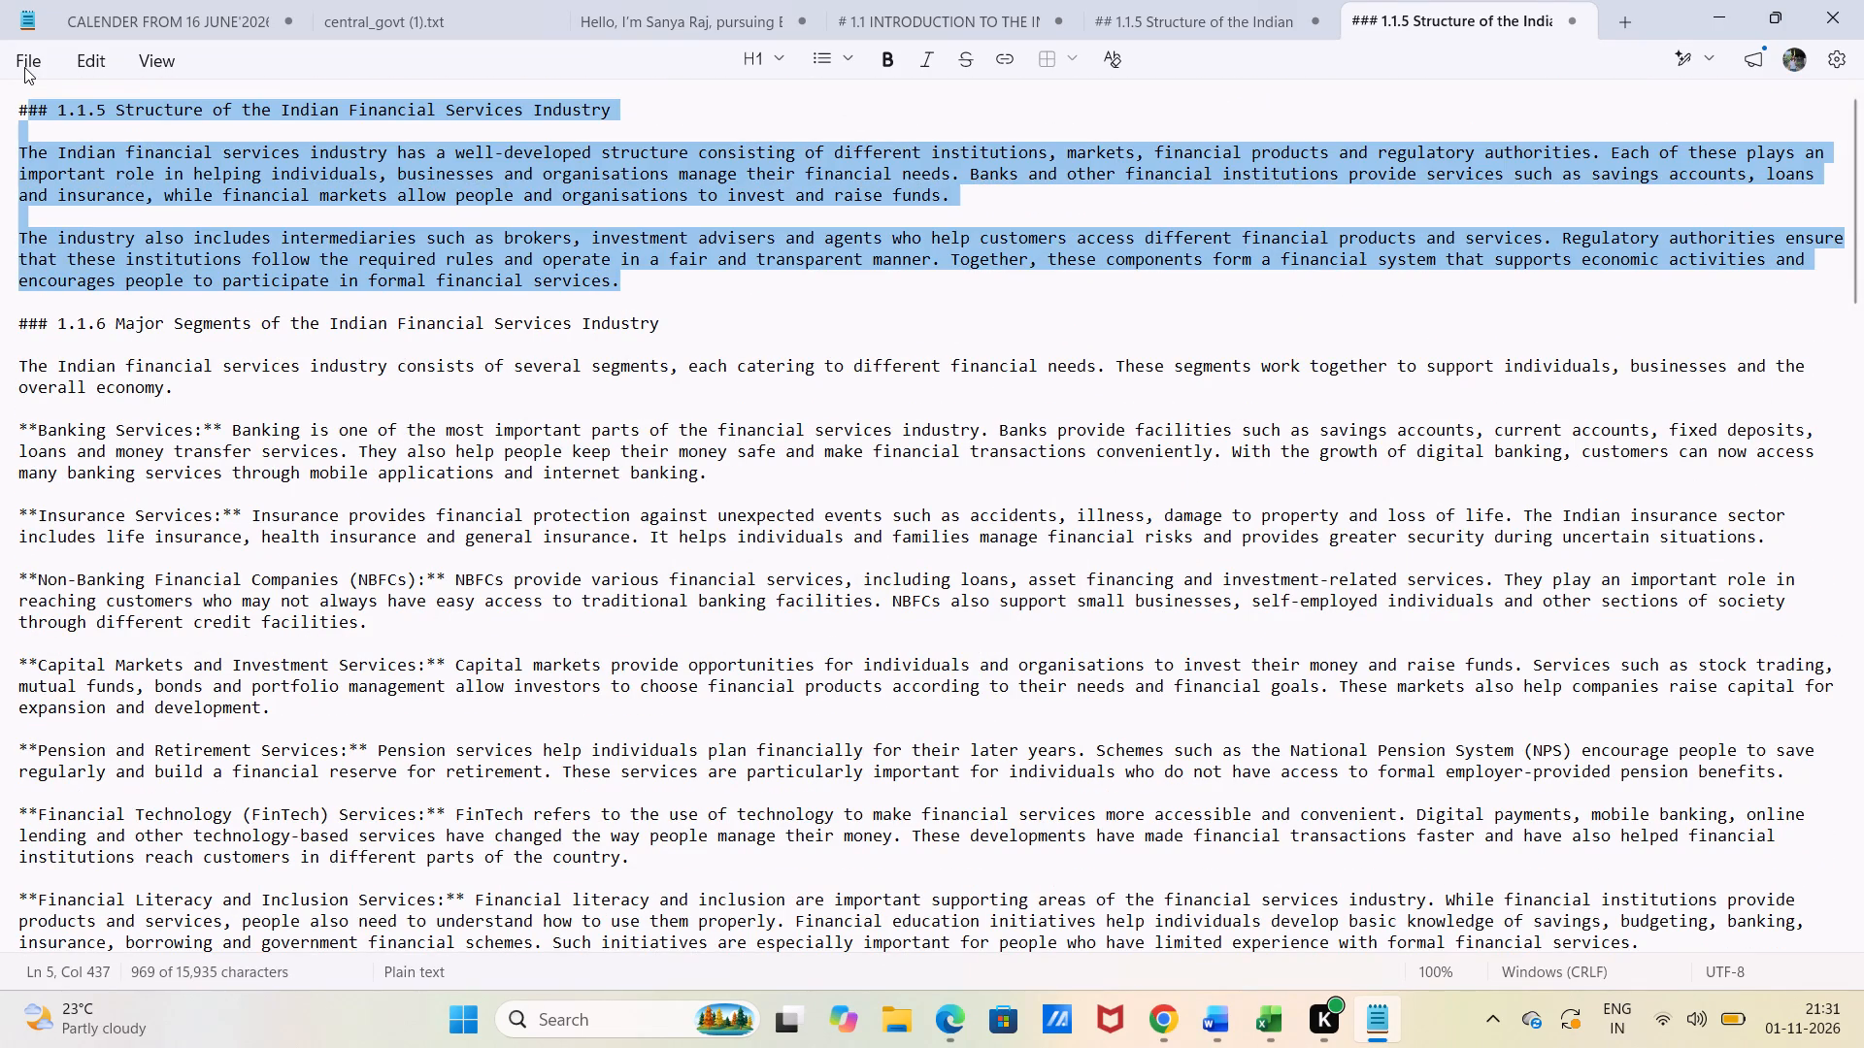
key("BackSpace")
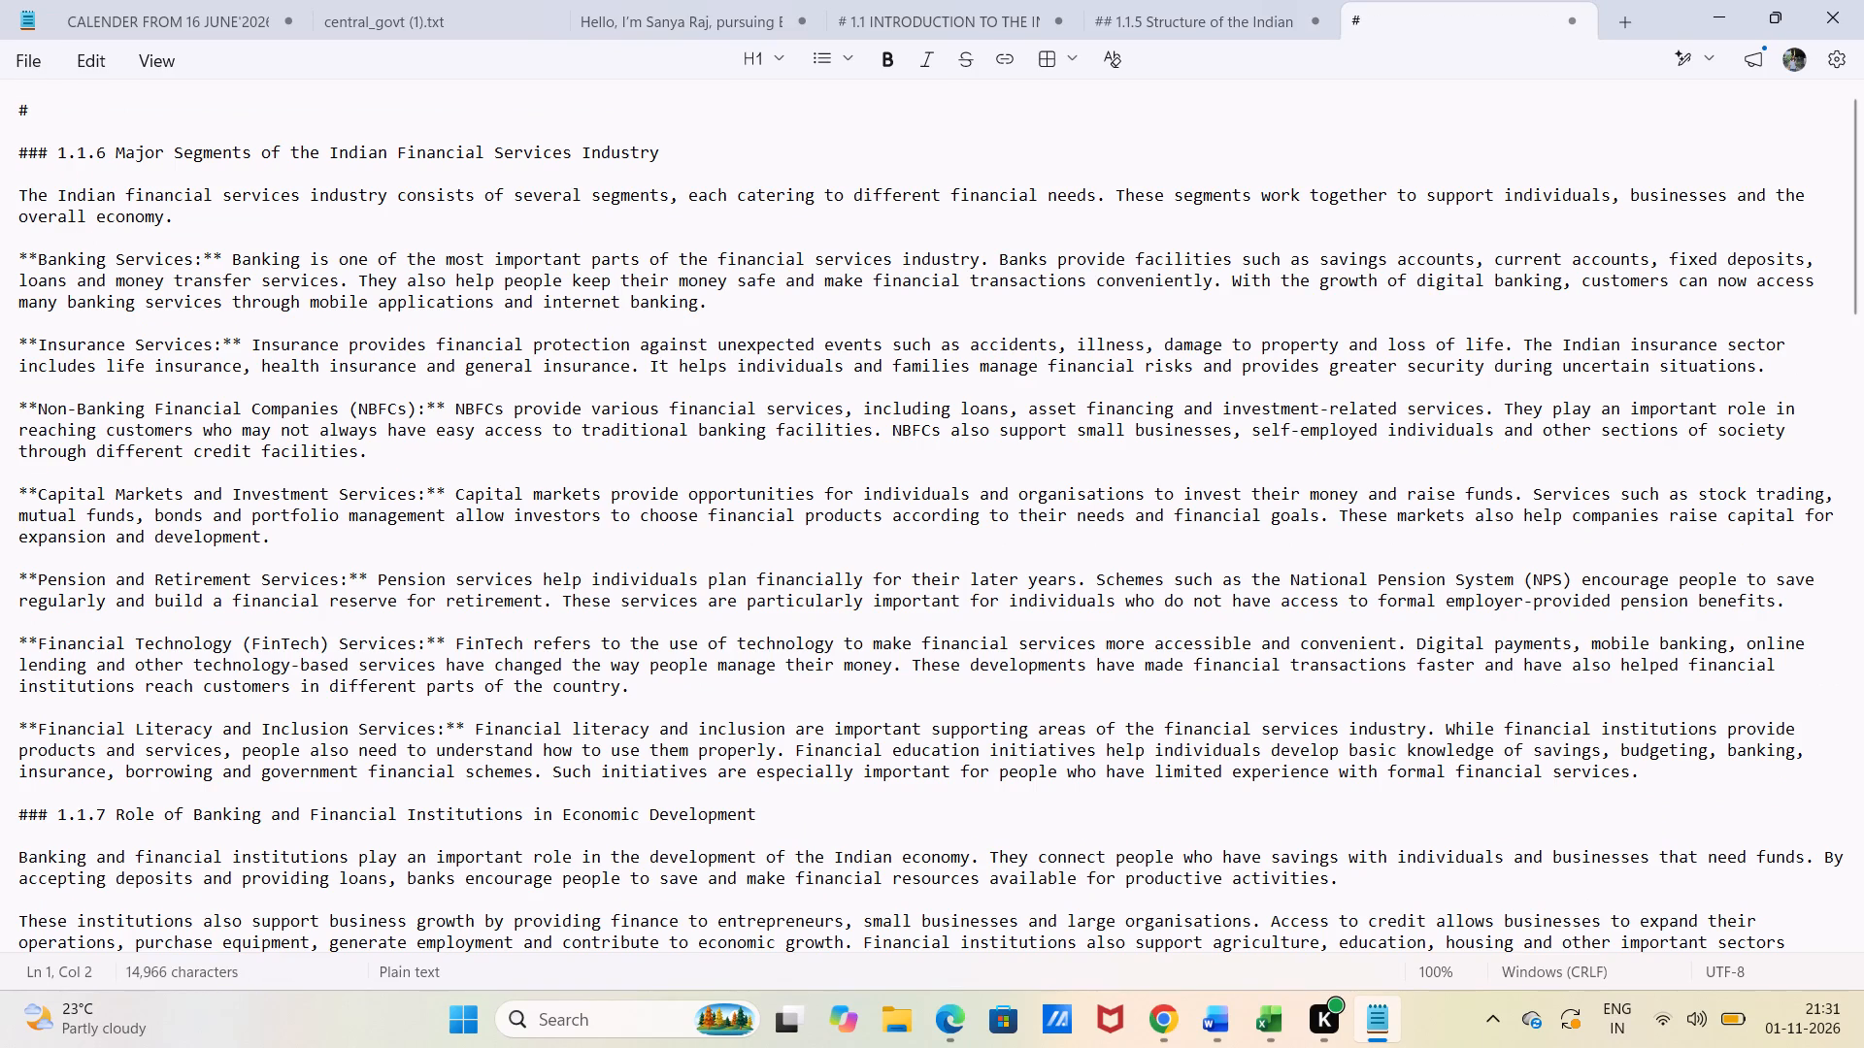
Copy the heading "1.1.6 Major Segments of the Indian Financial Services Industry" from Notepad and paste it below section 1.1.5 in Word.
left_click_drag(52, 148, 671, 158)
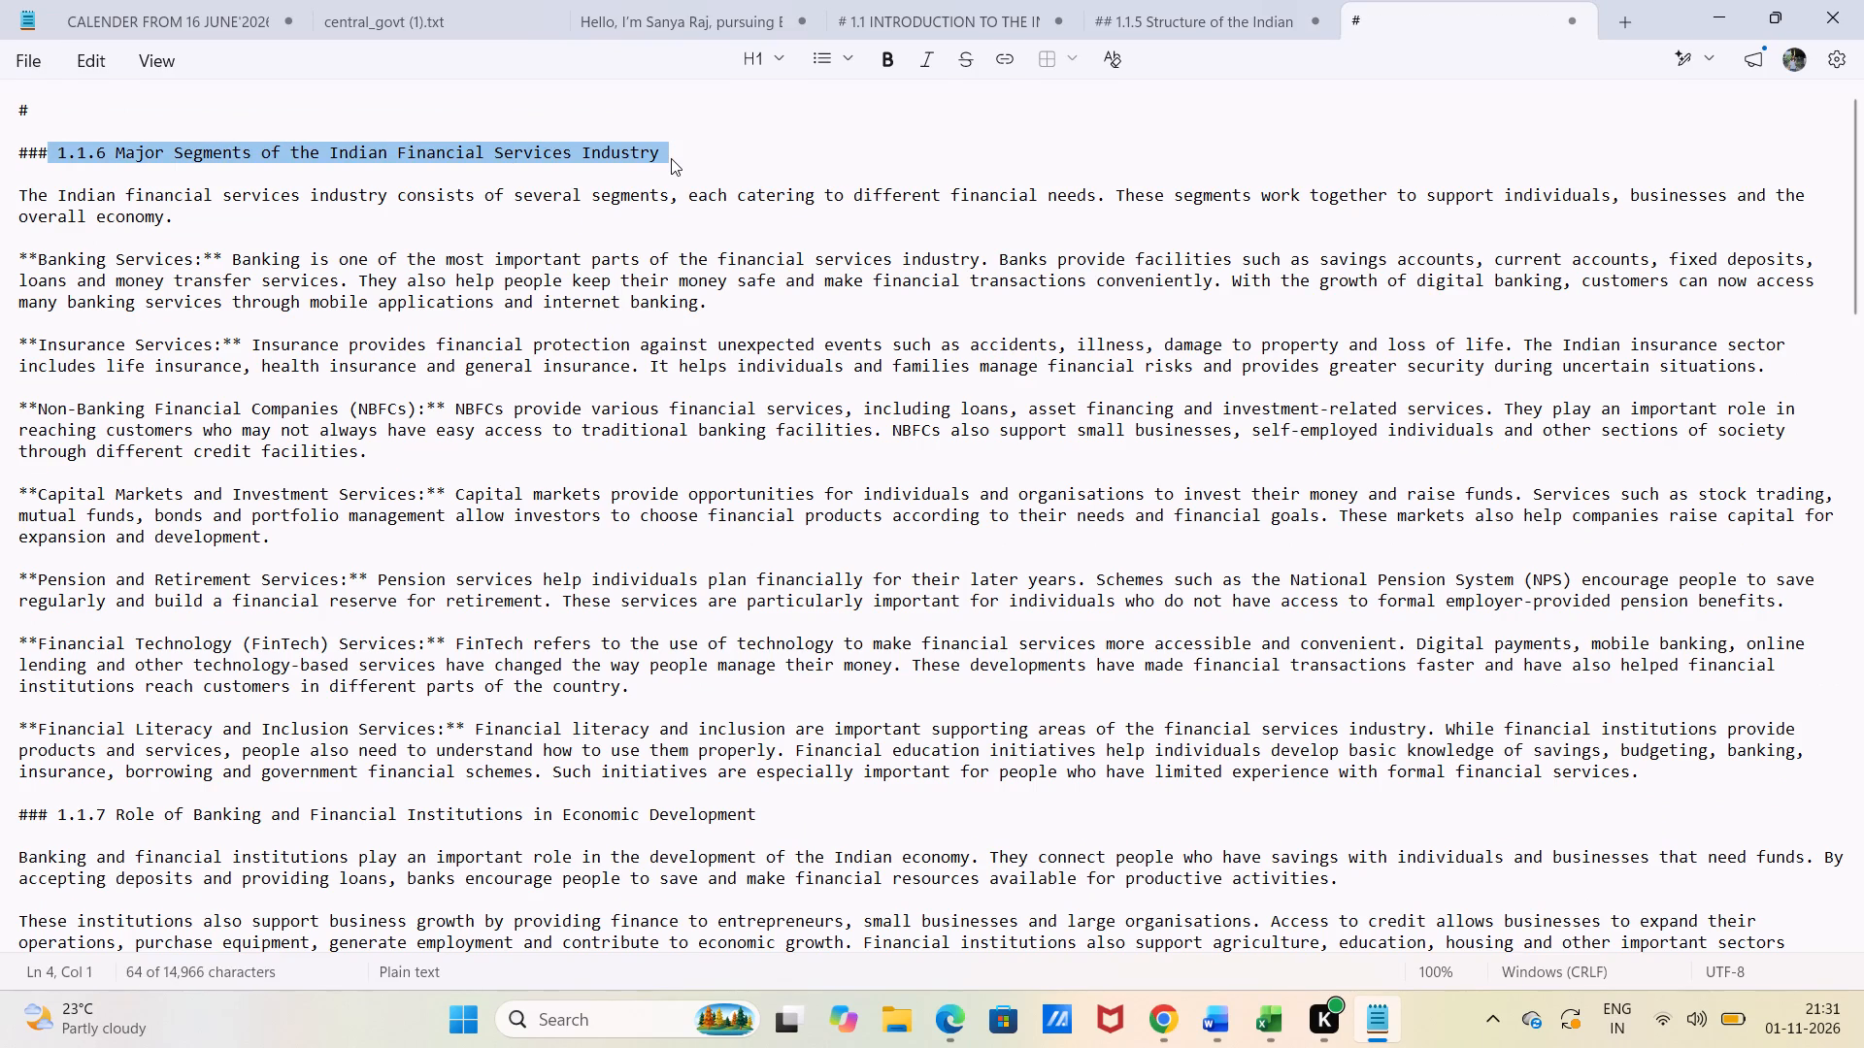
key("ctrl+c")
left_click(1218, 1031)
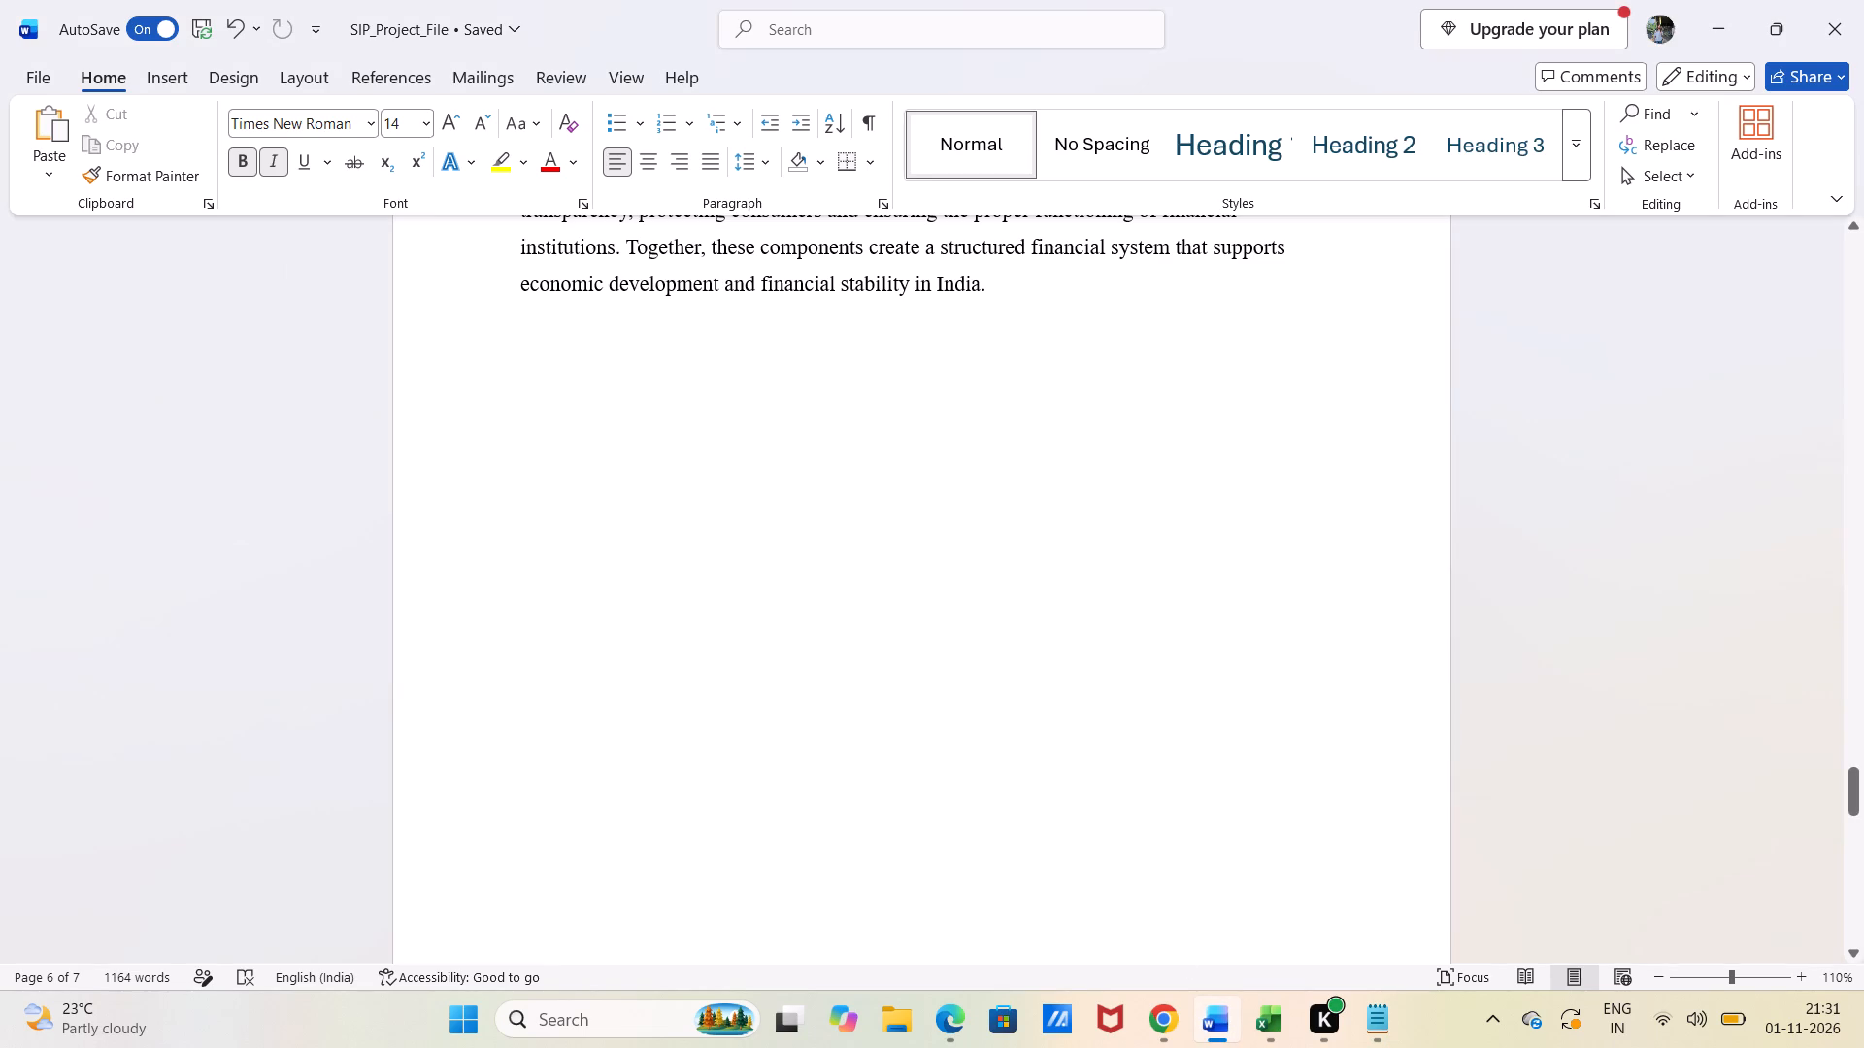
key("ctrl+v")
Start an unnumbered empty line below the 1.1.6 heading and set it to non-bold, non-italic text at font size 12.
key("Return")
key("BackSpace")
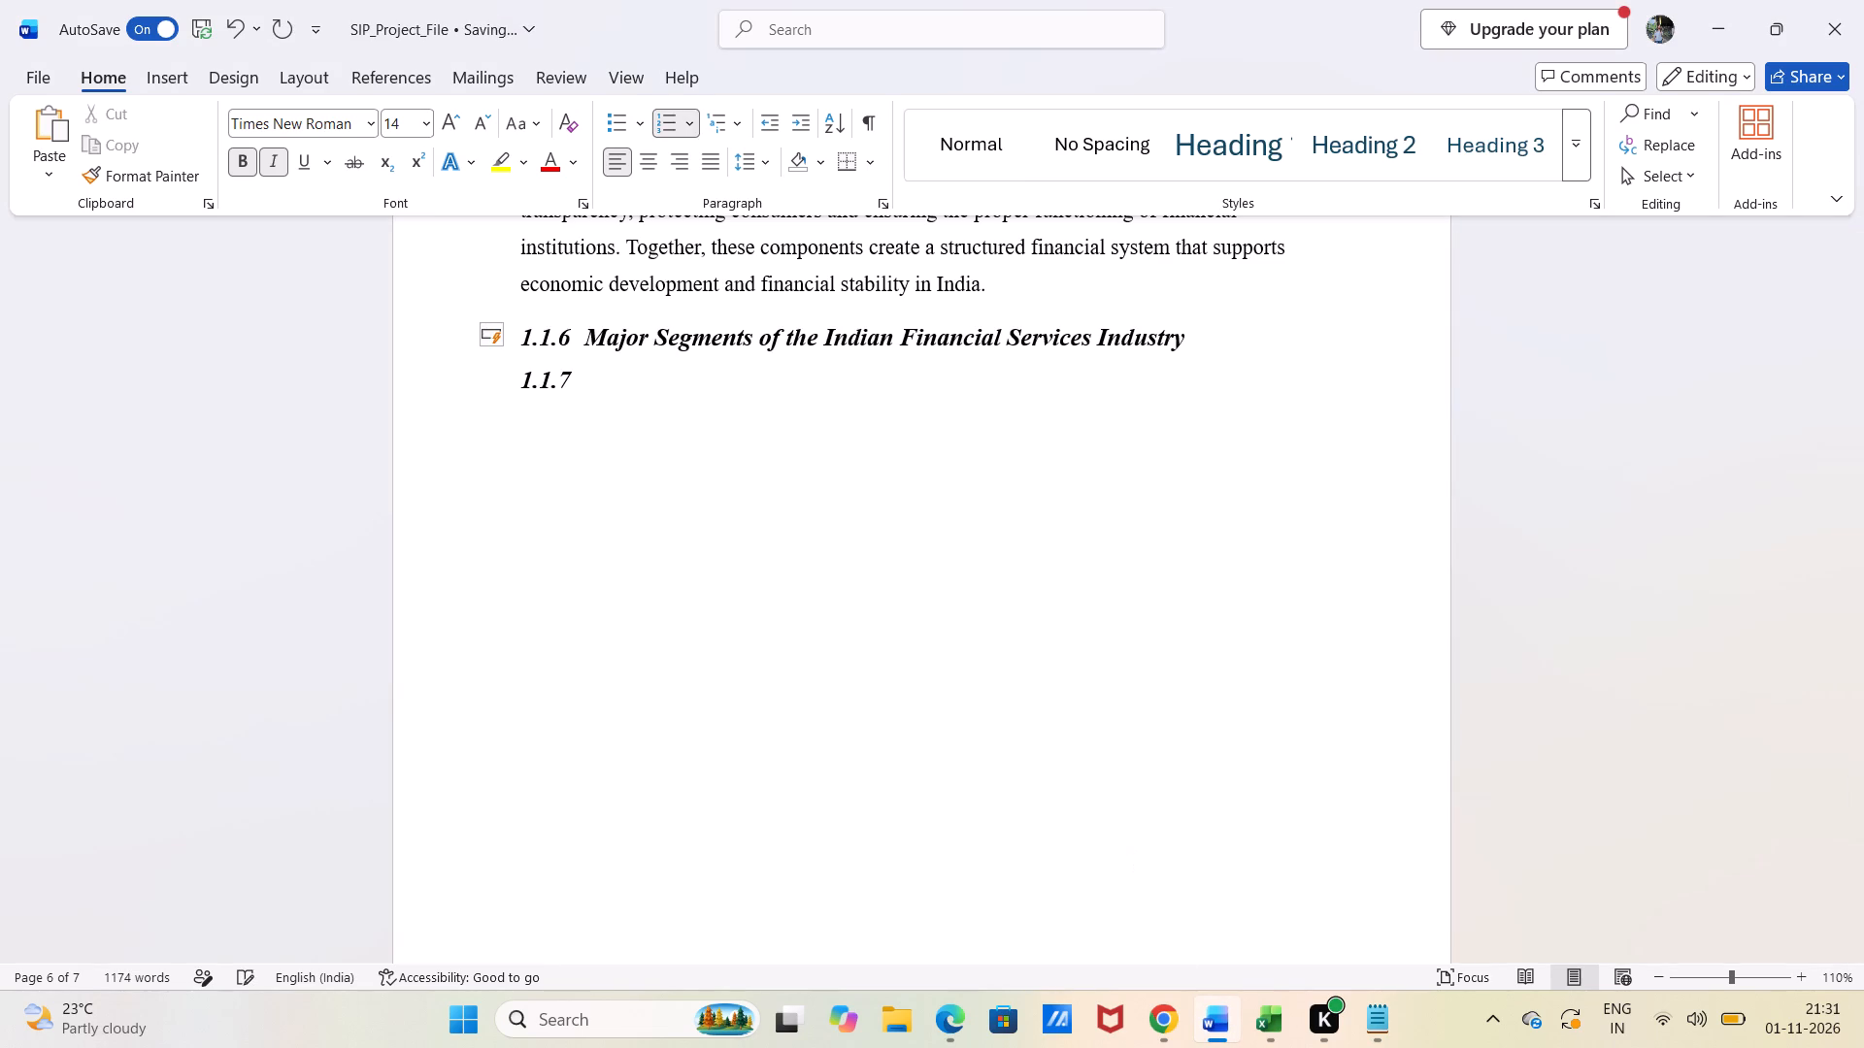
key("BackSpace")
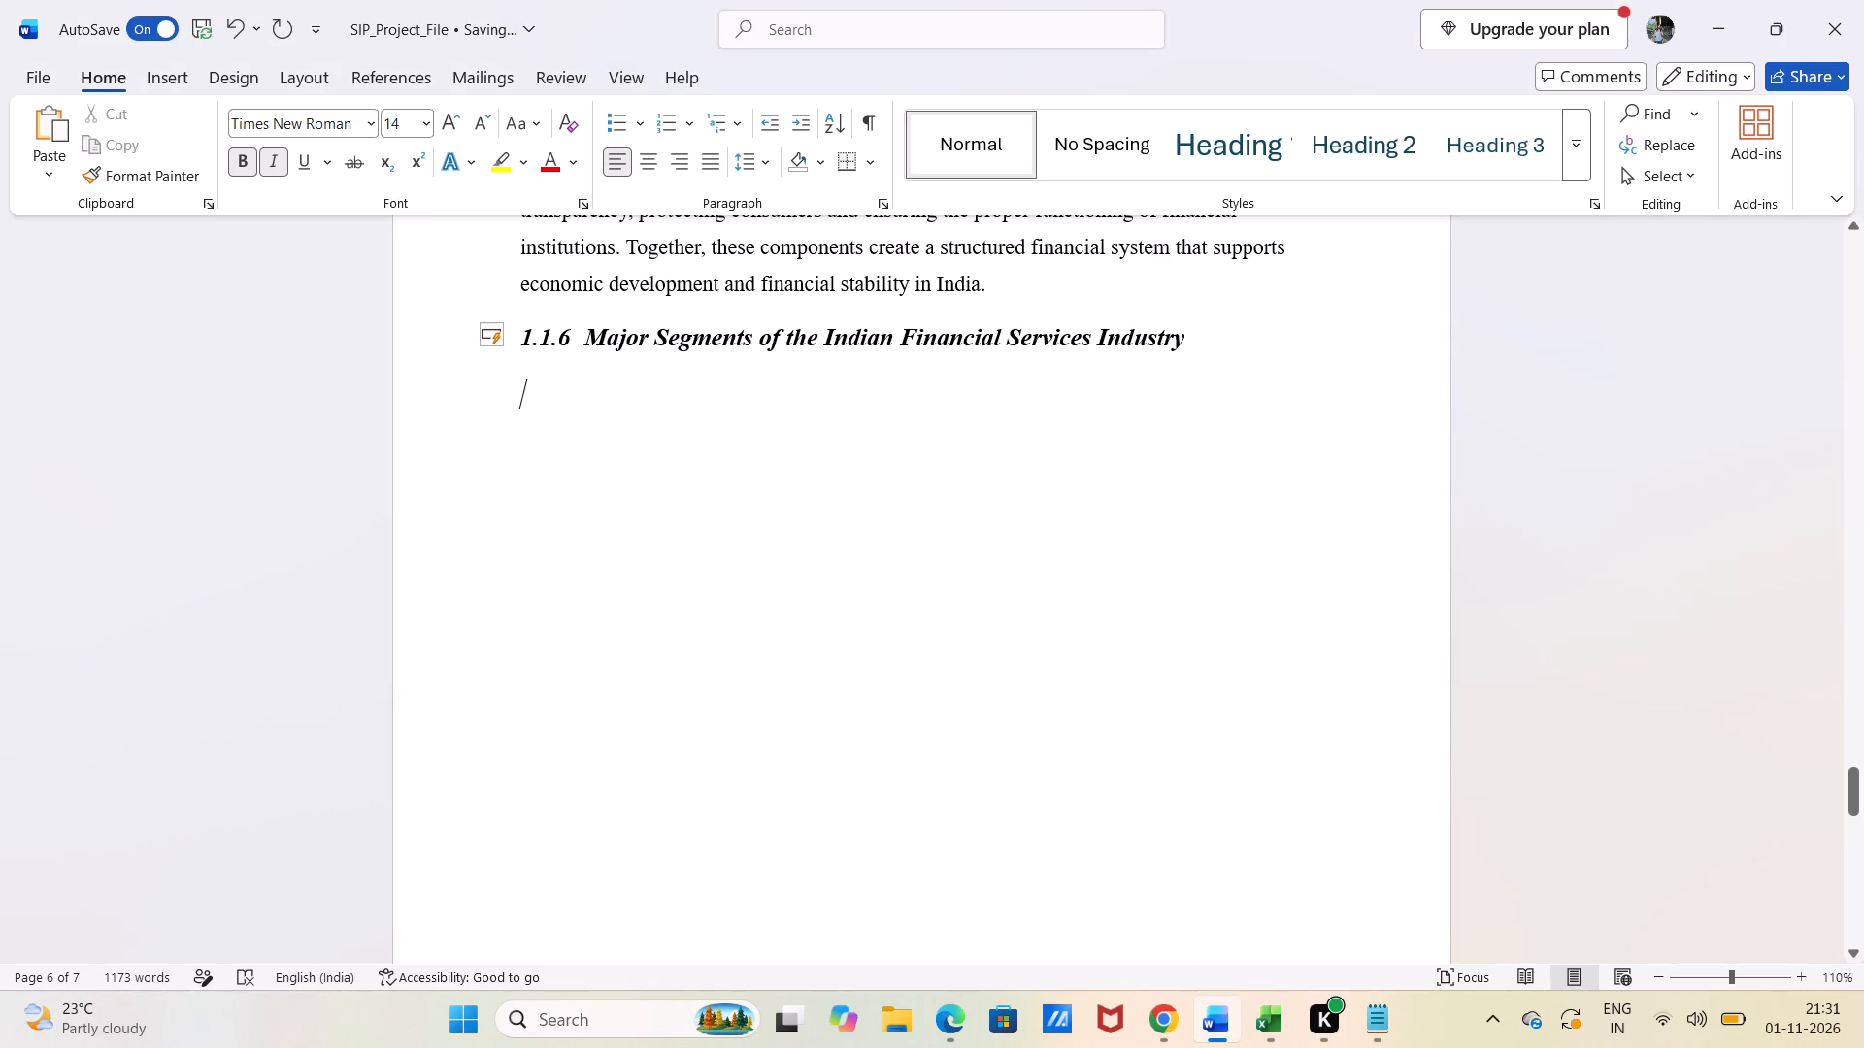
left_click(250, 160)
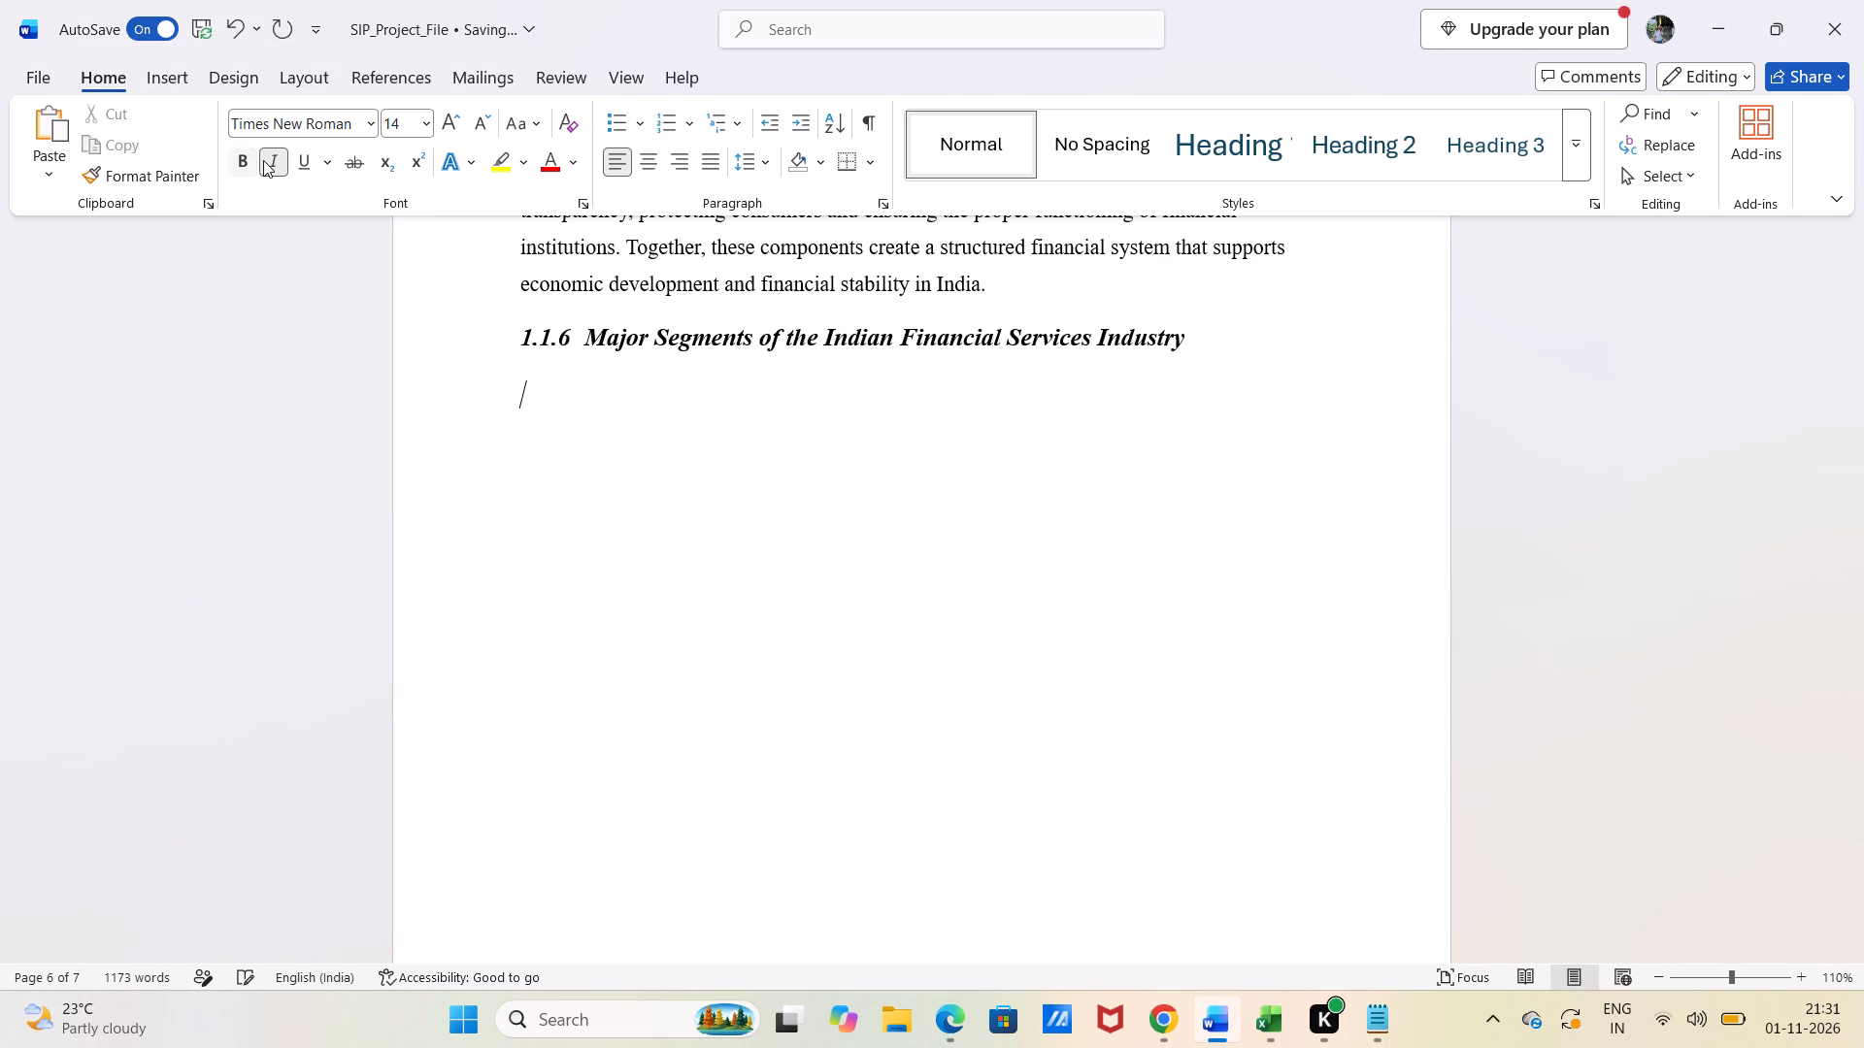
left_click(263, 160)
left_click(394, 121)
type("12")
key("Return")
Copy the 1.1.6 body text, from its introduction through Financial Literacy and Inclusion Services, from Notepad and paste it below the 1.1.6 heading in Word.
left_click(1362, 1035)
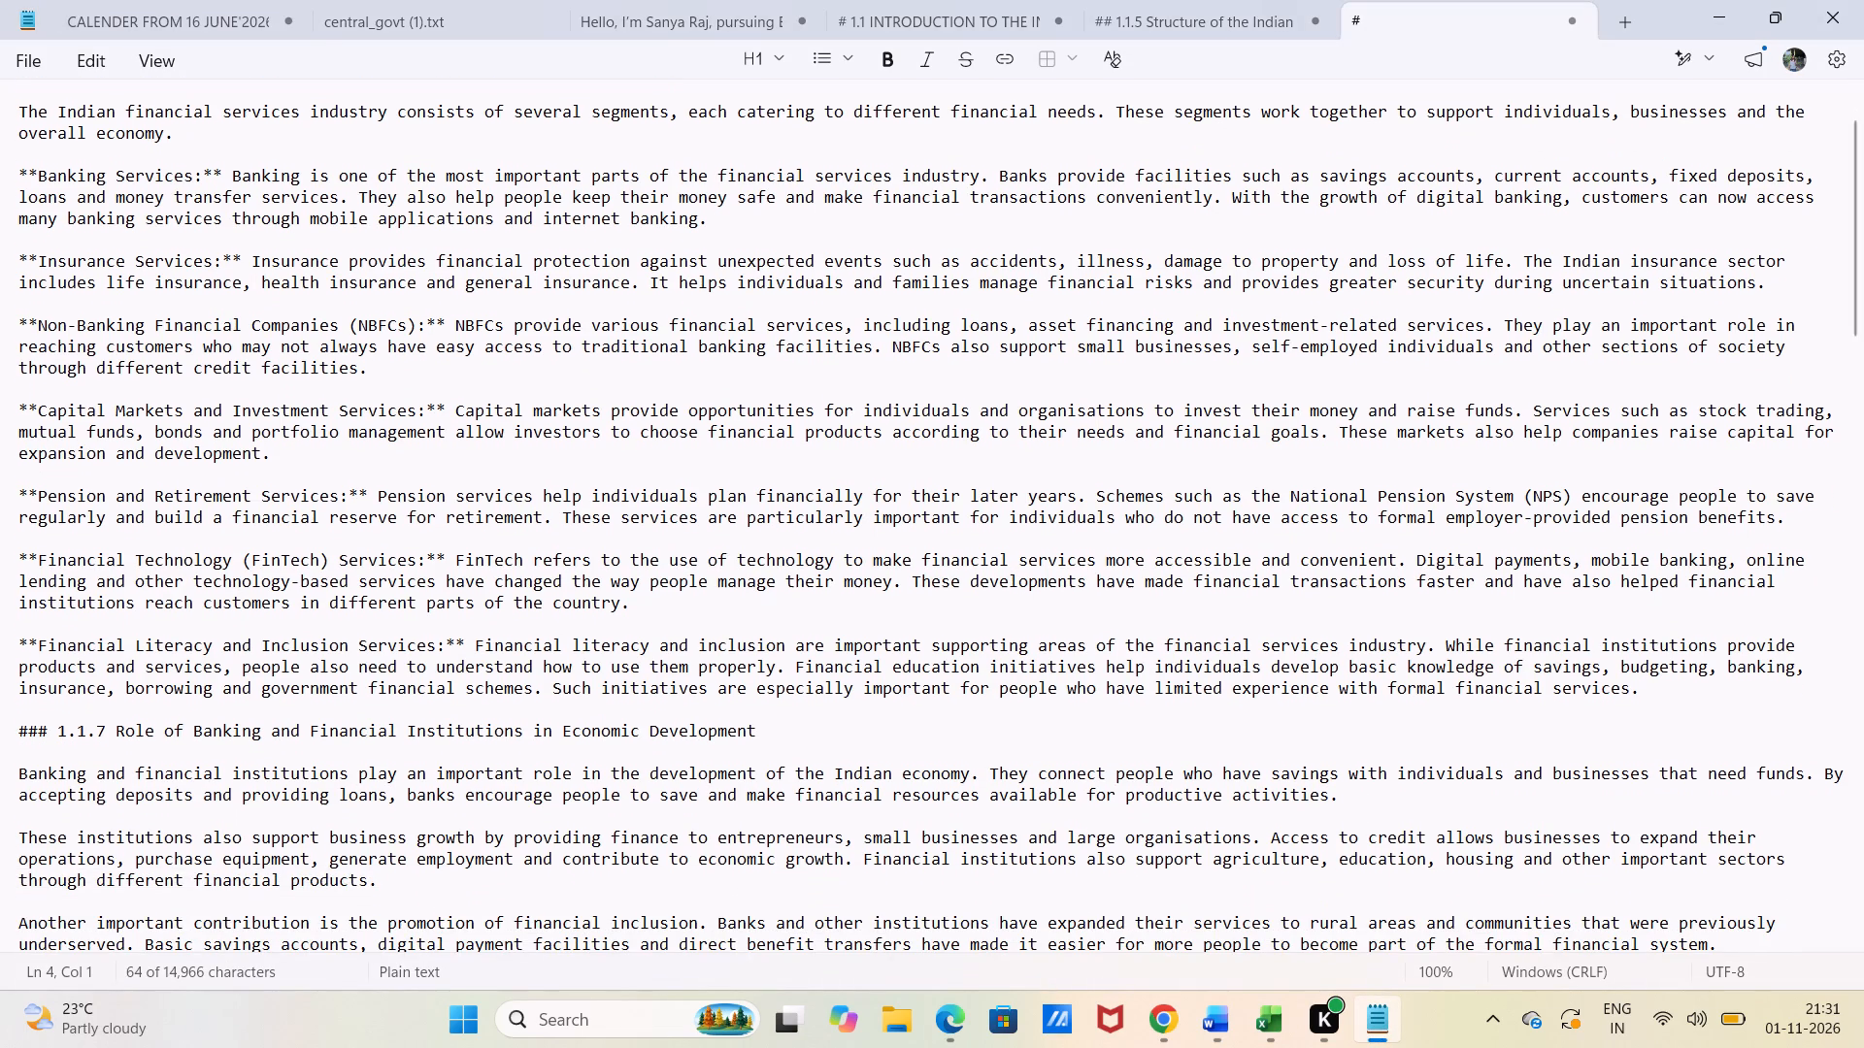
left_click_drag(20, 111, 871, 672)
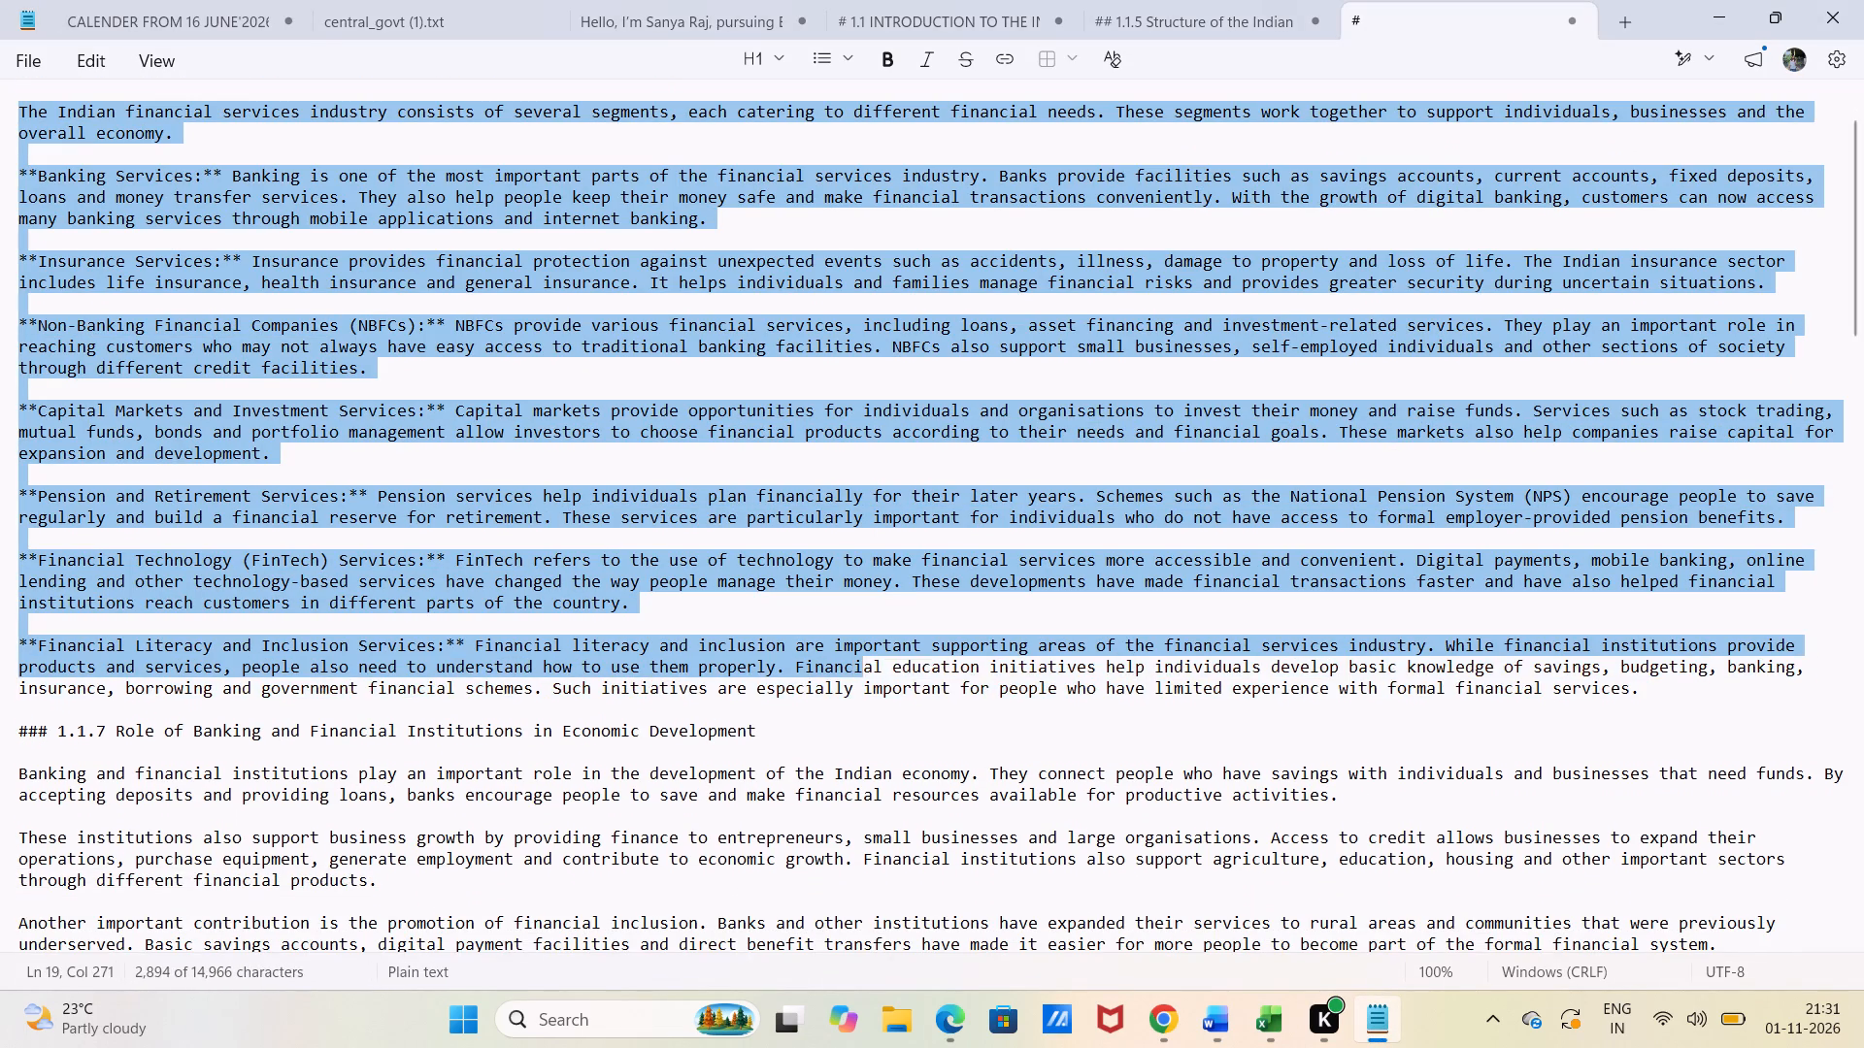
left_click_drag(871, 672, 1365, 676)
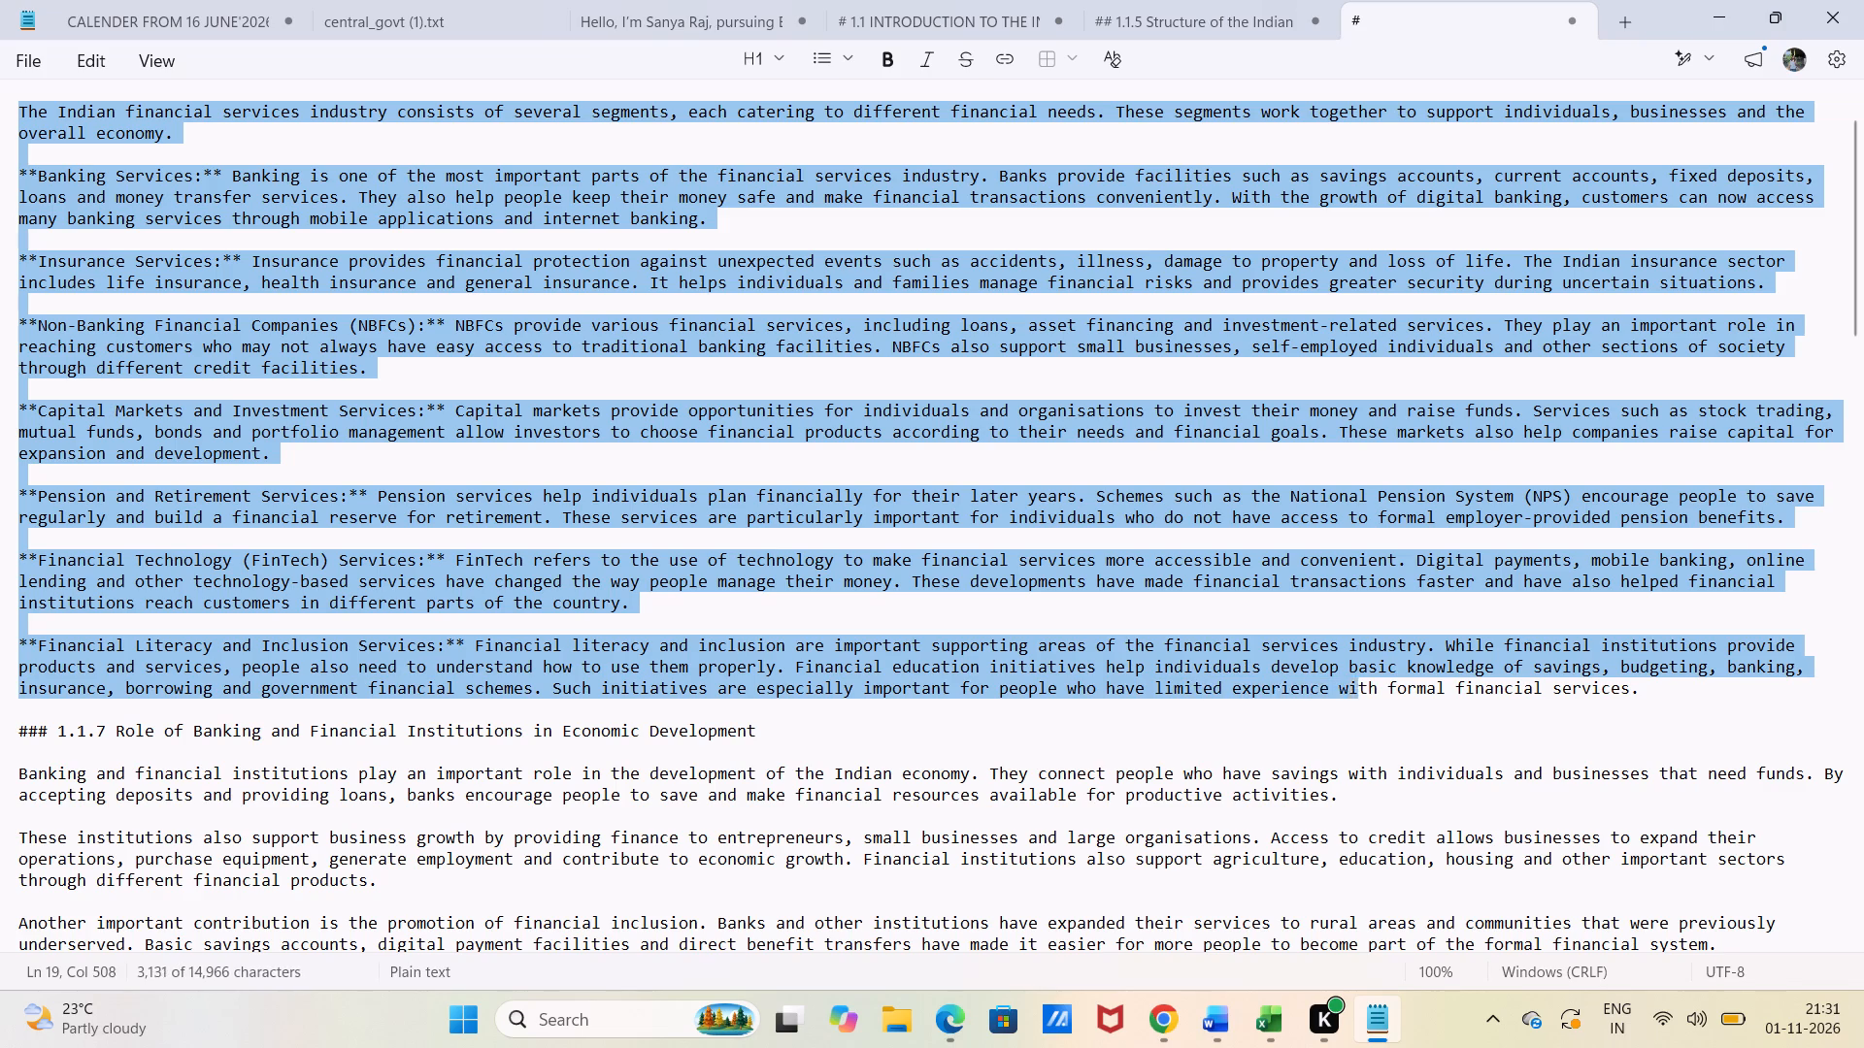
left_click_drag(1365, 676, 1643, 680)
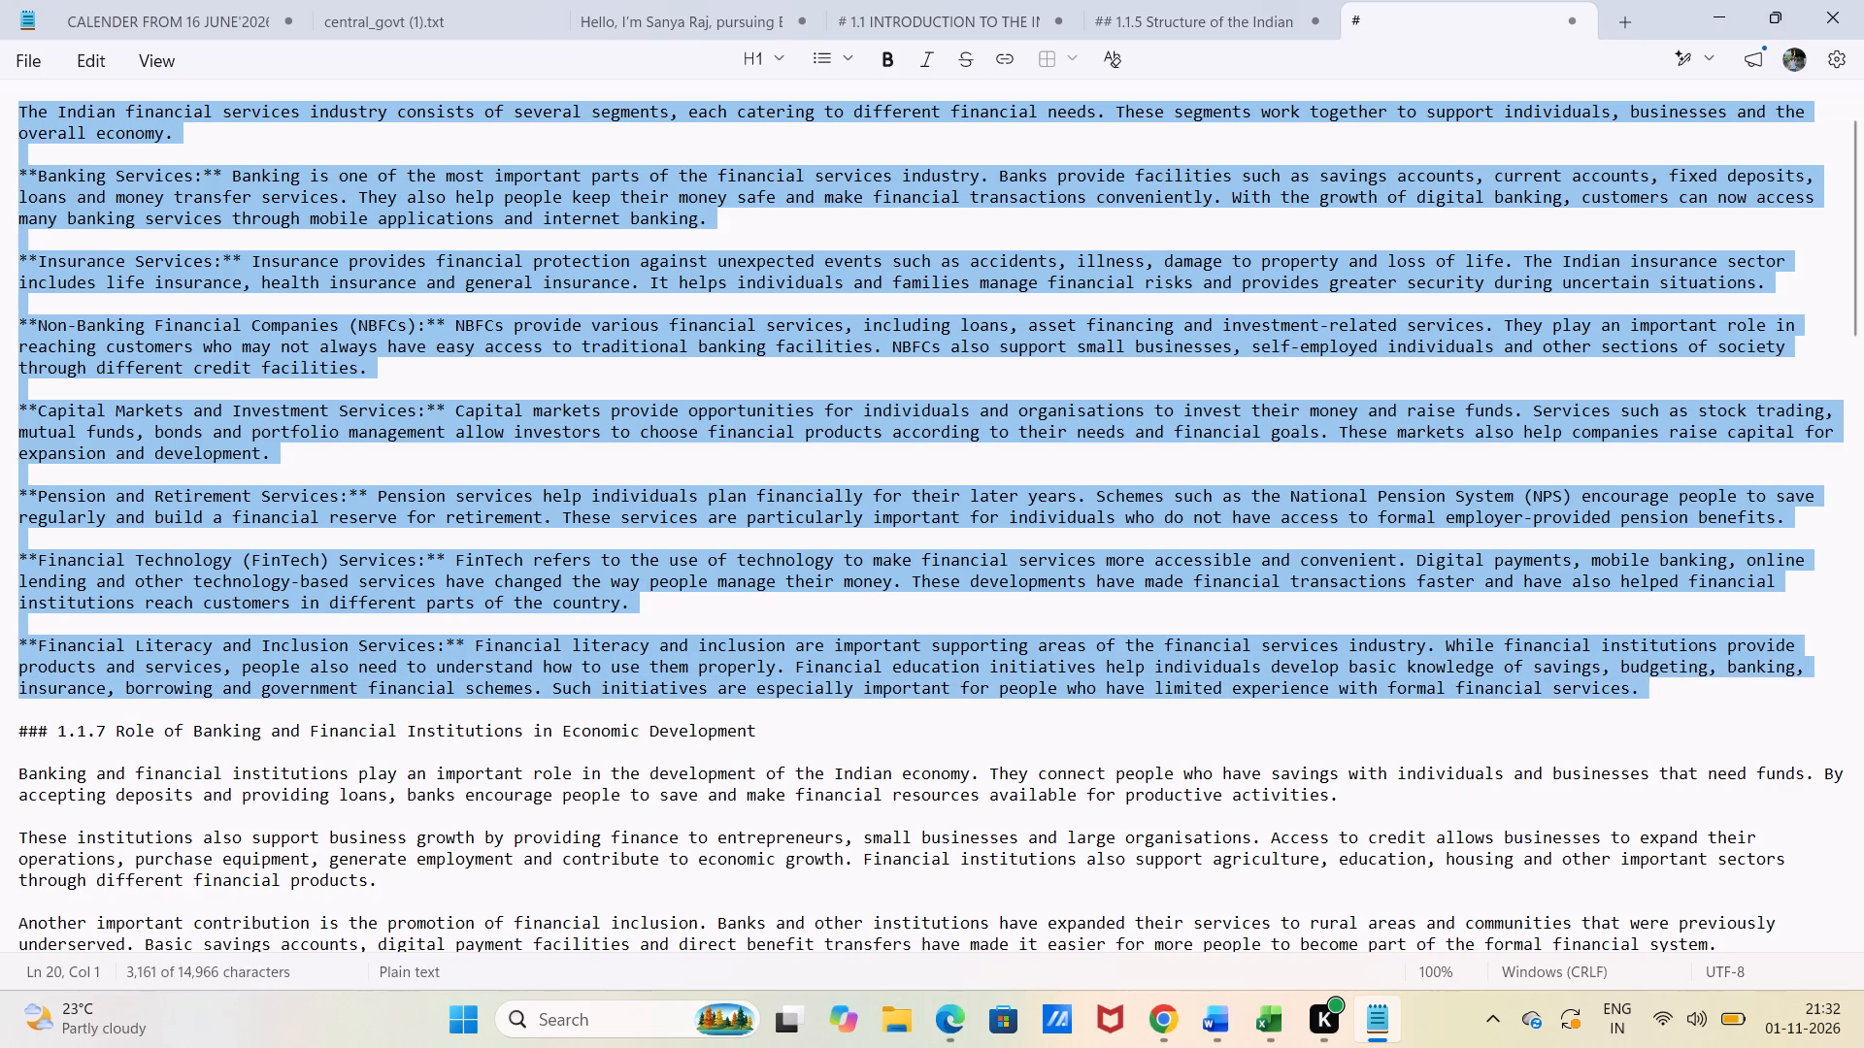
left_click_drag(1643, 680, 1647, 680)
key("ctrl+c")
left_click(1217, 1013)
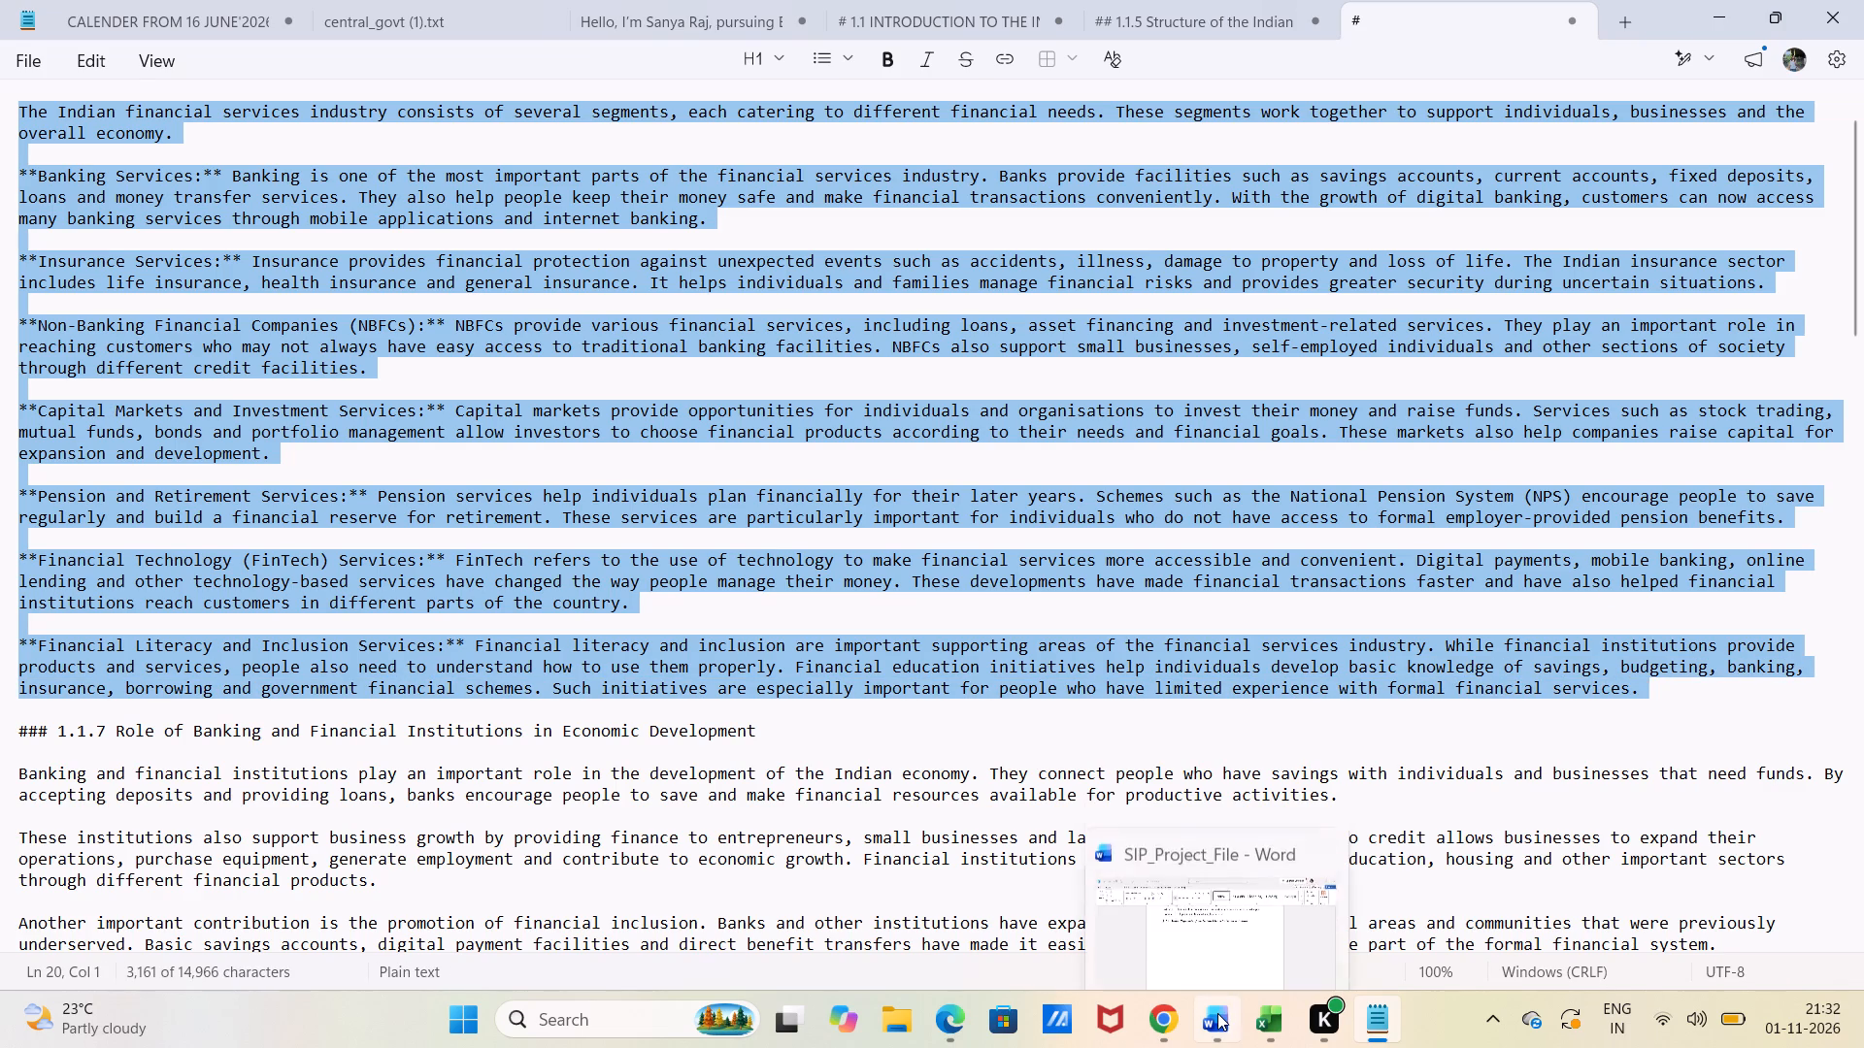
key("ctrl+v")
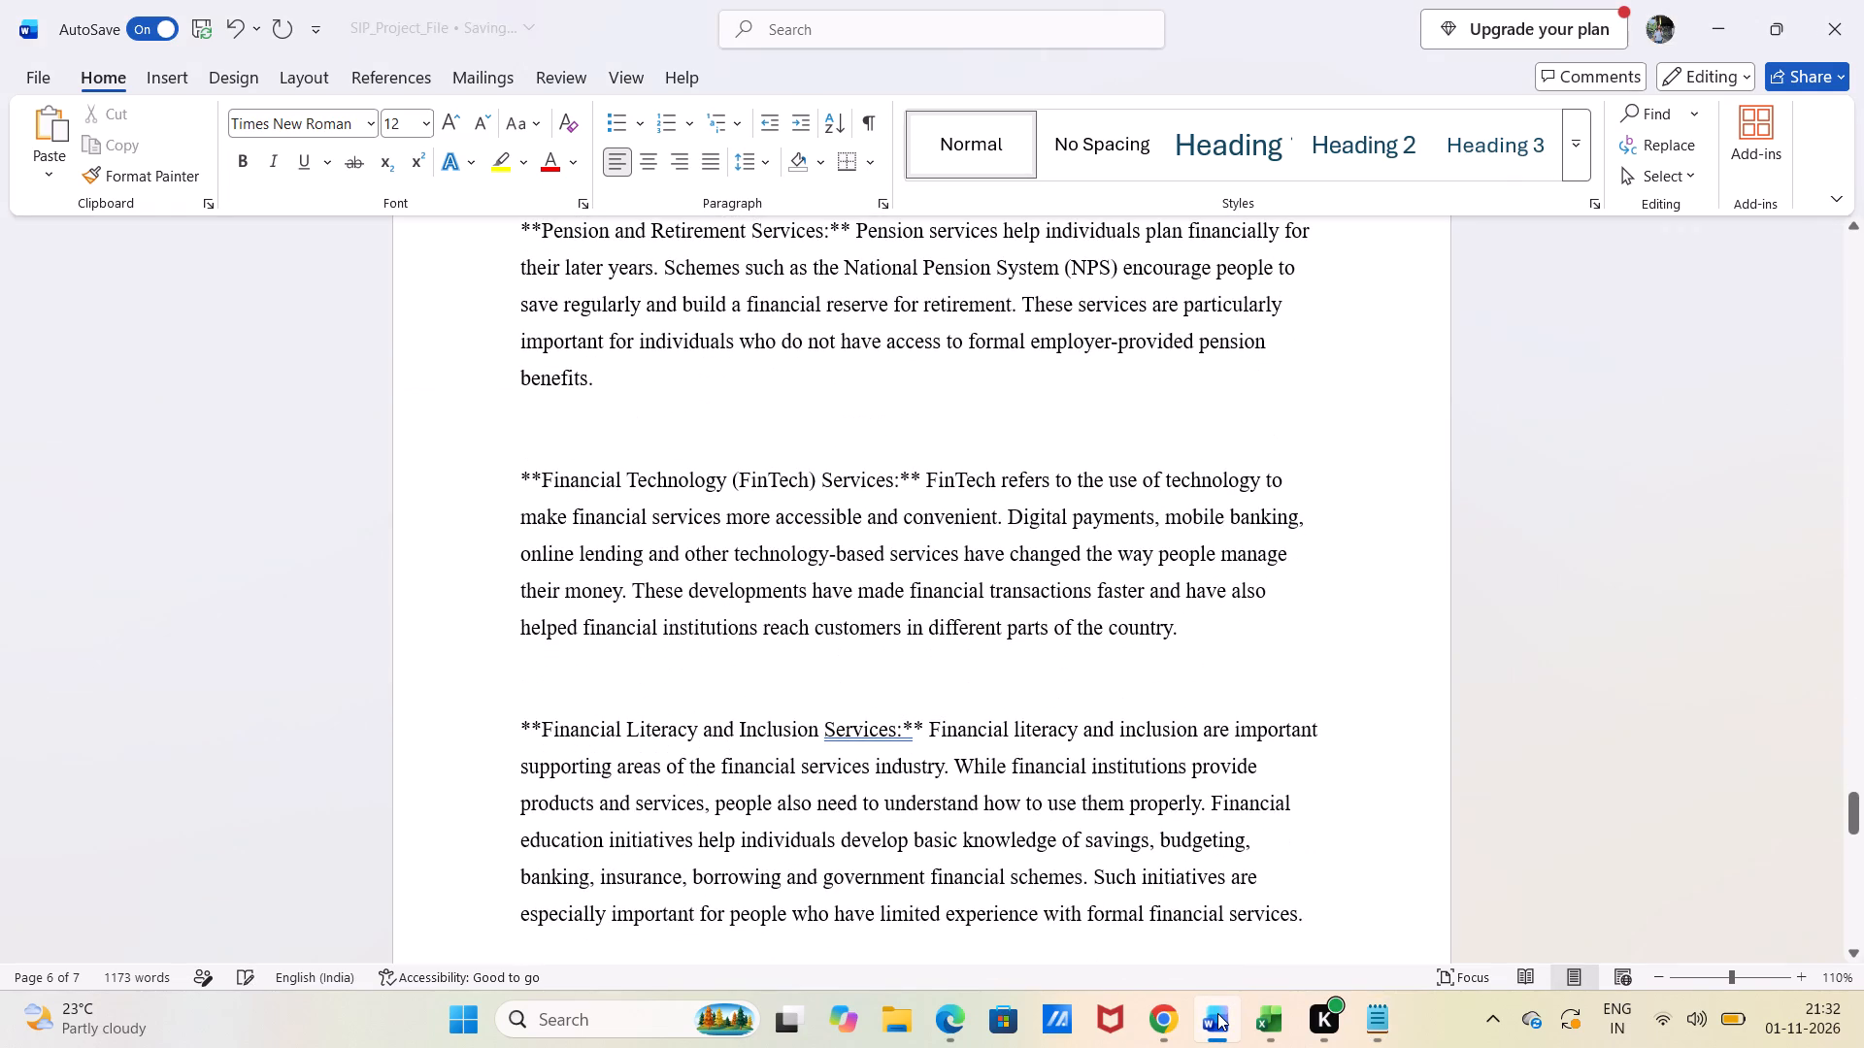
Remove the blank line and leading asterisks before the Banking Services paragraph and make it a square-bulleted item.
scroll(952, 667, "up", 5)
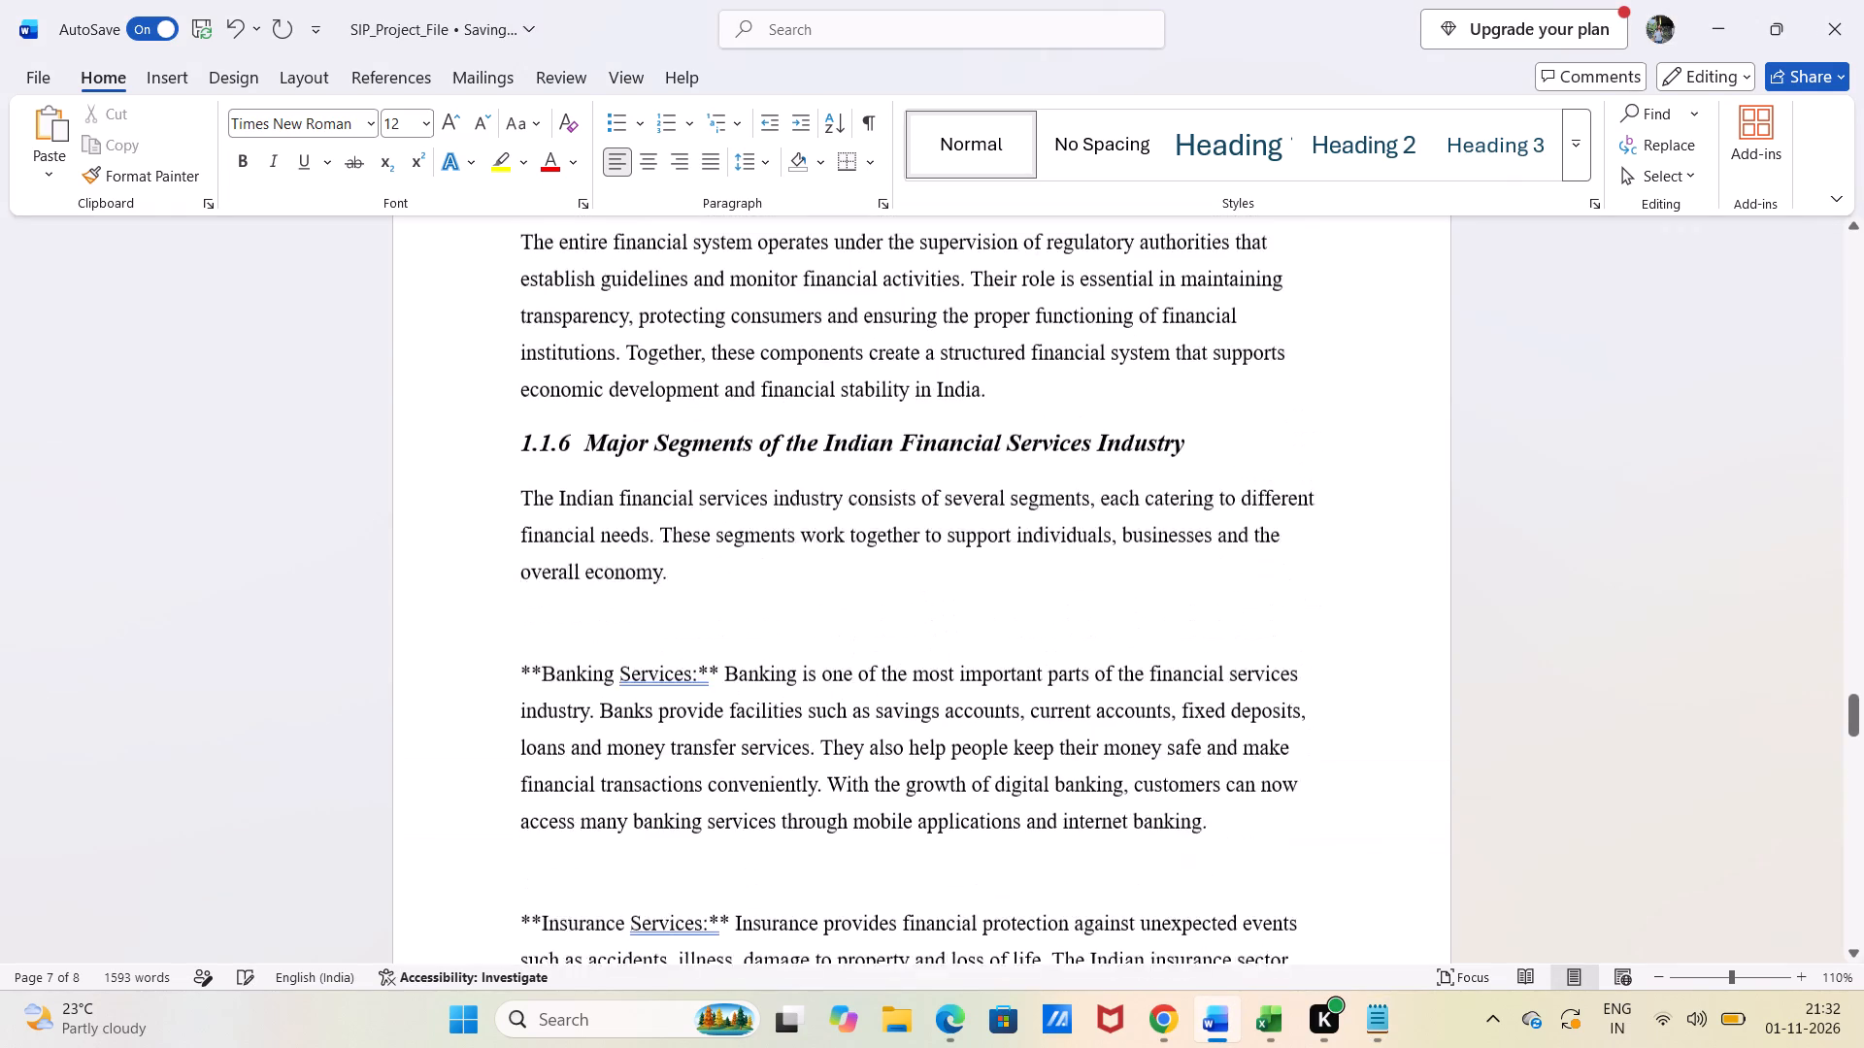
scroll(952, 667, "up", 1)
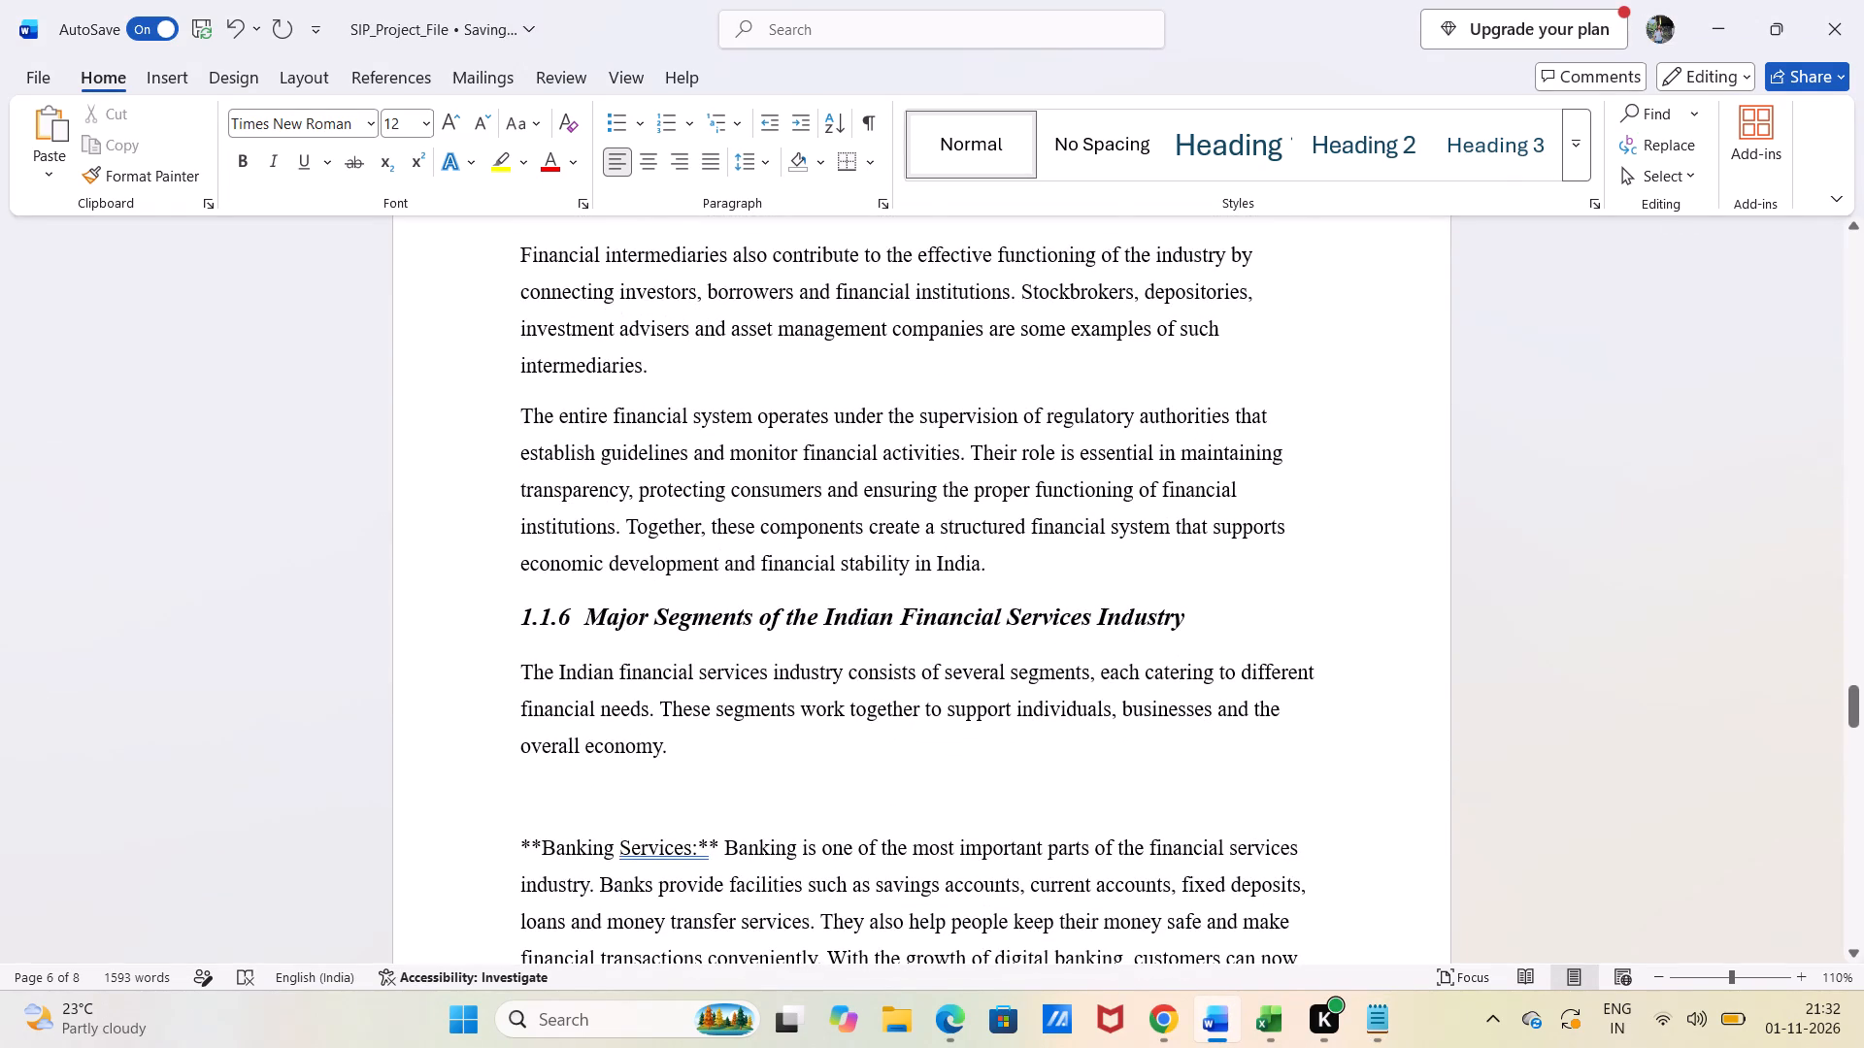
left_click(558, 798)
key("BackSpace")
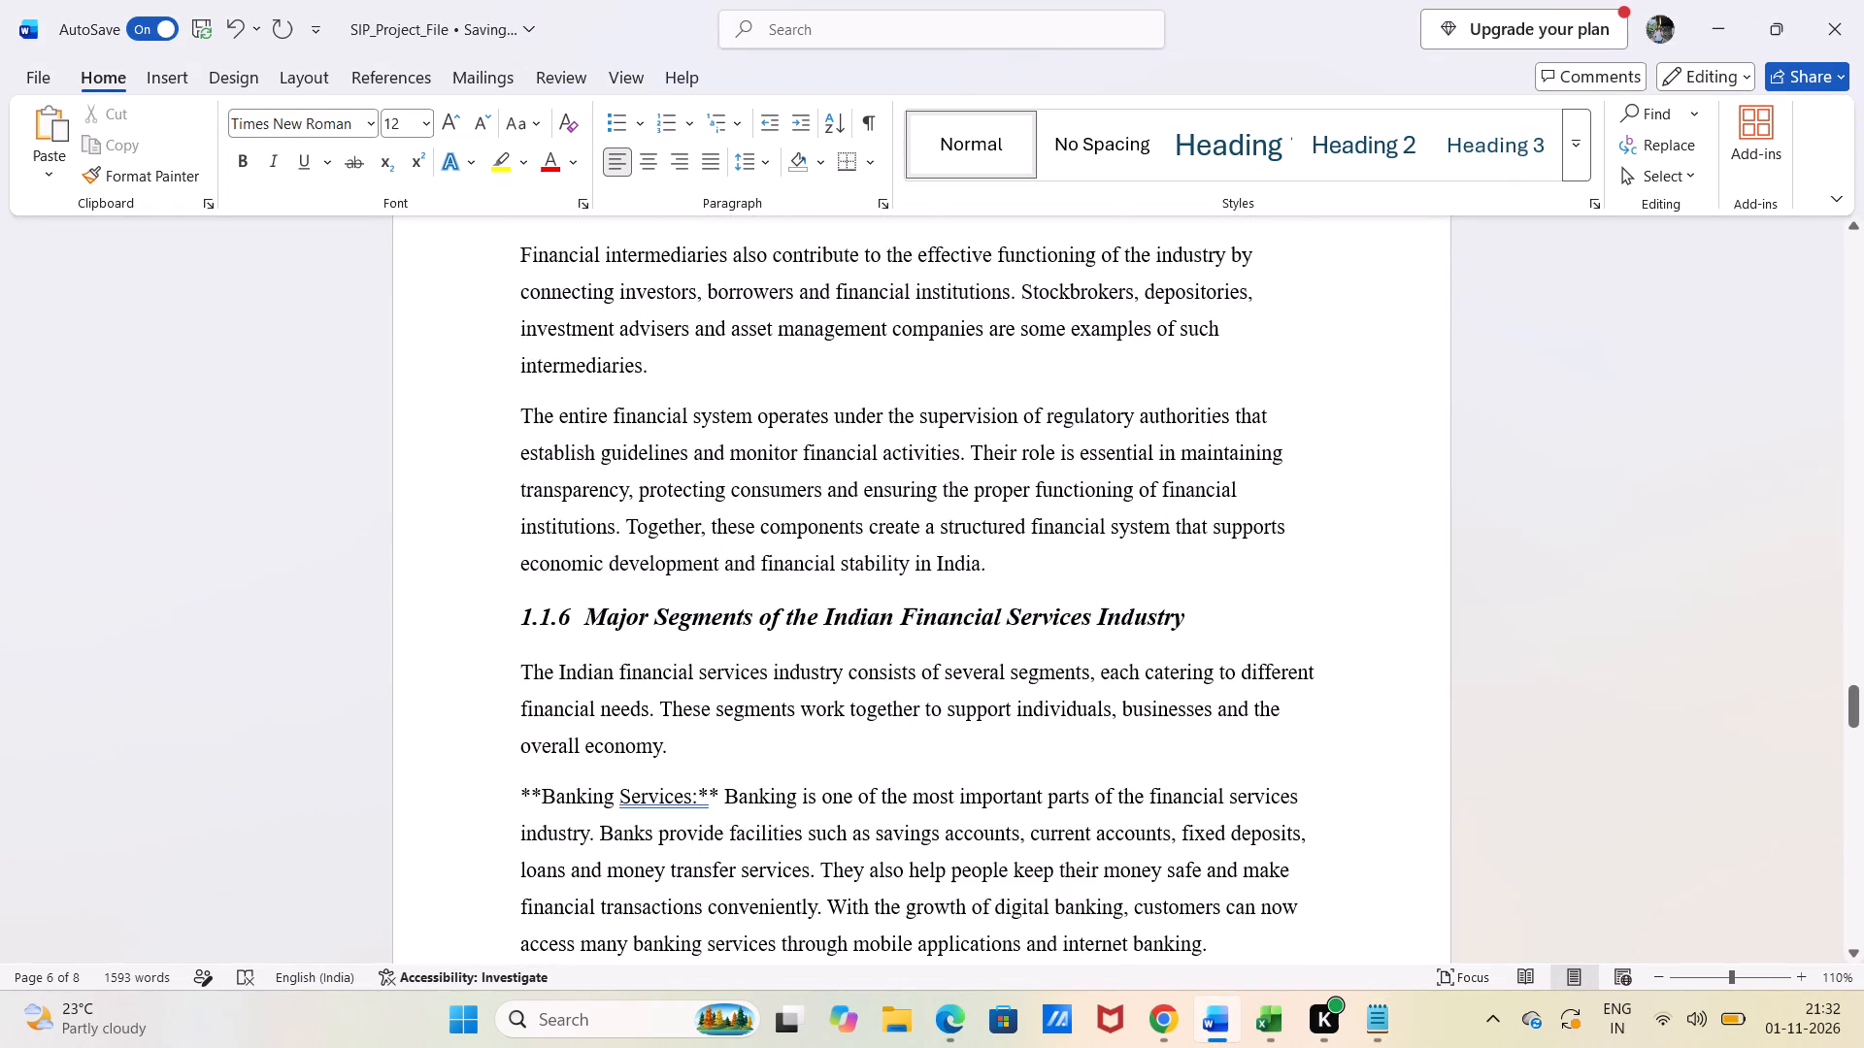
left_click(543, 799)
key("BackSpace")
key("BackSpace")
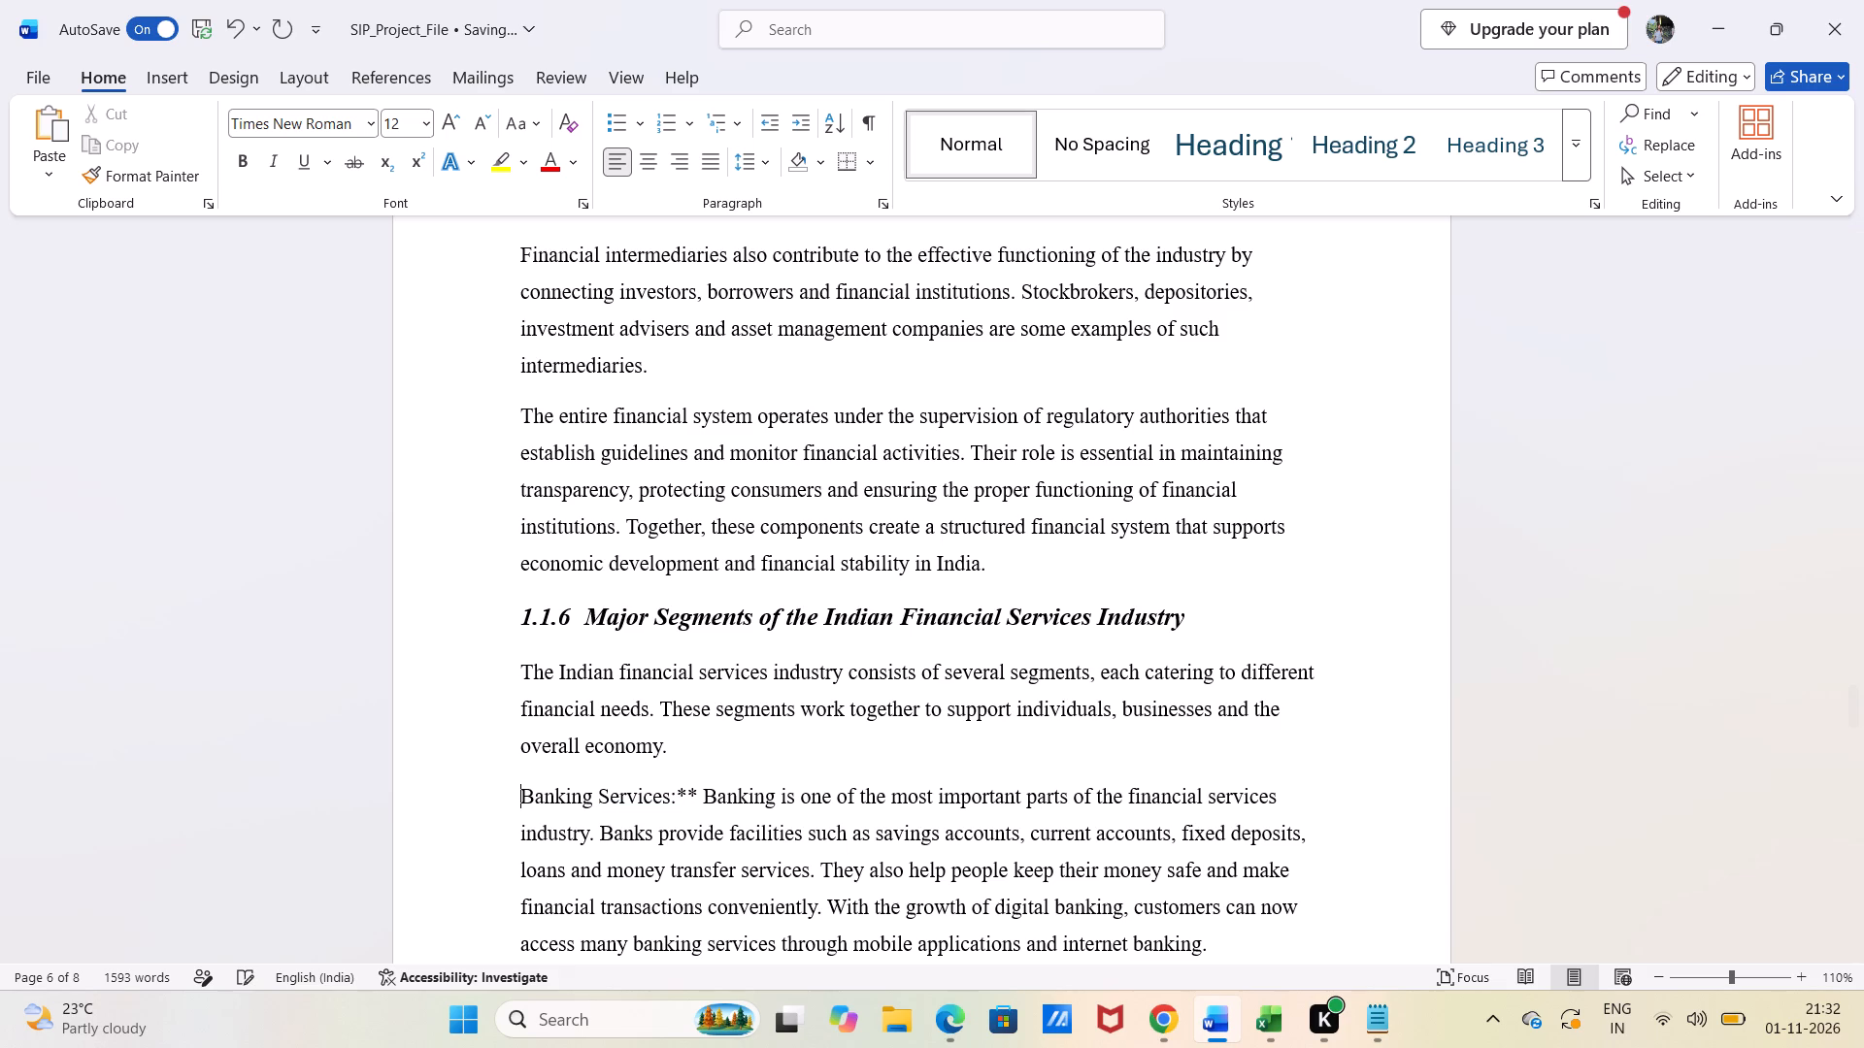
left_click(625, 127)
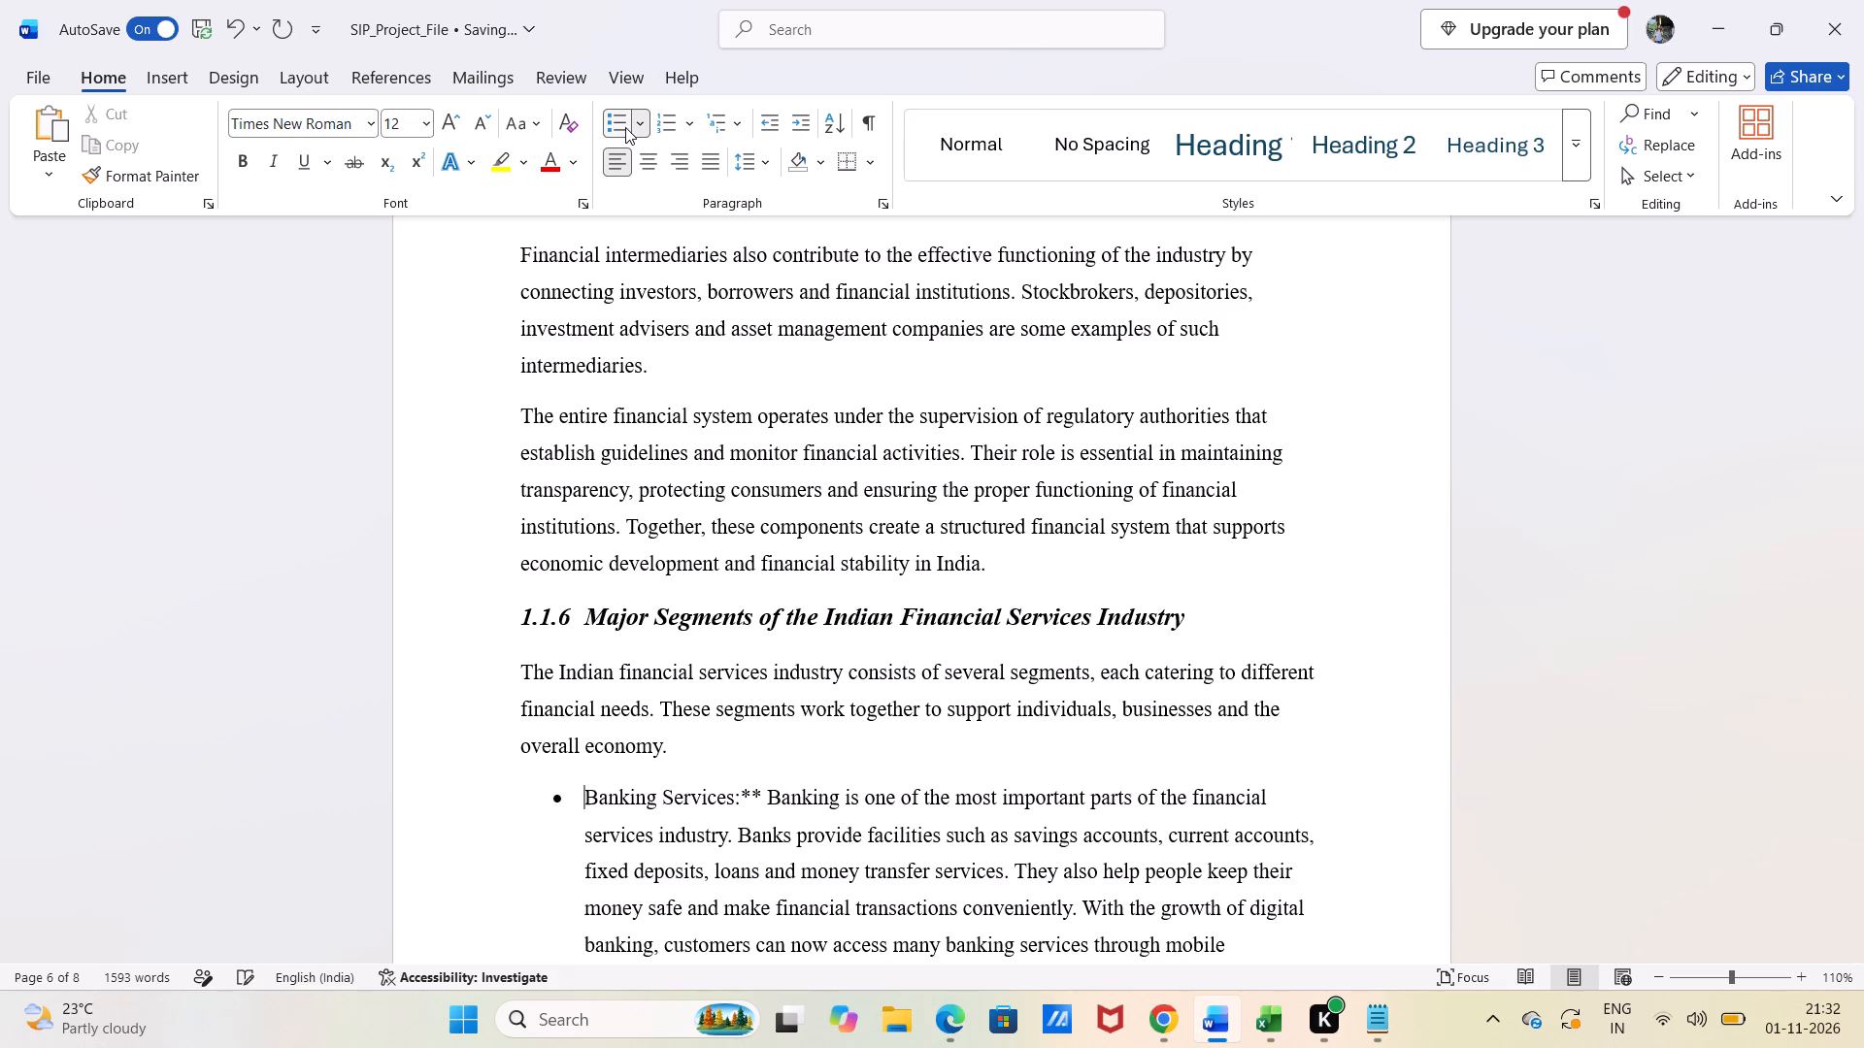
left_click(636, 124)
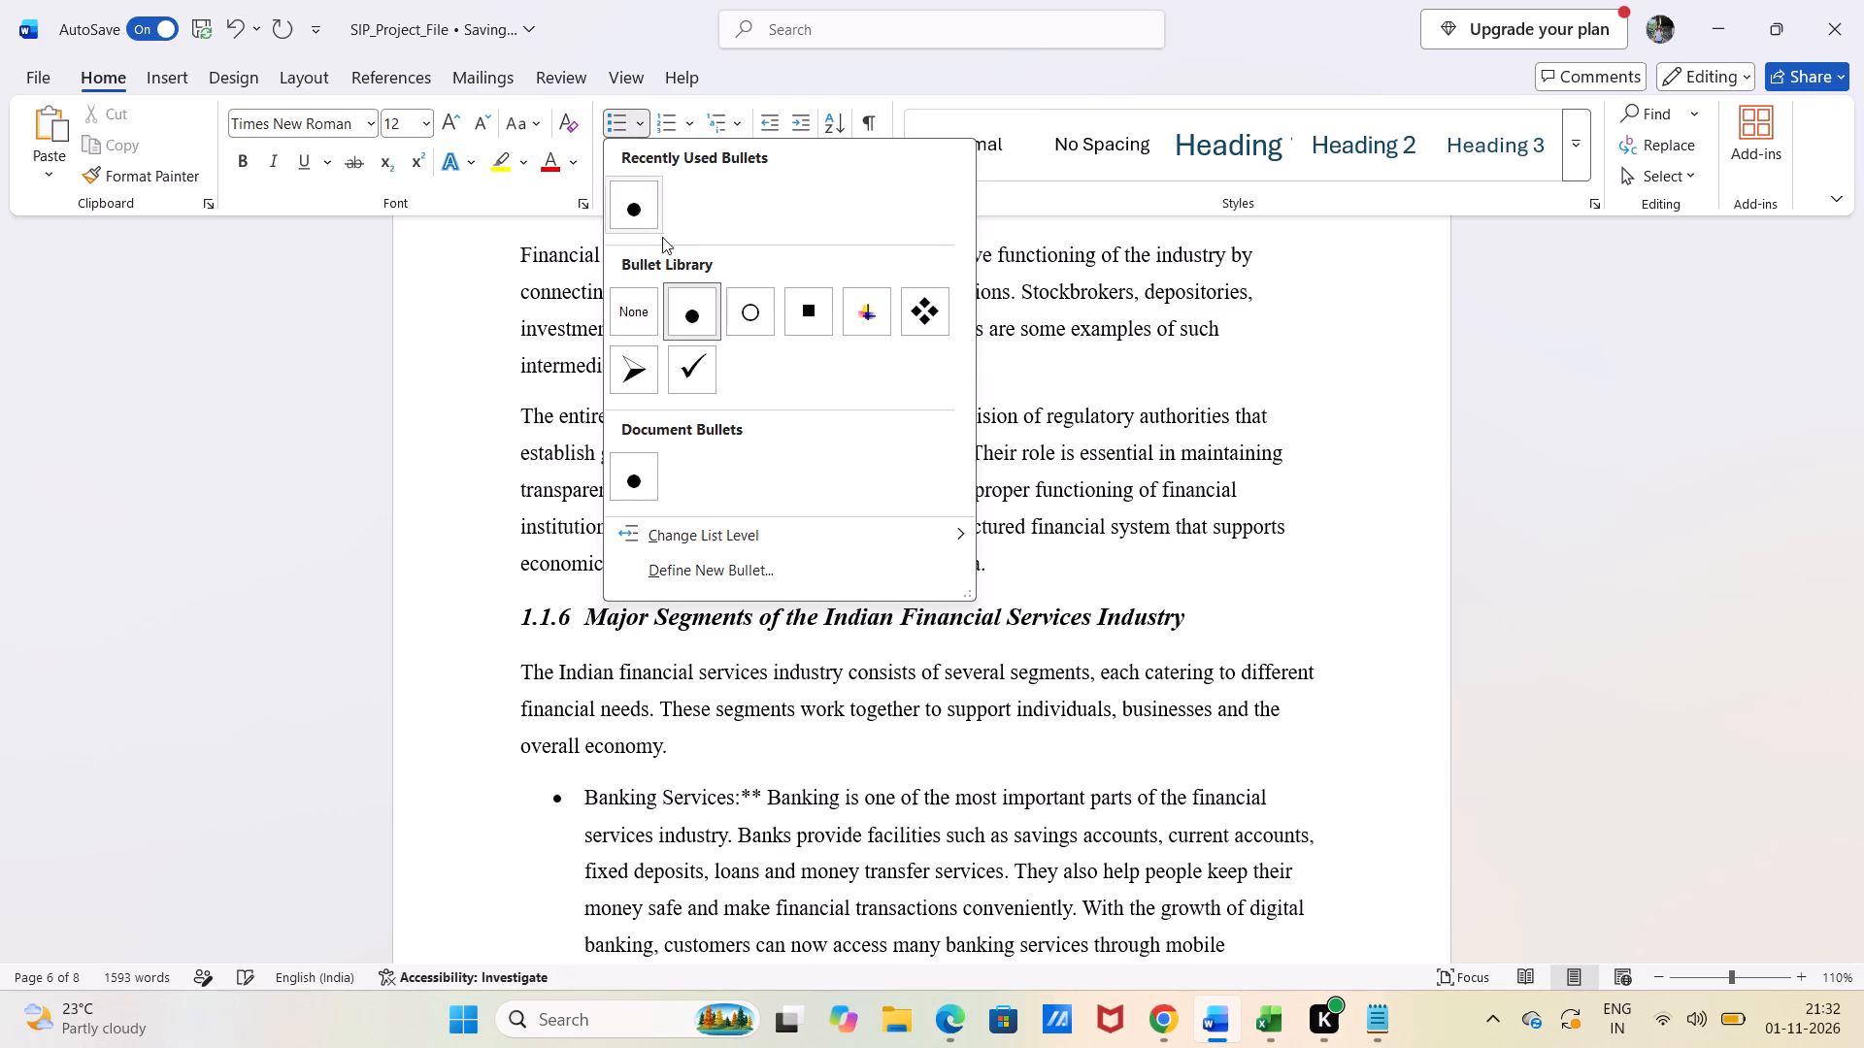
left_click(803, 308)
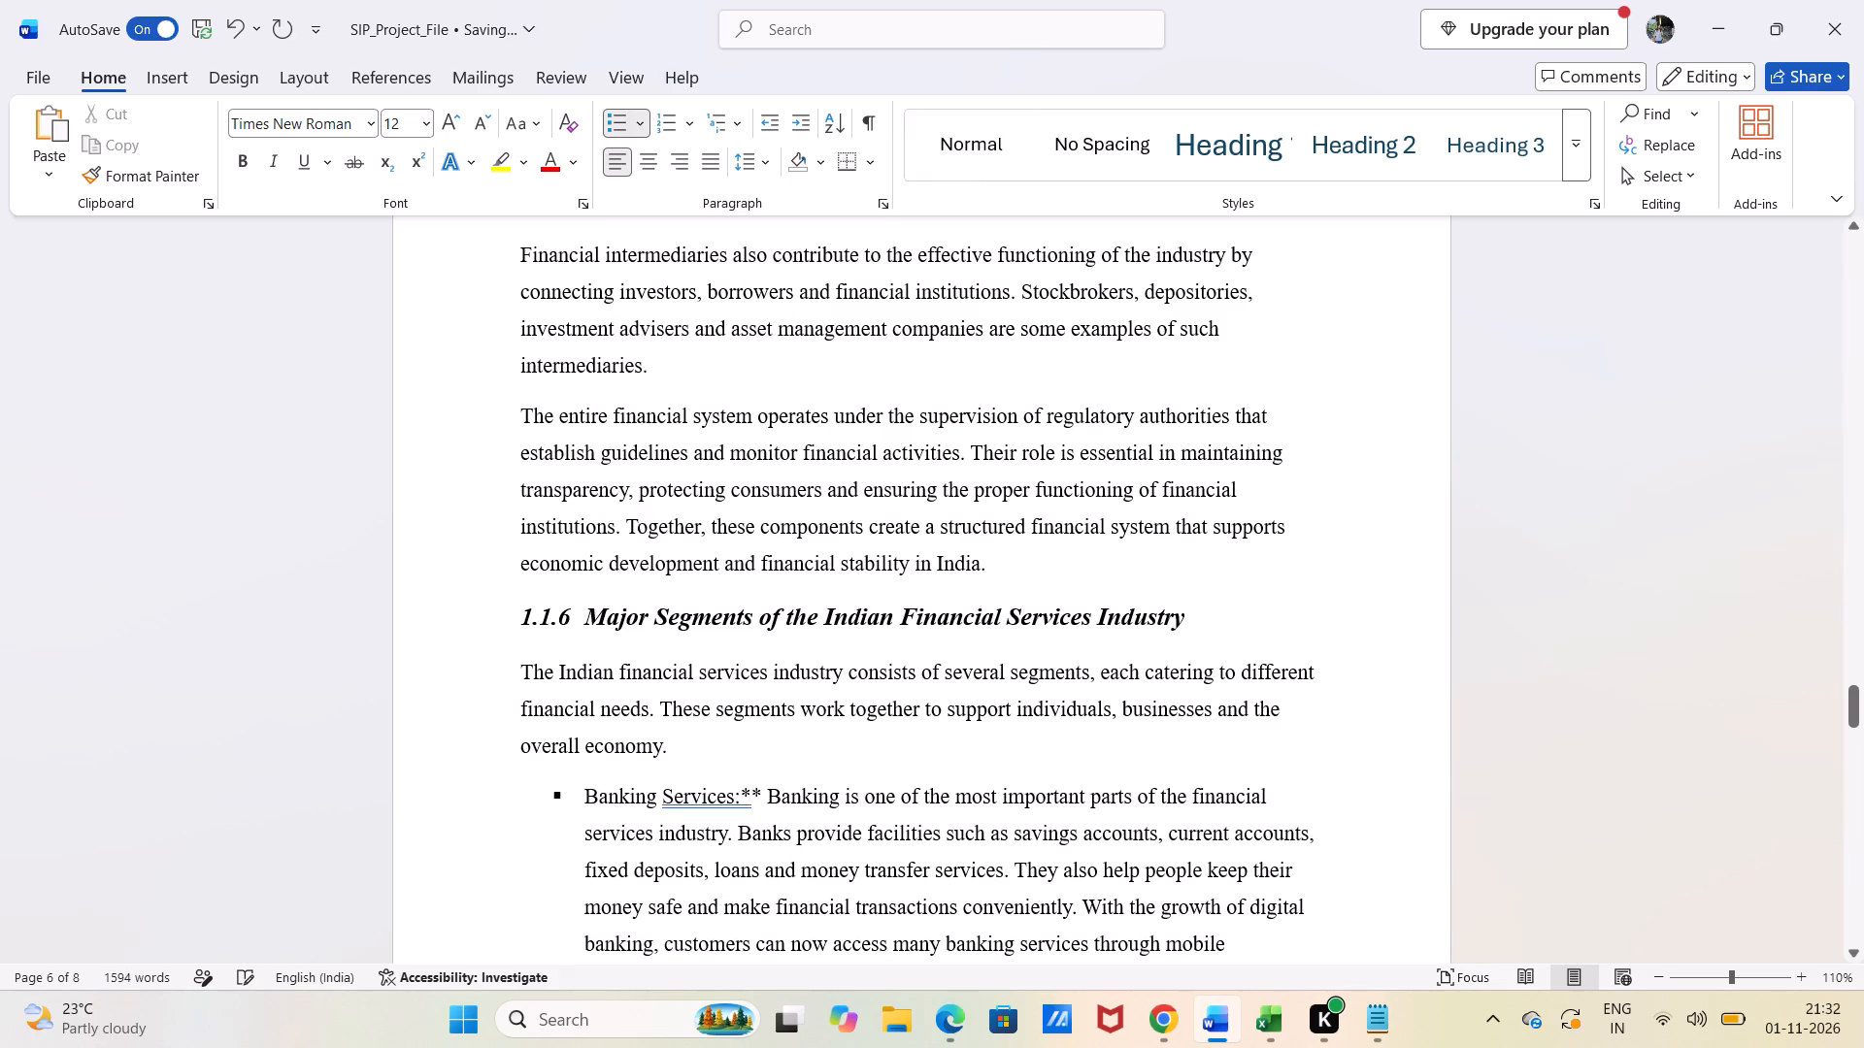
Replace the colon and asterisks after "Banking Services" with a space and a hyphen.
left_click(764, 802)
key("BackSpace")
key("BackSpace")
key("BackSpace")
key("space")
type("-")
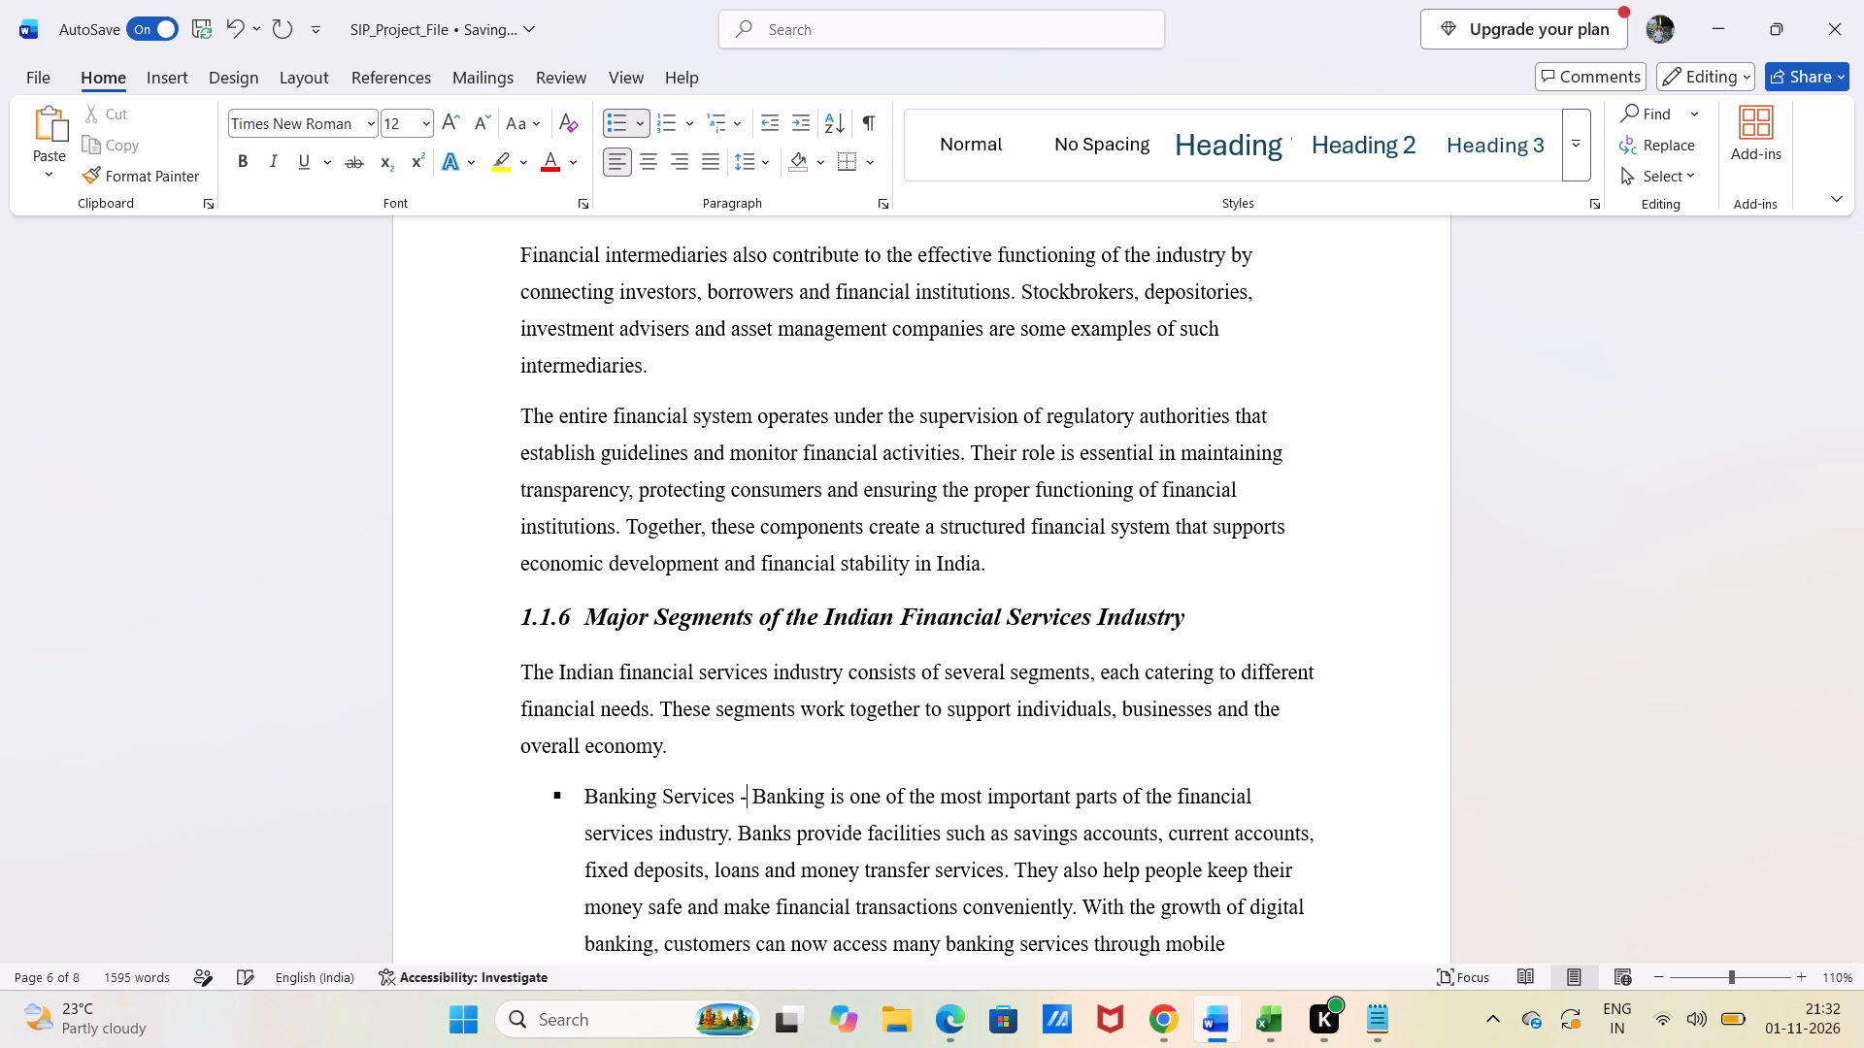
Turn the Insurance Services paragraph into a square-bulleted item without the preceding blank line or asterisks, replacing its label's colon with " -".
scroll(764, 802, "down", 3)
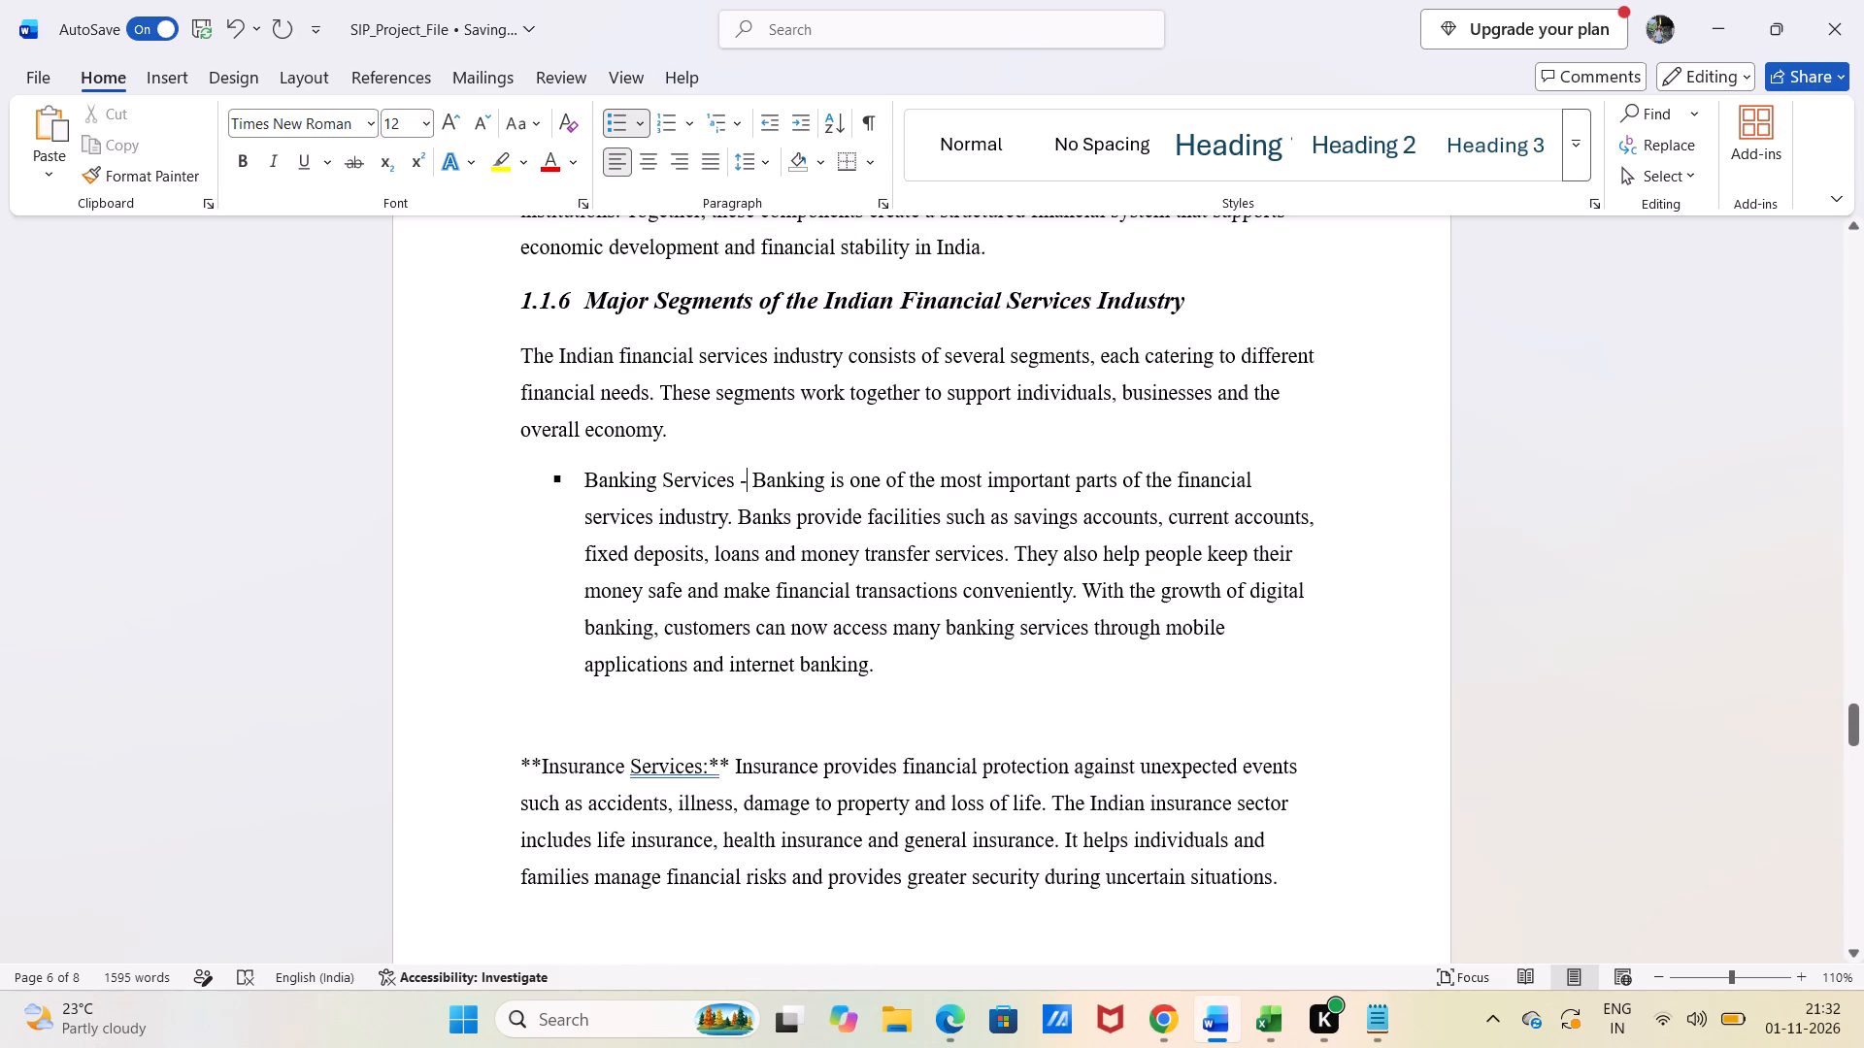
left_click(543, 772)
key("BackSpace")
key("BackSpace")
key("BackSpace")
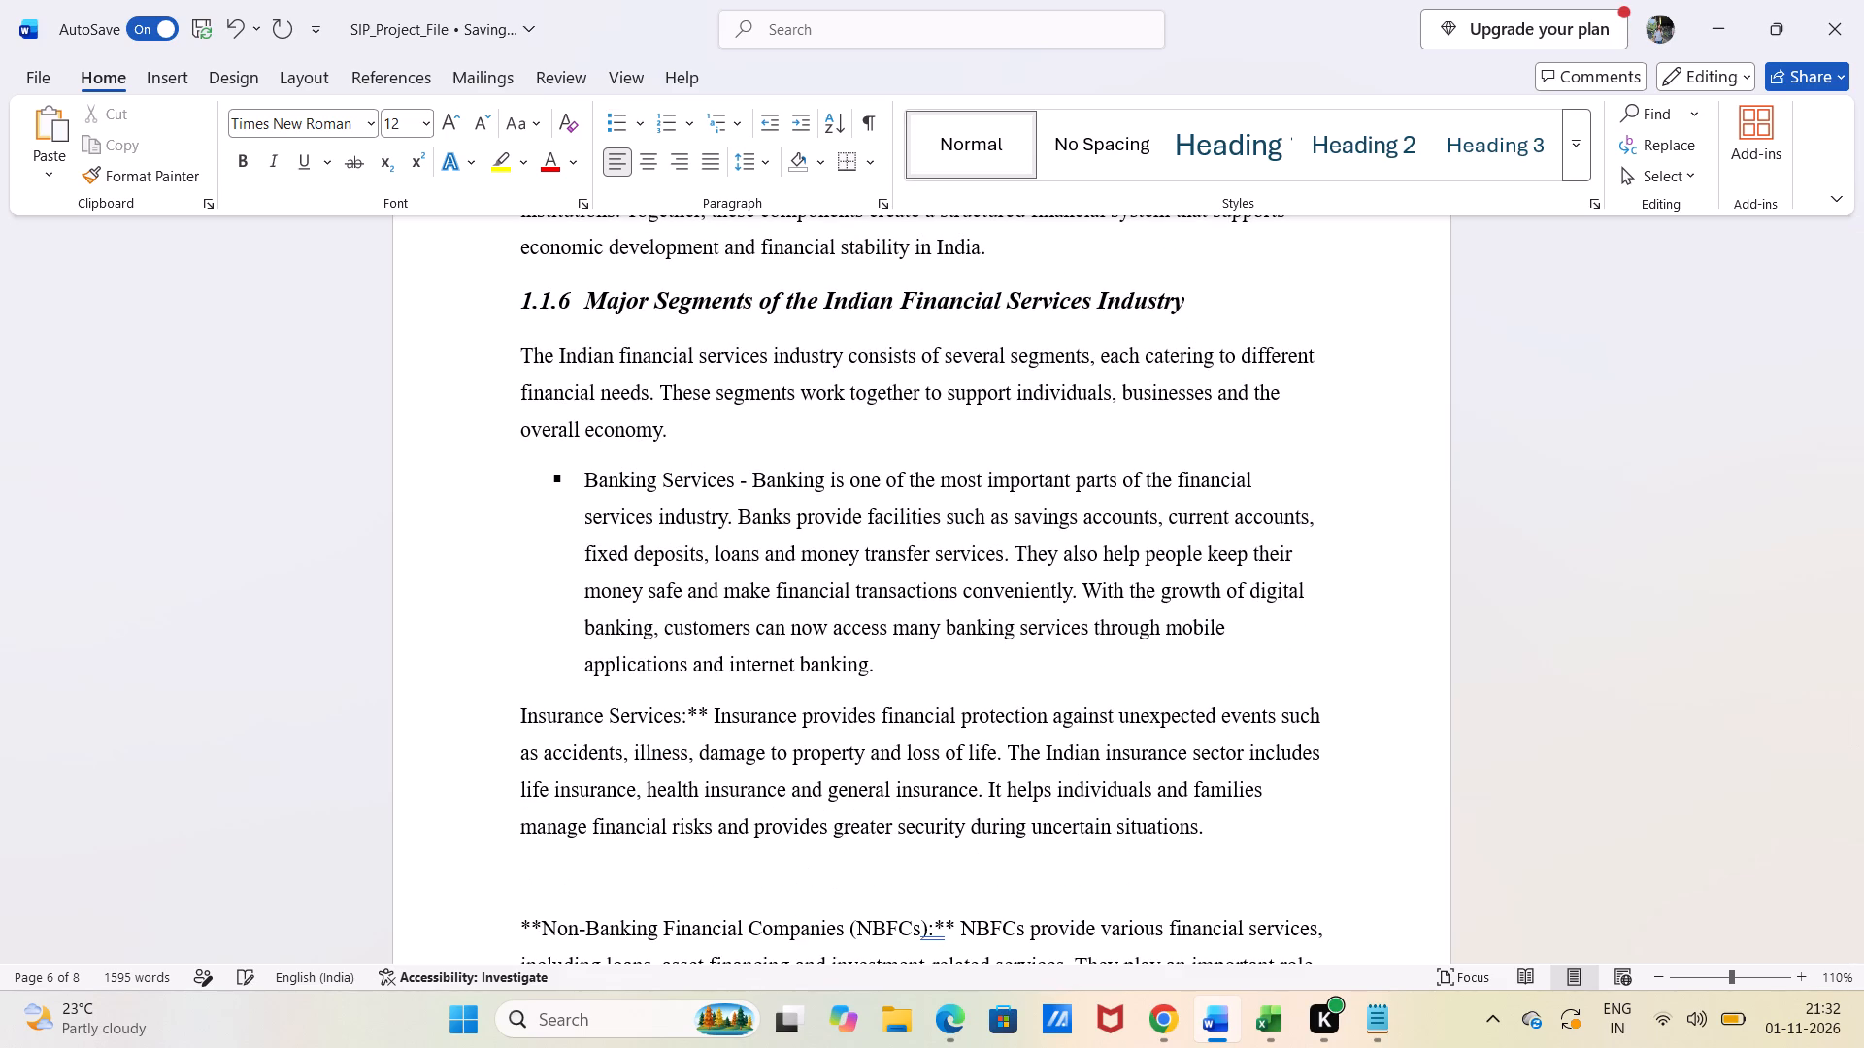
left_click(608, 135)
left_click(771, 699)
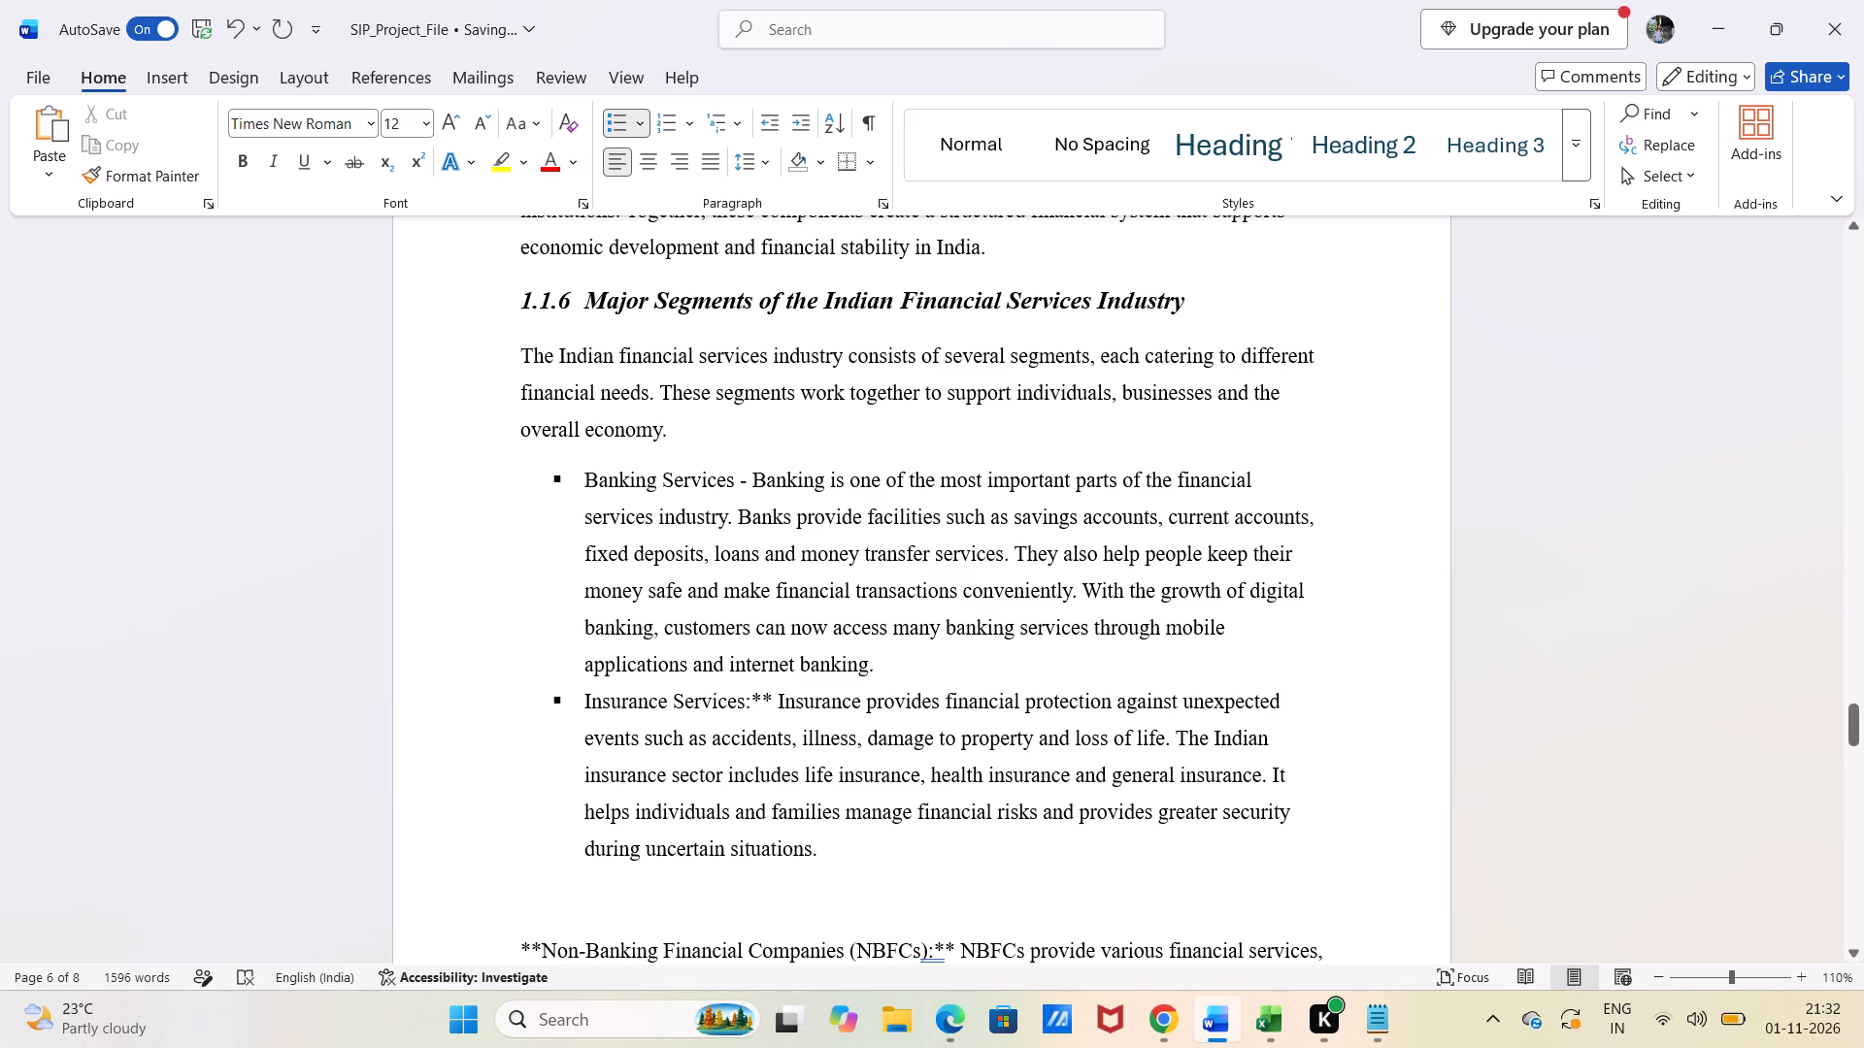
key("BackSpace")
key("BackSpace")
key("BackSpace")
key("space")
type("-")
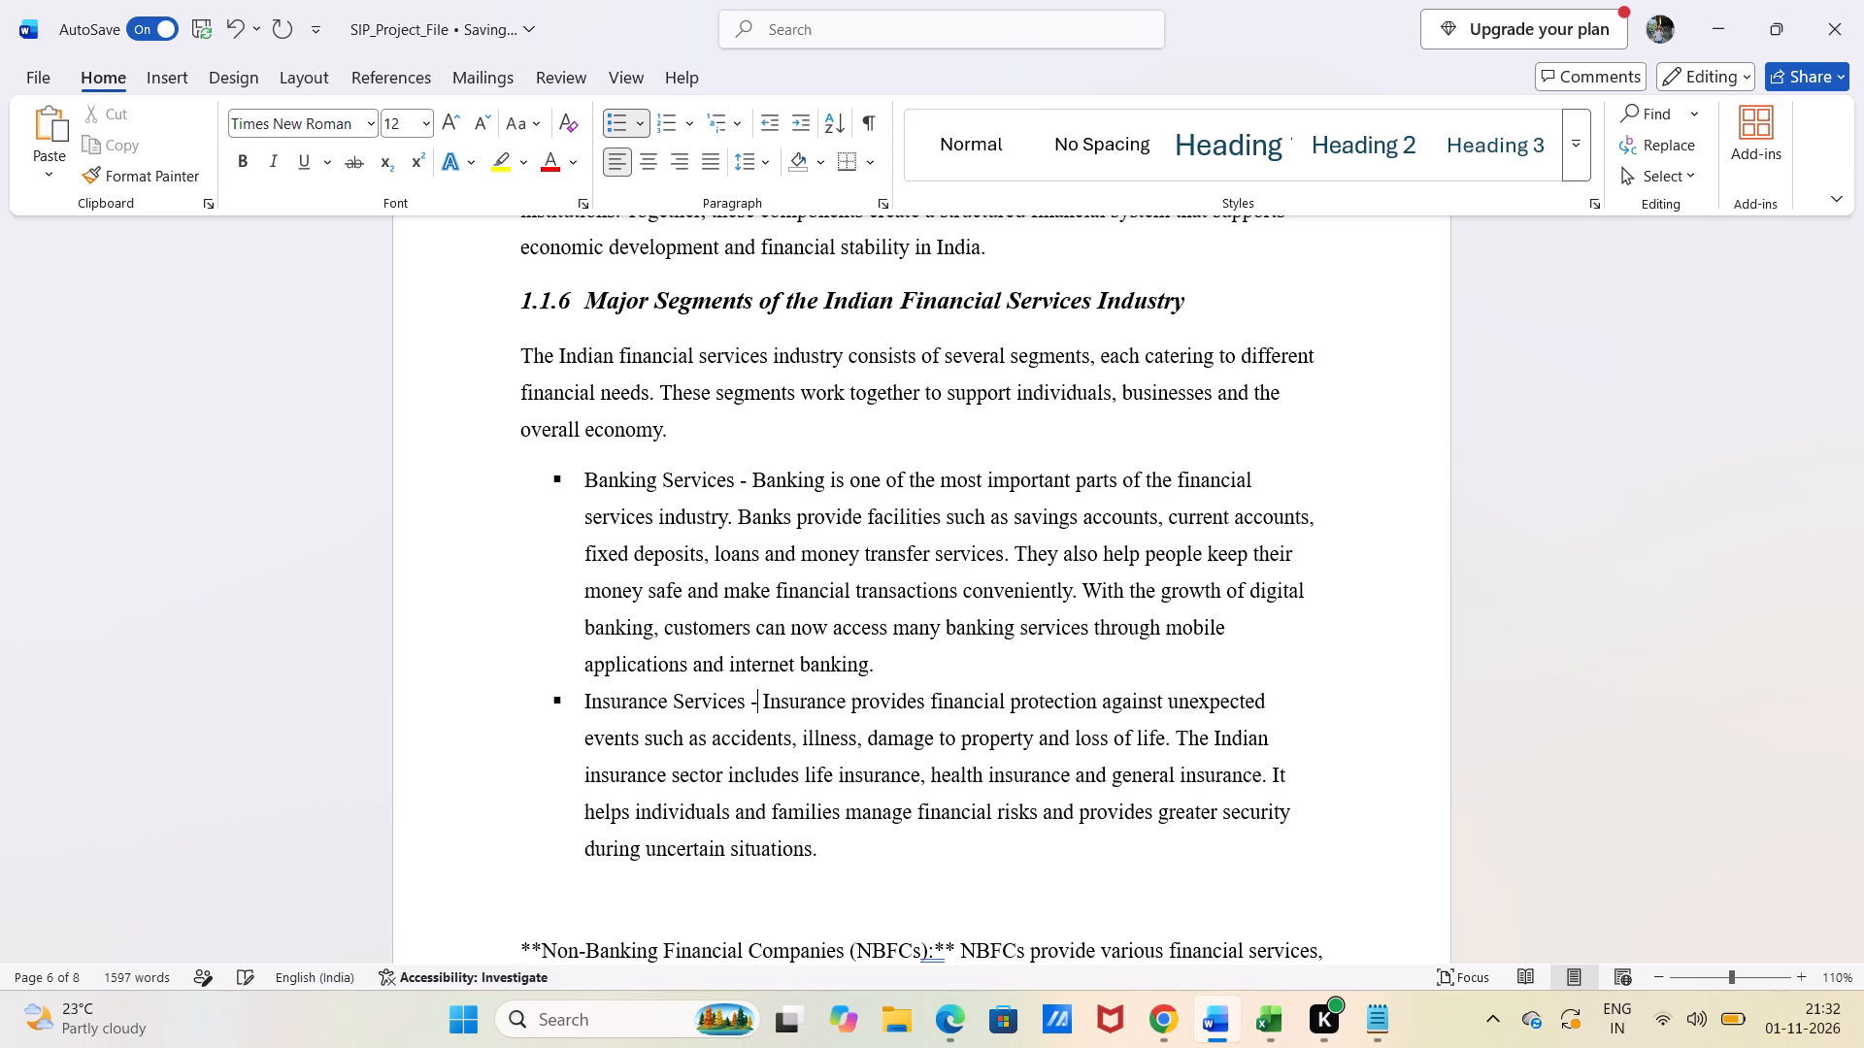
Turn the Non-Banking Financial Companies (NBFCs) paragraph into a square-bulleted item without the blank line or asterisks, replacing its label's colon with " -".
scroll(771, 699, "down", 1)
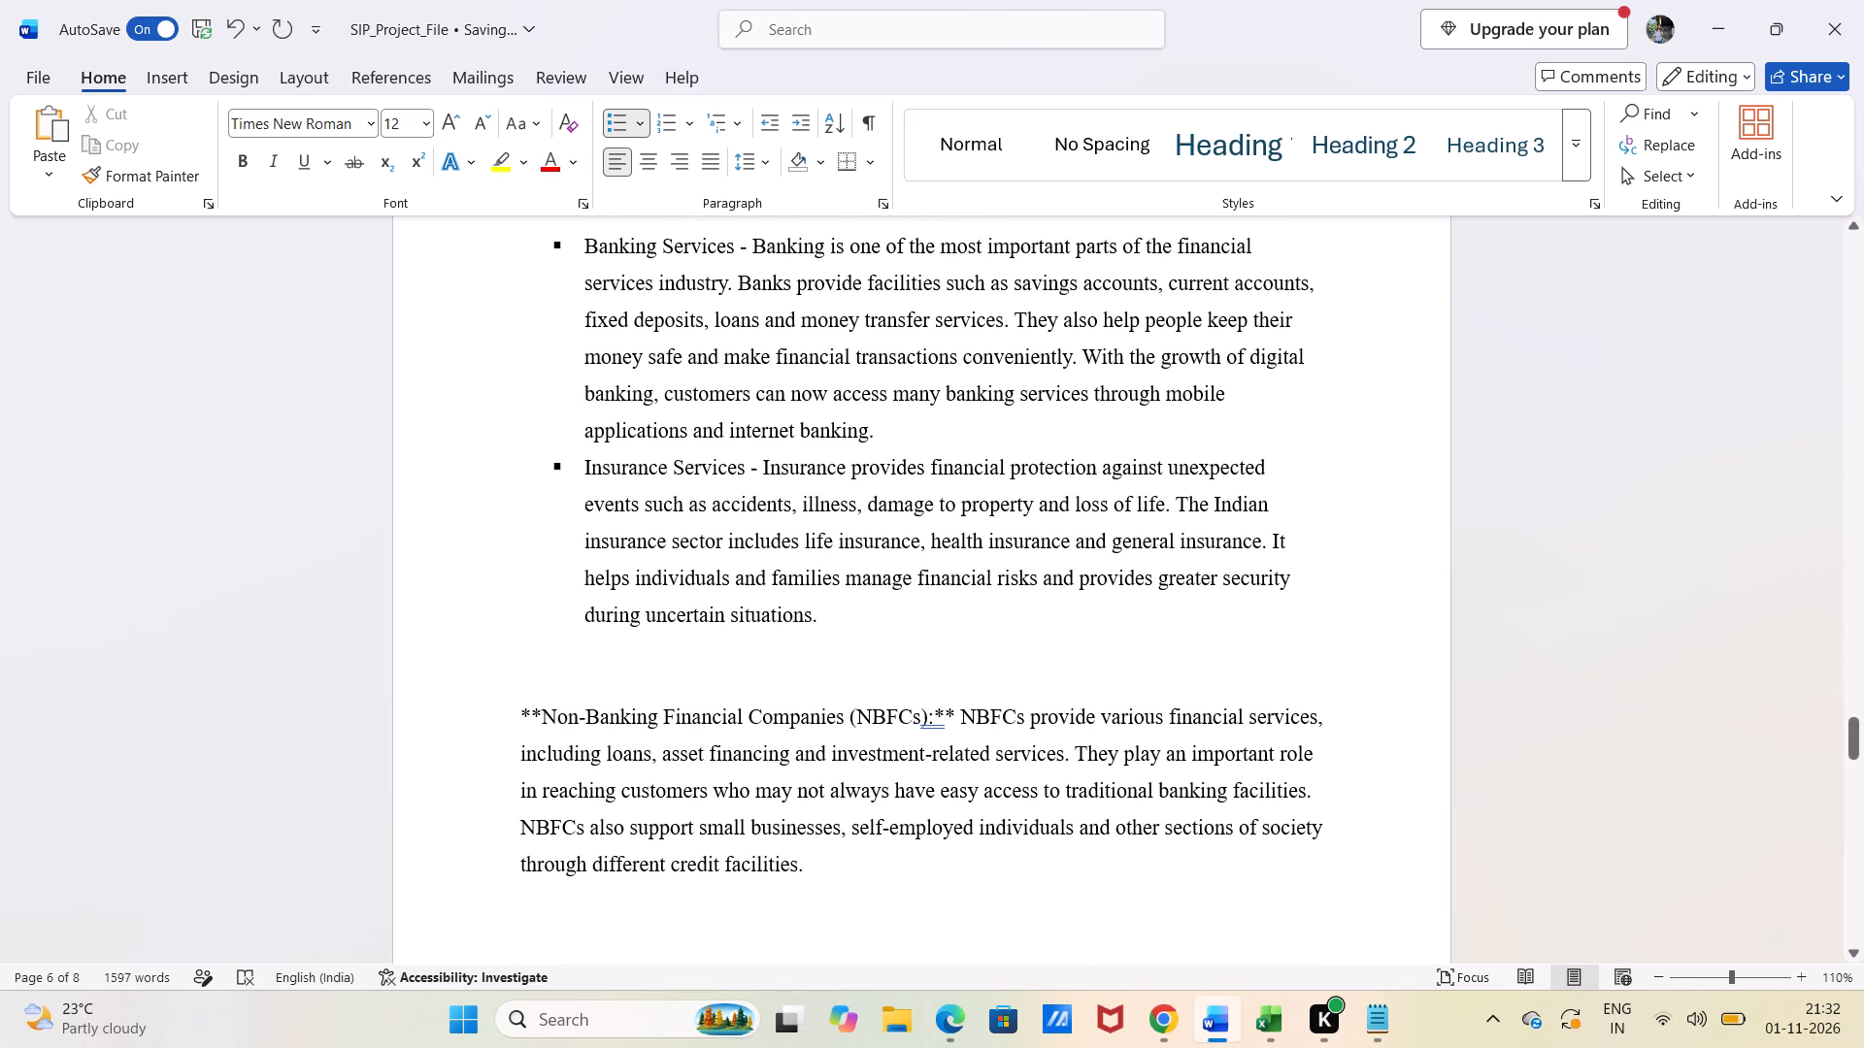
left_click(543, 722)
key("BackSpace")
key("BackSpace")
key("BackSpace")
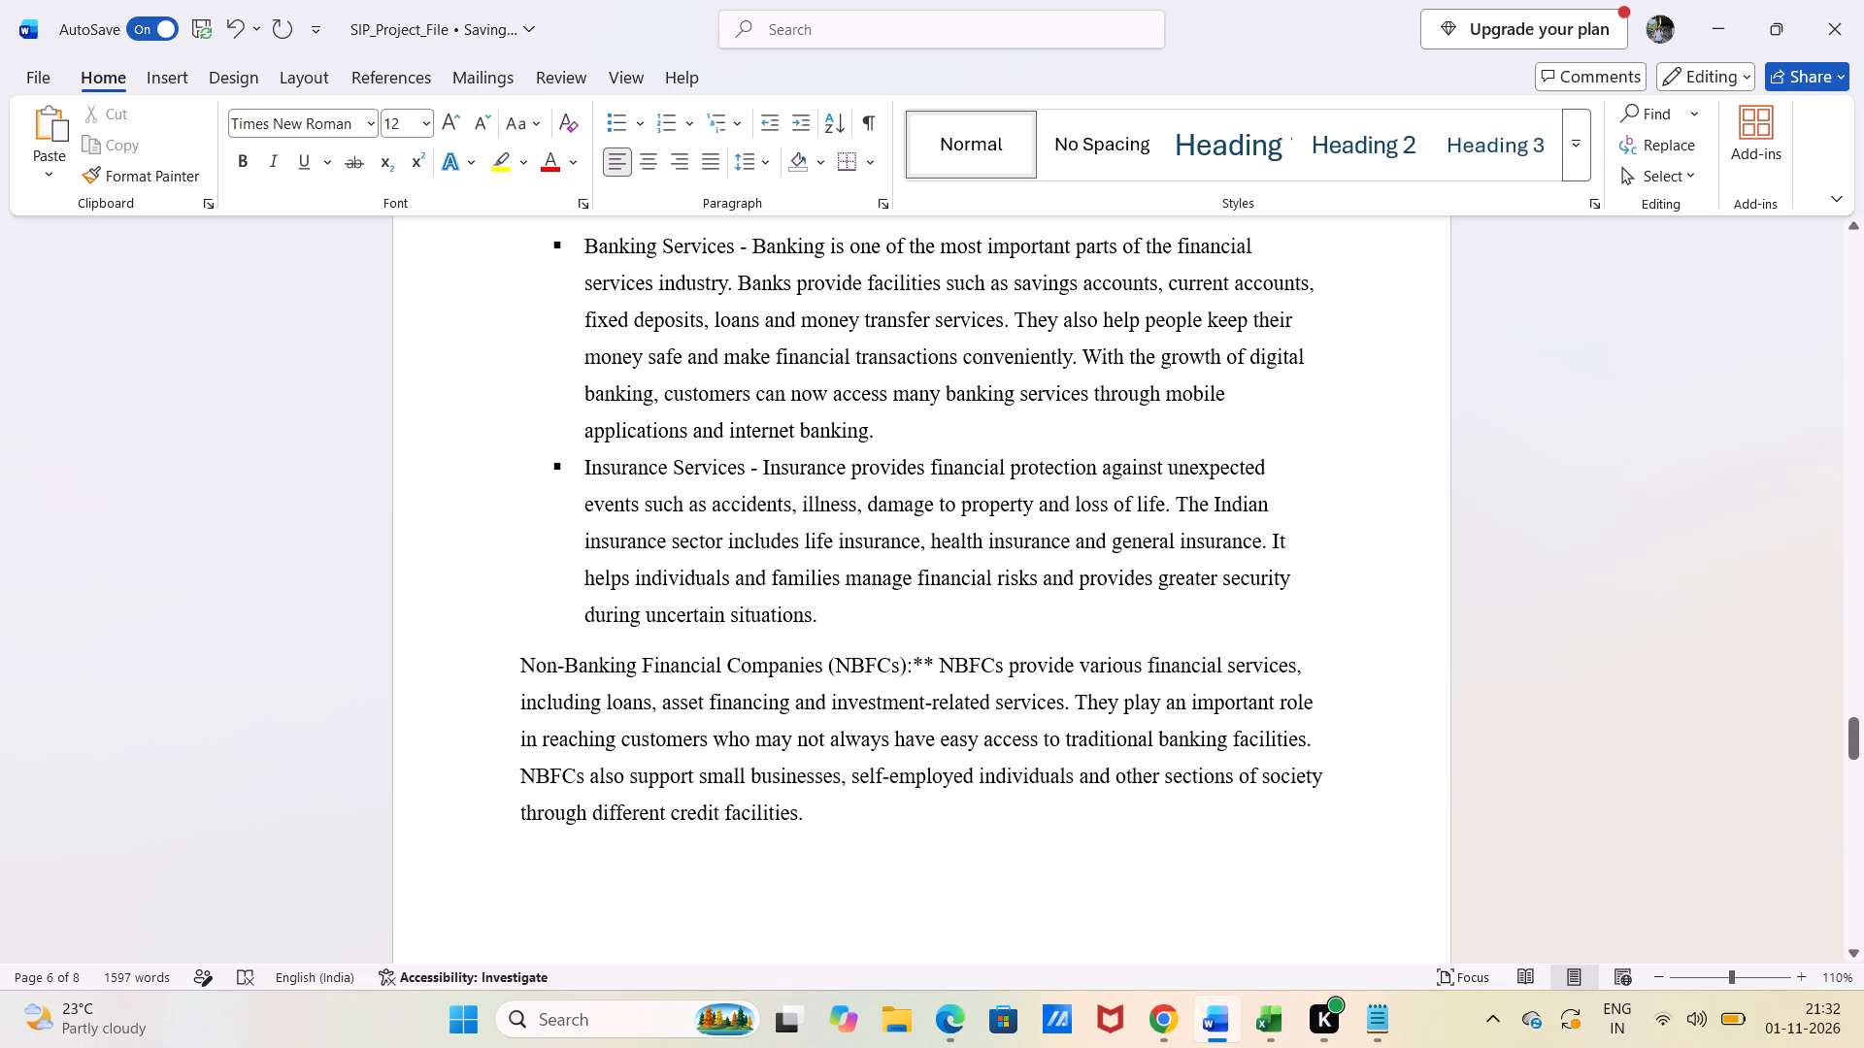
left_click(610, 130)
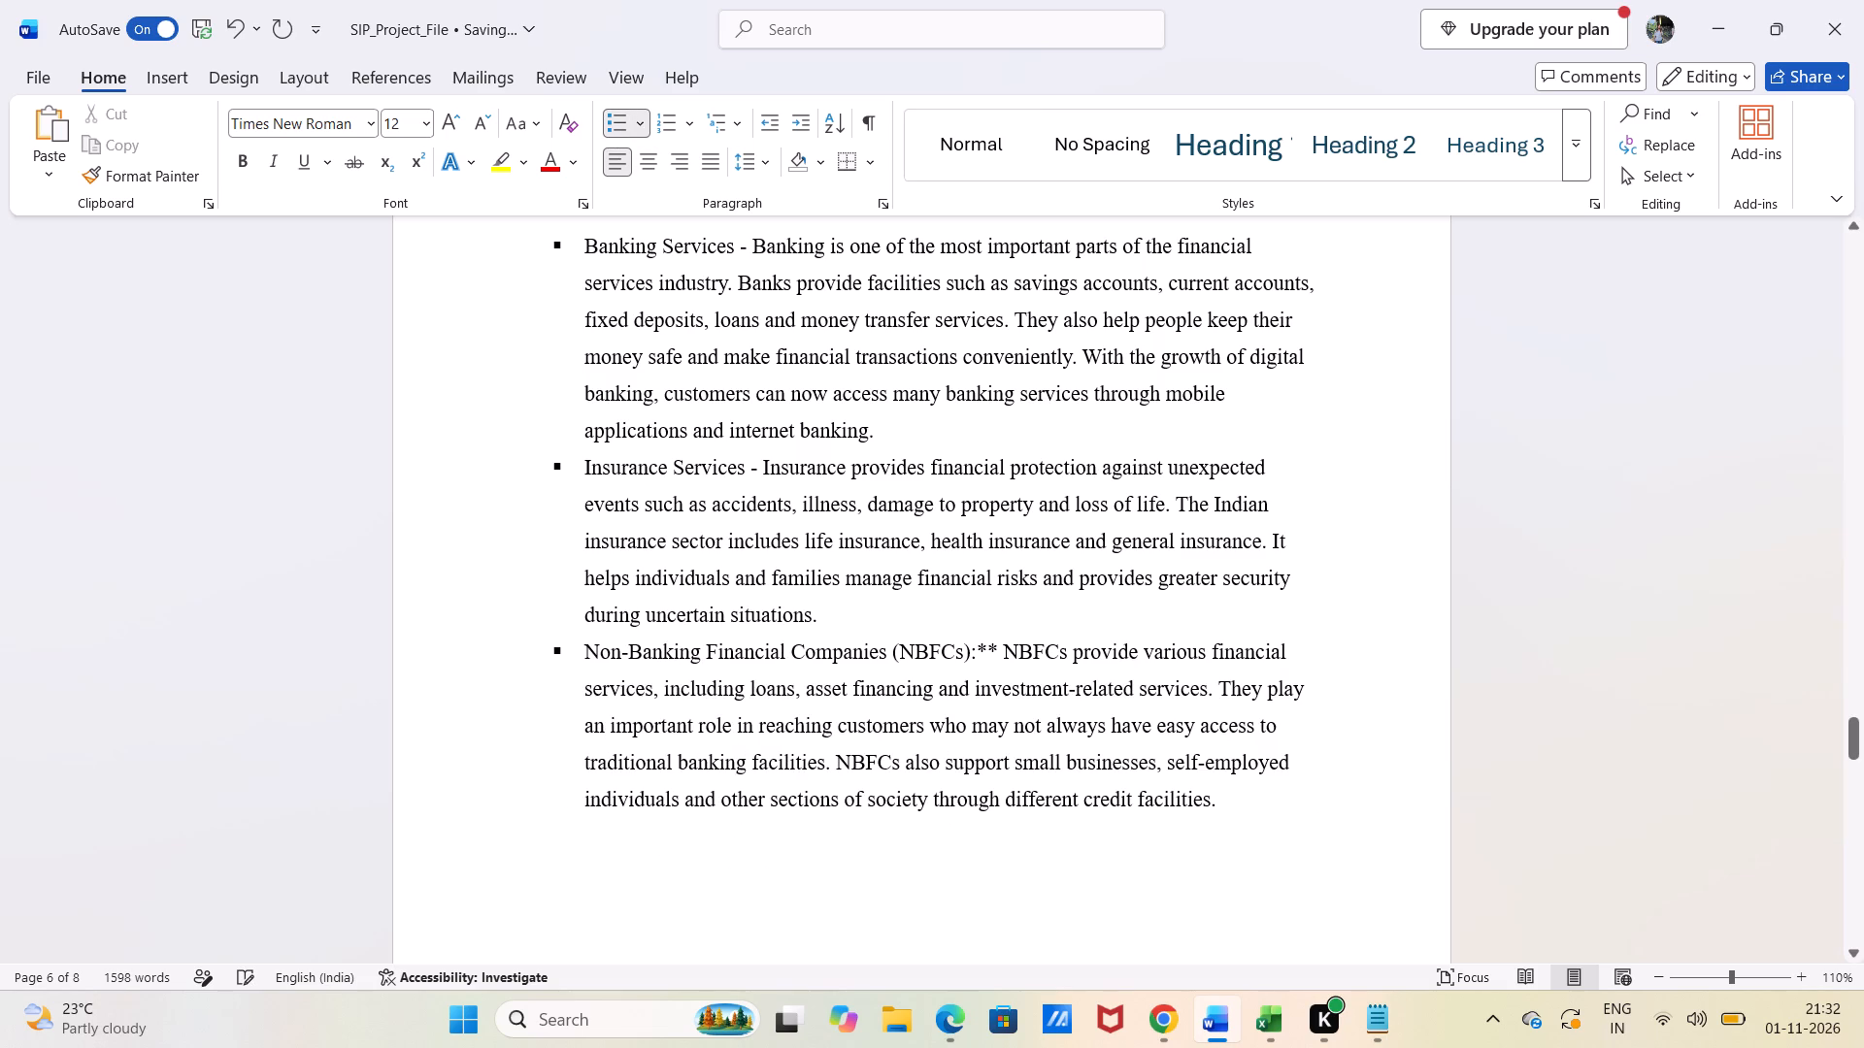
left_click(1000, 651)
key("BackSpace")
key("BackSpace")
key("BackSpace")
key("space")
type("-")
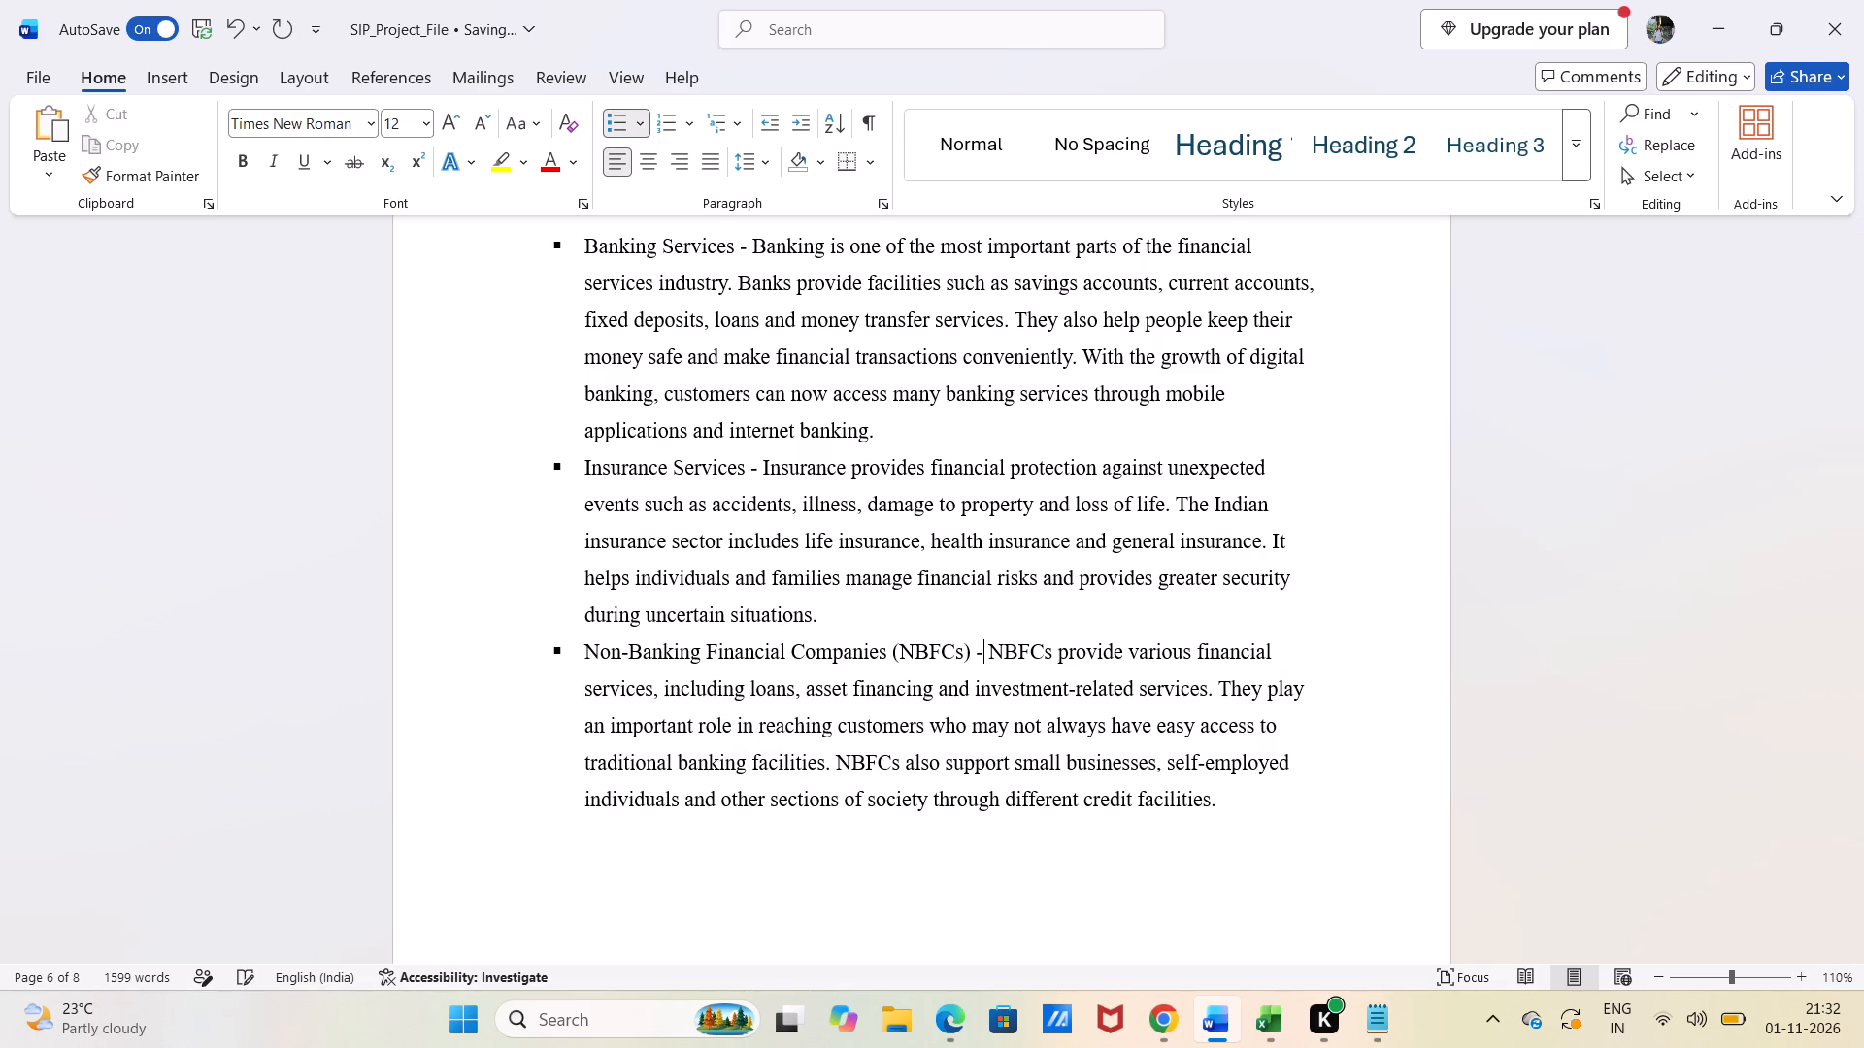
Turn the Capital Markets and Investment Services paragraph into a square-bulleted item without the blank line or asterisks, replacing its label's colon with " -".
scroll(999, 830, "up", 1)
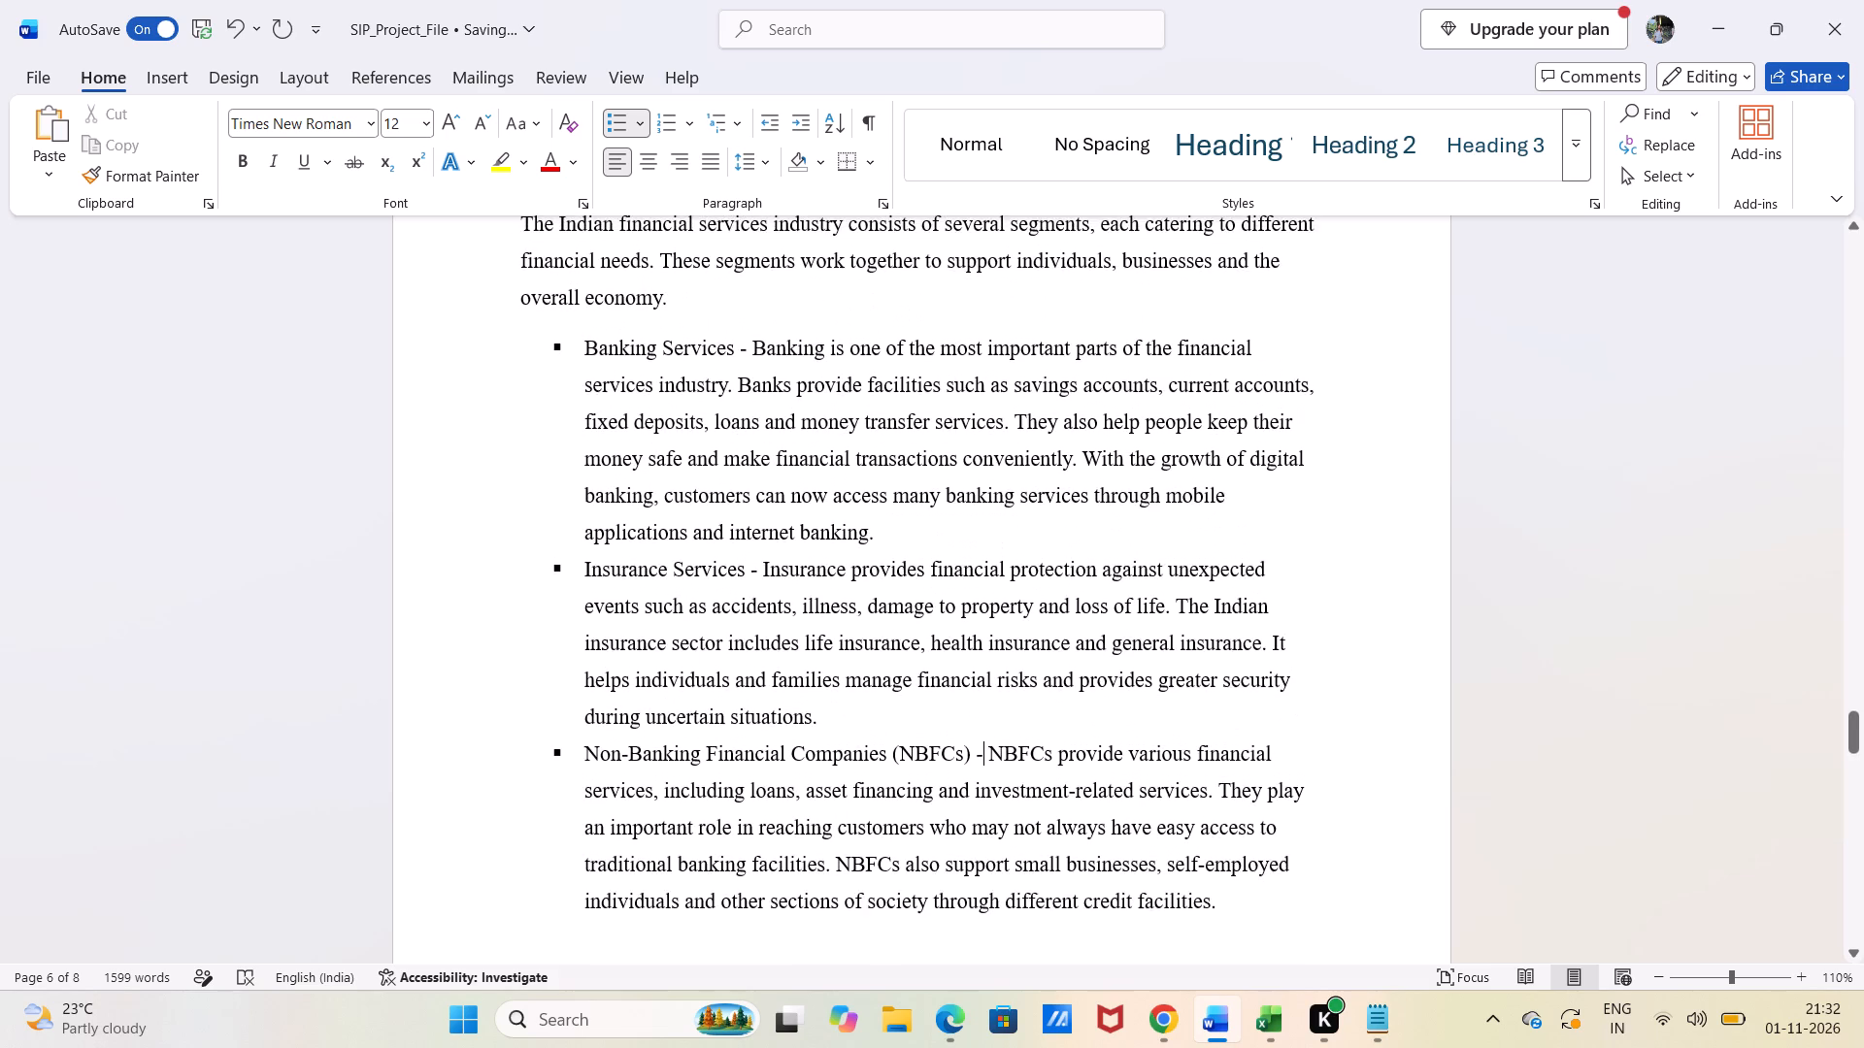
scroll(999, 830, "up", 1)
scroll(999, 830, "down", 3)
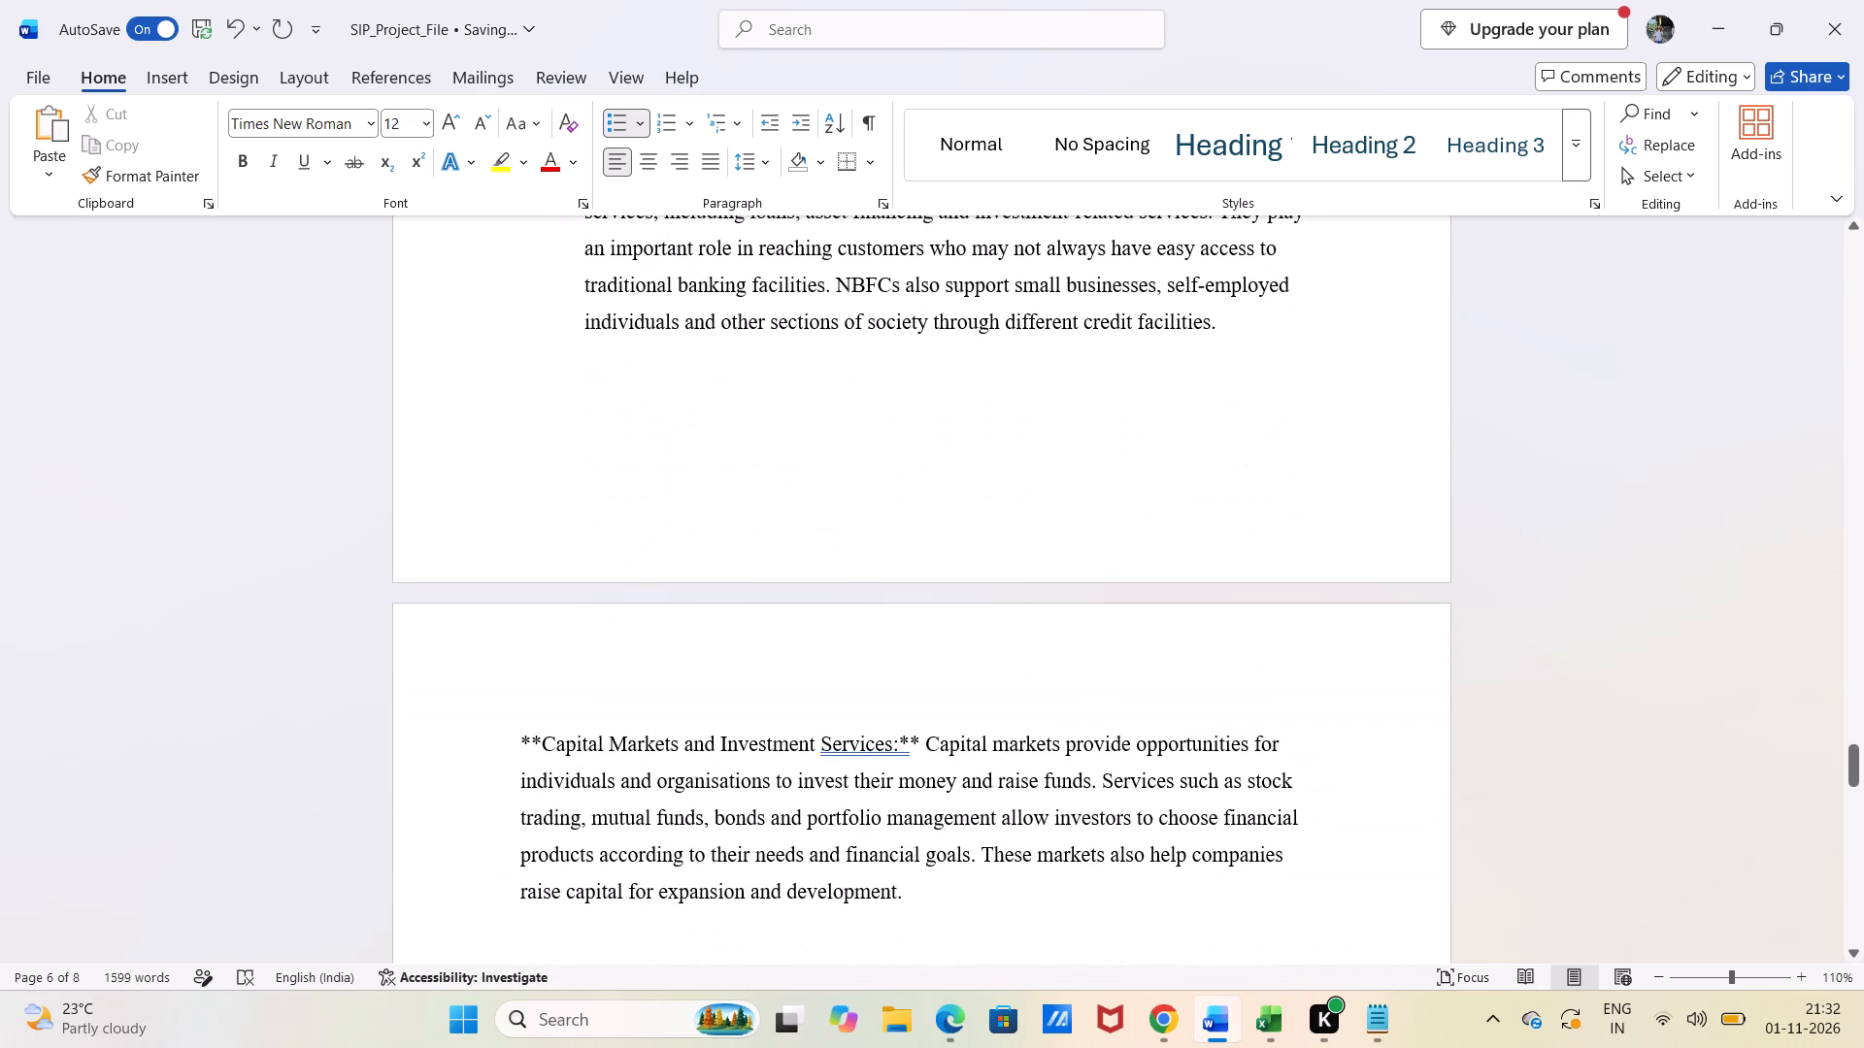
left_click(545, 745)
key("BackSpace")
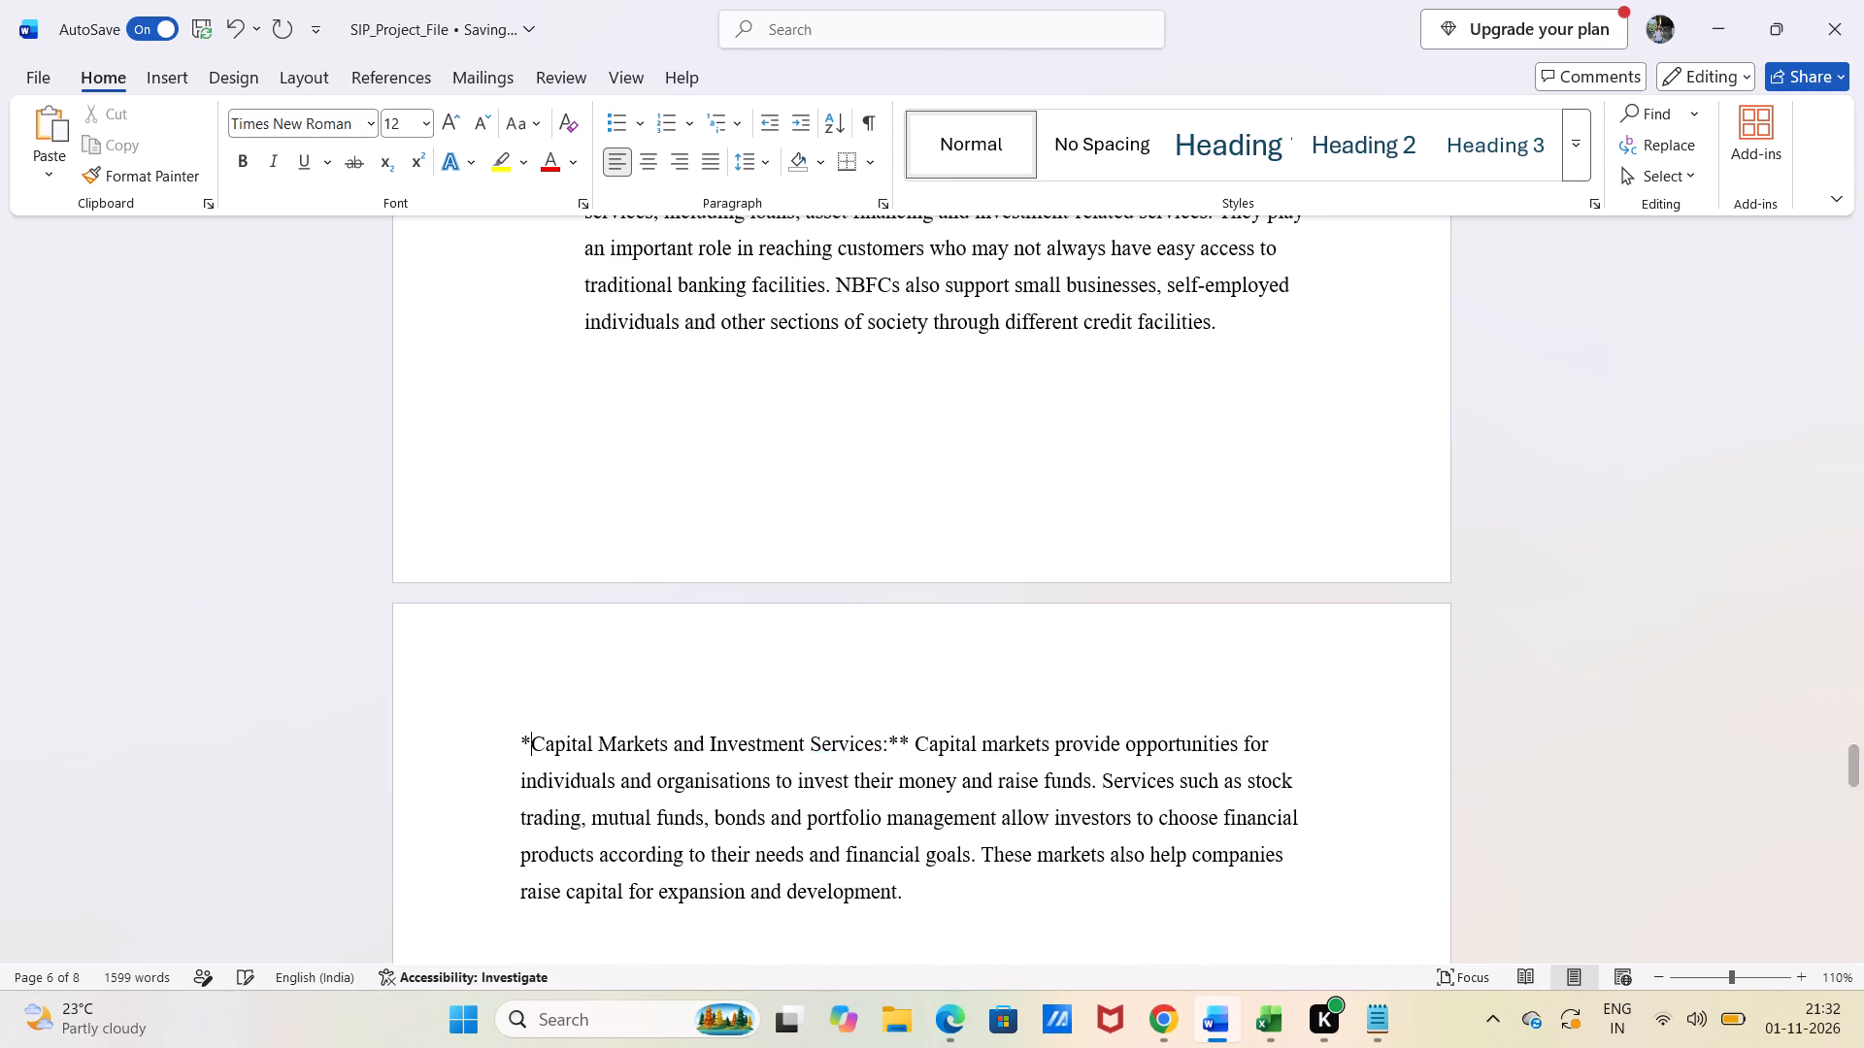
key("BackSpace")
key("BackSpace")
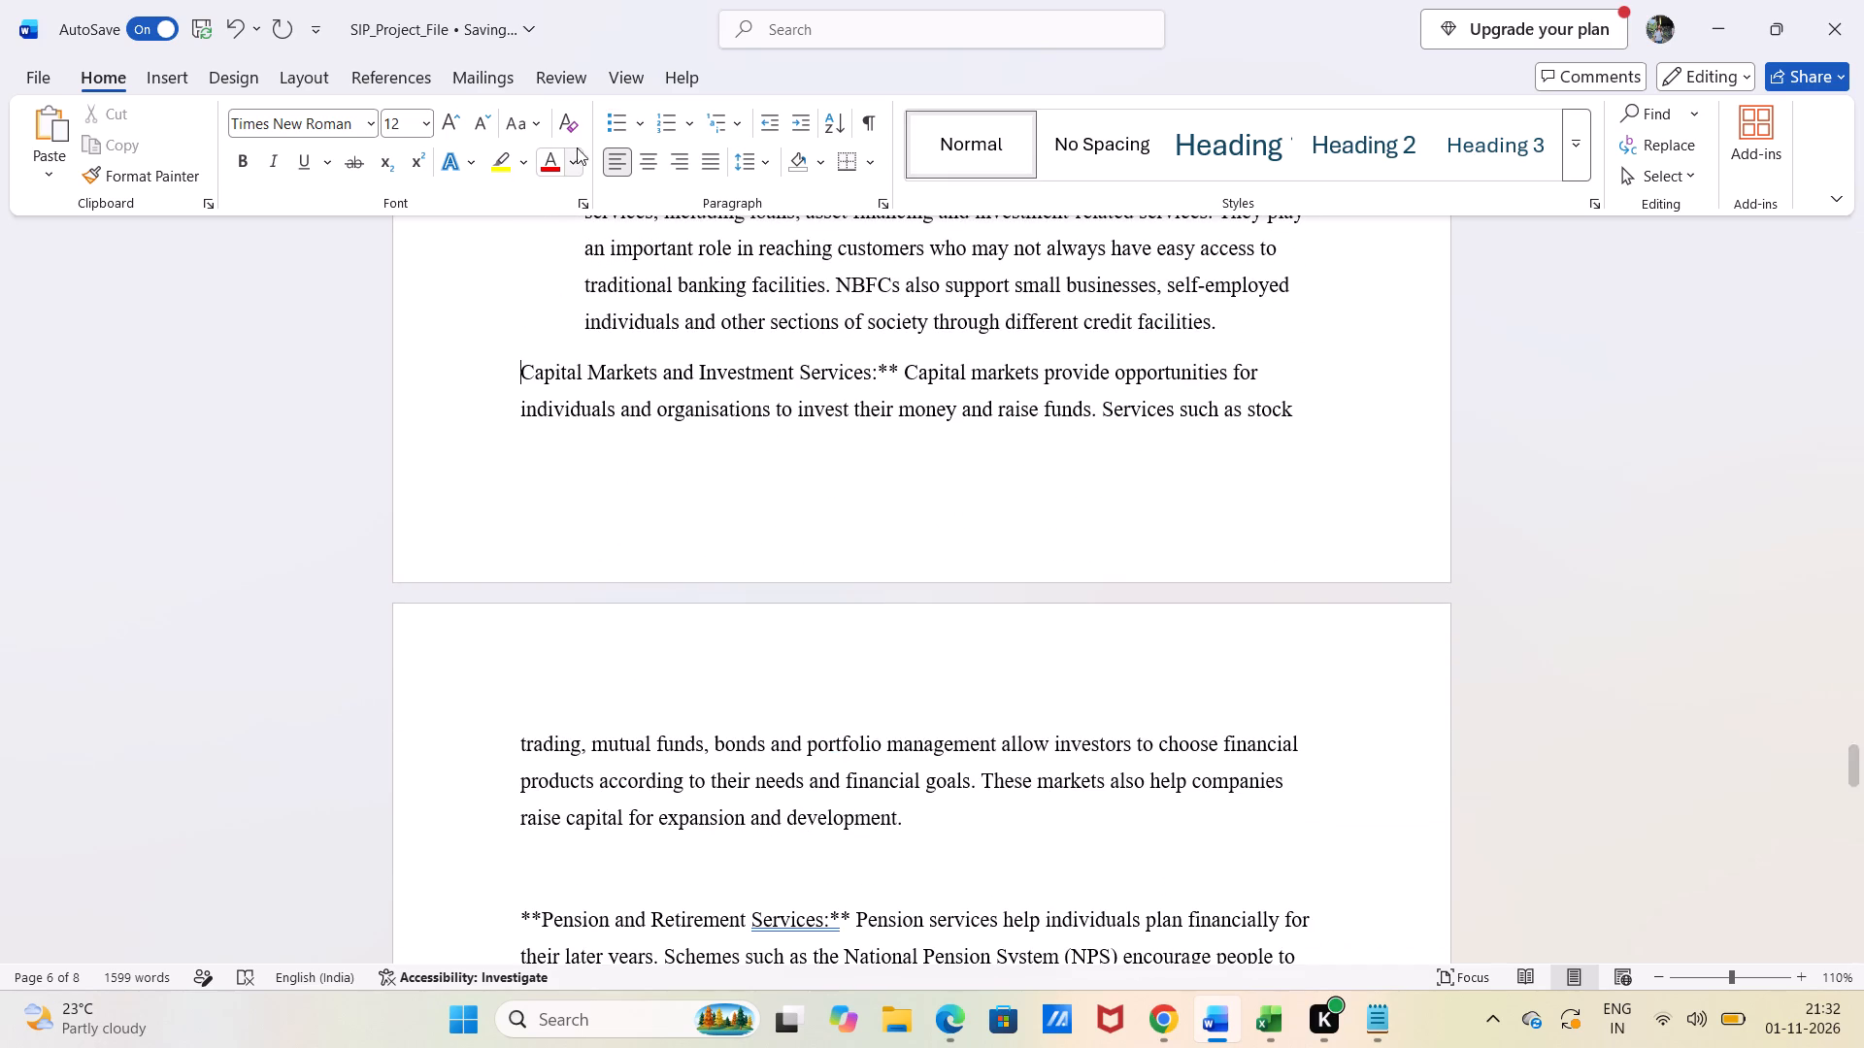
left_click(611, 131)
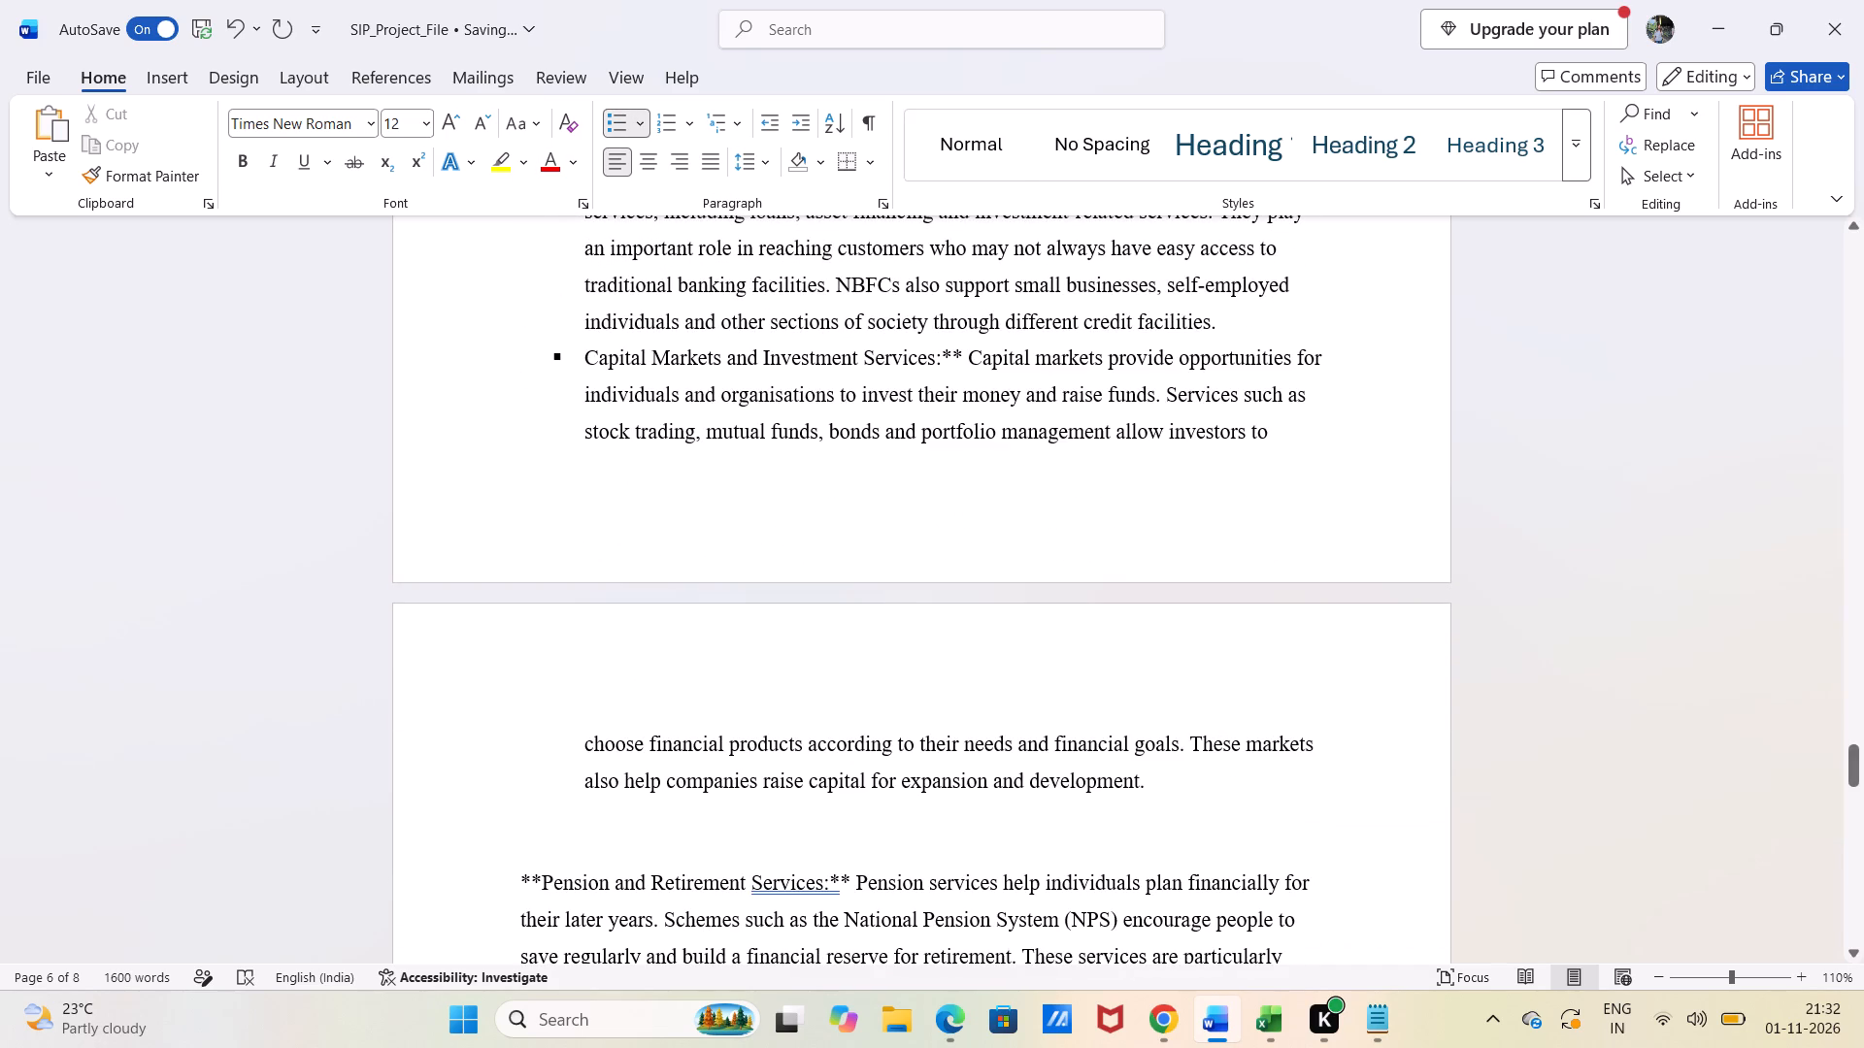
left_click(962, 353)
key("BackSpace")
key("BackSpace")
key("BackSpace")
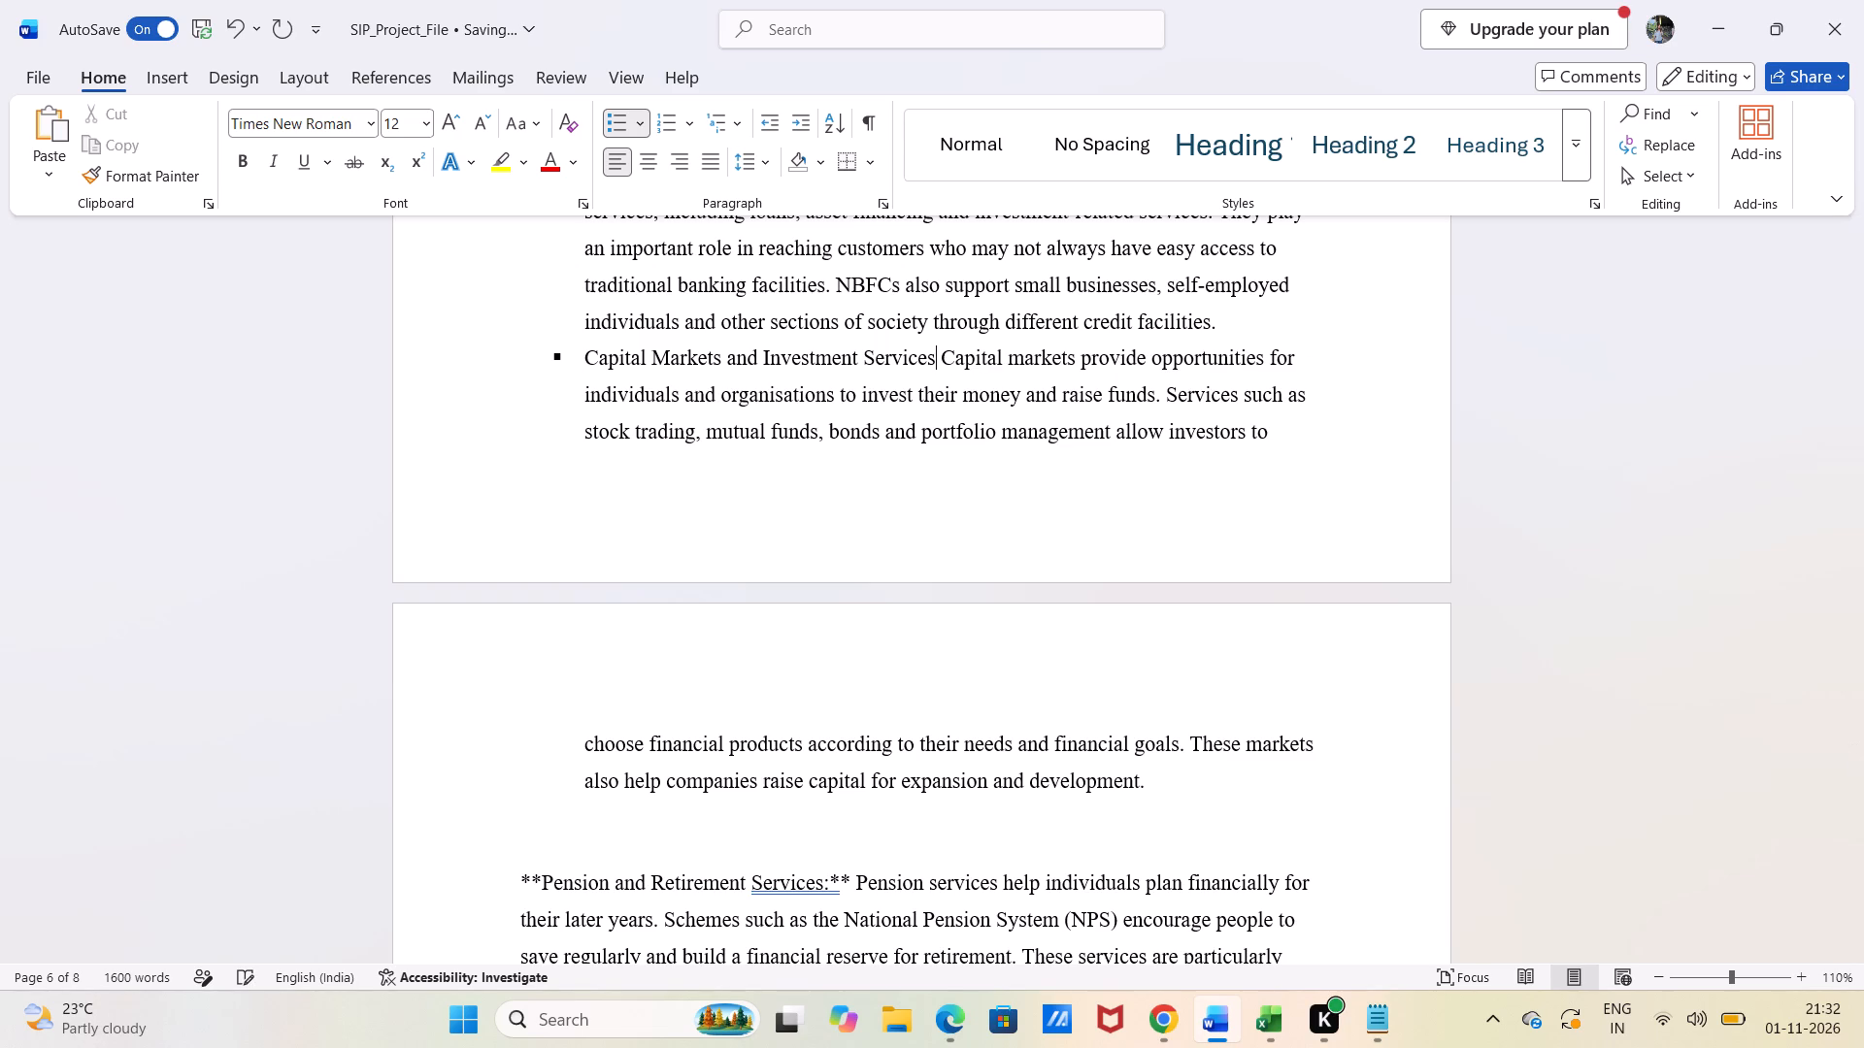
key("space")
type("-")
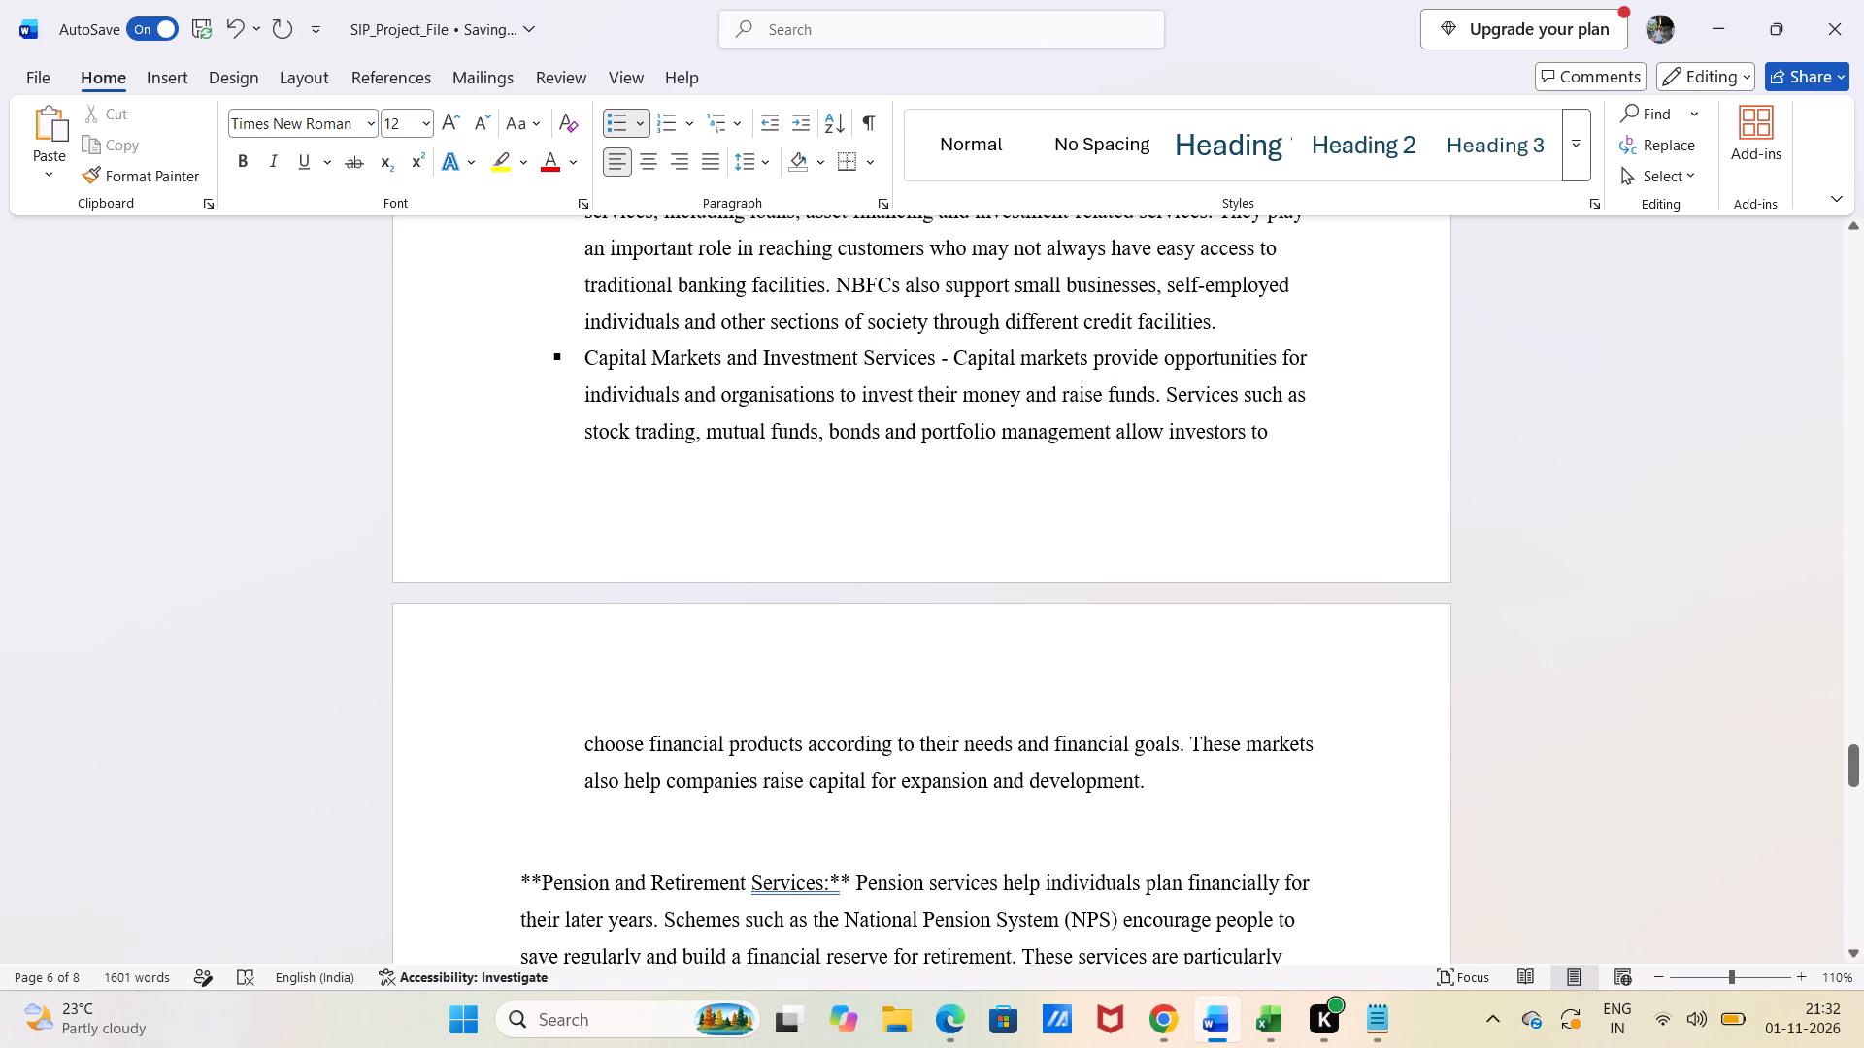
Turn the Pension and Retirement Services paragraph into a square-bulleted item without the preceding blank line or asterisks, replacing its label's colon with " -".
scroll(882, 675, "down", 1)
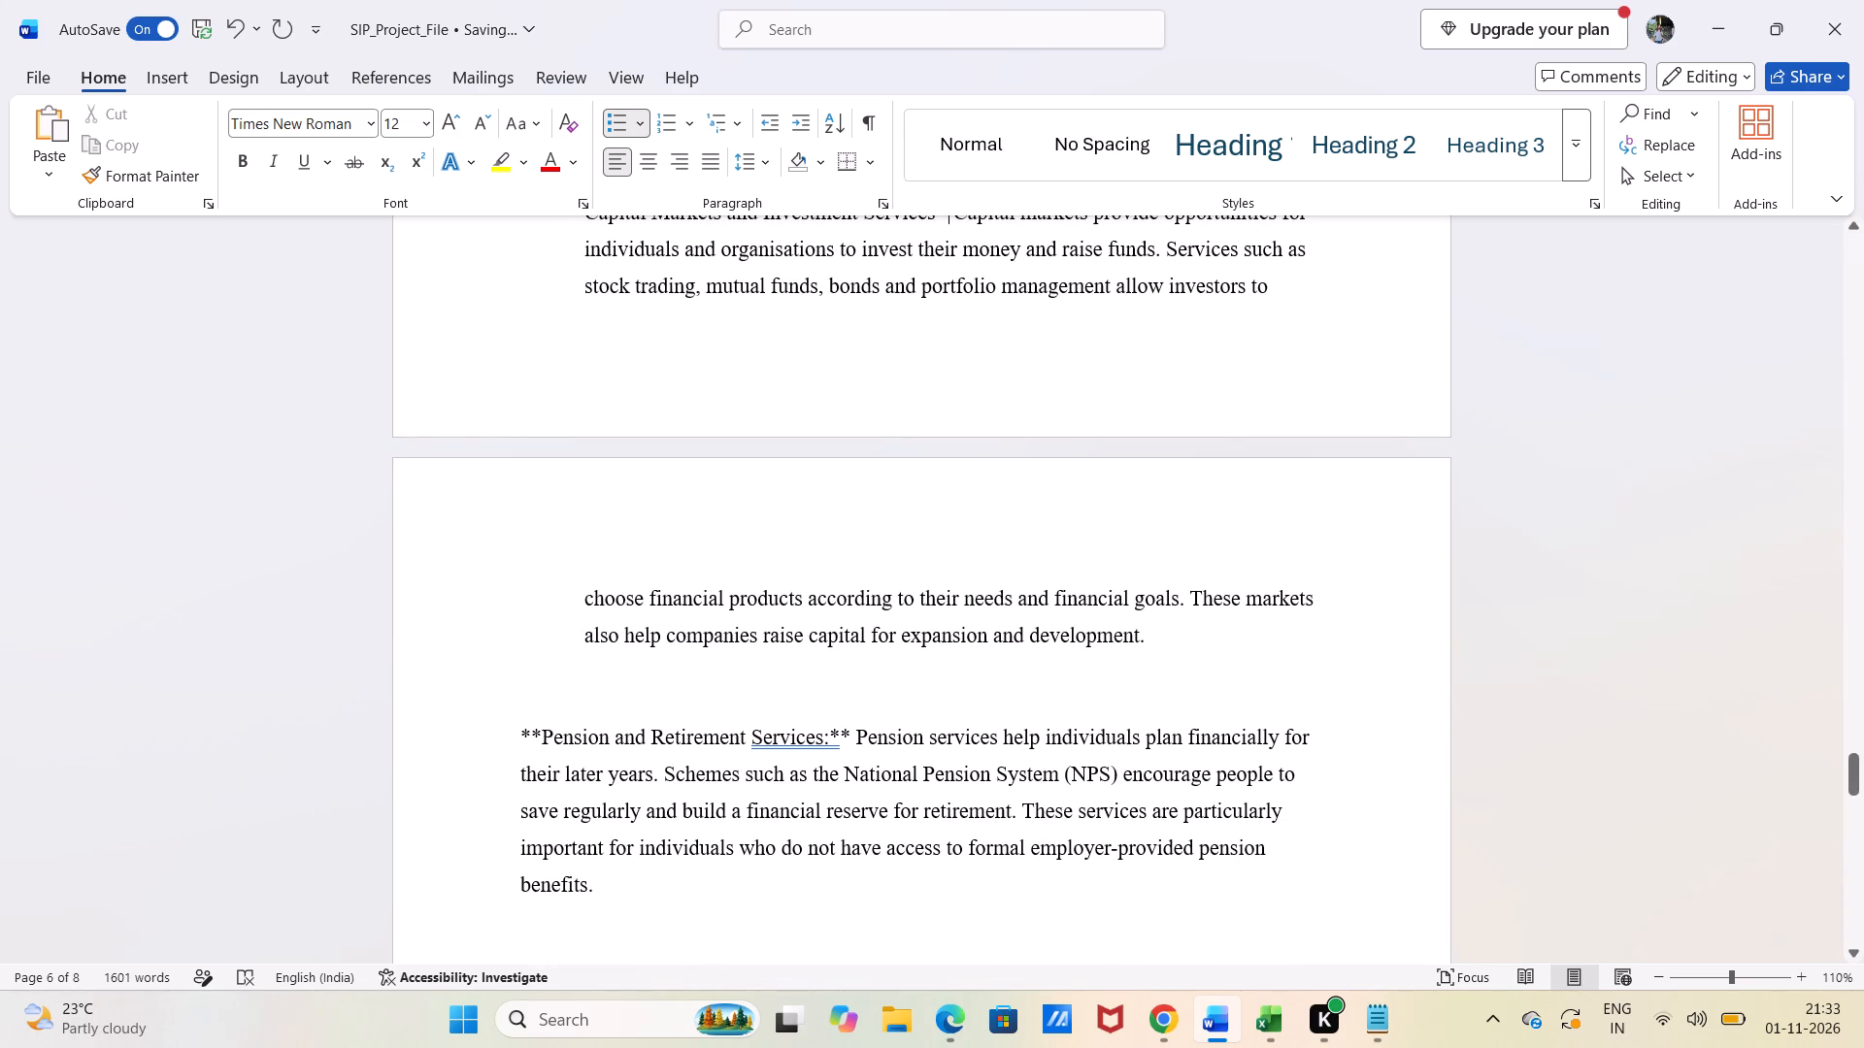
left_click(545, 739)
key("BackSpace")
key("BackSpace")
key("BackSpace")
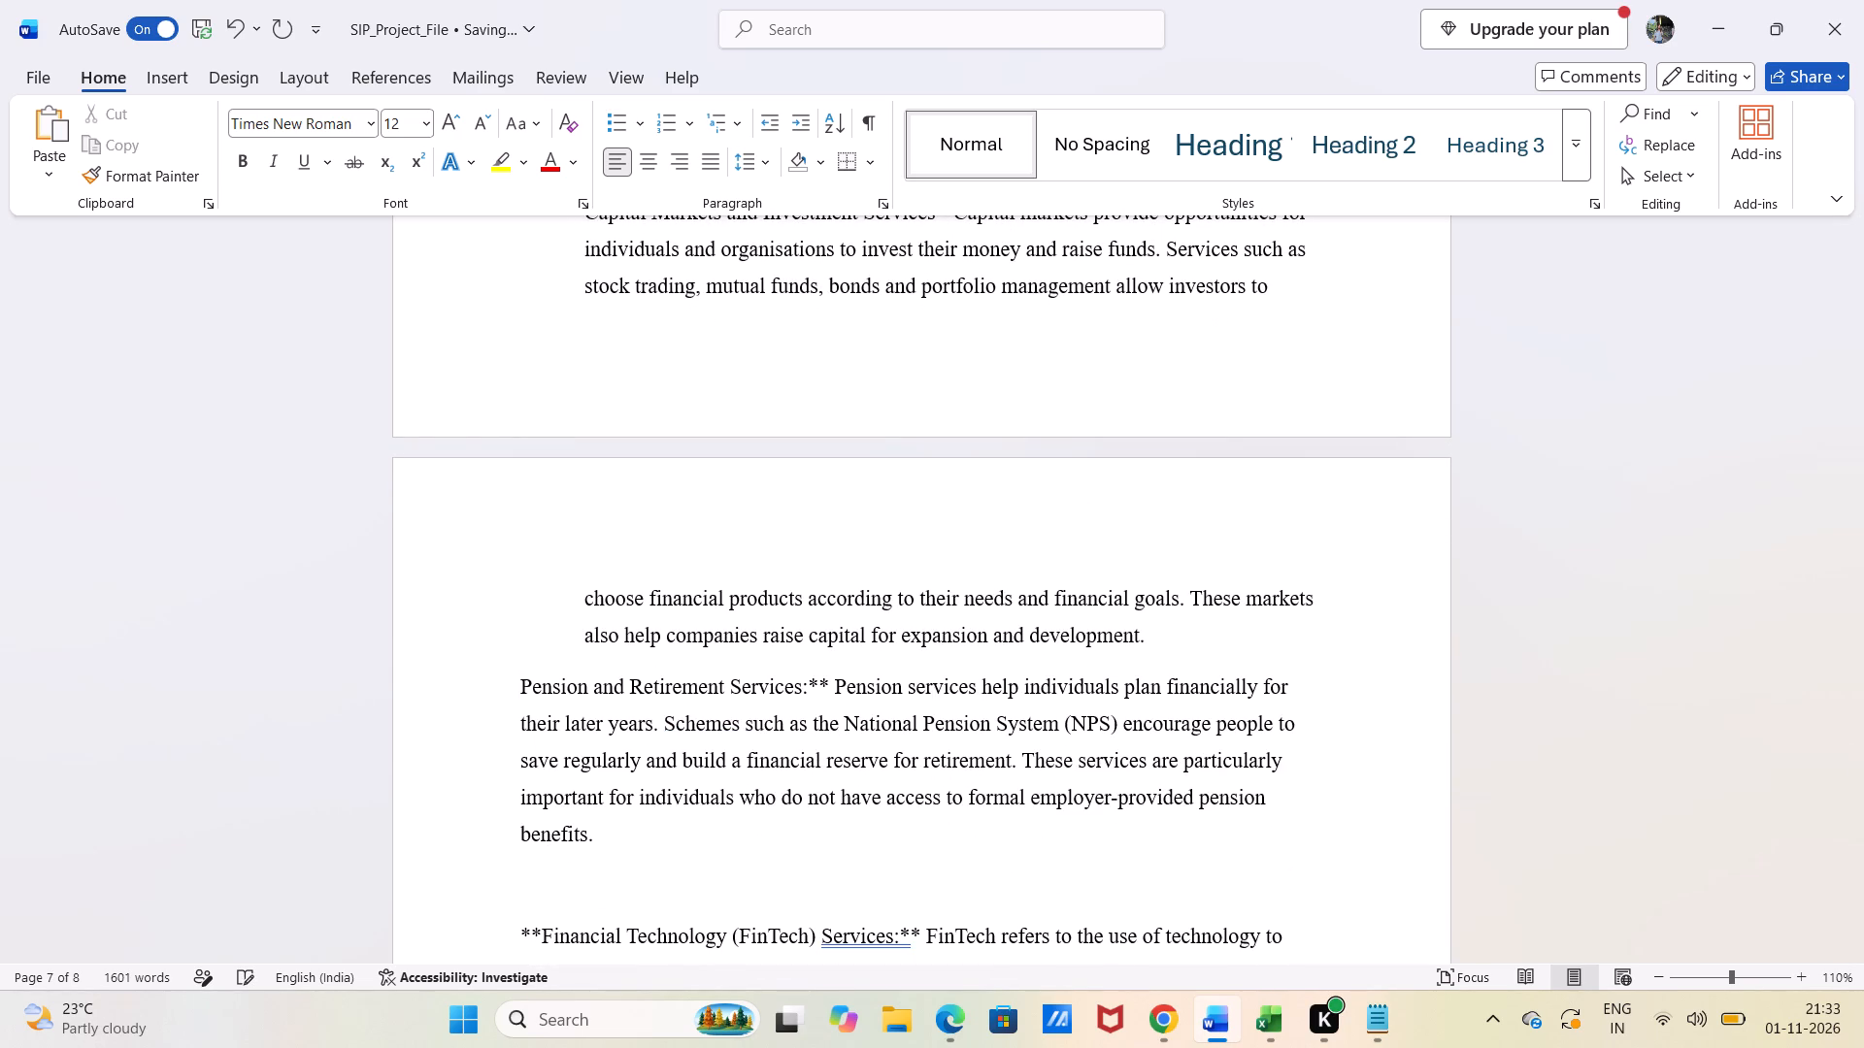
left_click(611, 128)
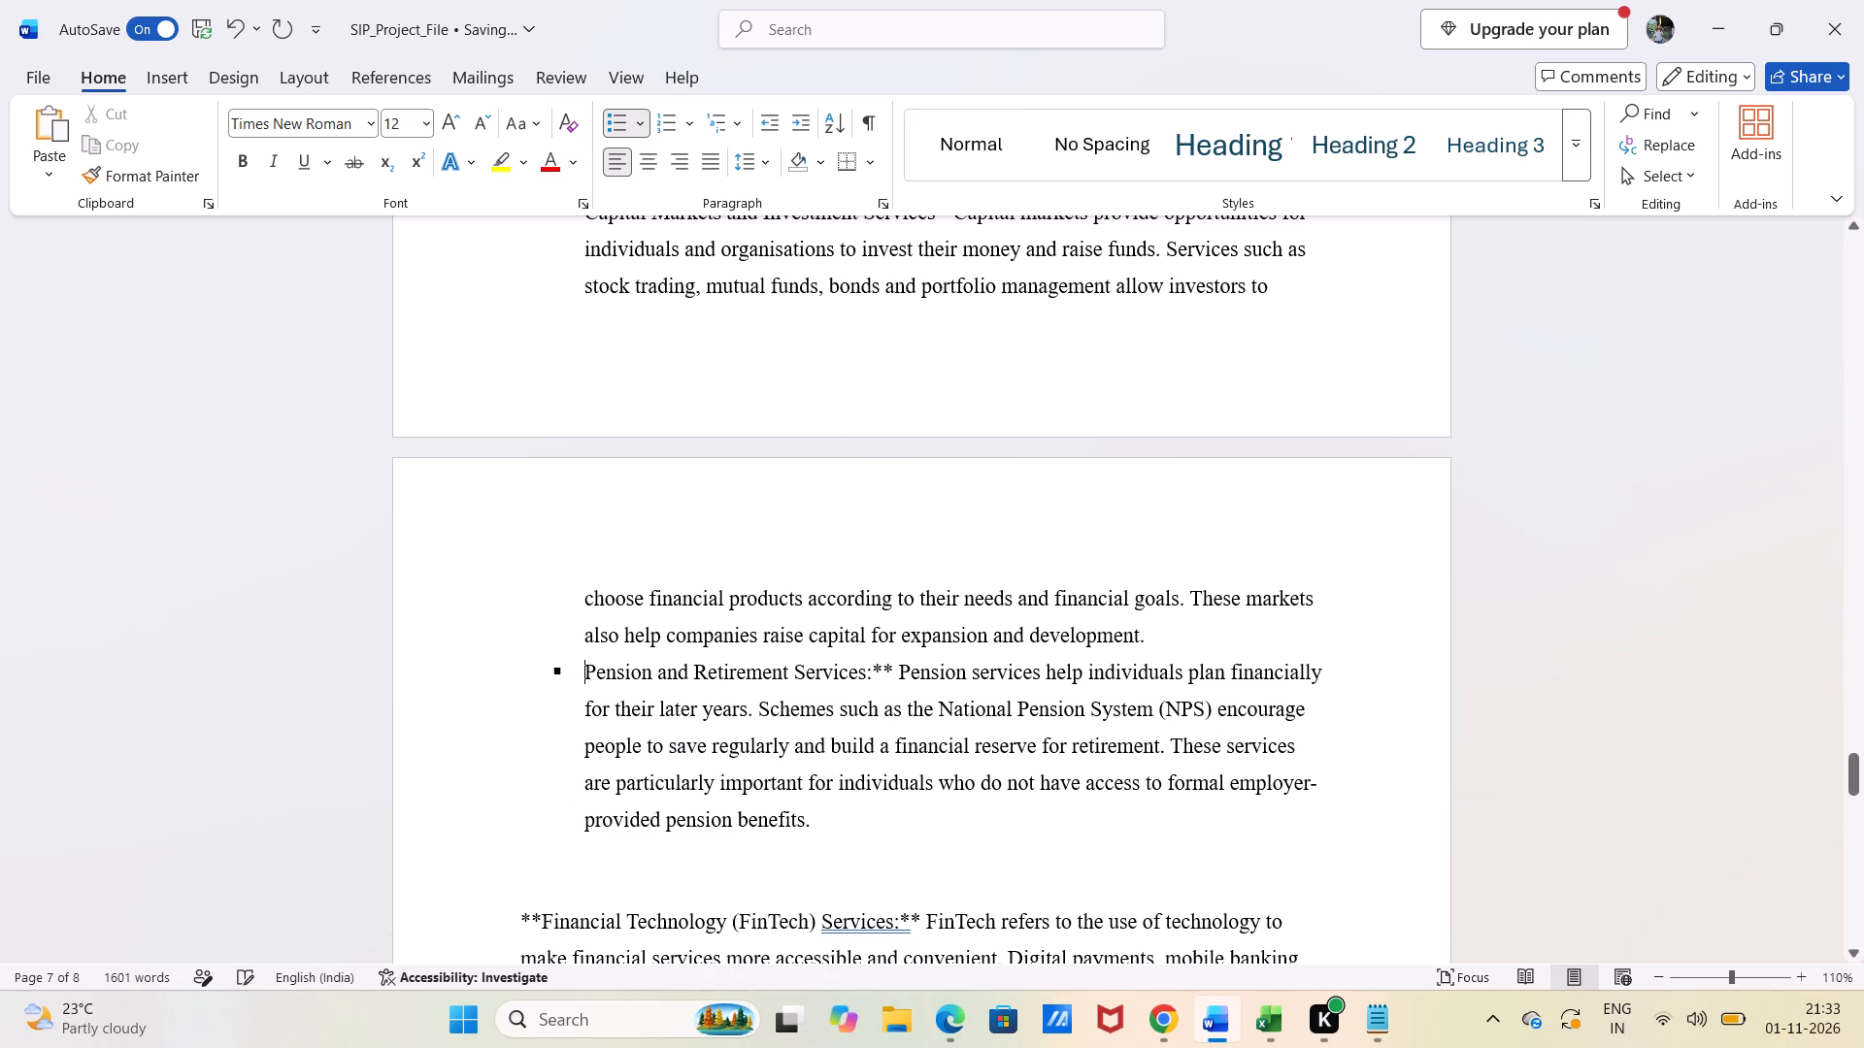
left_click(893, 671)
key("BackSpace")
key("BackSpace")
key("BackSpace")
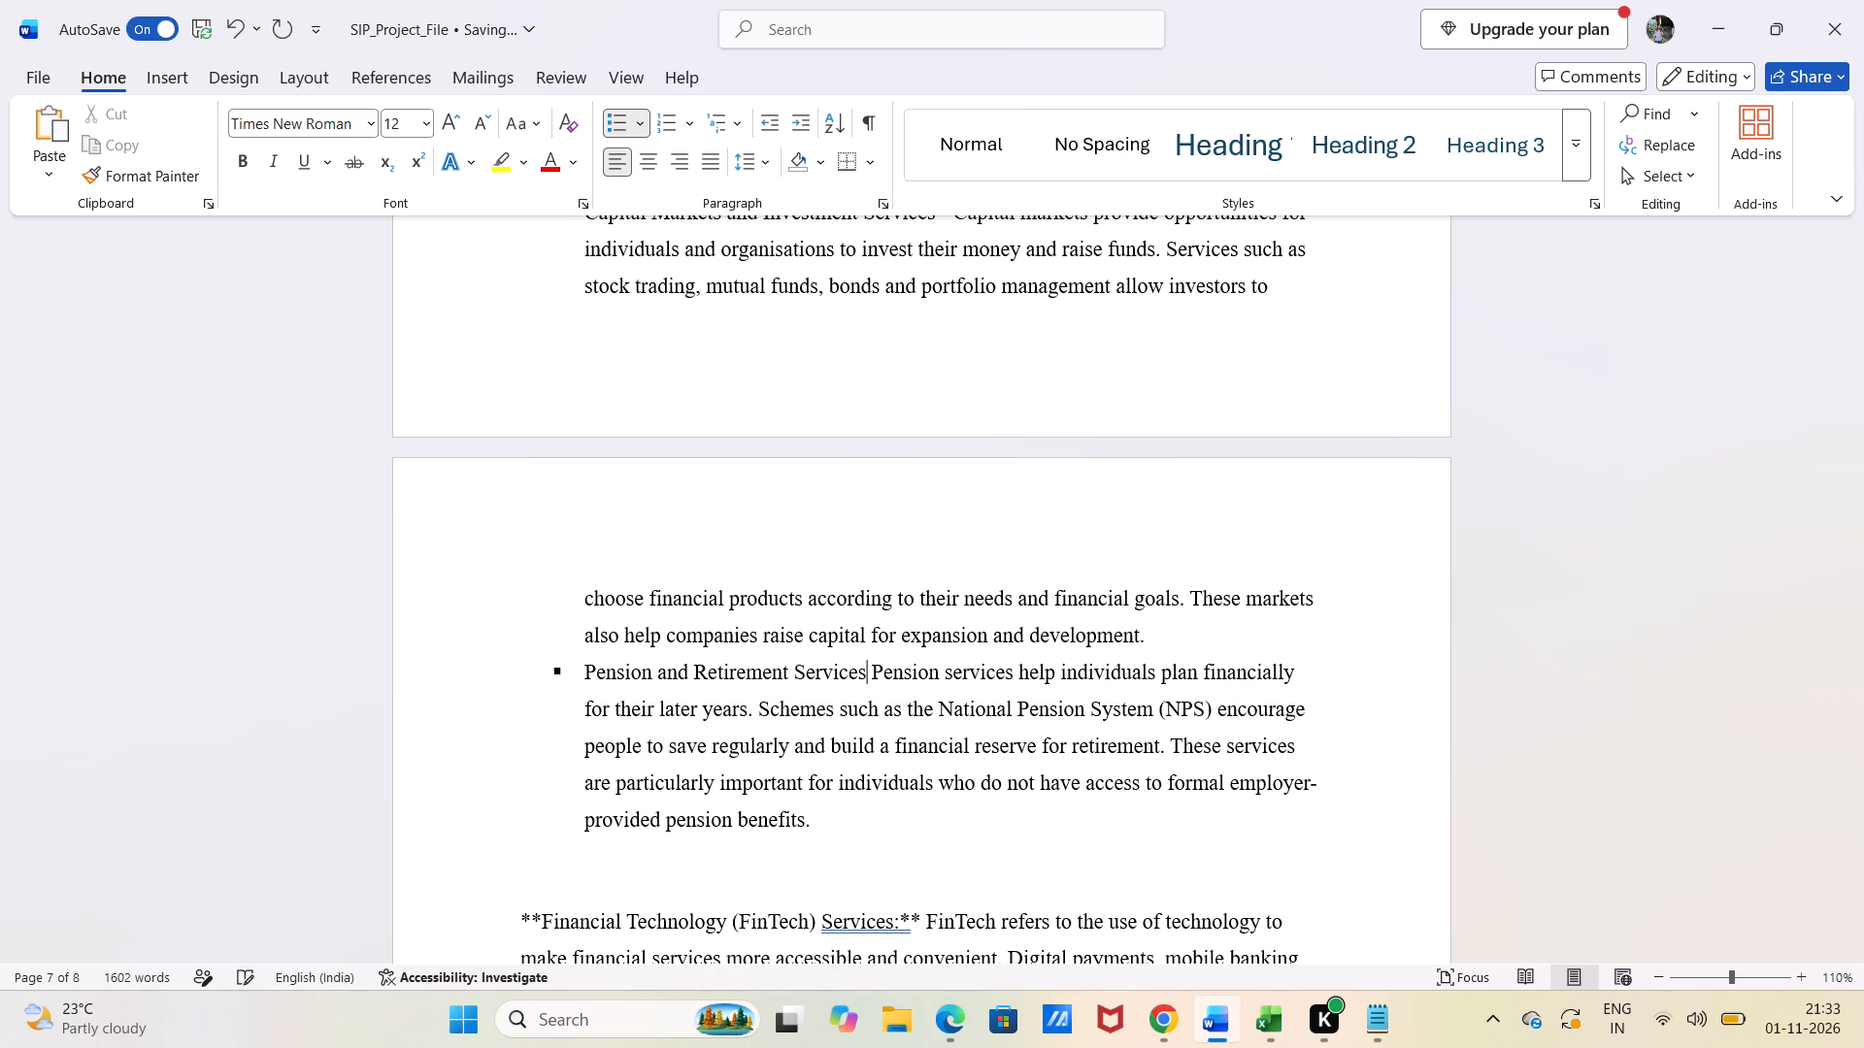
key("space")
type("-")
Turn the Financial Technology (FinTech) Services paragraph into a square-bulleted item without the blank line or asterisks, replacing its label's colon with " - ".
scroll(893, 671, "down", 1)
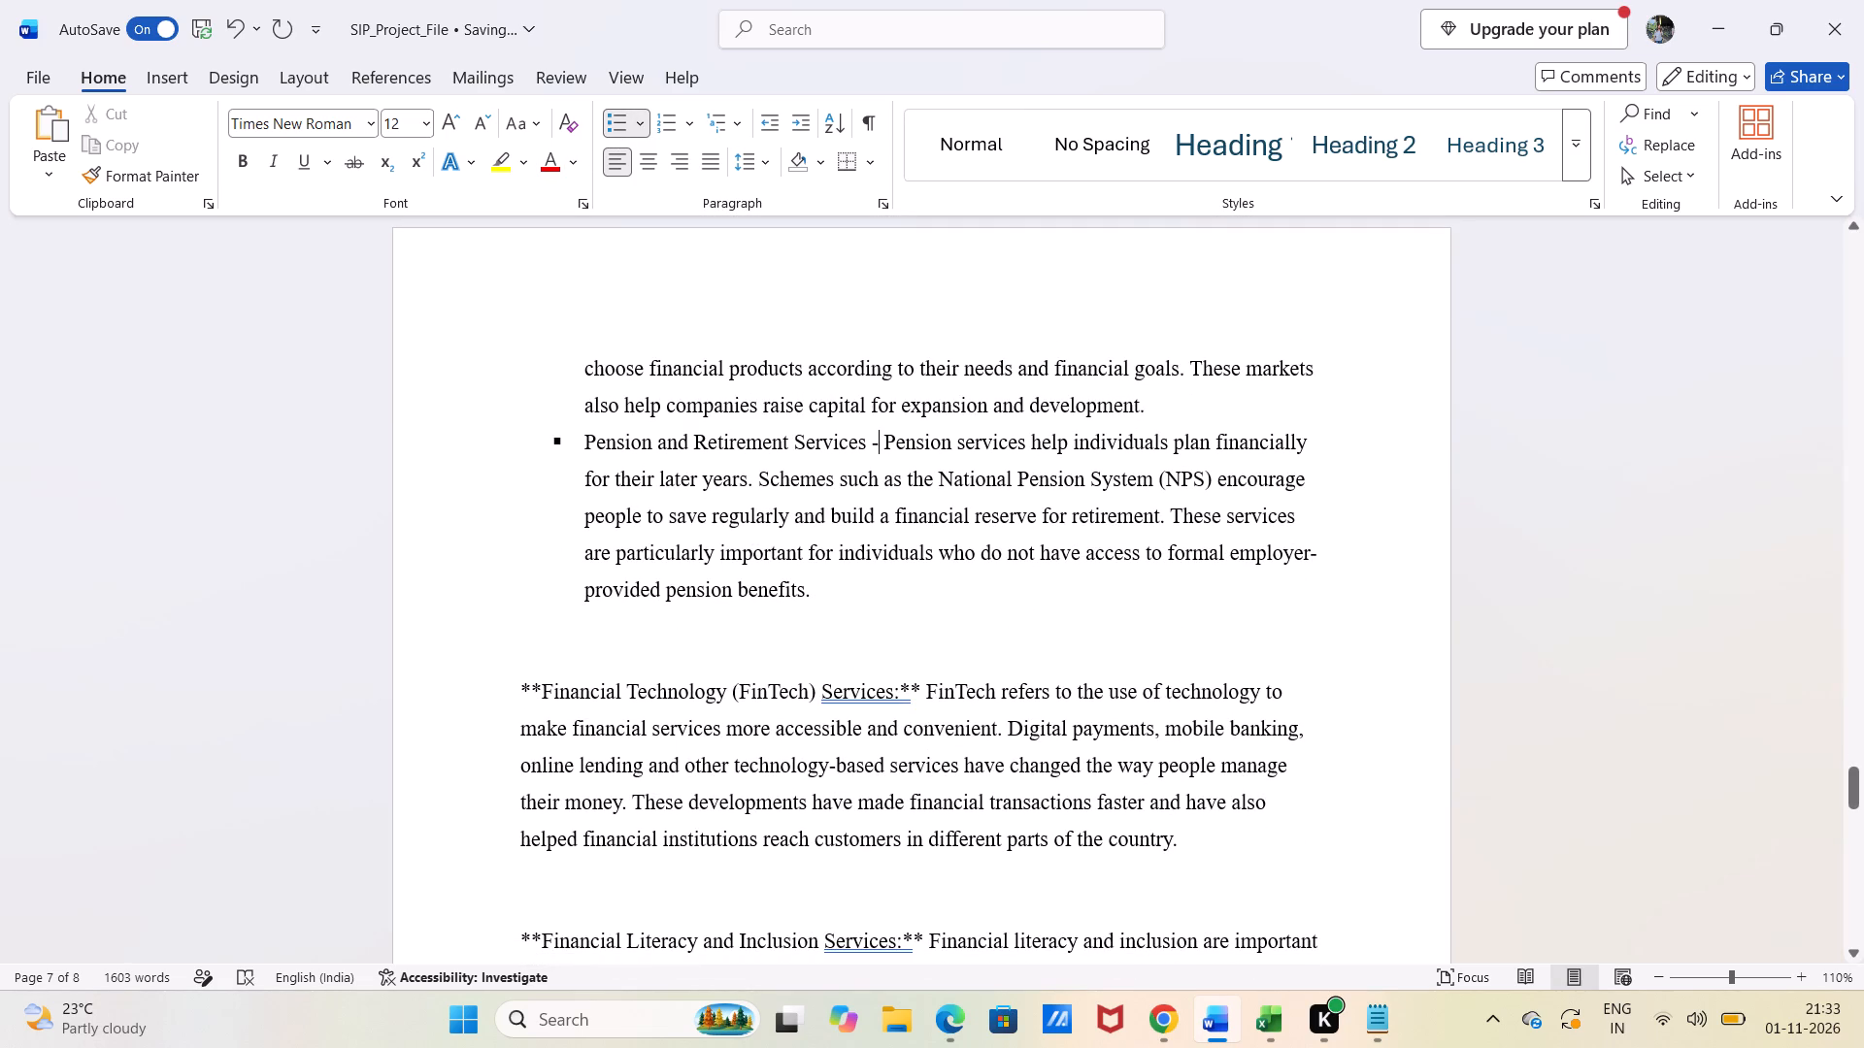
left_click(539, 691)
key("BackSpace")
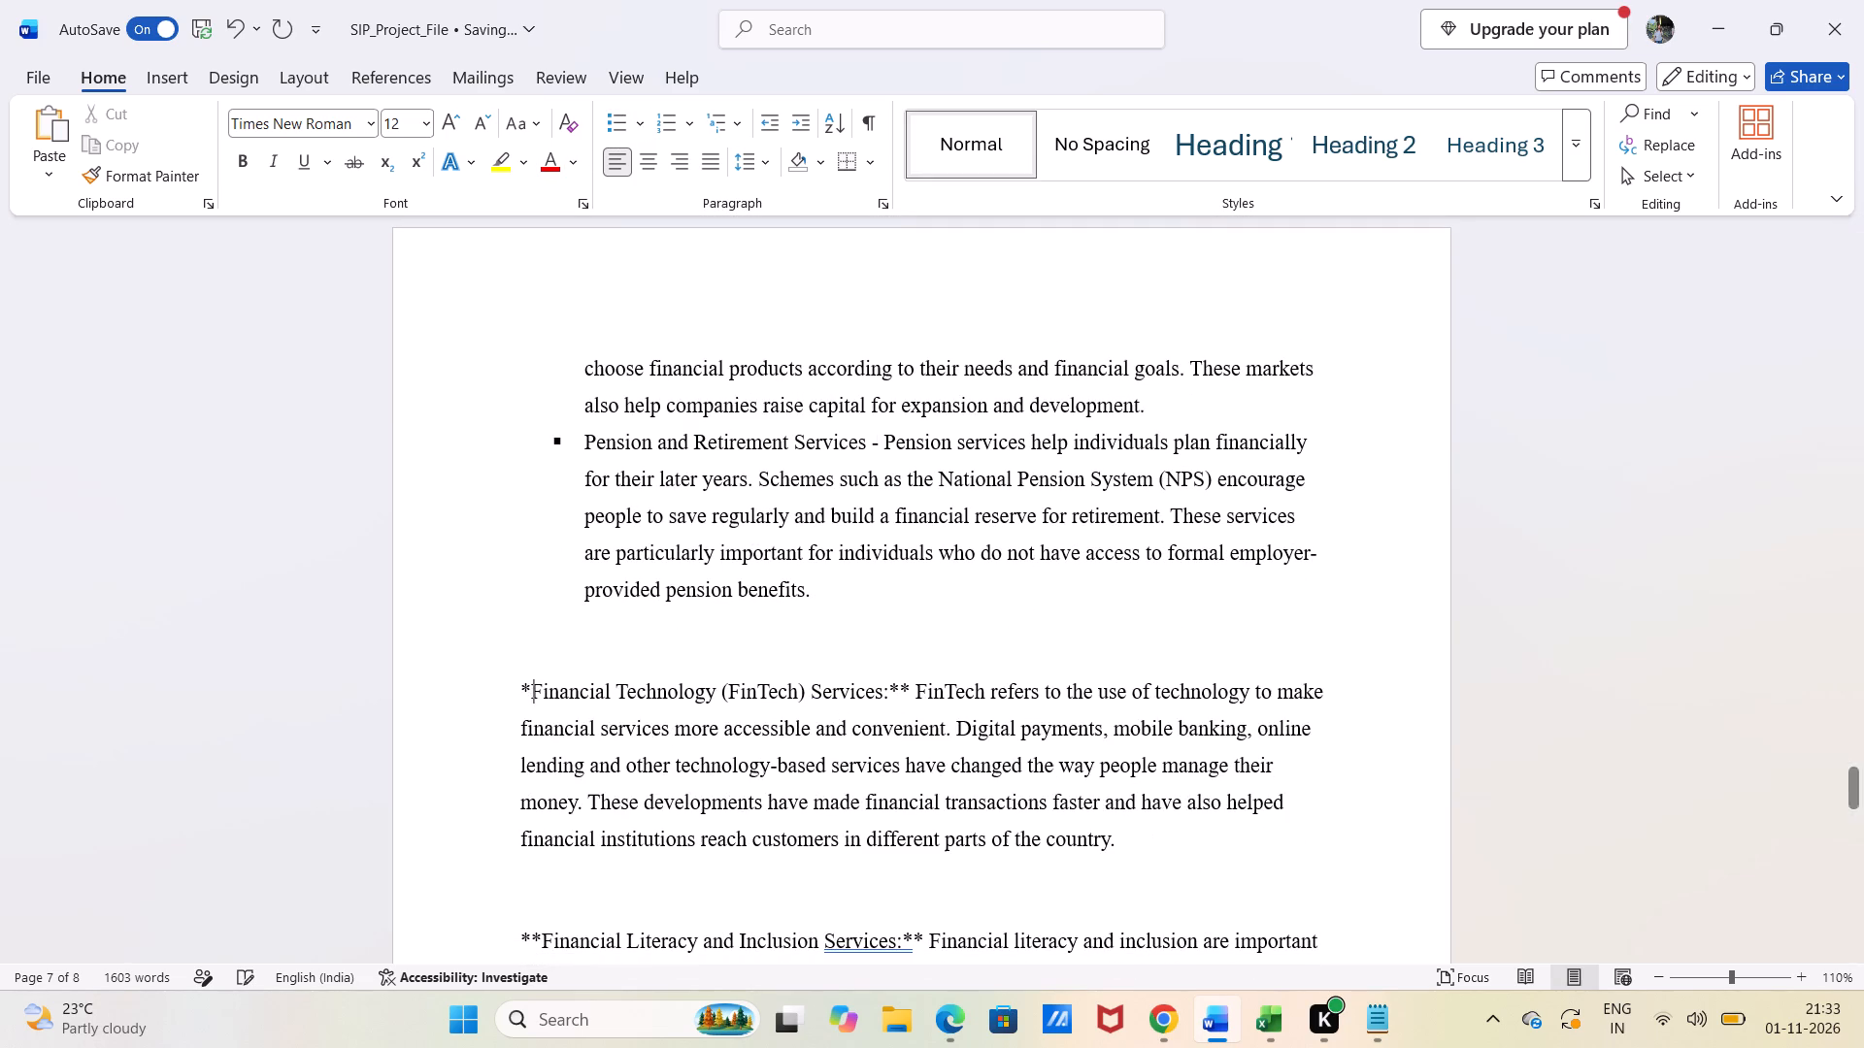
key("BackSpace")
key("BackSpace")
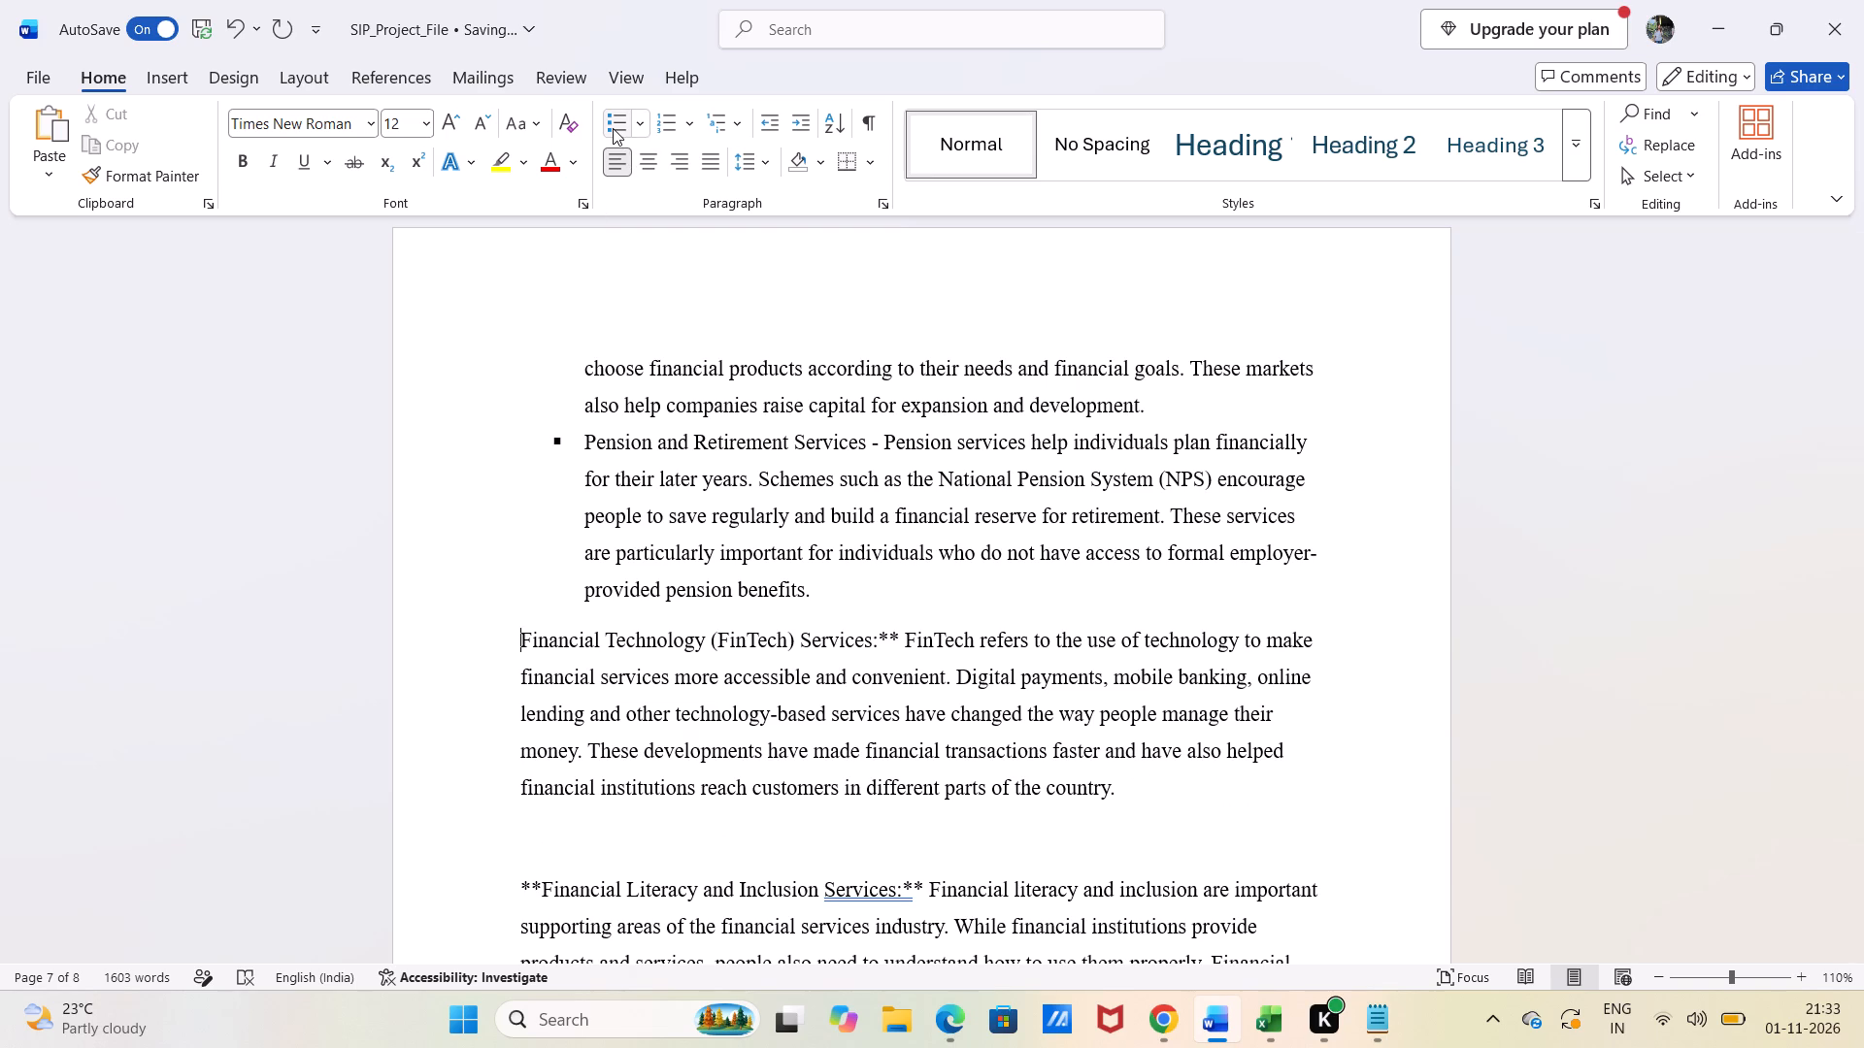
left_click(613, 128)
left_click(967, 621)
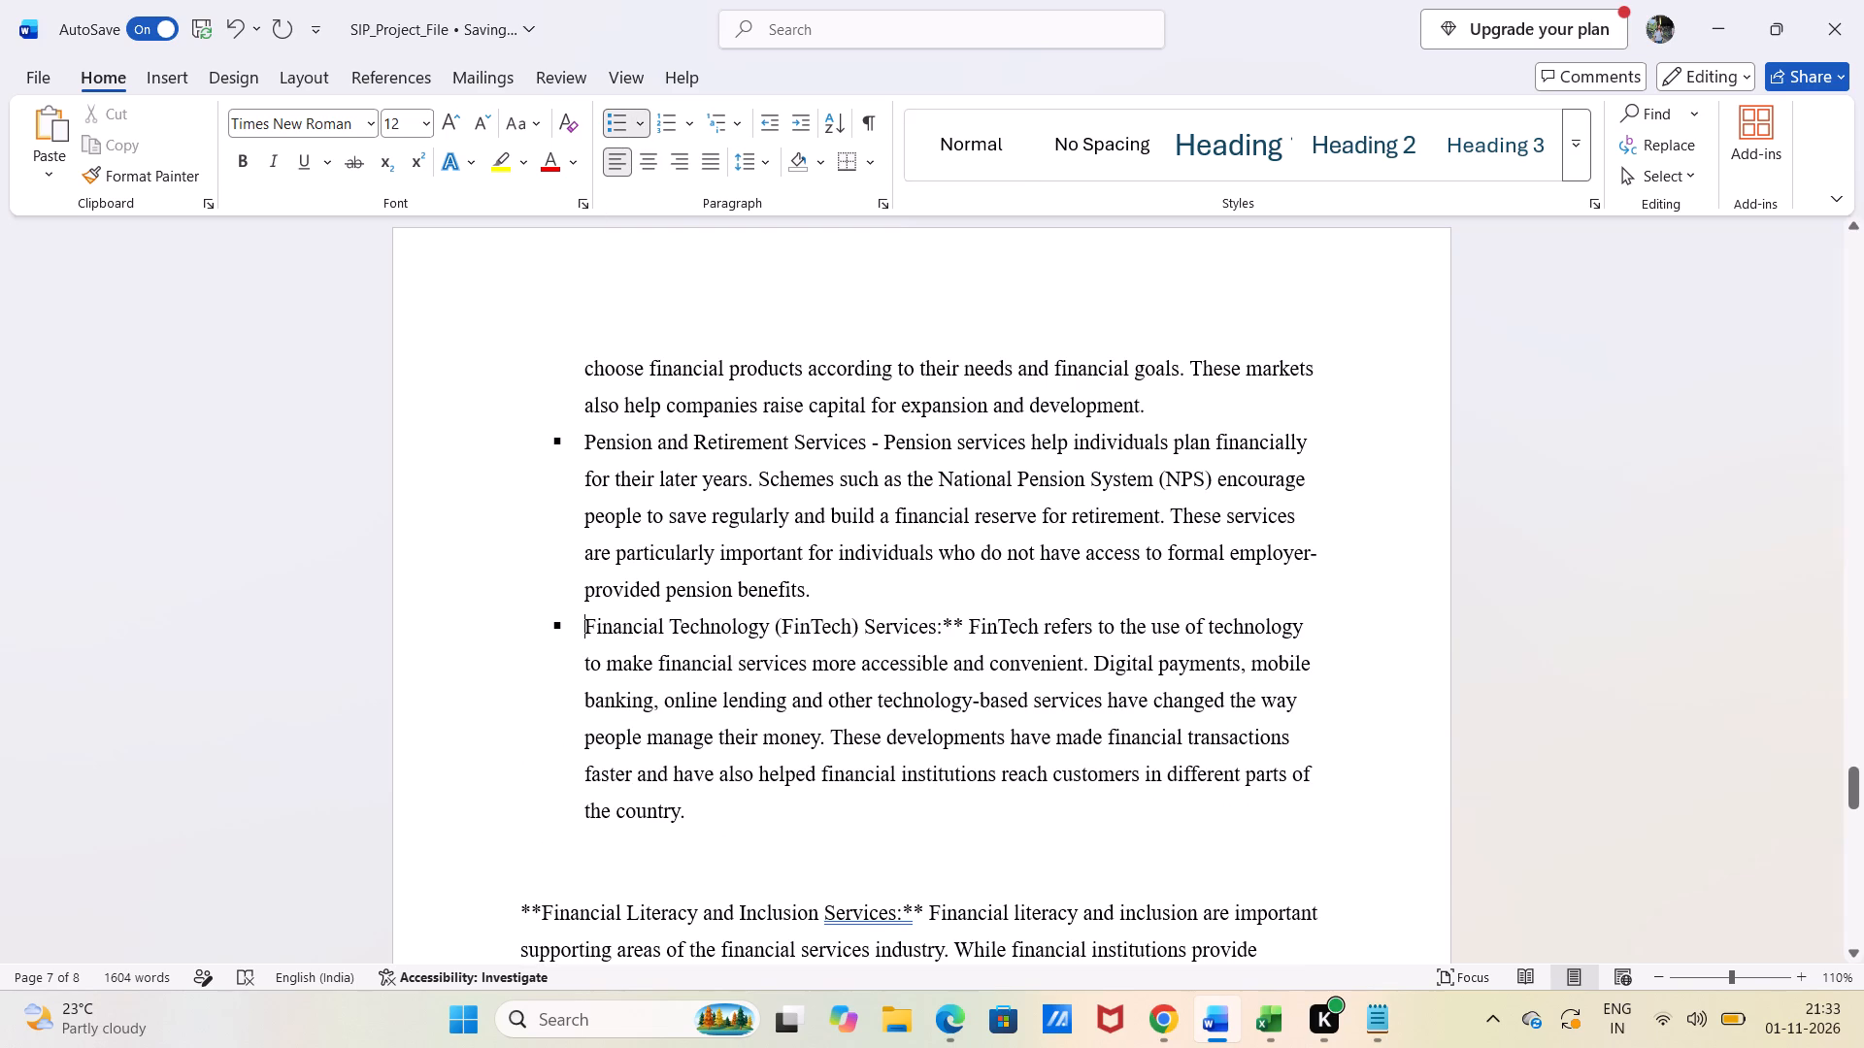
key("BackSpace")
key("BackSpace")
key("BackSpace")
key("BackSpace")
key("space")
type("-")
key("space")
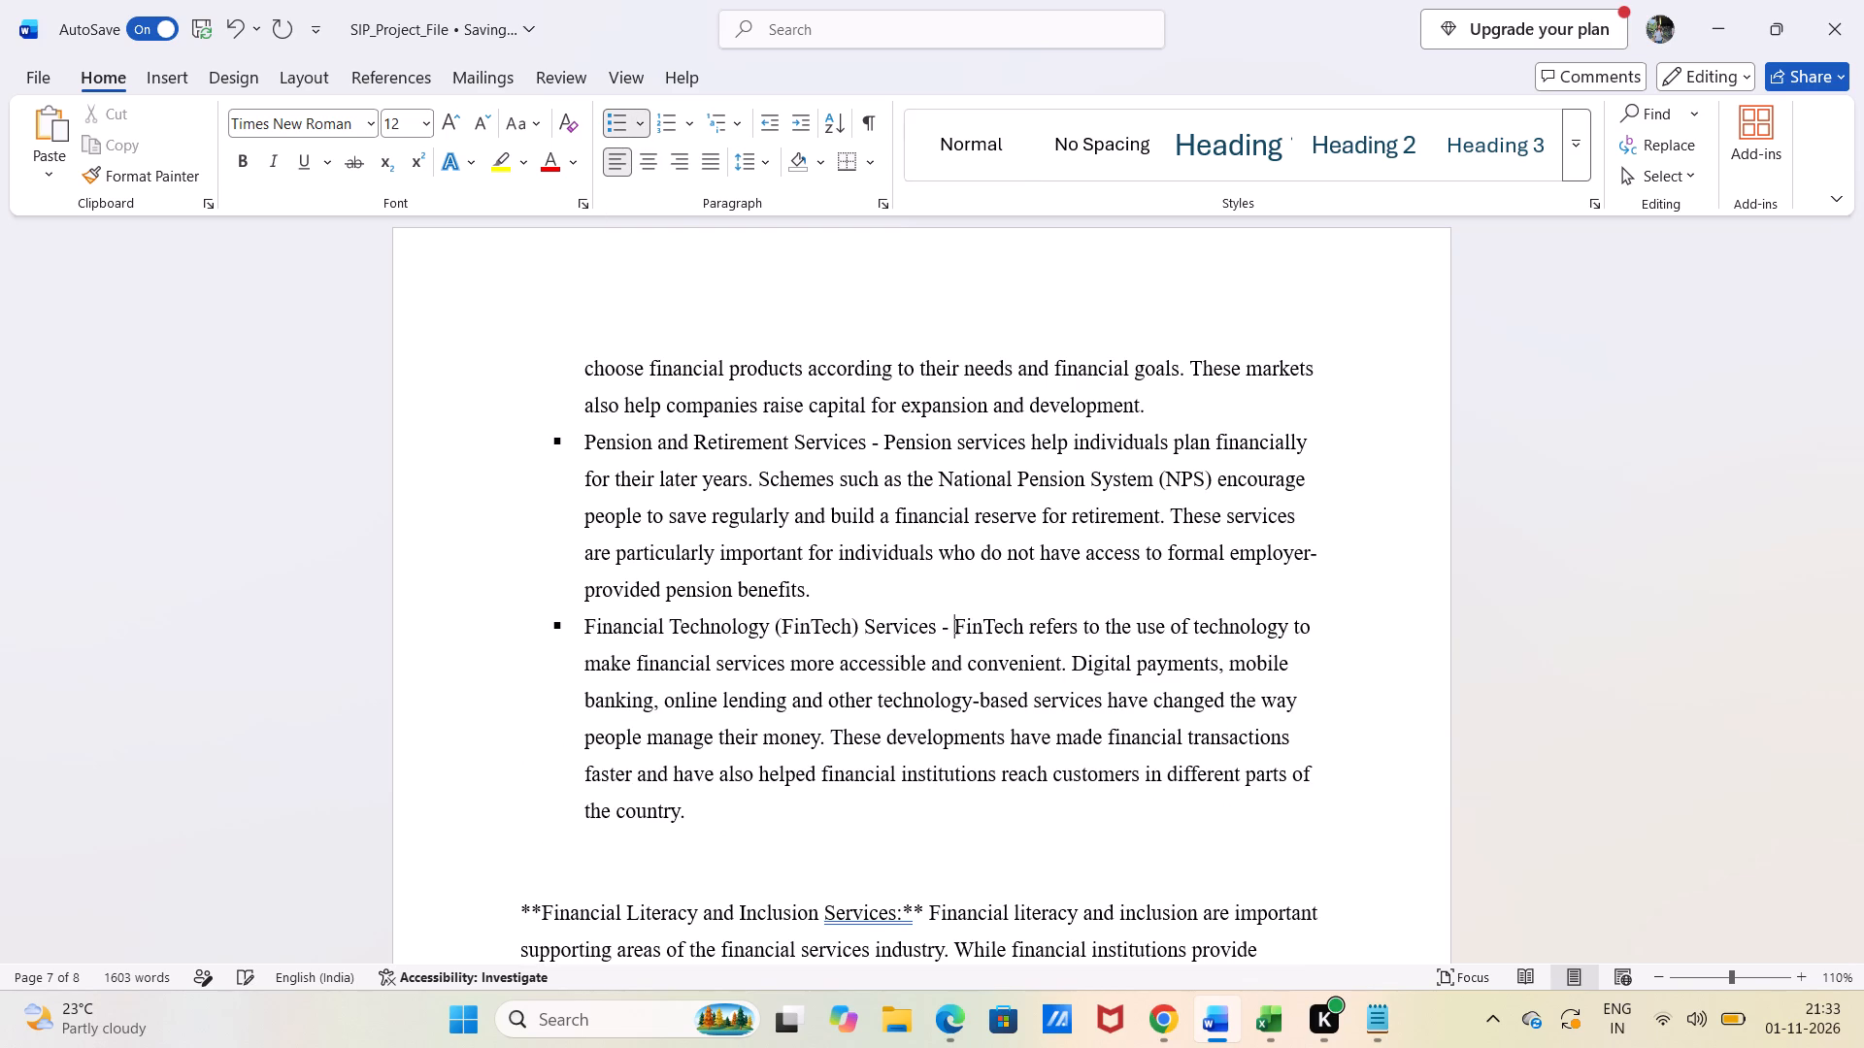
Turn the Financial Literacy and Inclusion Services paragraph into a square-bulleted item without the blank line or asterisks, replacing its label's colon with " -".
scroll(967, 621, "down", 1)
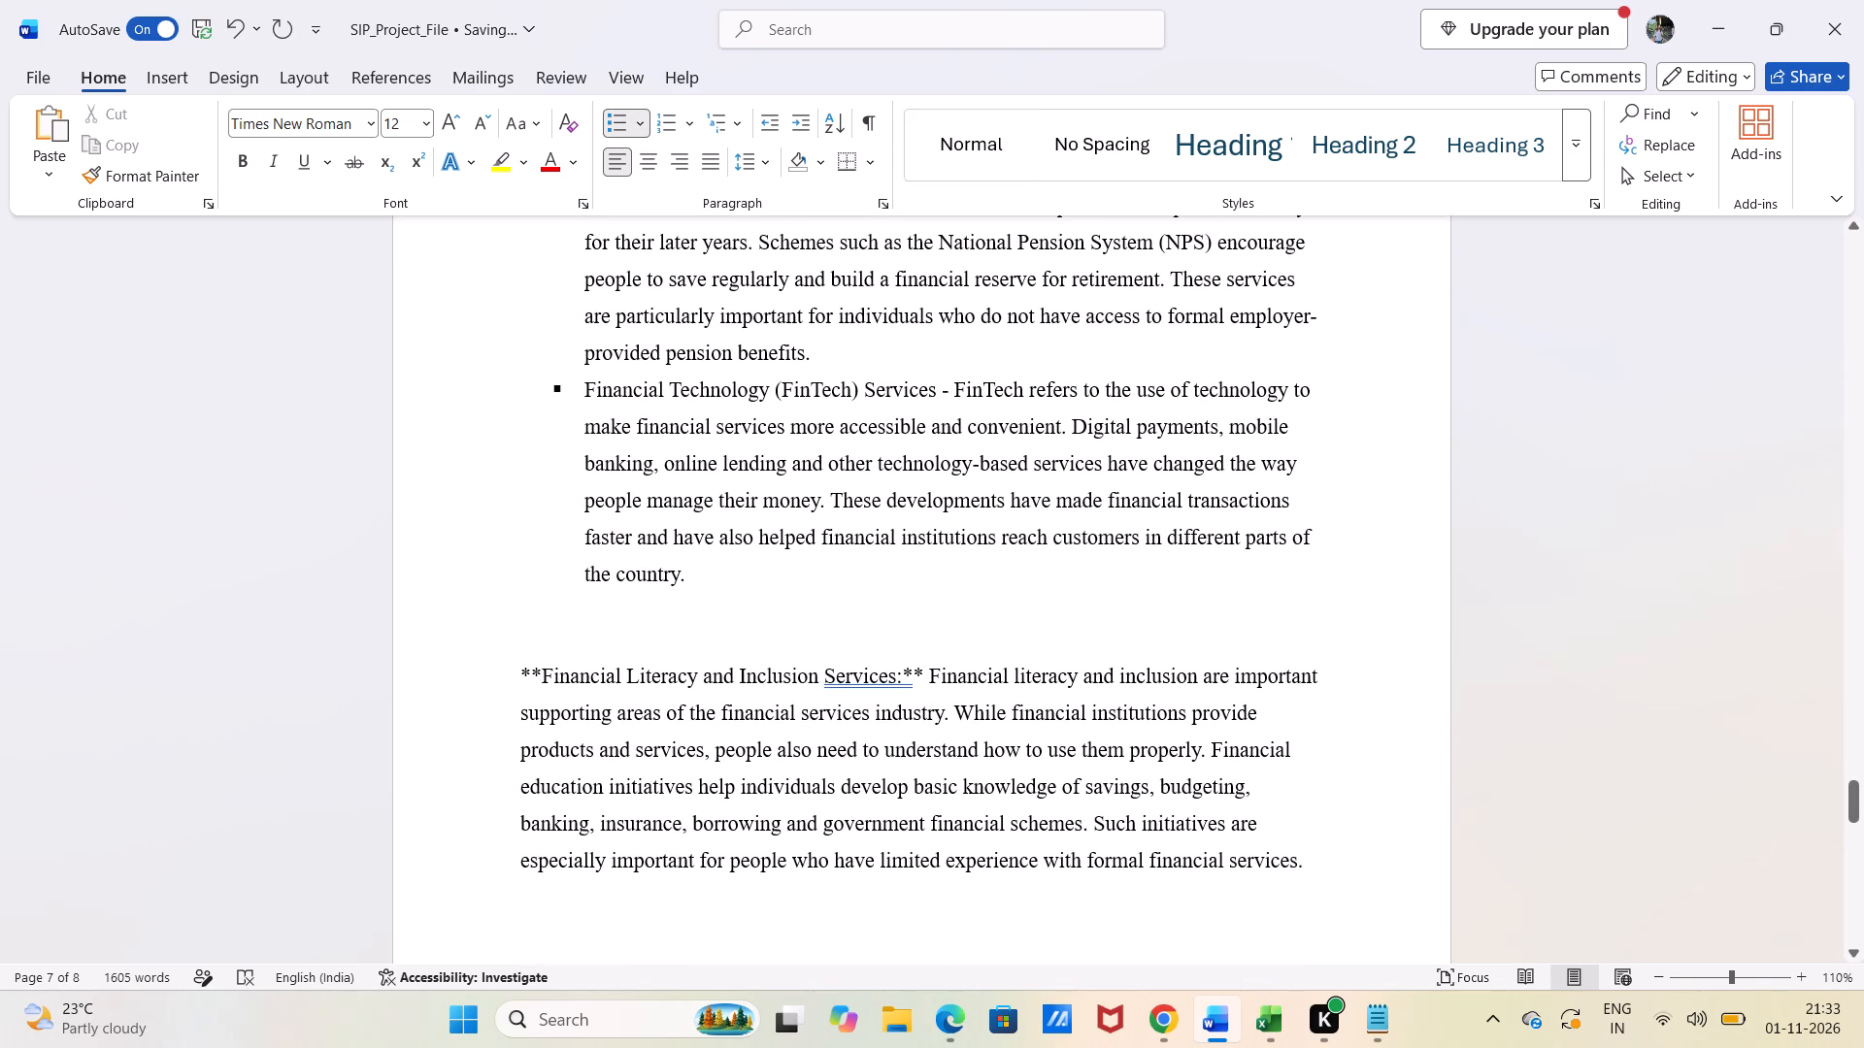
left_click(540, 672)
key("BackSpace")
key("BackSpace")
key("BackSpace")
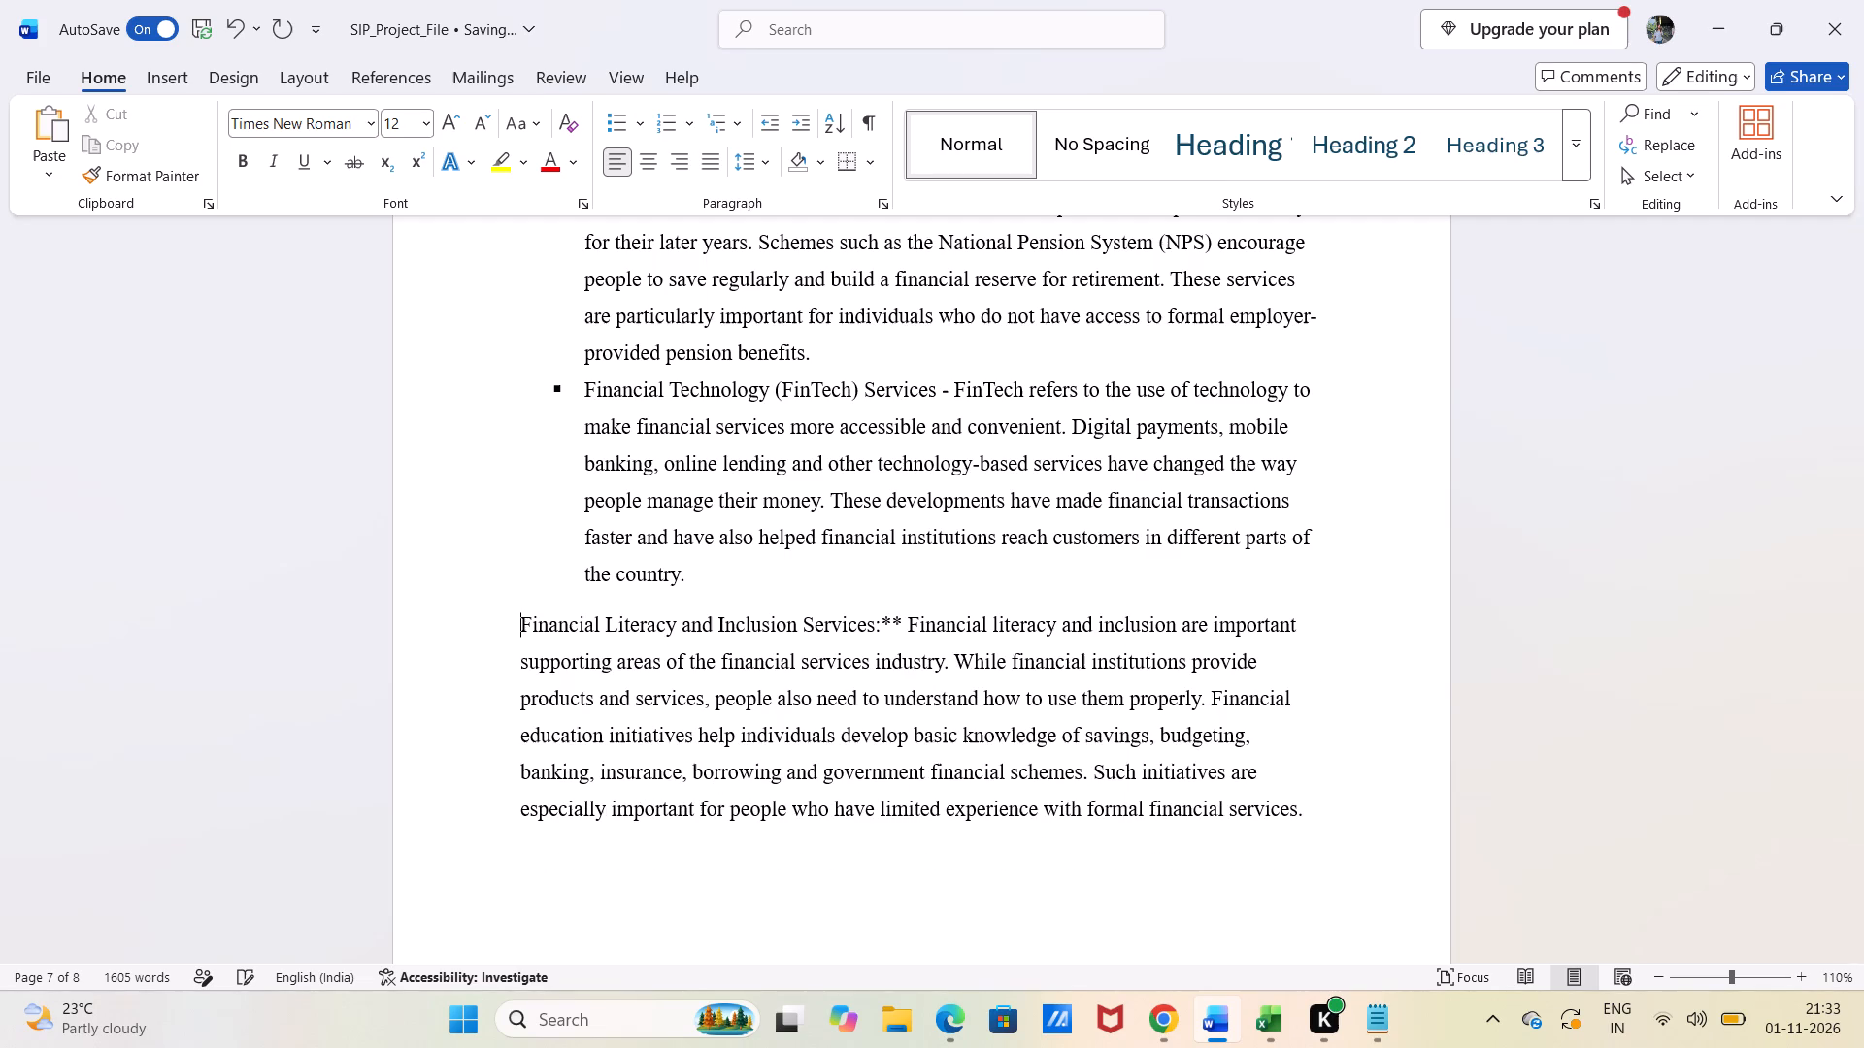
left_click(605, 120)
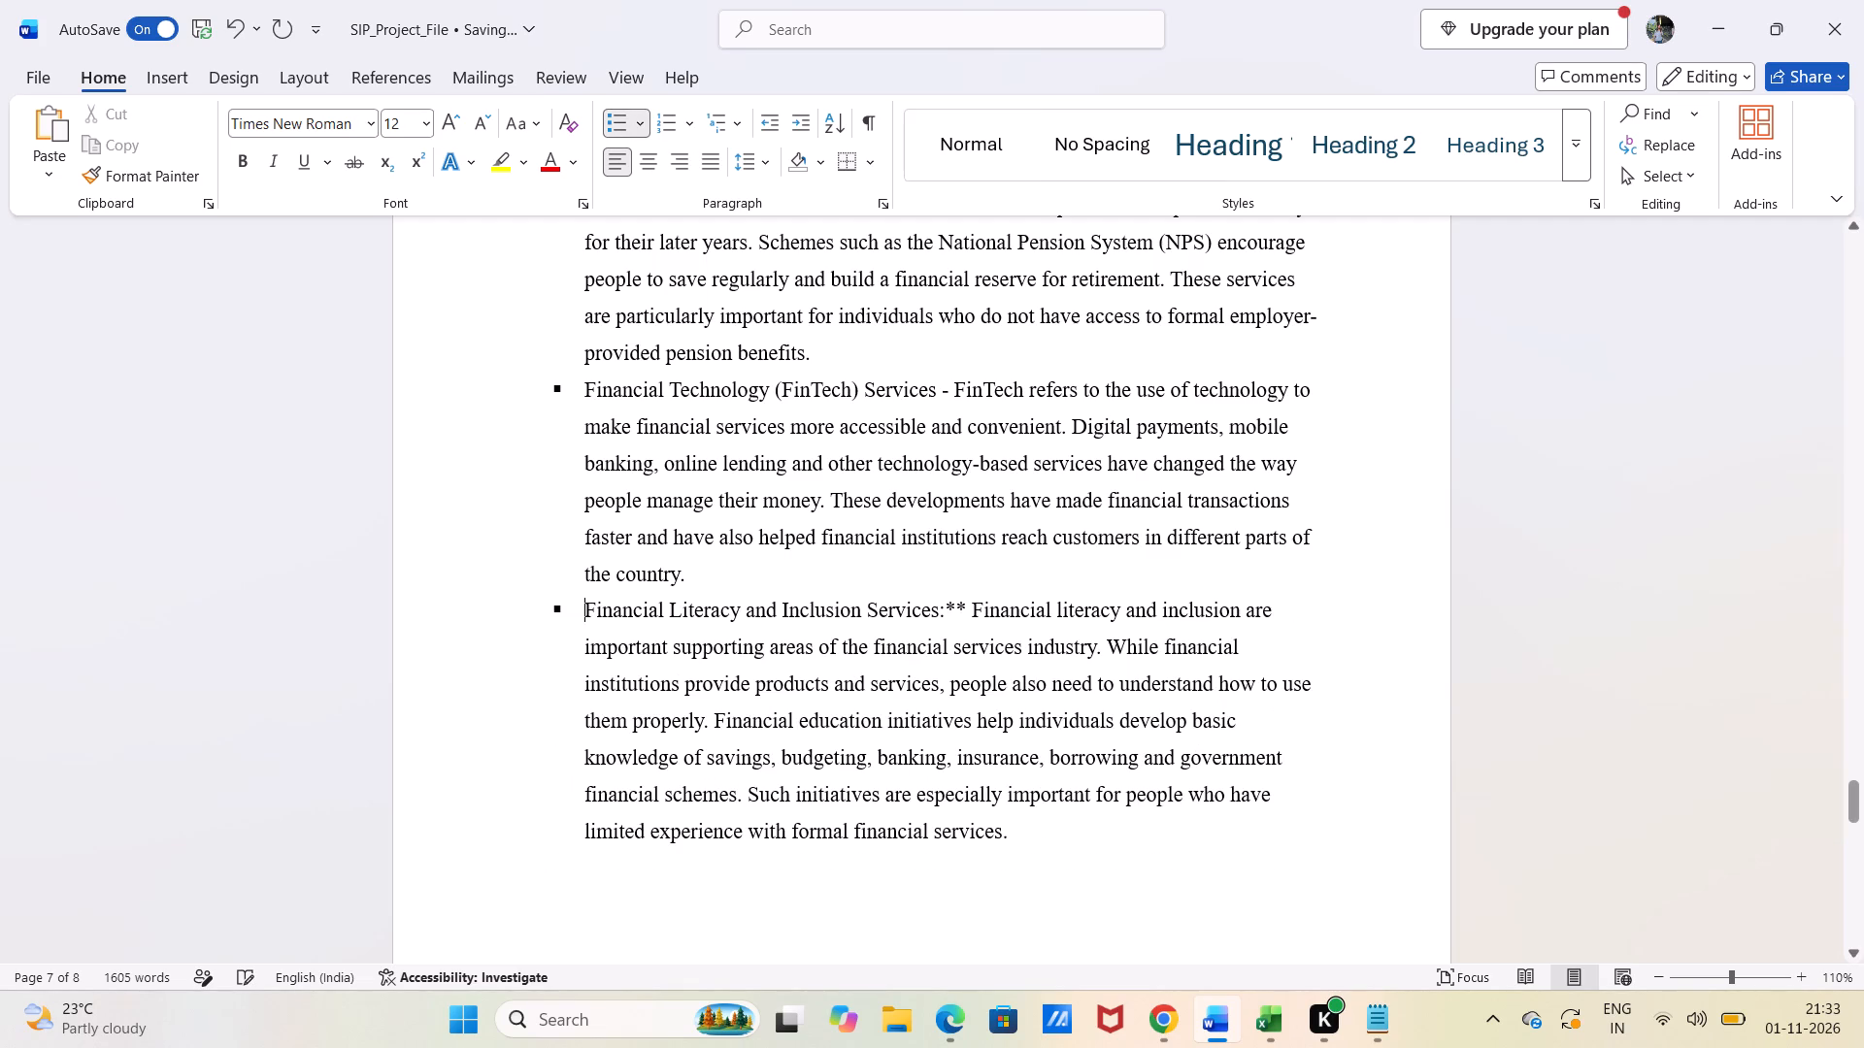
left_click(966, 606)
key("BackSpace")
key("BackSpace")
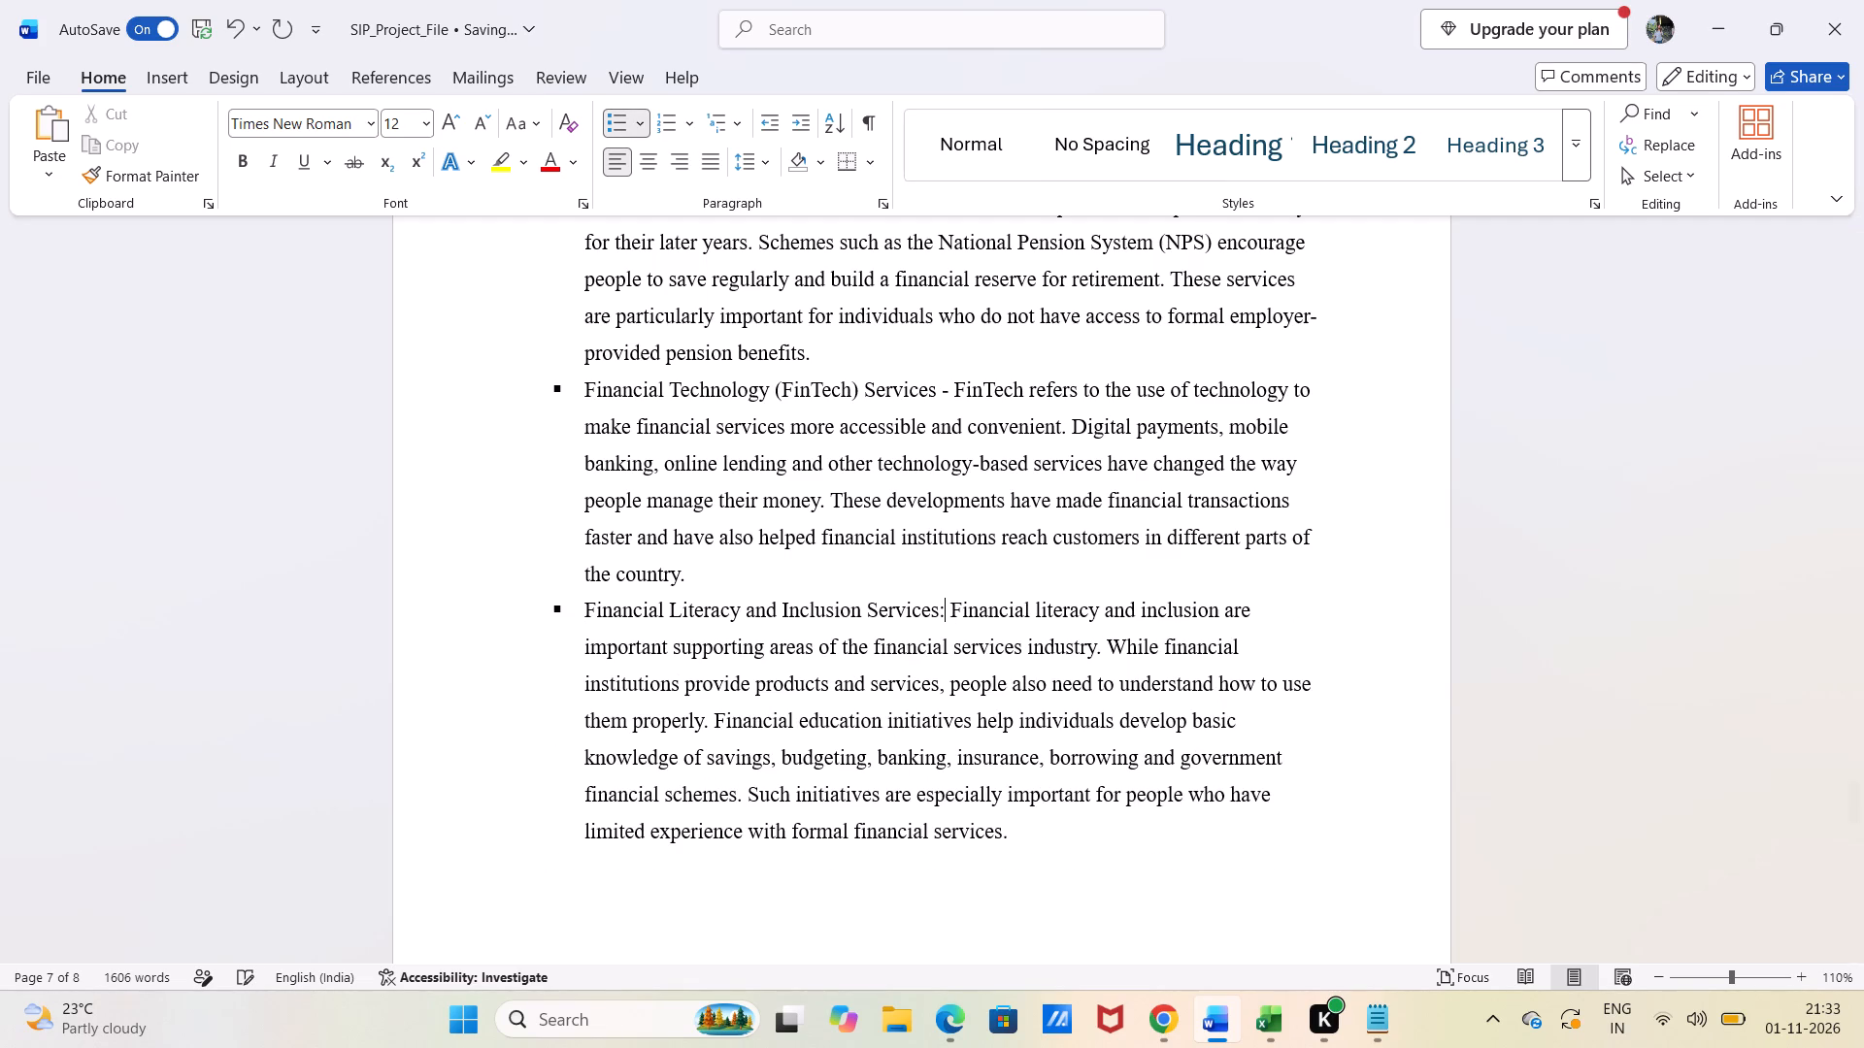
key("BackSpace")
key("space")
type("-")
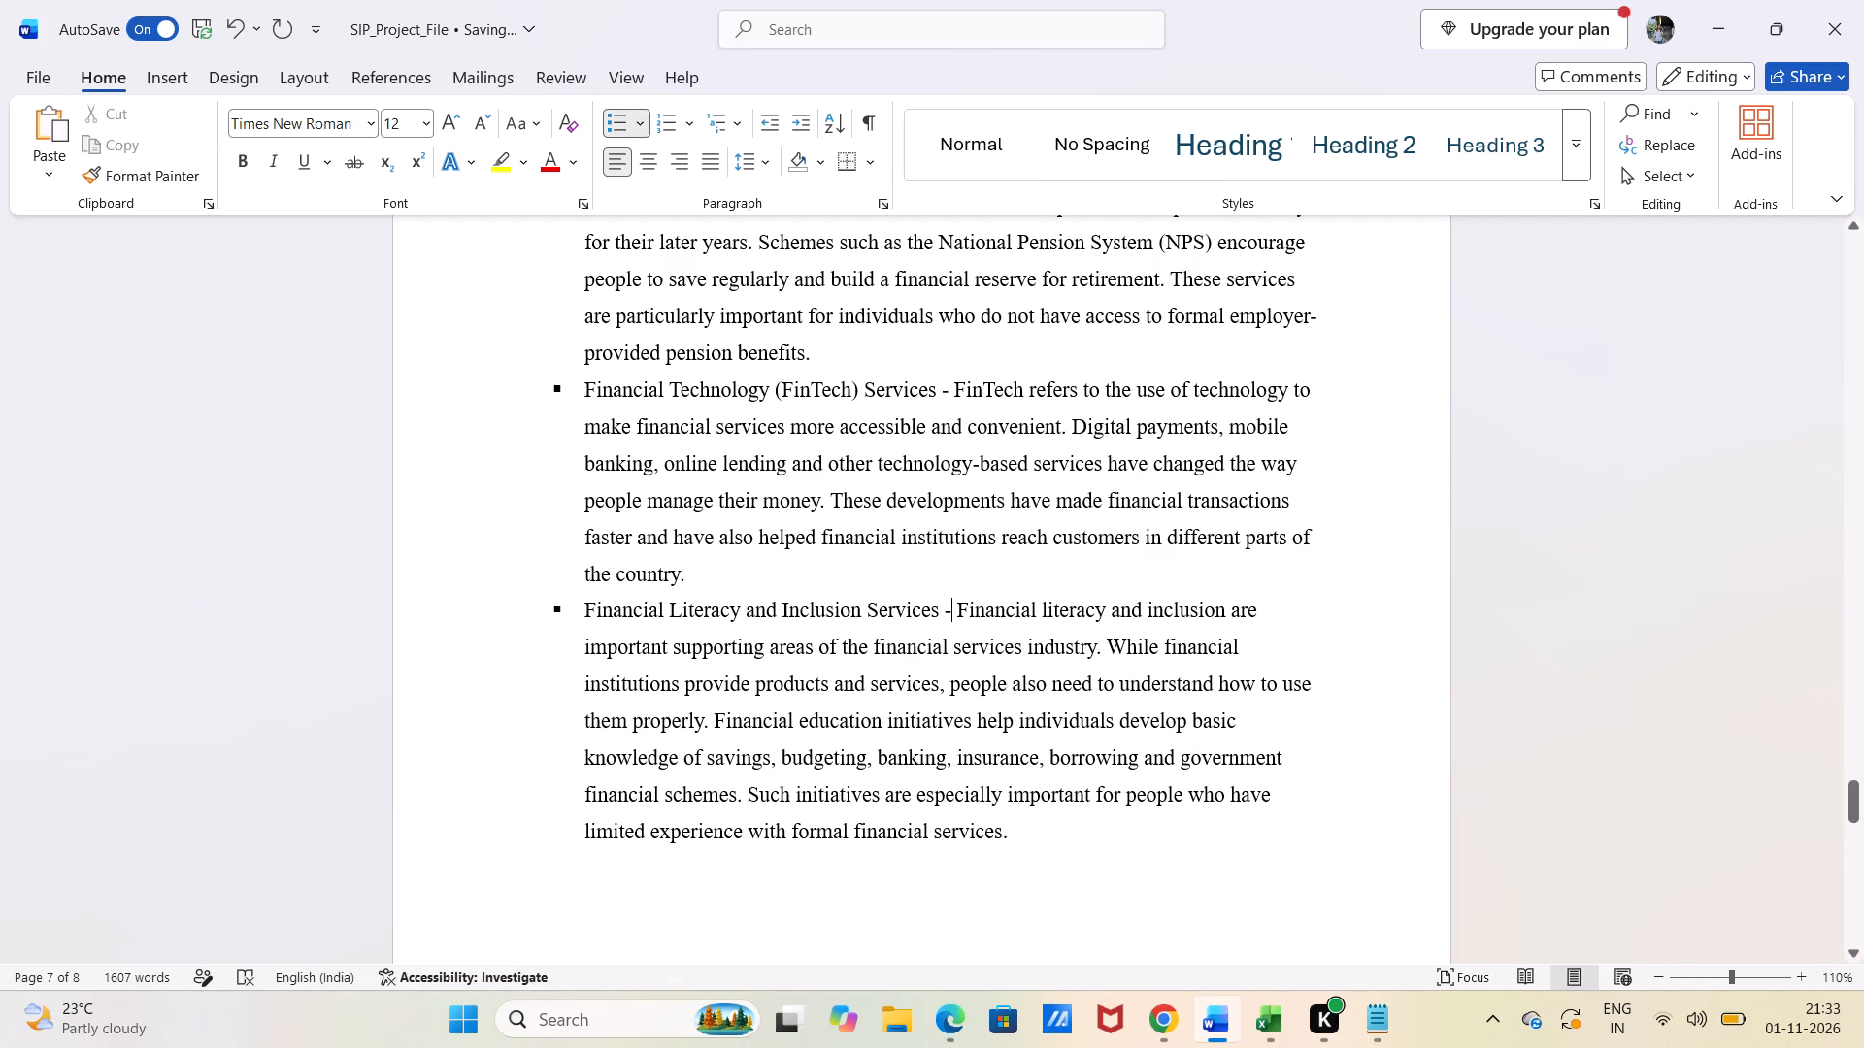
Start an unbulleted line below the Financial Literacy and Inclusion Services item, formatted as 14 pt bold italic without indent.
scroll(768, 737, "down", 1)
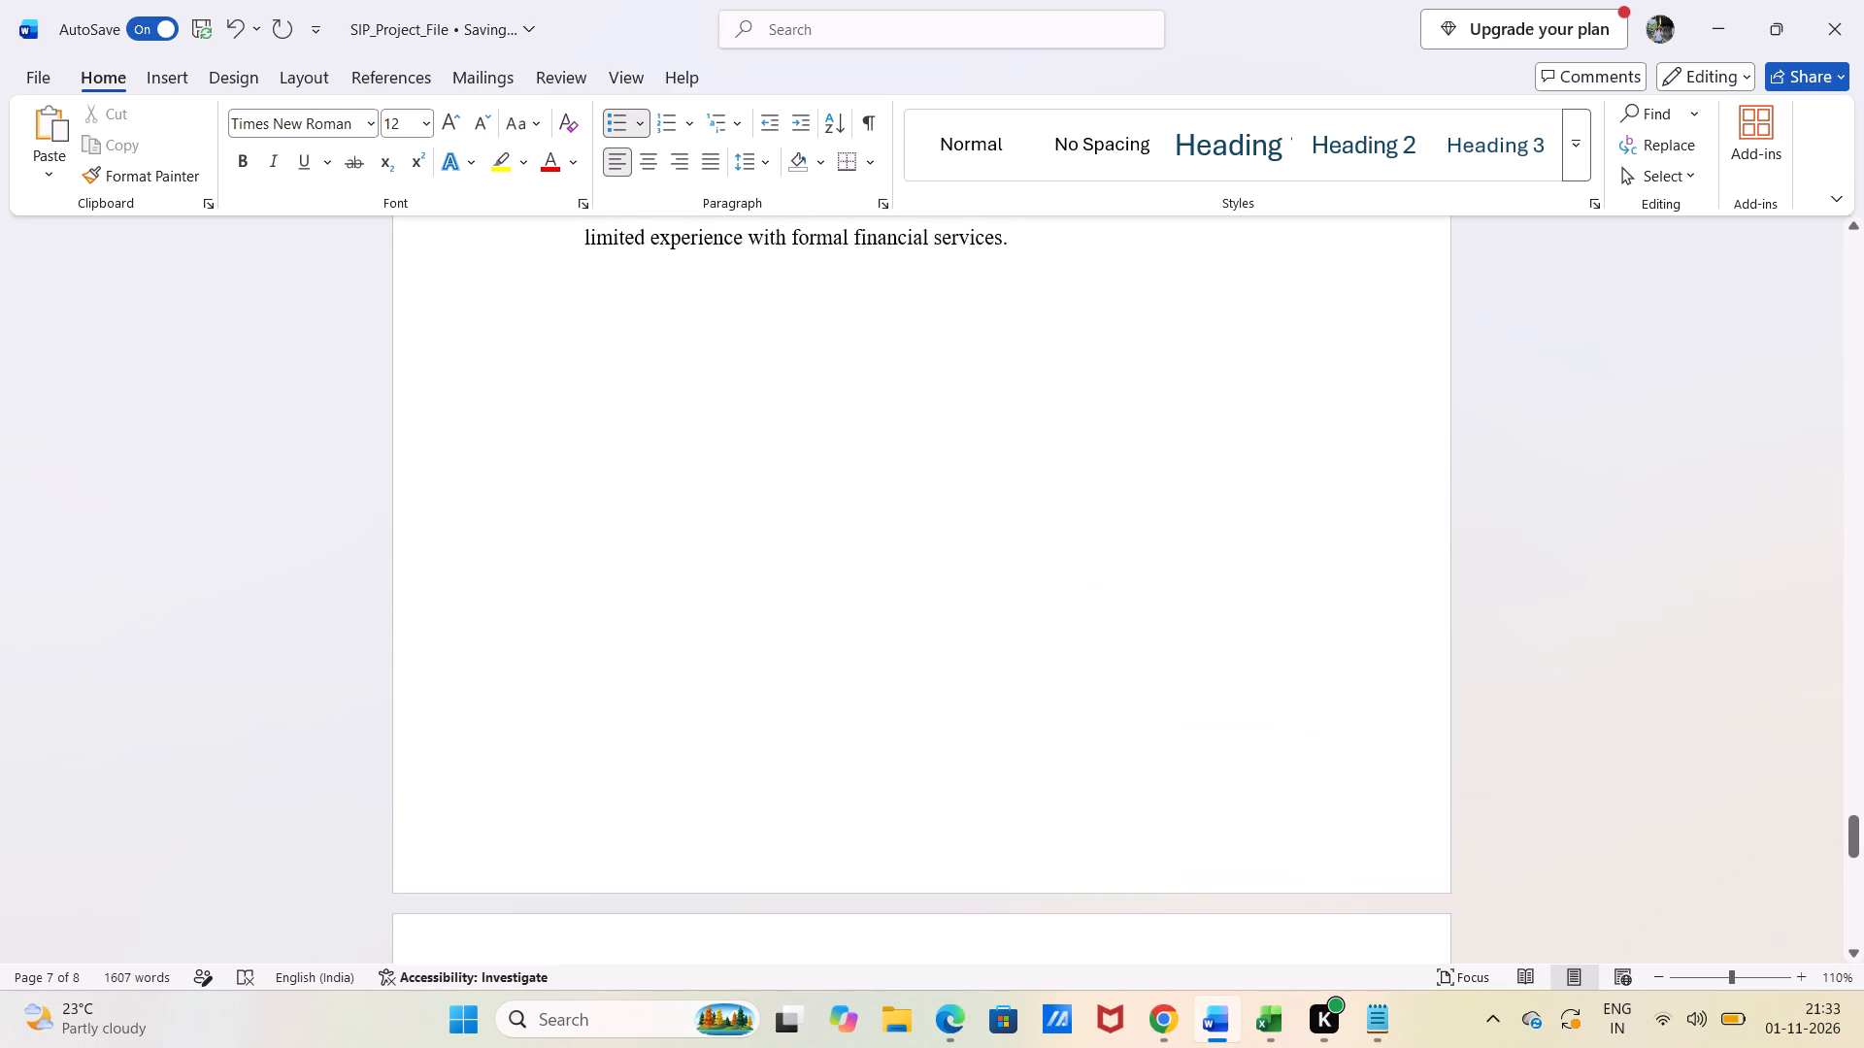
scroll(811, 549, "up", 1)
left_click(1022, 531)
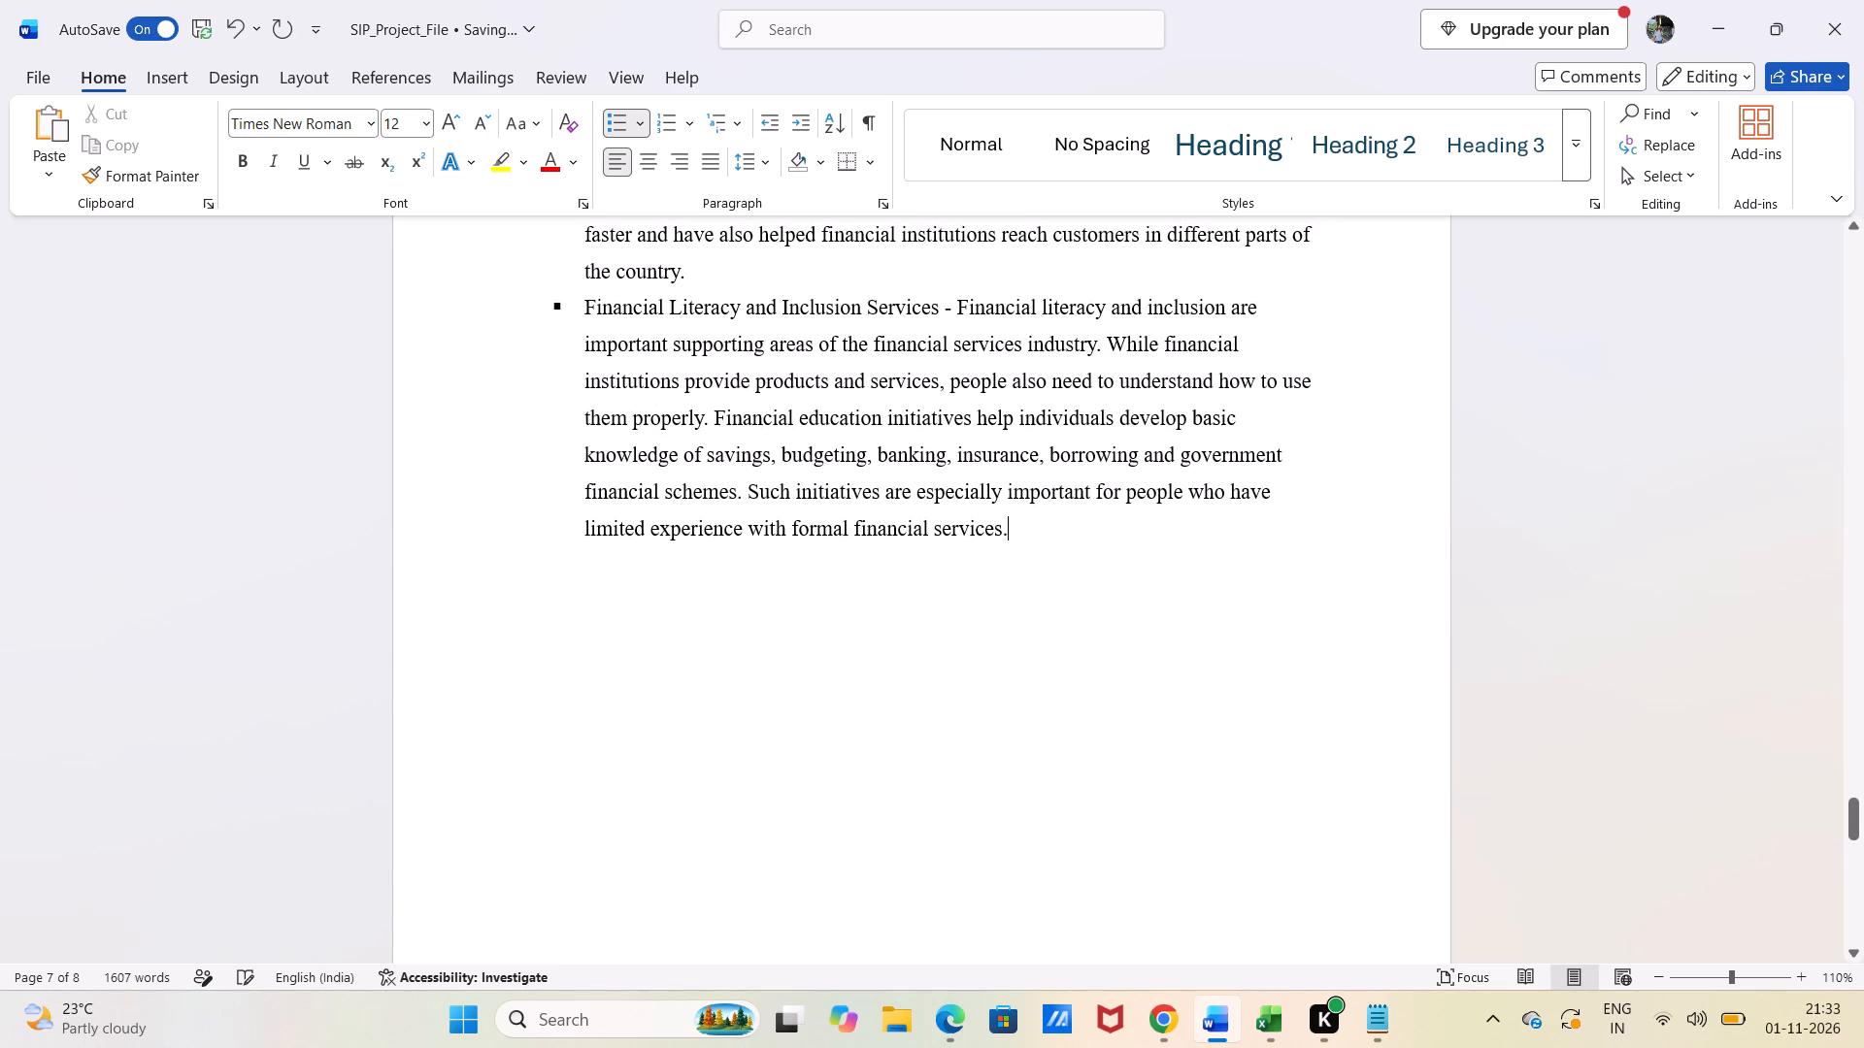
key("Return")
key("BackSpace")
key("BackSpace")
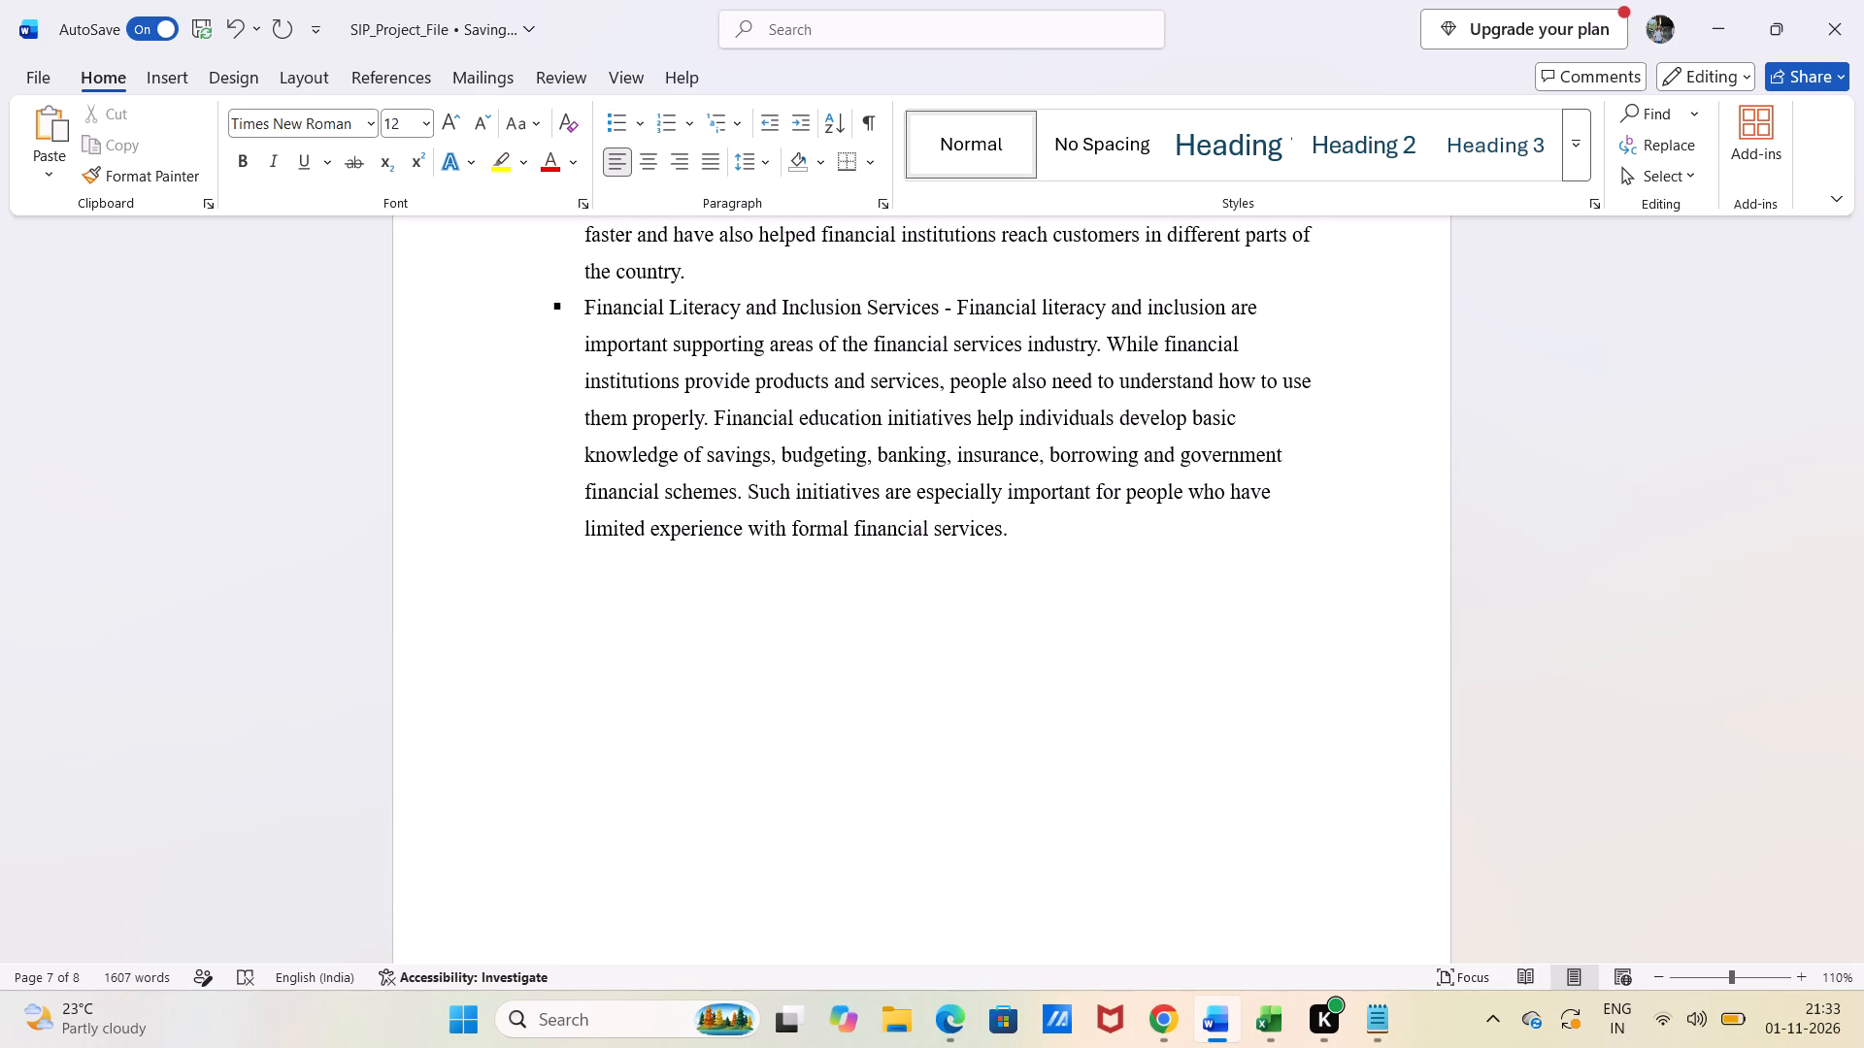
left_click(396, 129)
type("14")
key("Return")
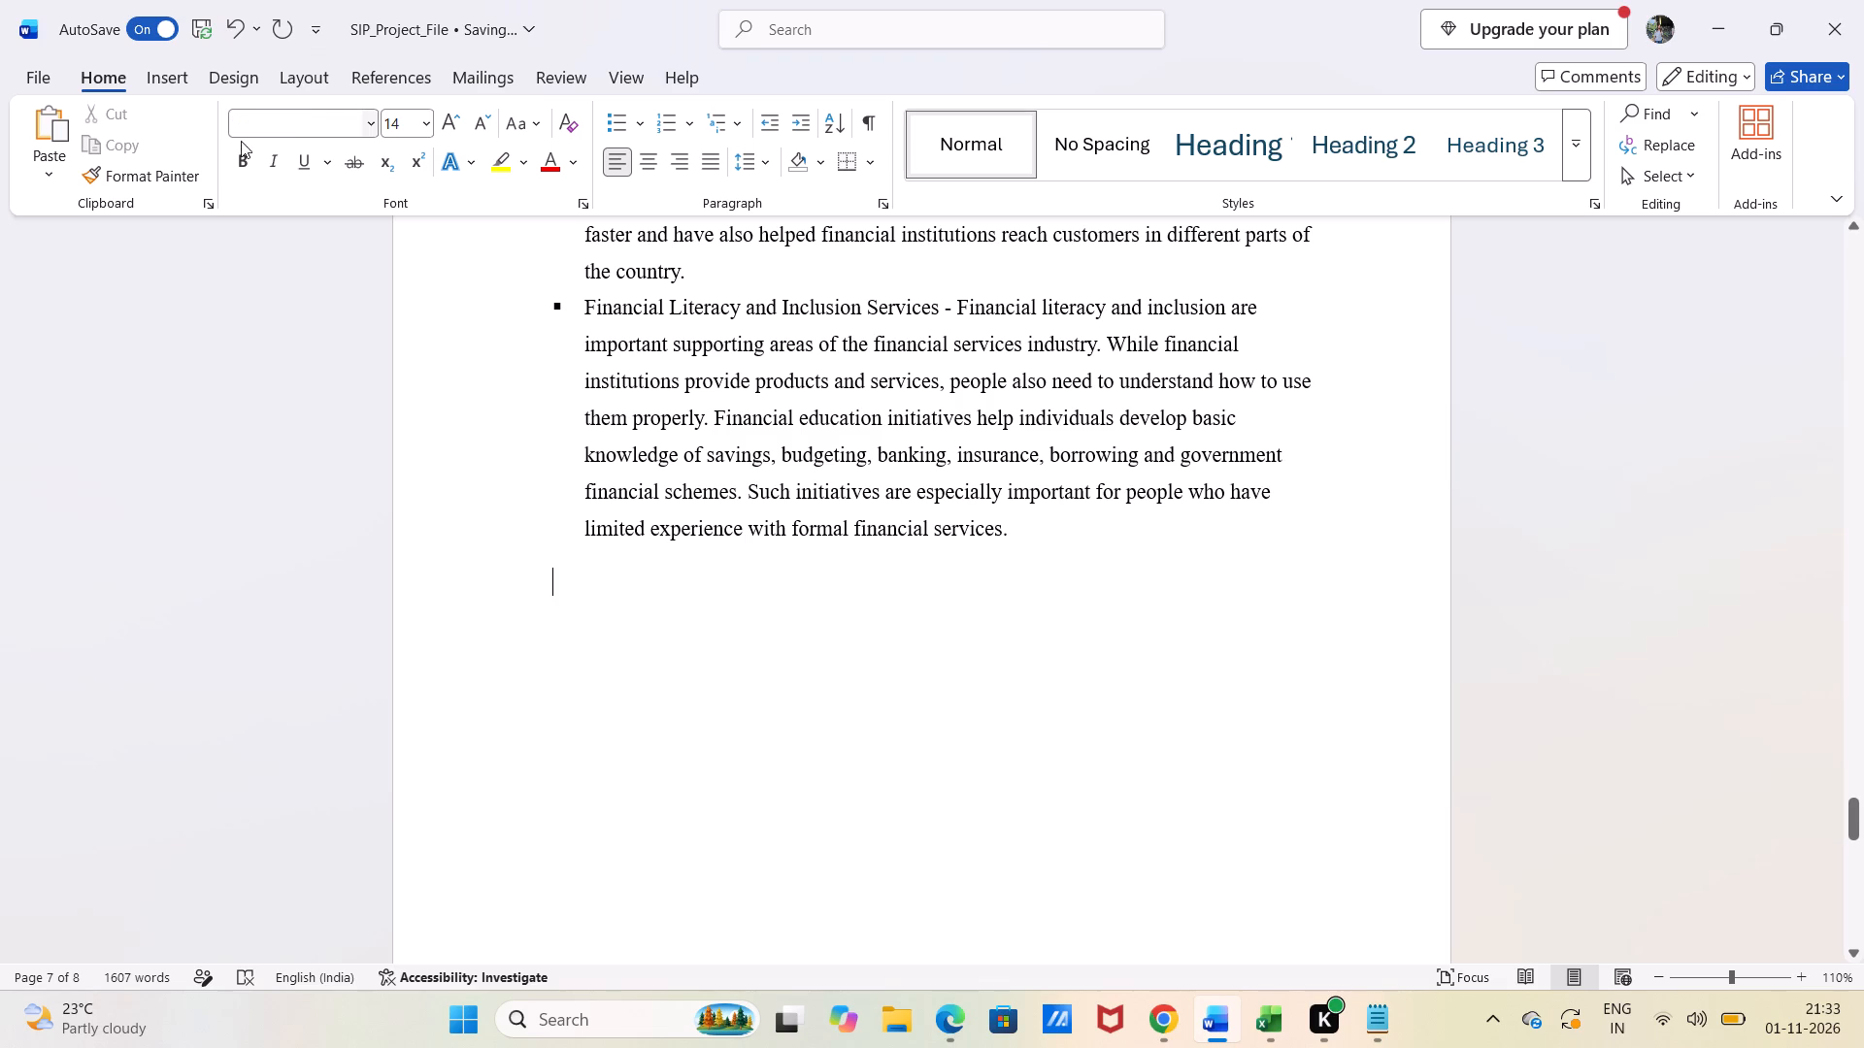
left_click(240, 166)
left_click(273, 167)
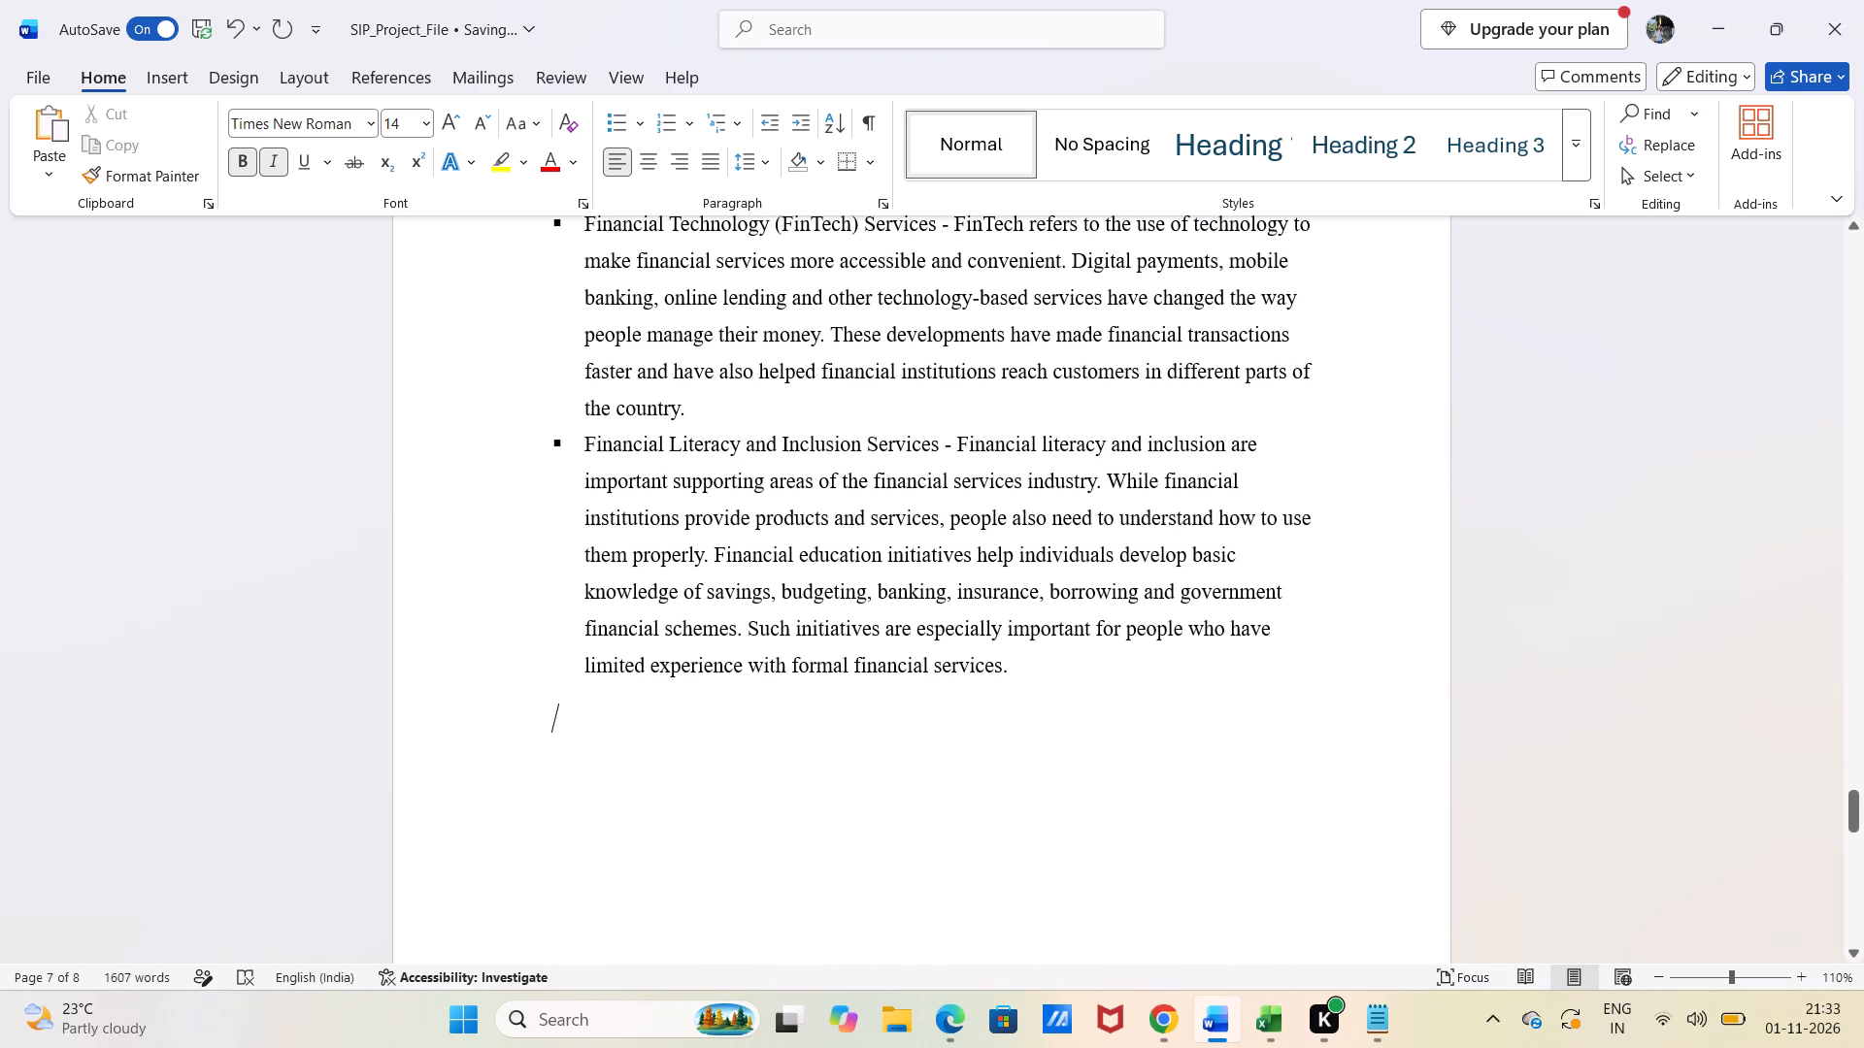
key("BackSpace")
Copy the heading "1.1.7 Role of Banking and Financial Institutions in Economic Development" without its hash marks from Notepad and paste it into the Word report.
left_click(1383, 1027)
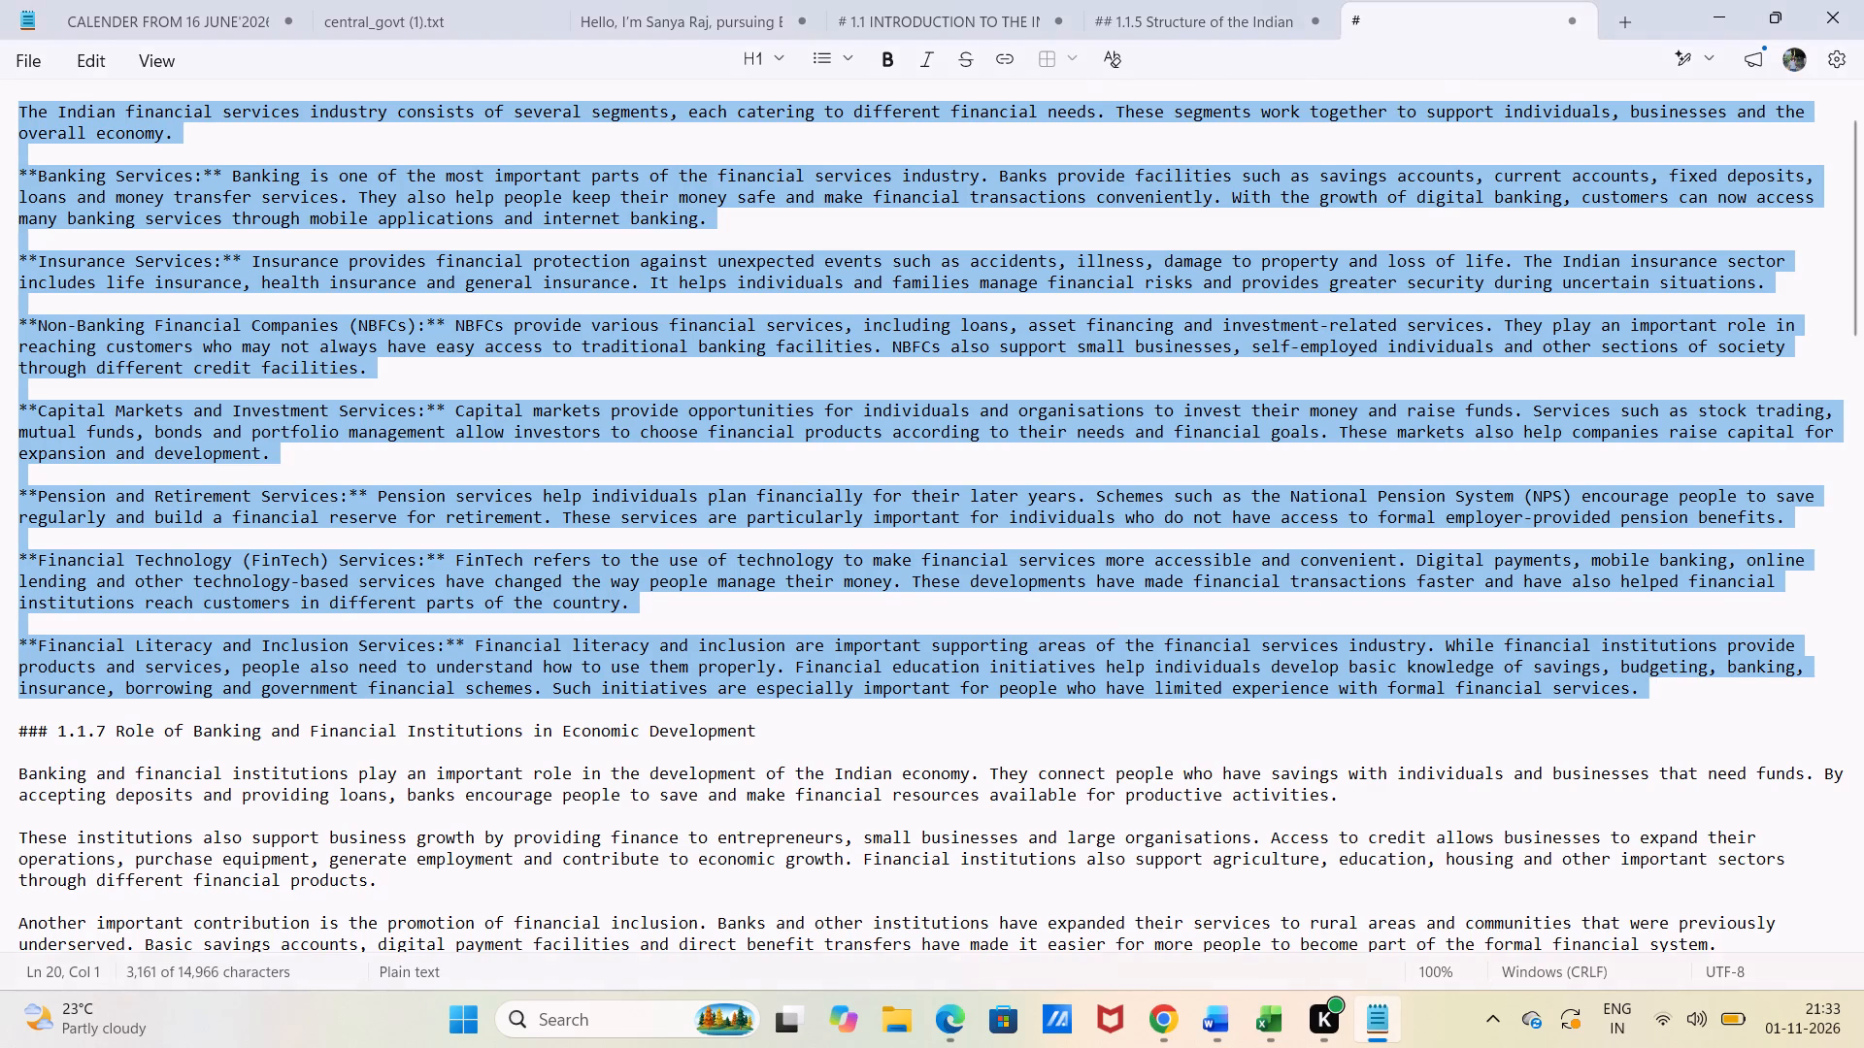
scroll(952, 782, "down", 1)
scroll(449, 652, "down", 1)
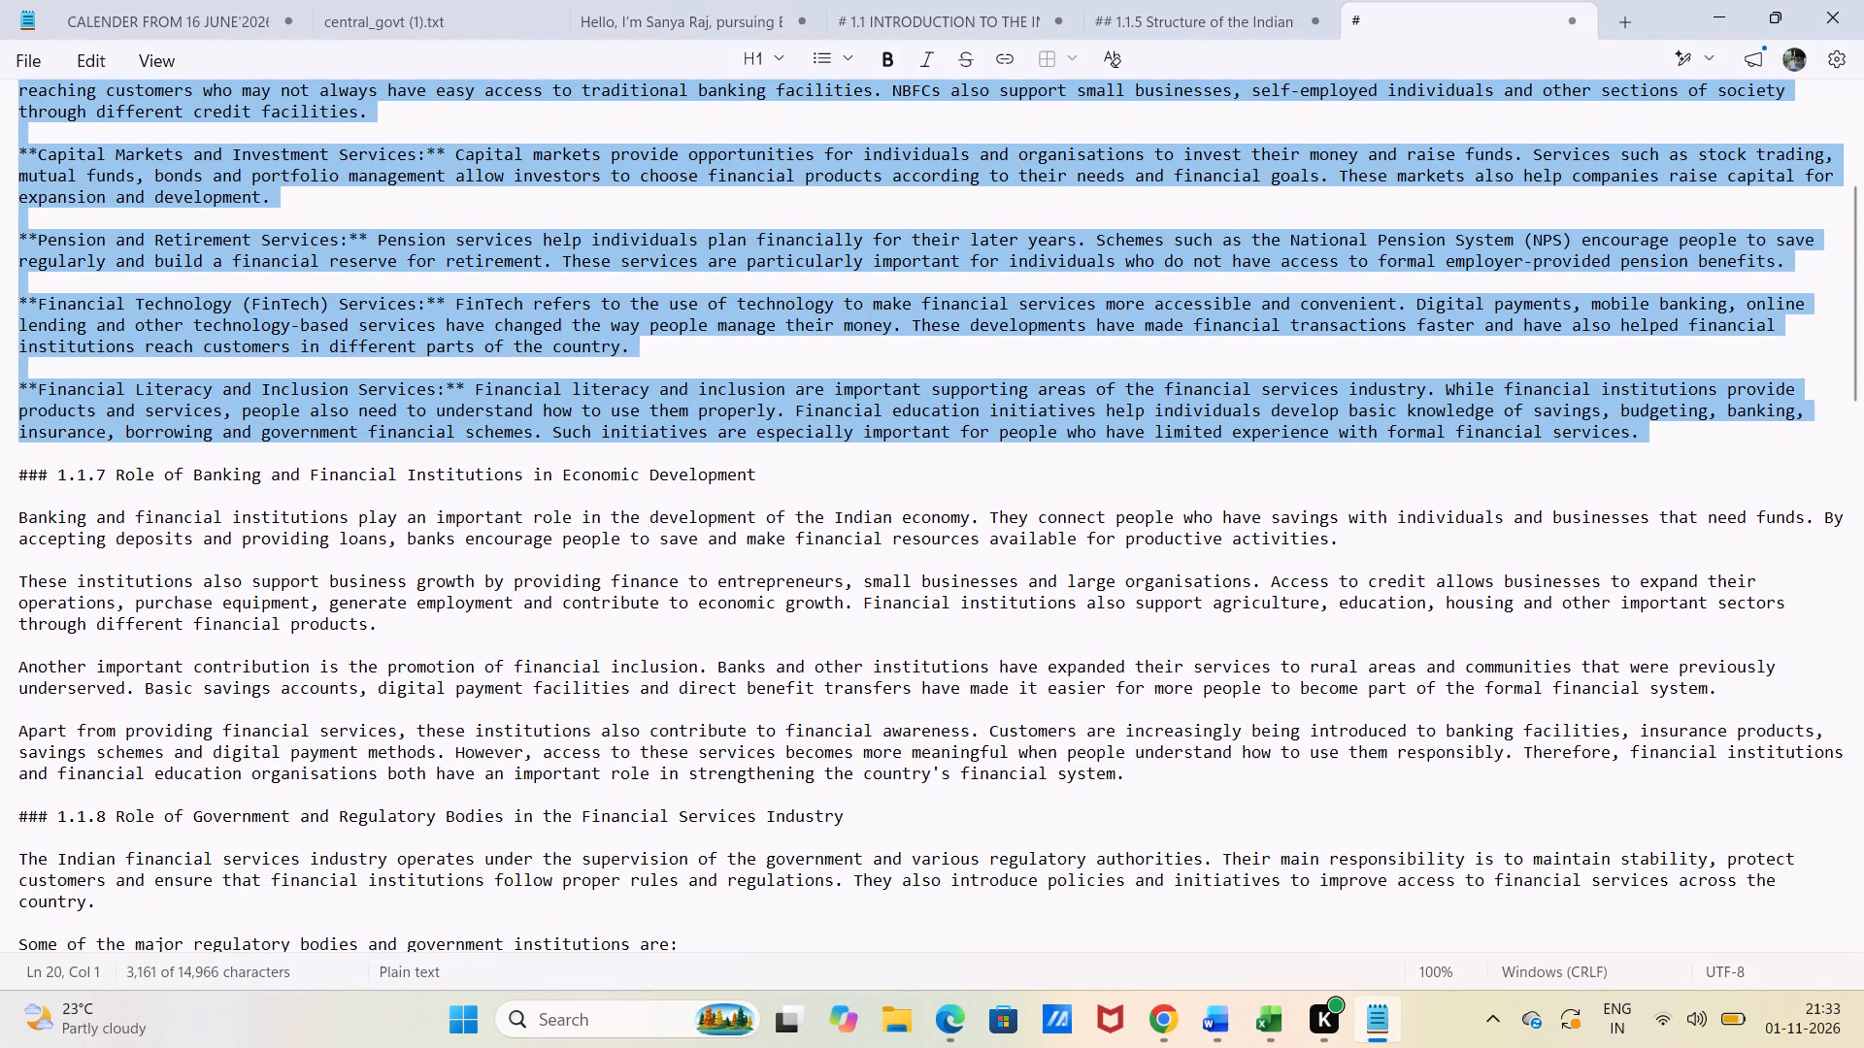
left_click_drag(55, 475, 767, 492)
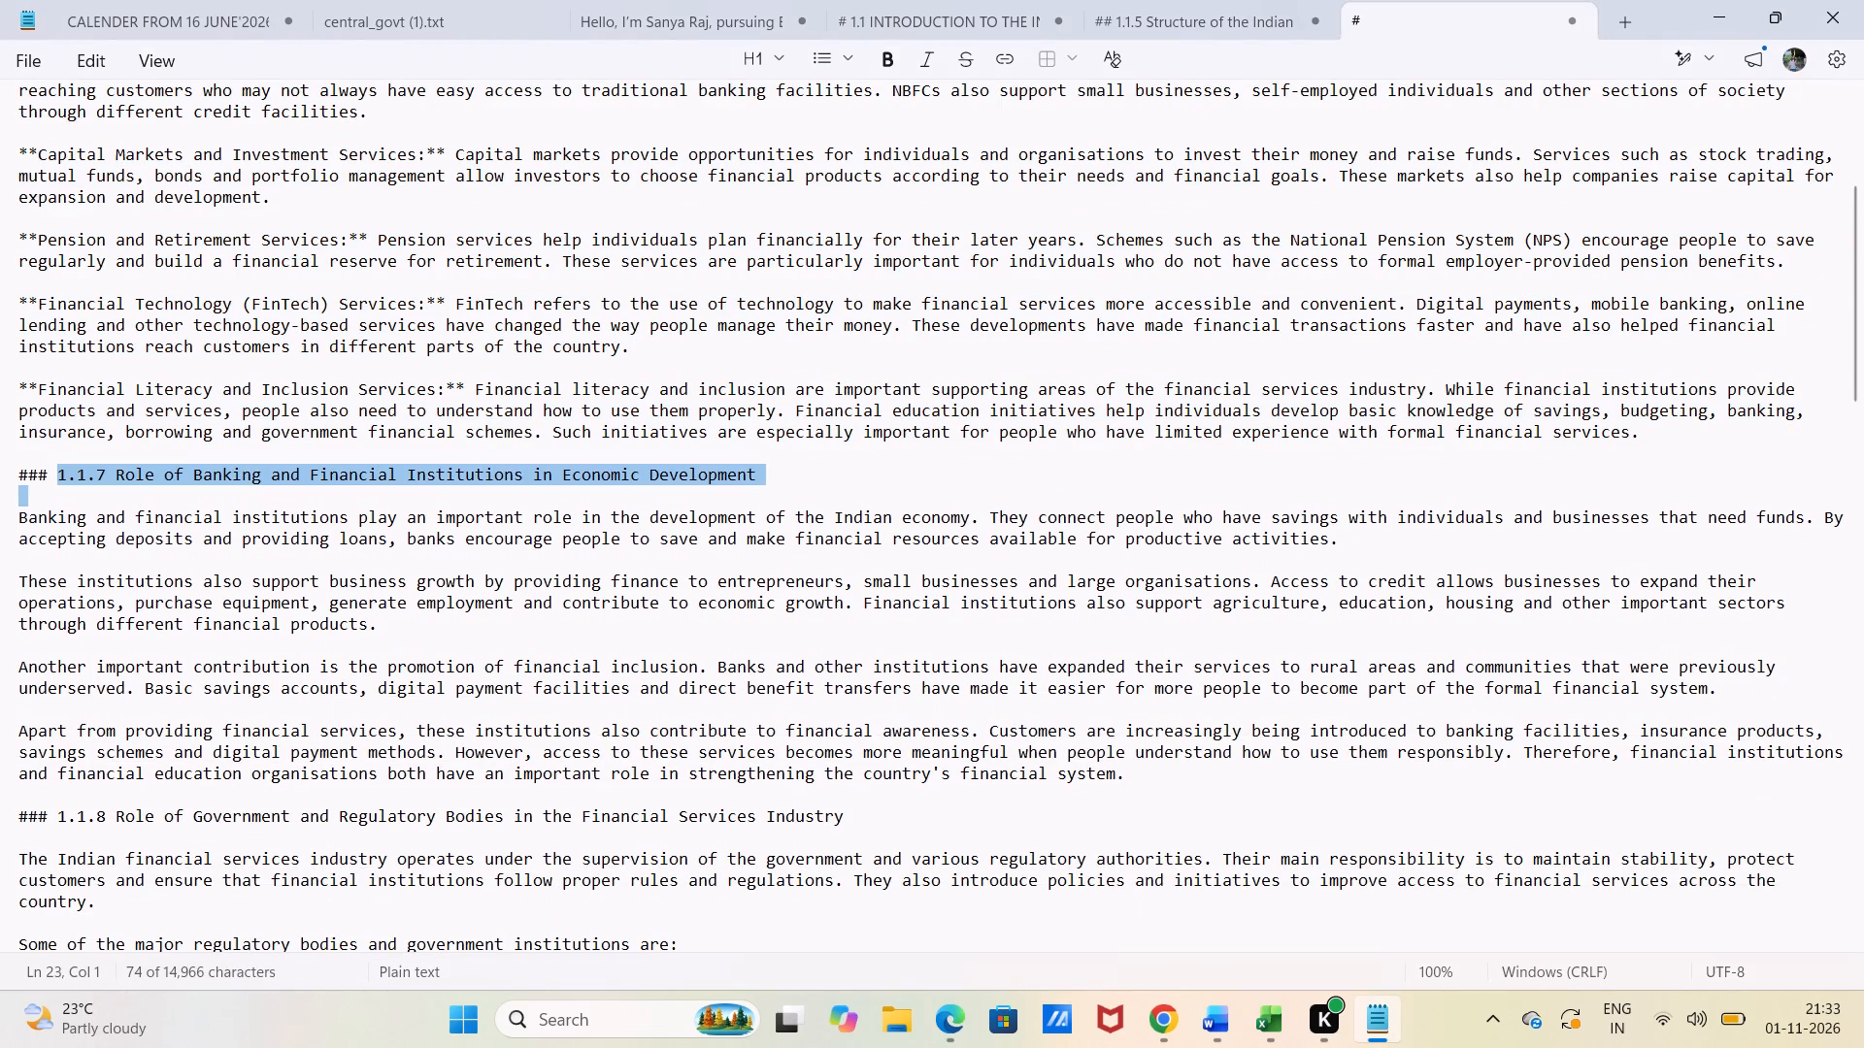
left_click_drag(767, 492, 781, 481)
key("ctrl+c")
left_click(1230, 1038)
key("ctrl+v")
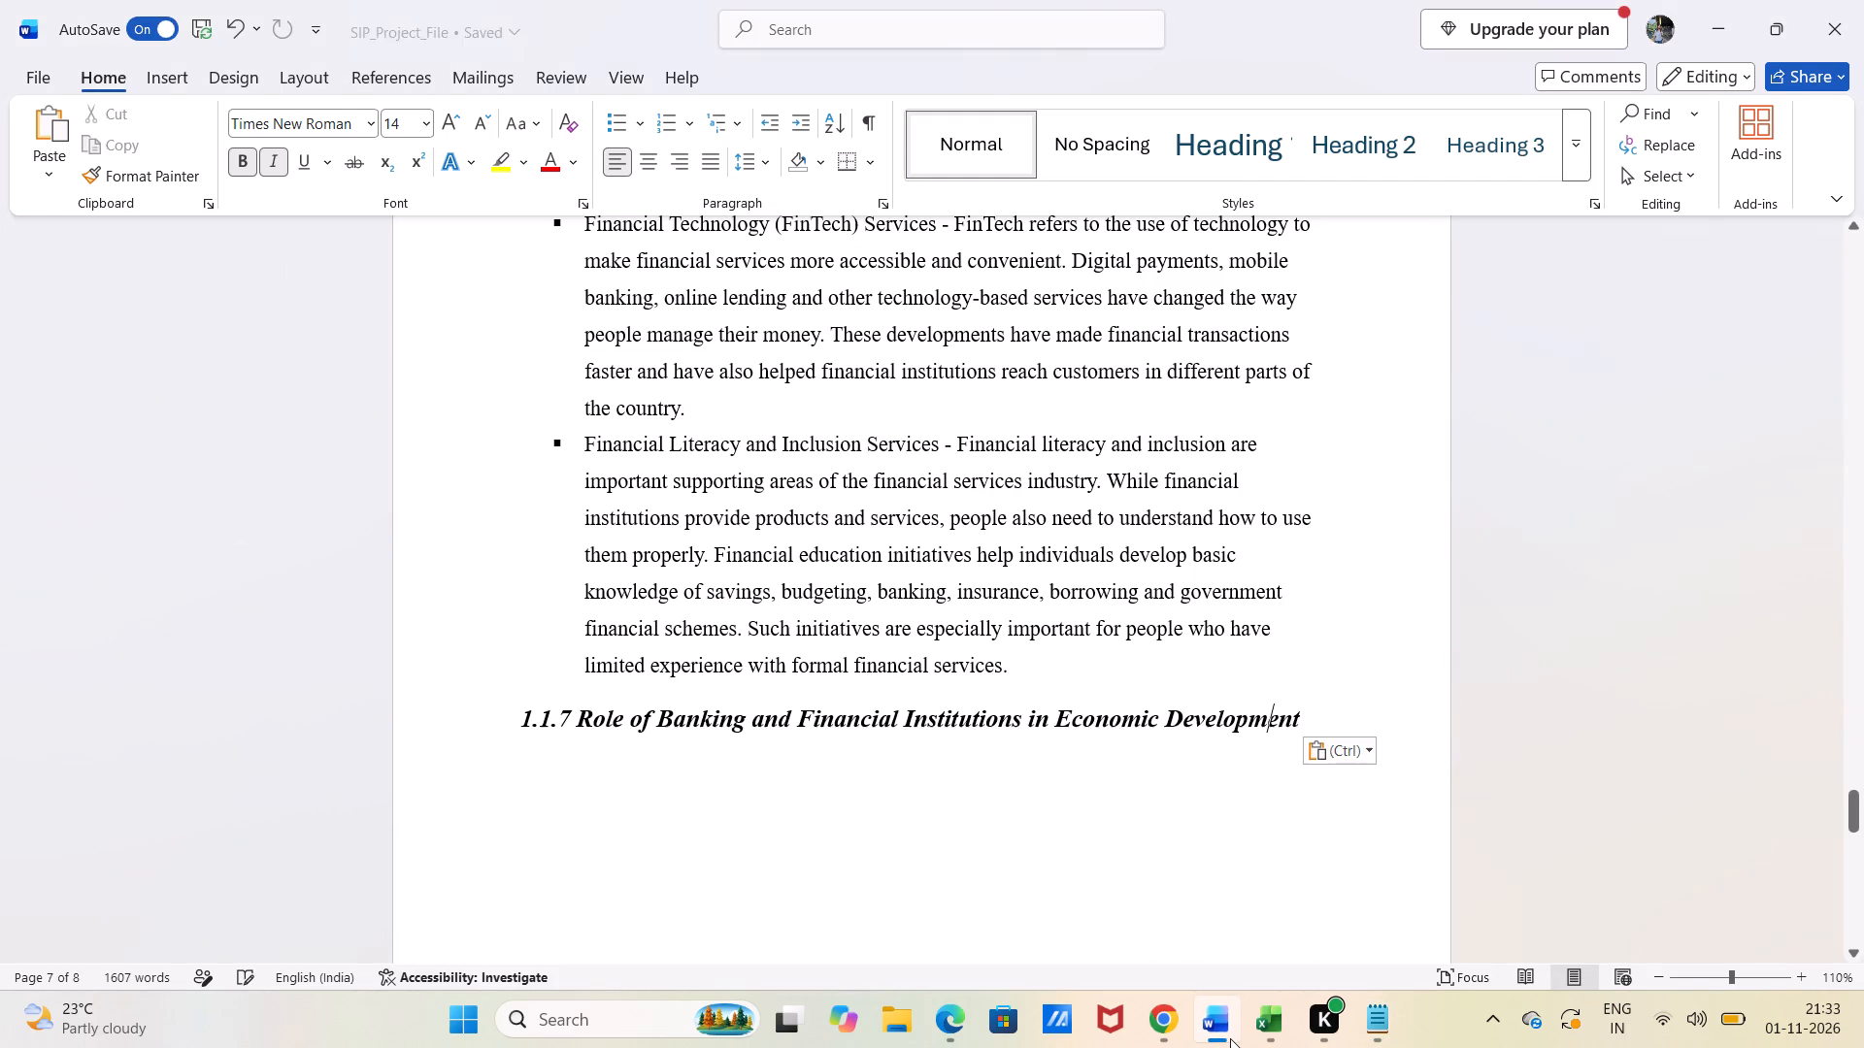
Start an unnumbered line below the 1.1.7 heading, with bold and italic off and the font size set to 12.
key("Return")
key("BackSpace")
key("BackSpace")
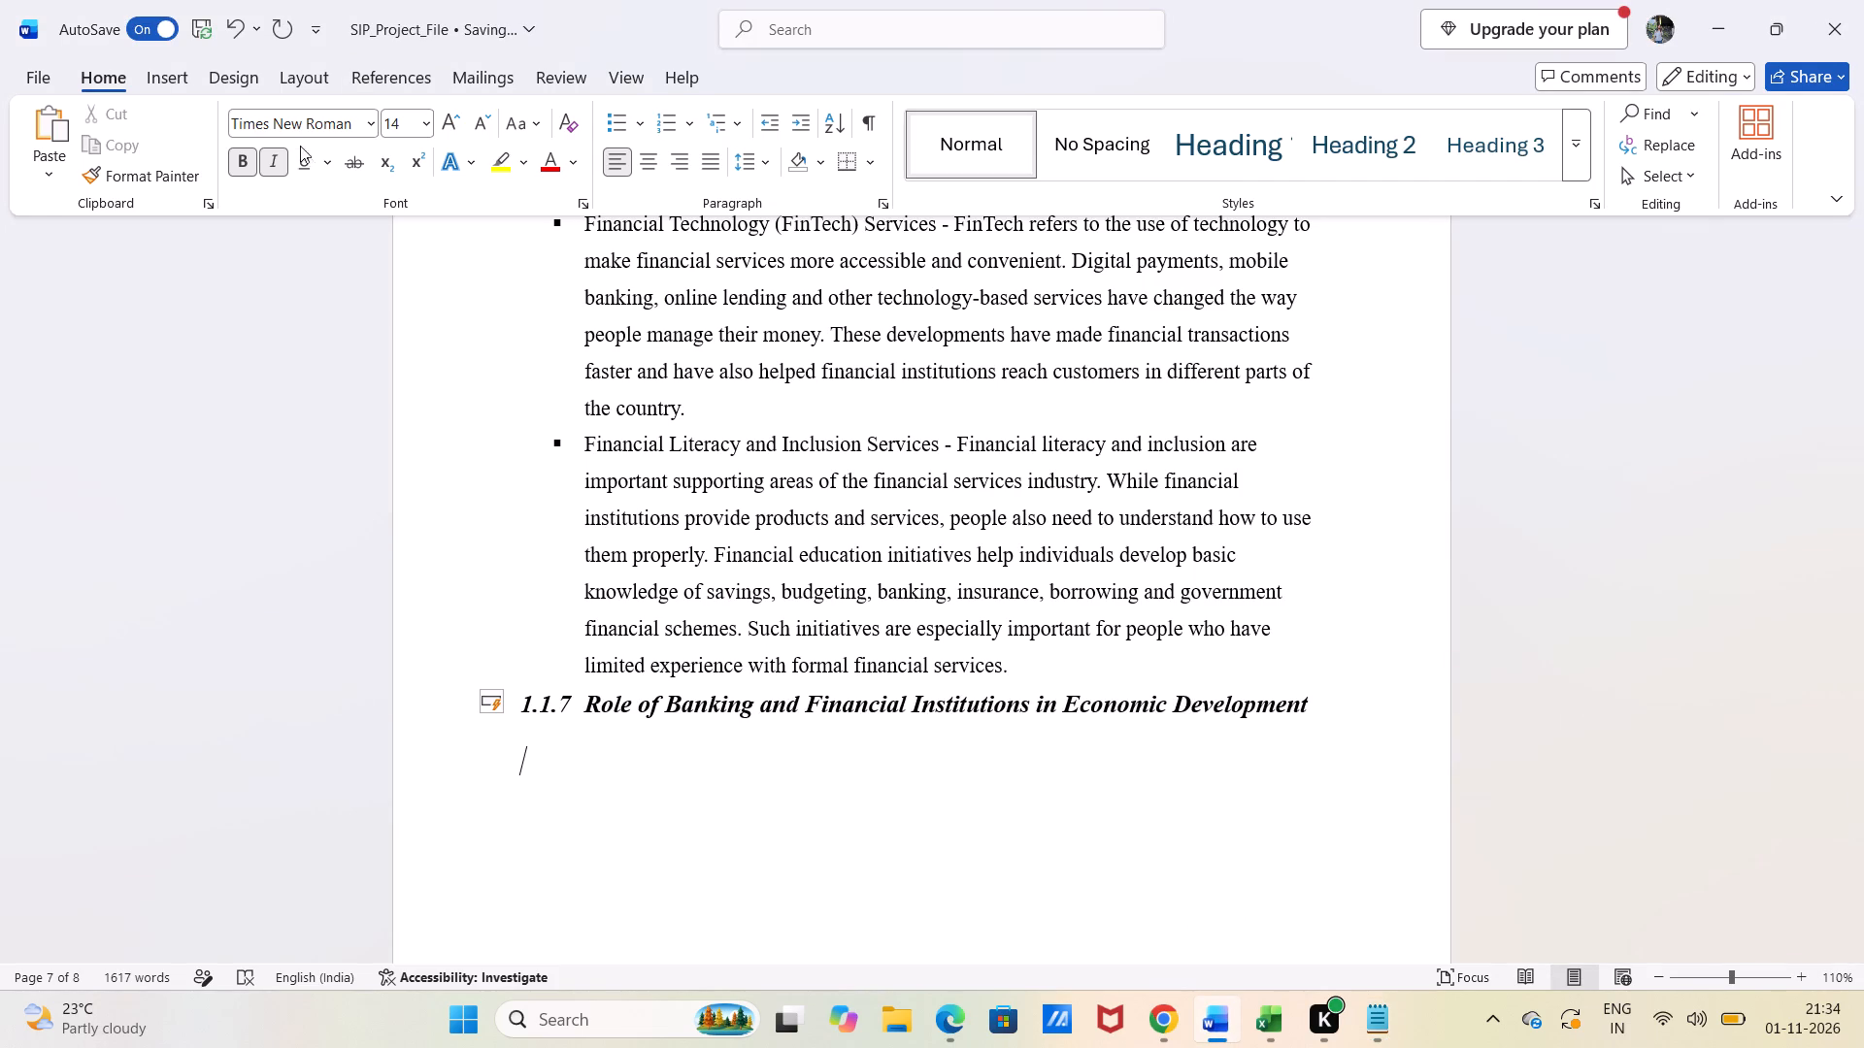
left_click(278, 163)
left_click(239, 165)
left_click(391, 121)
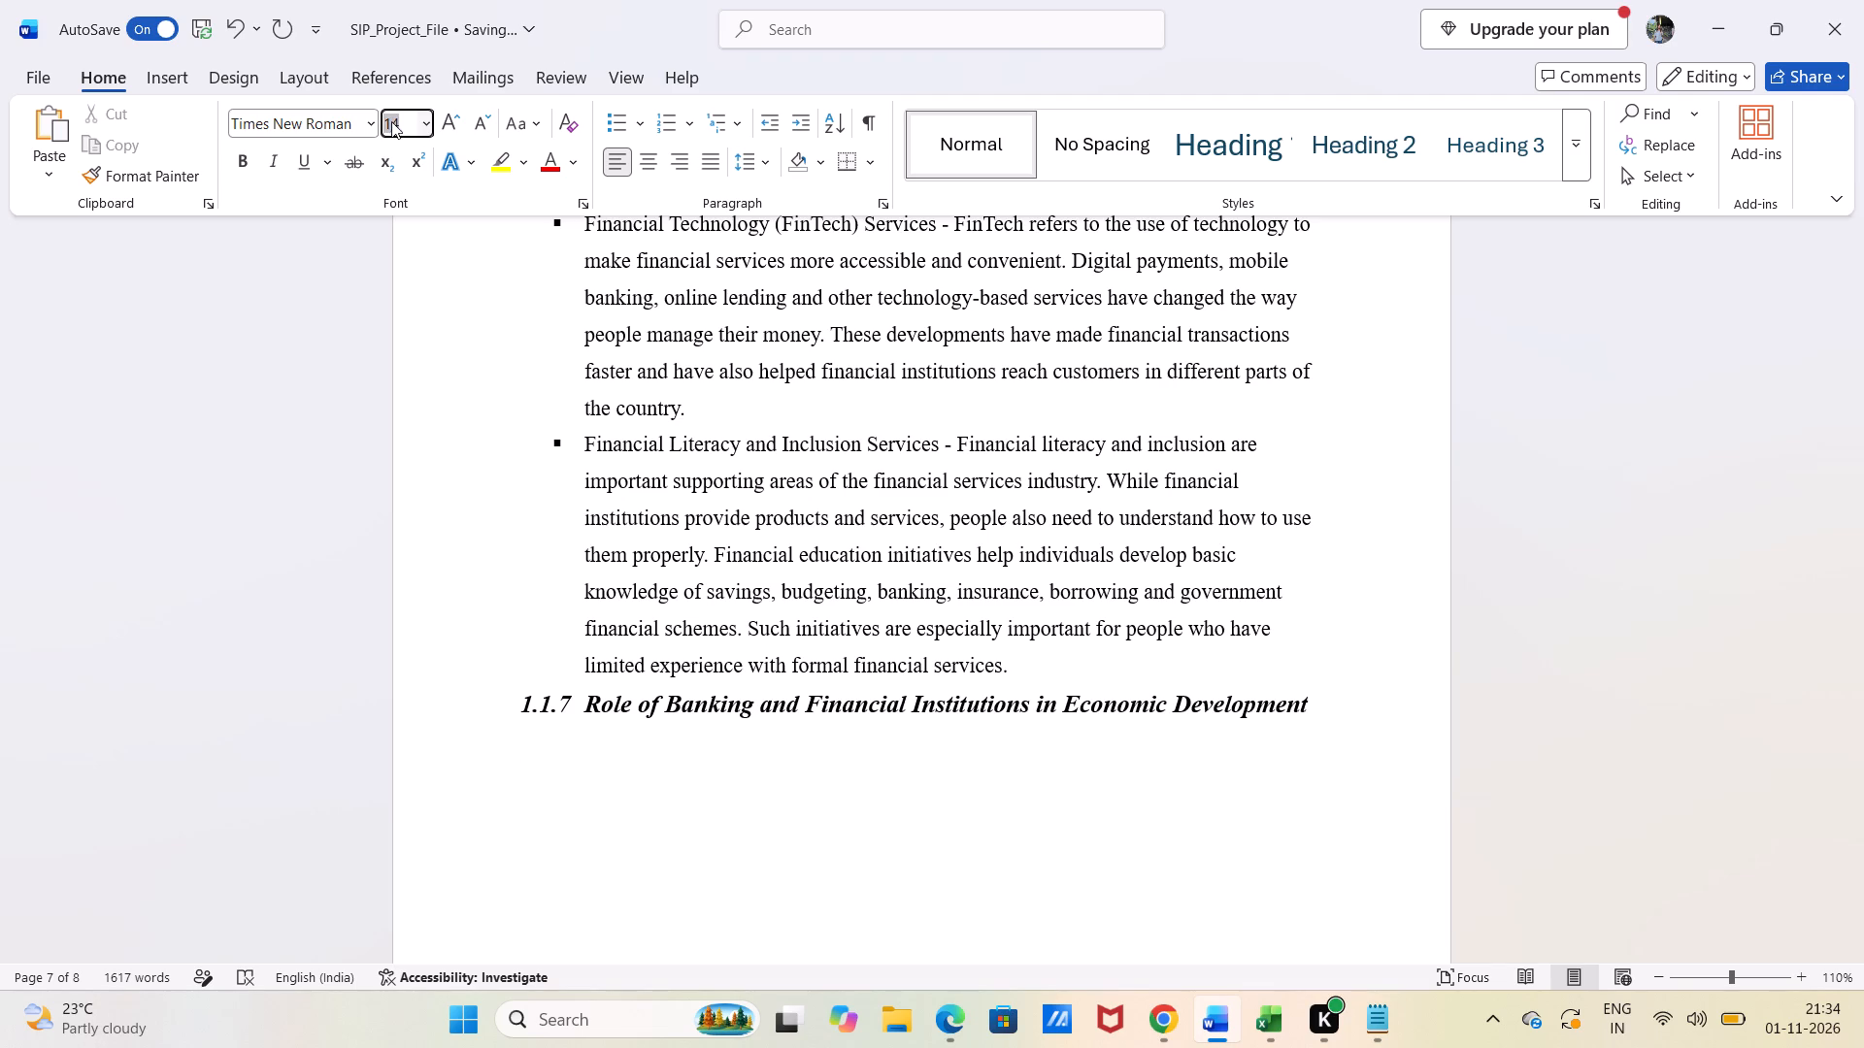
type("12")
key("Return")
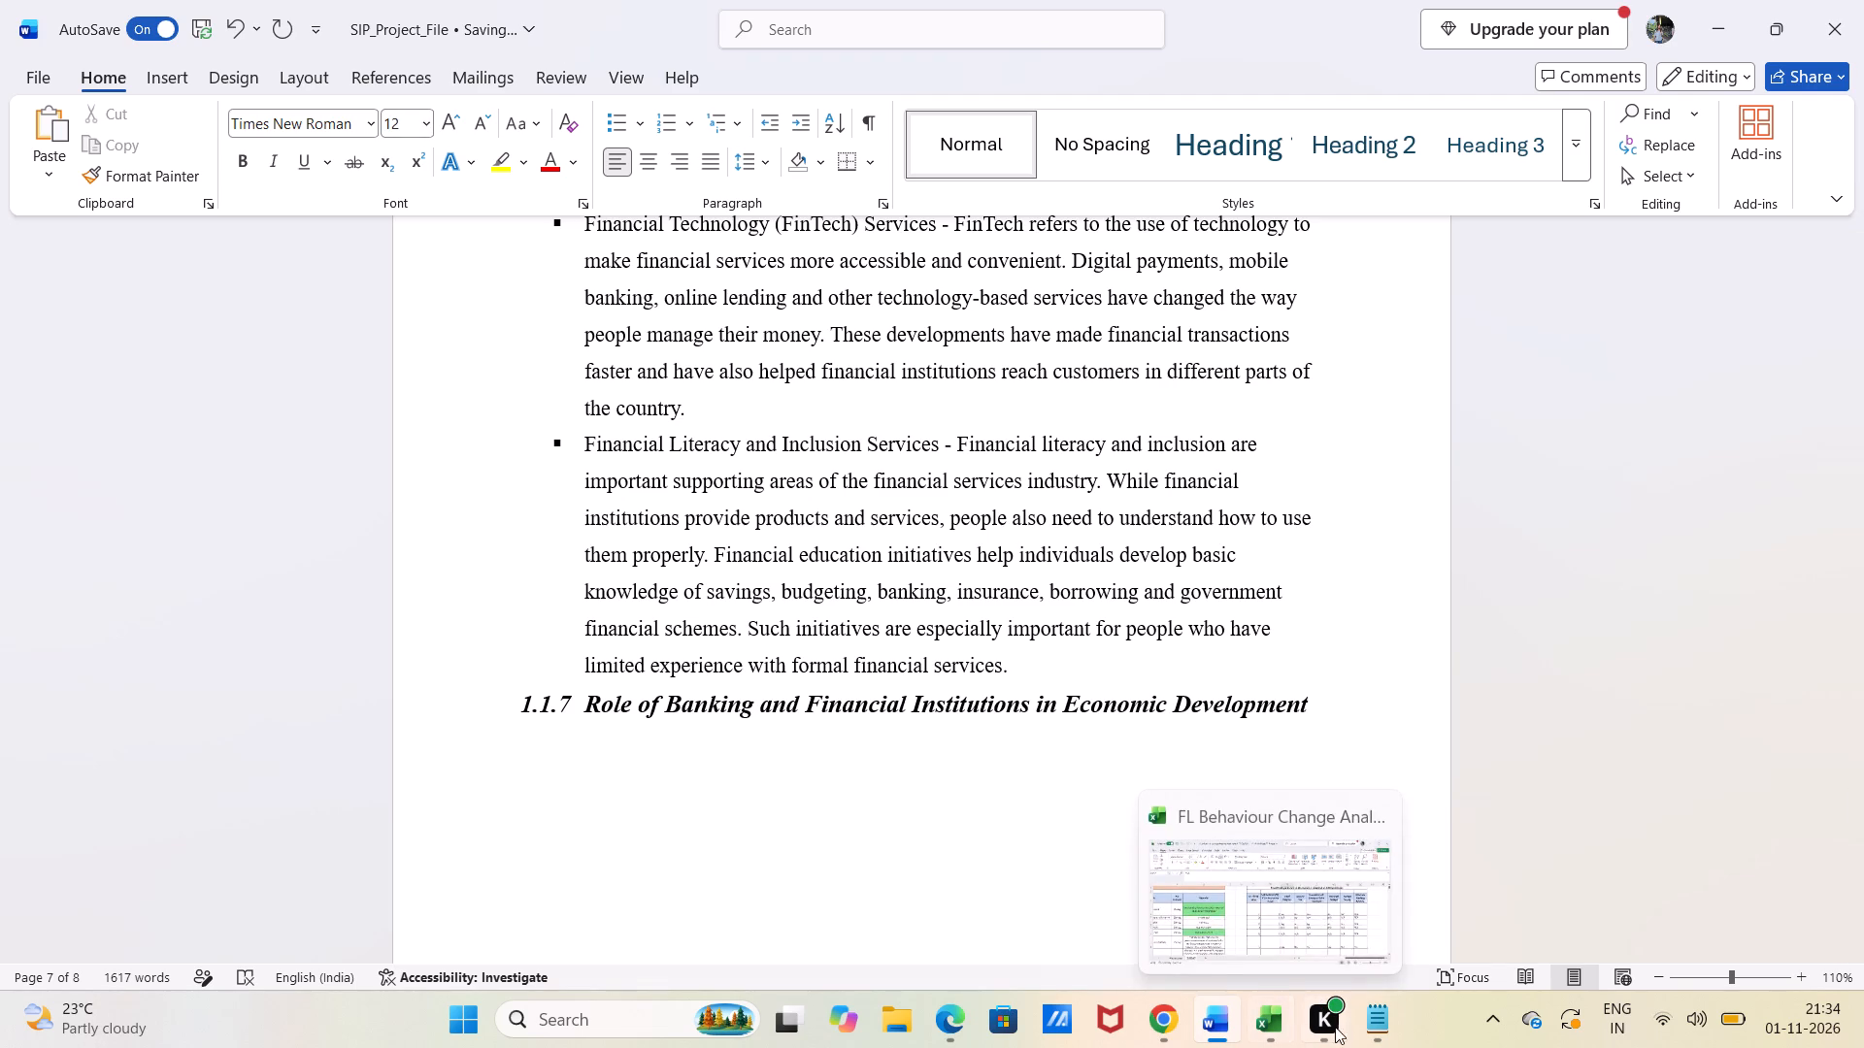
Copy the four body paragraphs of section 1.1.7 from Notepad and paste them below the 1.1.7 heading in the Word report.
left_click(1377, 1030)
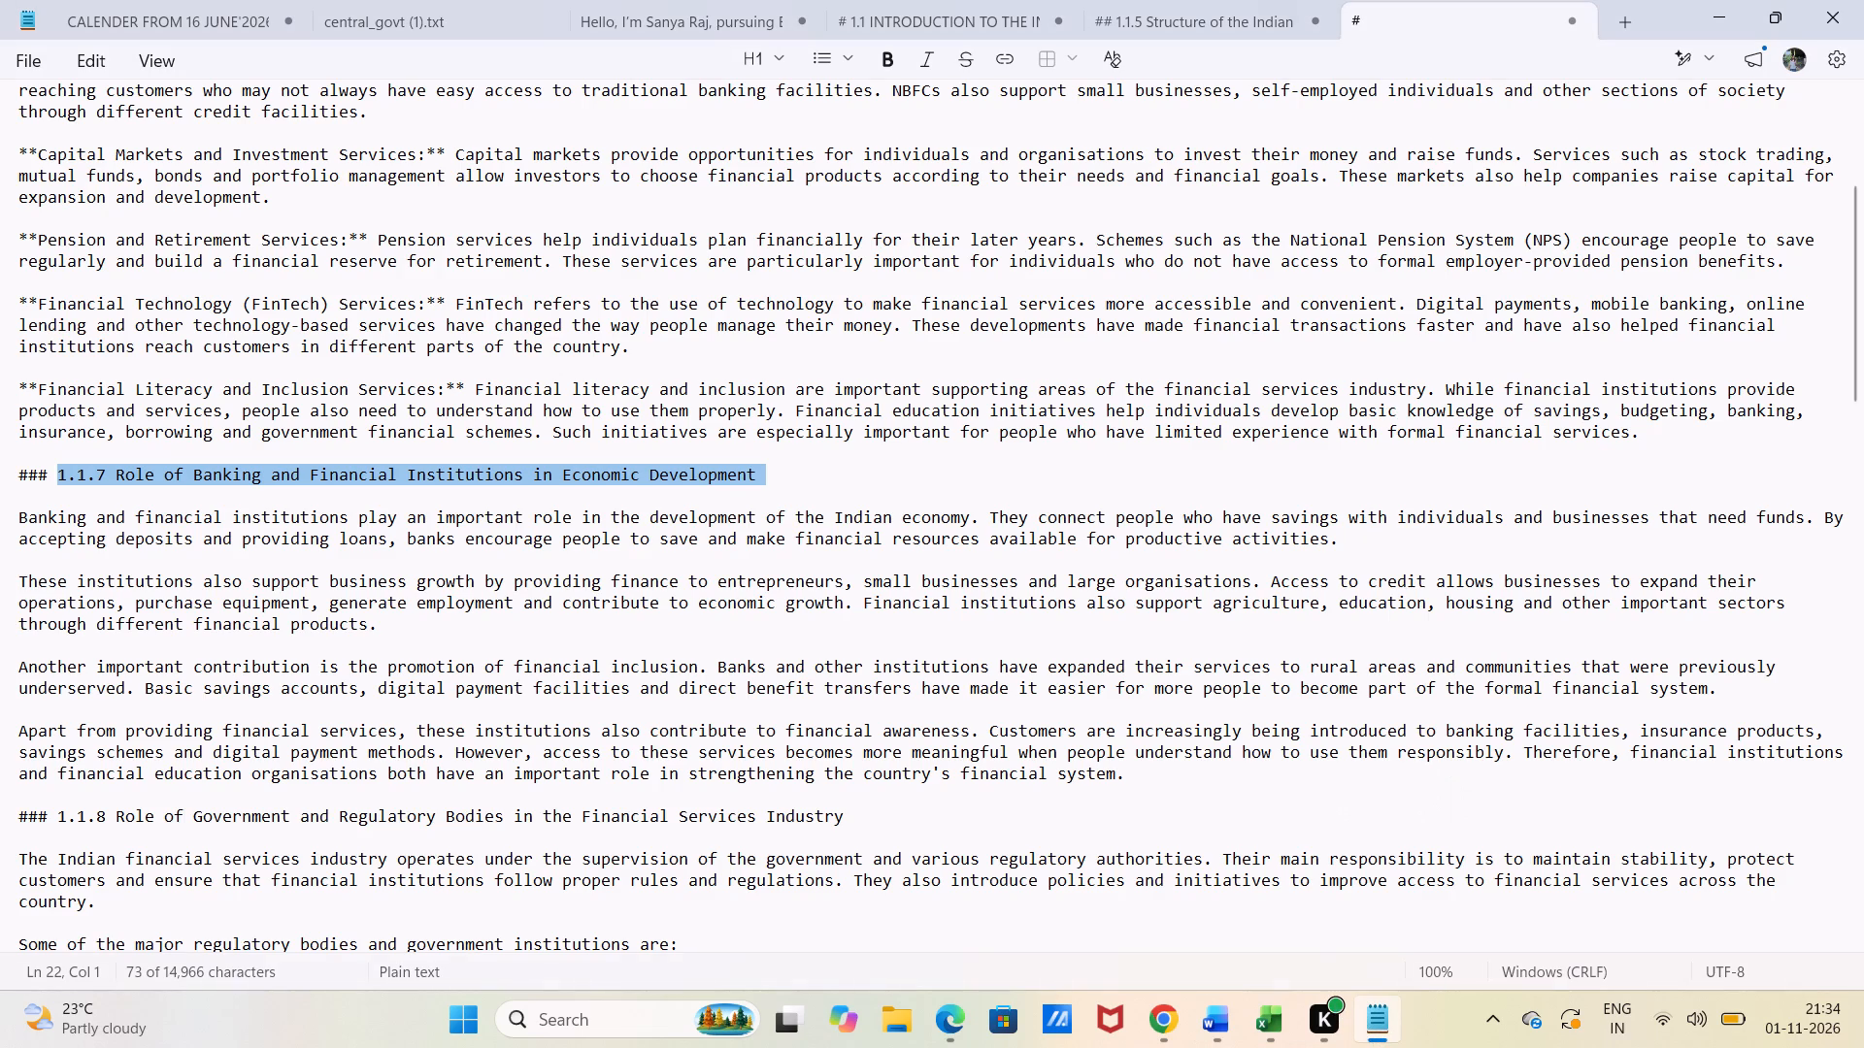
scroll(300, 624, "down", 1)
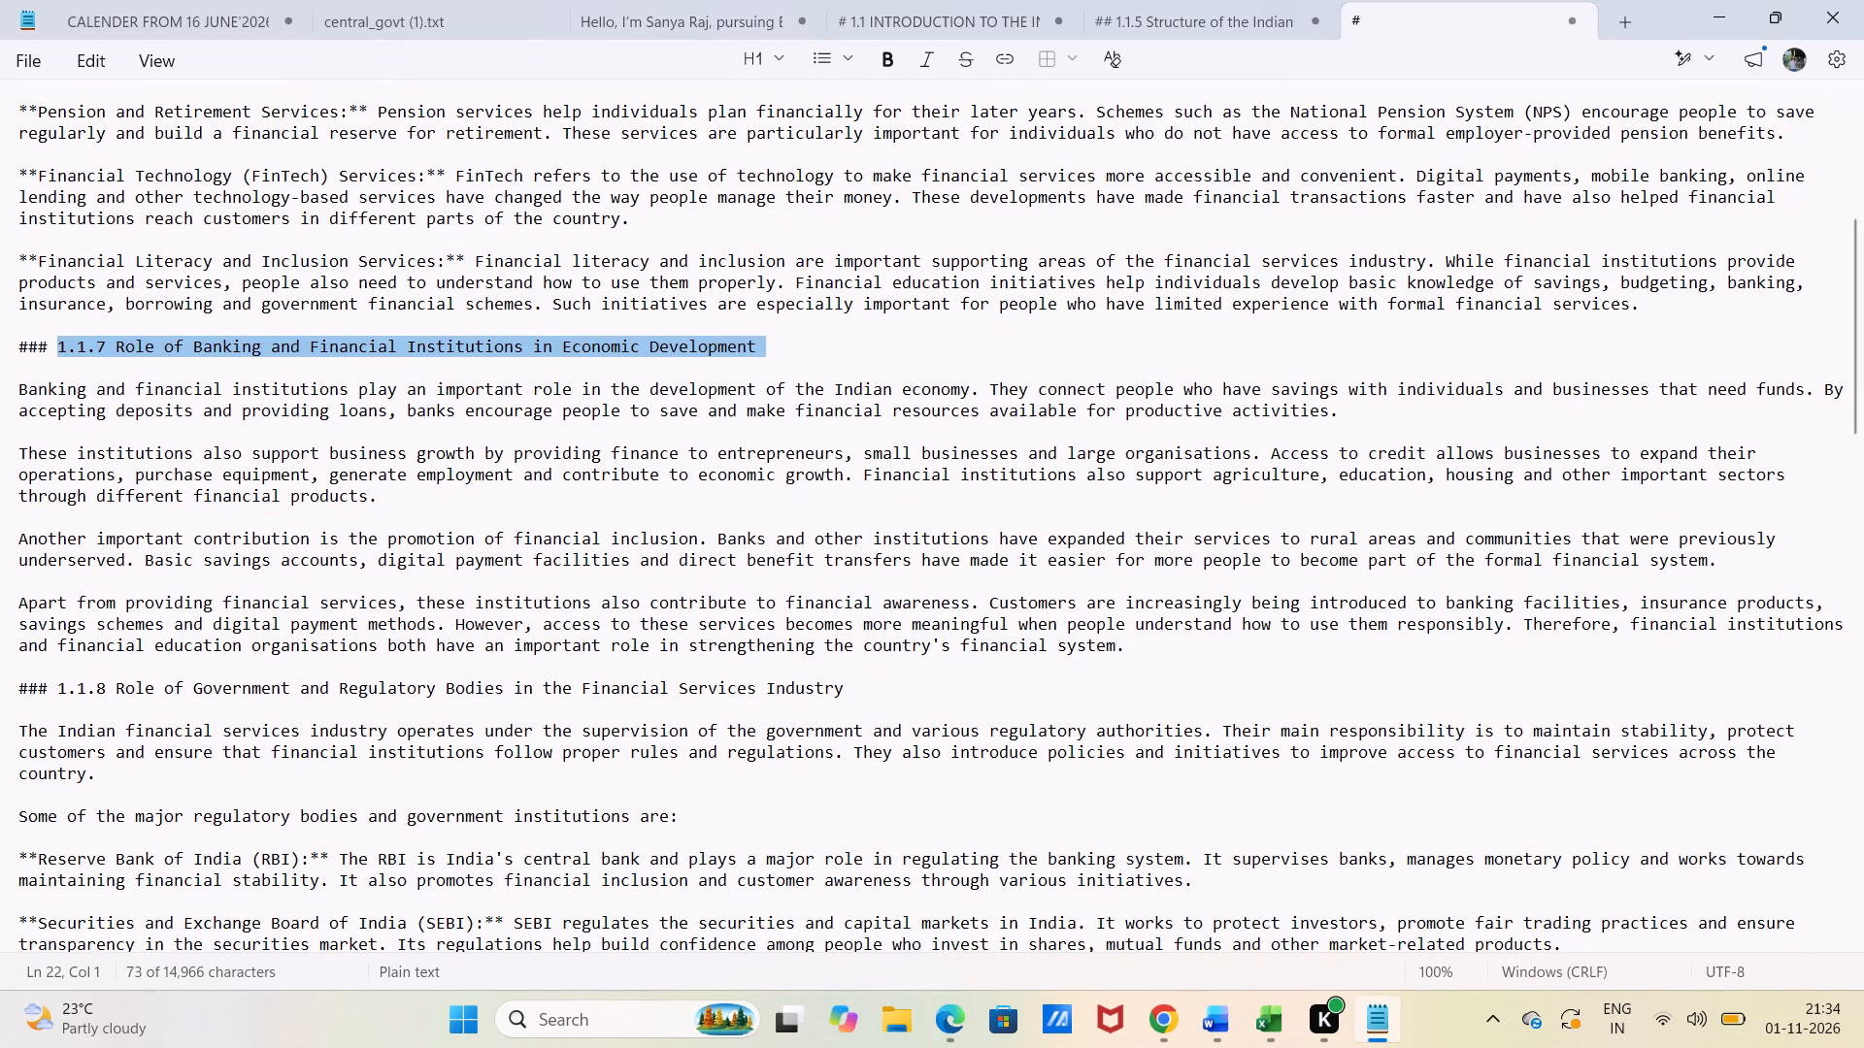
left_click_drag(17, 386, 1010, 626)
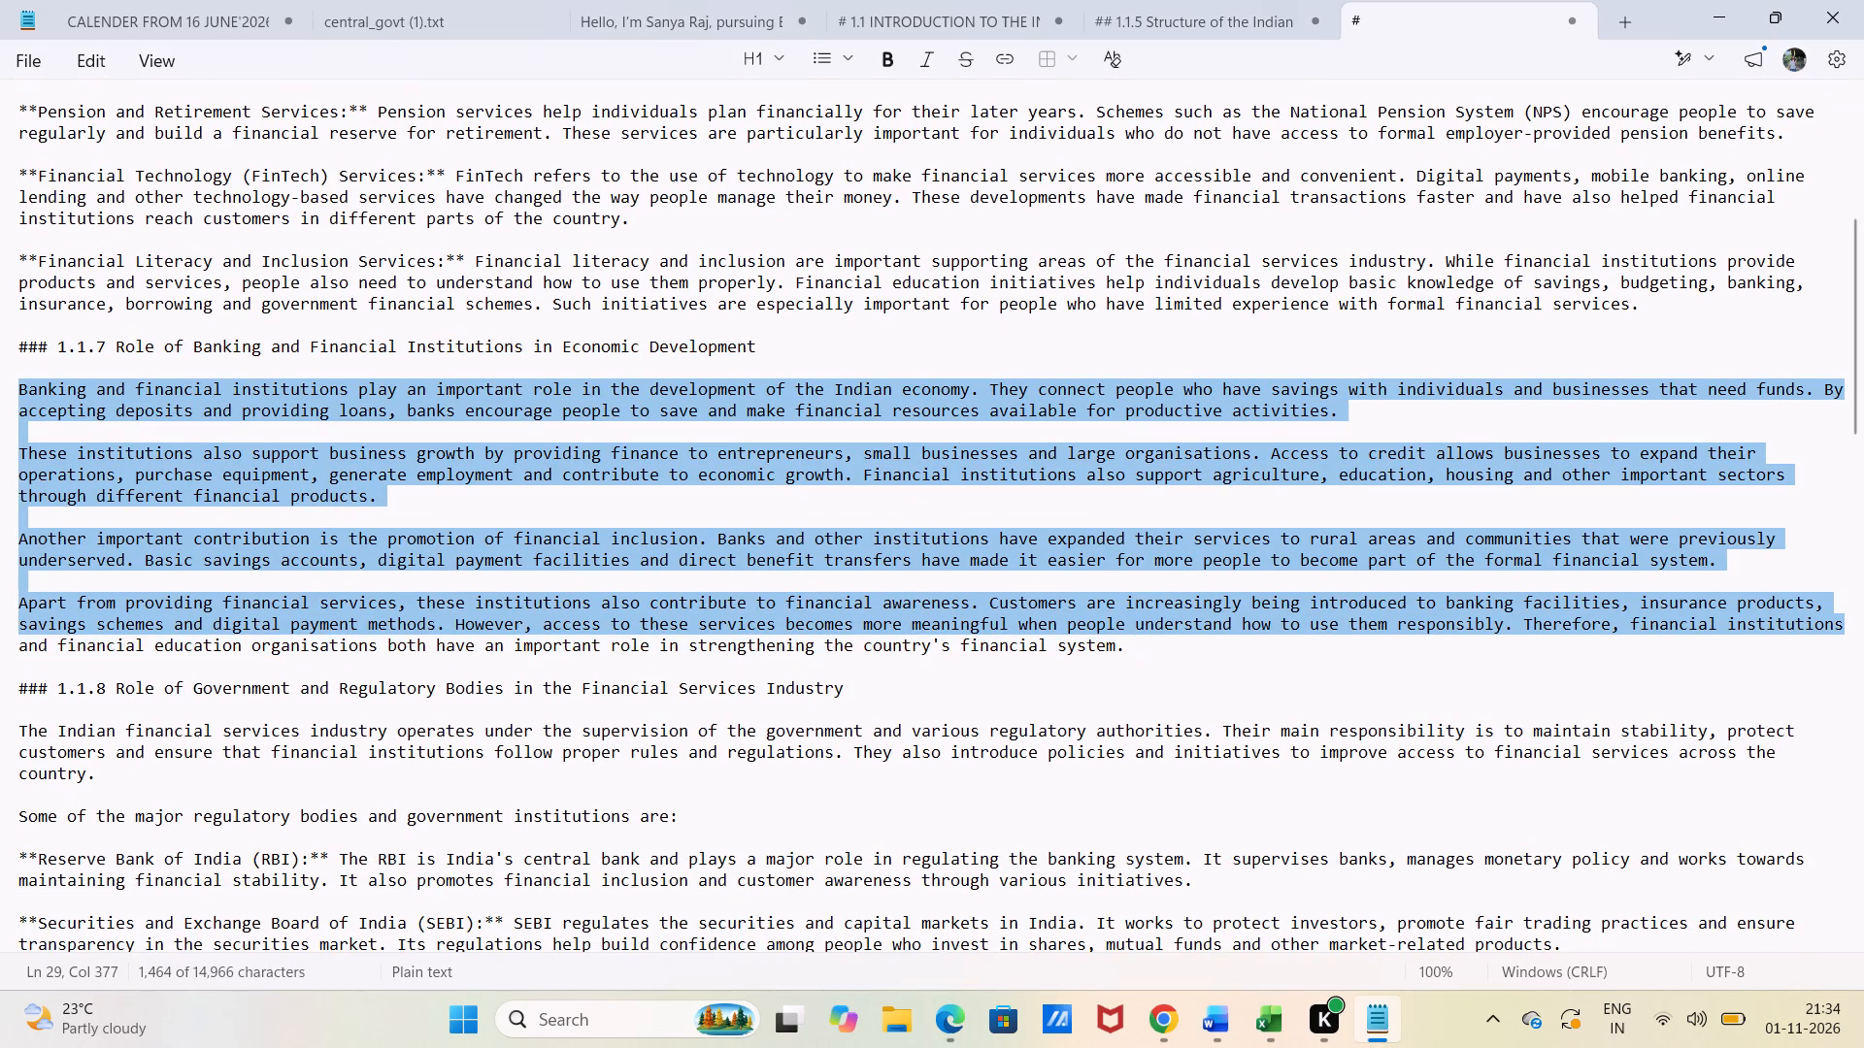
left_click_drag(1010, 626, 1148, 640)
key("ctrl+c")
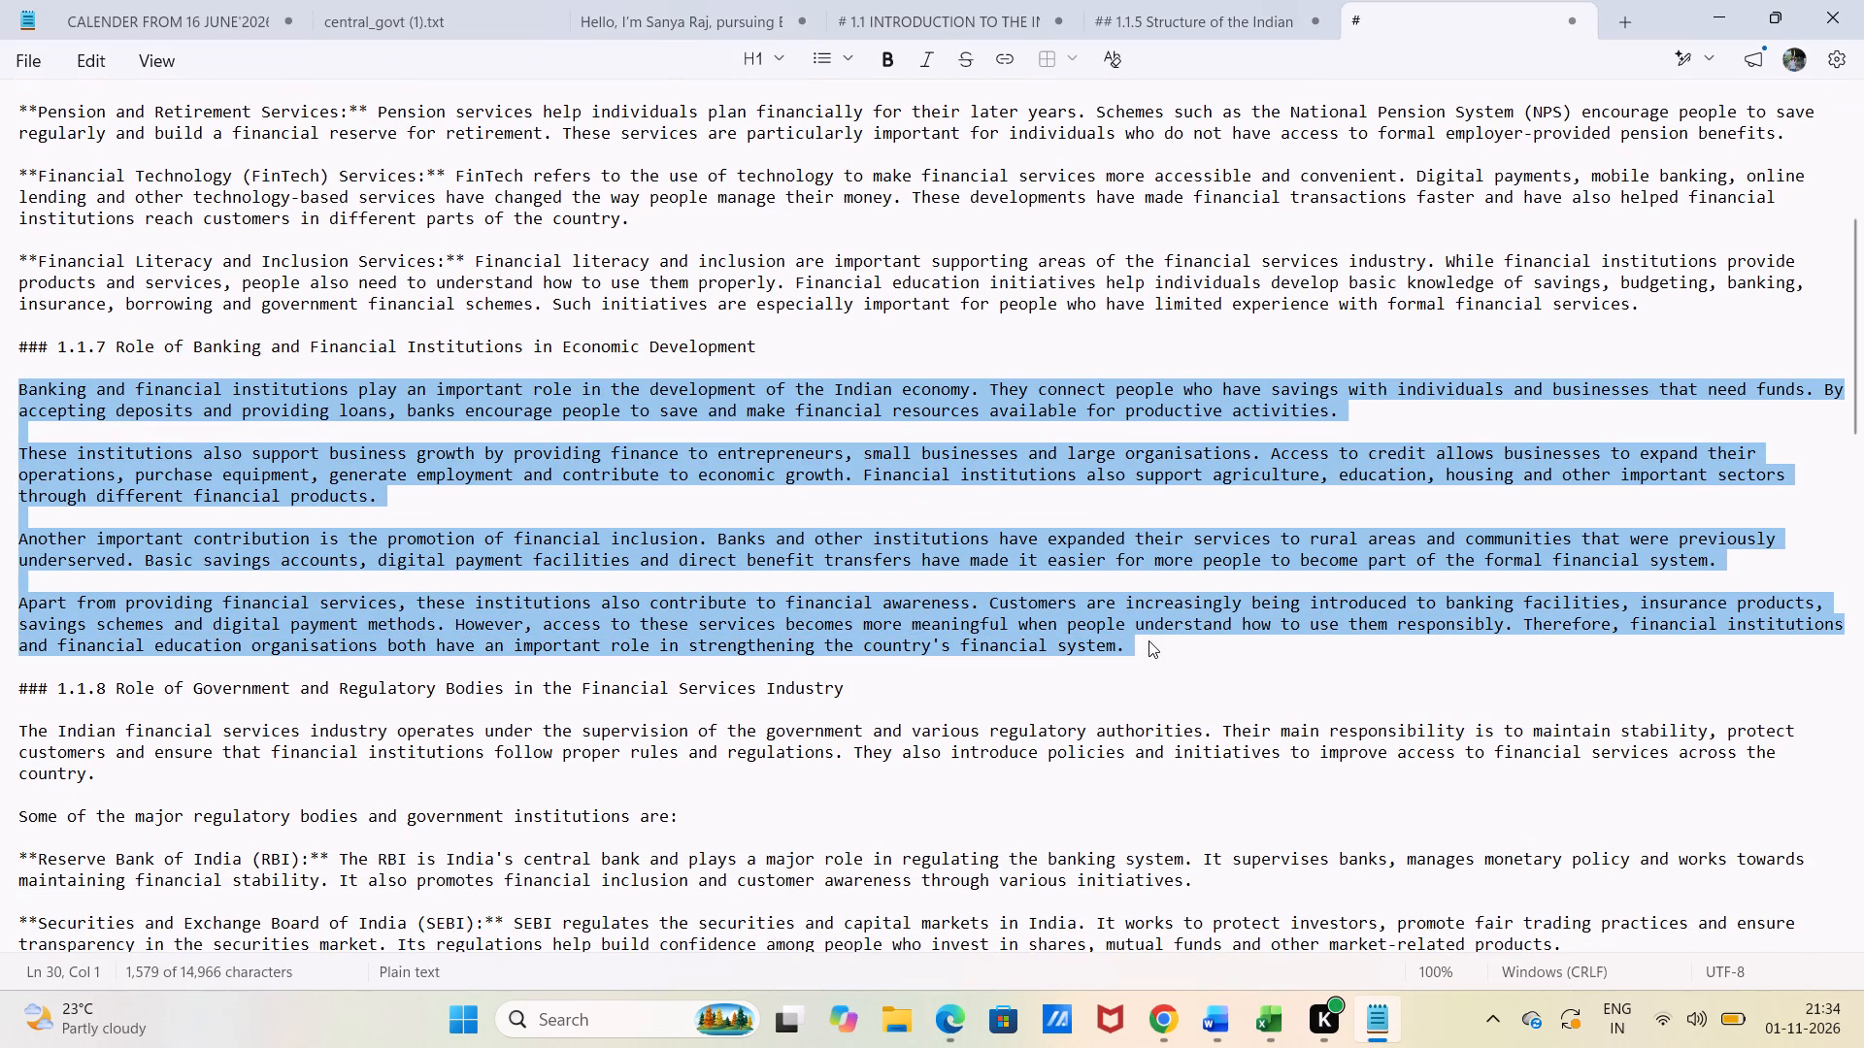
left_click(1234, 1030)
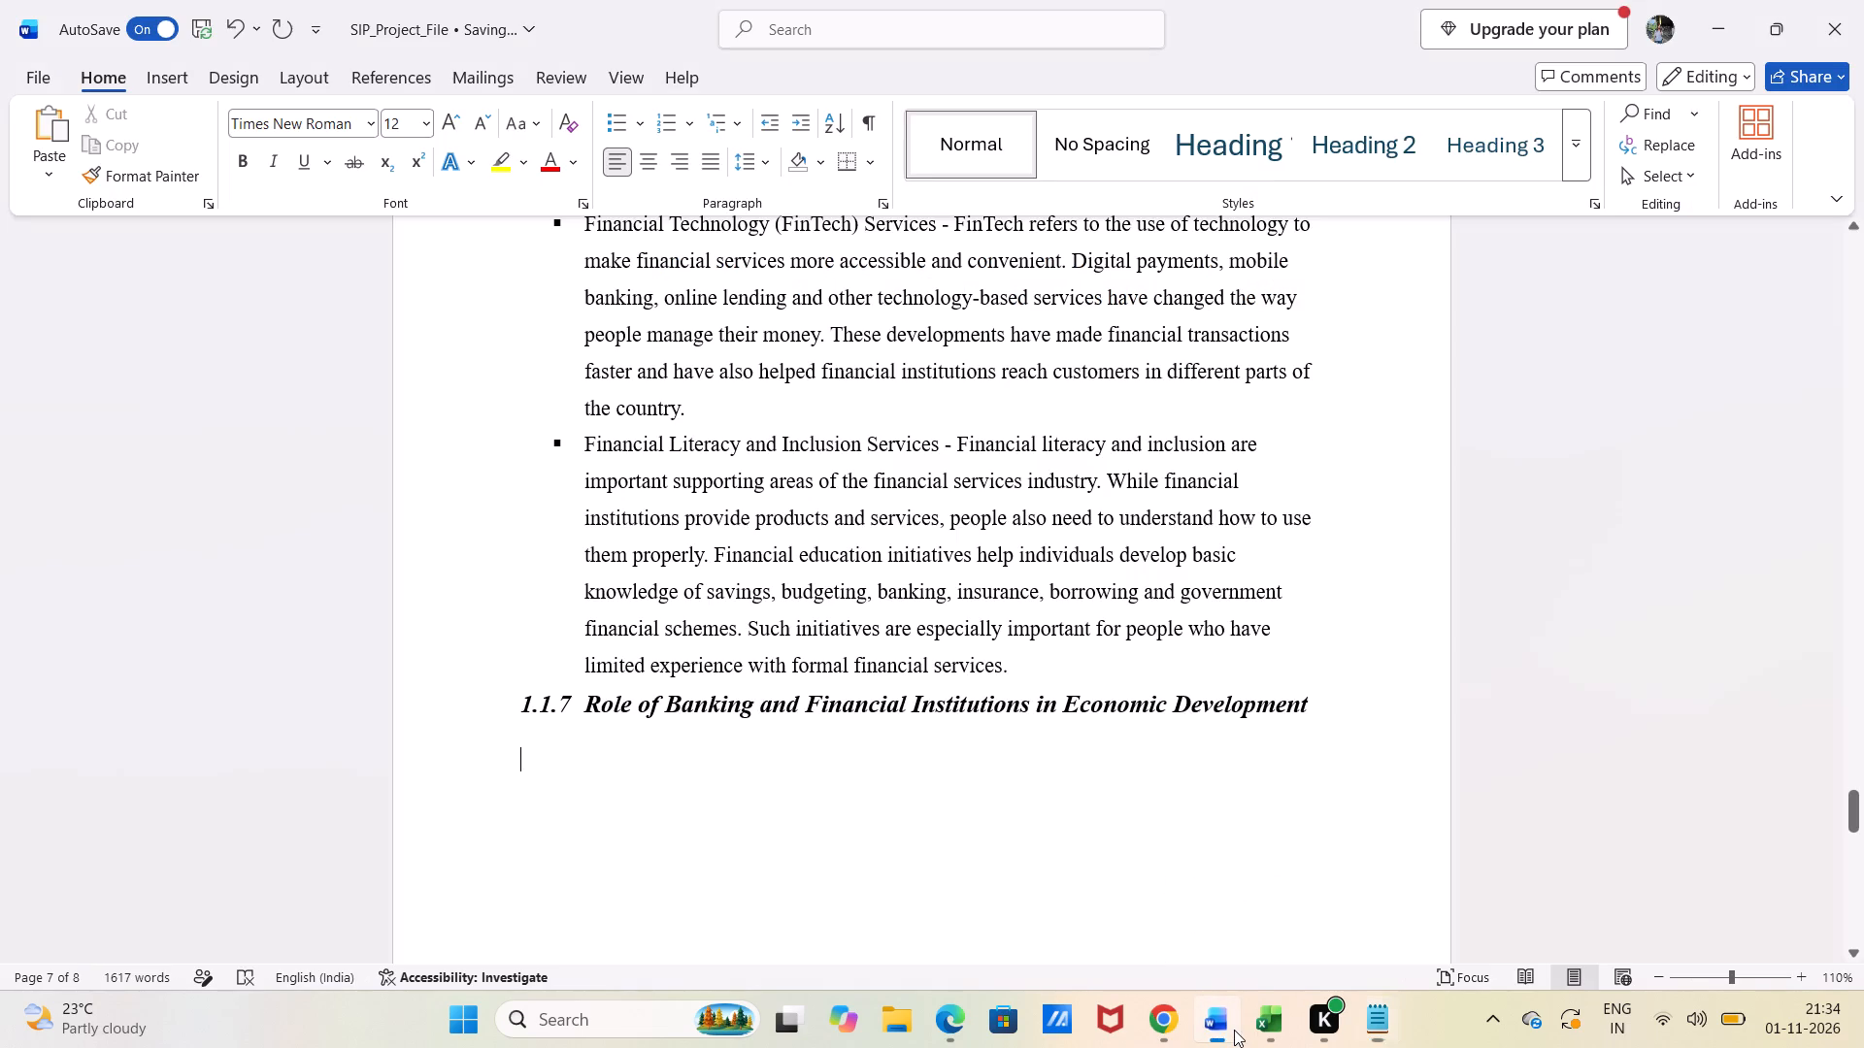
key("ctrl+v")
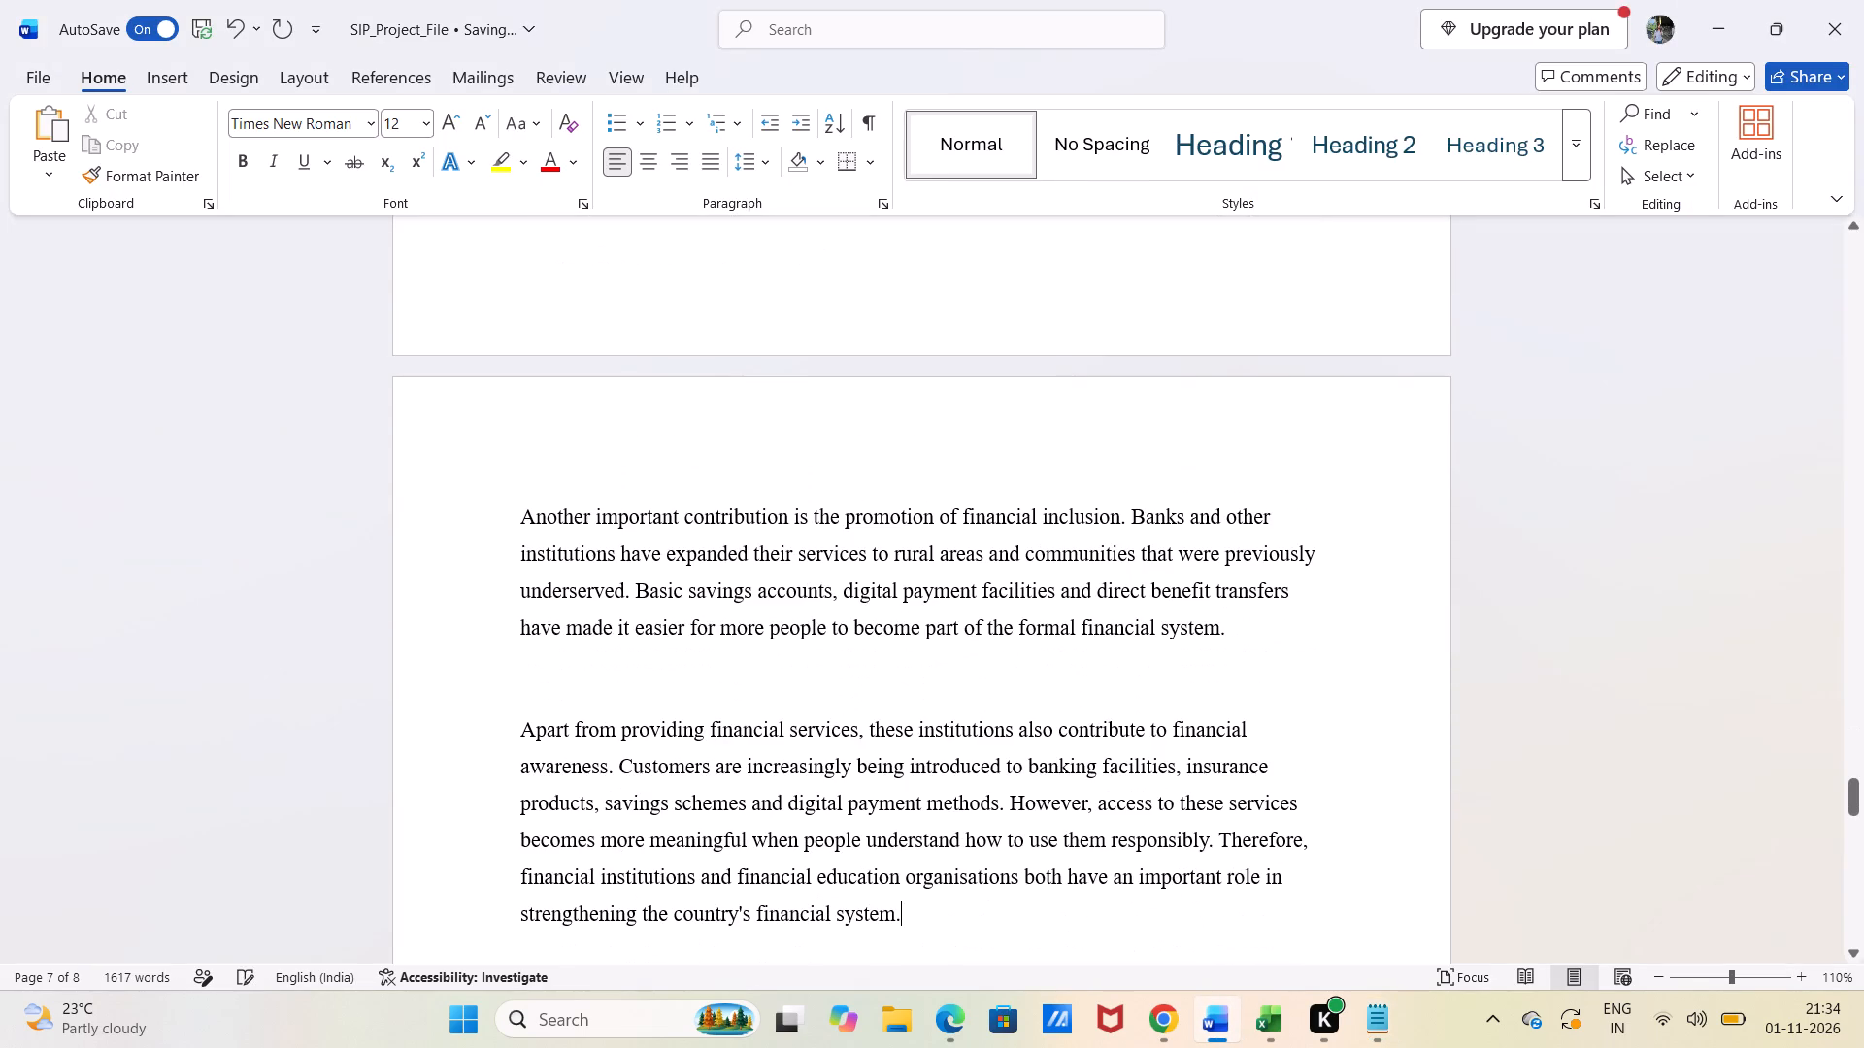
Remove the blank lines between the four pasted paragraphs of section 1.1.7, keeping the space between "previously" and "underserved".
left_click(538, 688)
key("BackSpace")
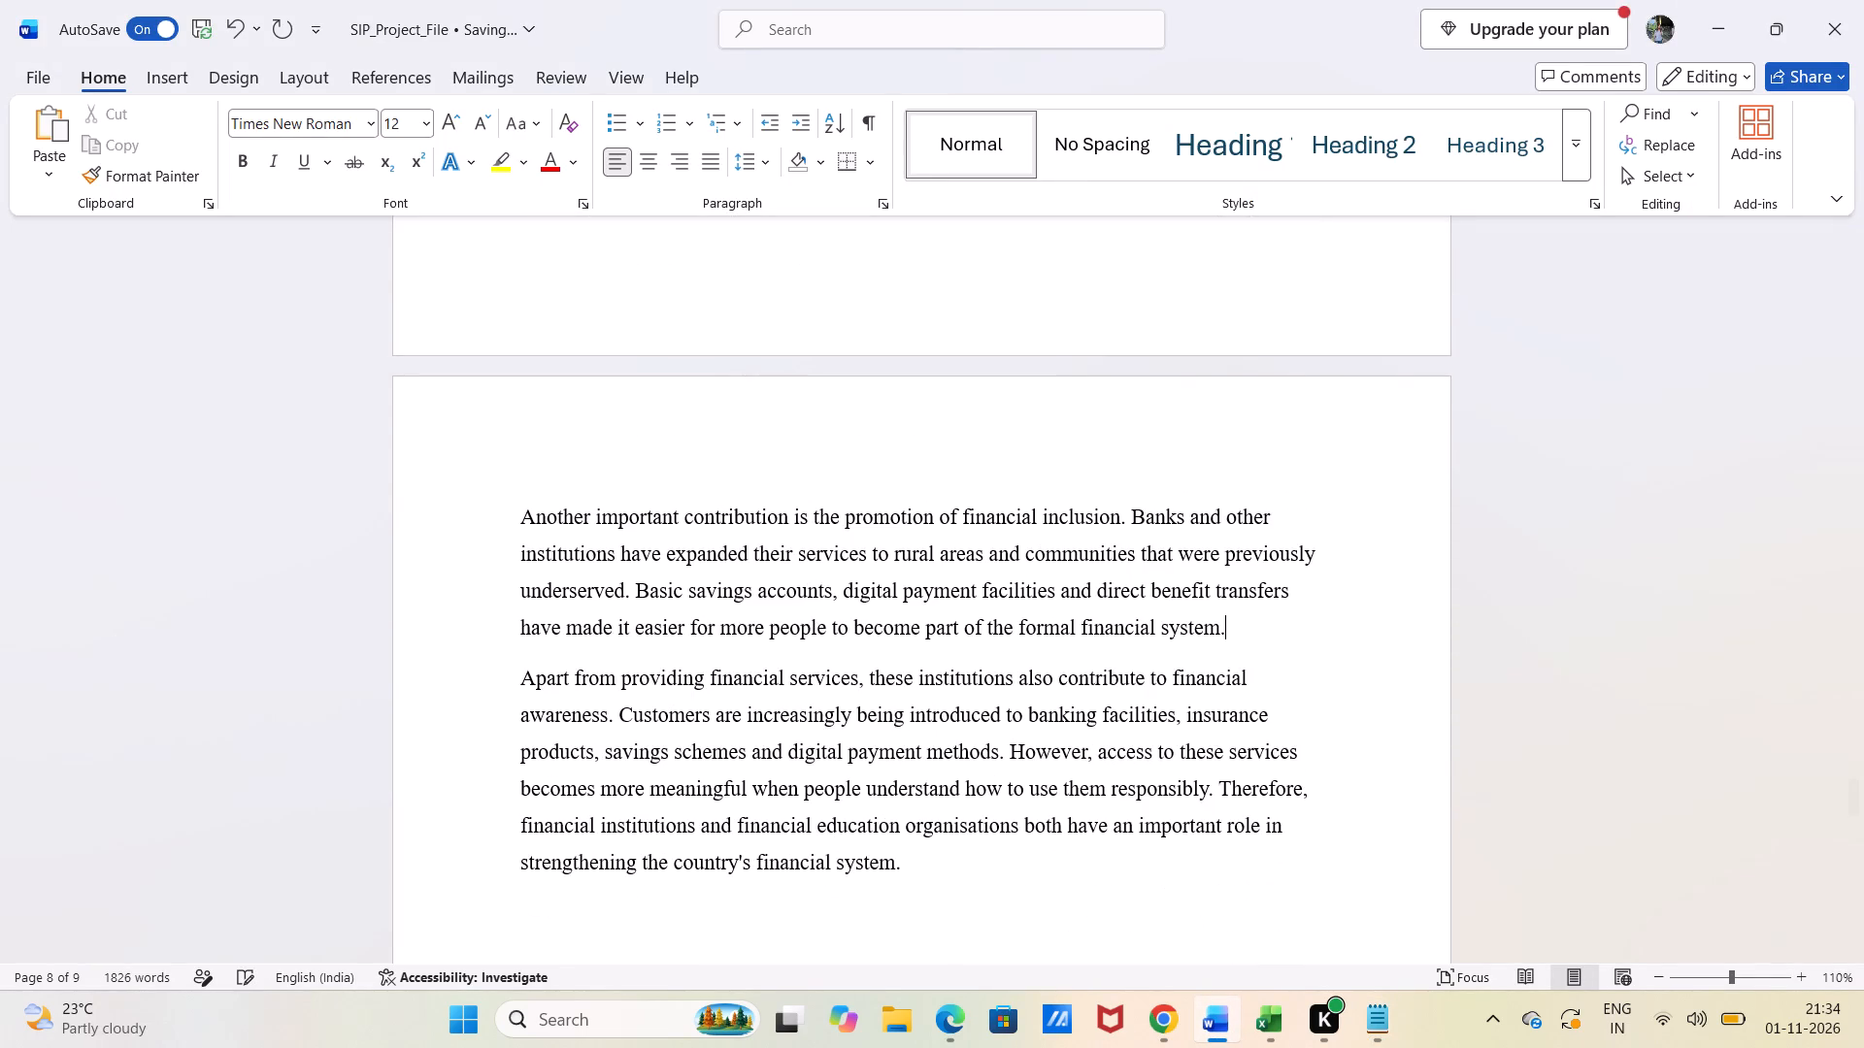
scroll(538, 688, "up", 2)
left_click(540, 403)
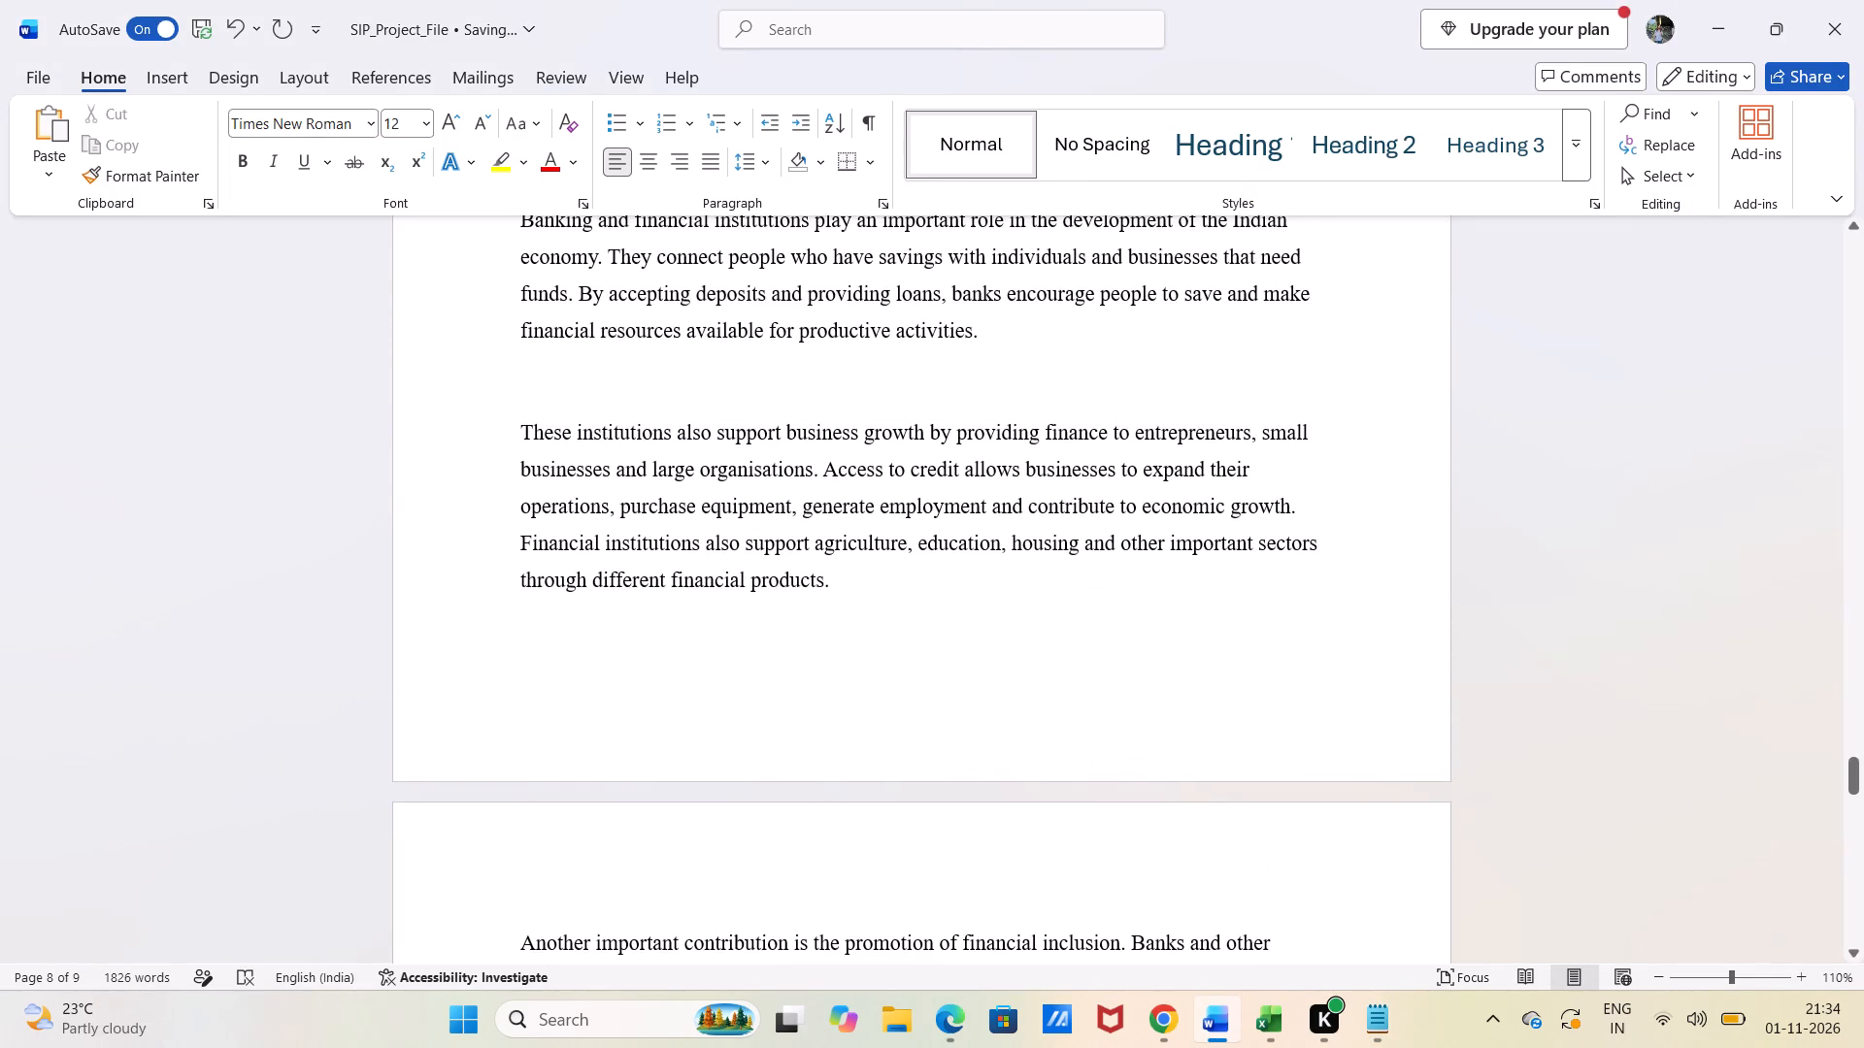
key("BackSpace")
scroll(540, 403, "down", 1)
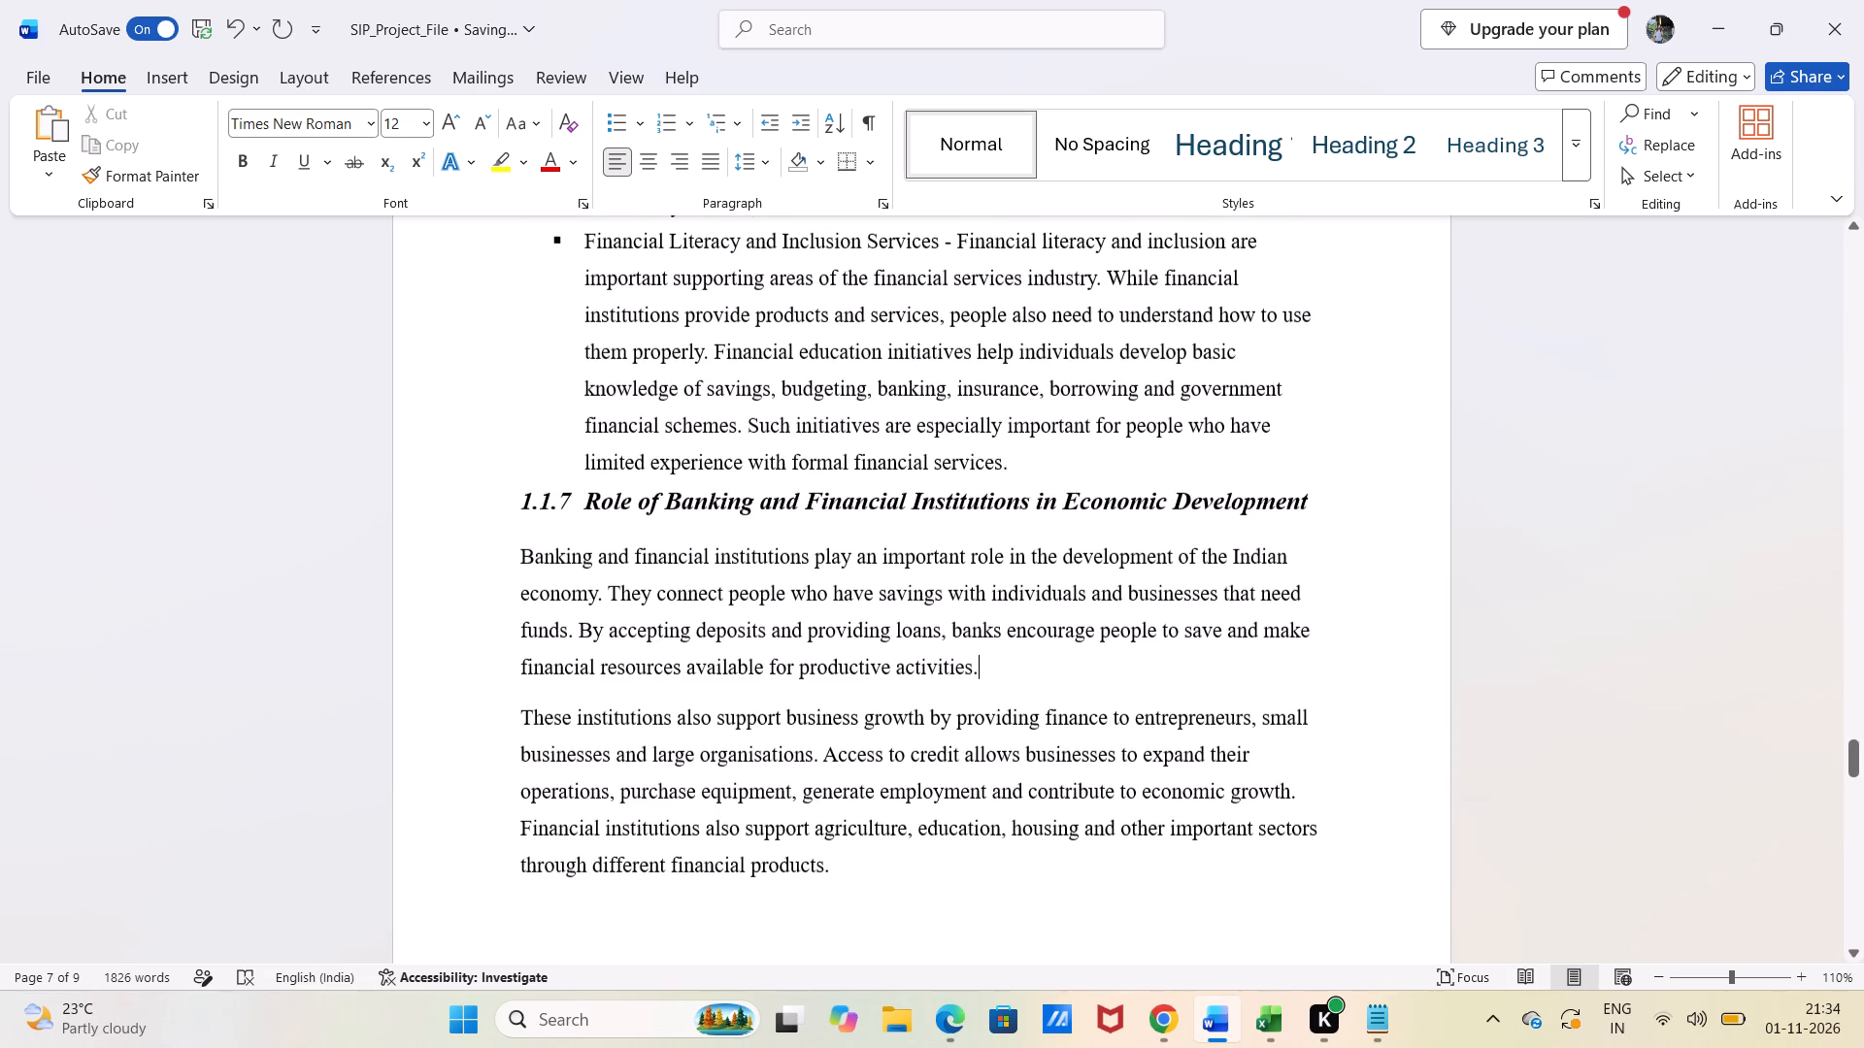
scroll(540, 403, "down", 1)
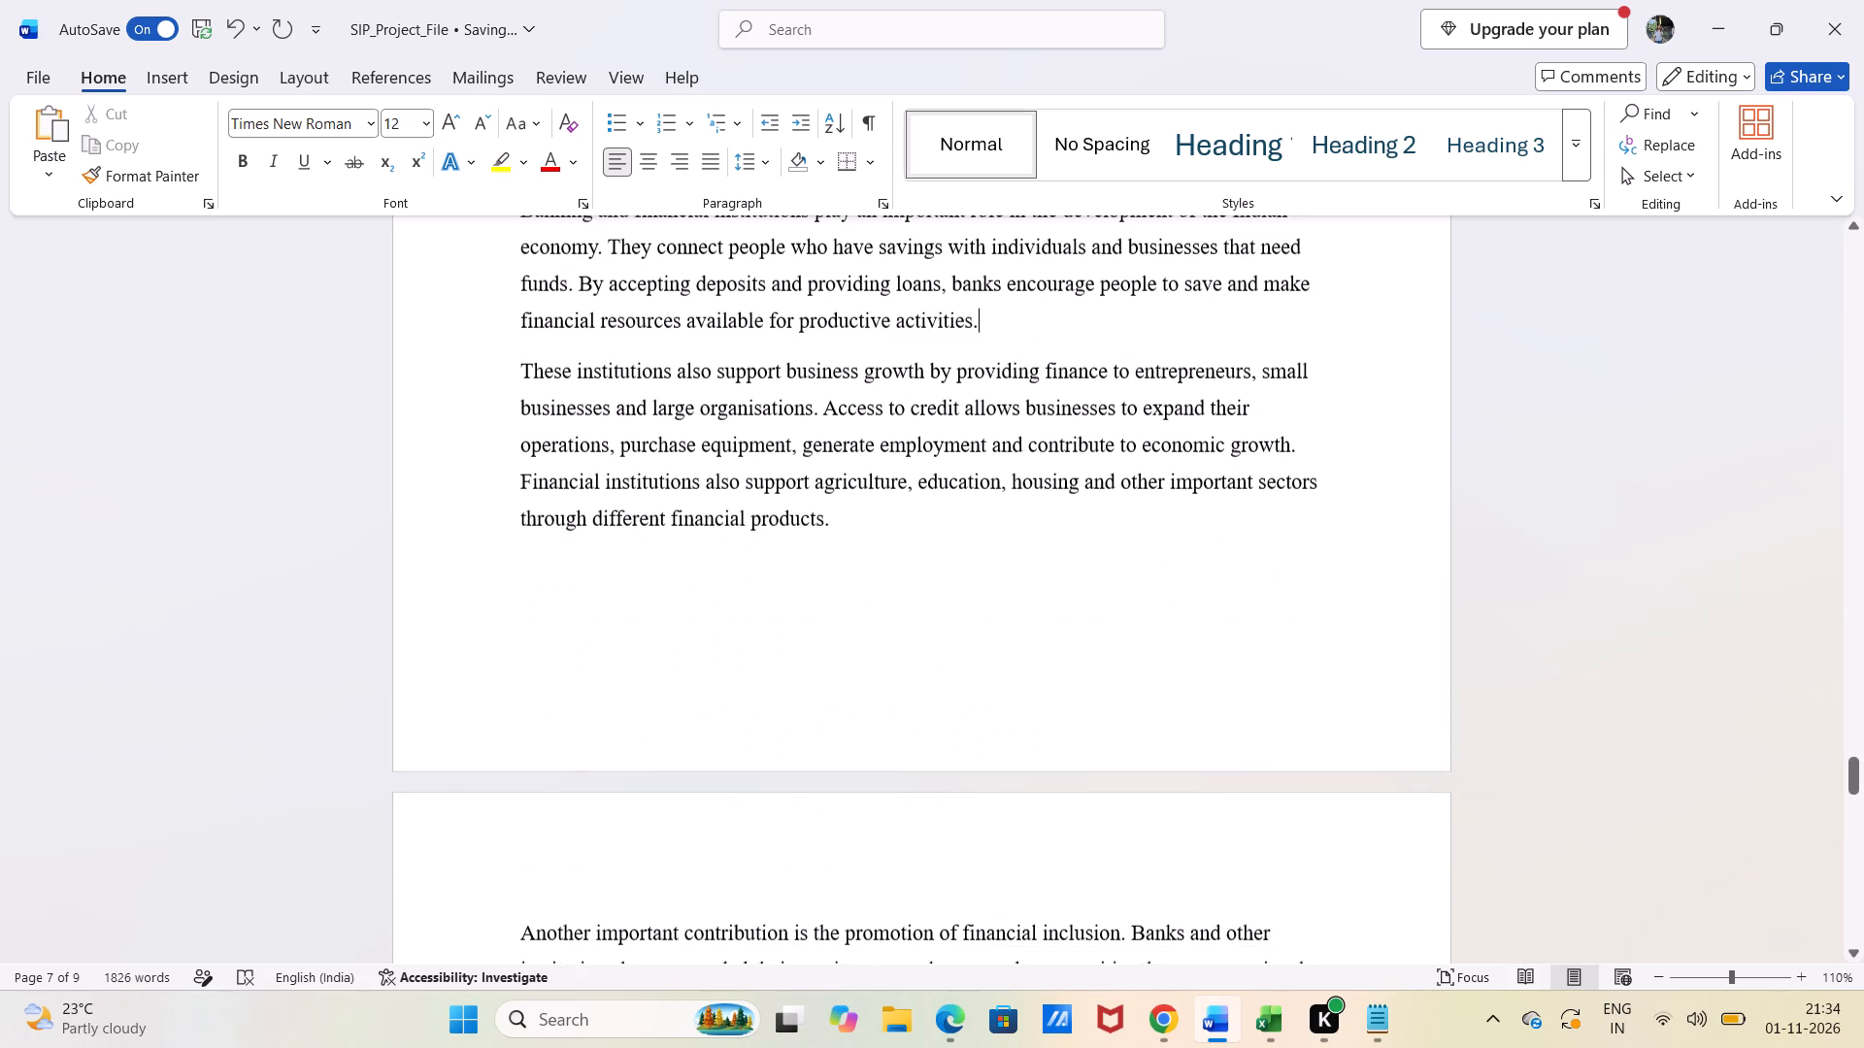
left_click(512, 916)
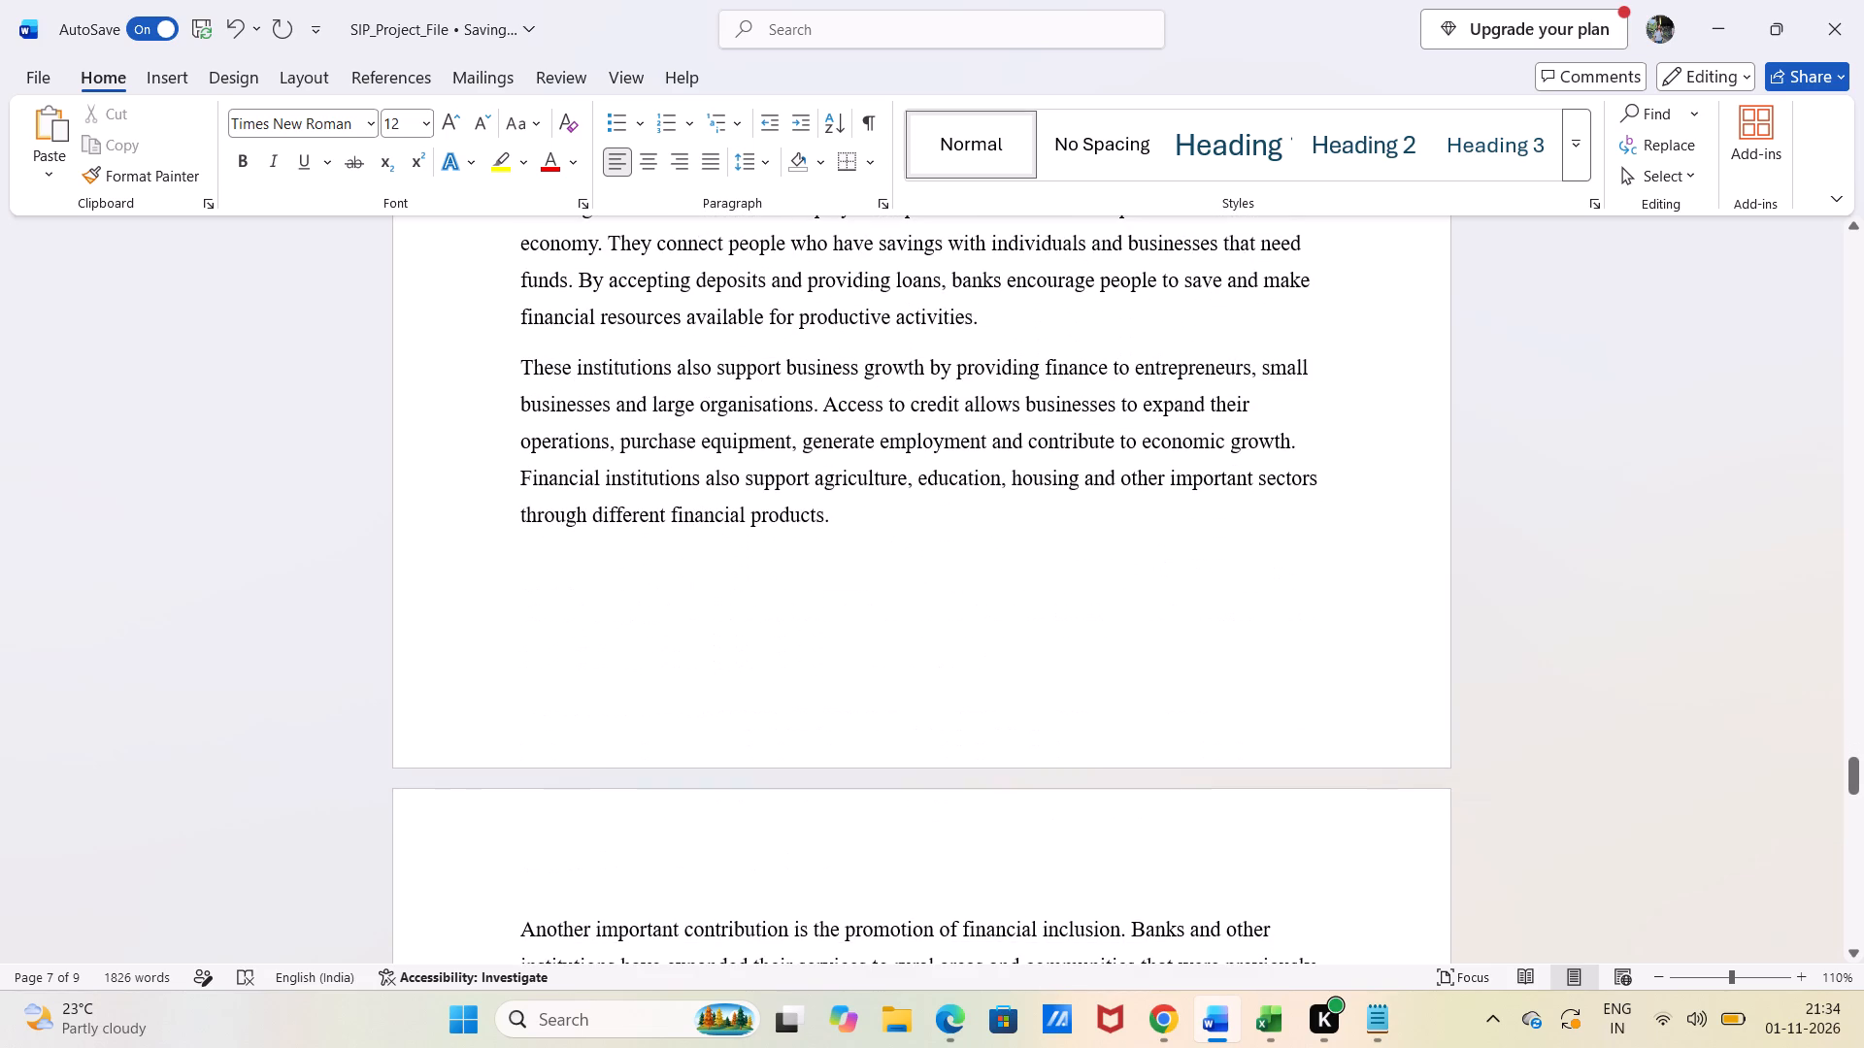
key("BackSpace")
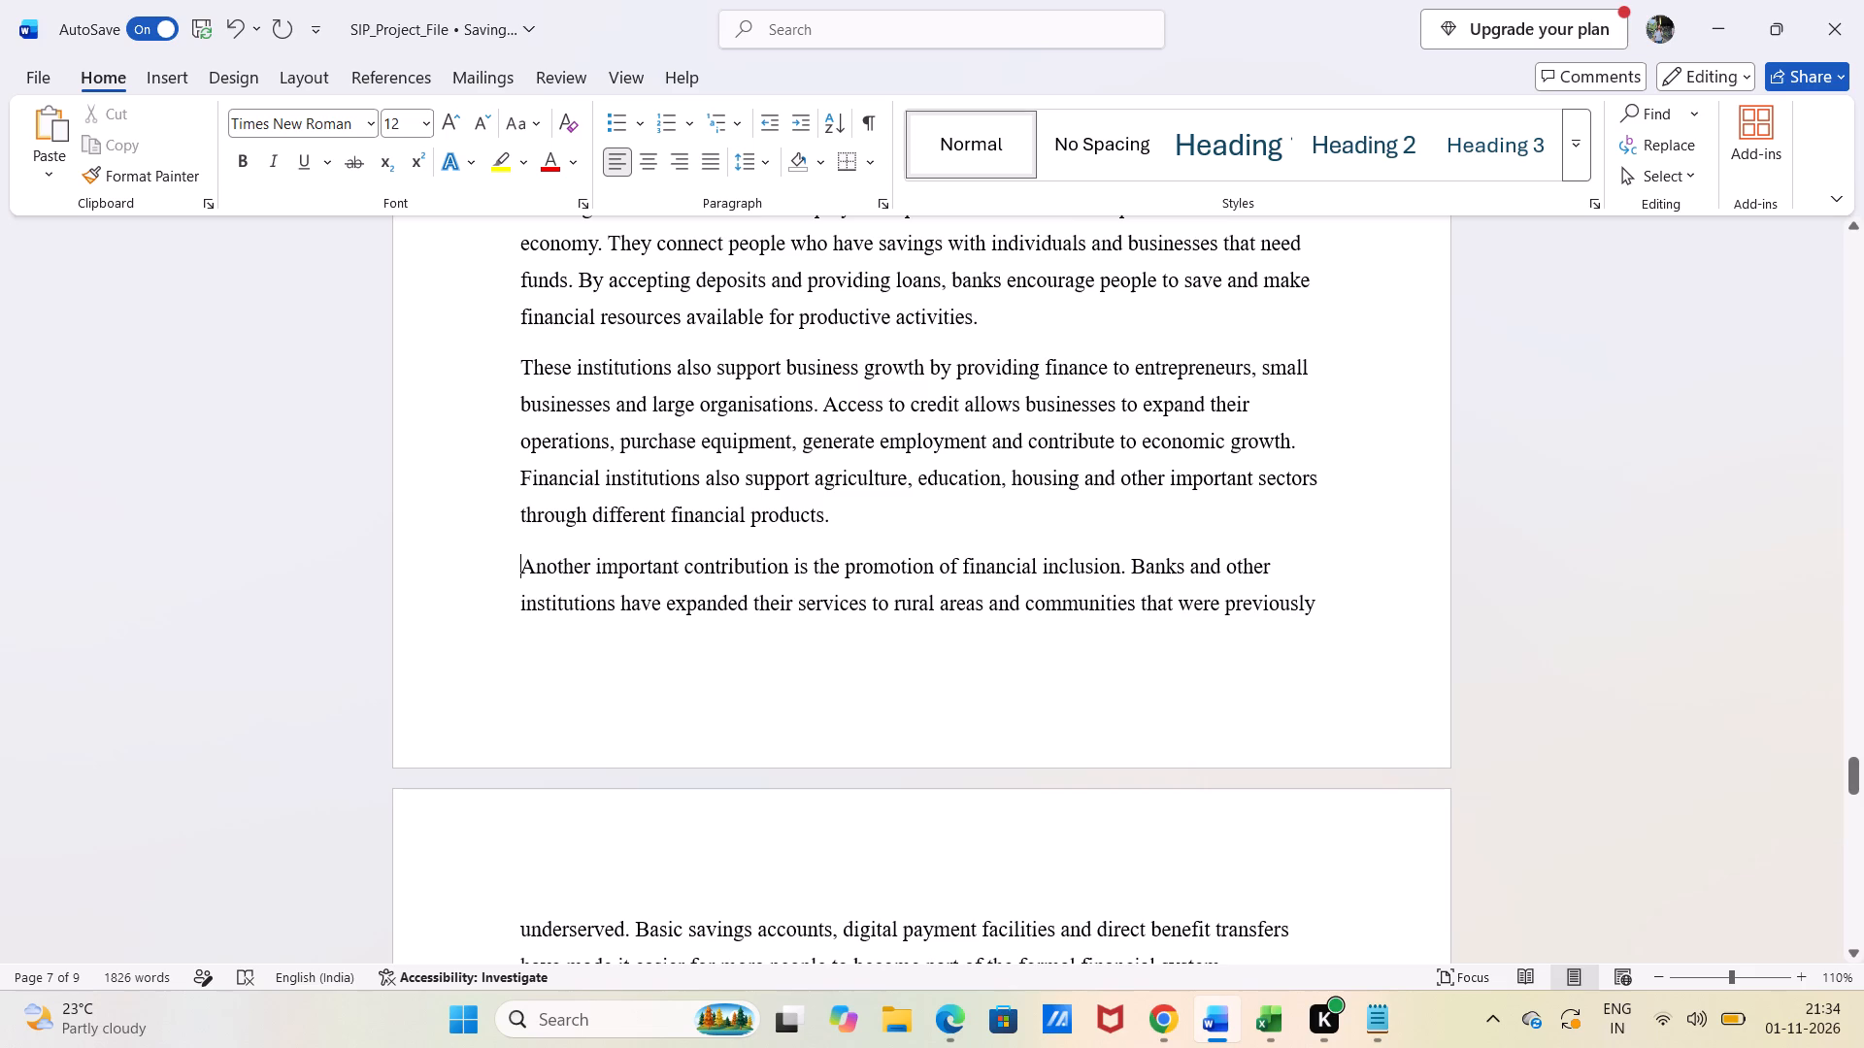
left_click(512, 929)
key("BackSpace")
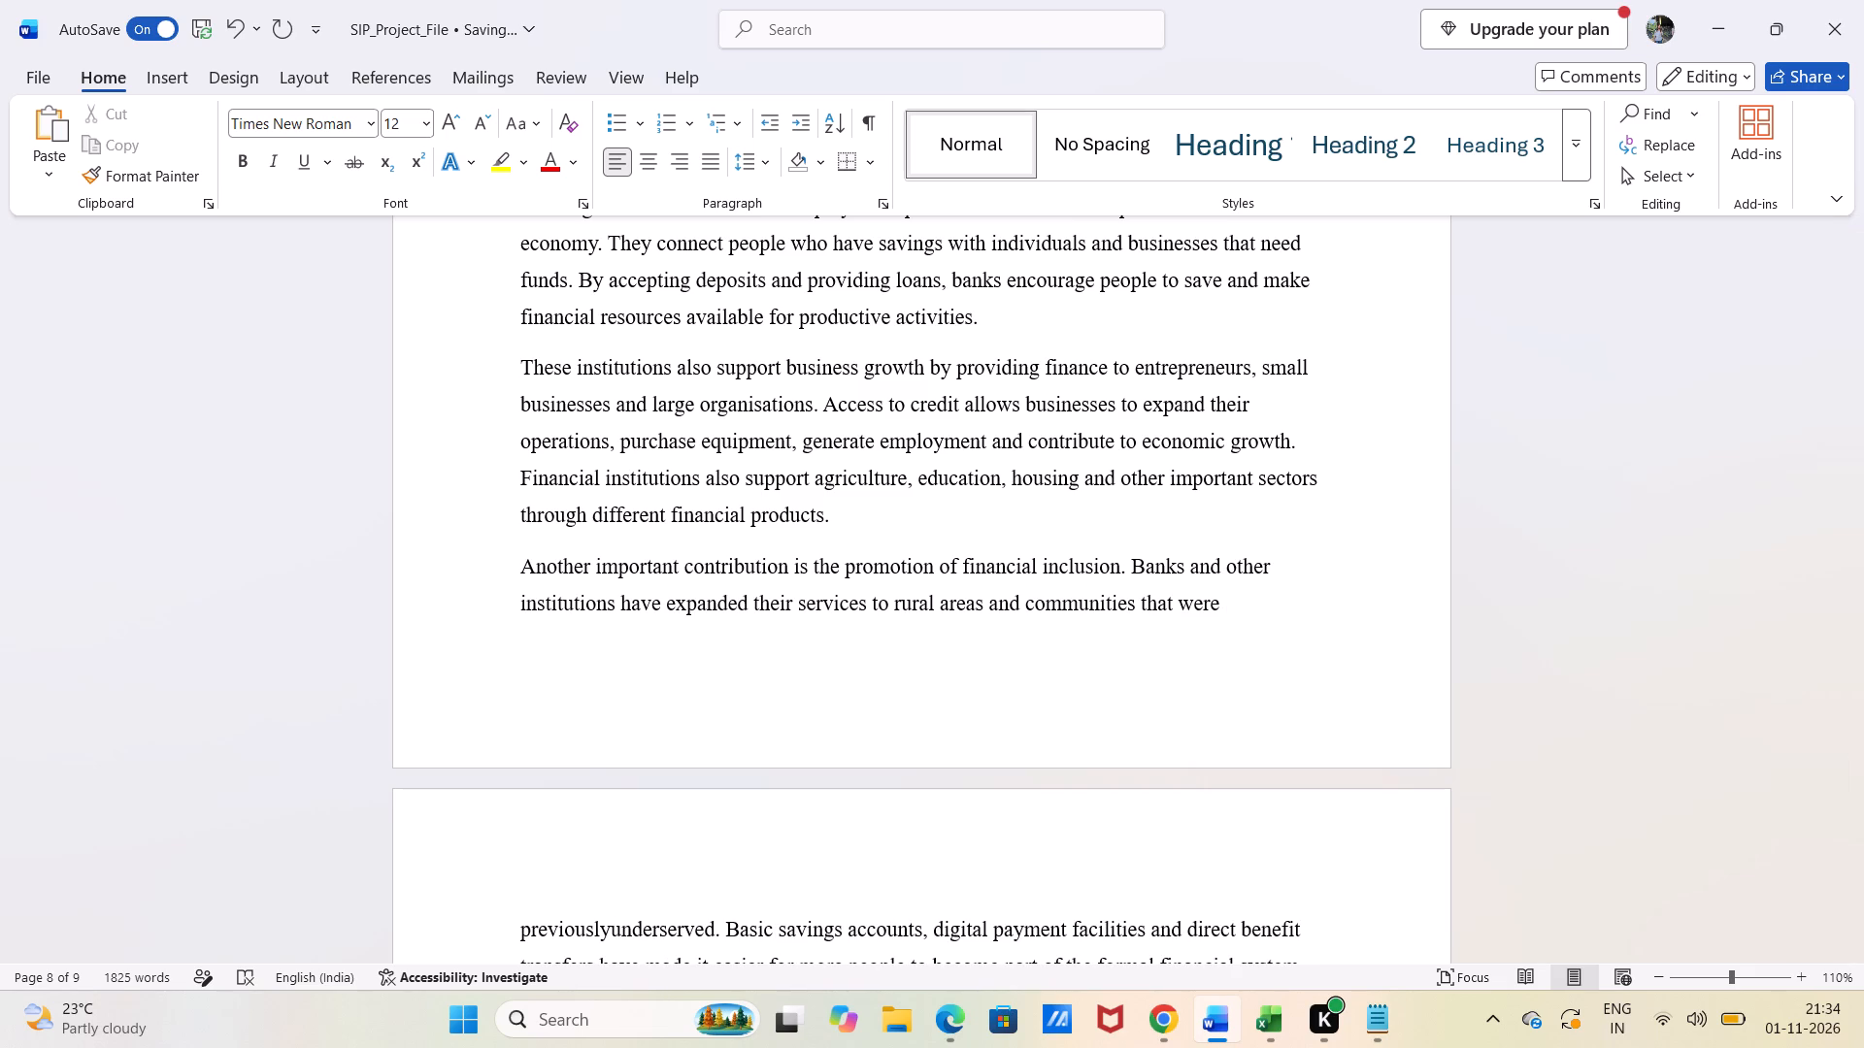
key("space")
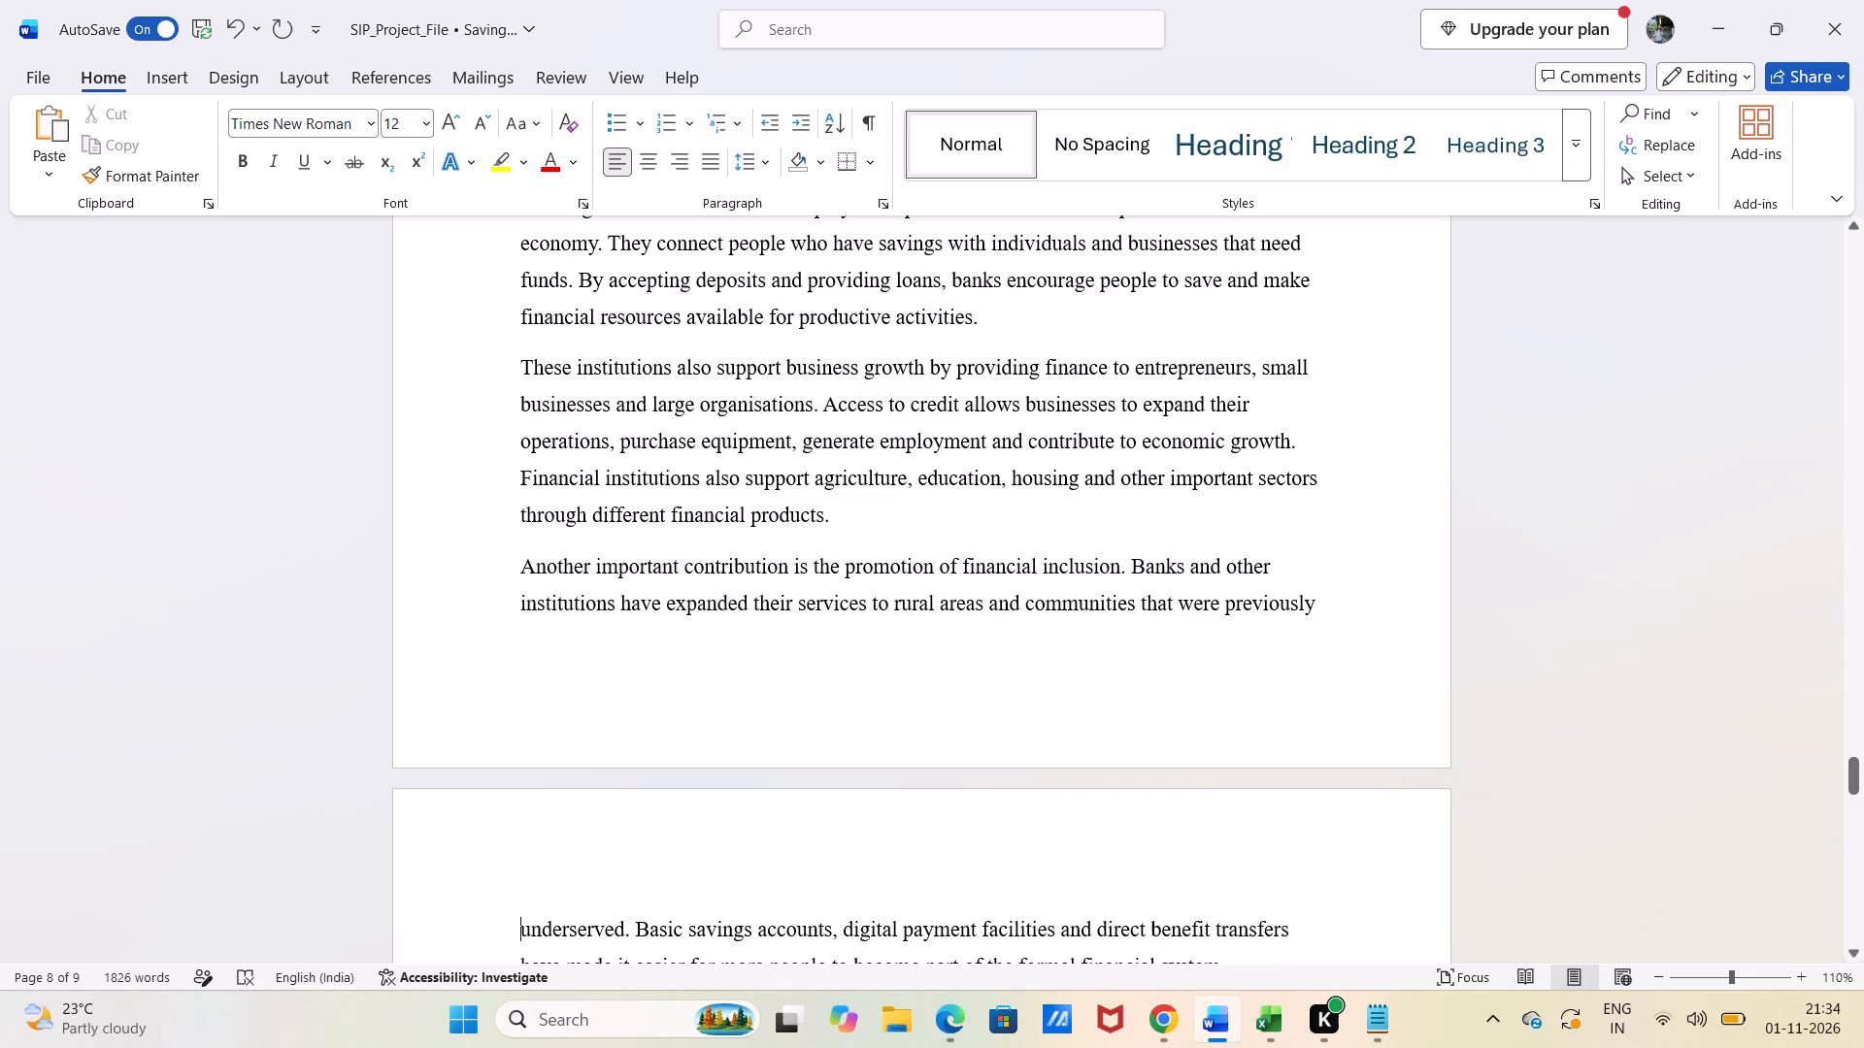
scroll(696, 711, "up", 1)
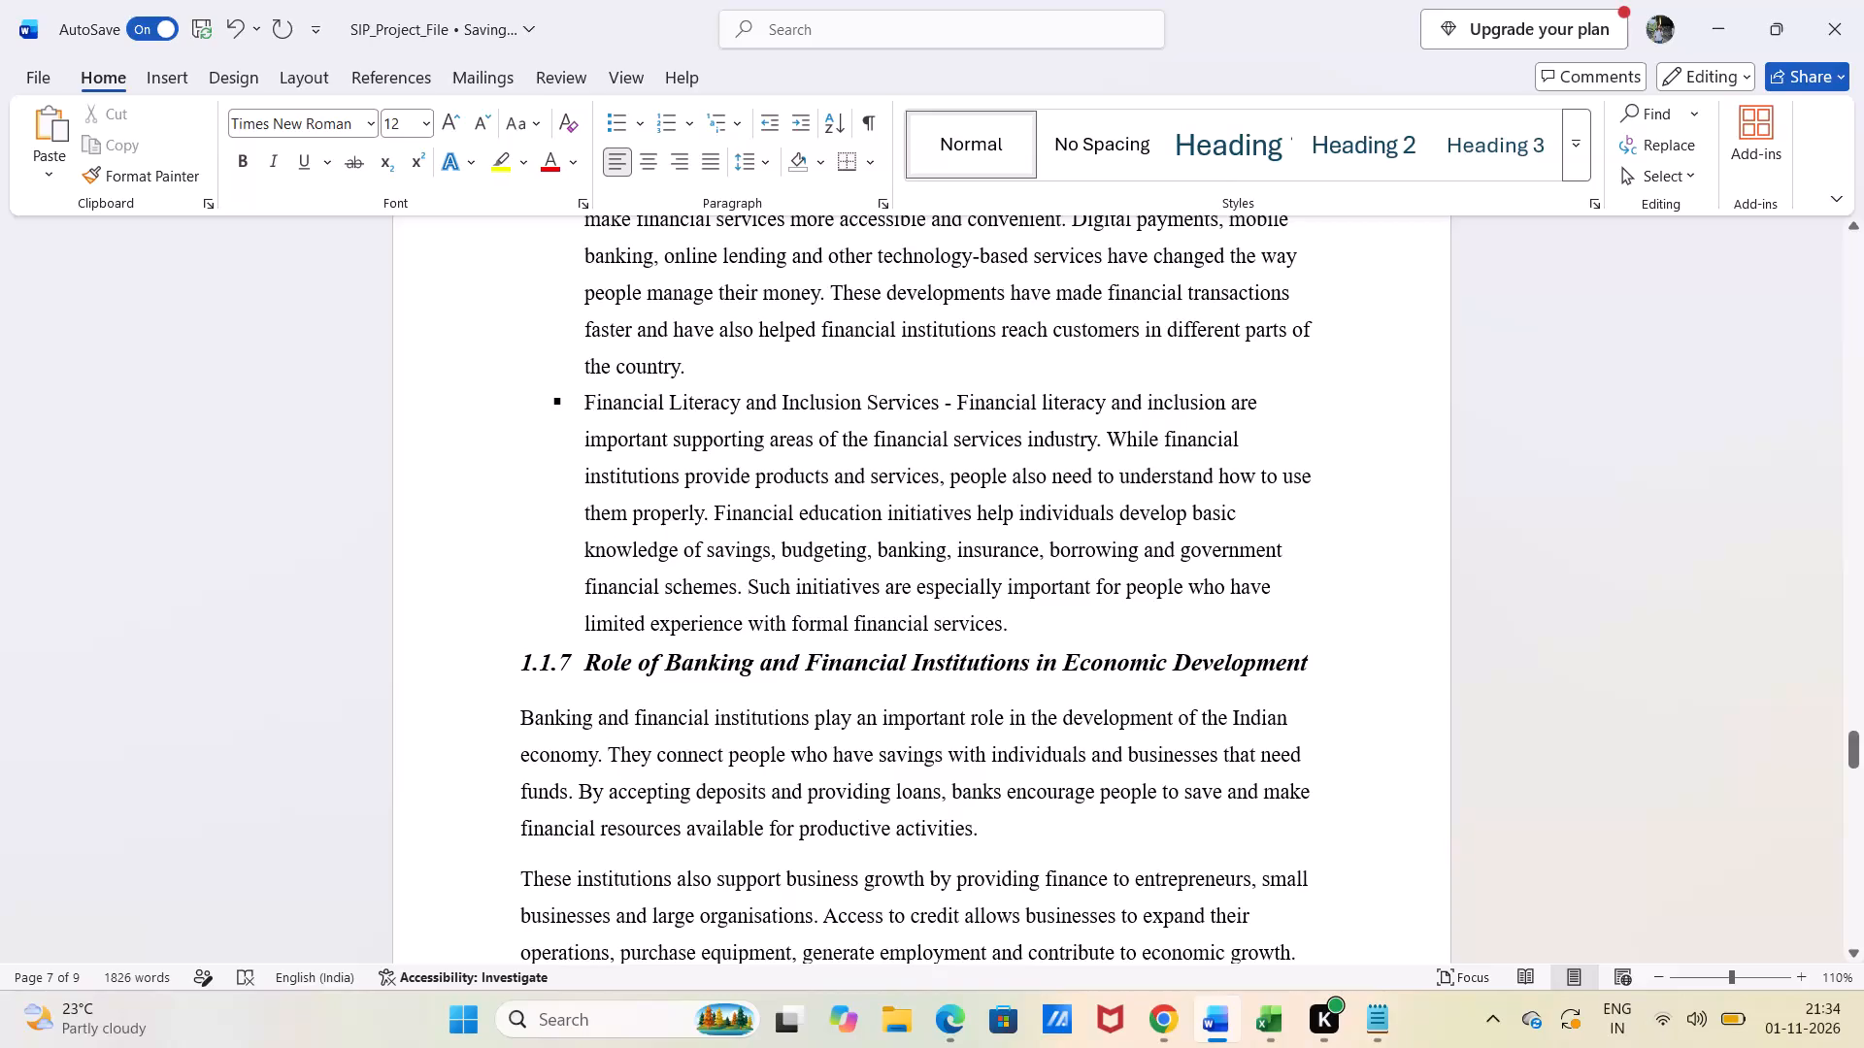
Switch to YouTube in Chrome and play the suggested 32-minute Saiyaara Audio Jukebox, skipping the advertisement.
left_click(1172, 1017)
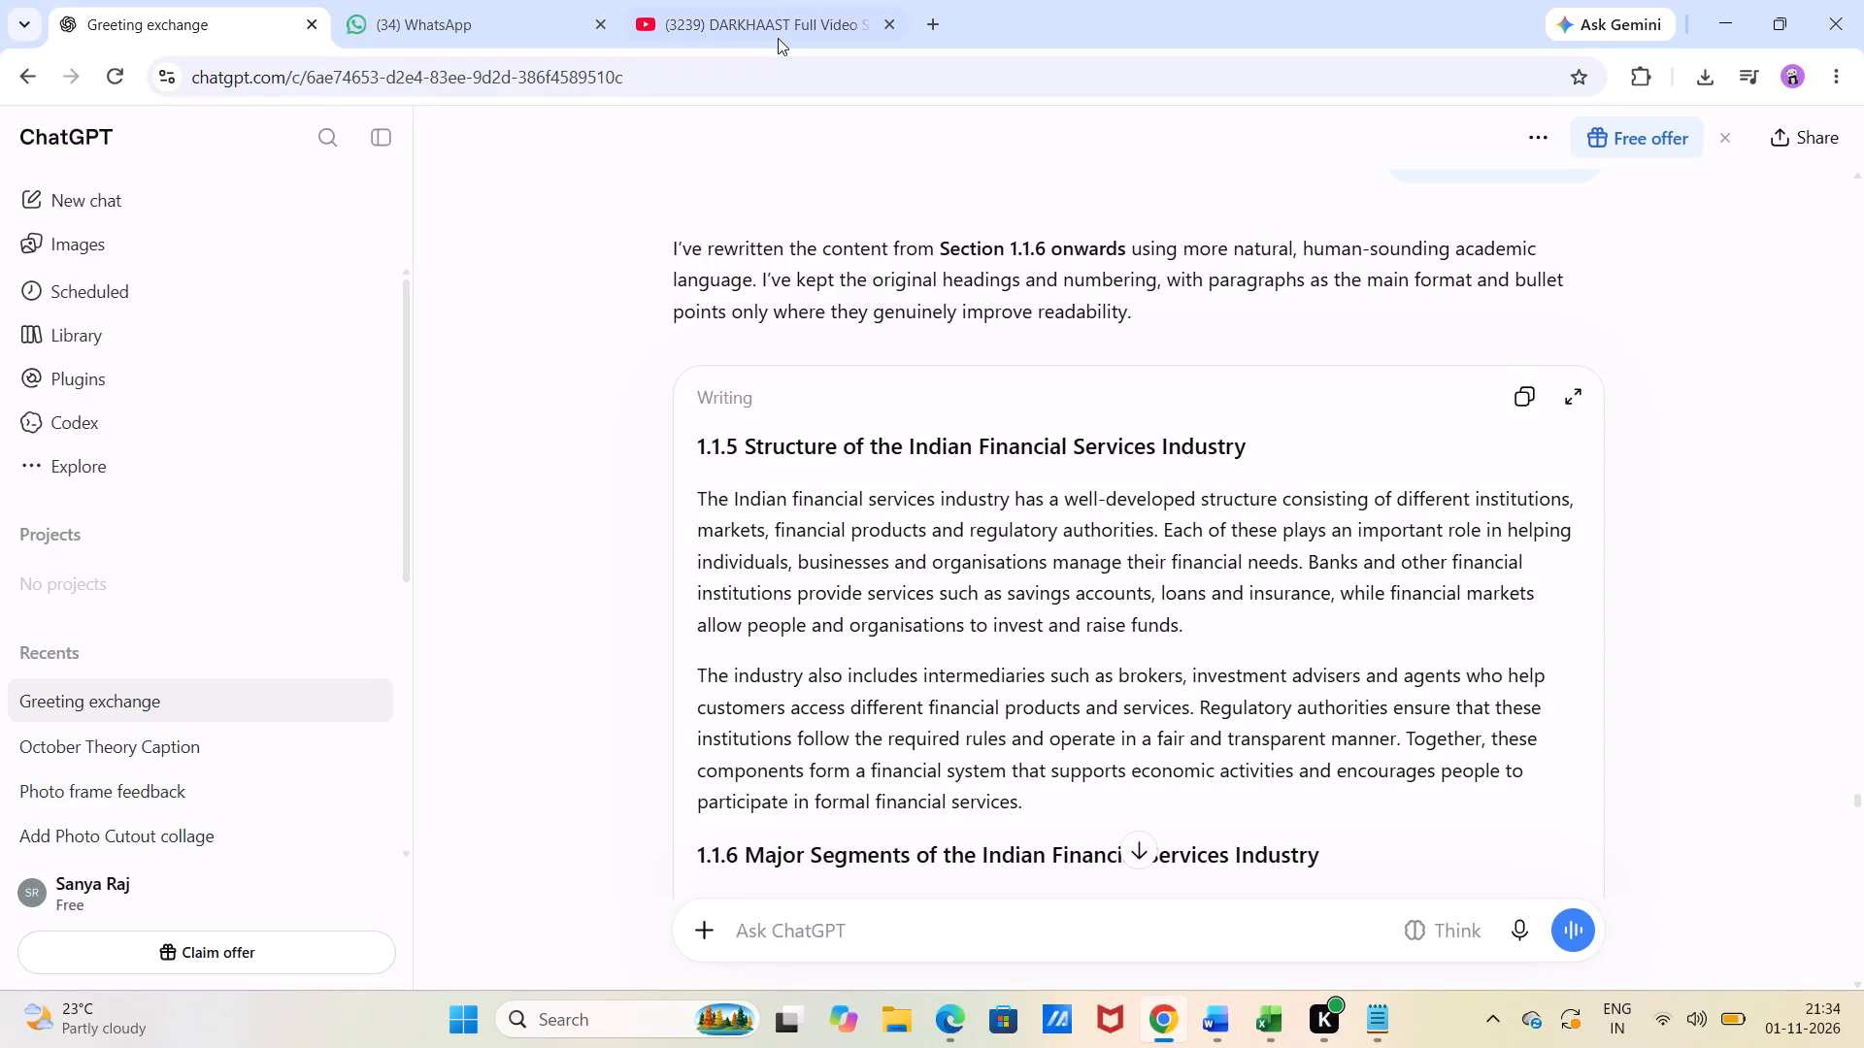
left_click(767, 17)
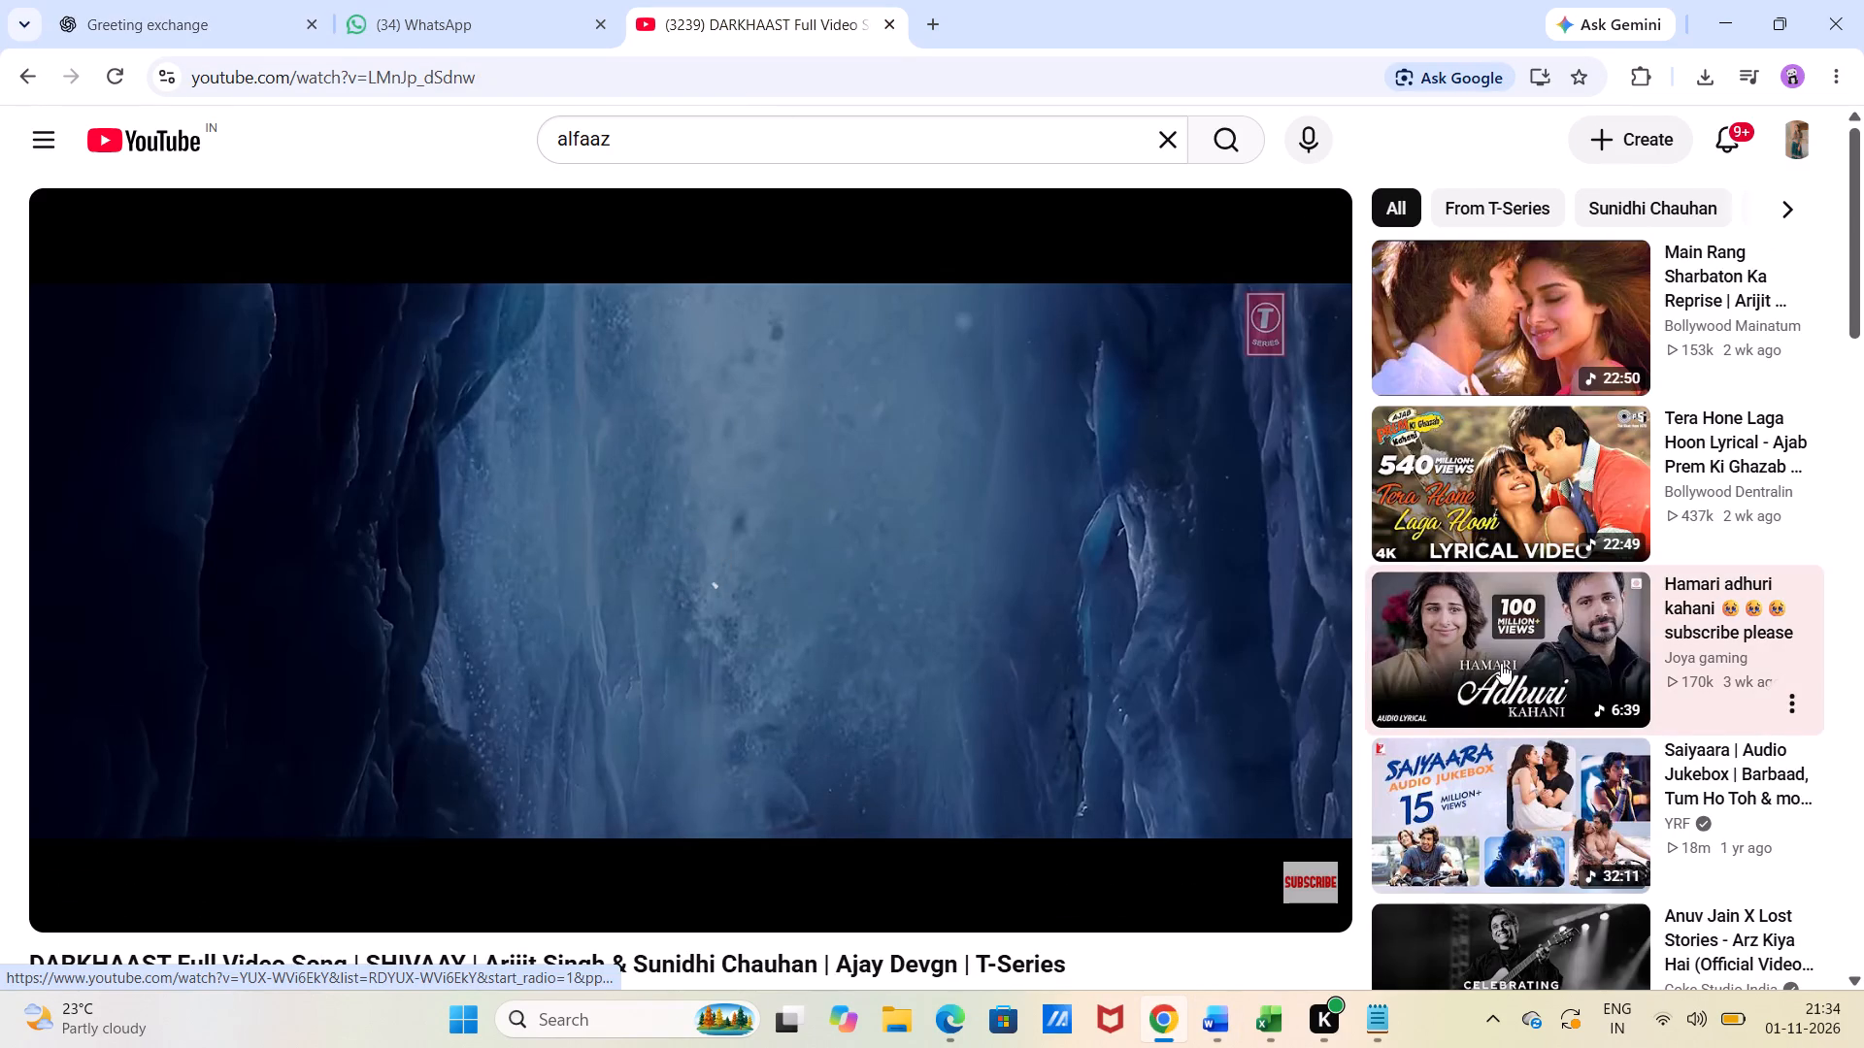
scroll(1501, 663, "up", 1)
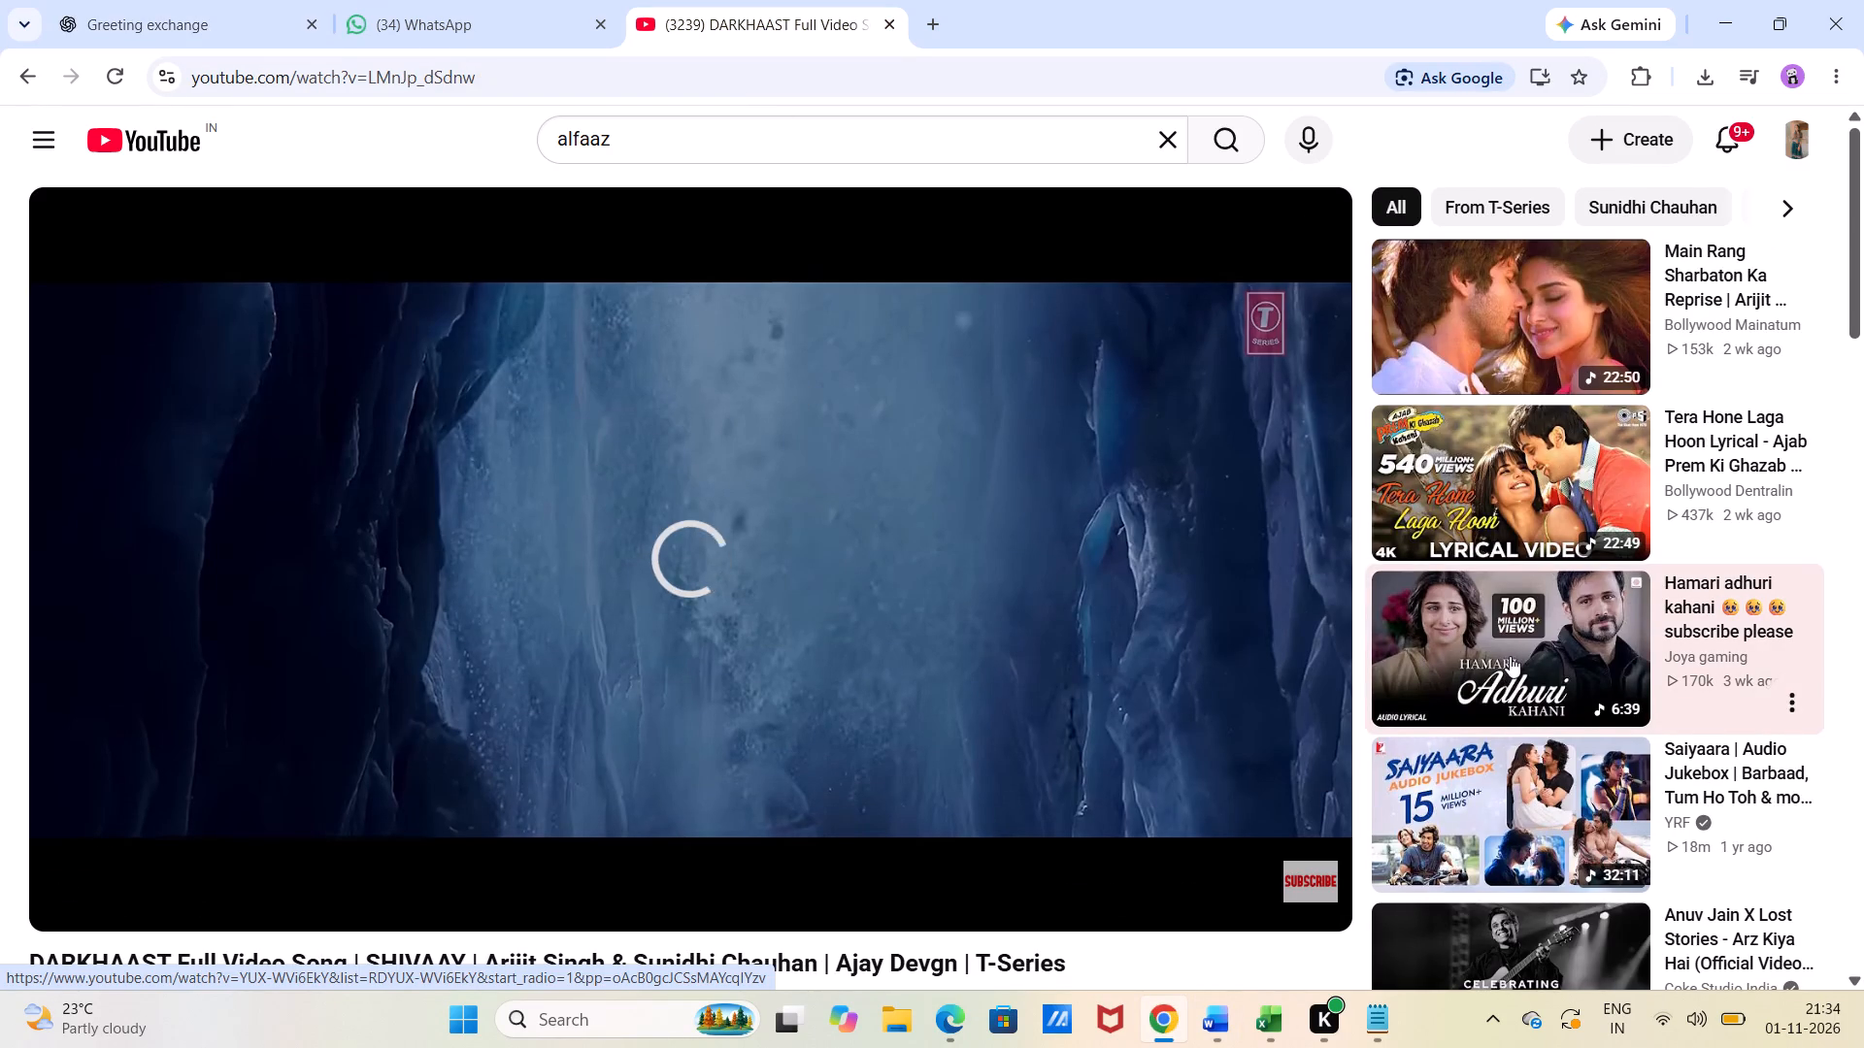
left_click(1505, 838)
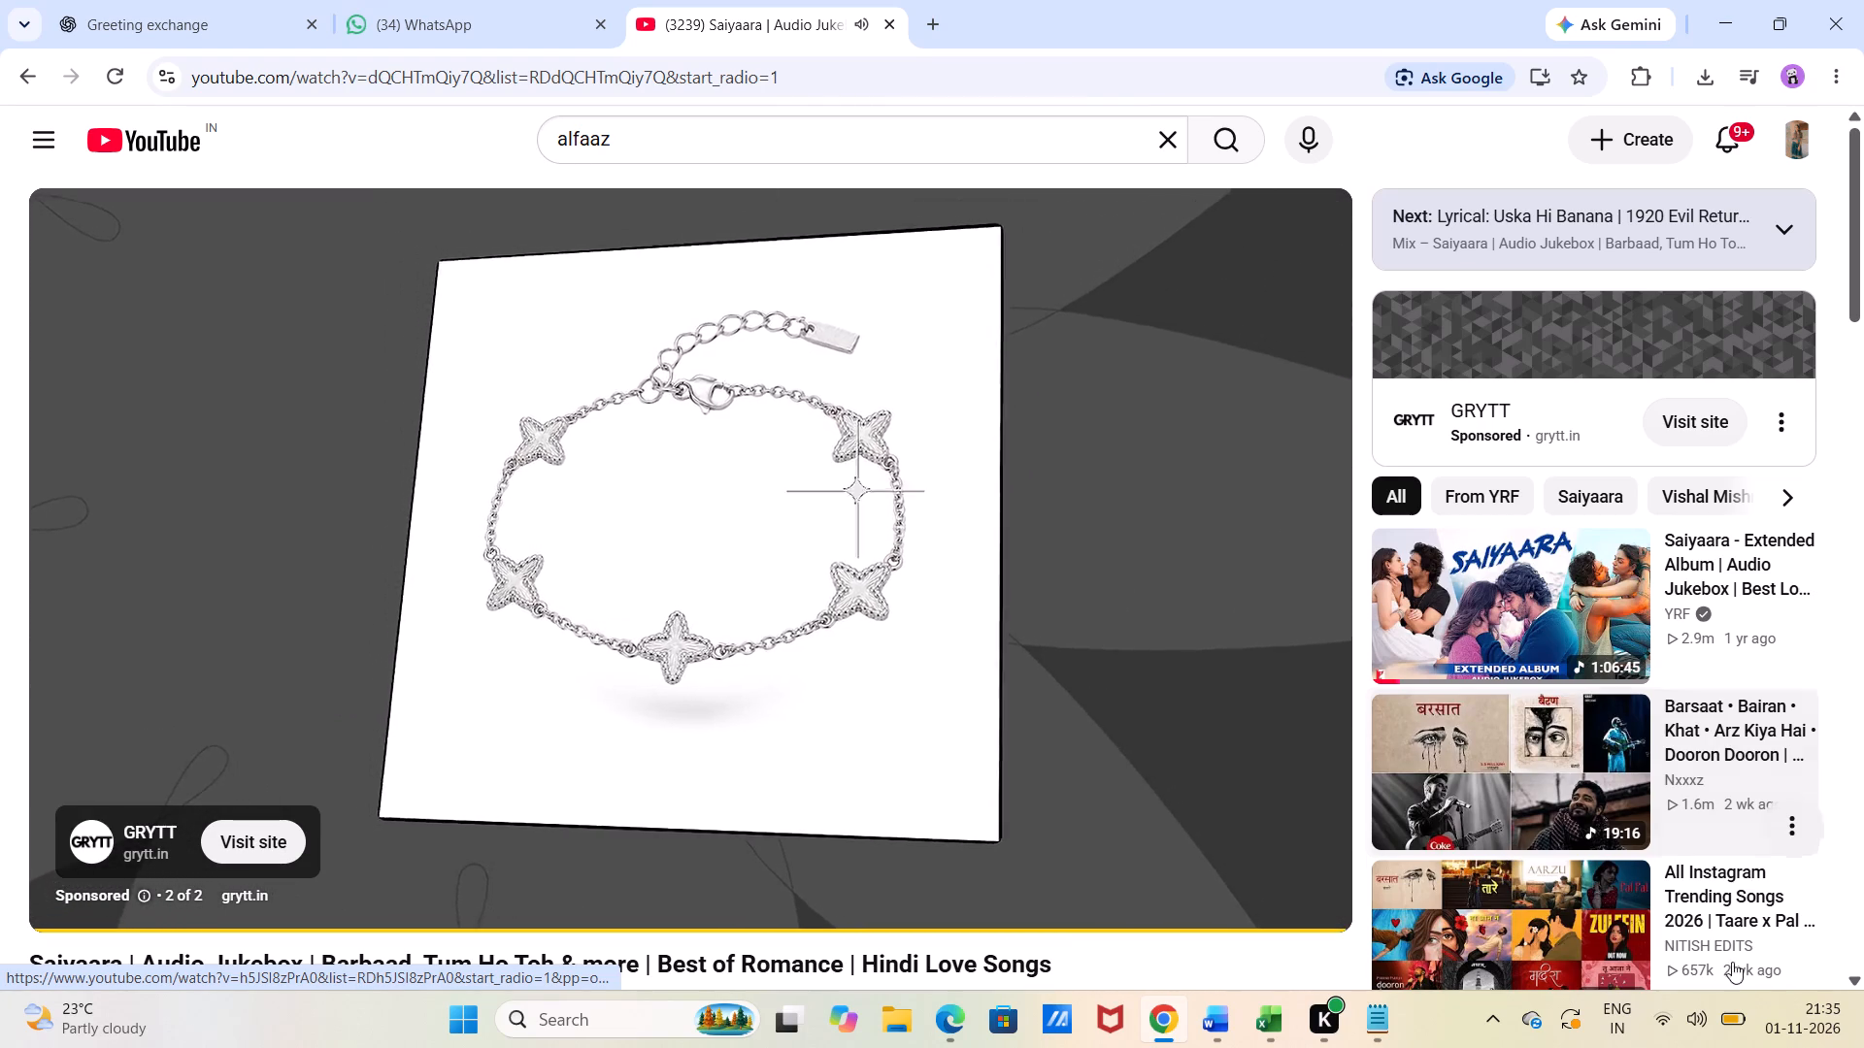
left_click(1281, 825)
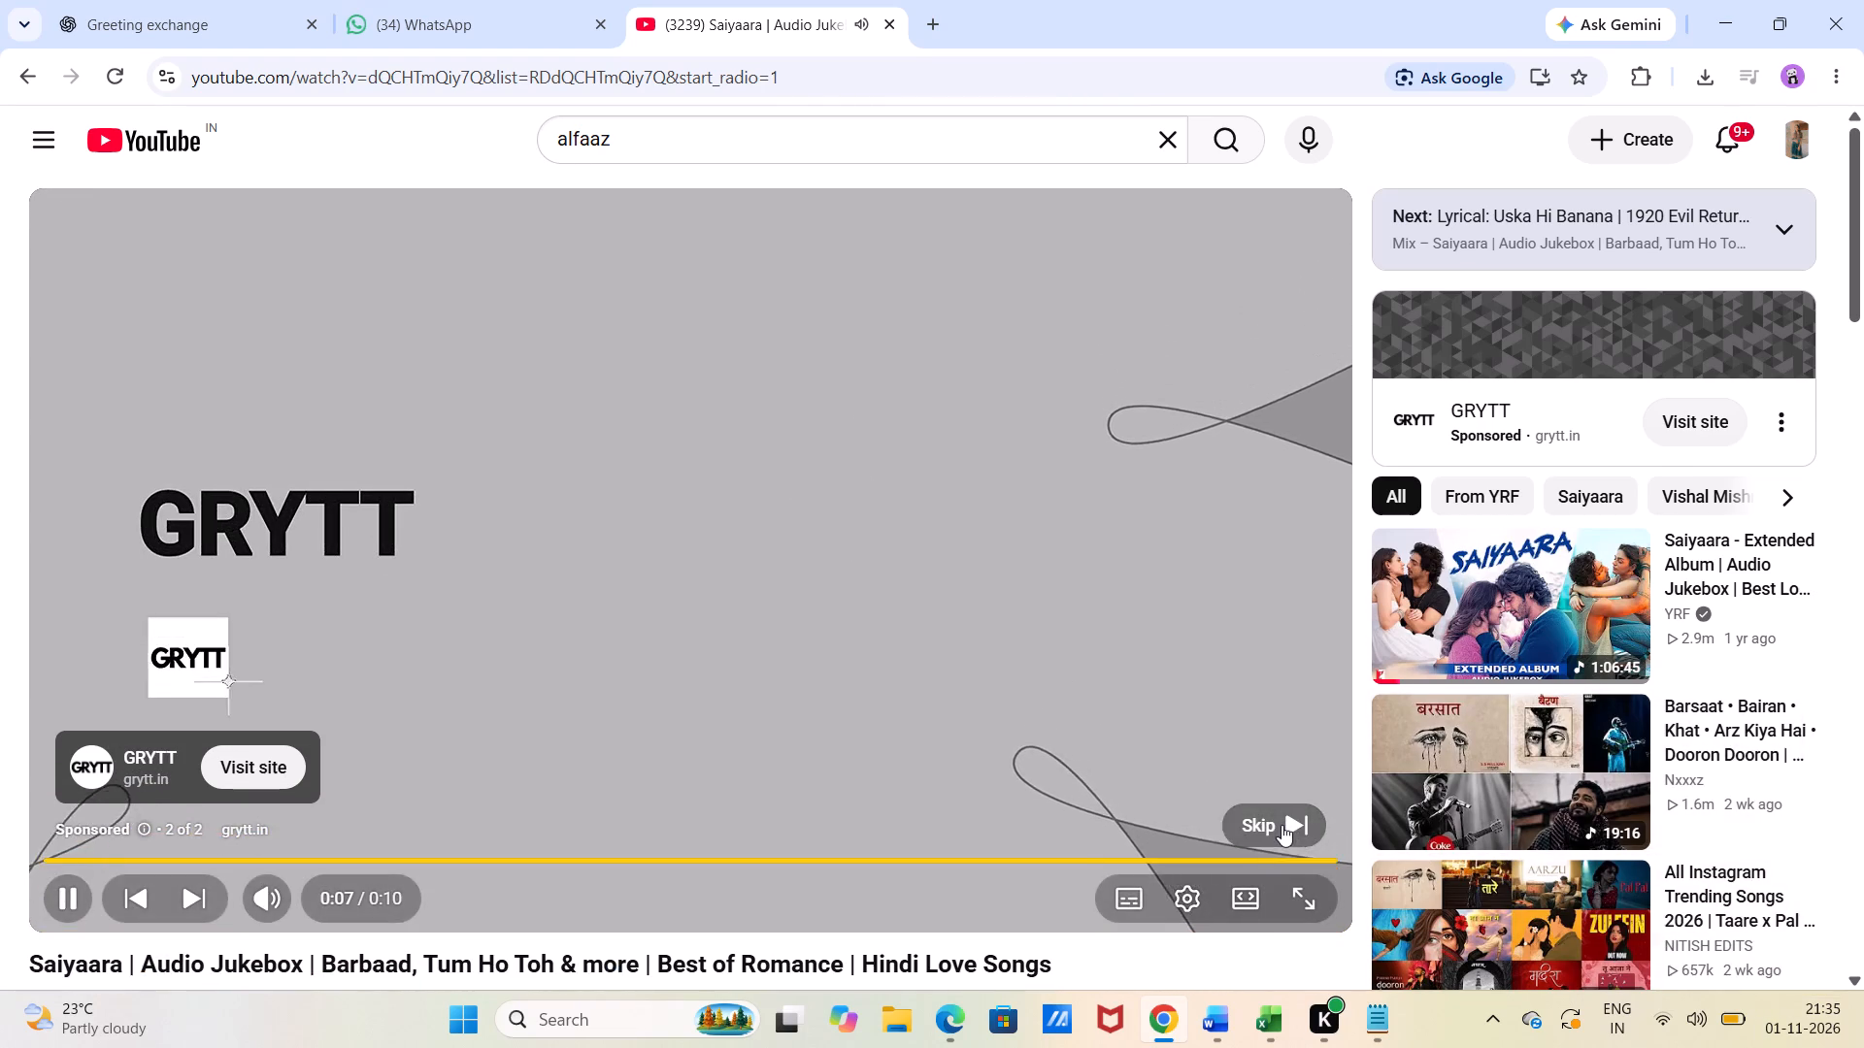
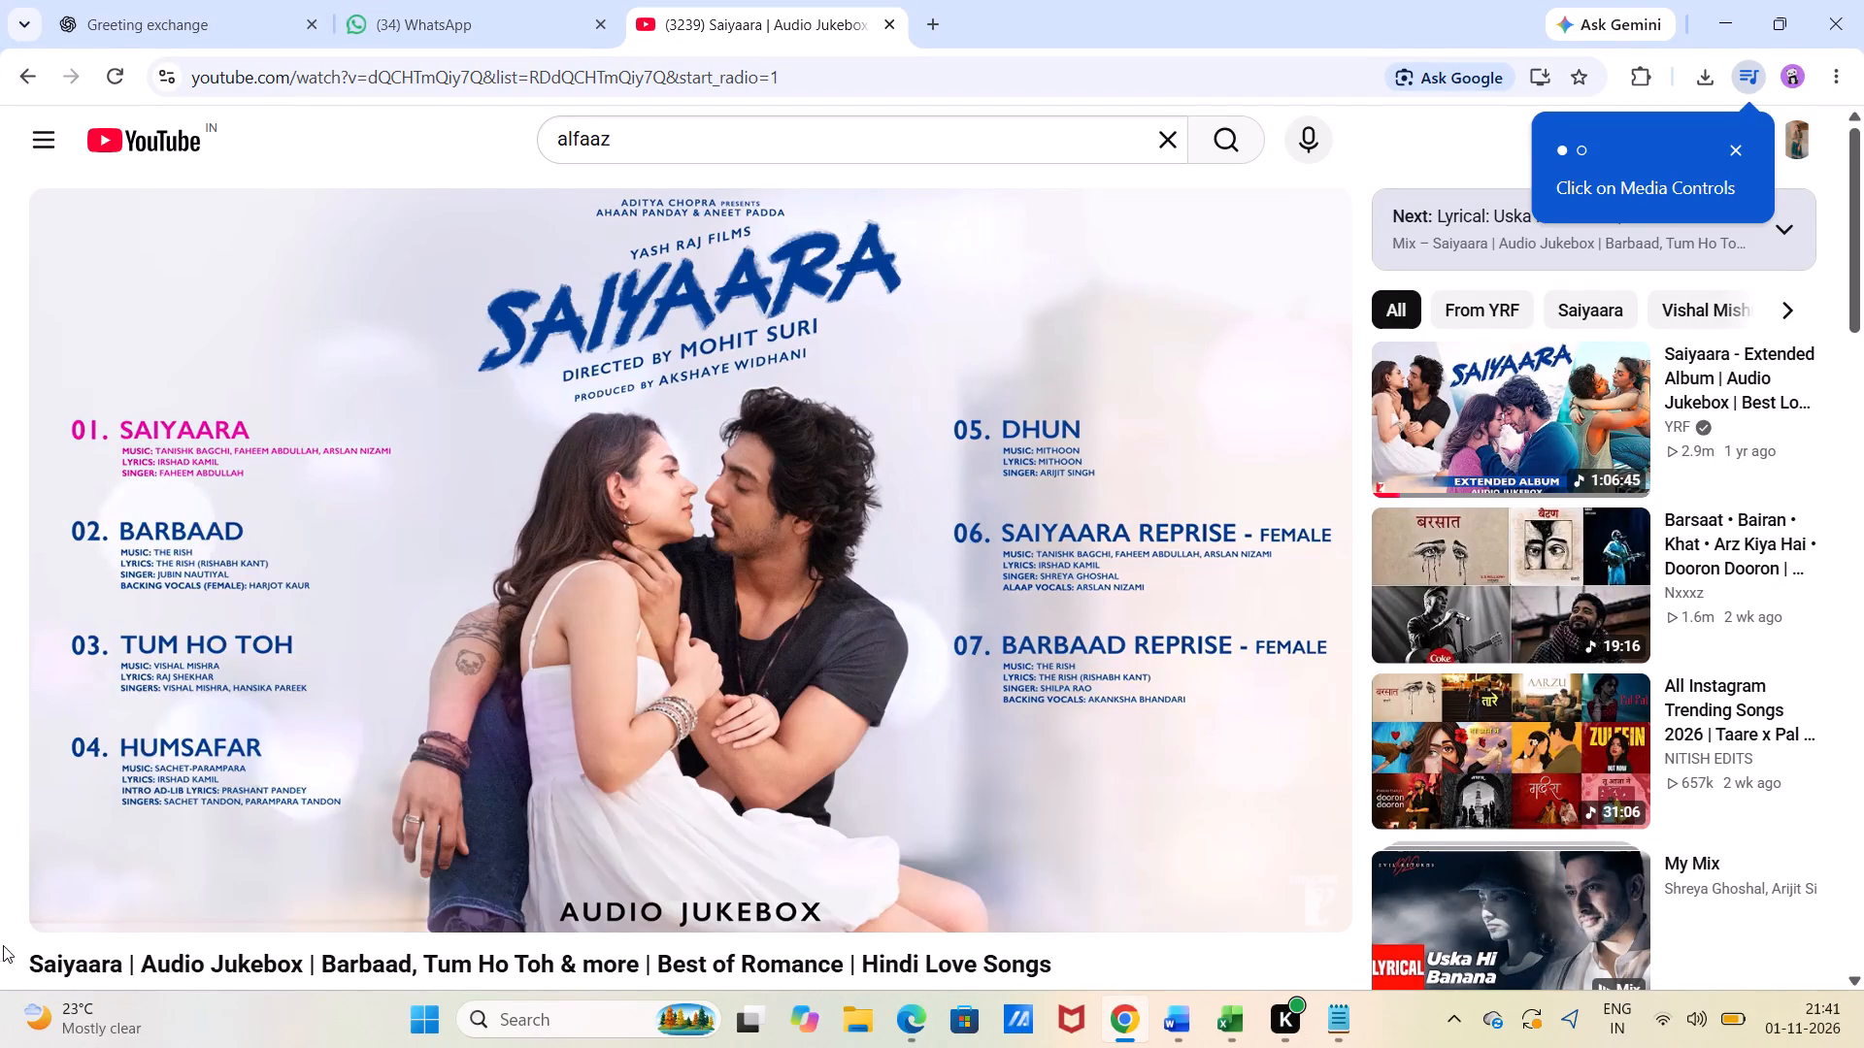
Start playback of the Saiyaara Audio Jukebox and return to the ChatGPT conversation.
left_click(72, 895)
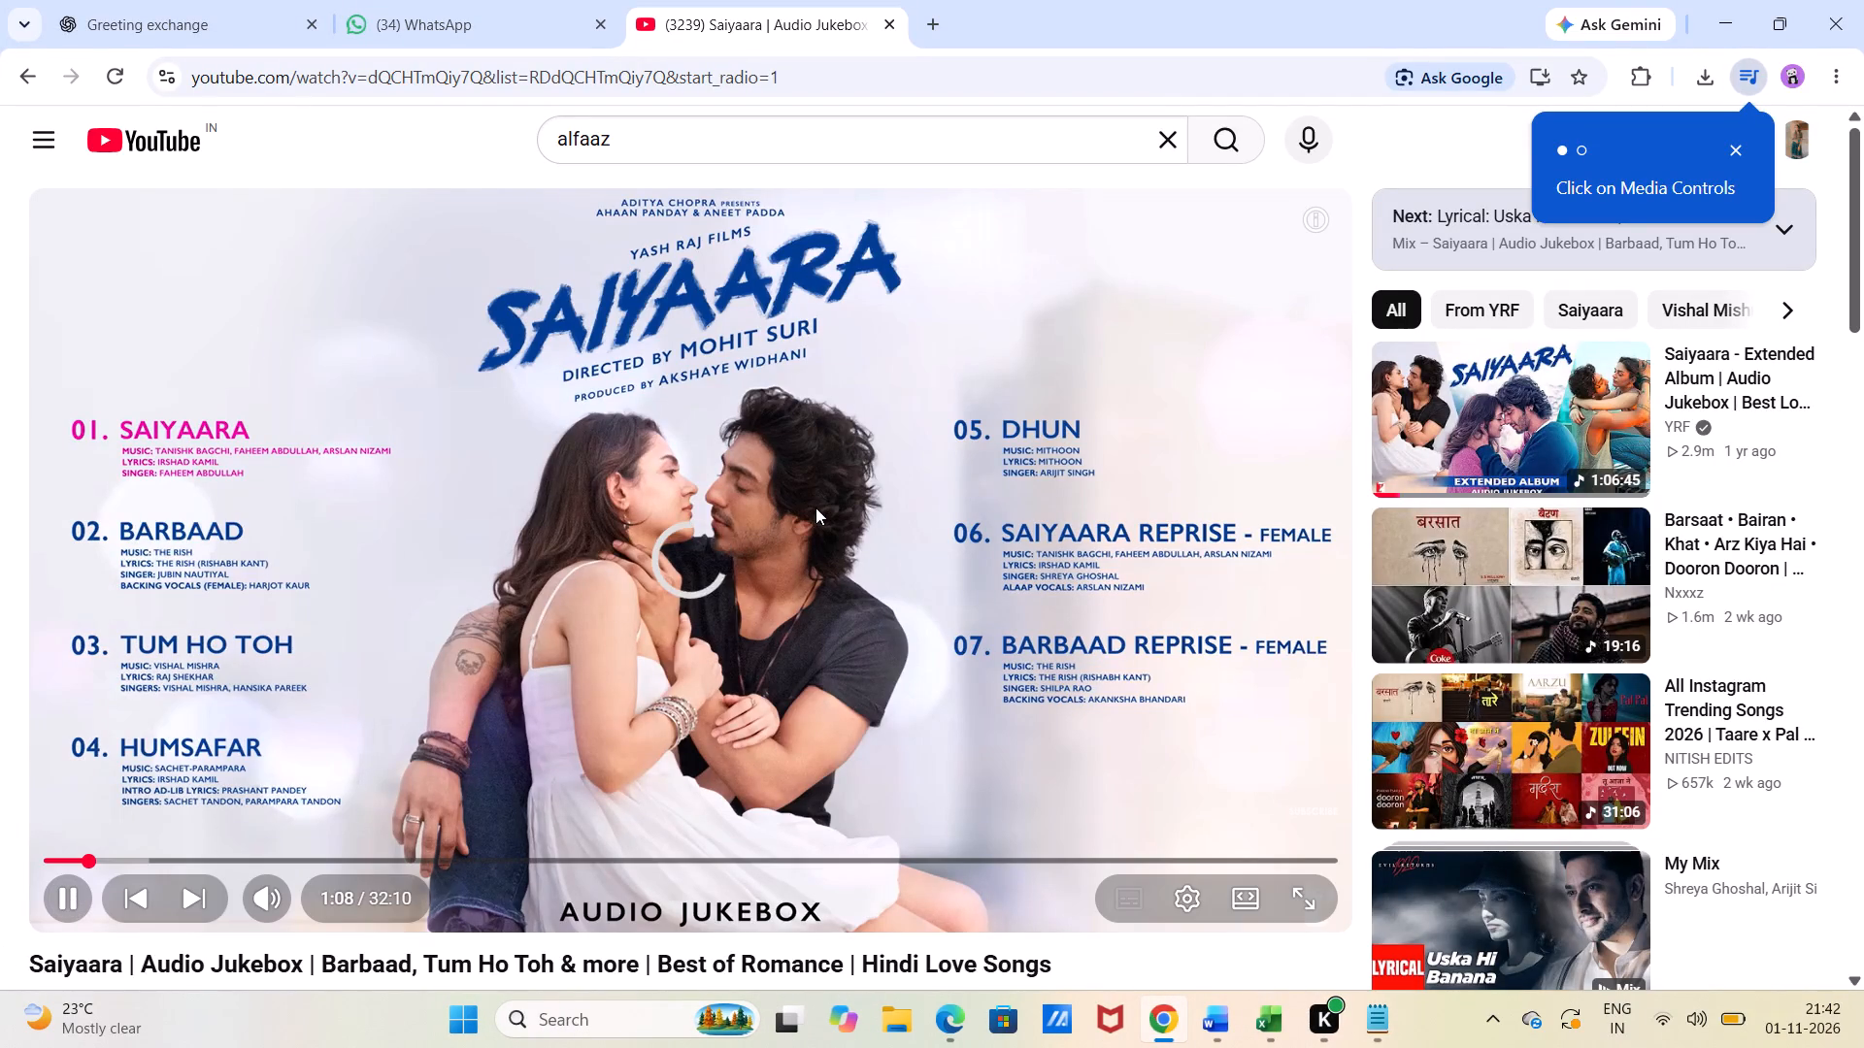
left_click(169, 2)
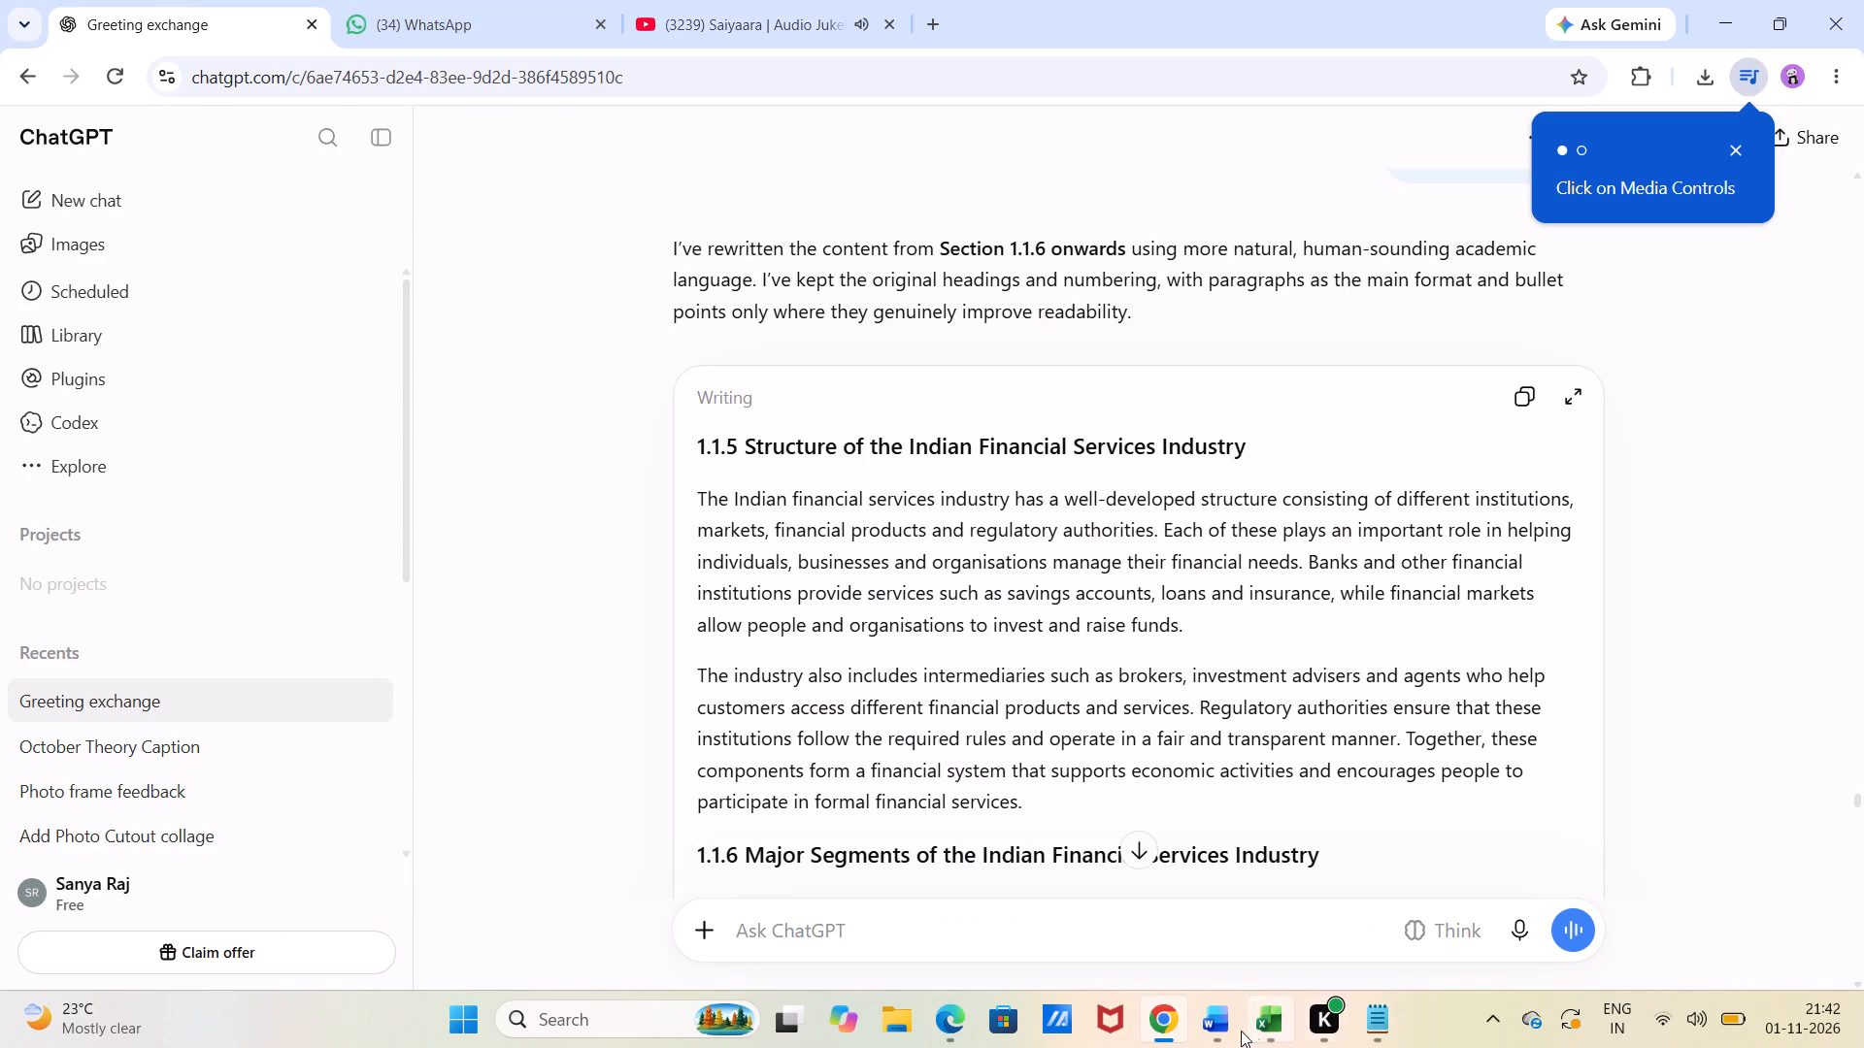
In the Word report, start a new line below the last 1.1.7 paragraph with bold and italic on and font size 14.
left_click(1225, 1028)
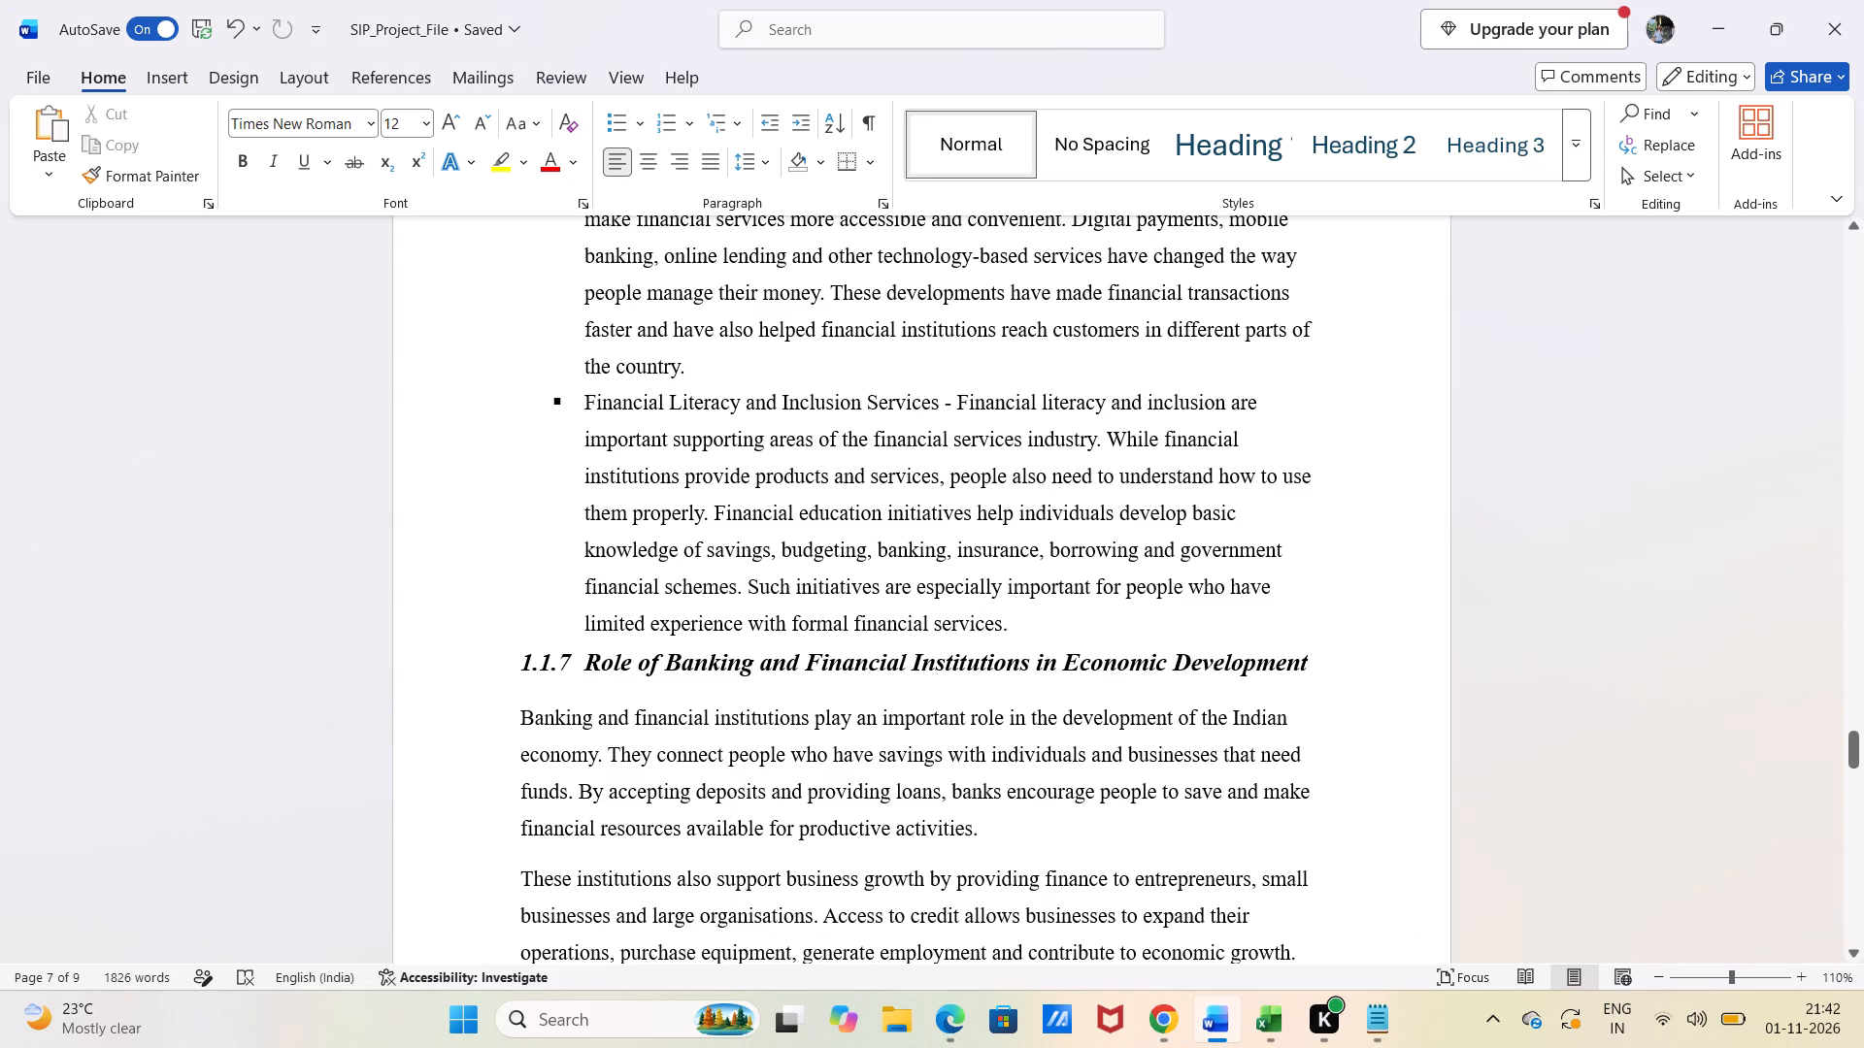
scroll(983, 717, "down", 3)
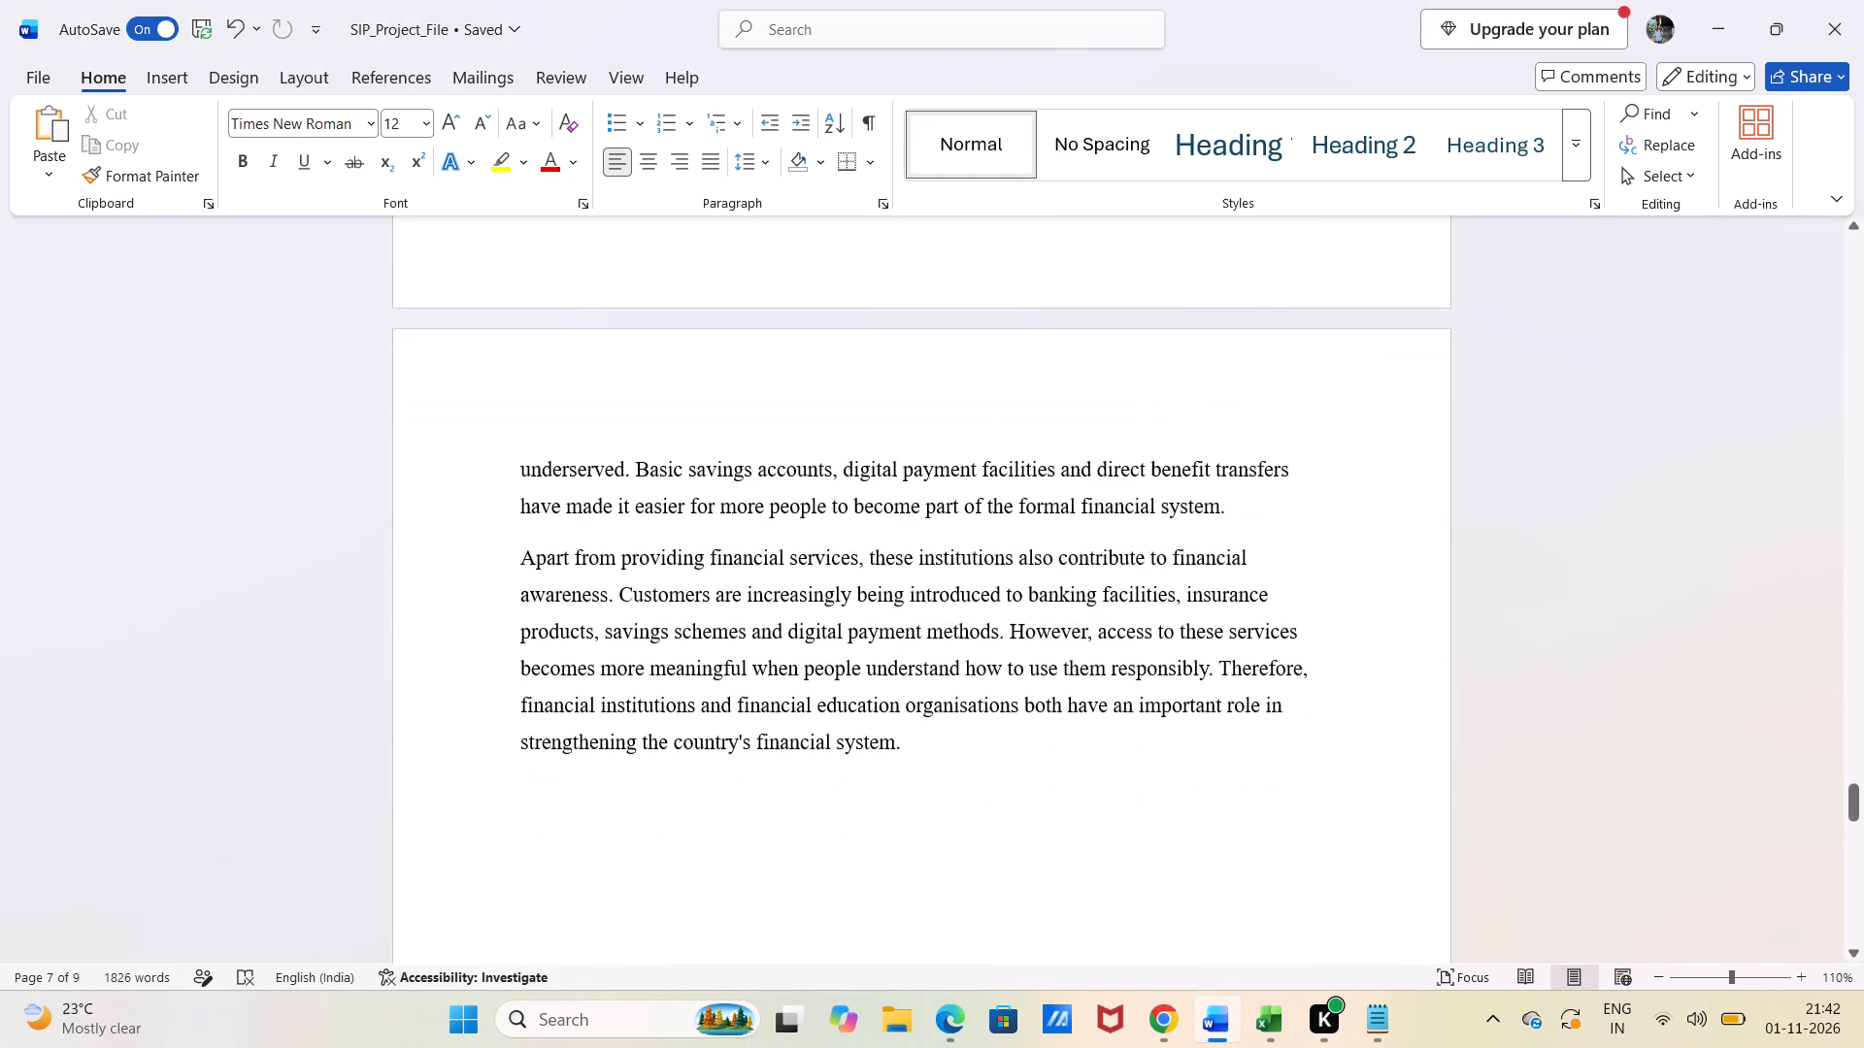
left_click(930, 683)
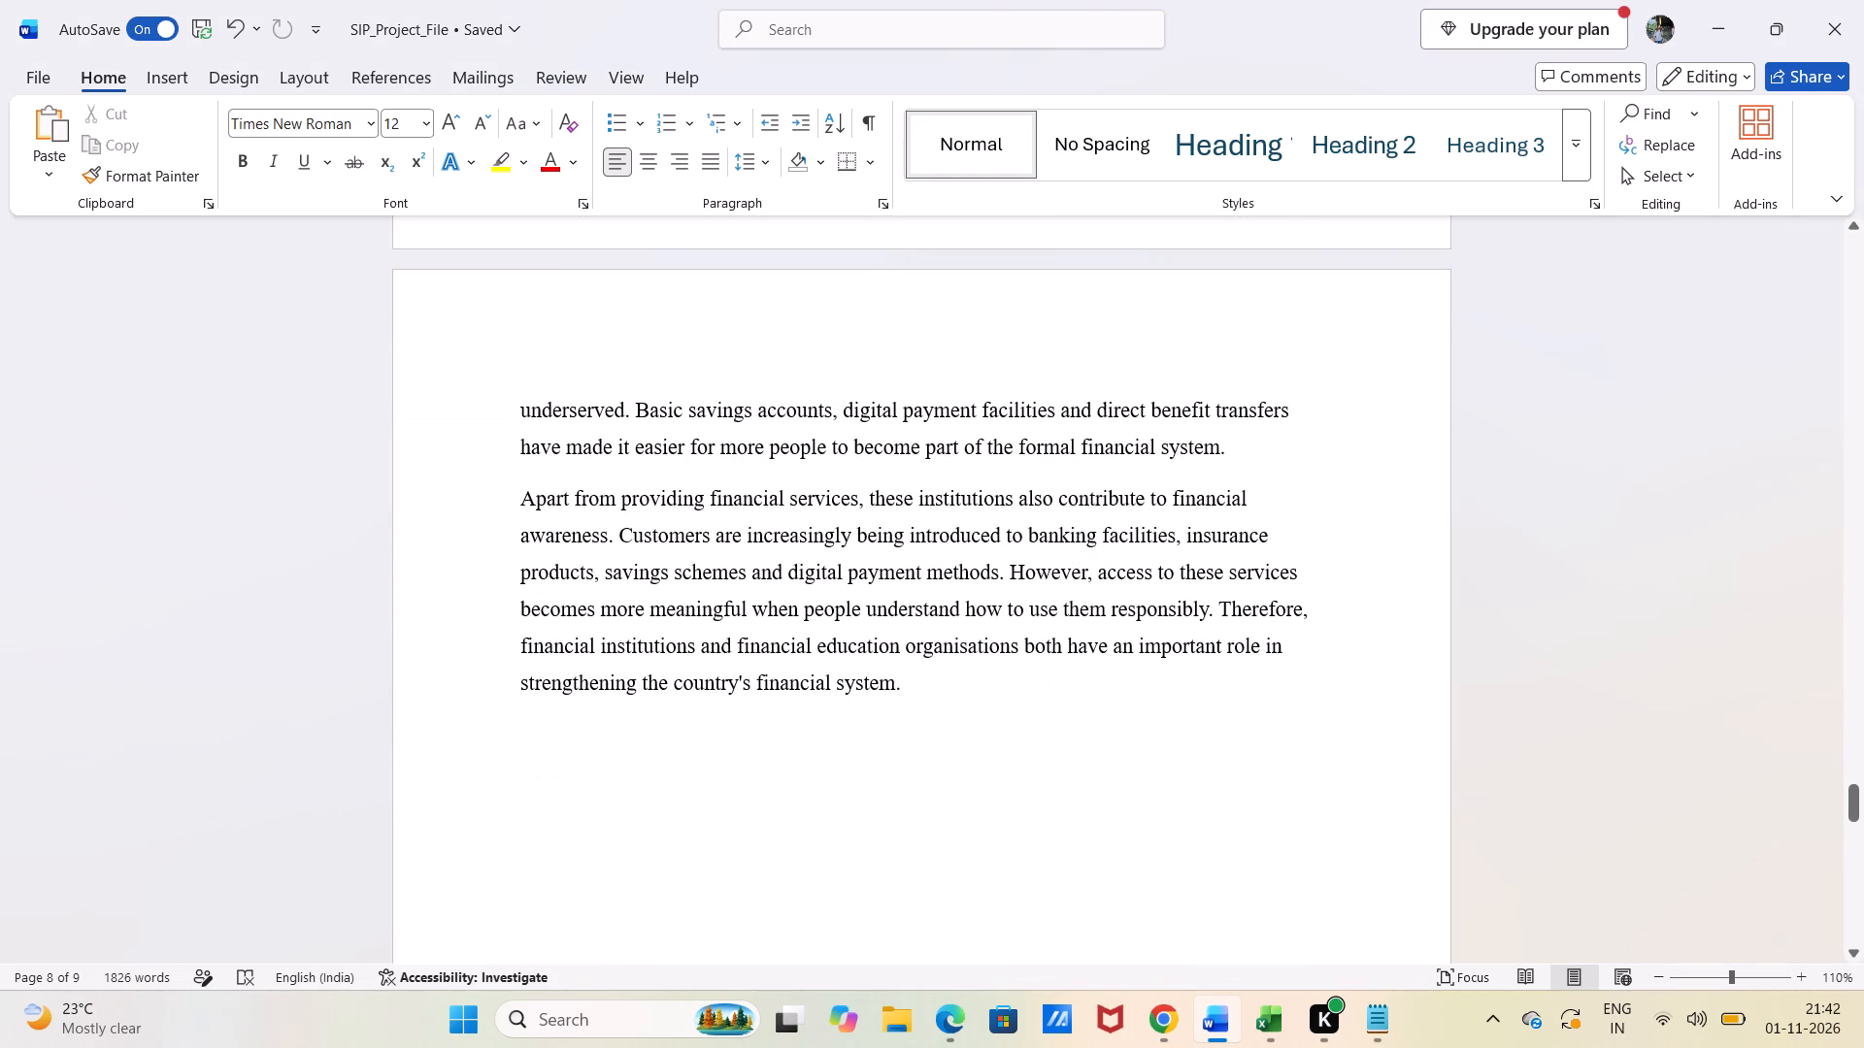
key("Return")
left_click(260, 166)
left_click(245, 156)
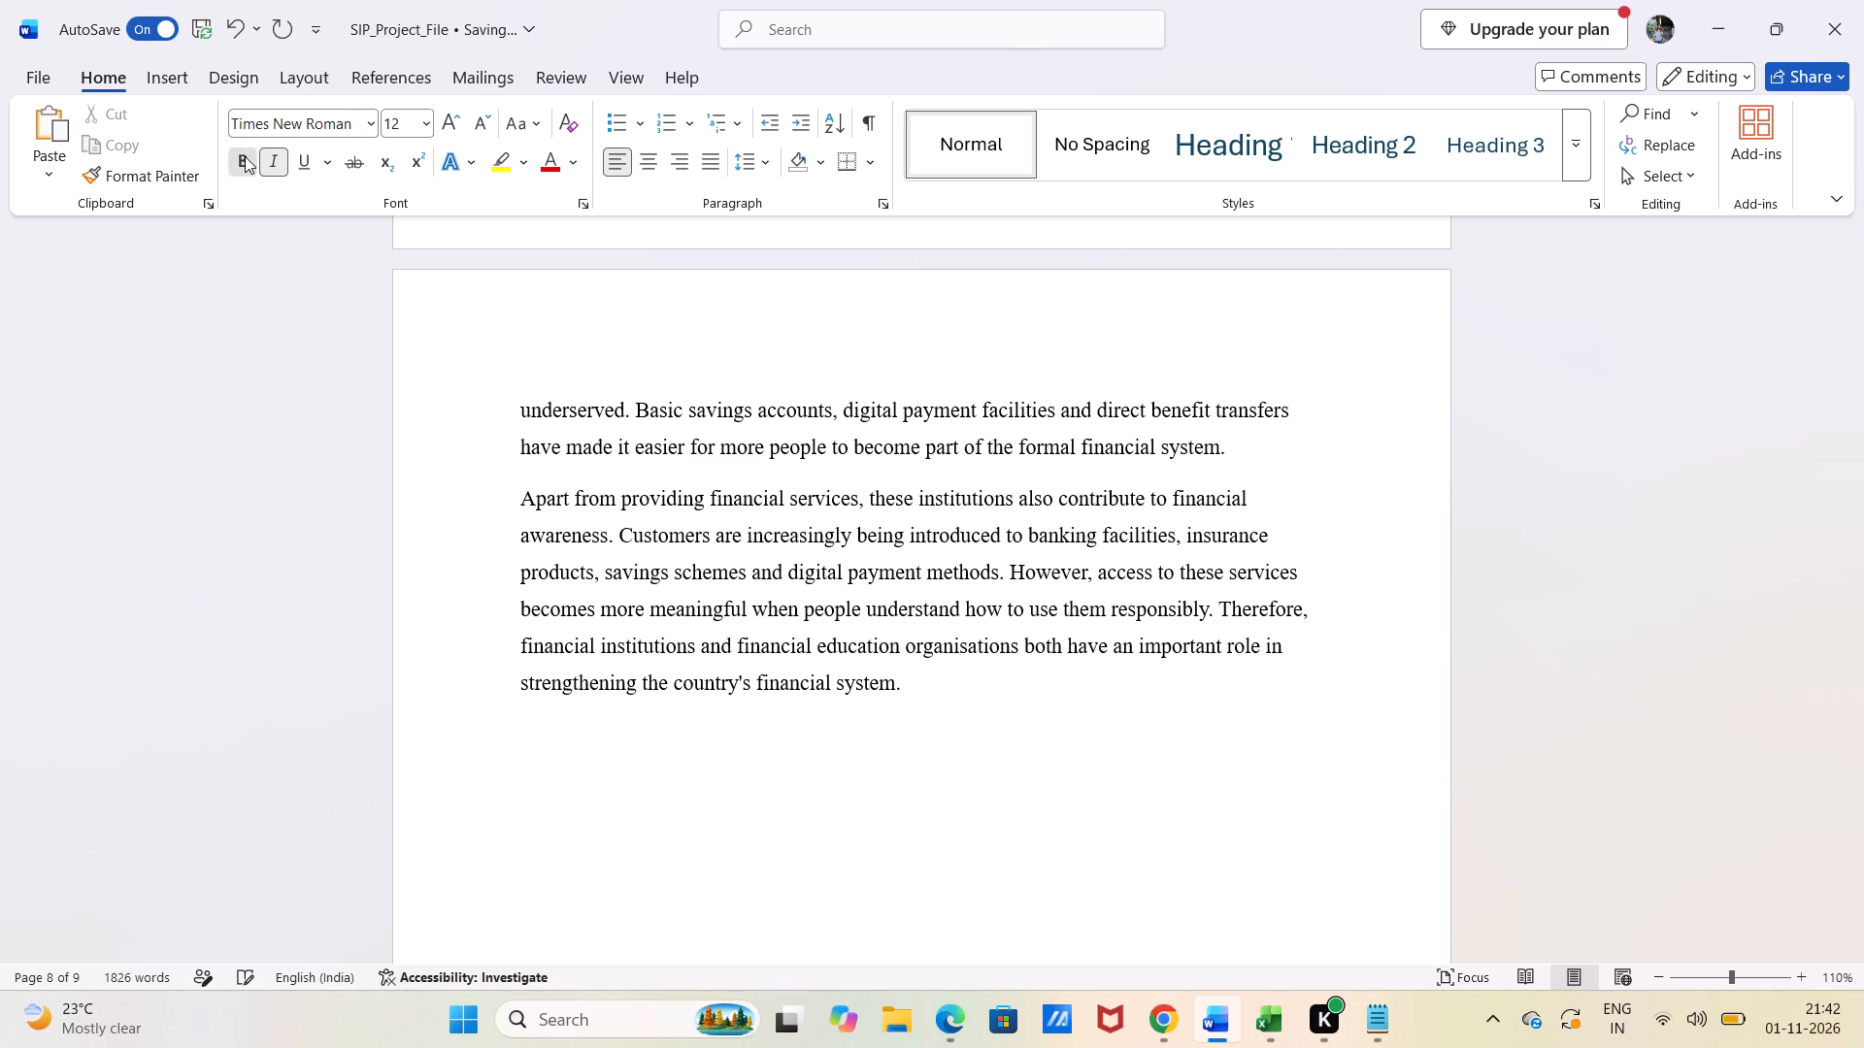
left_click(391, 120)
type("14")
key("Return")
Copy the heading "1.1.8 Role of Government and Regulatory Bodies in the Financial Services Industry" from Notepad and paste it below section 1.1.7 in Word.
scroll(1114, 777, "up", 2)
scroll(1114, 777, "down", 1)
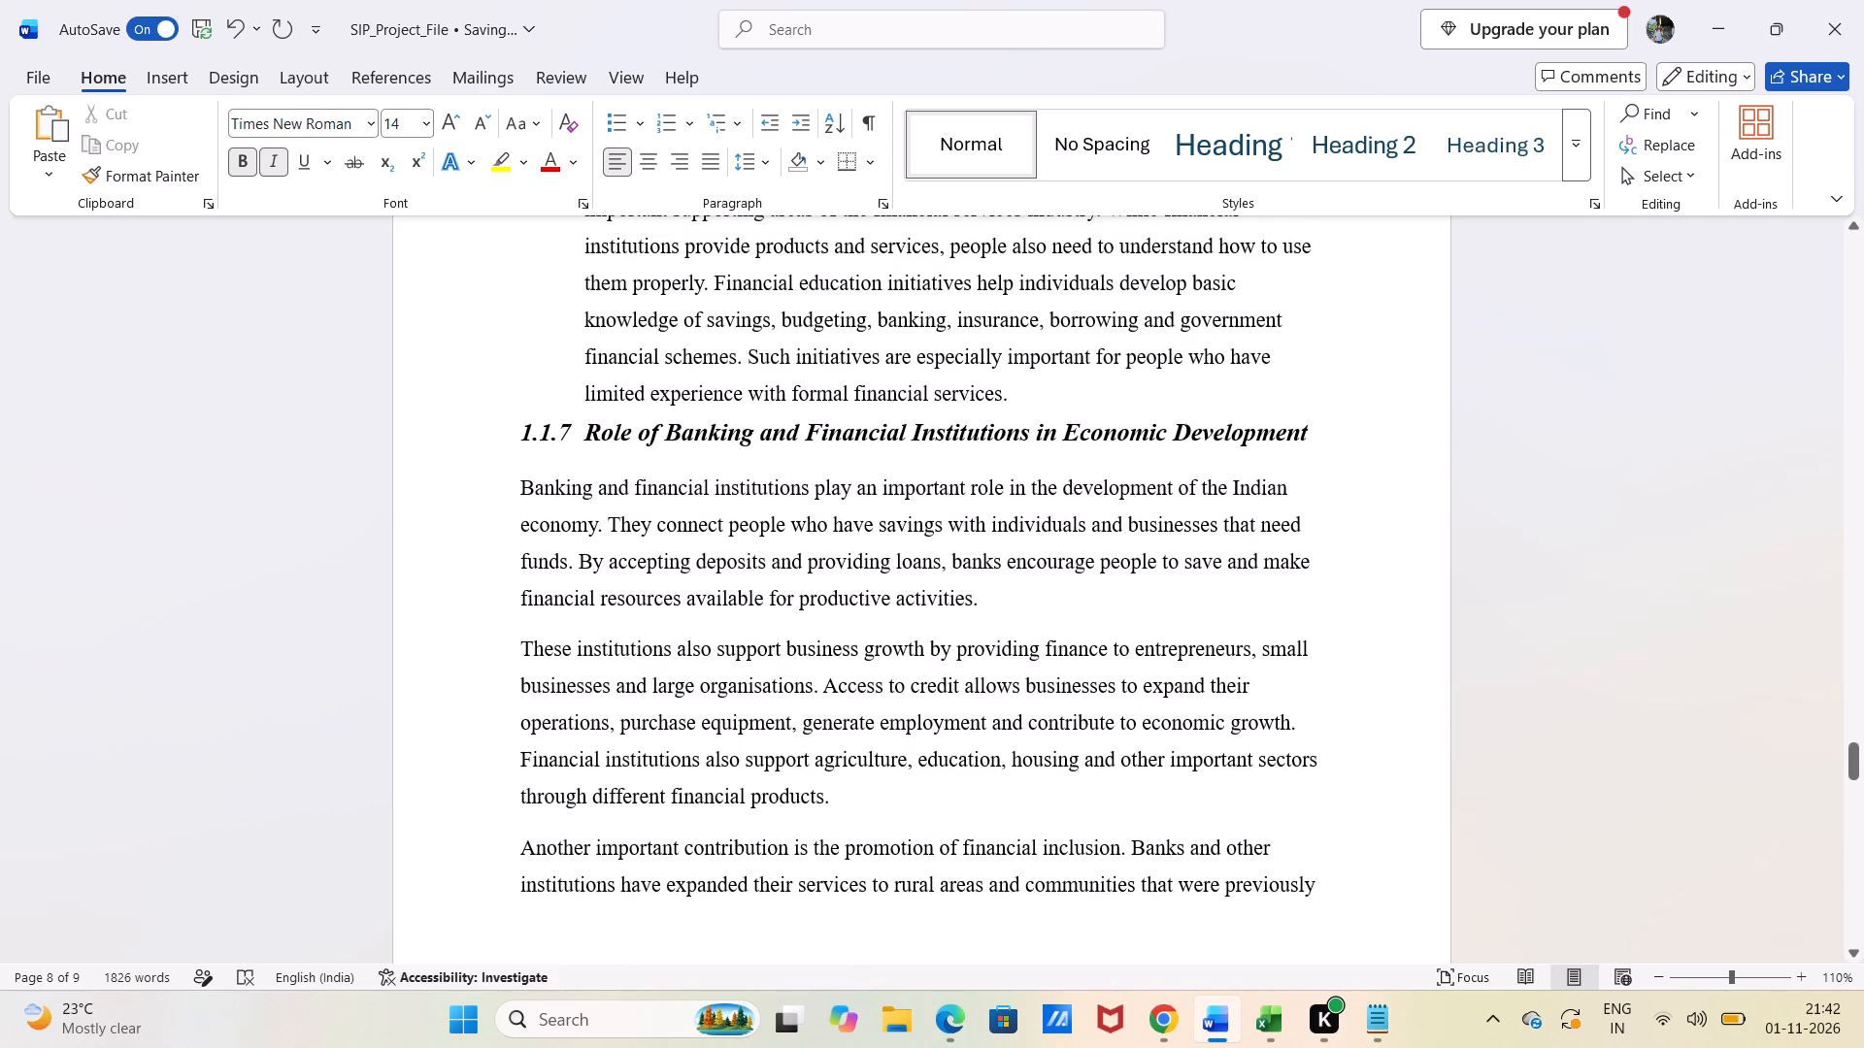
scroll(1114, 777, "down", 4)
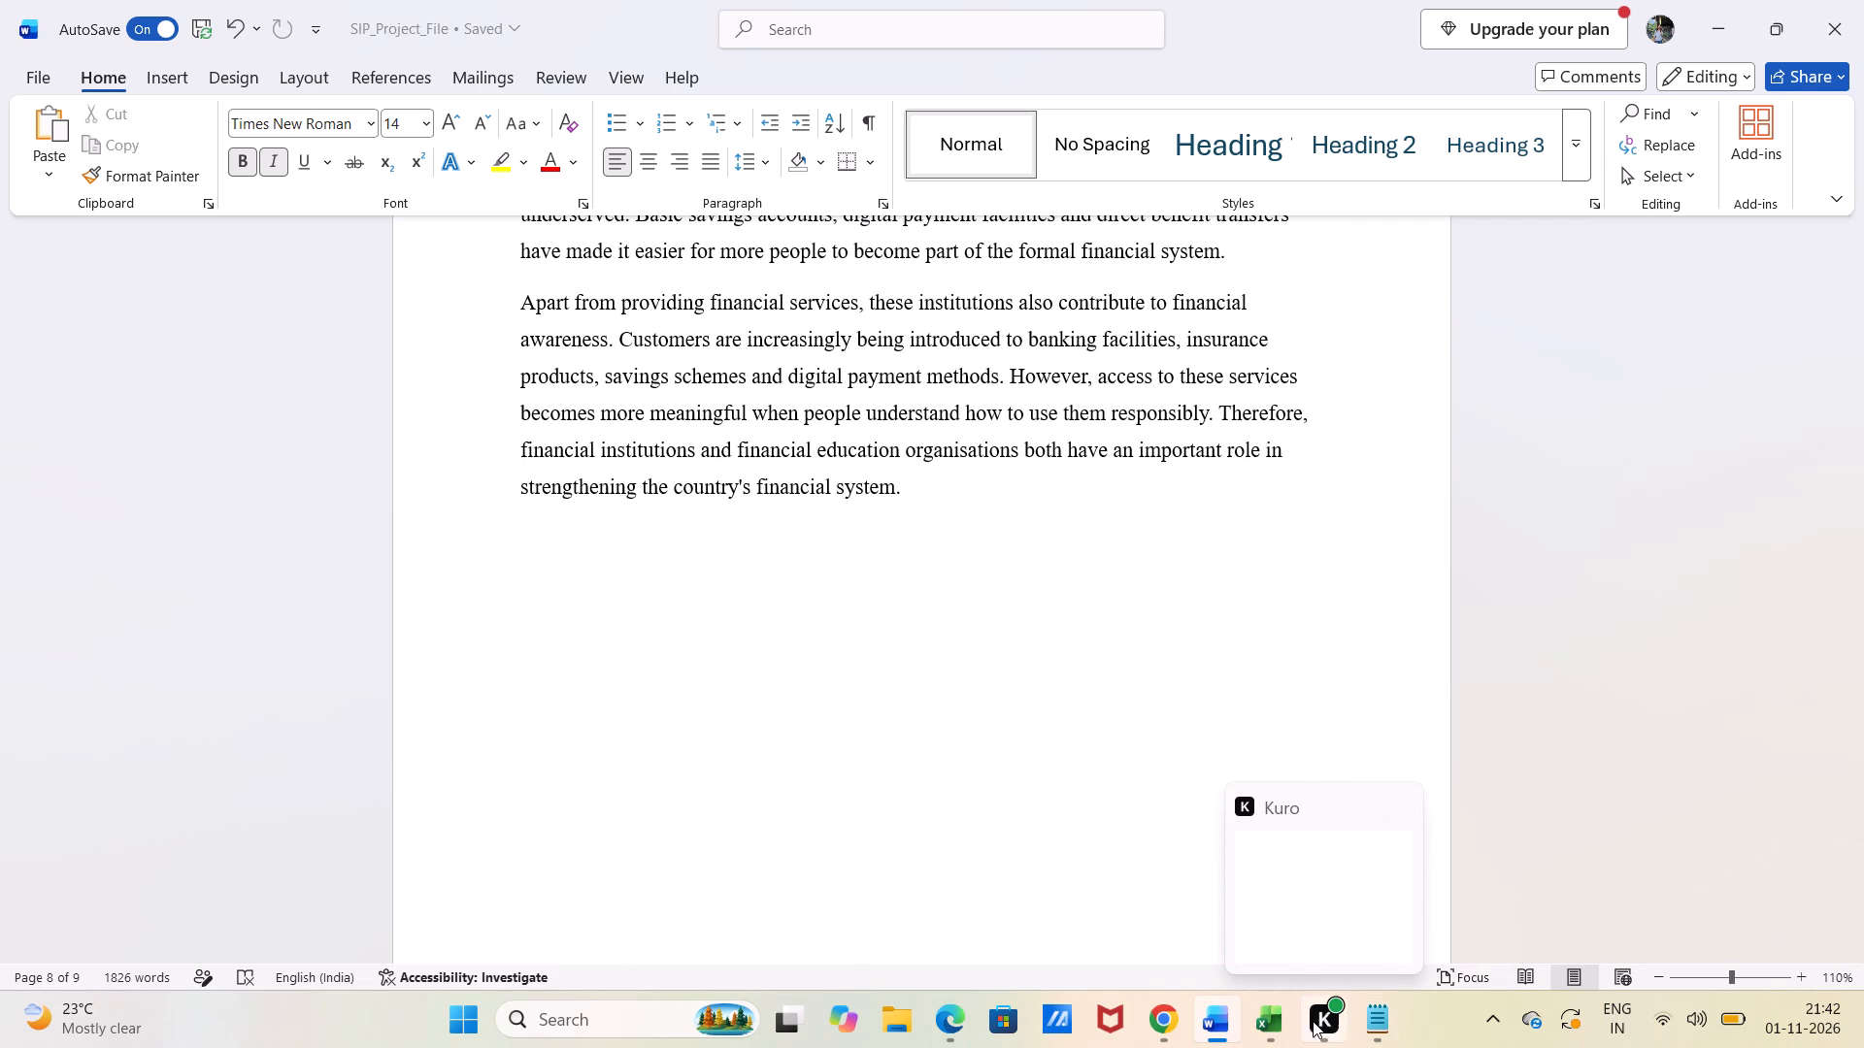
left_click(1394, 1012)
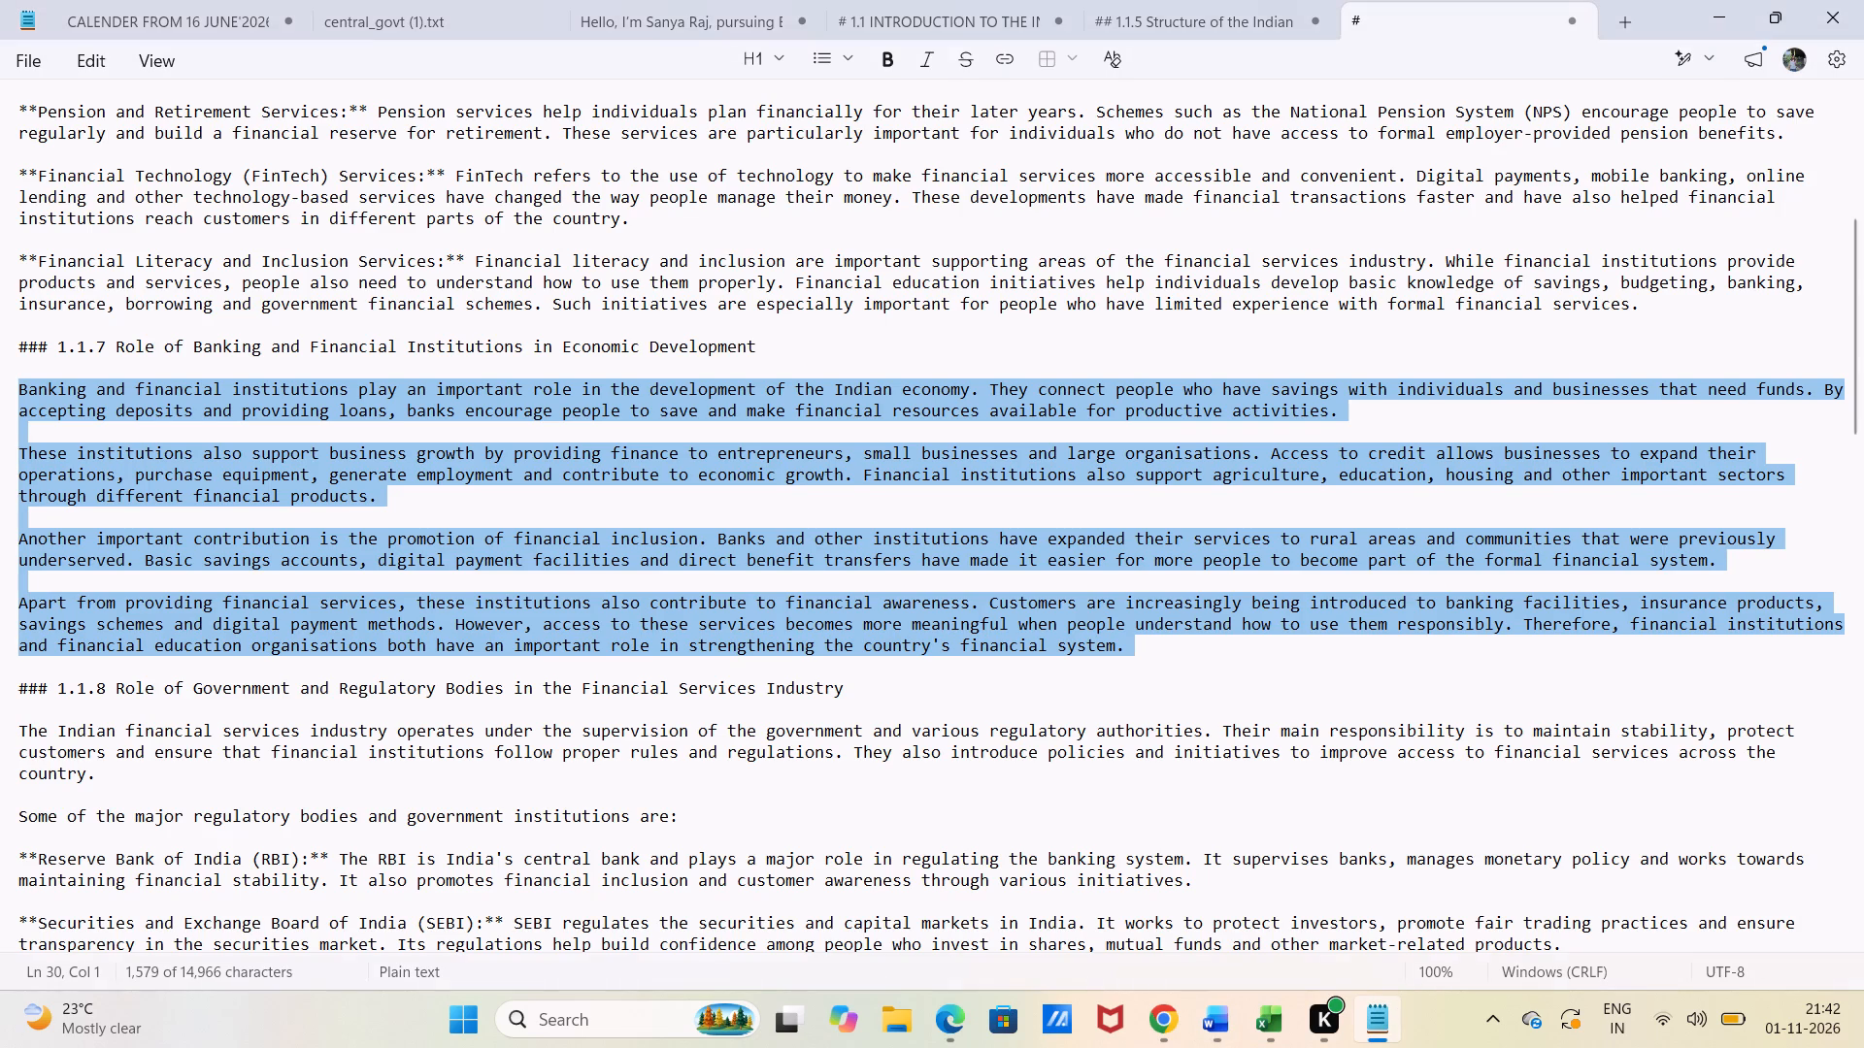
scroll(623, 709, "down", 1)
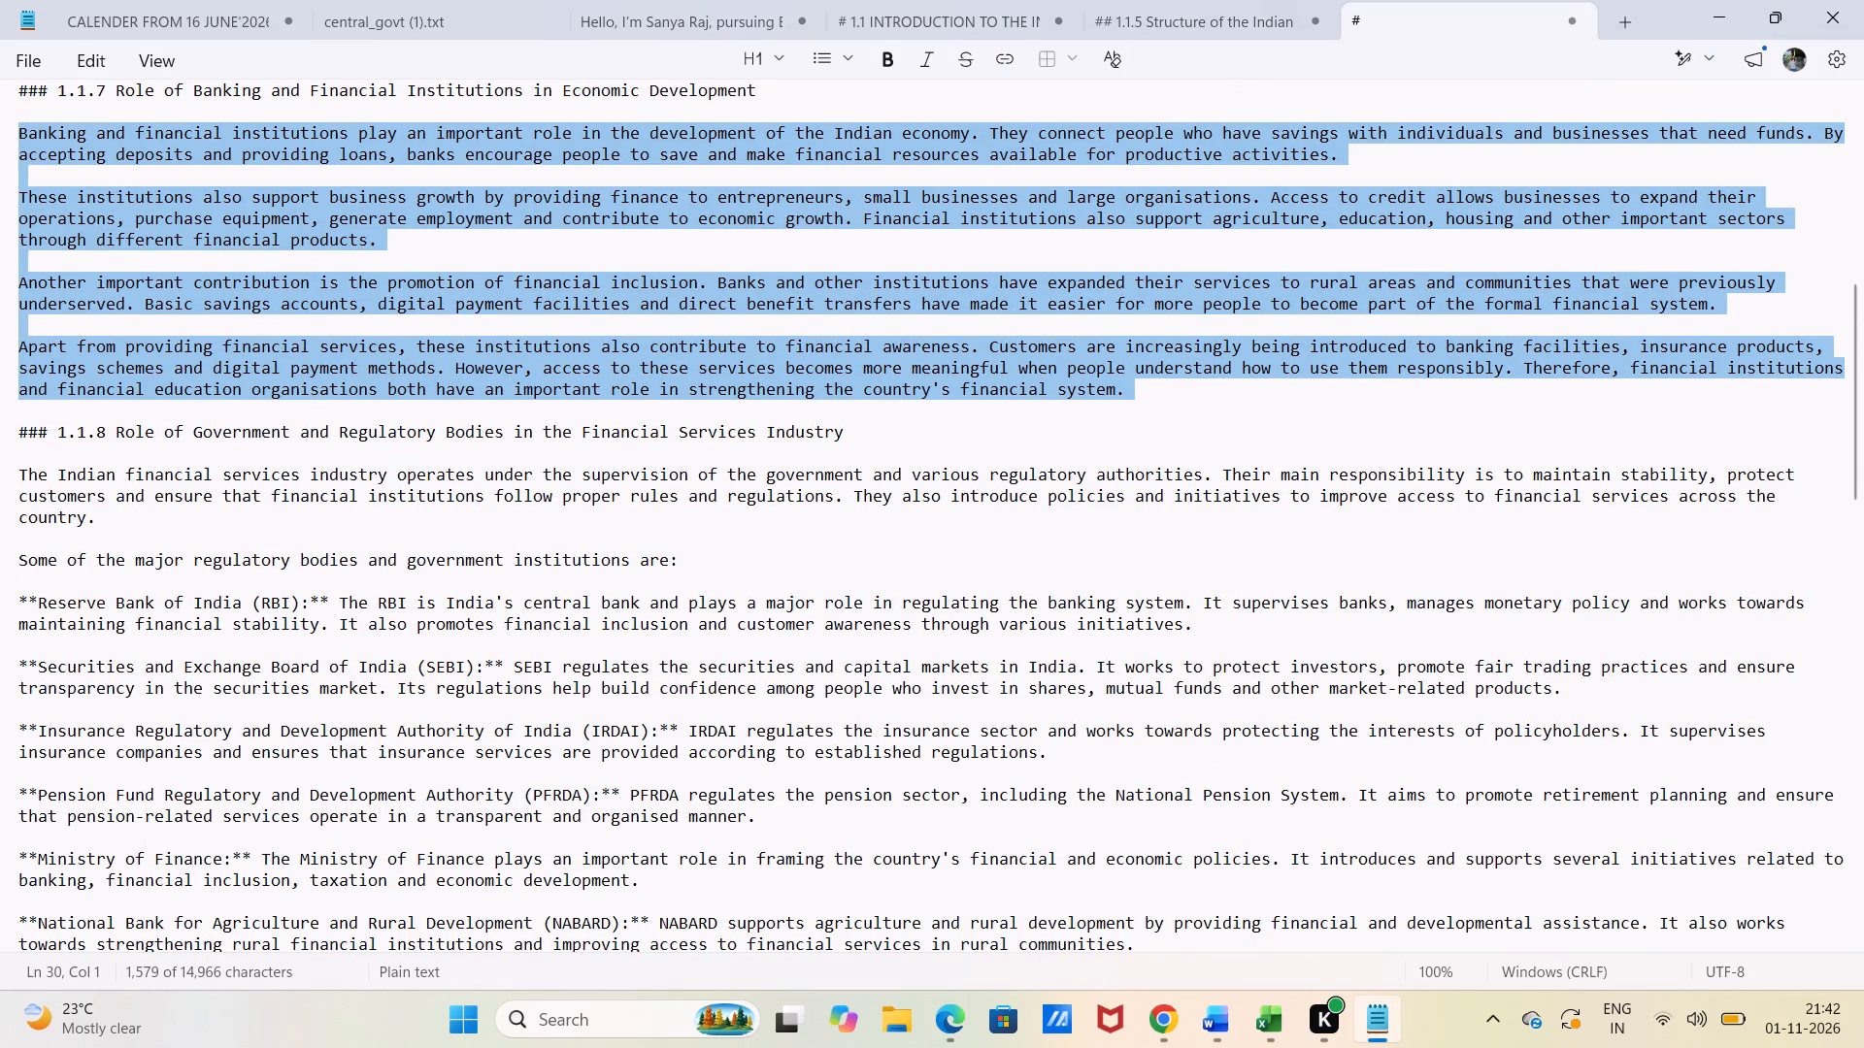
left_click_drag(58, 433, 848, 445)
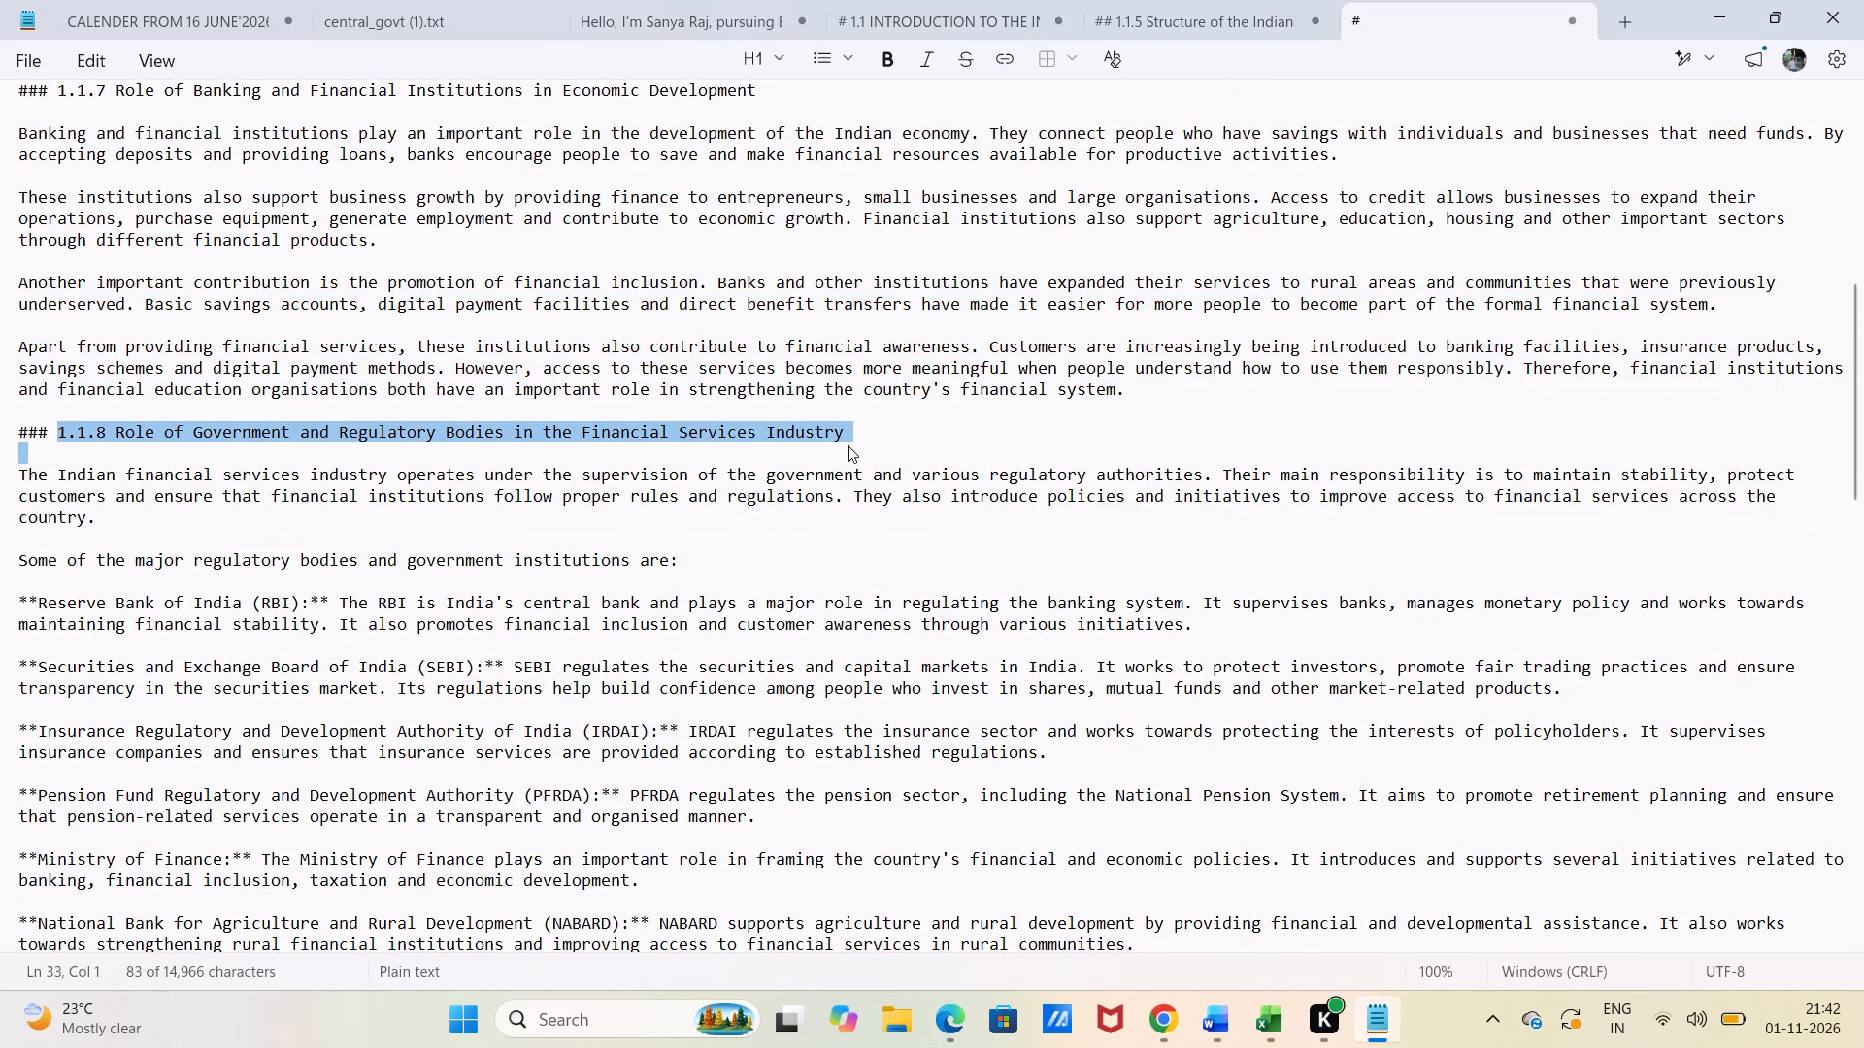
key("ctrl+c")
left_click(1219, 1024)
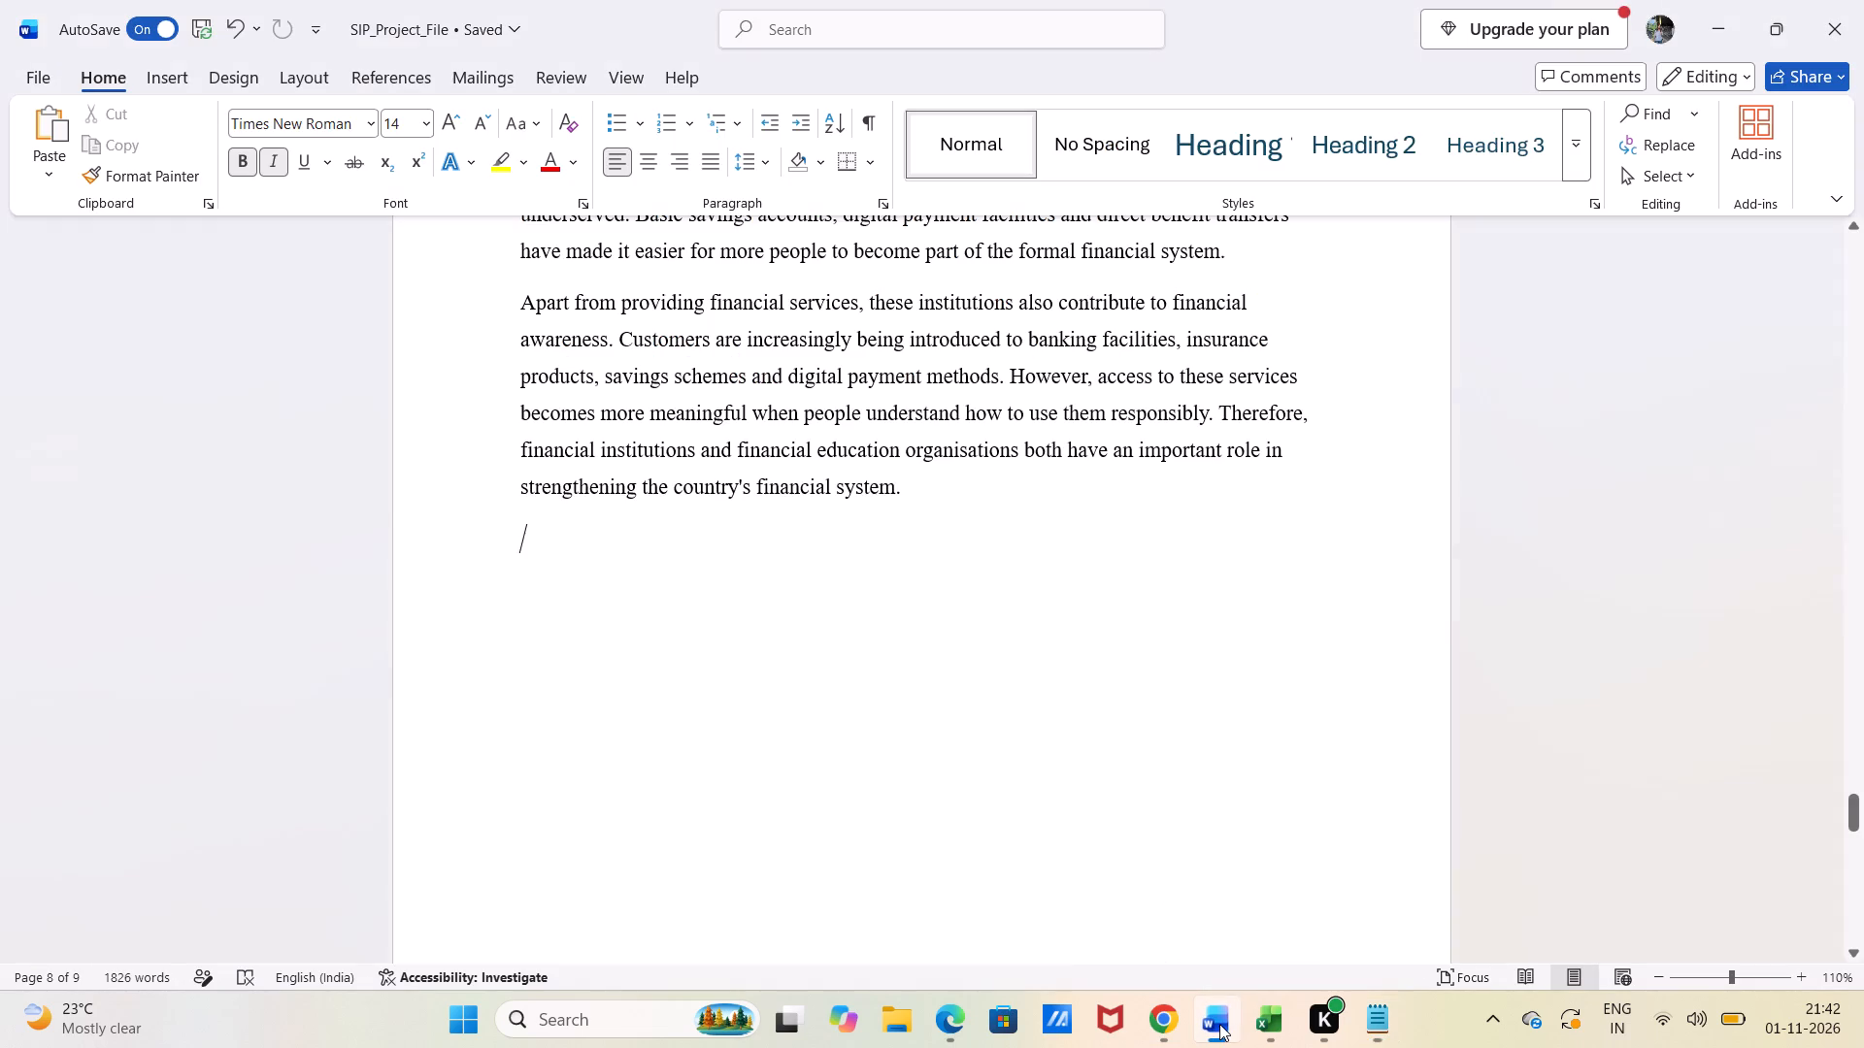
key("ctrl+v")
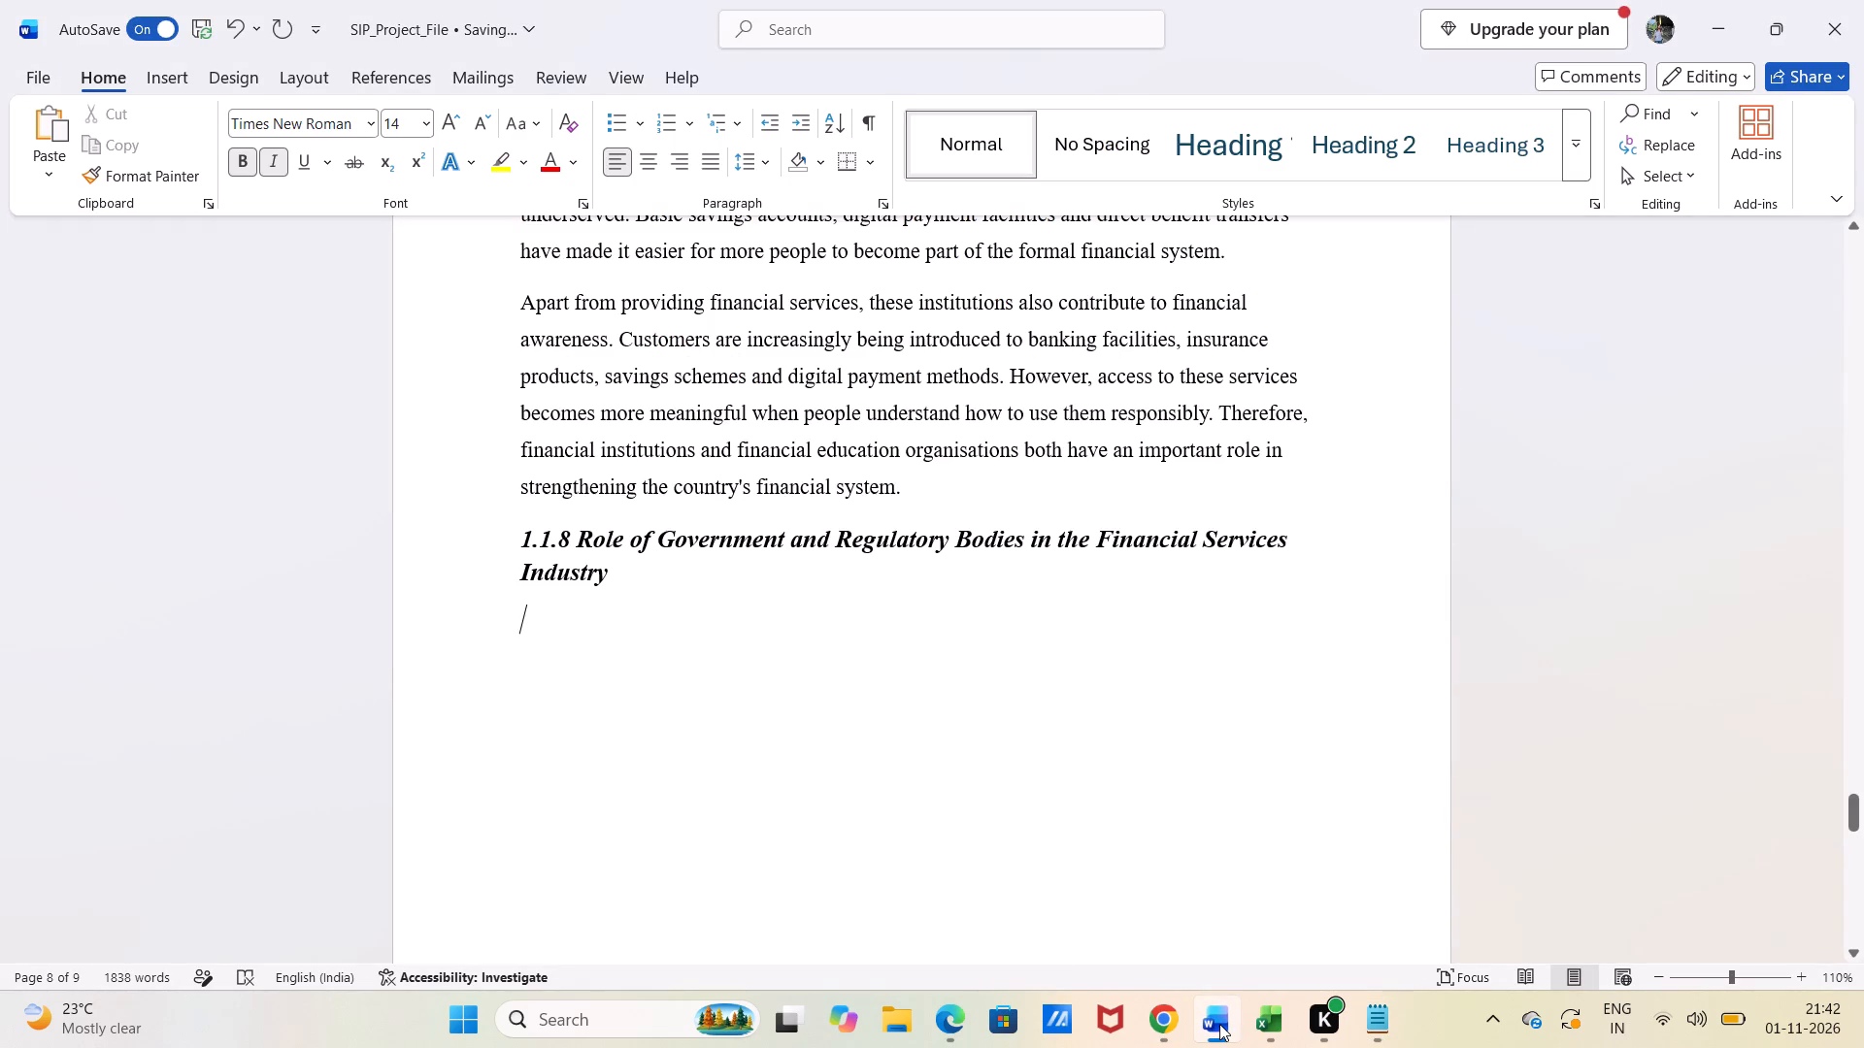
Set the line below the 1.1.8 heading to font size 12 with bold and italic off.
key("Return")
key("BackSpace")
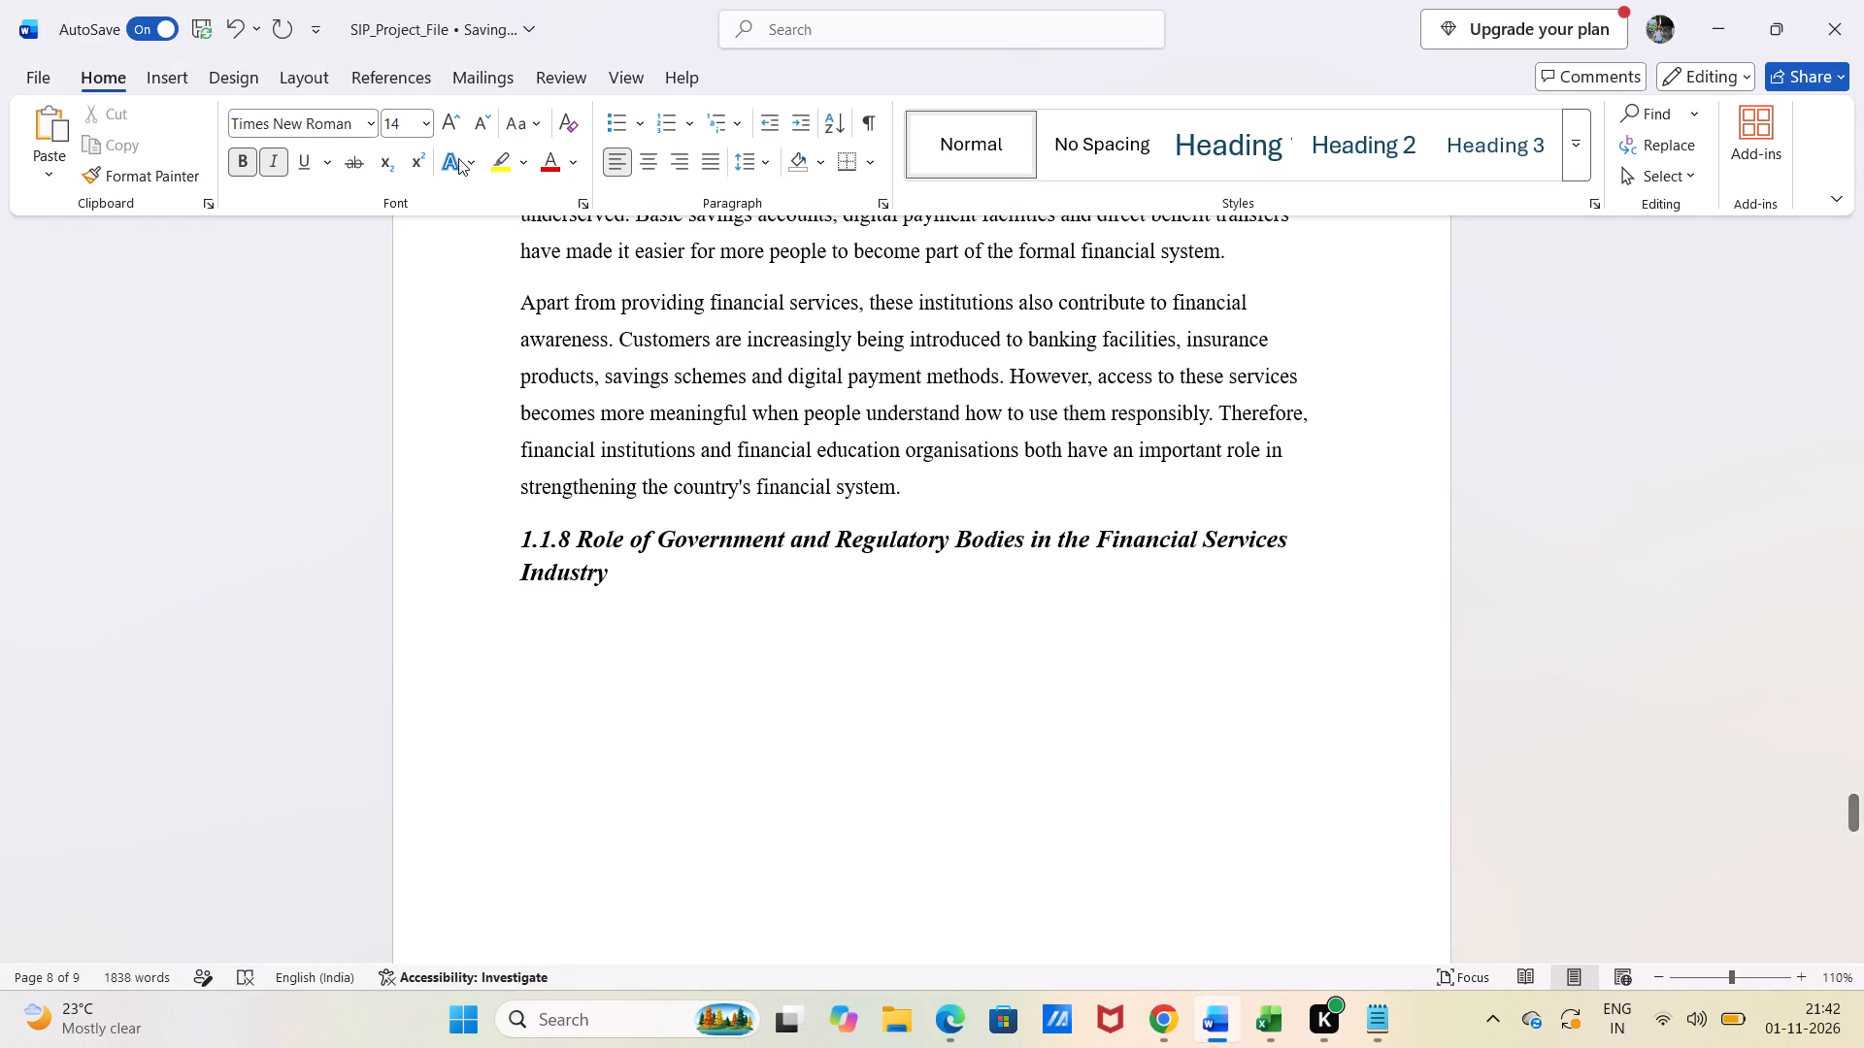
left_click(390, 121)
type("12")
key("Return")
left_click(242, 160)
left_click(256, 162)
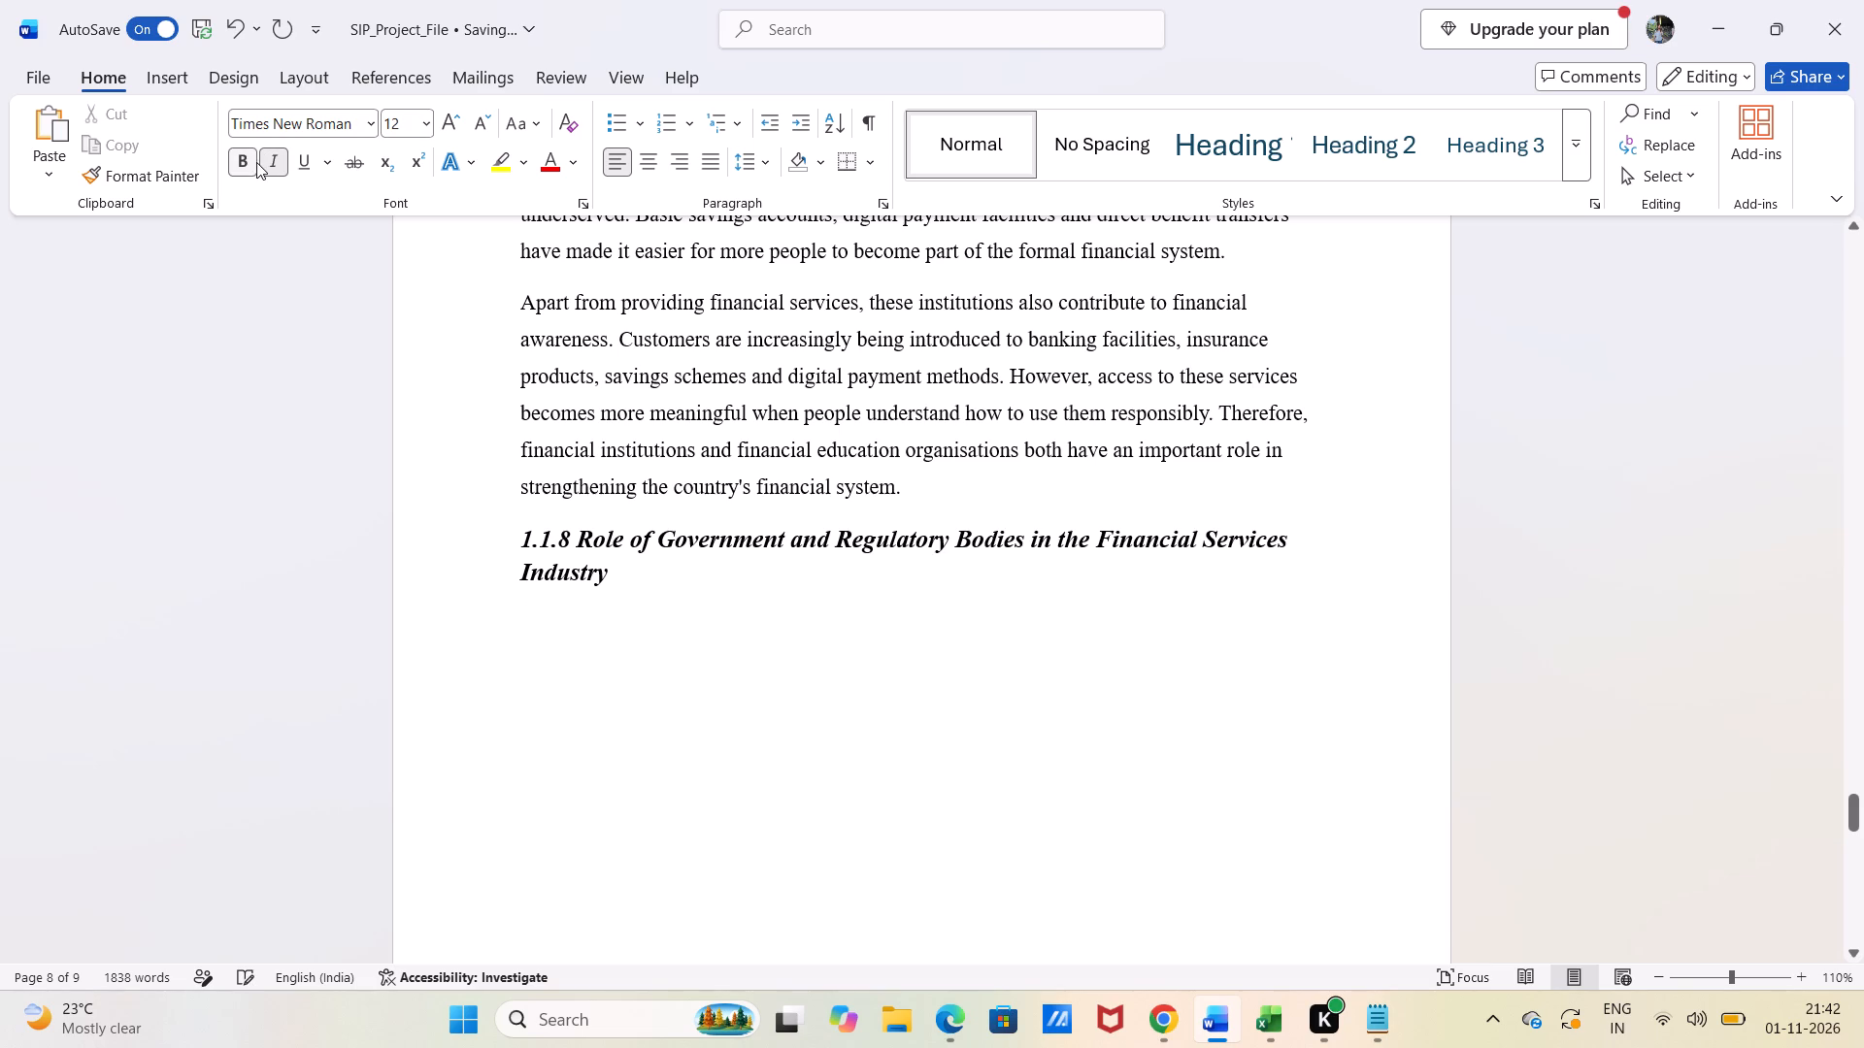
left_click(267, 166)
left_click(246, 164)
Copy the whole body text of section 1.1.8 from Notepad and paste it below the 1.1.8 heading in the Word report.
left_click(1376, 1006)
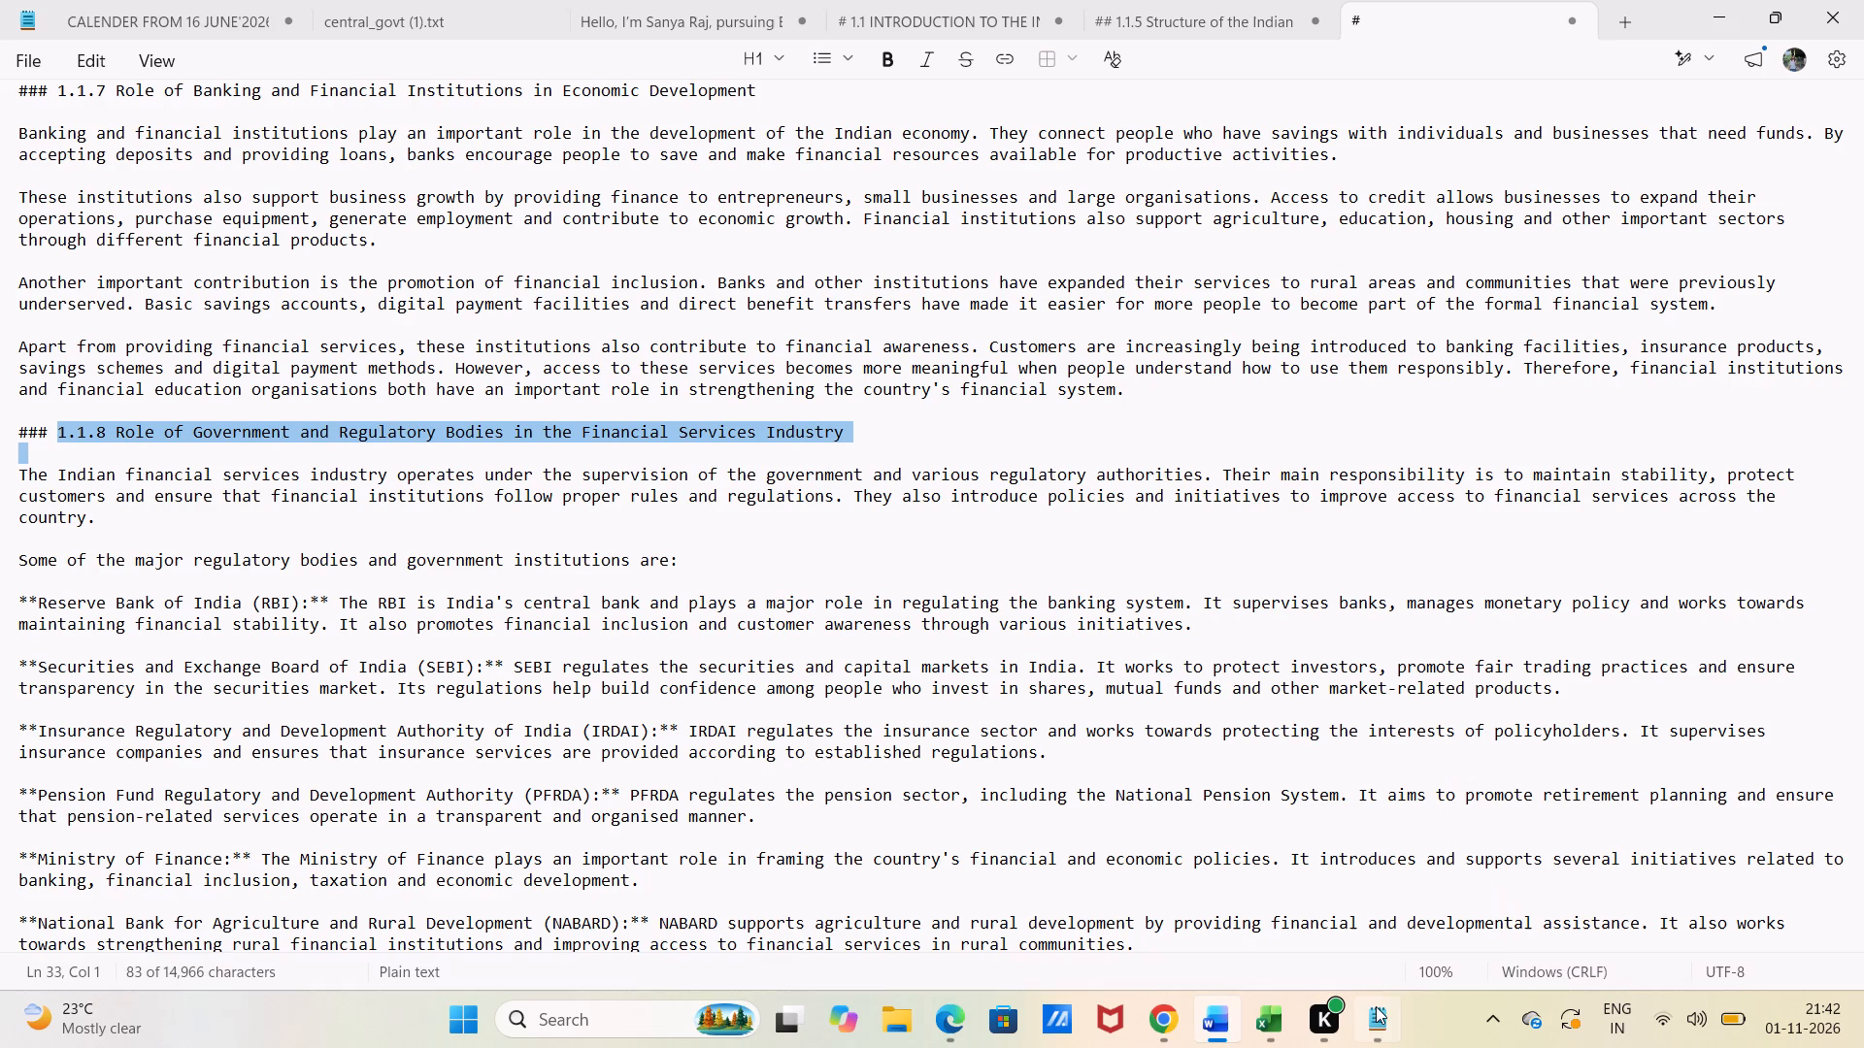
scroll(70, 514, "down", 2)
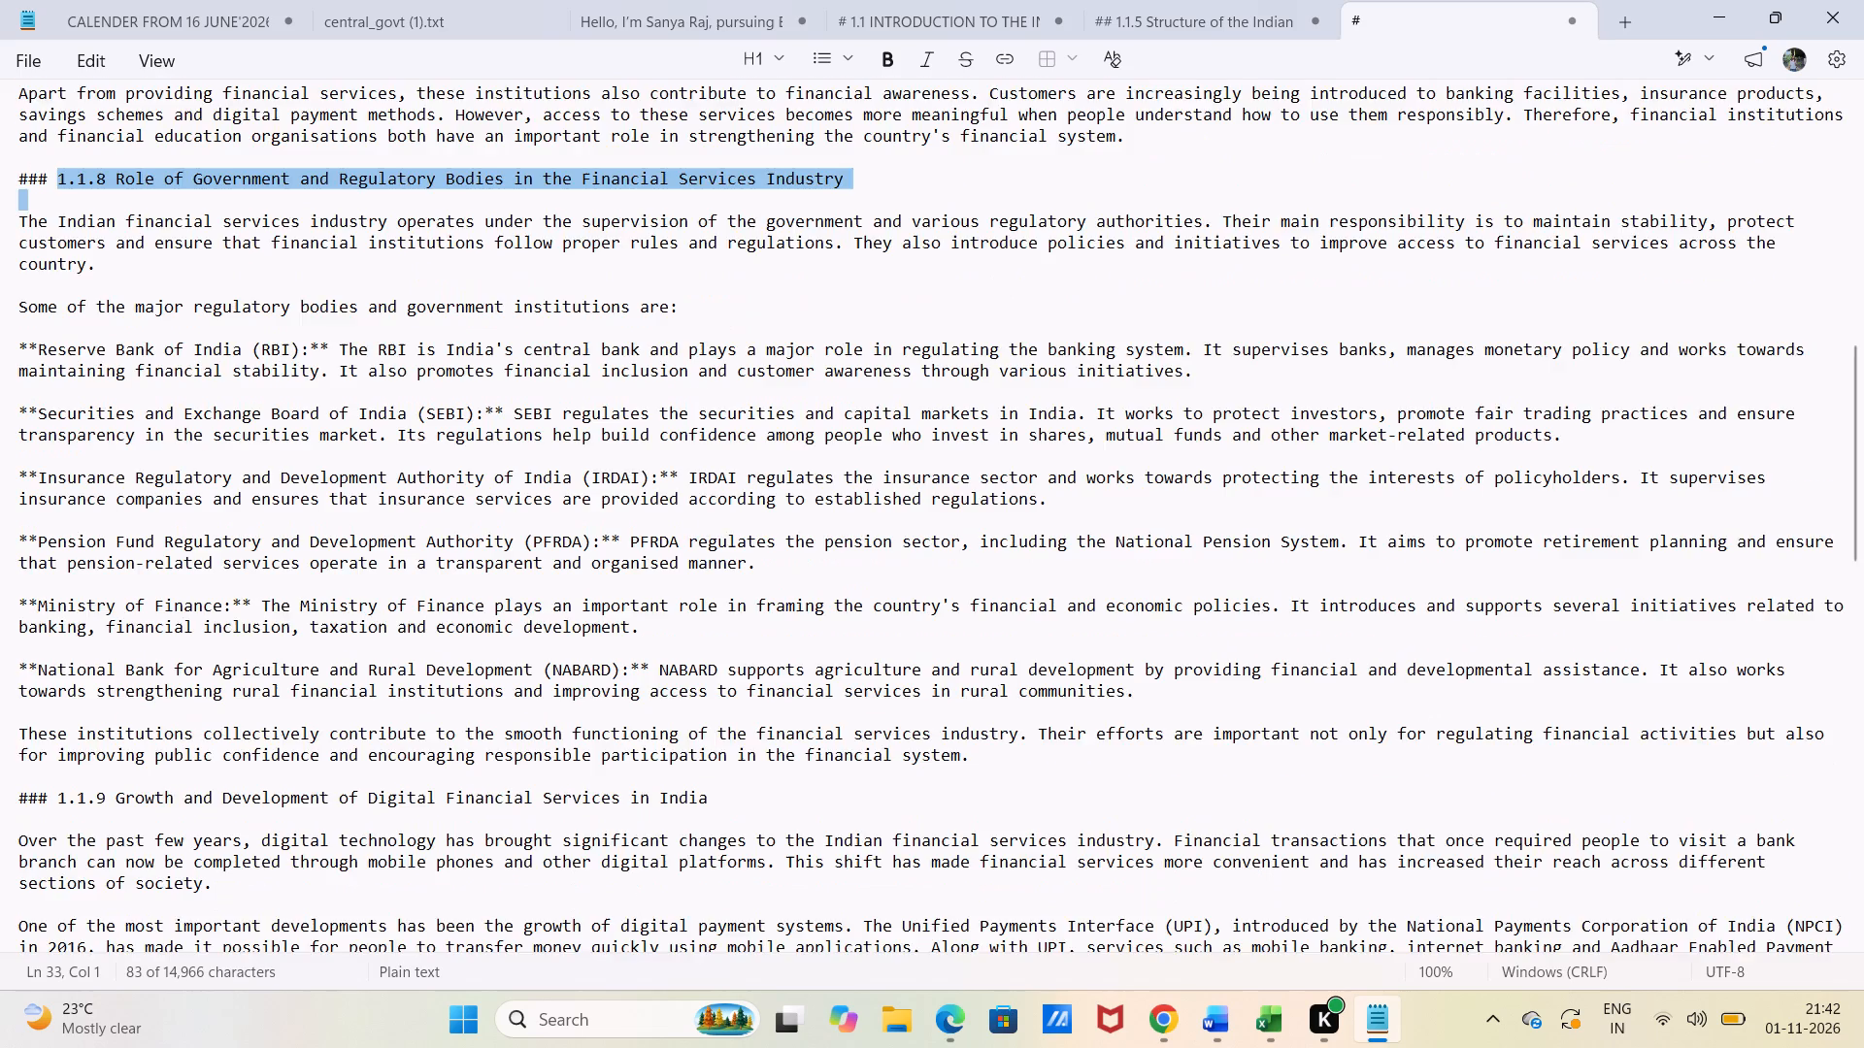
left_click_drag(20, 154, 776, 697)
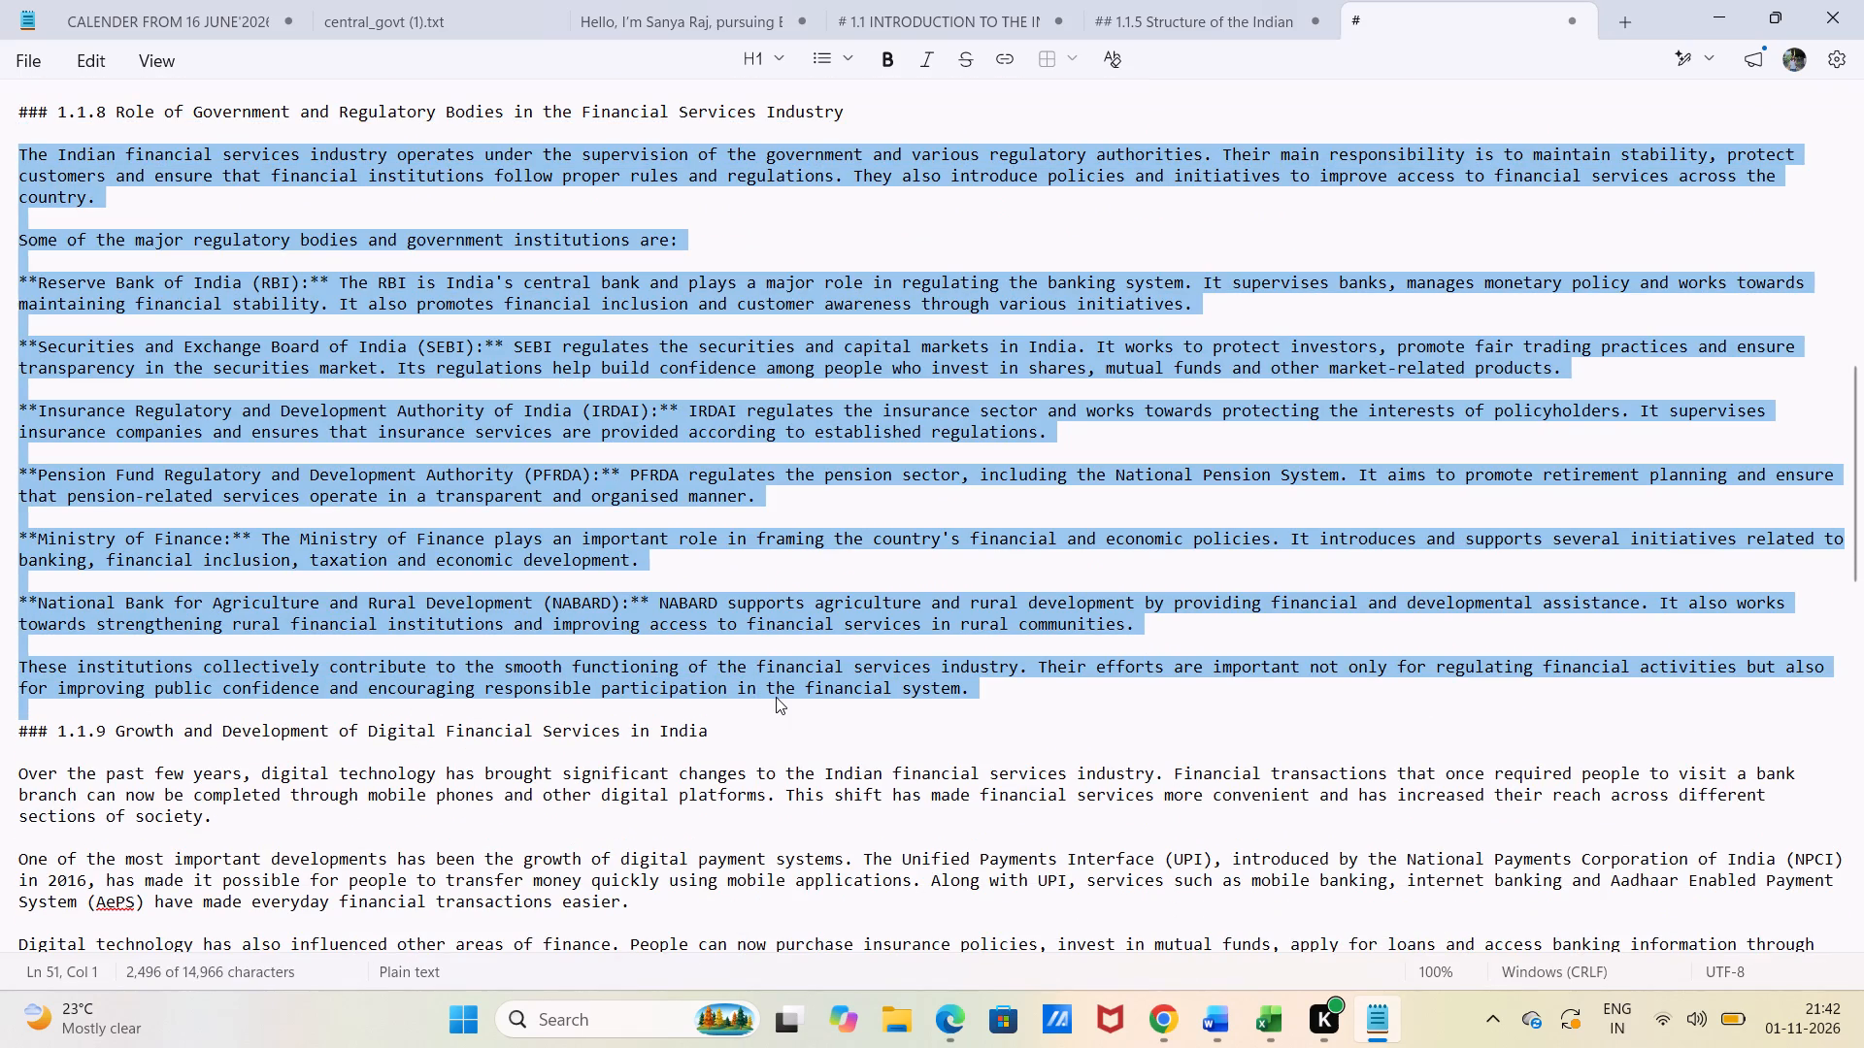
key("ctrl+c")
left_click(1223, 1018)
key("ctrl+v")
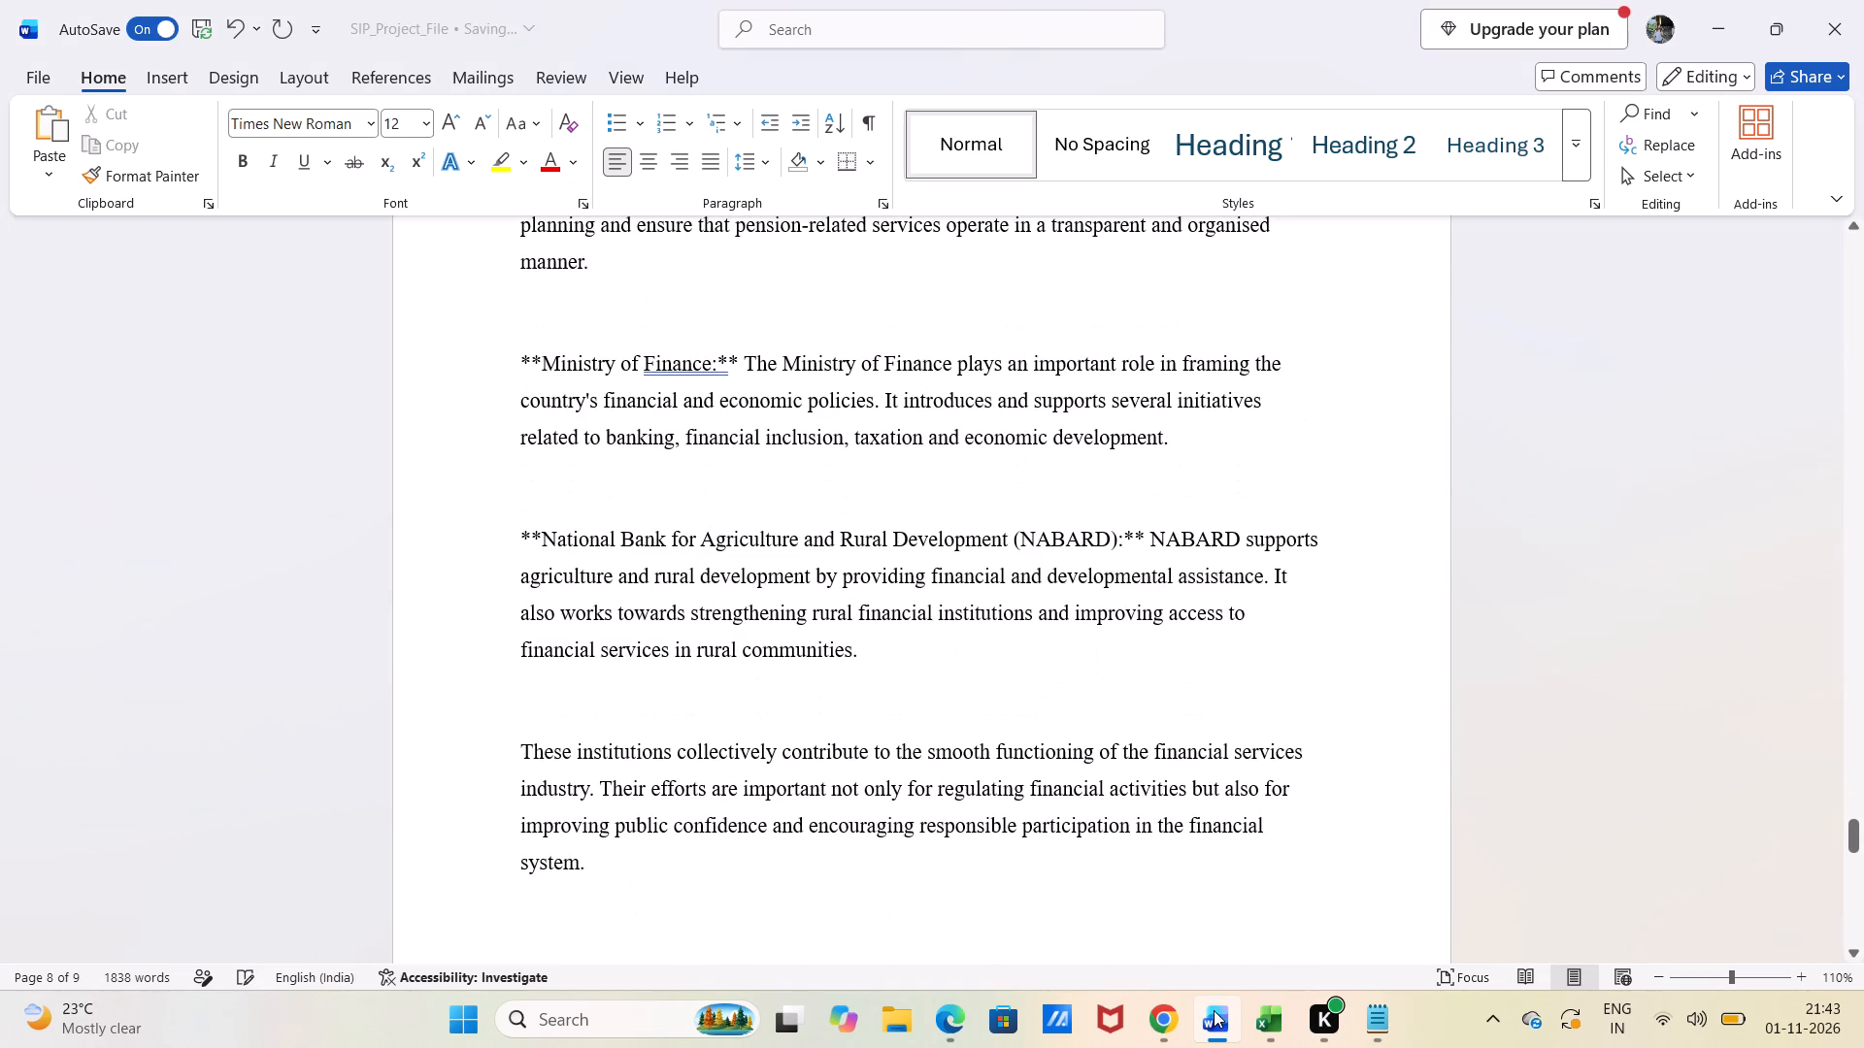
Remove the blank lines before and after "Some of the major regulatory bodies and government institutions are:" in section 1.1.8.
scroll(1049, 843, "up", 3)
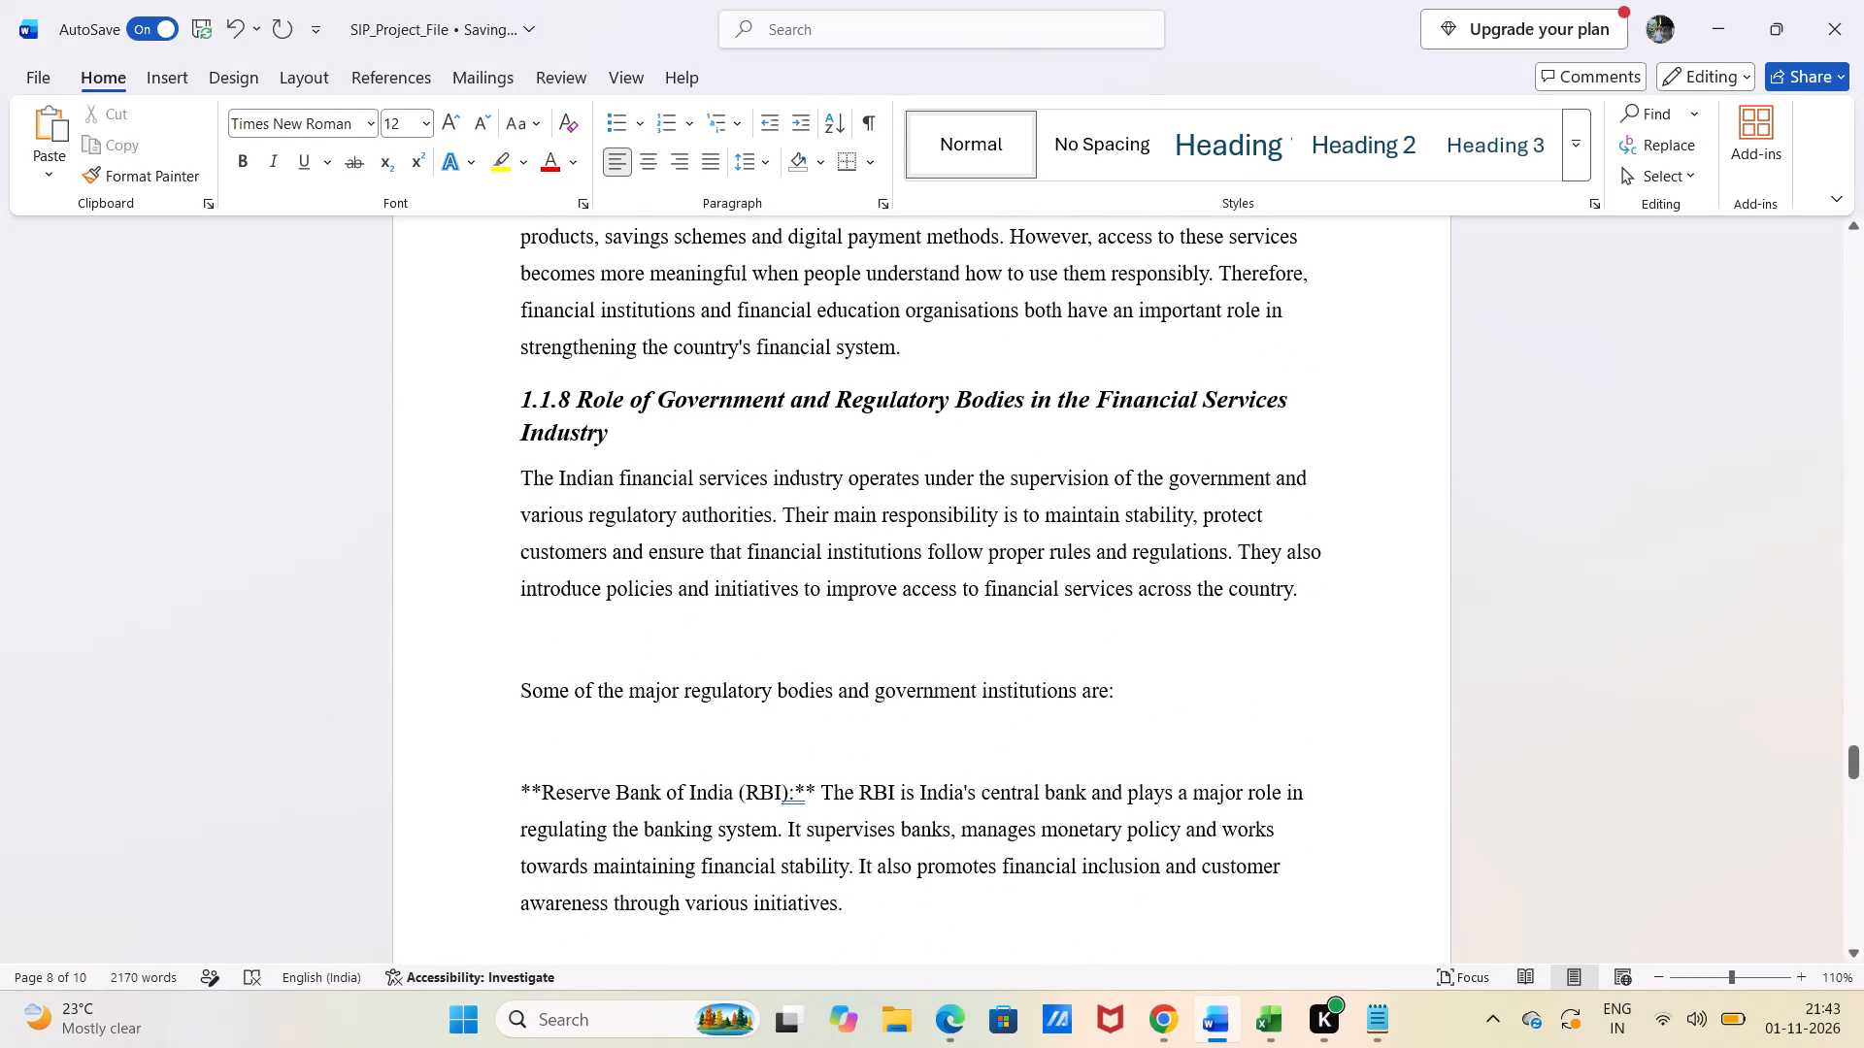
left_click(549, 650)
key("BackSpace")
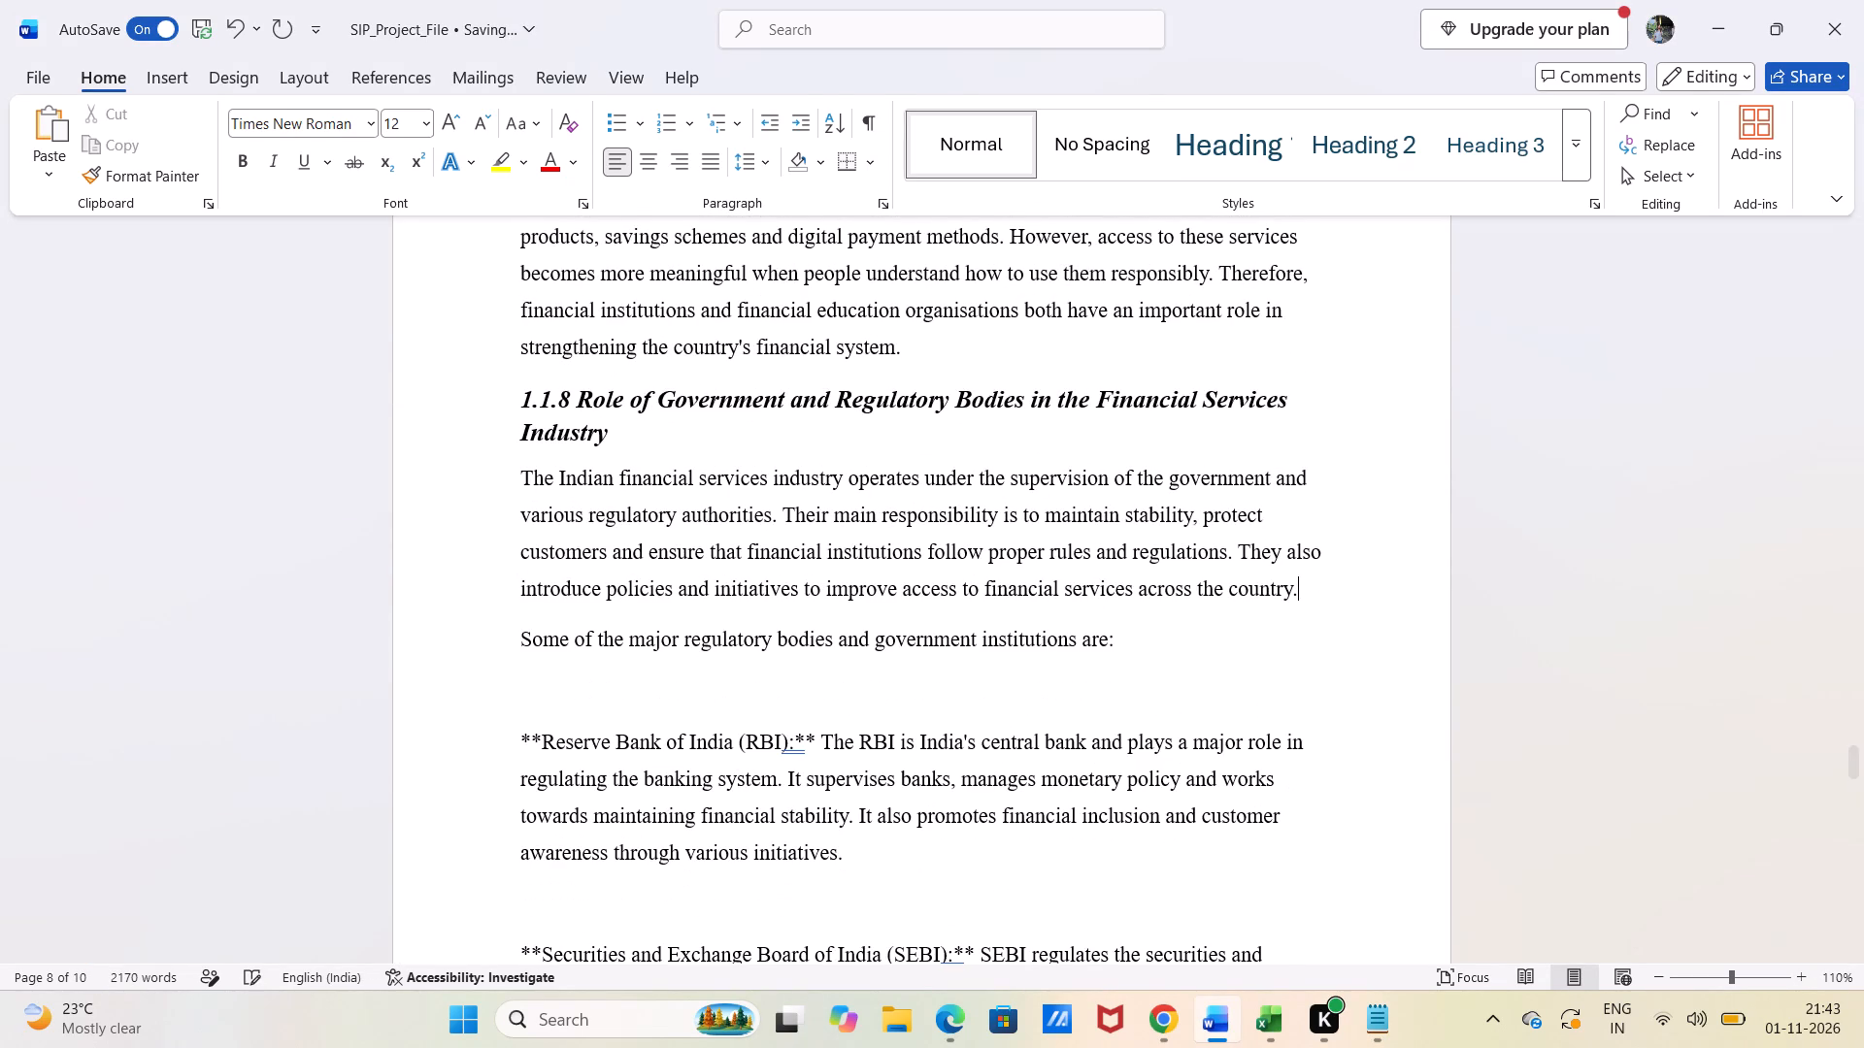
left_click(549, 691)
key("BackSpace")
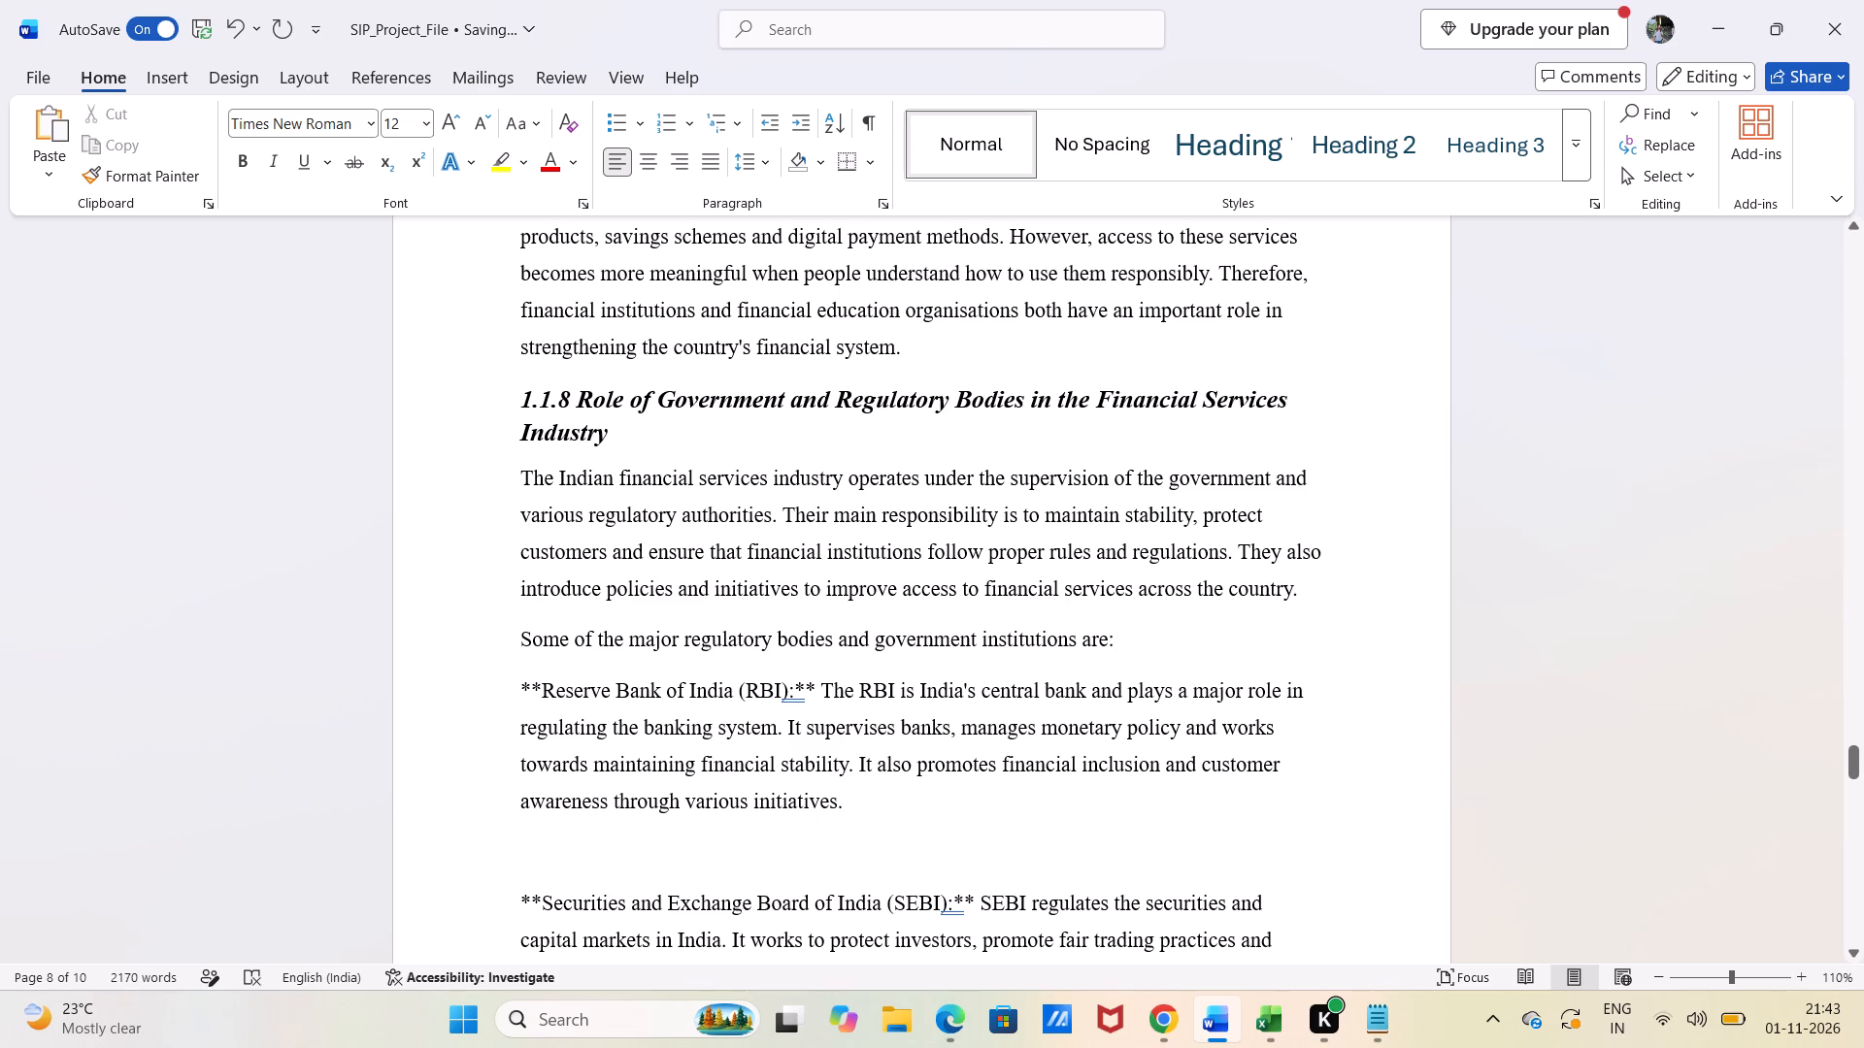
Delete the two asterisks in front of "Reserve Bank of India (RBI)".
left_click(543, 689)
key("BackSpace")
key("BackSpace")
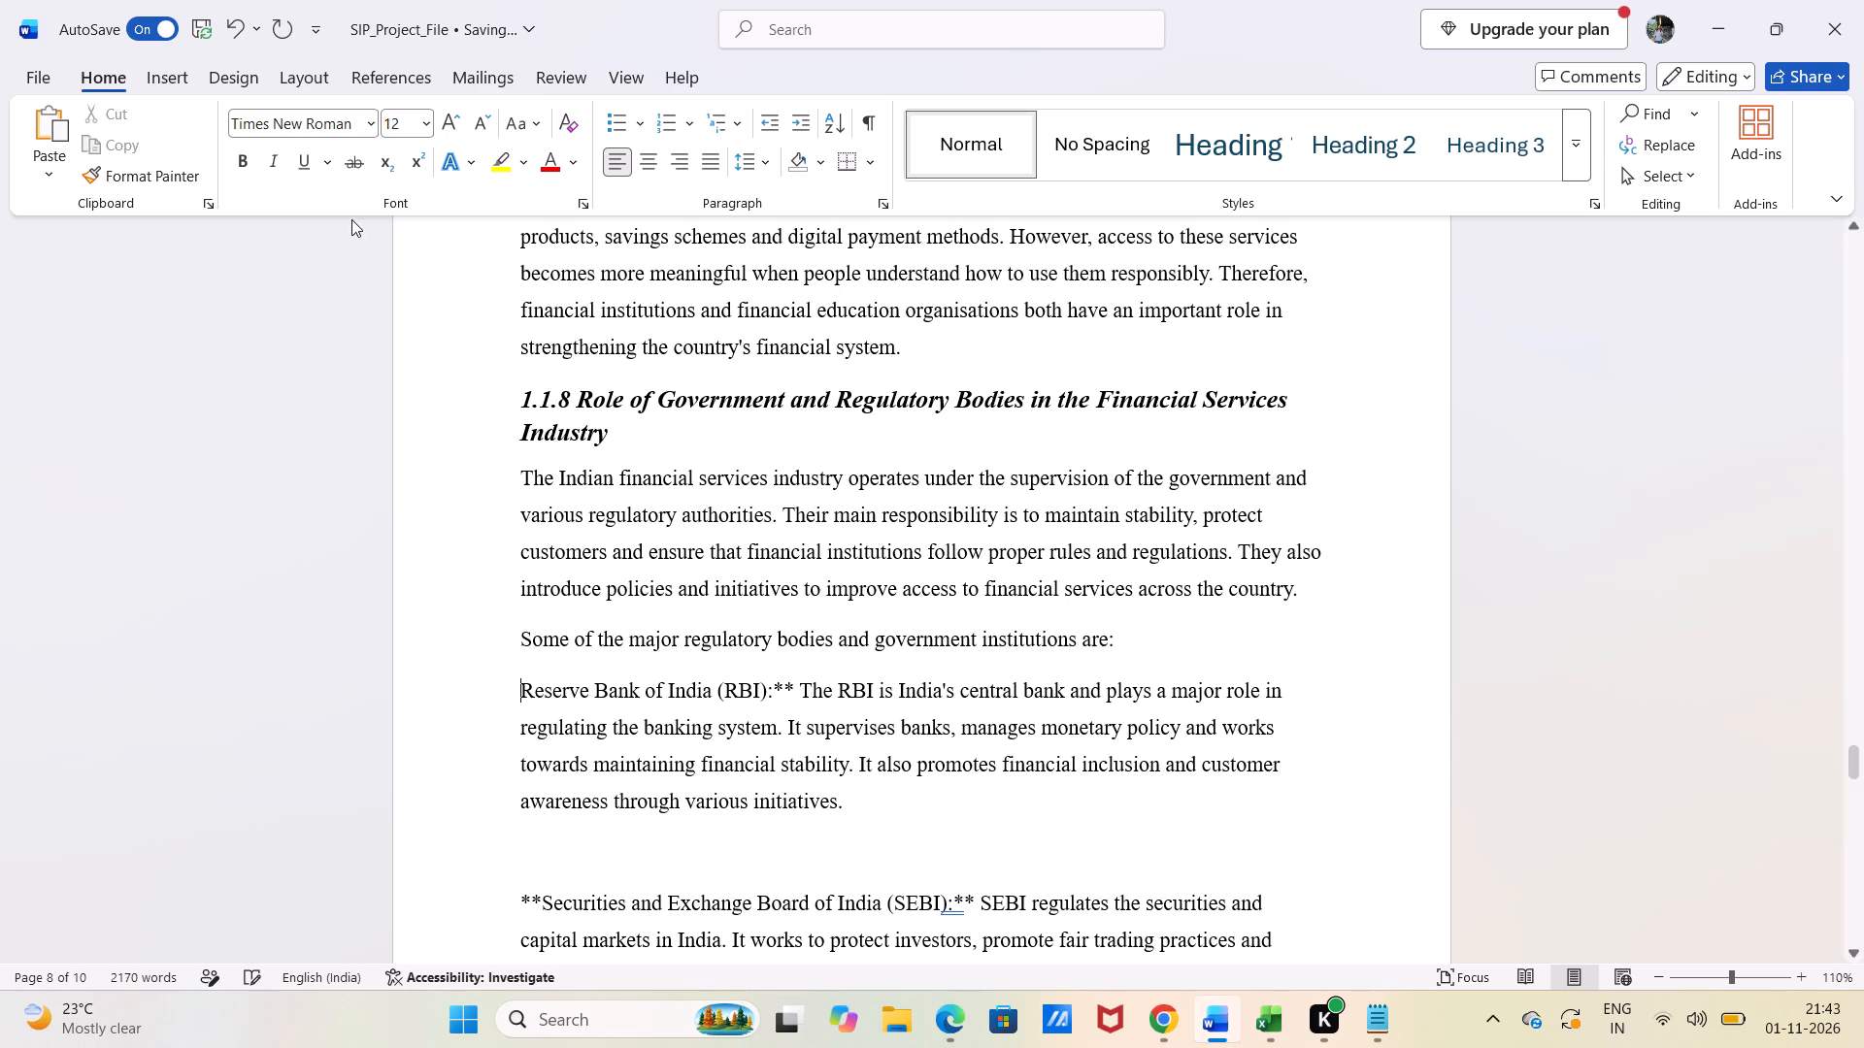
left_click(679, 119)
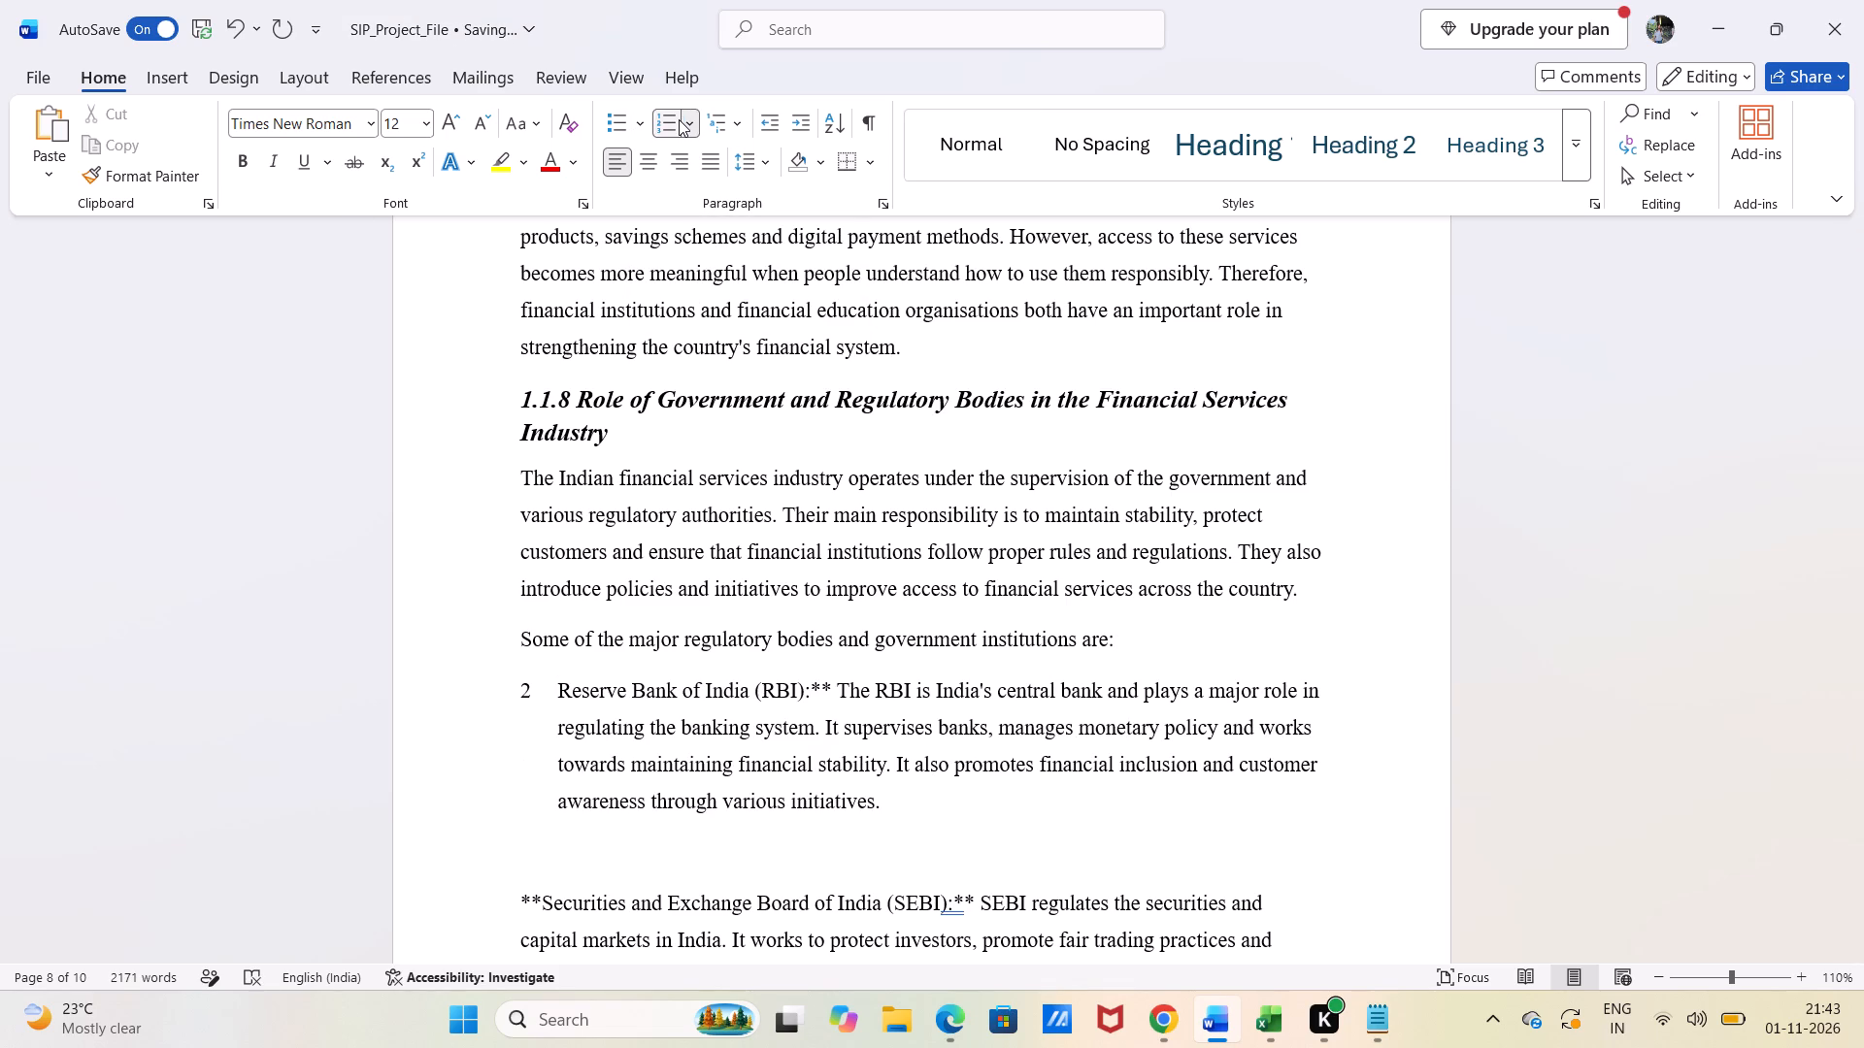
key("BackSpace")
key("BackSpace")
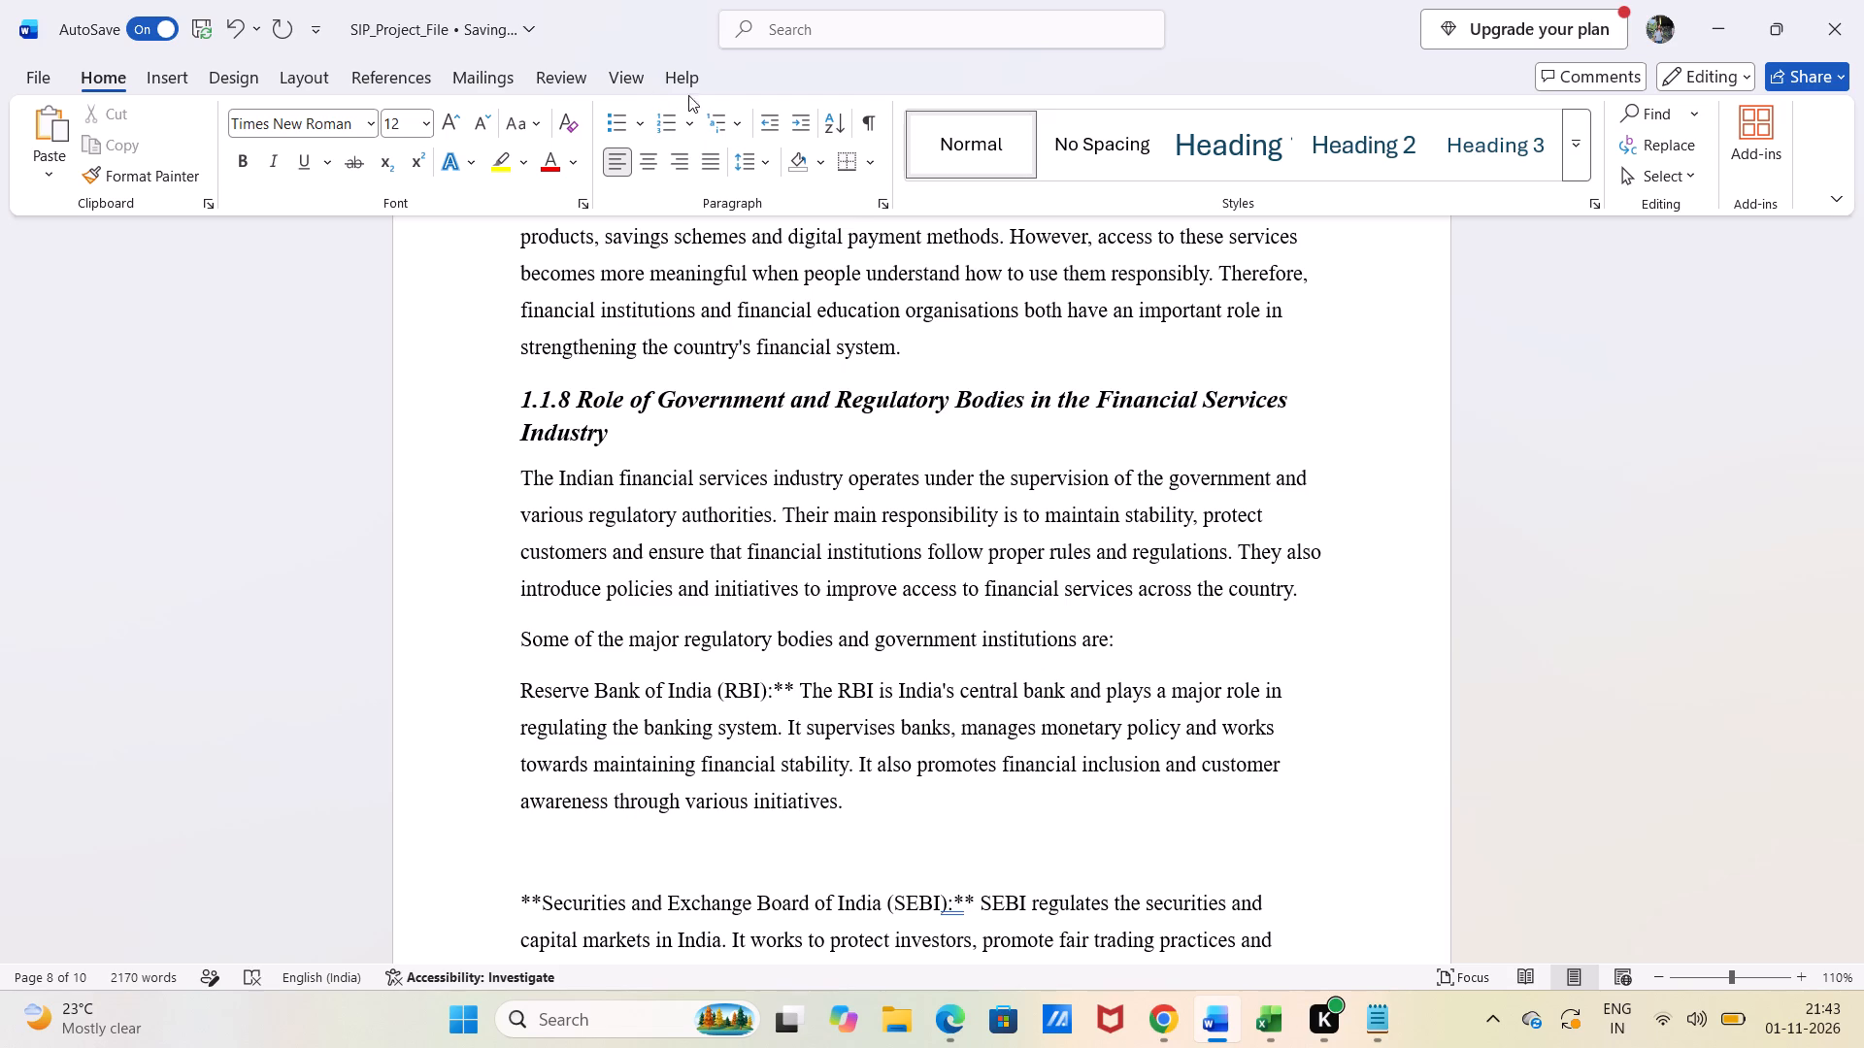
Format the Reserve Bank of India (RBI) paragraph in section 1.1.8 as a square-bulleted item.
left_click(694, 123)
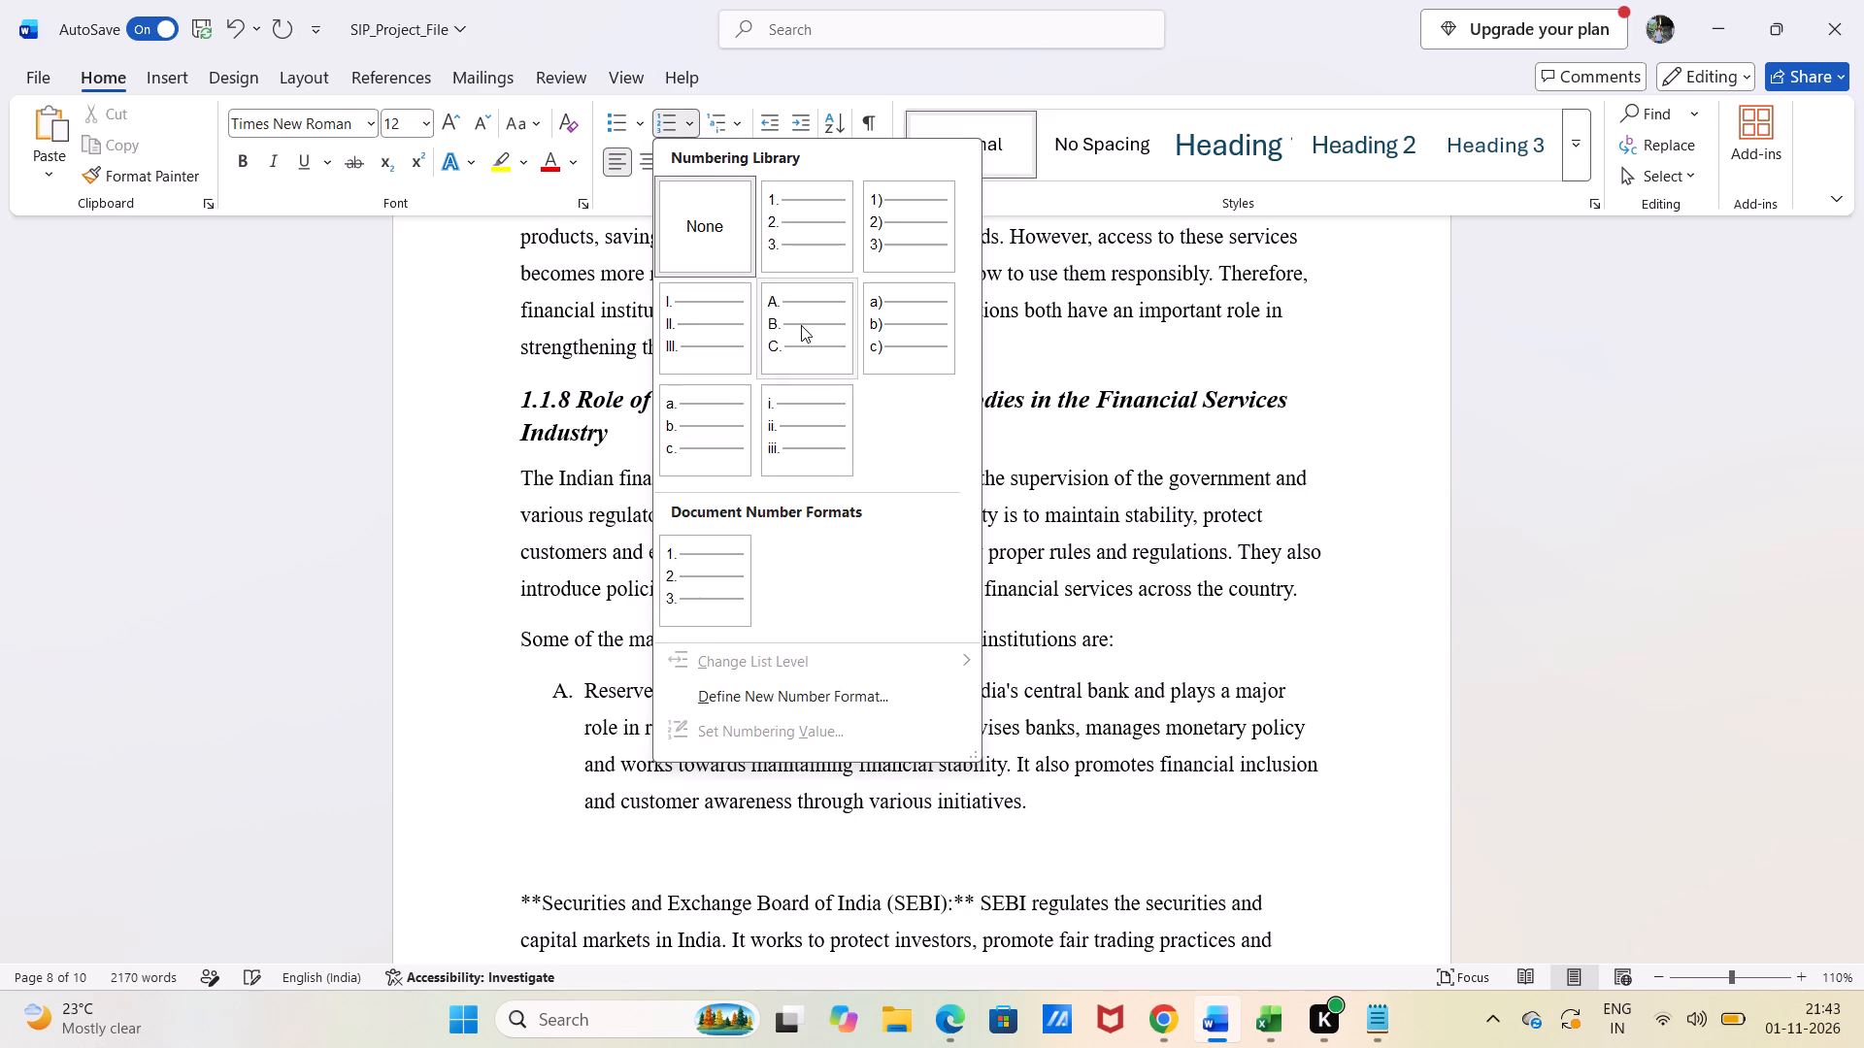
left_click(738, 124)
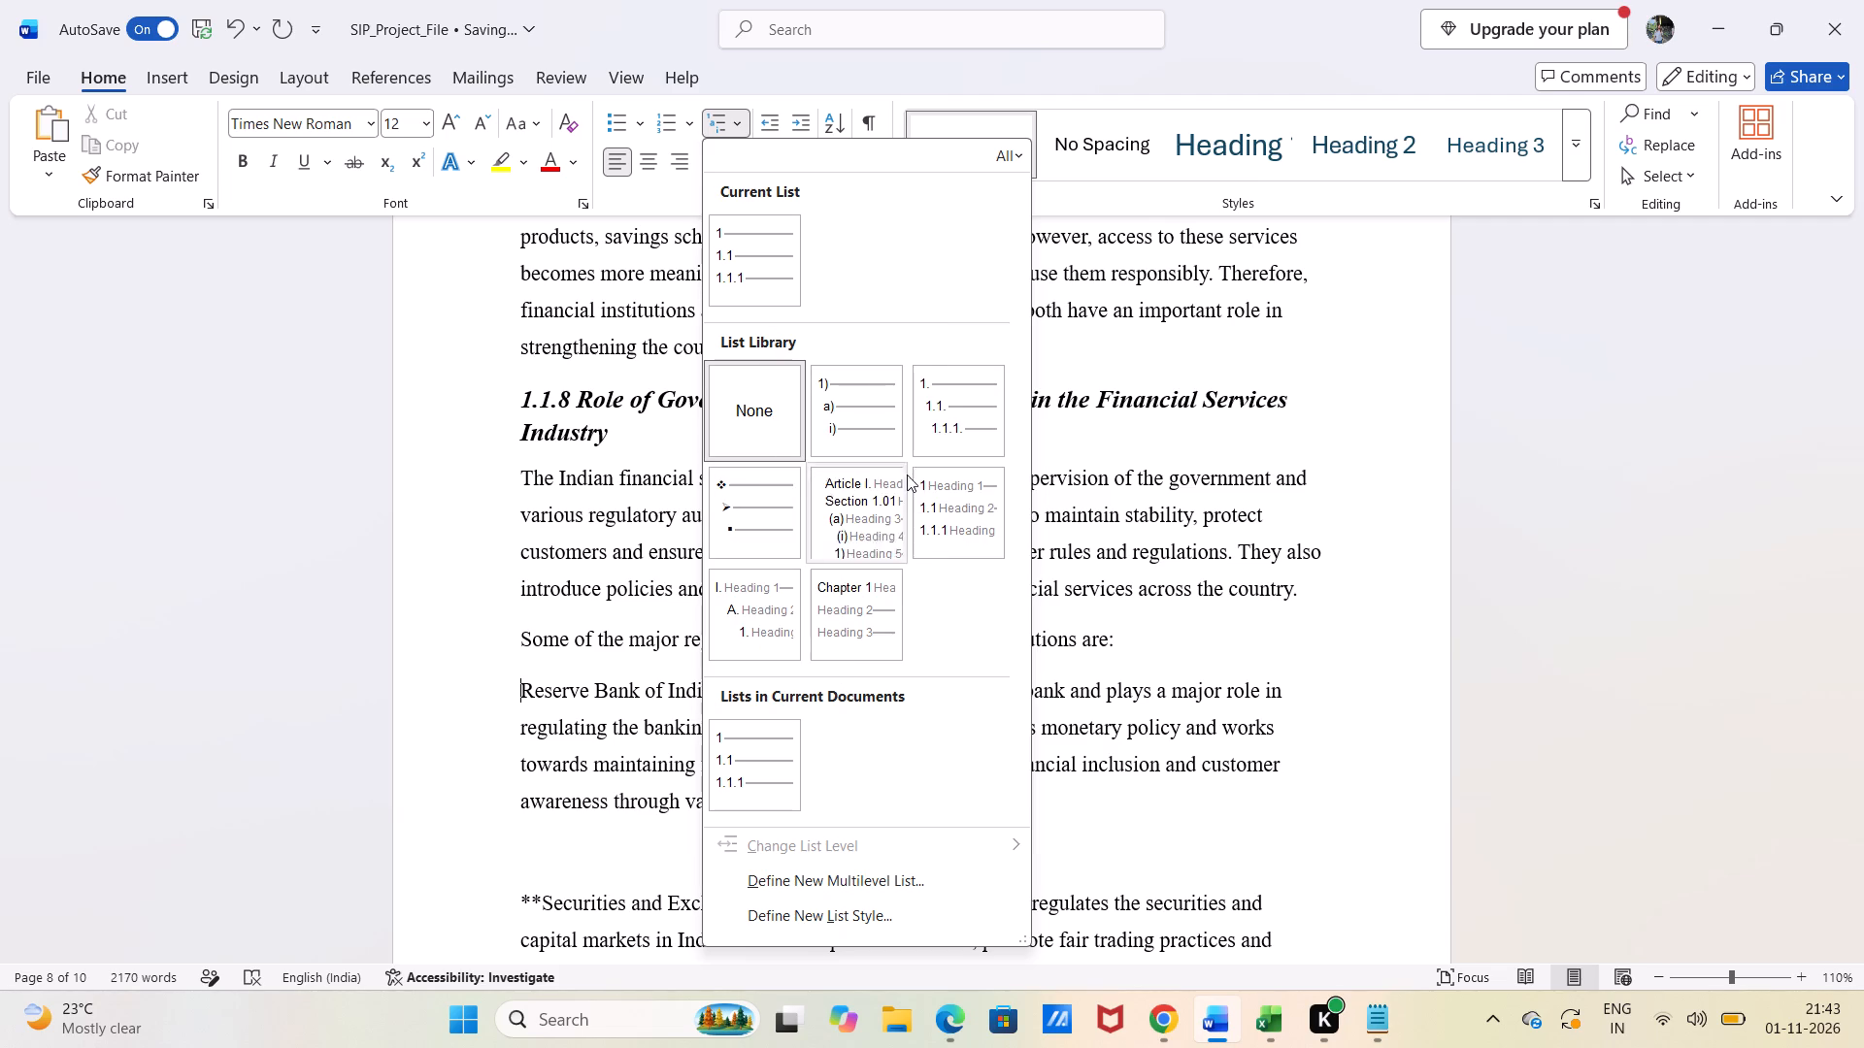
left_click(638, 123)
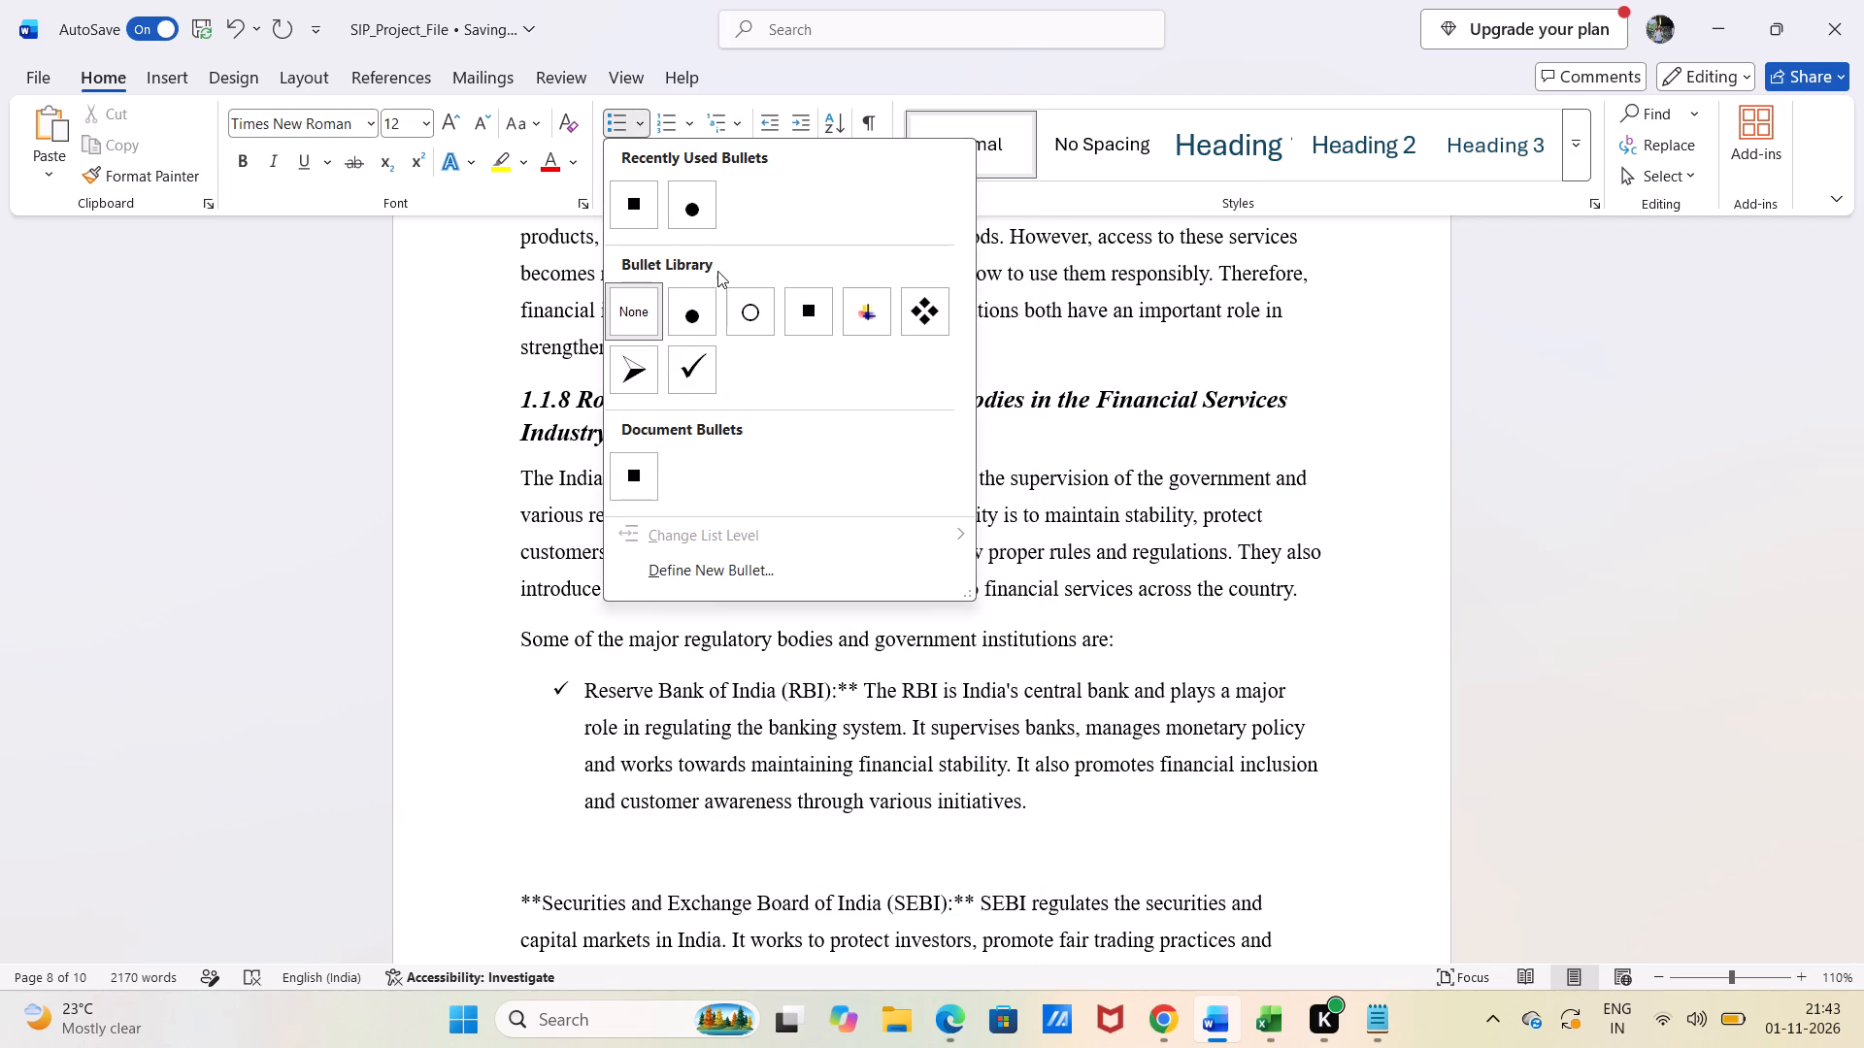
left_click(635, 198)
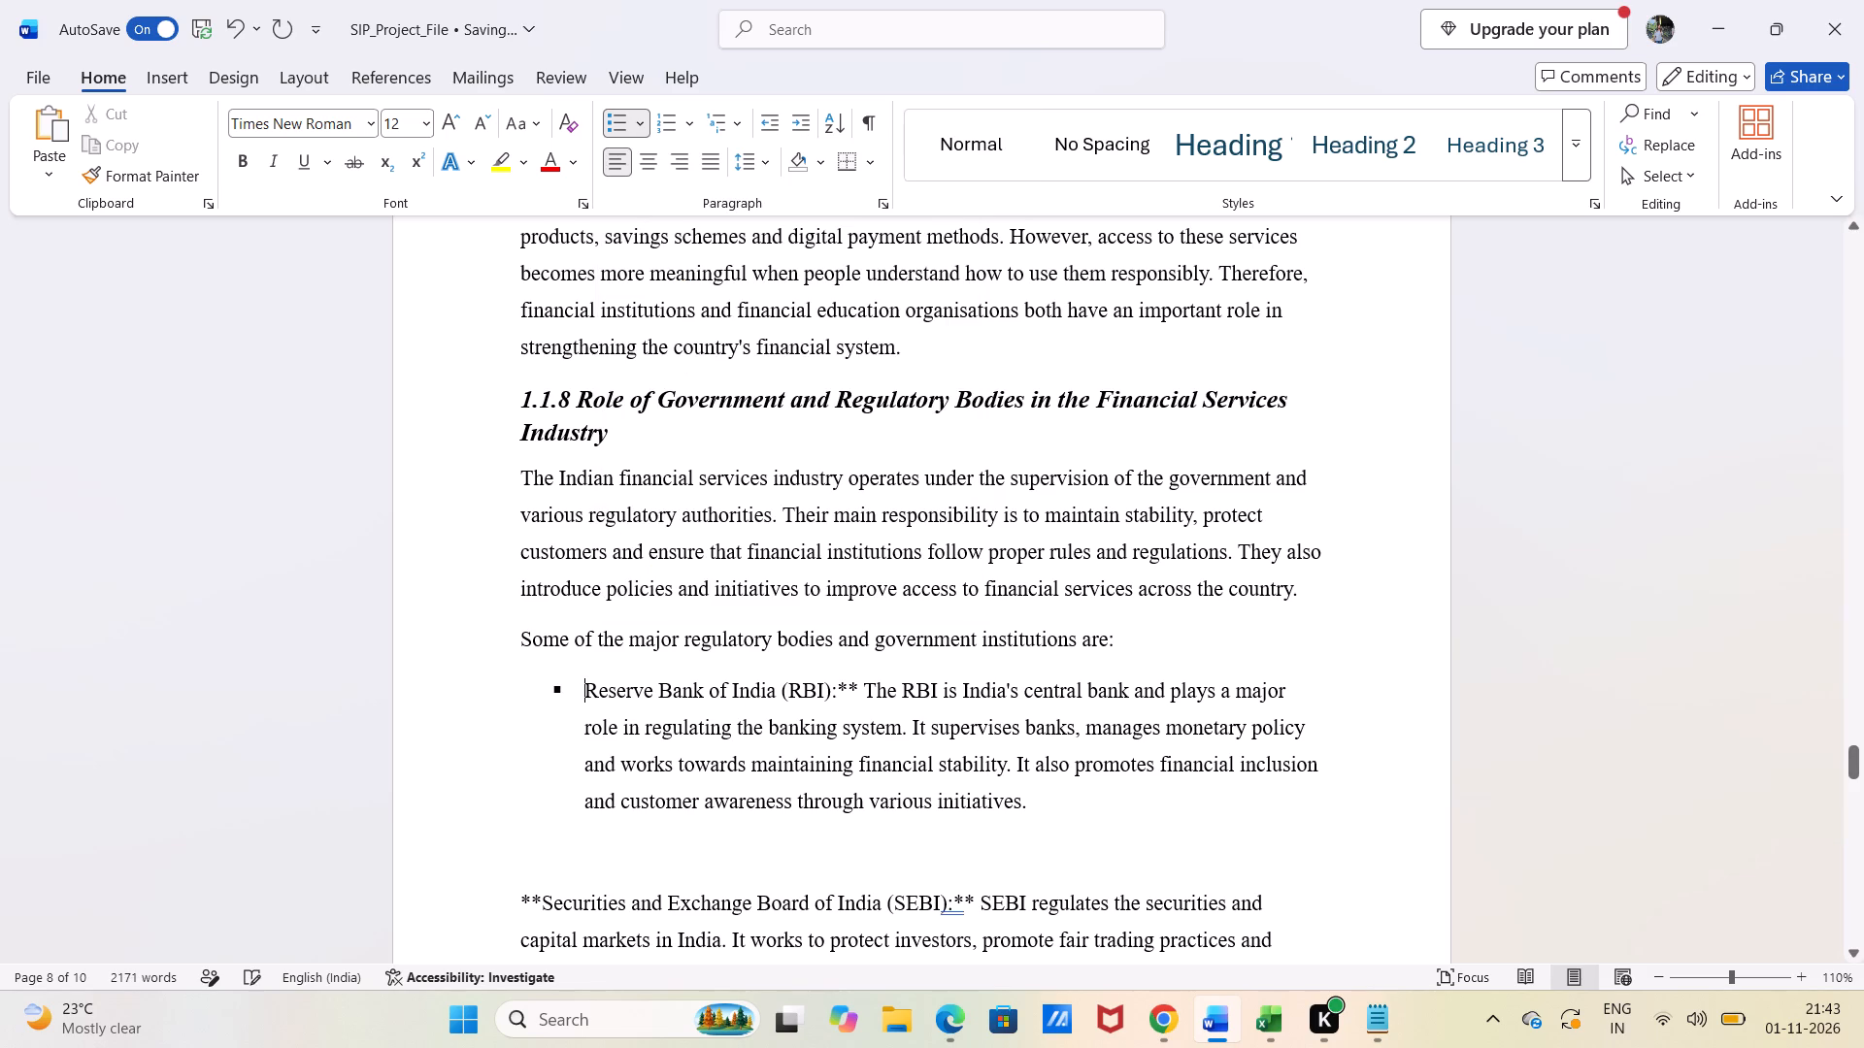
Replace the ":**" after "Reserve Bank of India (RBI)" with a space and a hyphen.
left_click(860, 687)
key("BackSpace")
key("BackSpace")
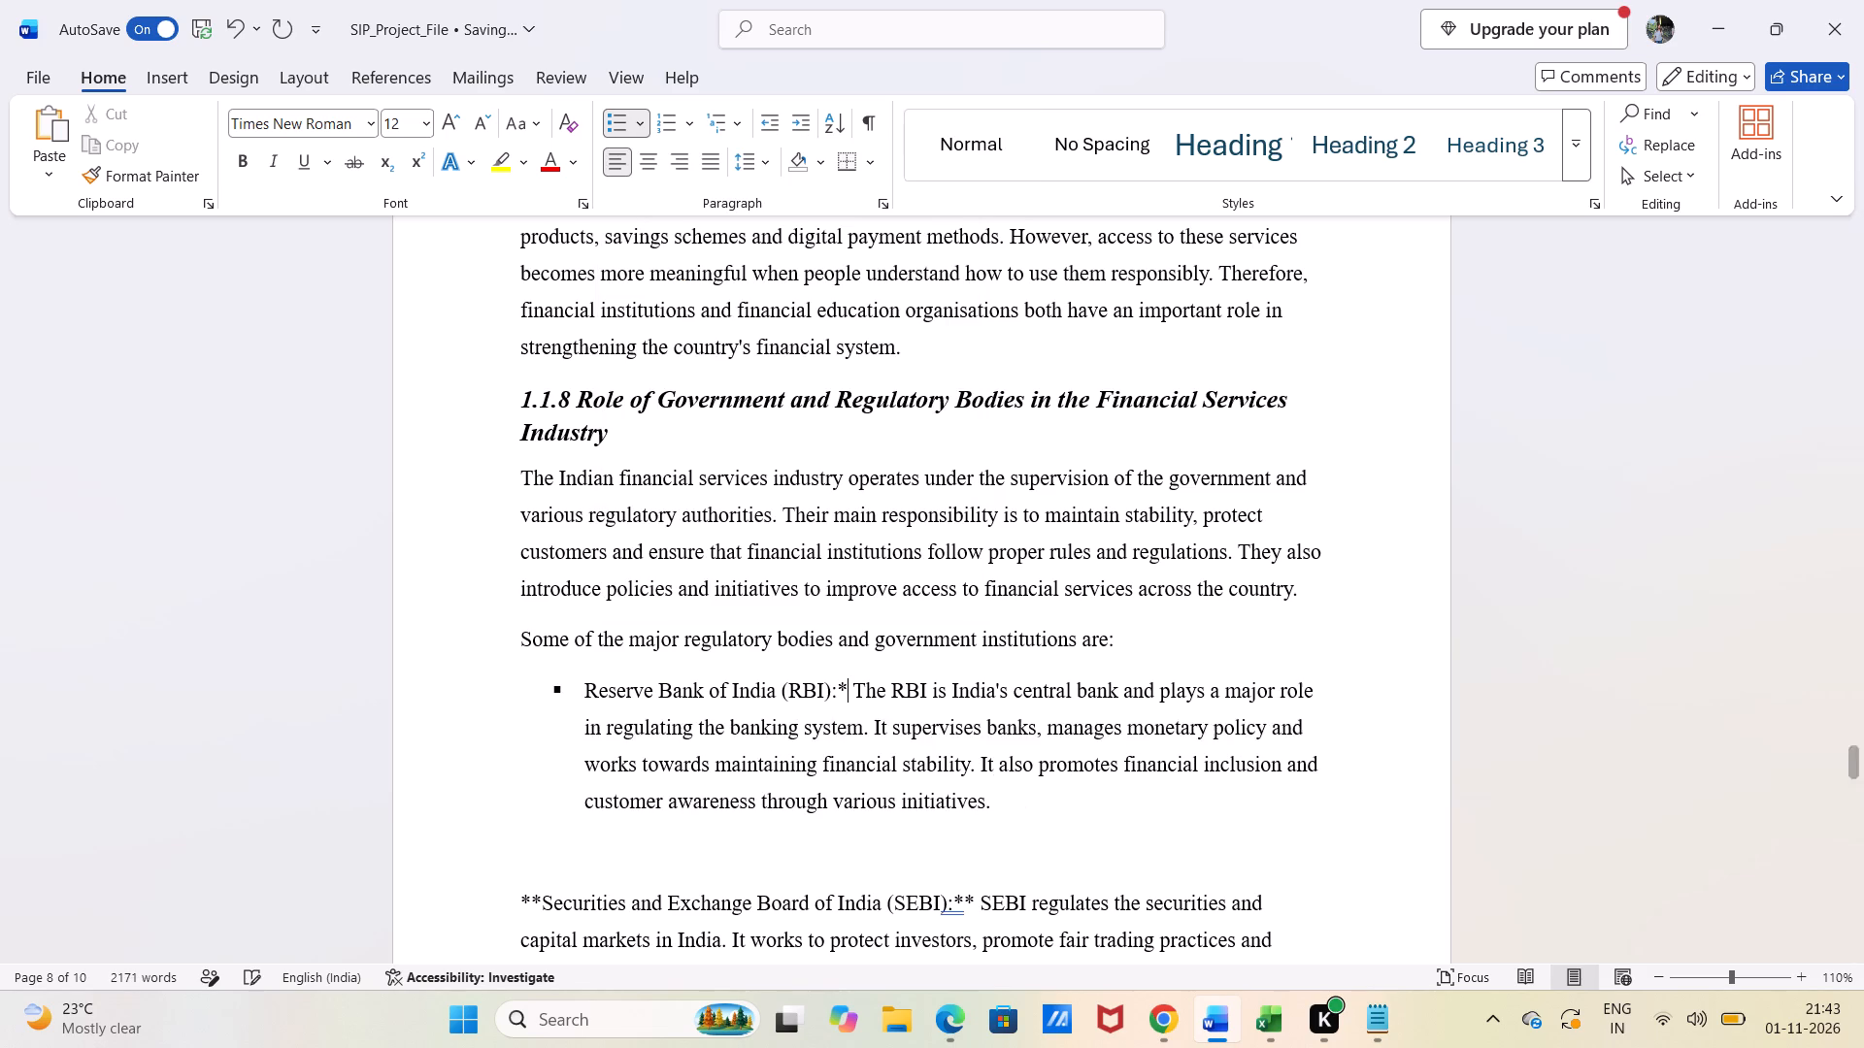
key("BackSpace")
key("space")
type("-")
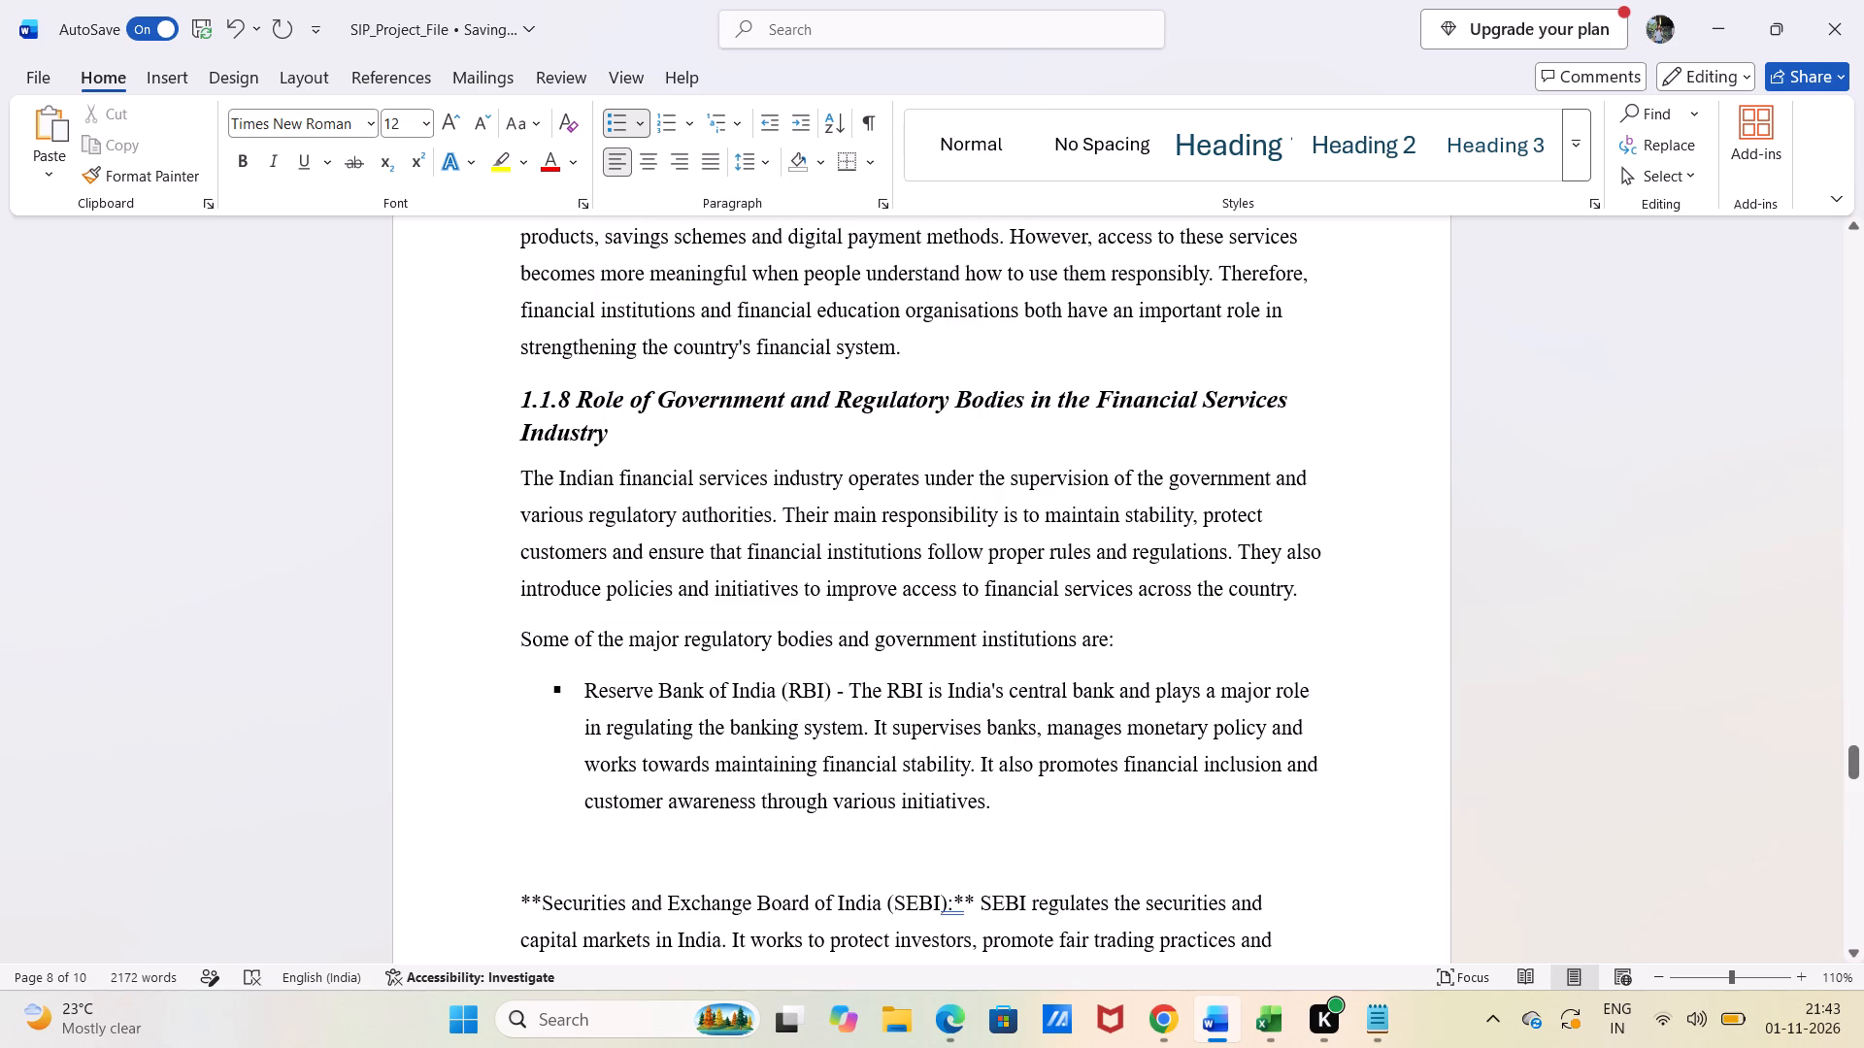
Make the Securities and Exchange Board of India (SEBI) paragraph the next square bullet, removing its leading asterisks and the blank line above.
scroll(797, 804, "down", 1)
left_click(540, 701)
key("BackSpace")
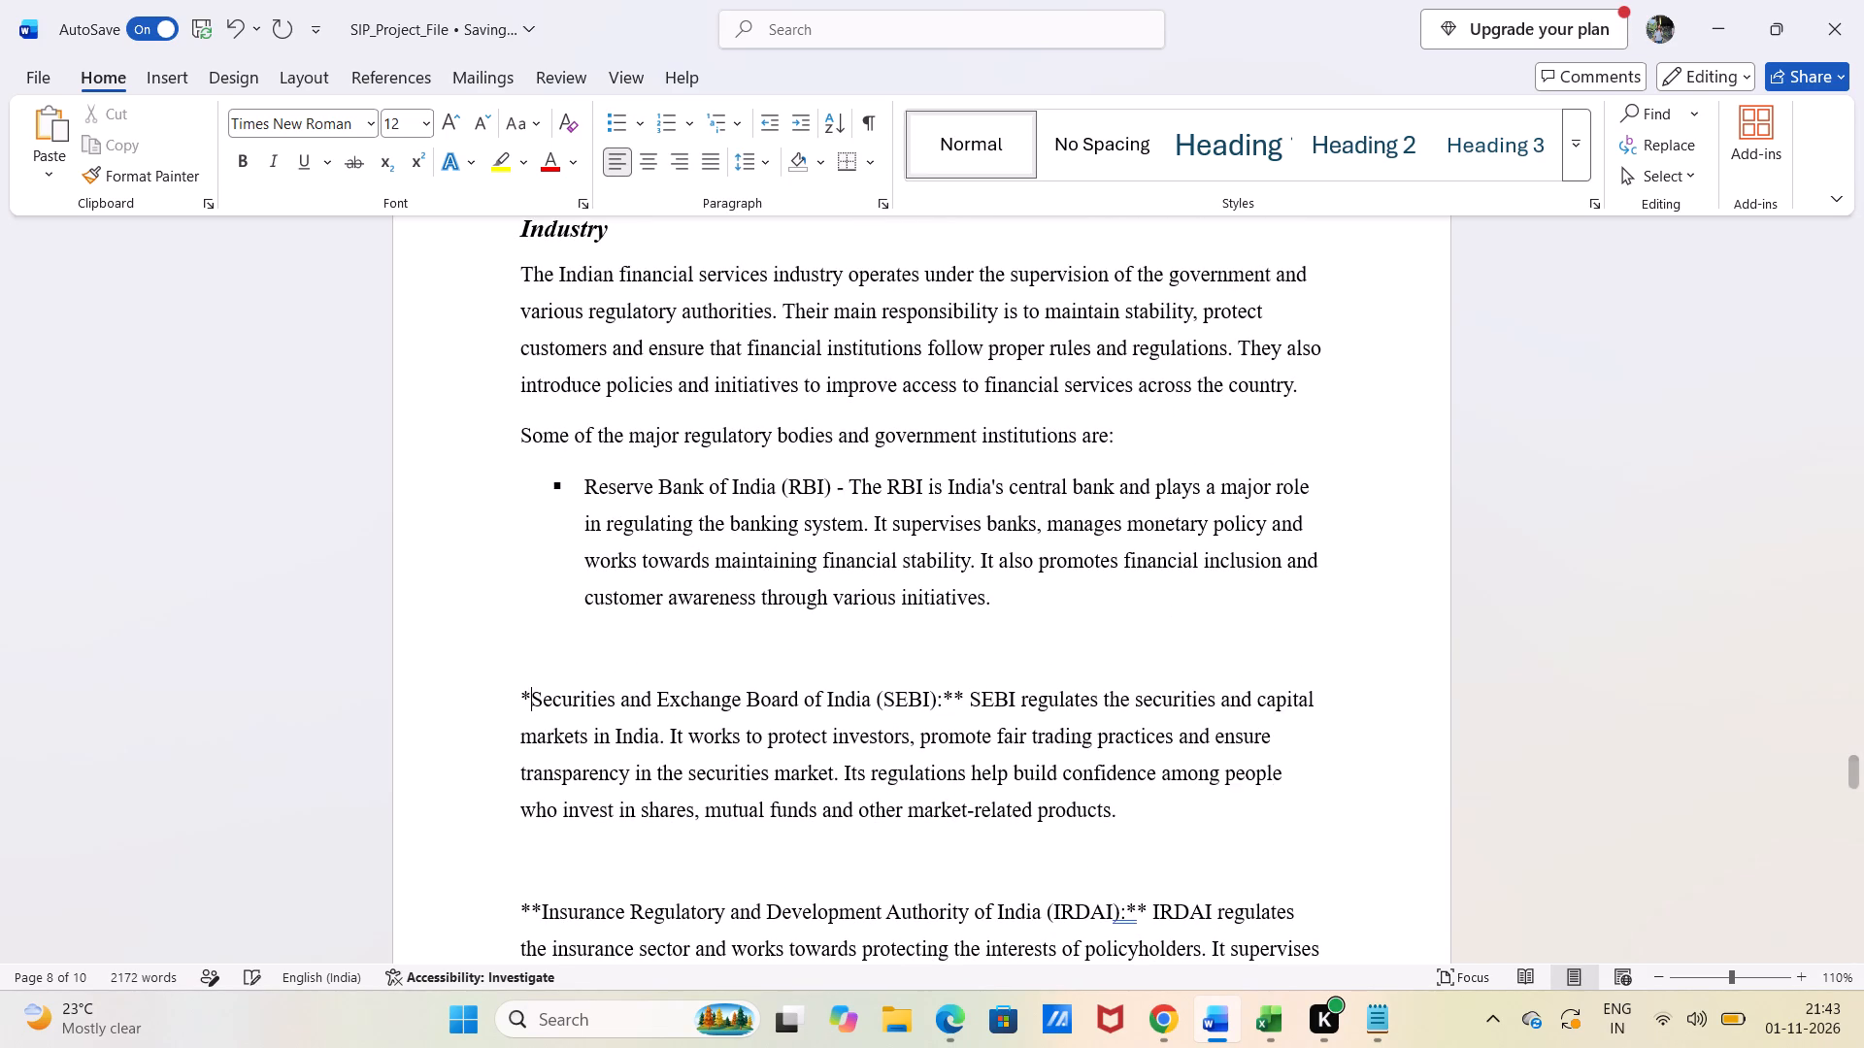
key("BackSpace")
key("BackSpace")
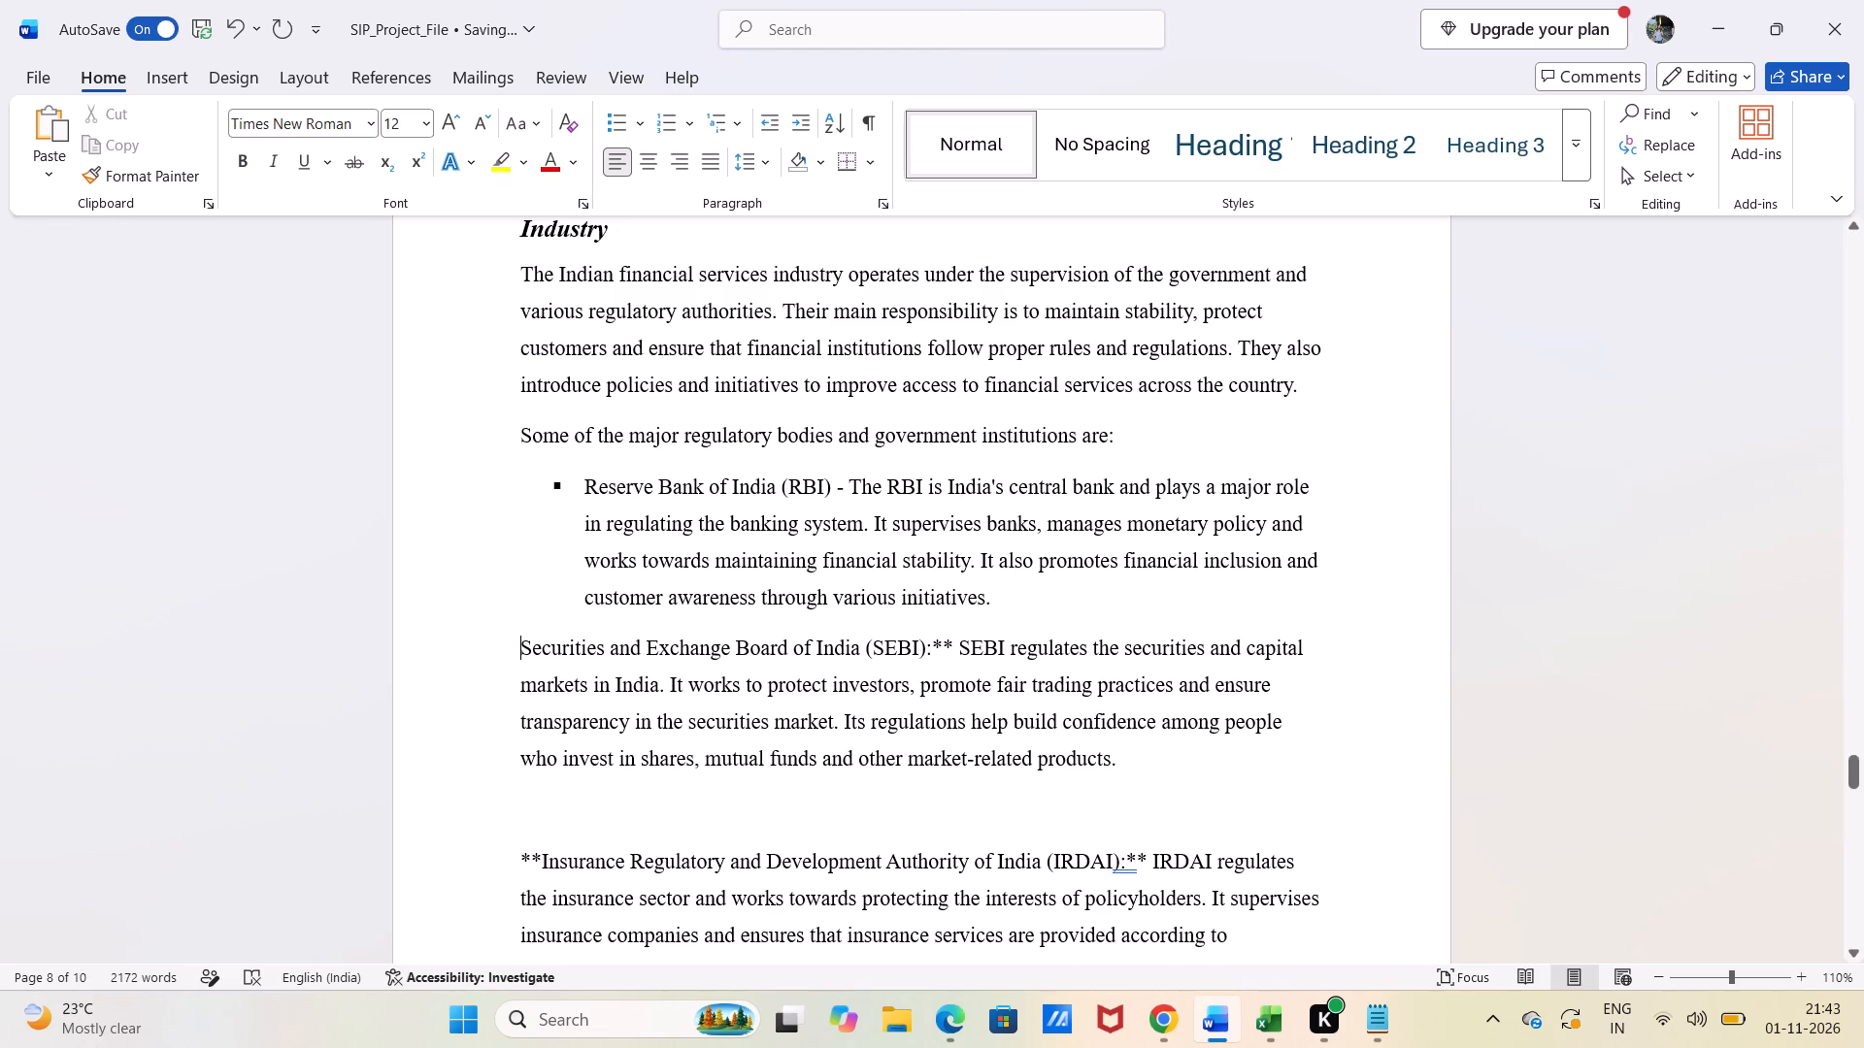
left_click(613, 131)
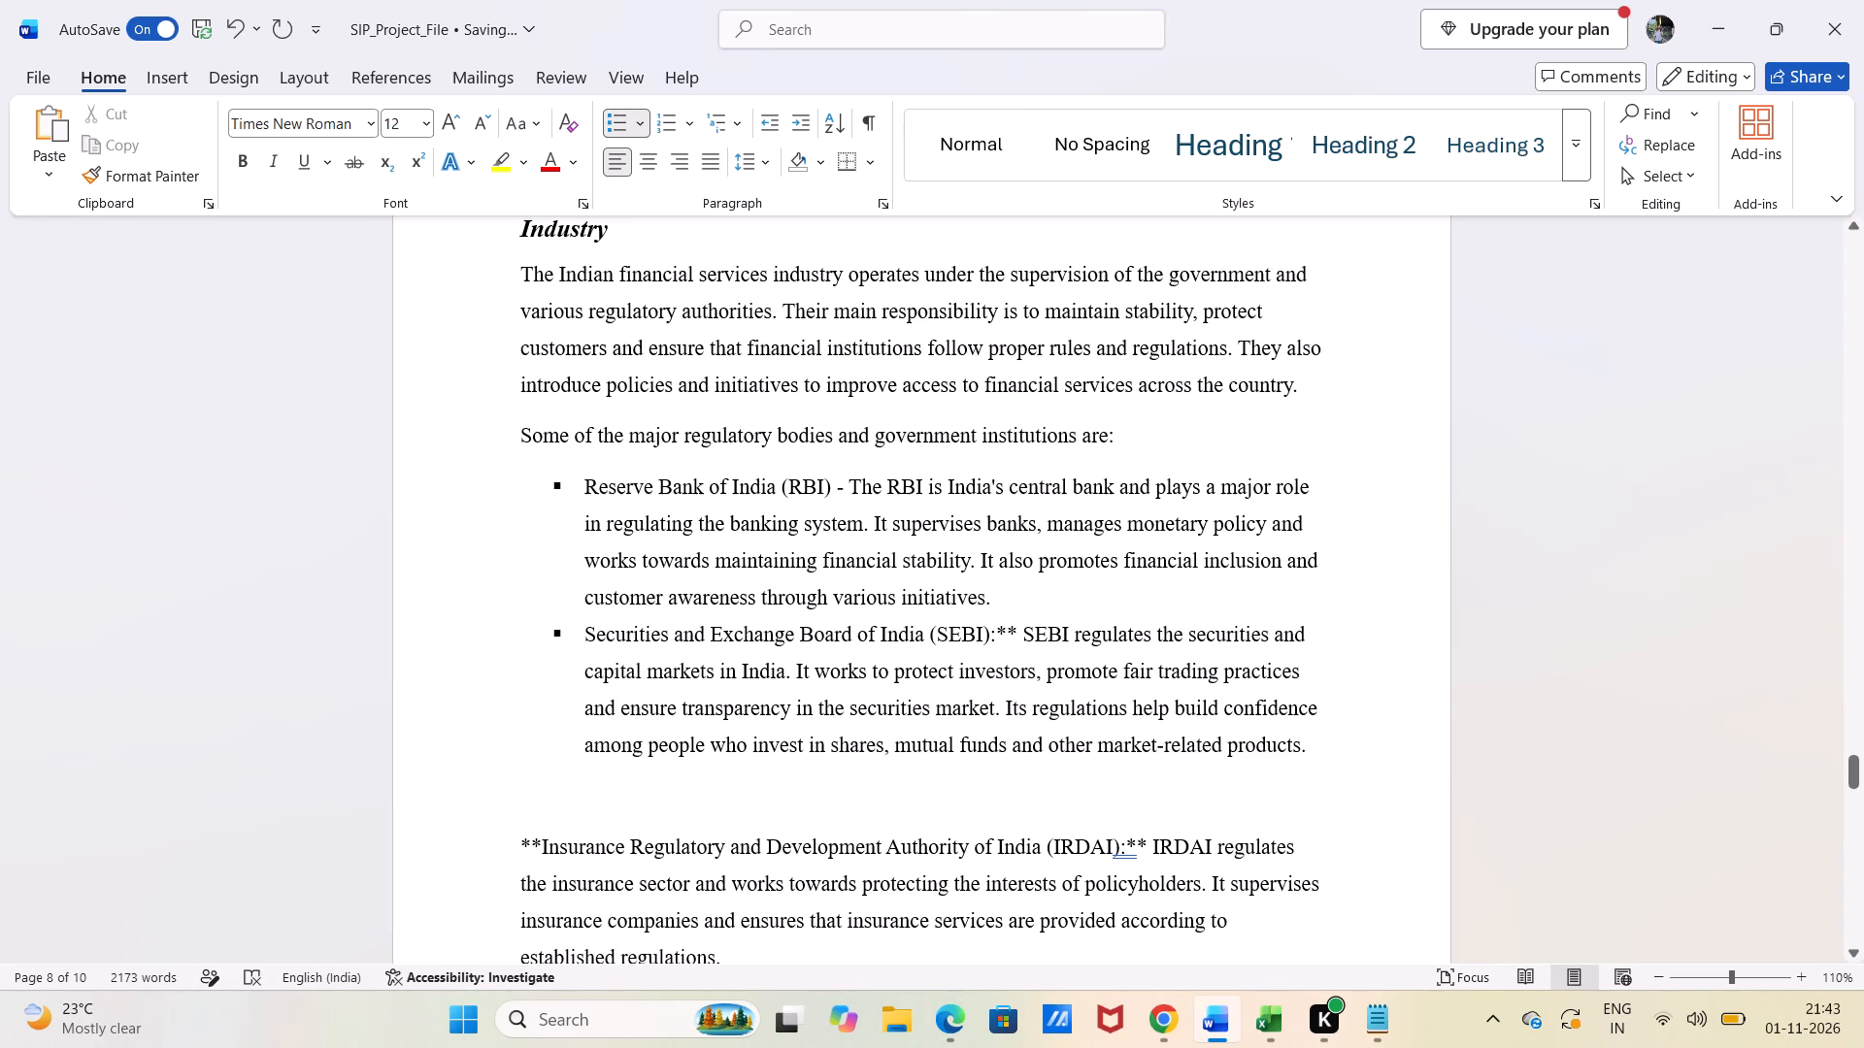
Replace the ":**" after "Securities and Exchange Board of India (SEBI)" with a space and a hyphen.
left_click(1019, 631)
key("BackSpace")
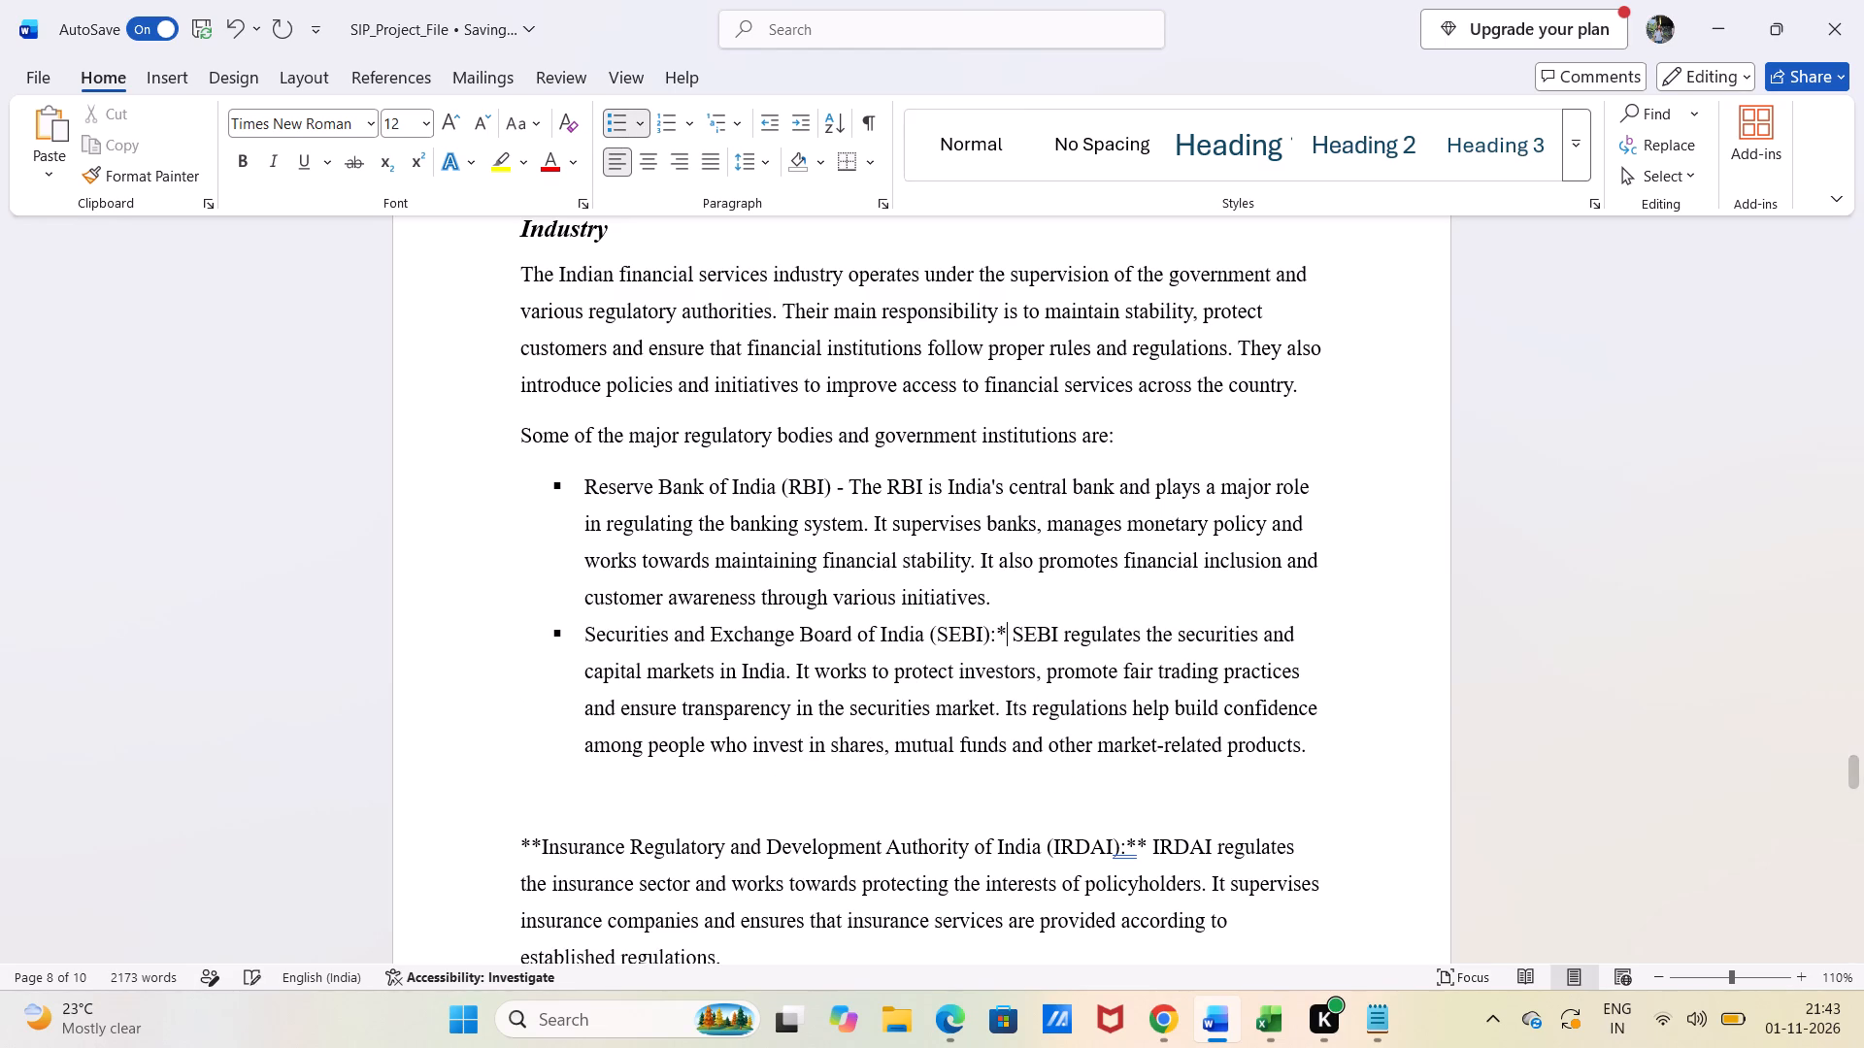
key("BackSpace")
key("BackSpace")
key("space")
type("-")
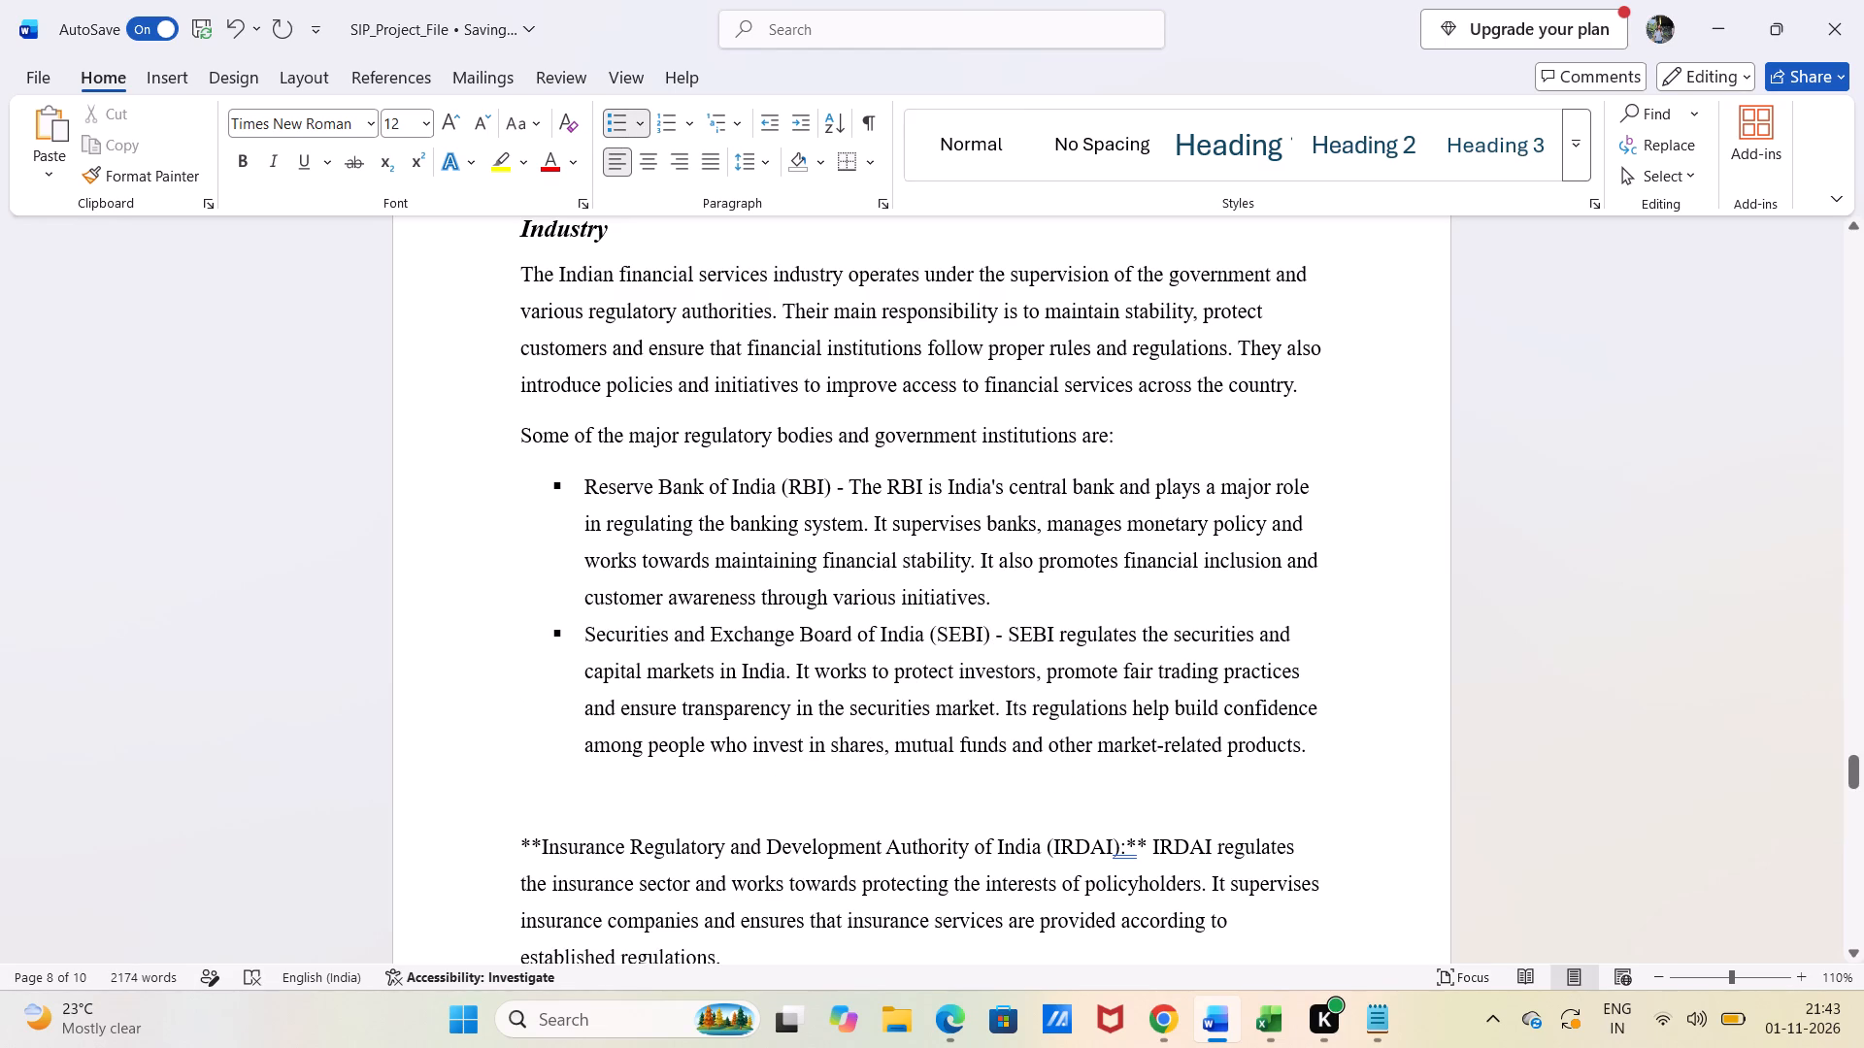
Make the Insurance Regulatory and Development Authority of India (IRDAI) paragraph the next square bullet, removing its leading asterisks and the blank line above.
scroll(692, 816, "down", 1)
left_click(541, 623)
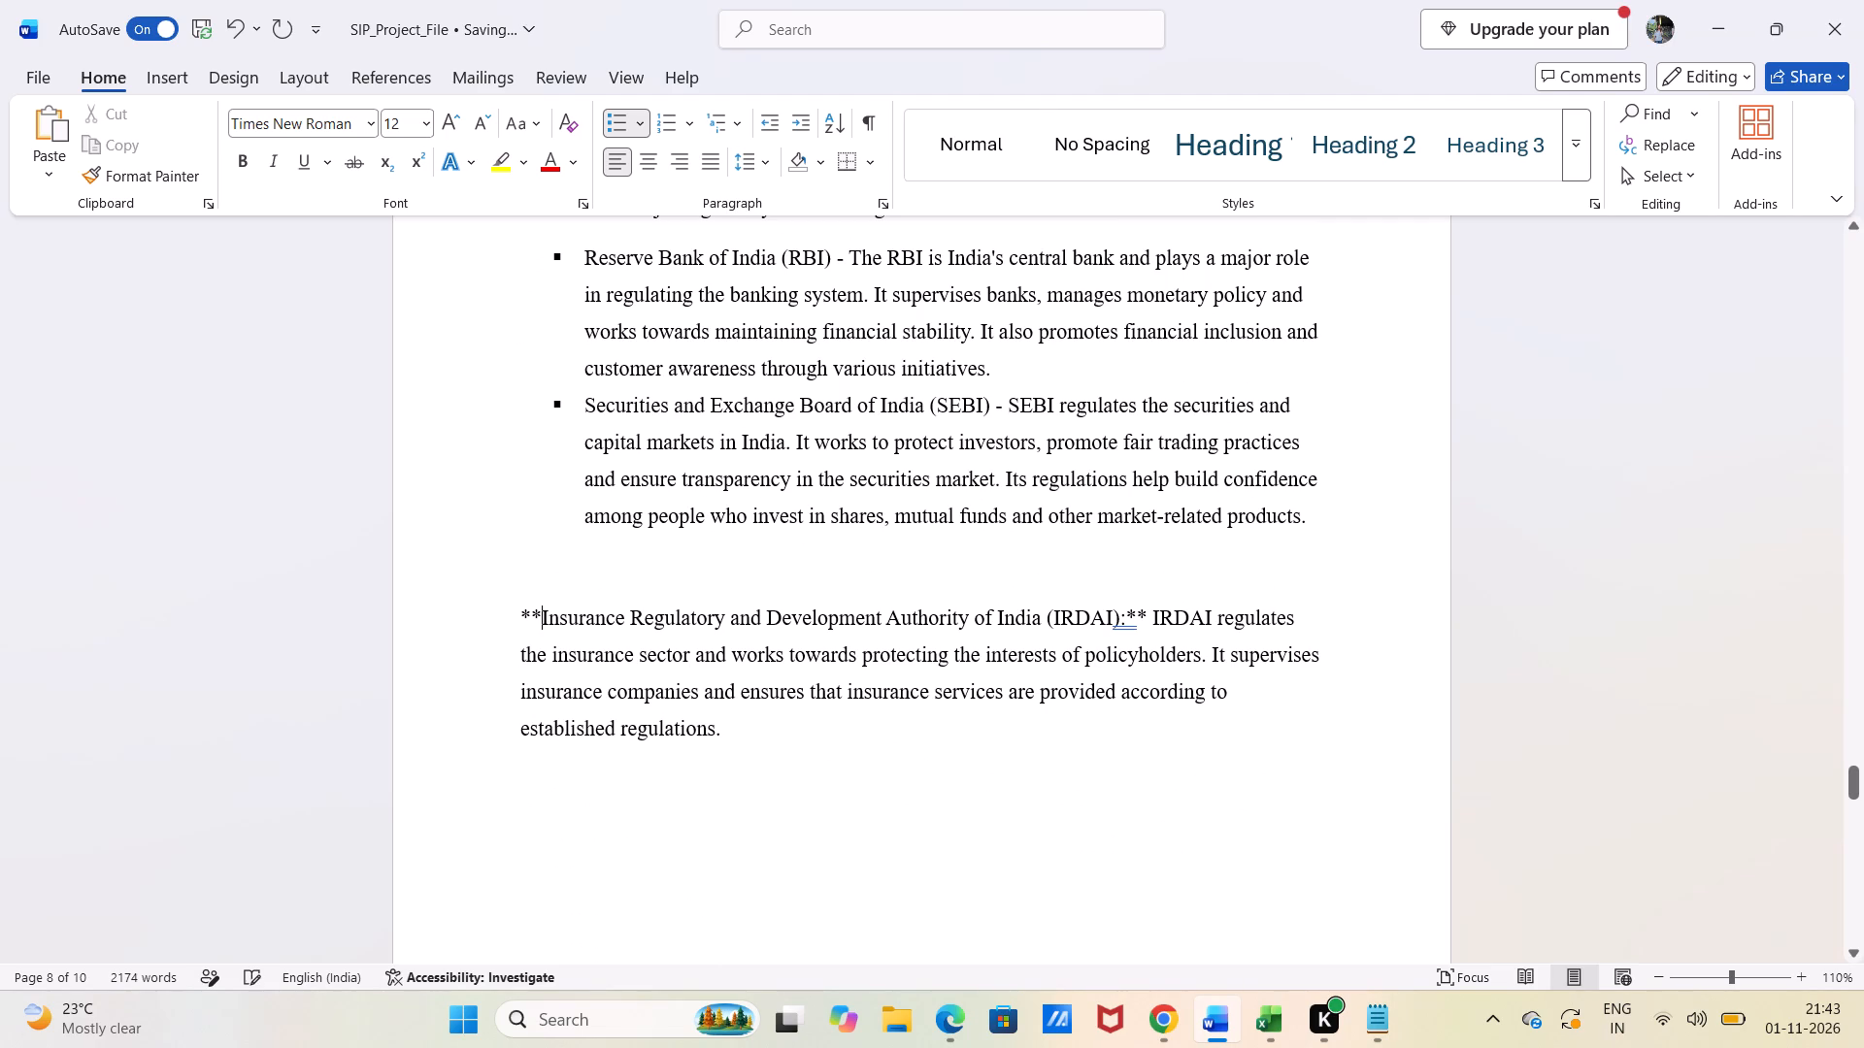
key("BackSpace")
key("BackSpace")
key("BackSpace")
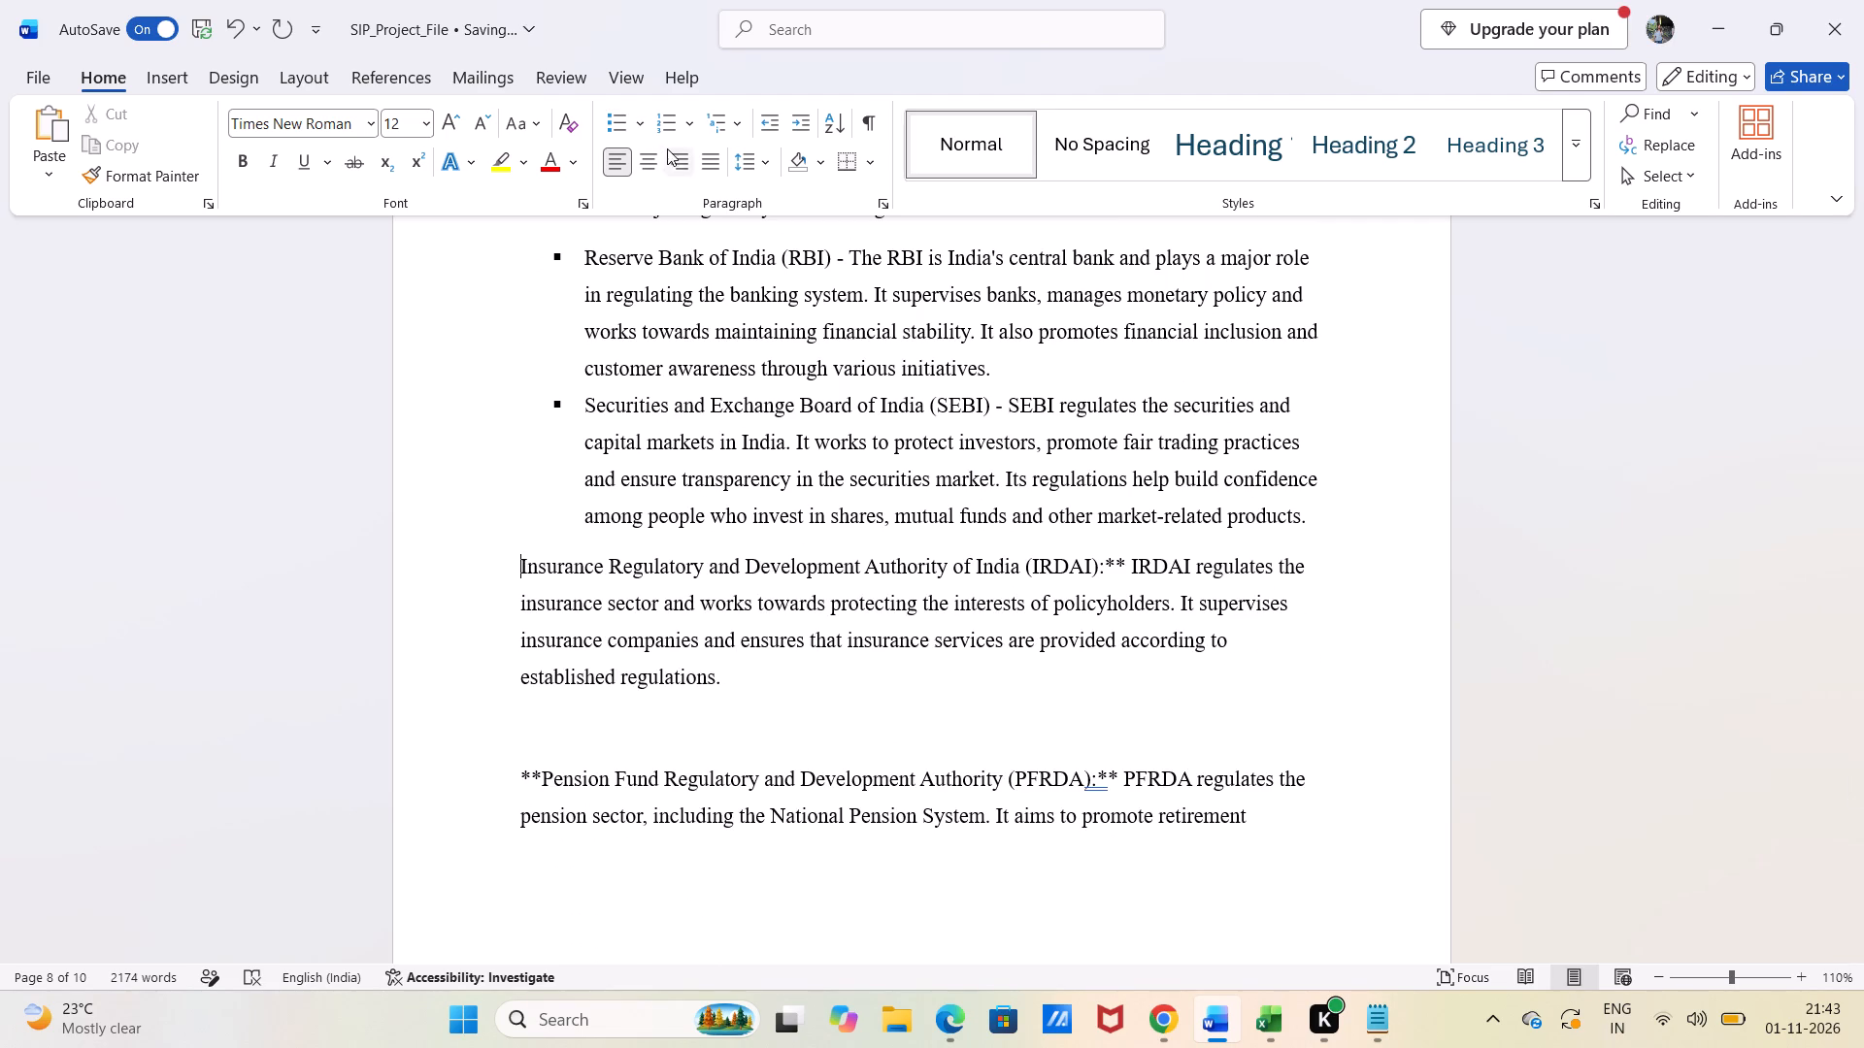
left_click(608, 125)
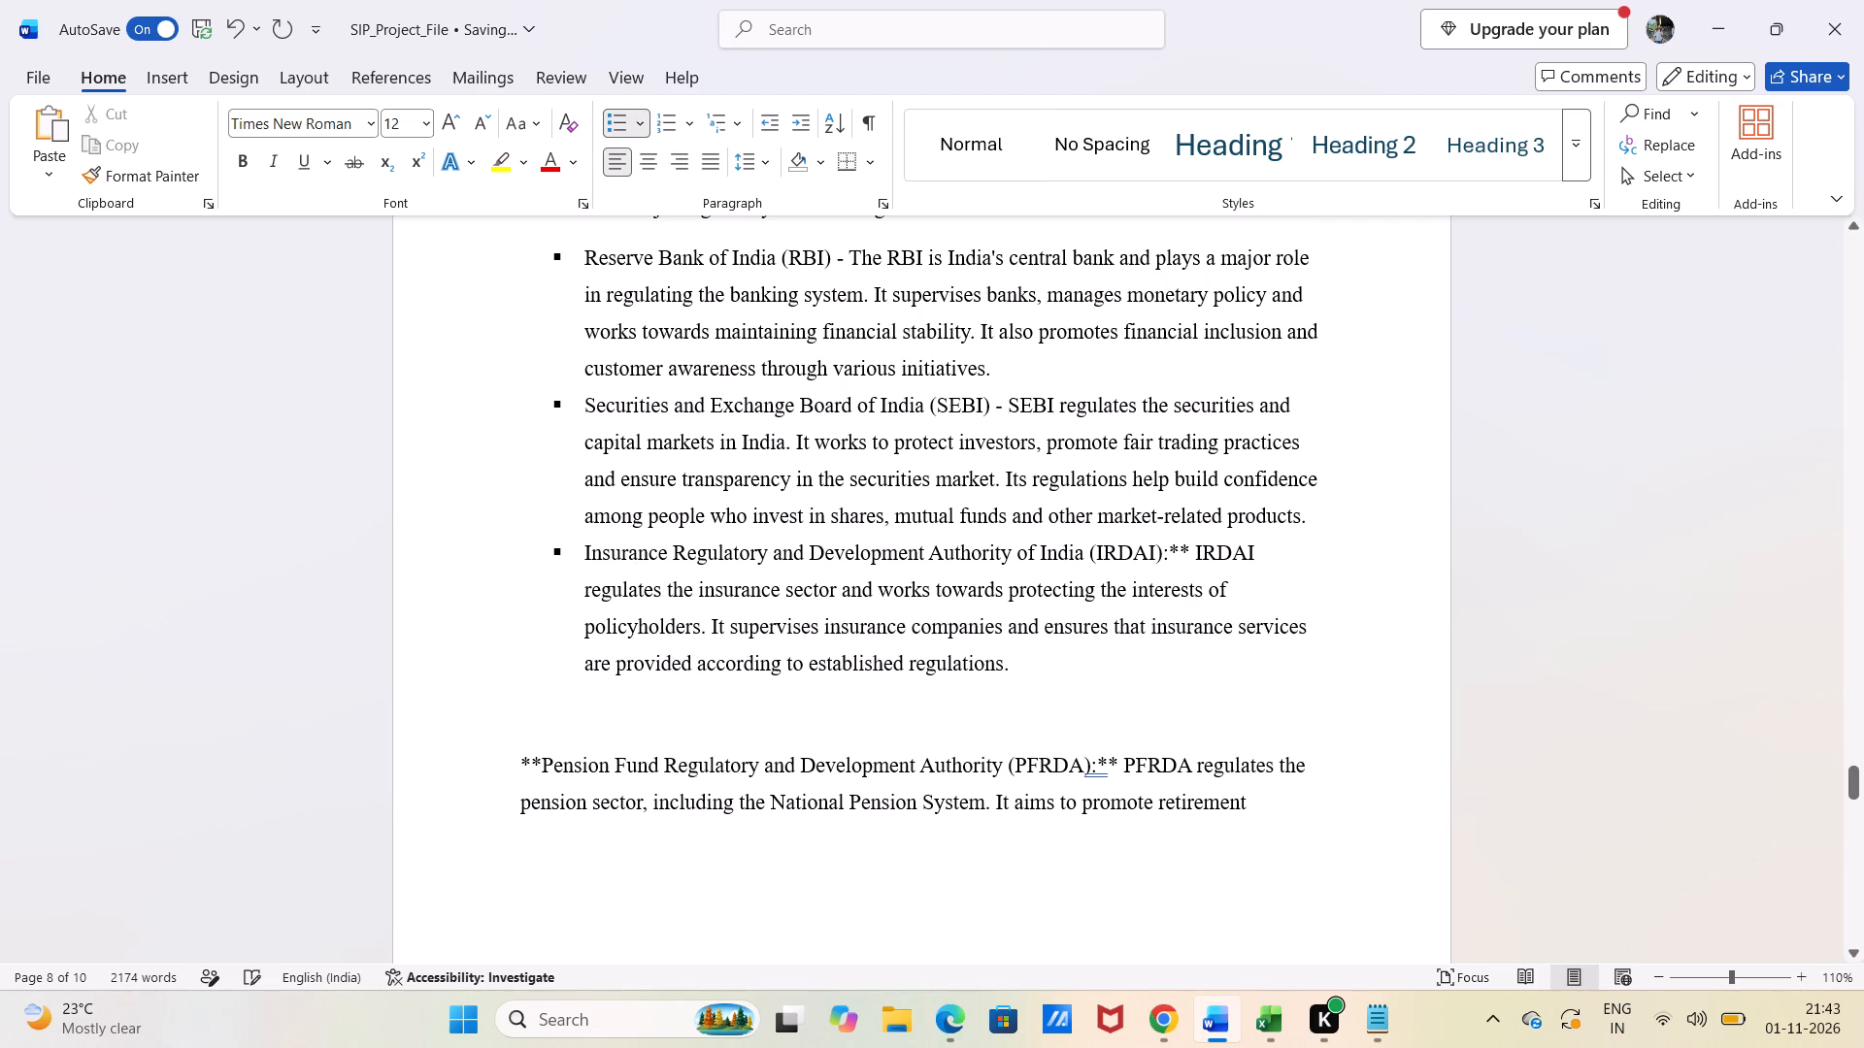
Replace the ":**" after "Insurance Regulatory and Development Authority of India (IRDAI)" with a space and a hyphen.
left_click(1189, 550)
key("BackSpace")
key("BackSpace")
key("BackSpace")
key("space")
type("-")
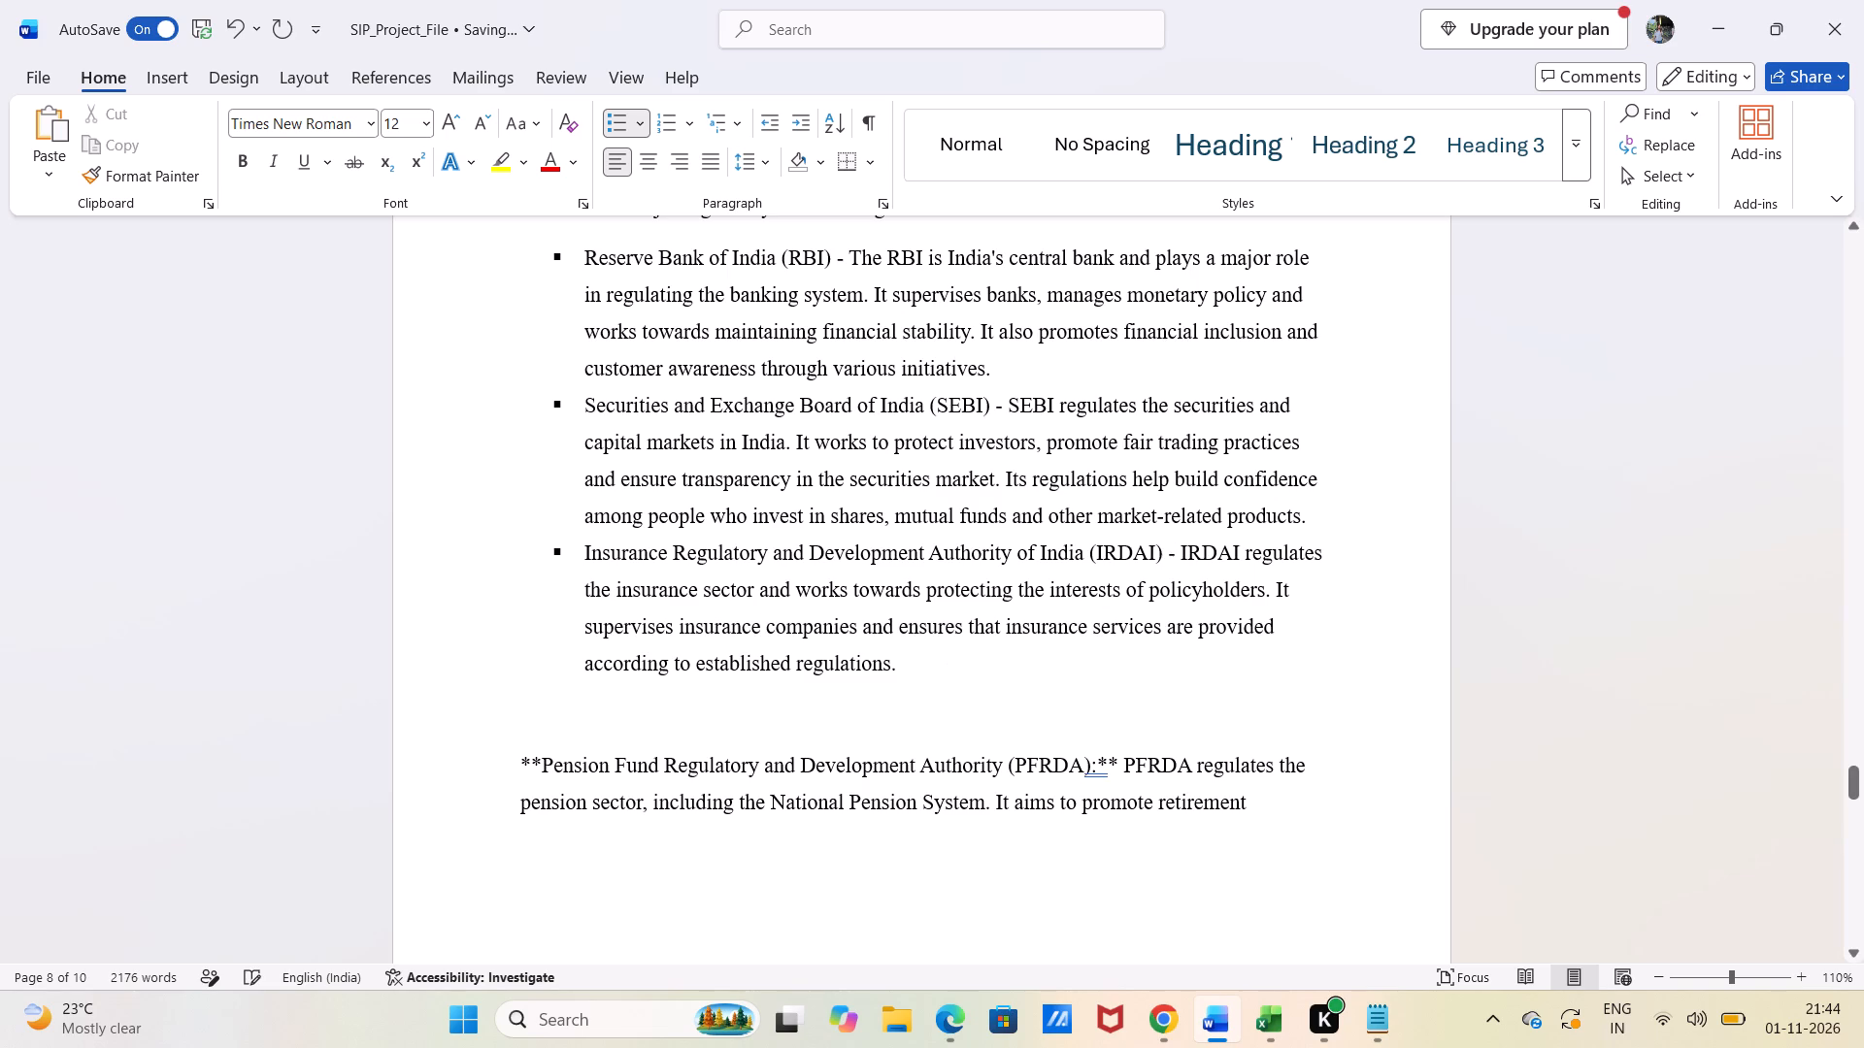
Make the Pension Fund Regulatory and Development Authority (PFRDA) paragraph the next square bullet, removing its leading asterisks and the blank line above.
left_click(542, 769)
key("BackSpace")
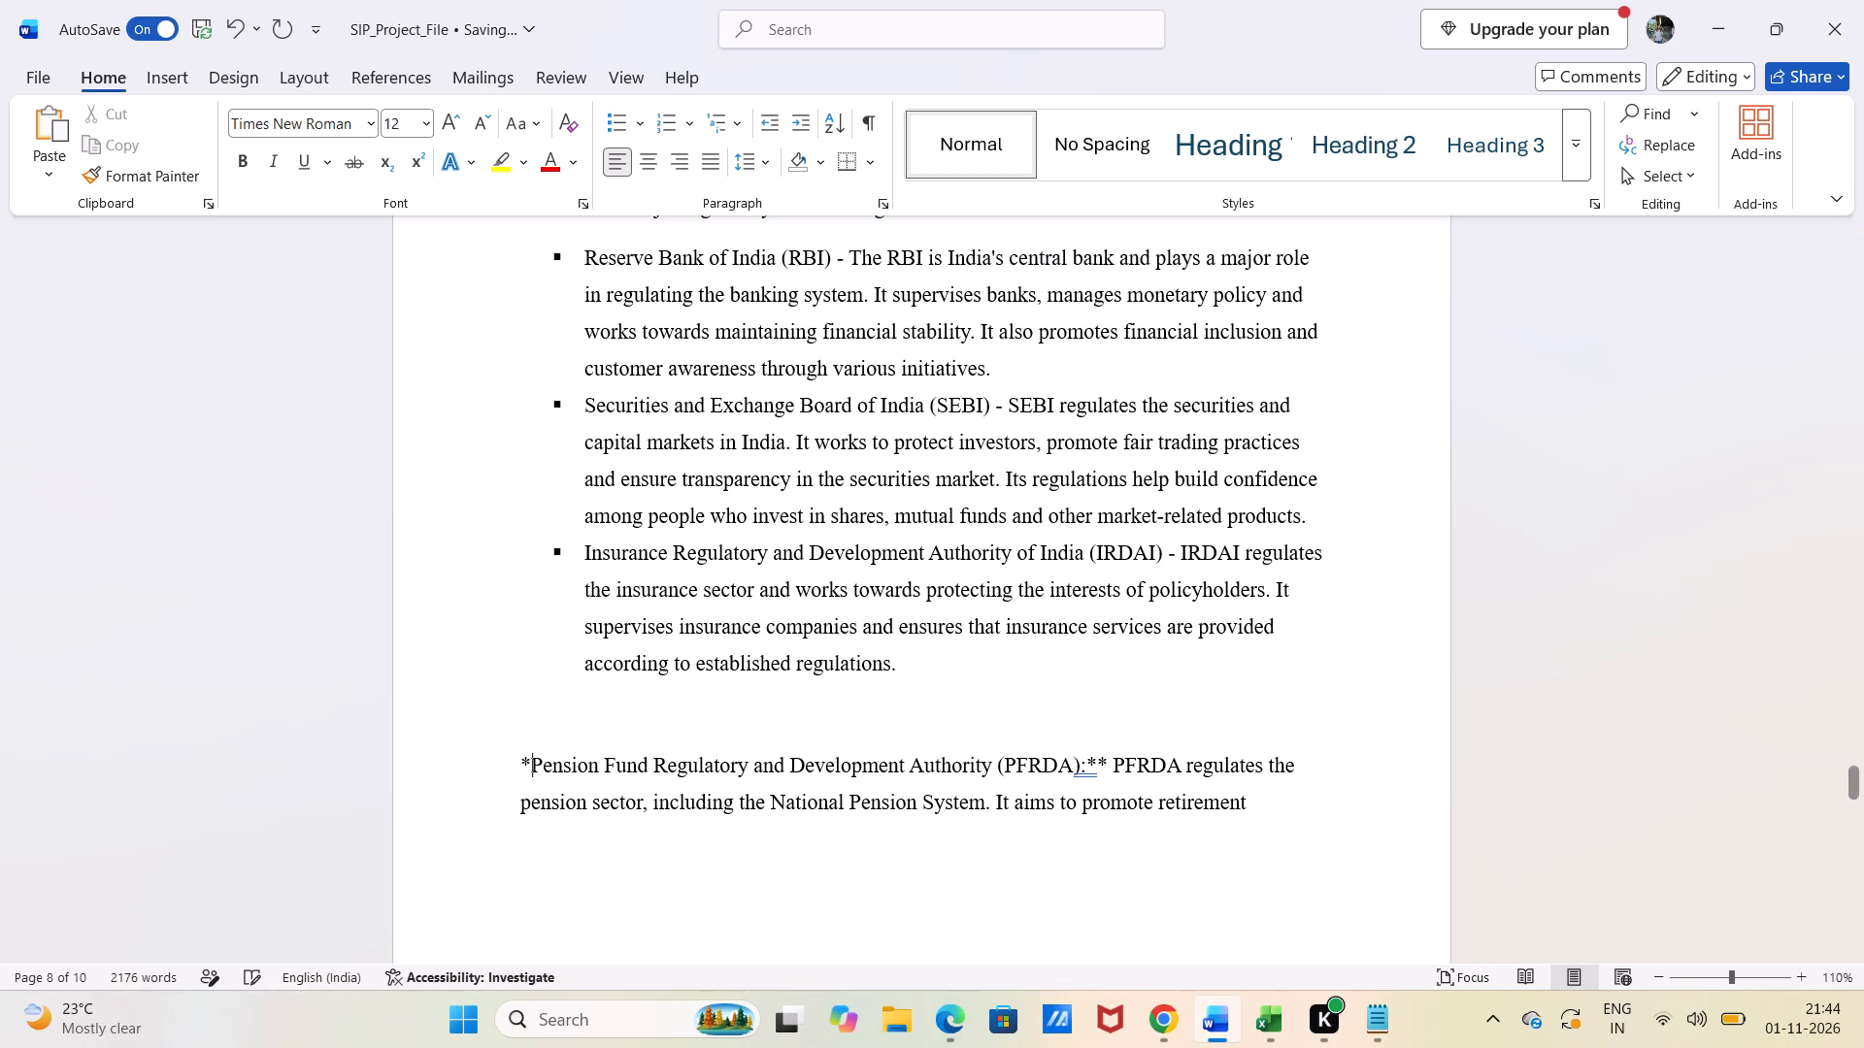
key("BackSpace")
key("BackSpace")
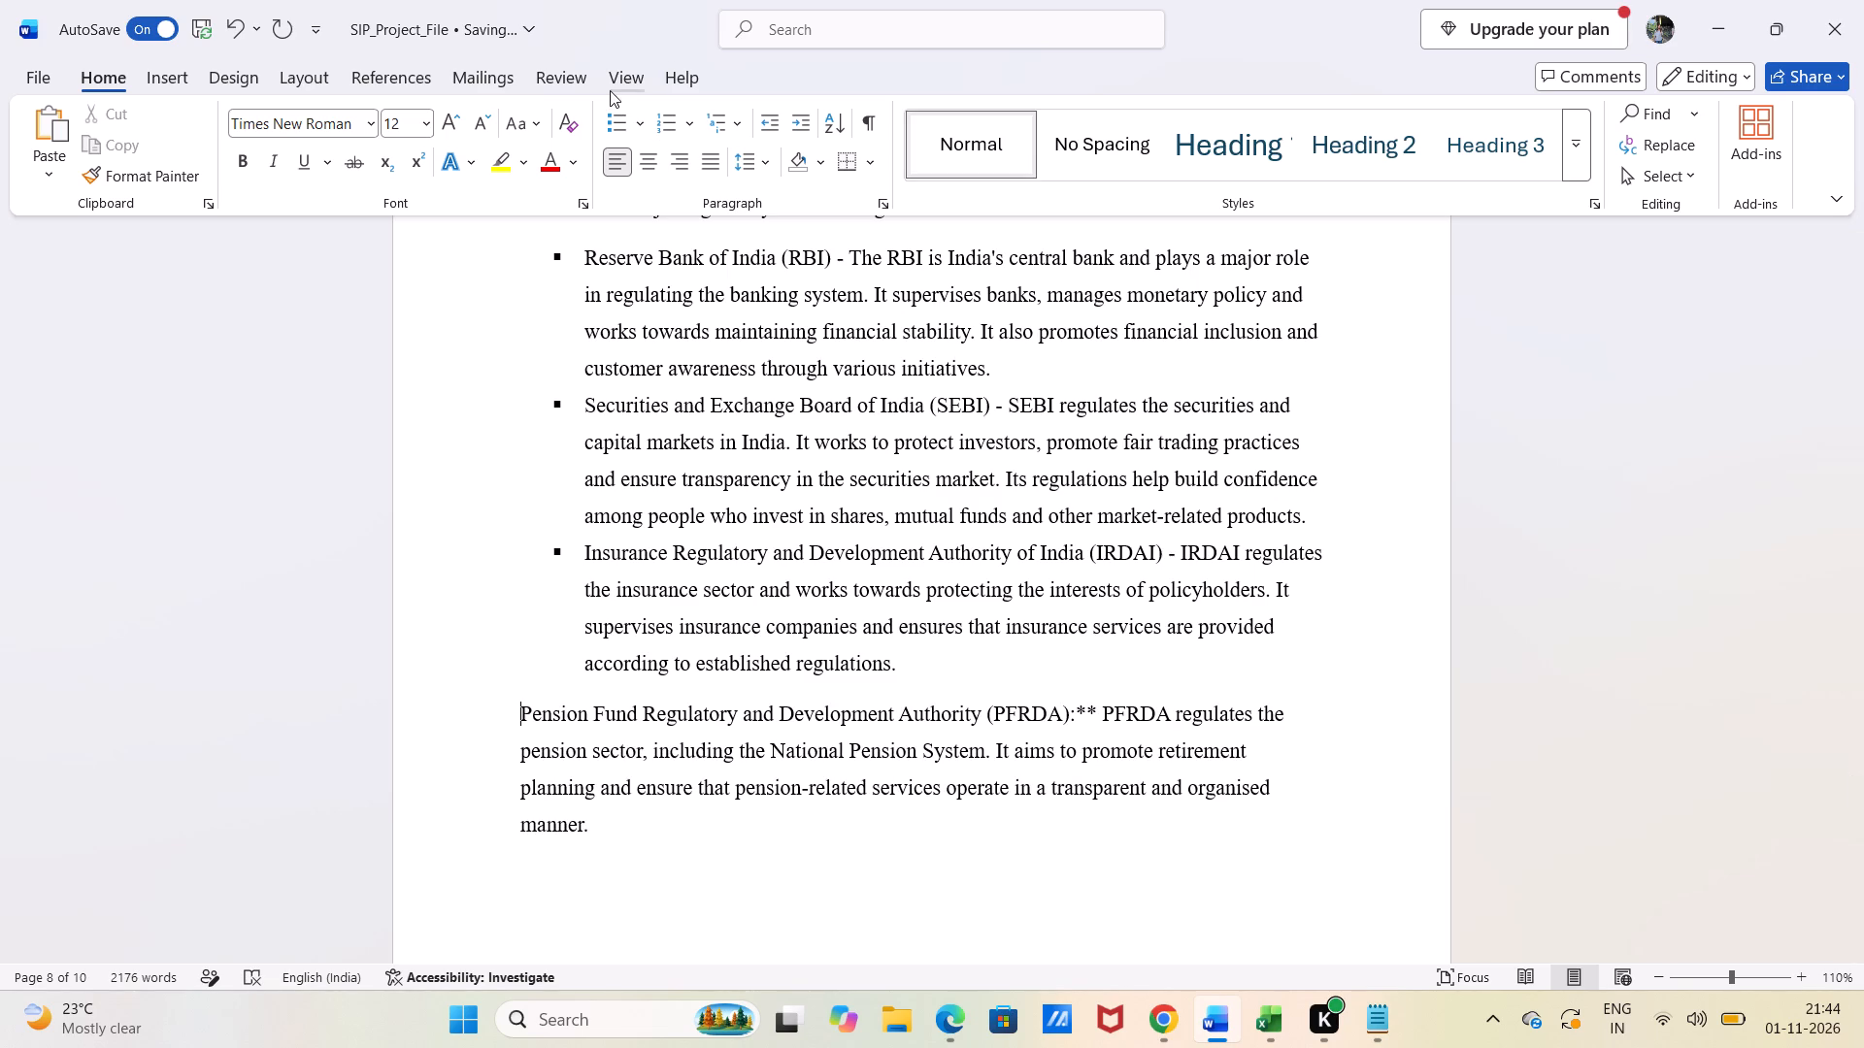
left_click(604, 116)
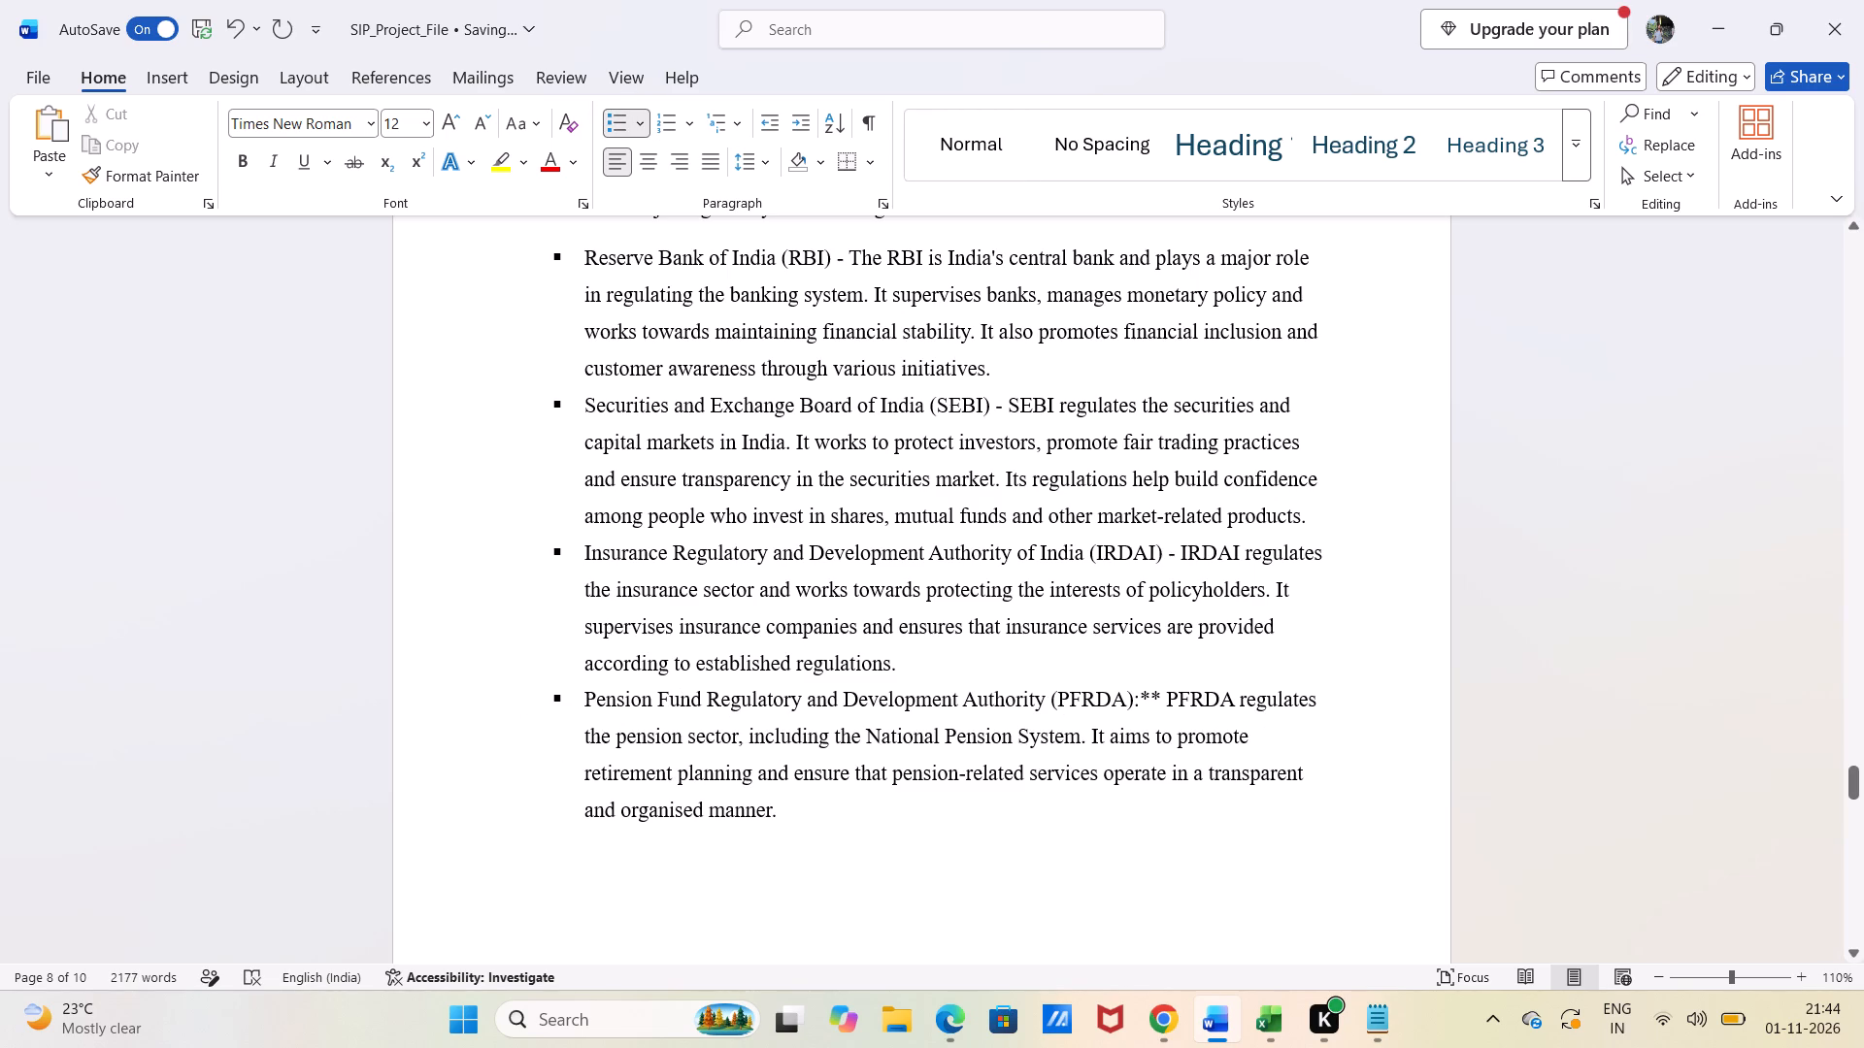
Replace the ":**" after "Pension Fund Regulatory and Development Authority (PFRDA)" with a space and a hyphen.
left_click(1160, 693)
key("BackSpace")
key("BackSpace")
key("BackSpace")
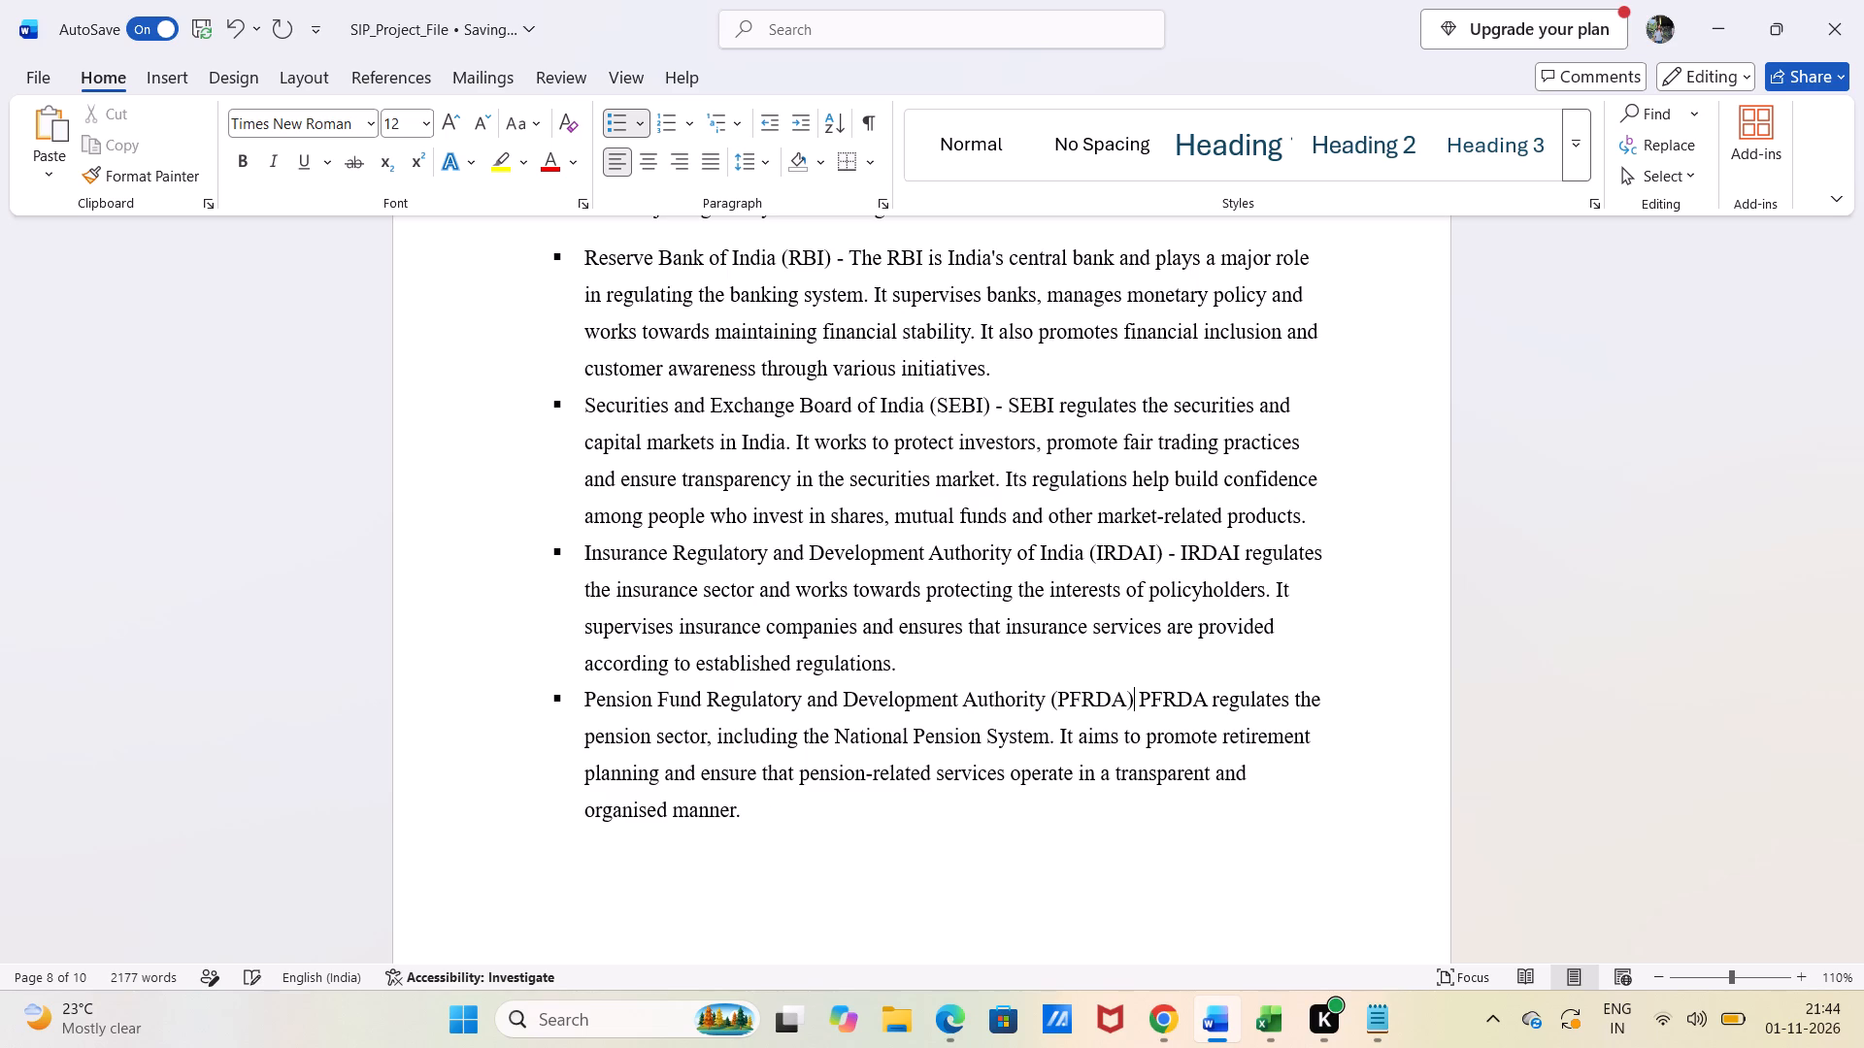
key("space")
type("-")
Make the Ministry of Finance paragraph the next square bullet after PFRDA, removing its leading asterisks and the blank line above.
scroll(896, 811, "down", 1)
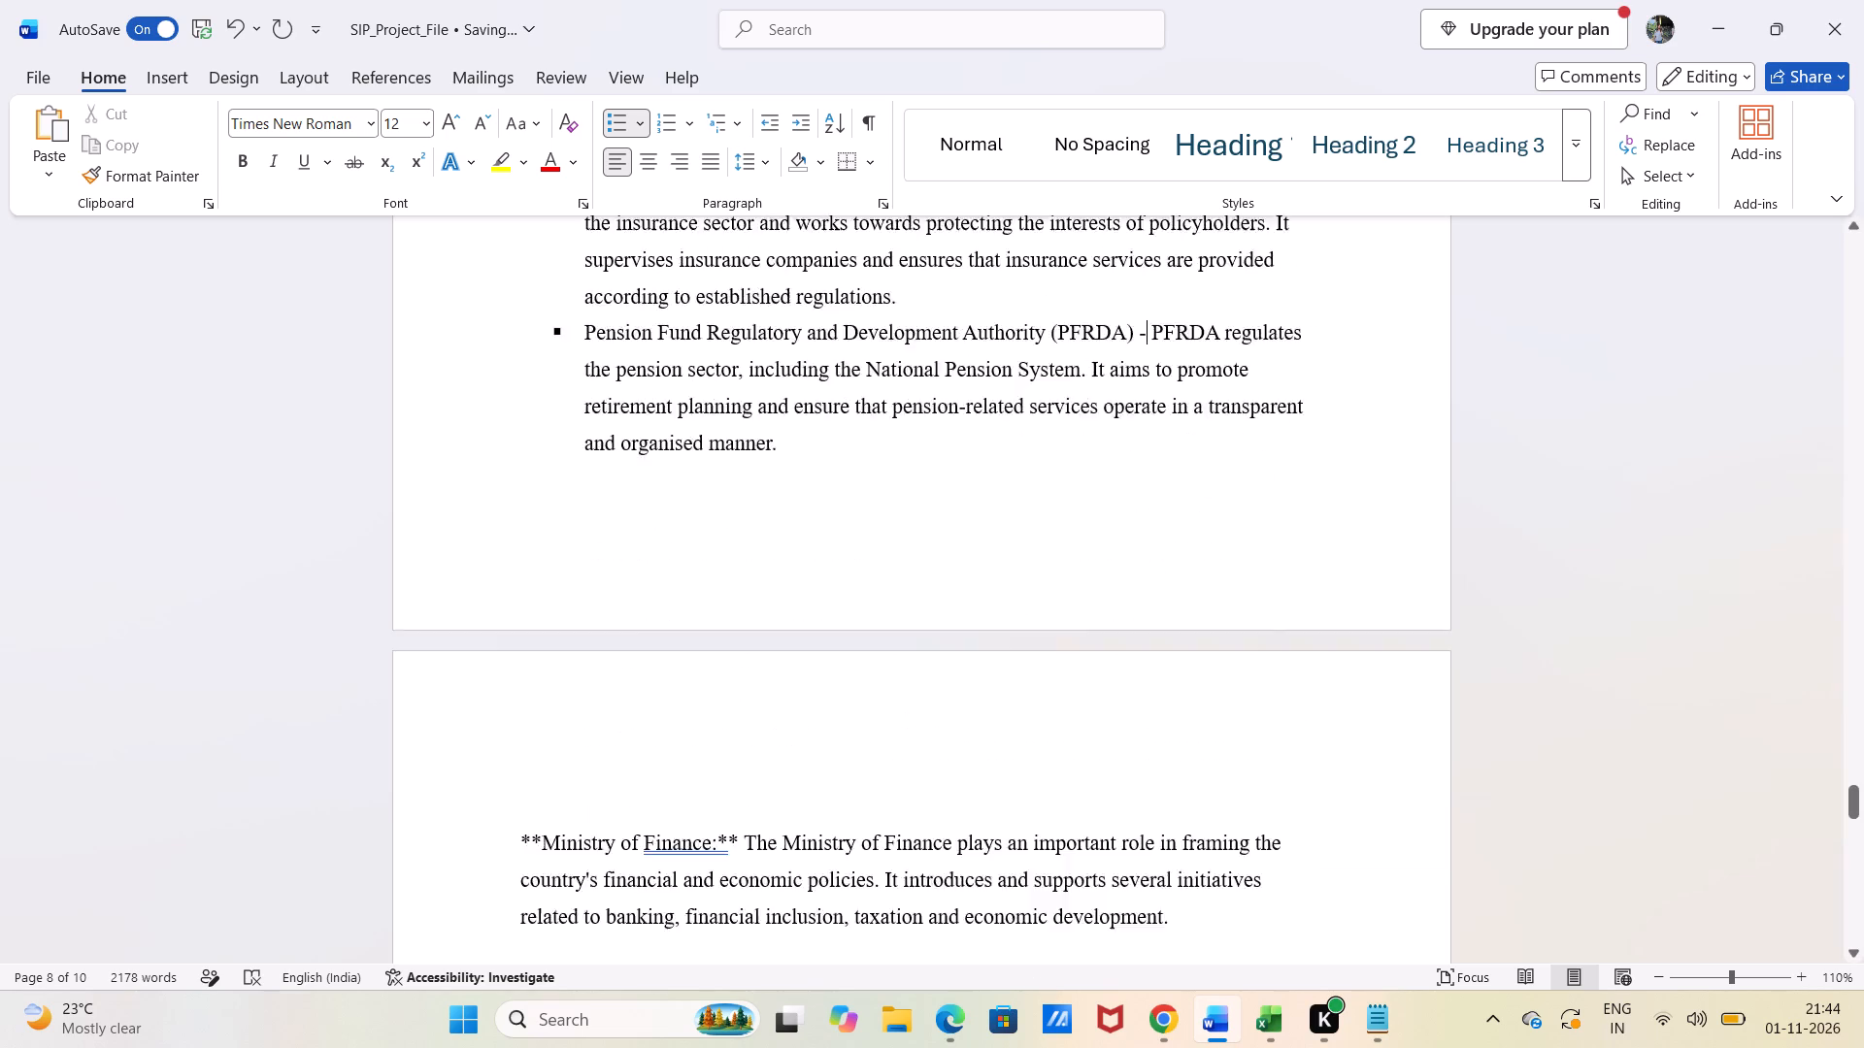
scroll(896, 811, "down", 1)
left_click(542, 756)
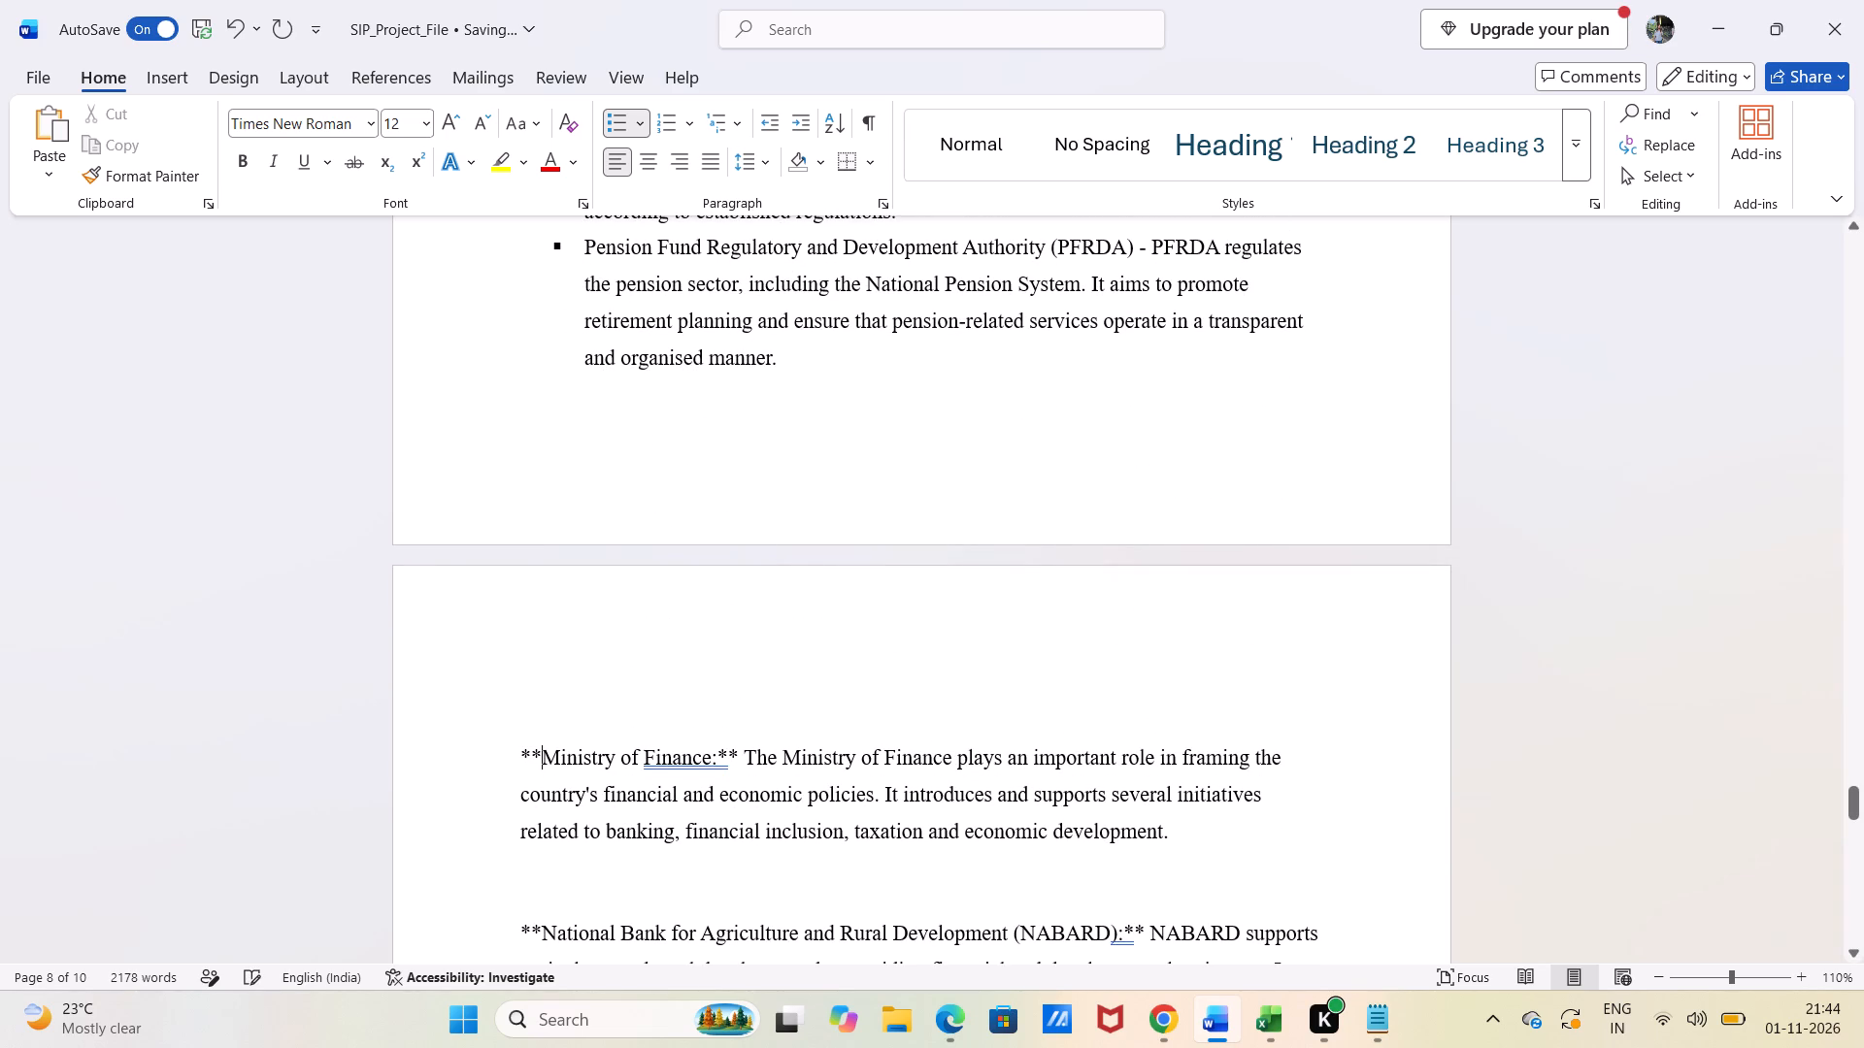
key("BackSpace")
key("BackSpace")
key("BackSpace")
key("BackSpace")
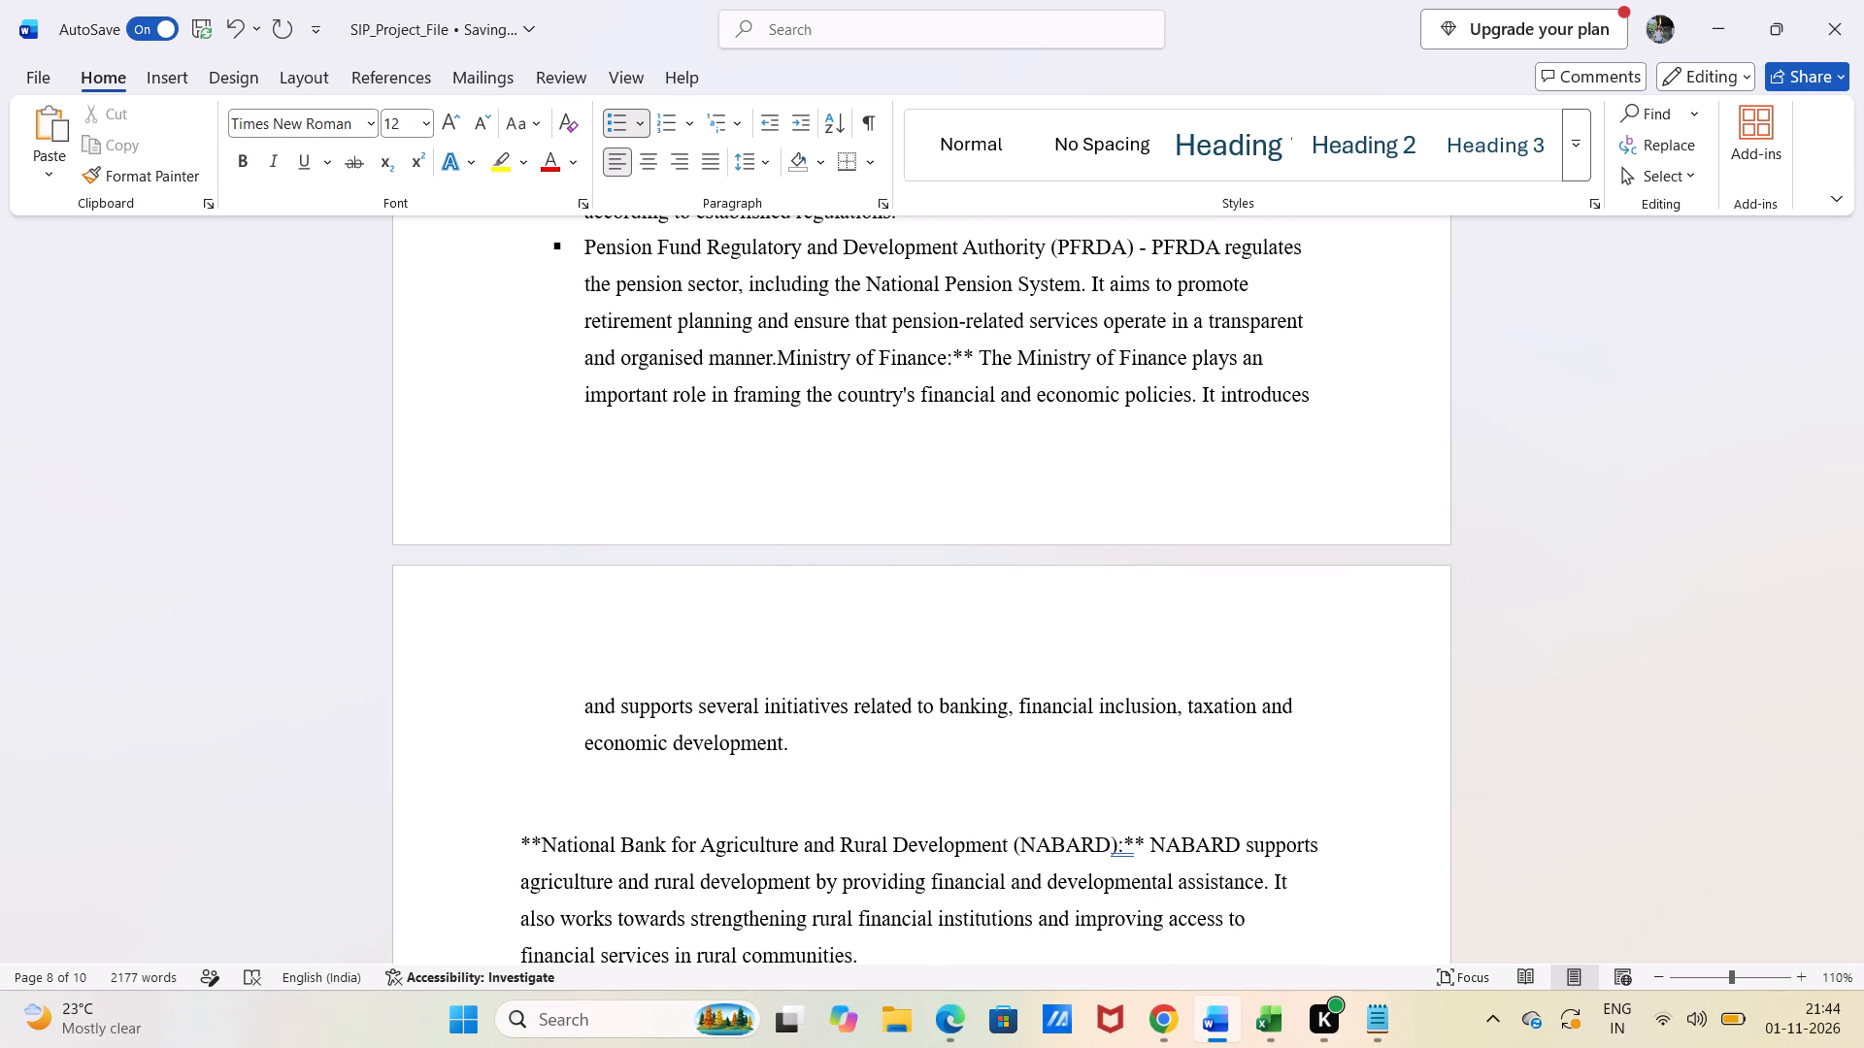
key("Return")
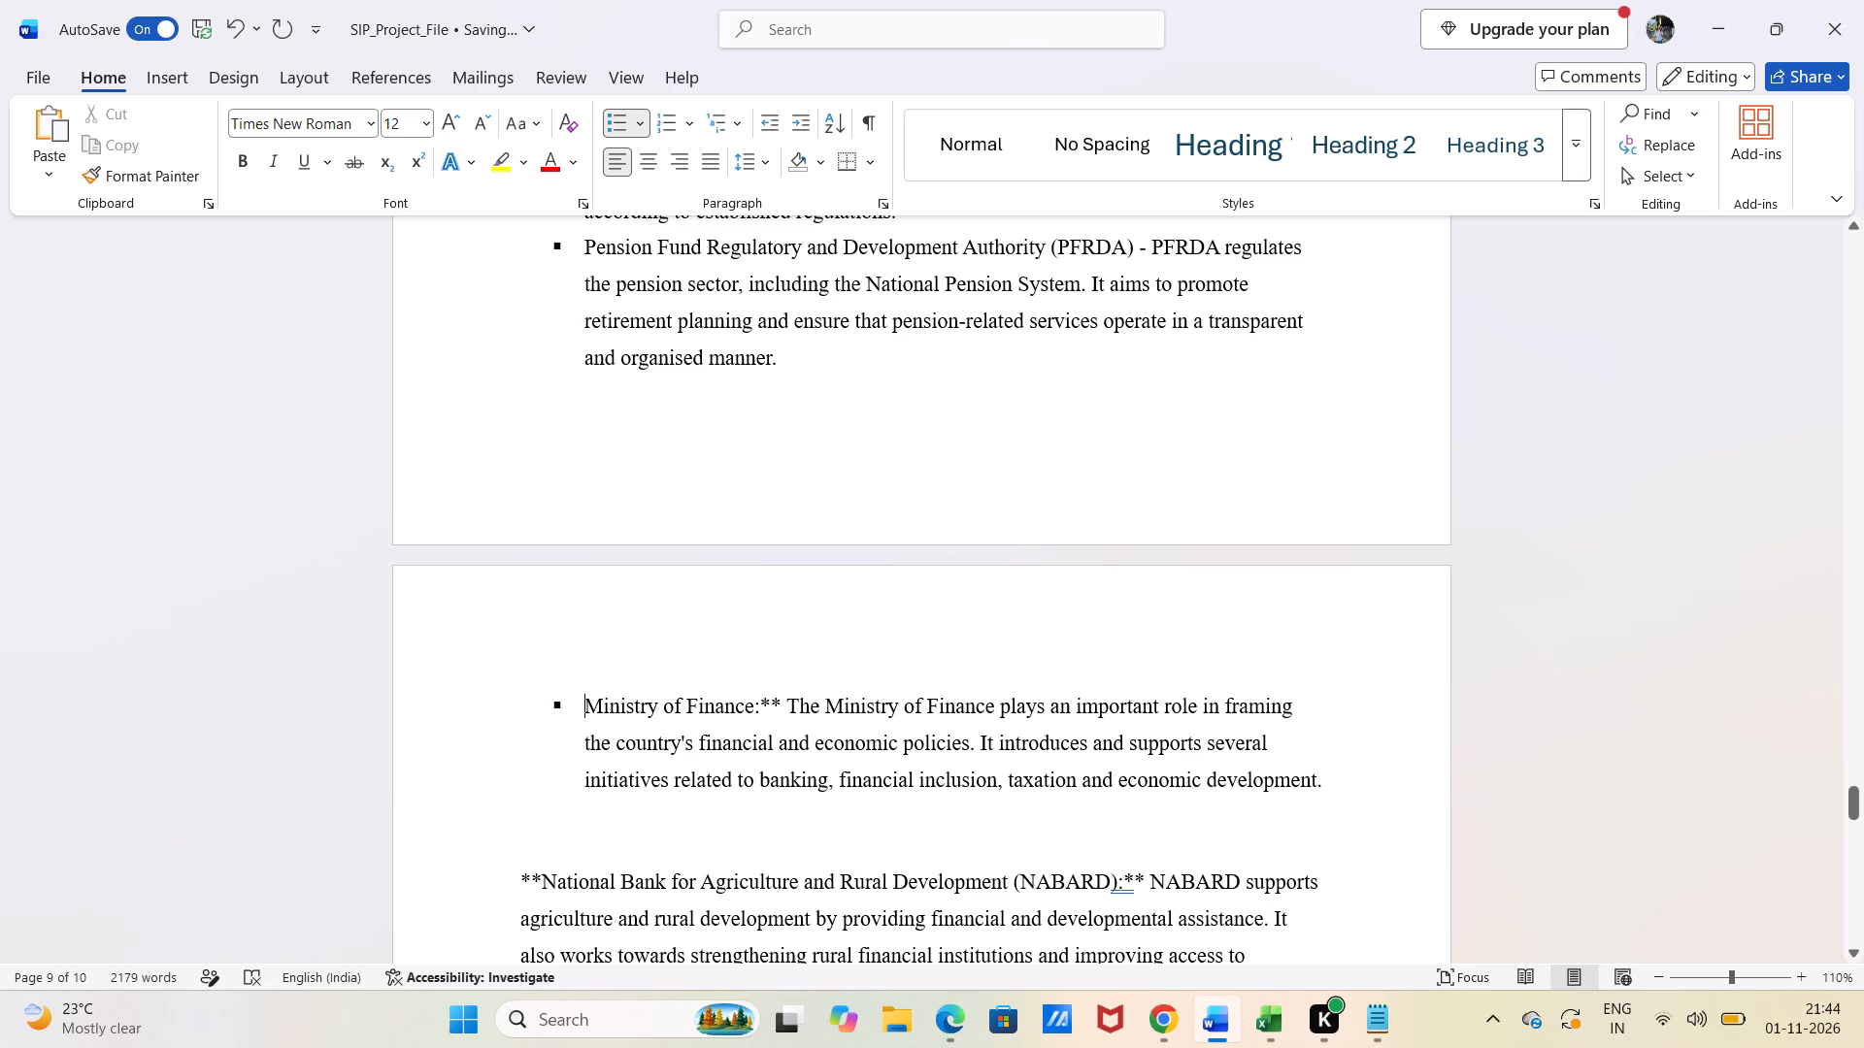
Replace the ":**" after "Ministry of Finance" with a space and a hyphen.
left_click(779, 702)
key("BackSpace")
key("BackSpace")
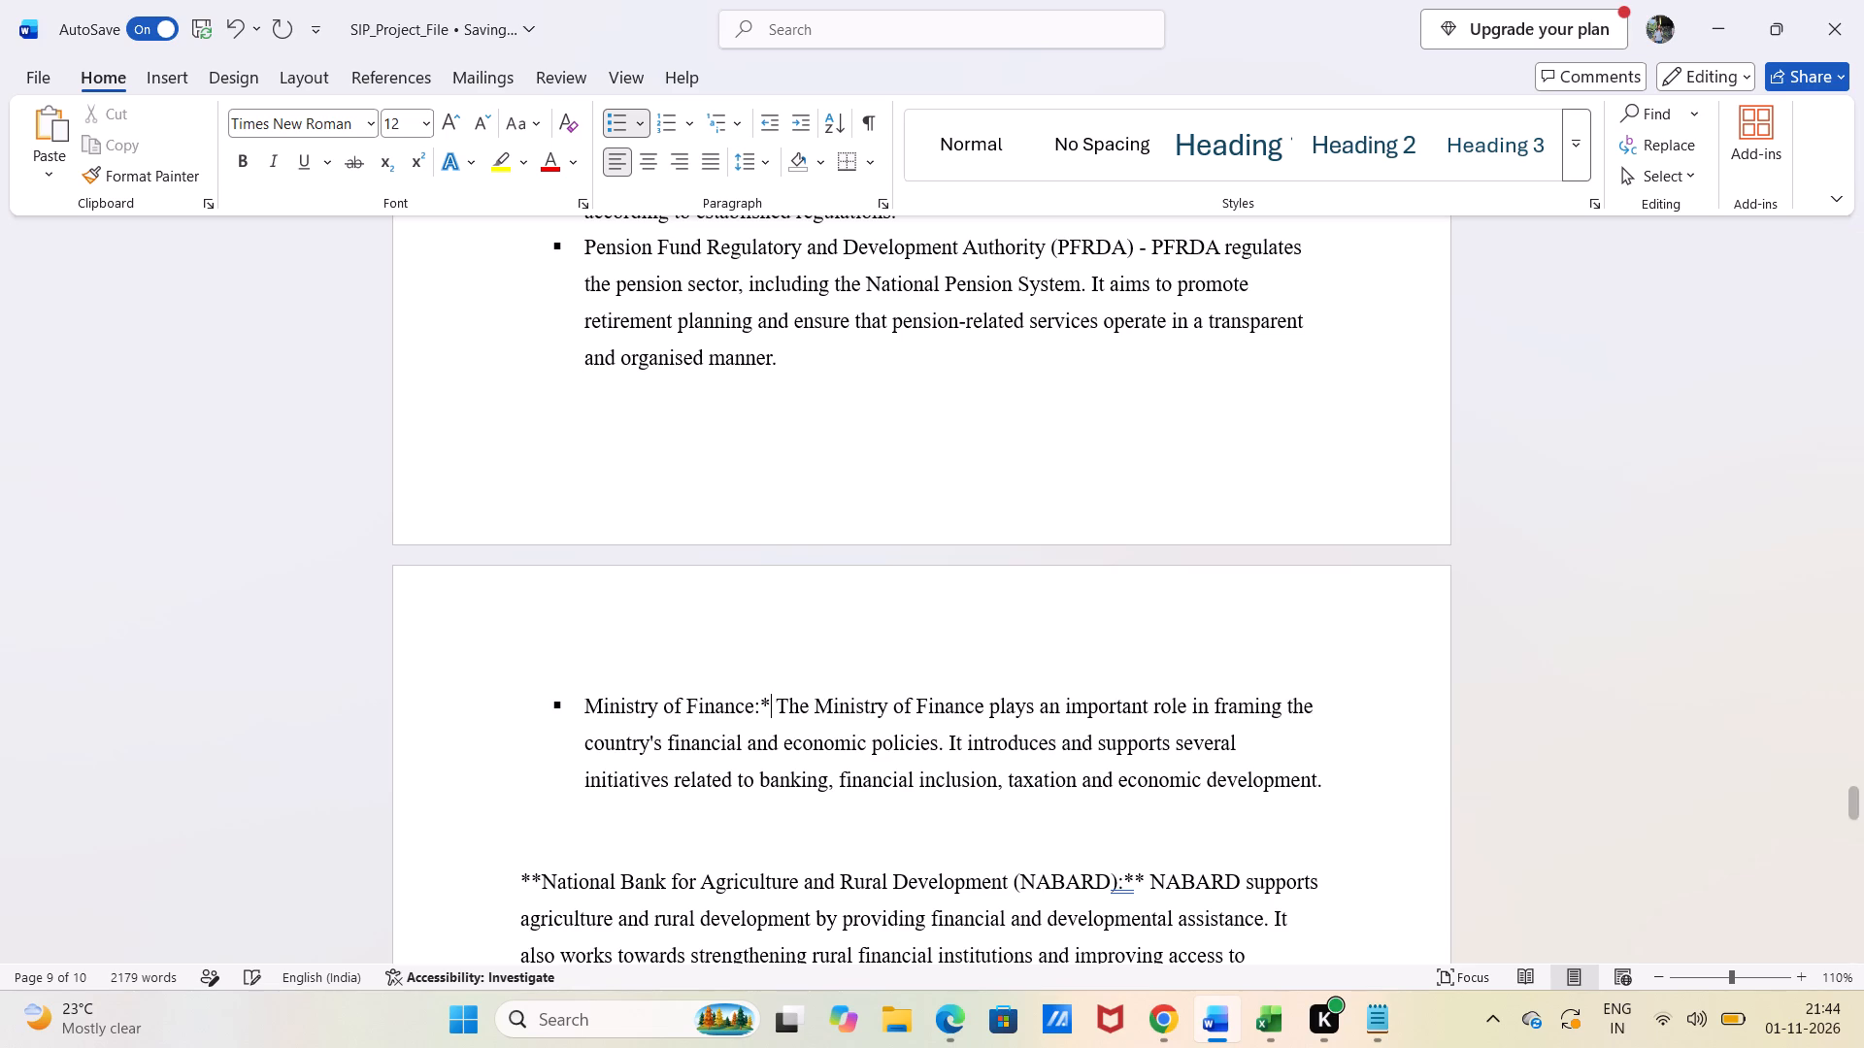
key("BackSpace")
key("space")
type("-")
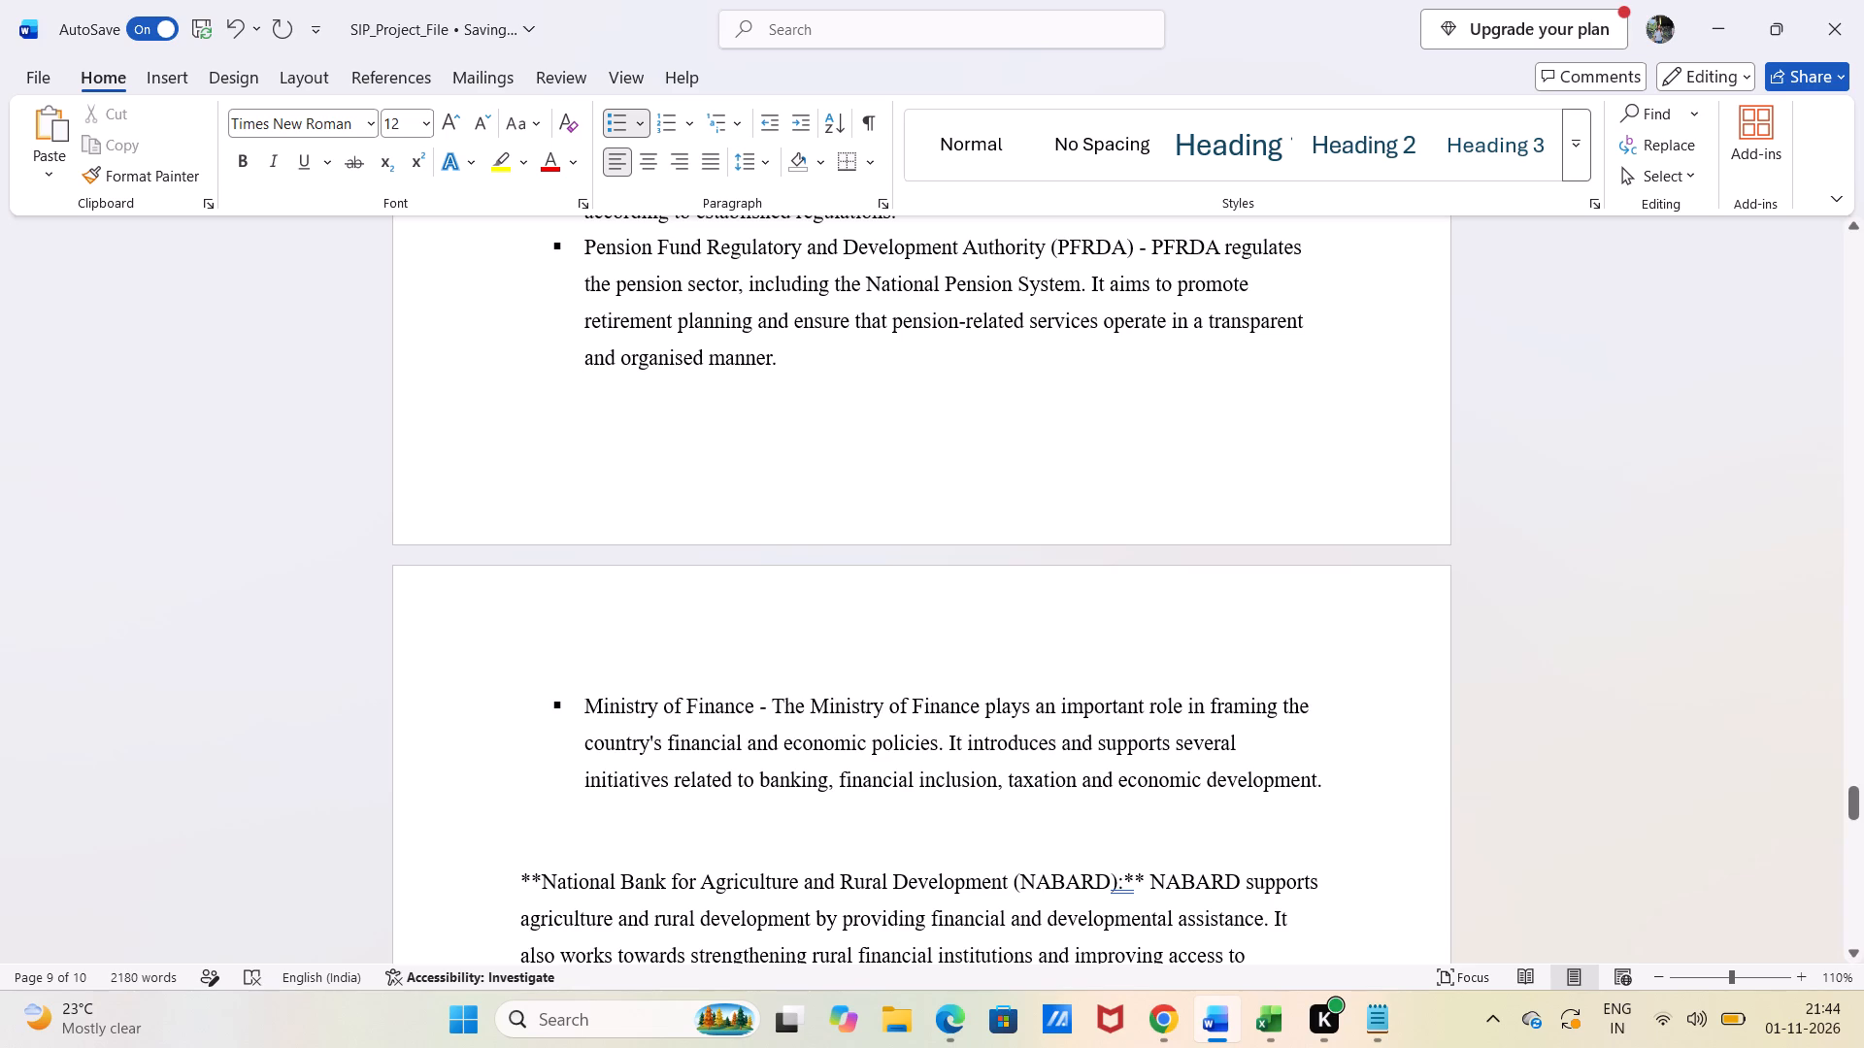
Make the National Bank for Agriculture and Rural Development (NABARD) paragraph the next square bullet, removing its leading asterisks and the blank line above.
left_click(545, 876)
key("BackSpace")
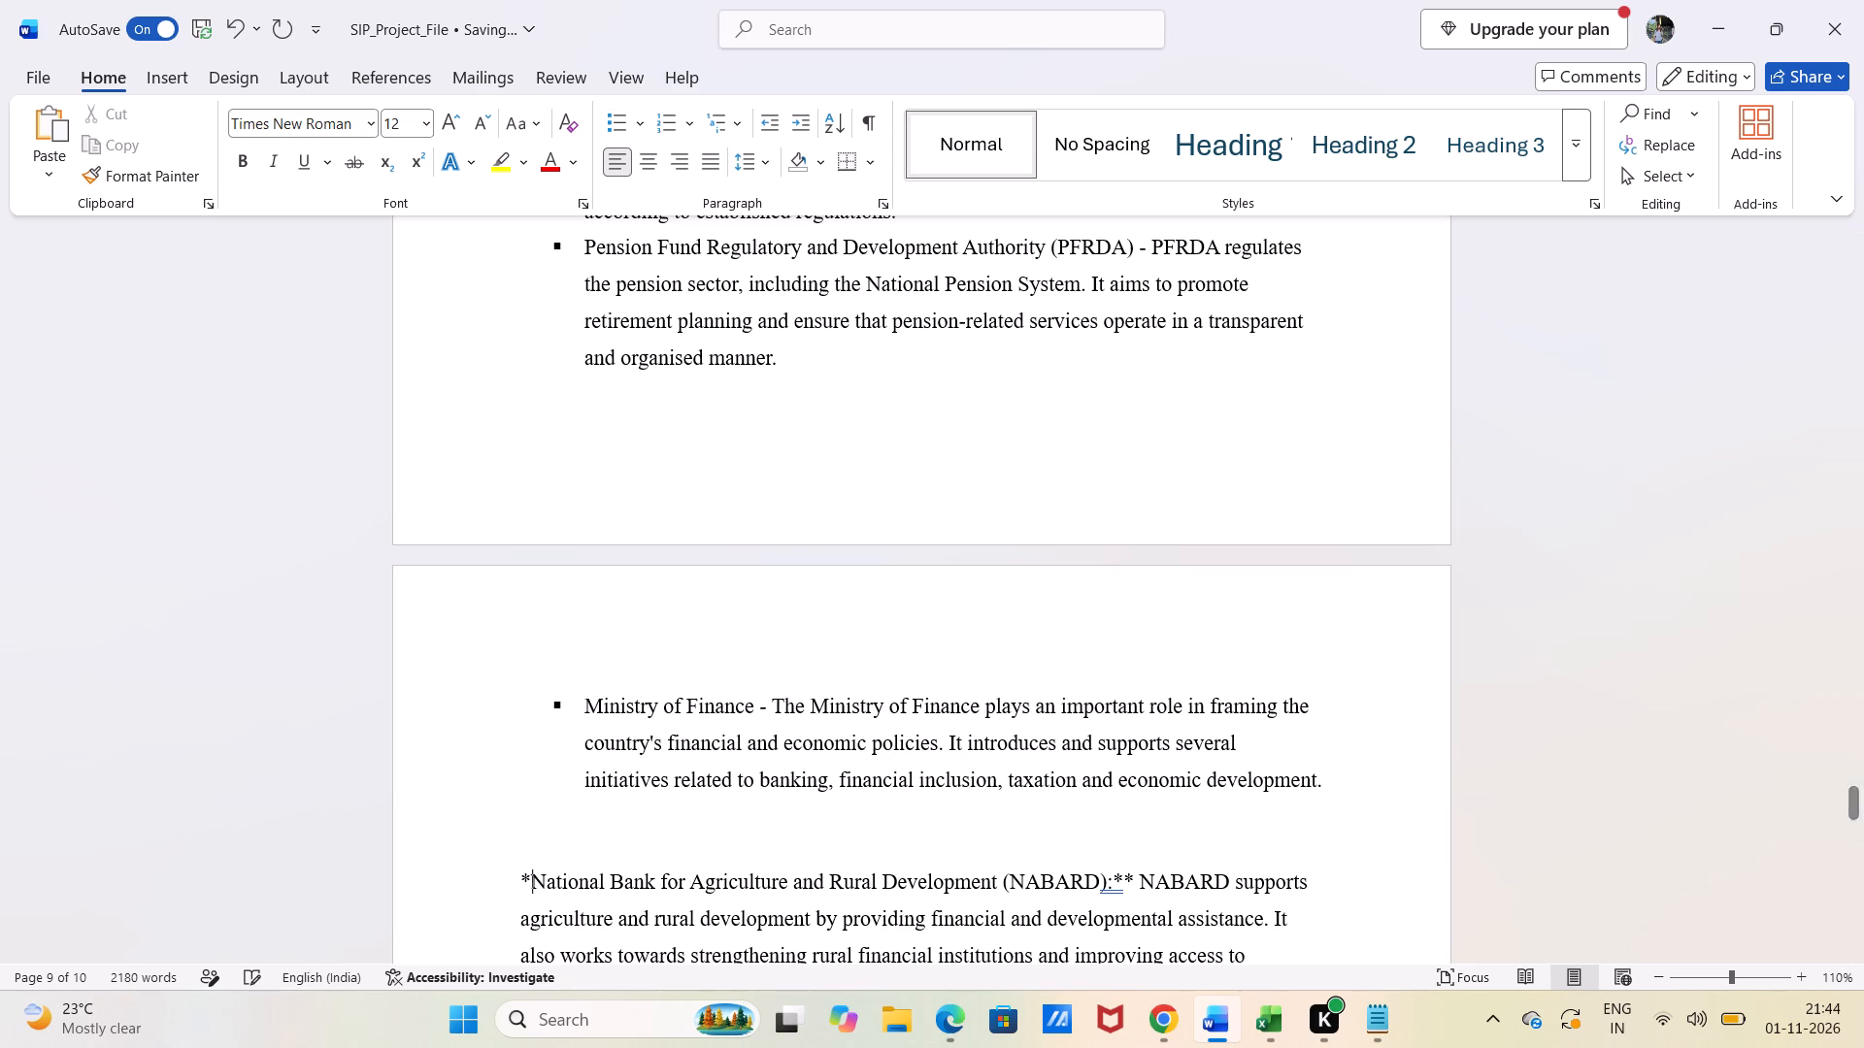
key("BackSpace")
key("BackSpace")
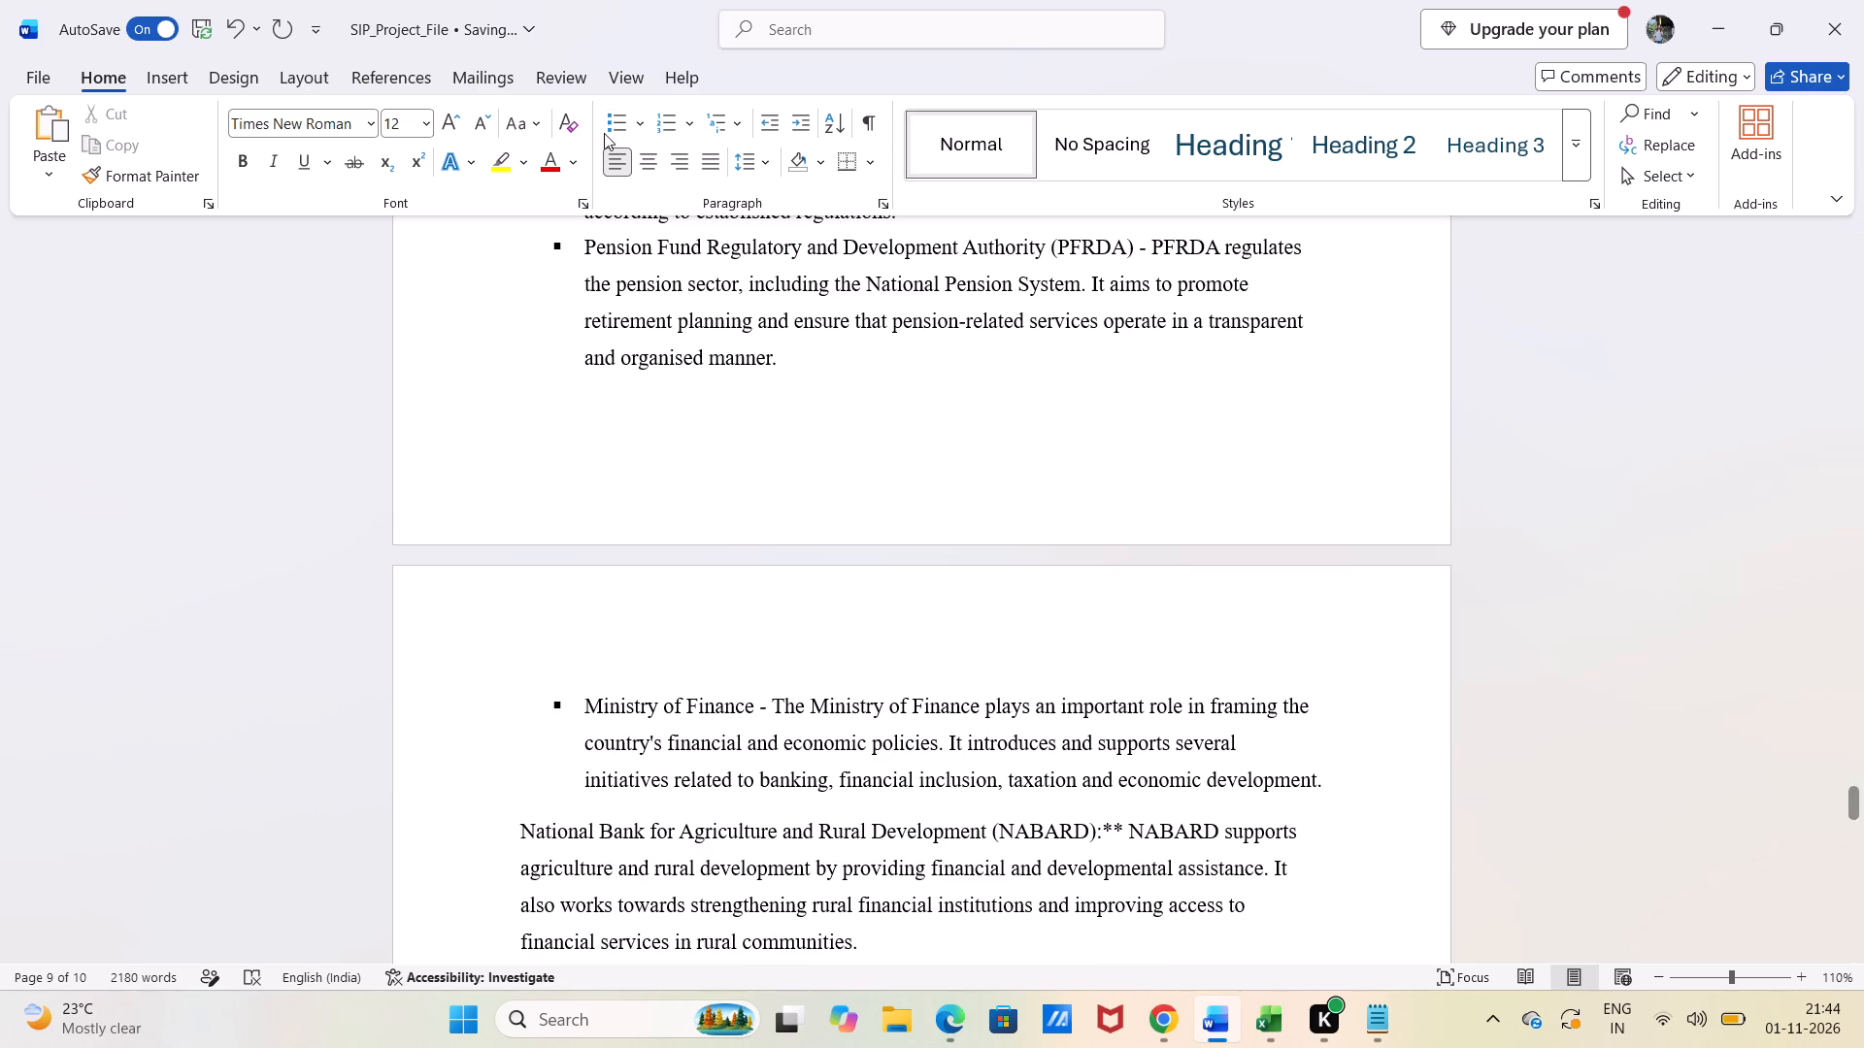
left_click(616, 121)
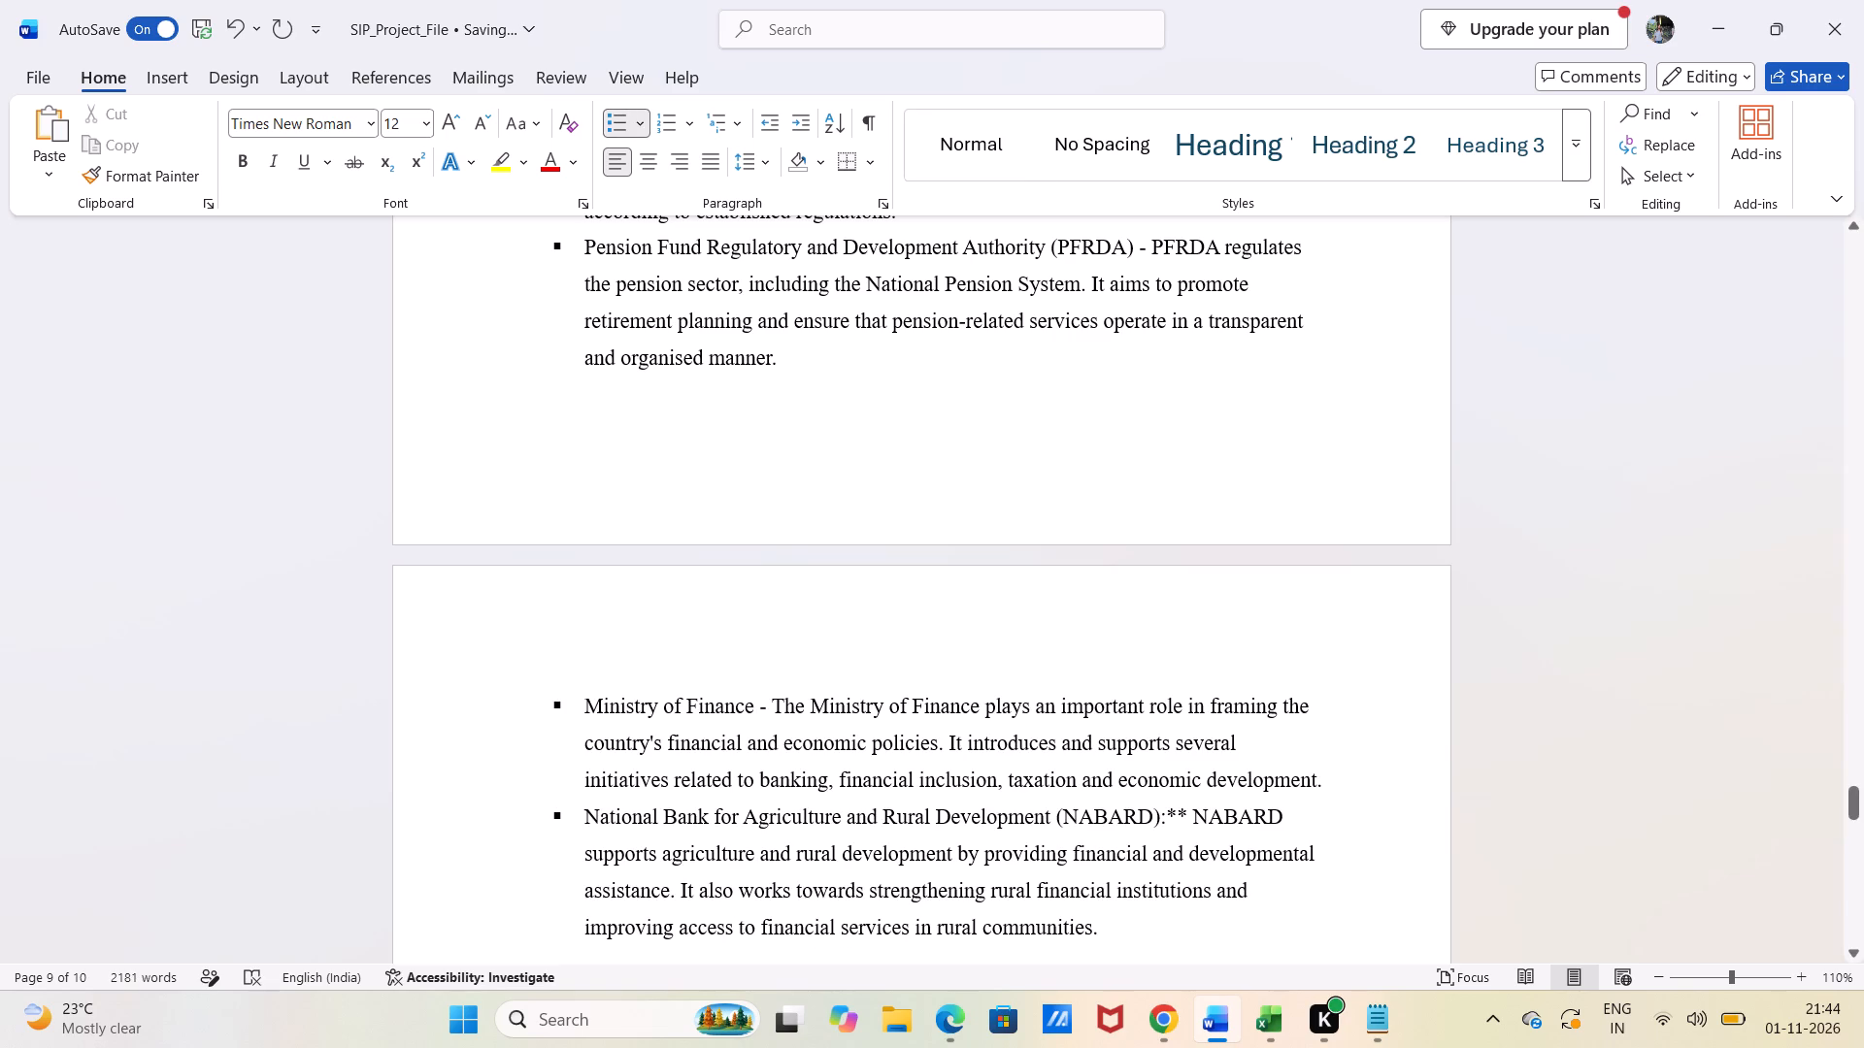
Replace the ":**" after "National Bank for Agriculture and Rural Development (NABARD)" with a space and a hyphen.
left_click(1187, 810)
key("BackSpace")
key("BackSpace")
key("BackSpace")
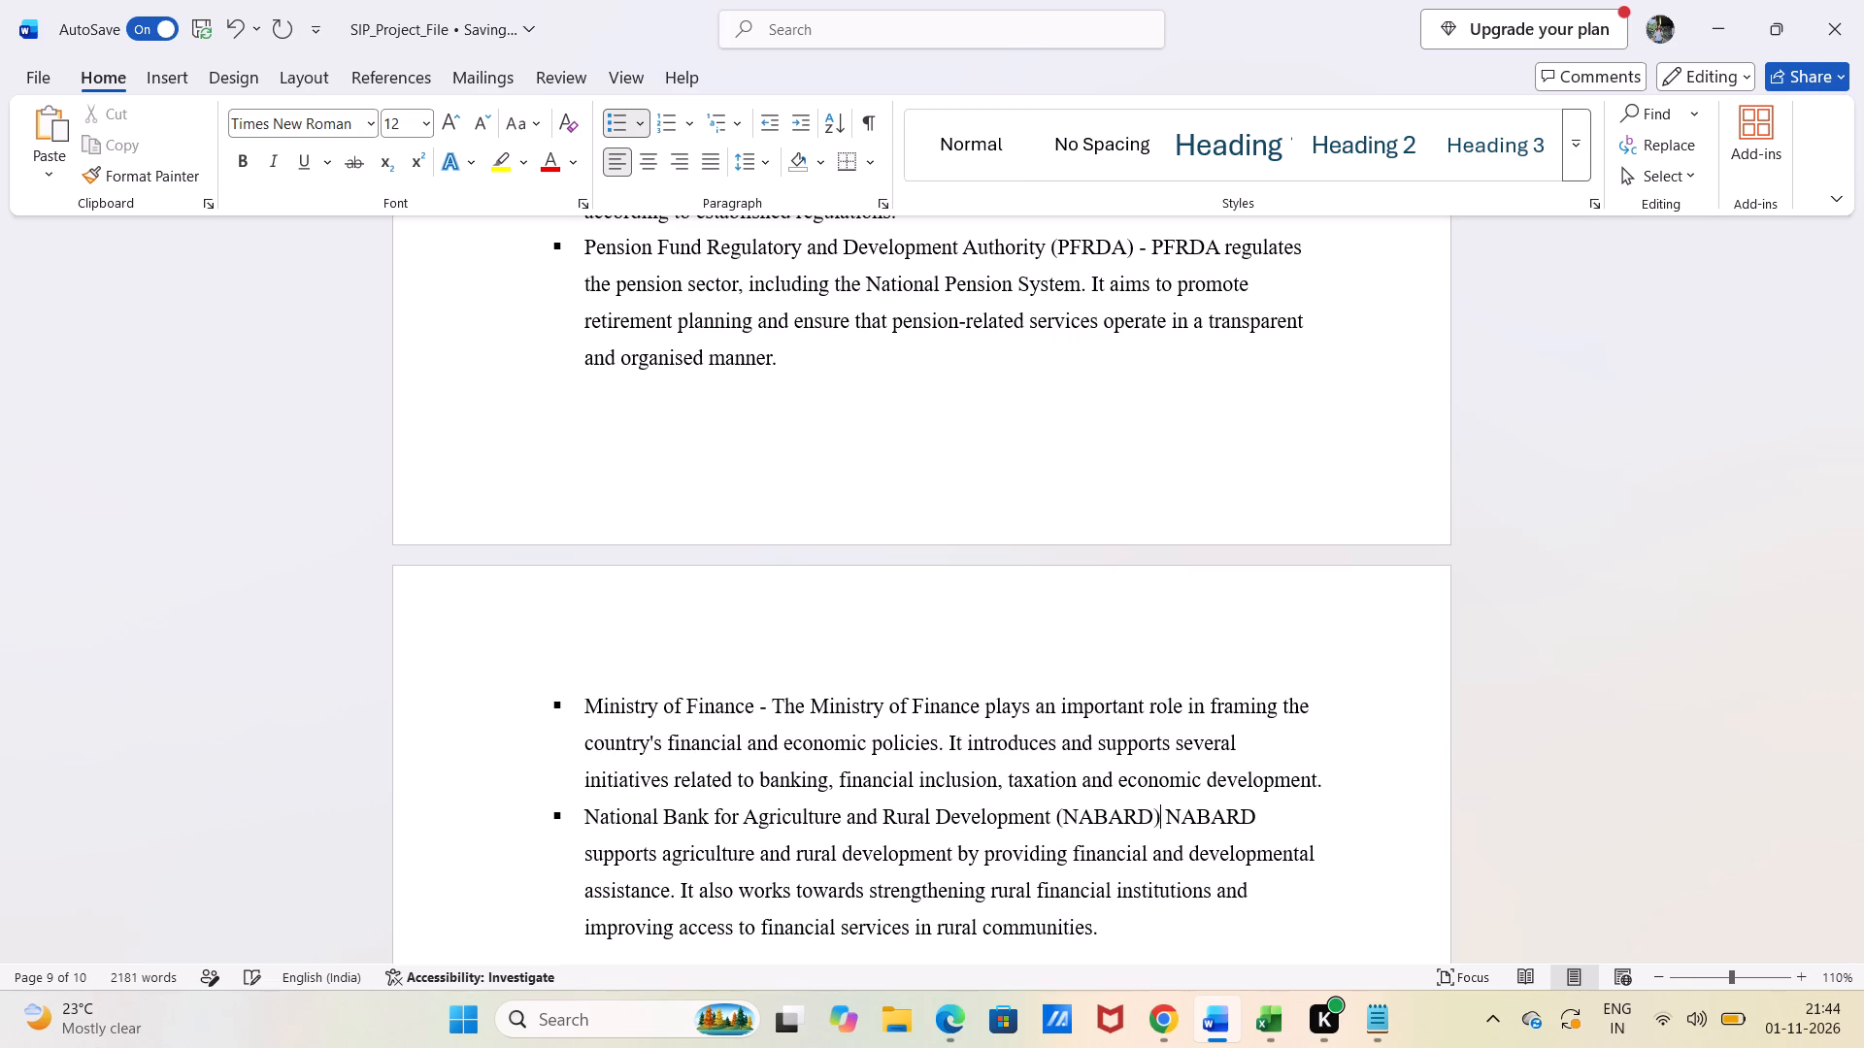
key("space")
type("-")
Remove the blank line between the NABARD bullet and the closing paragraph starting "These institutions collectively contribute".
scroll(1048, 896, "down", 2)
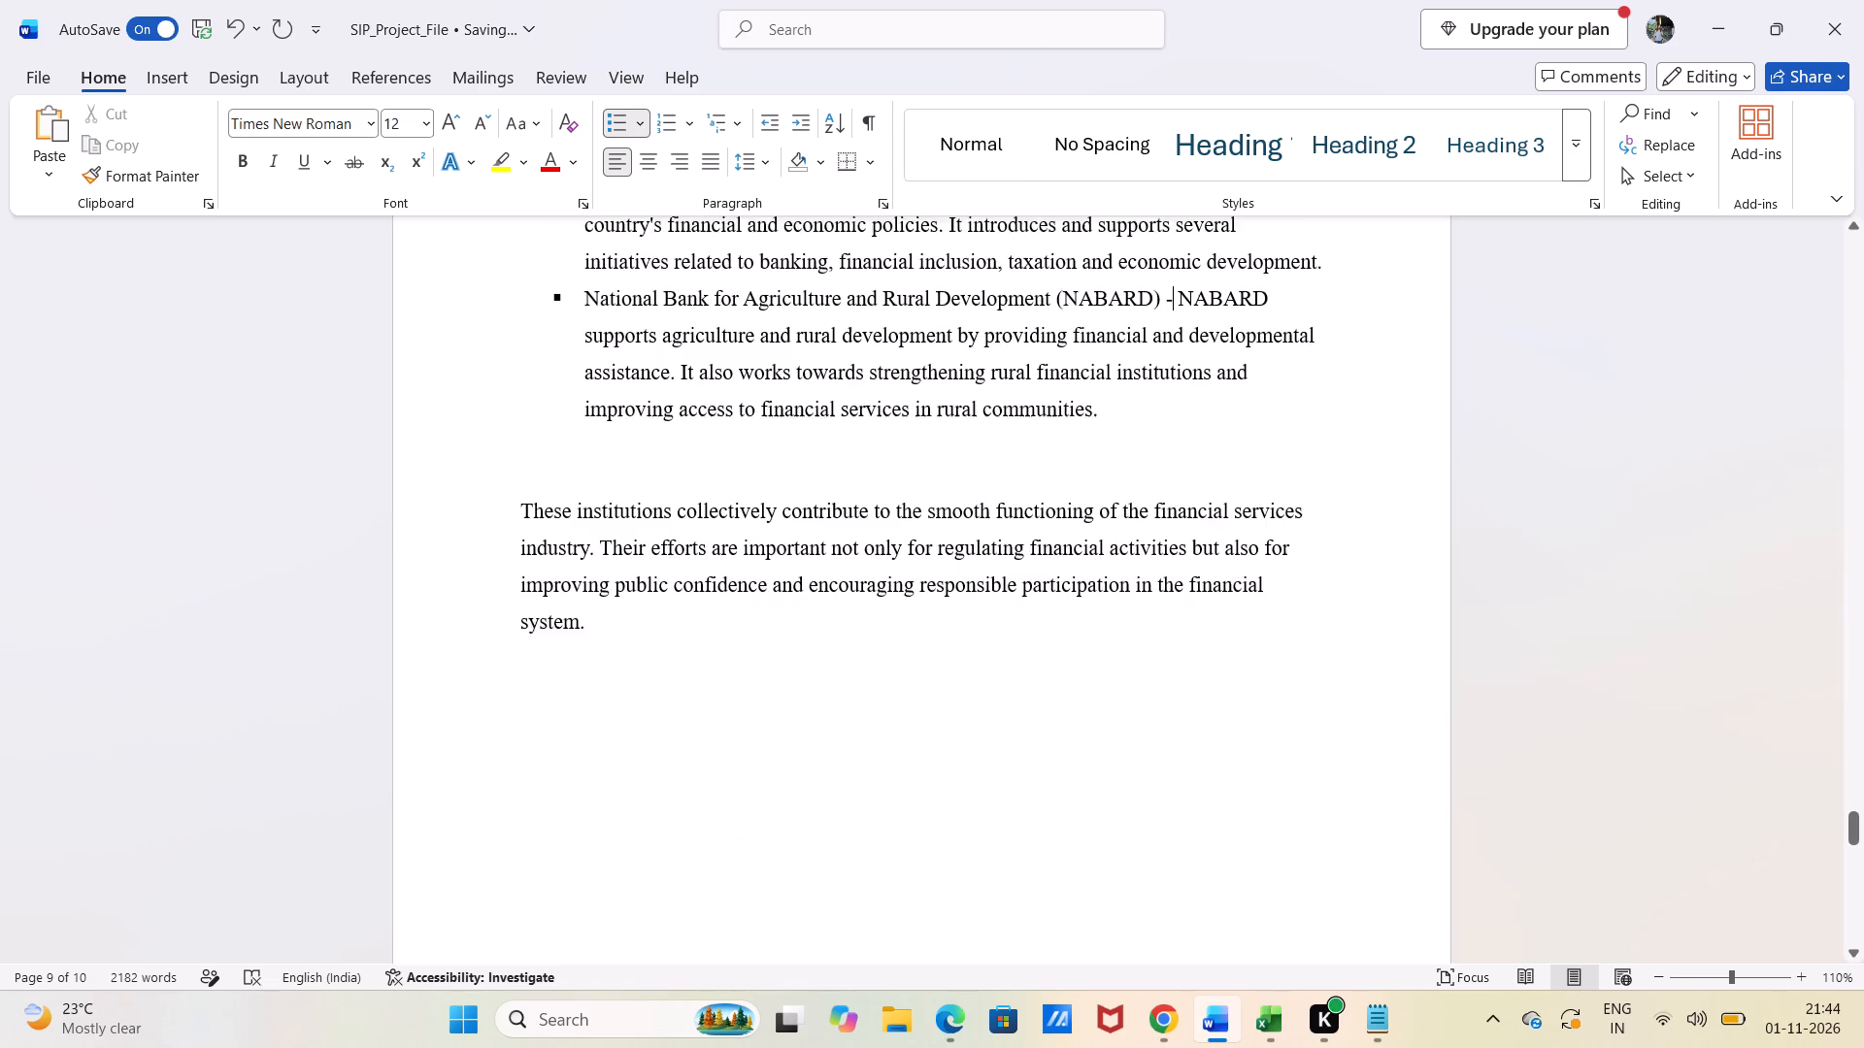
left_click(582, 457)
key("BackSpace")
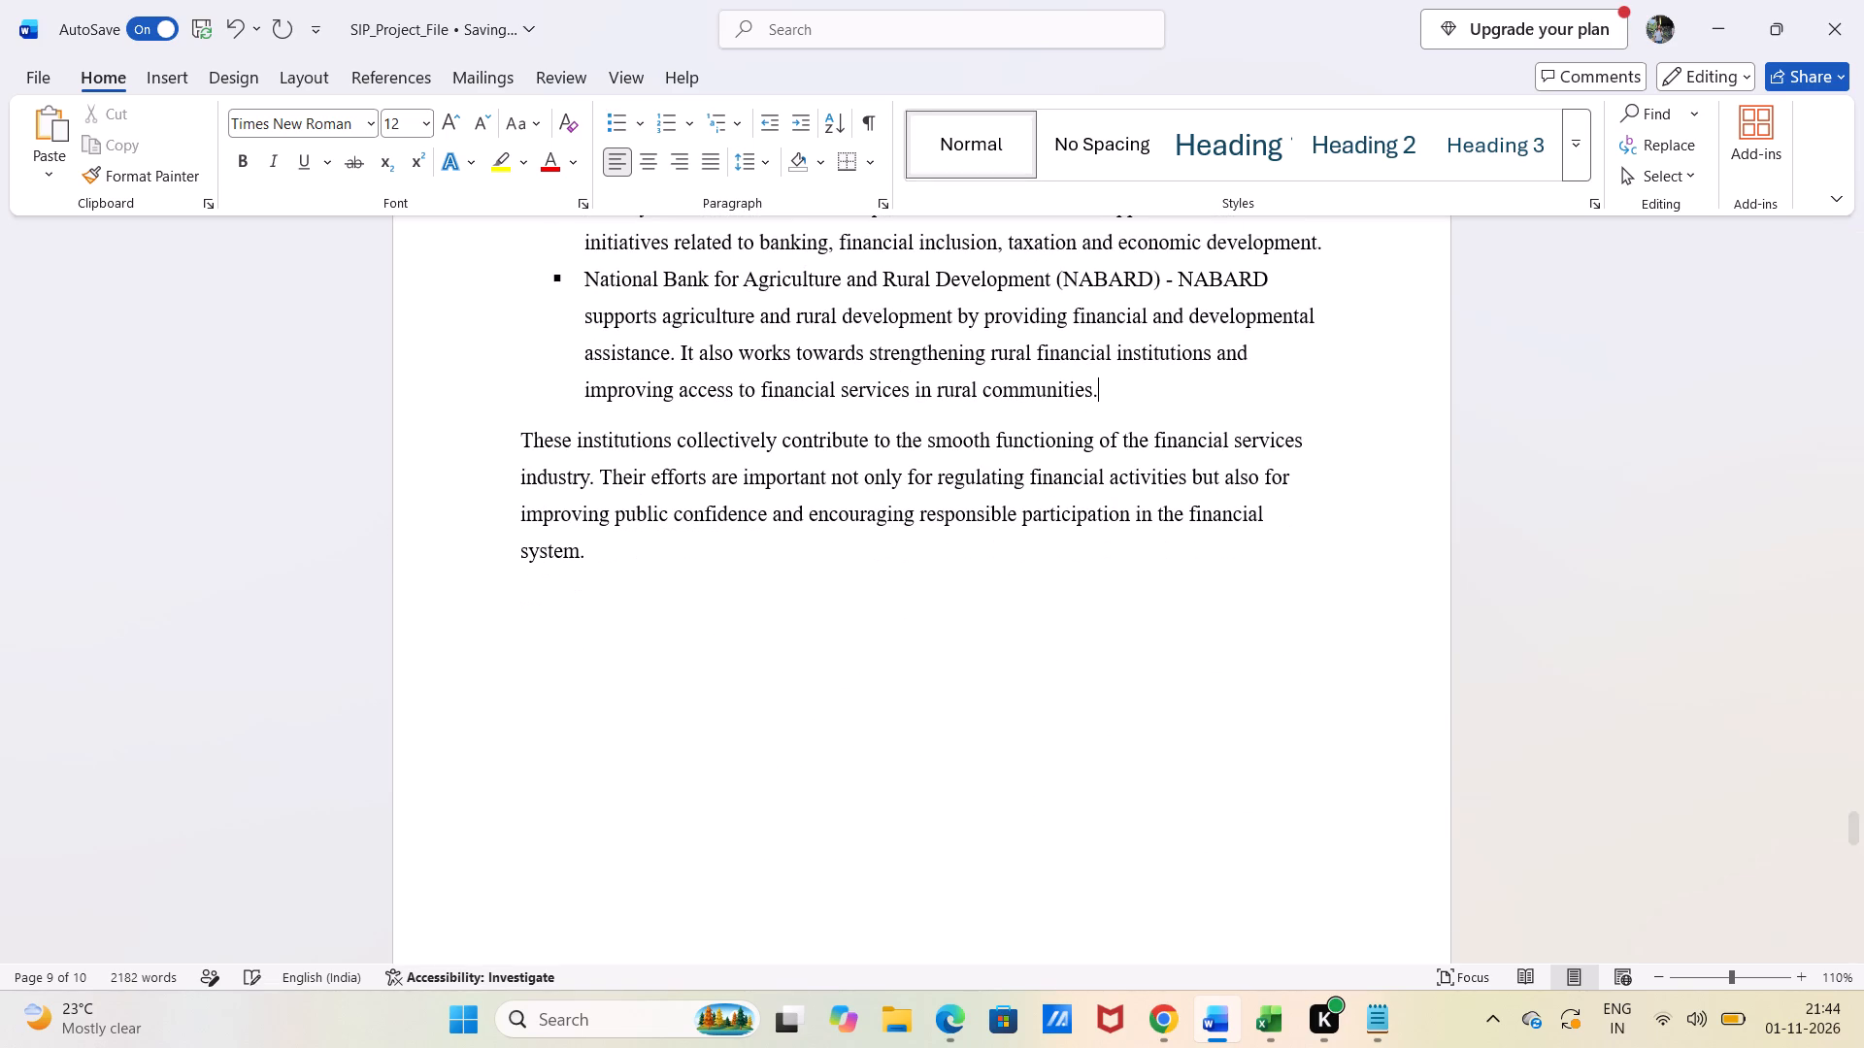
Add a new line below the closing paragraph of section 1.1.8 and set its font size to 14.
left_click(597, 556)
key("Return")
left_click(397, 121)
type("14")
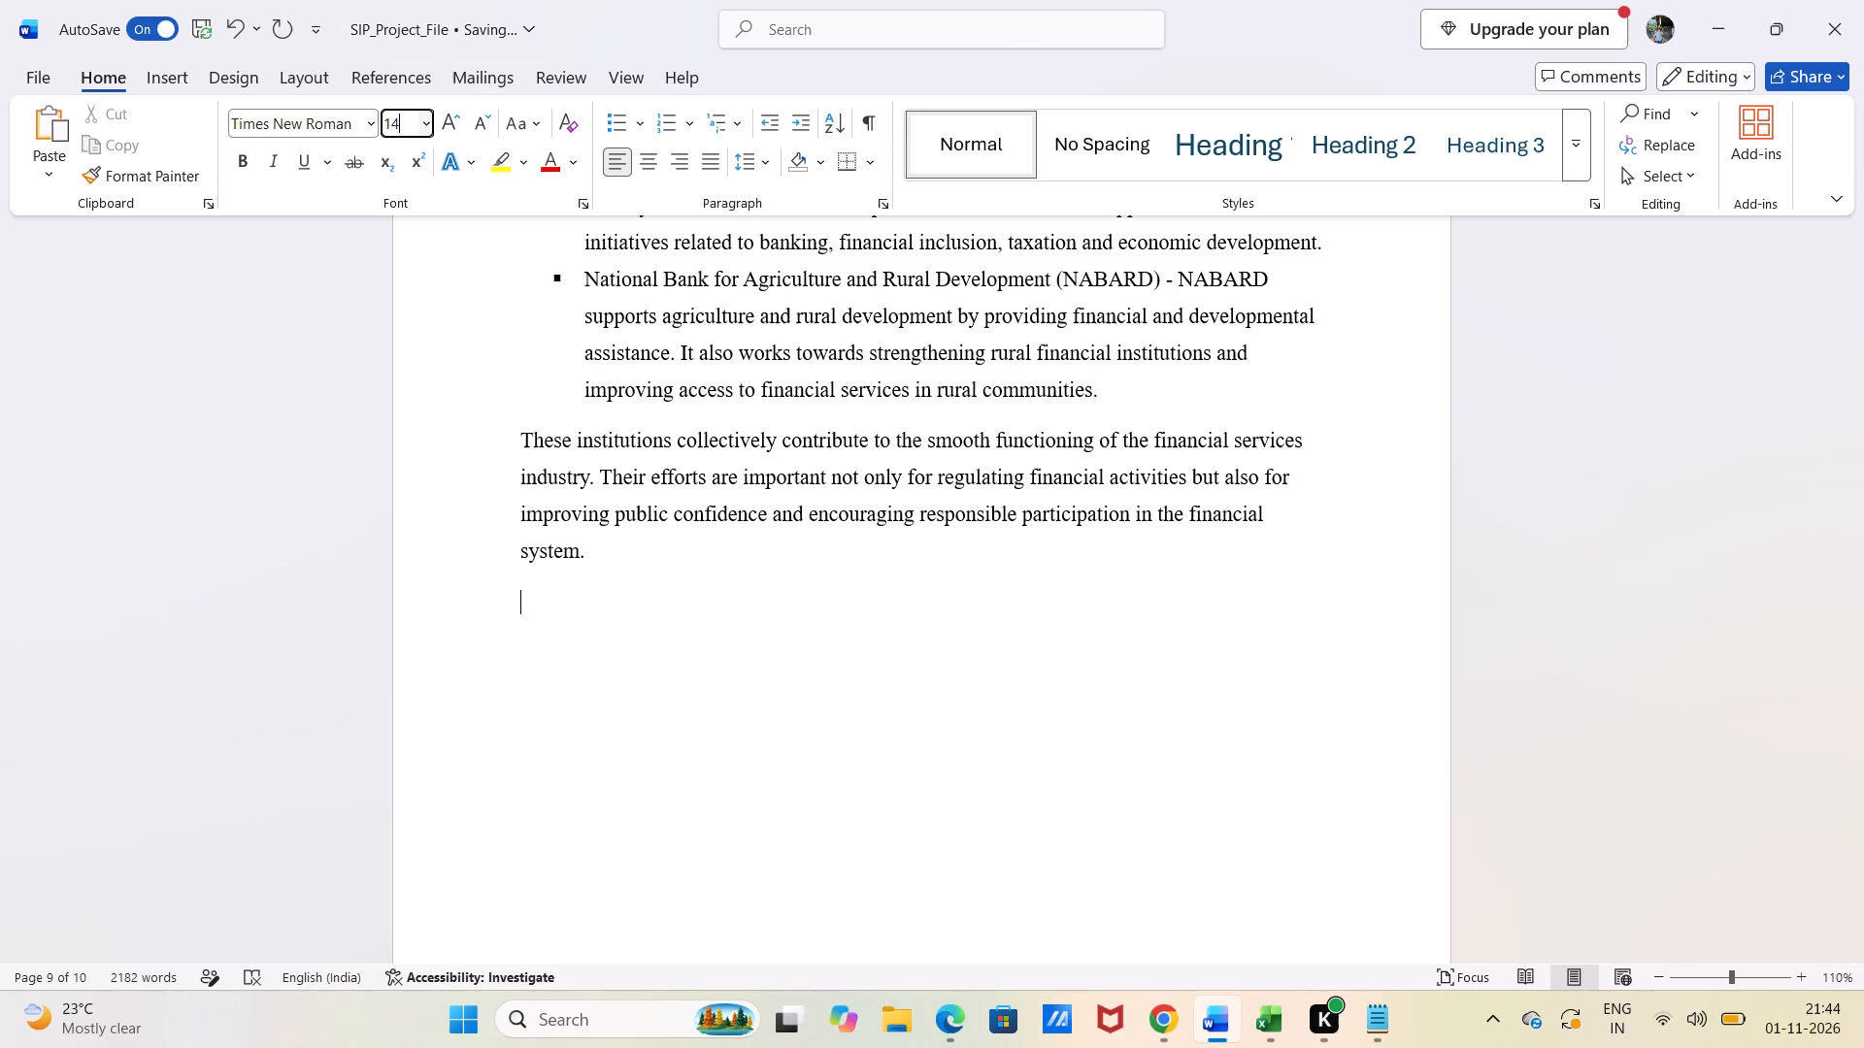
key("Return")
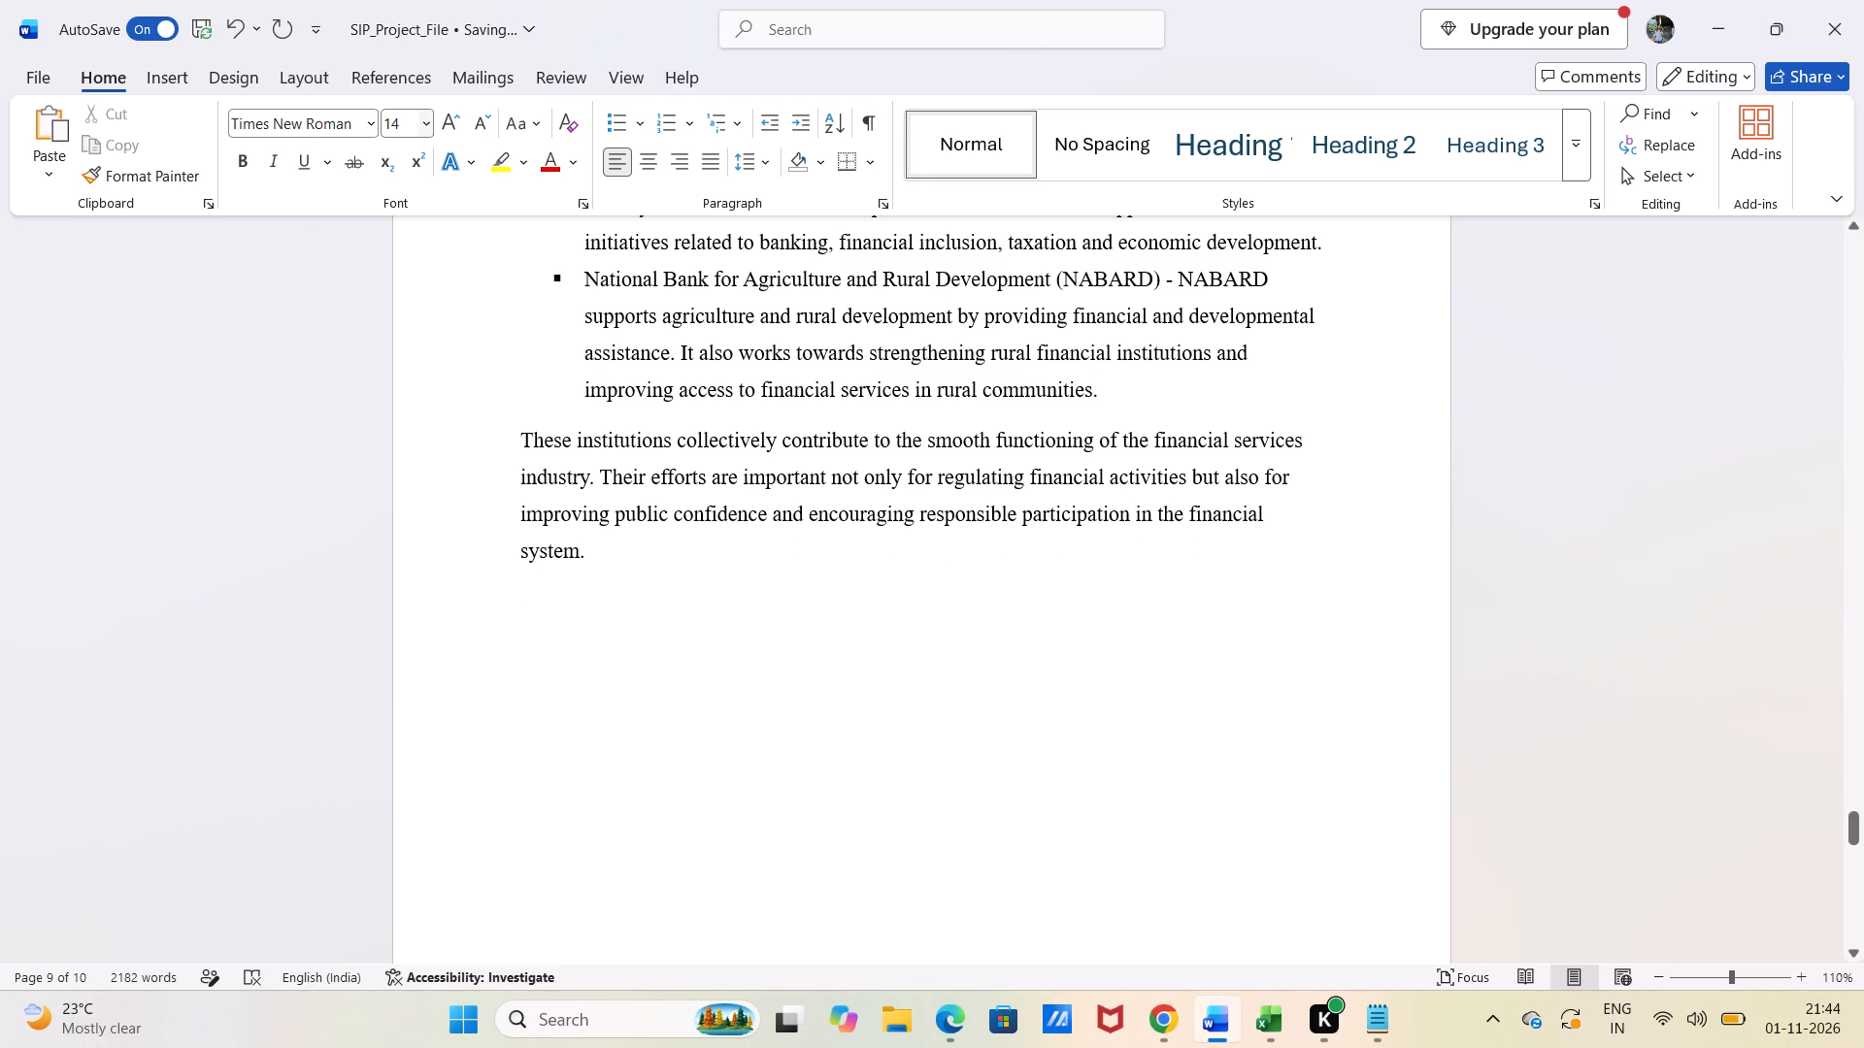
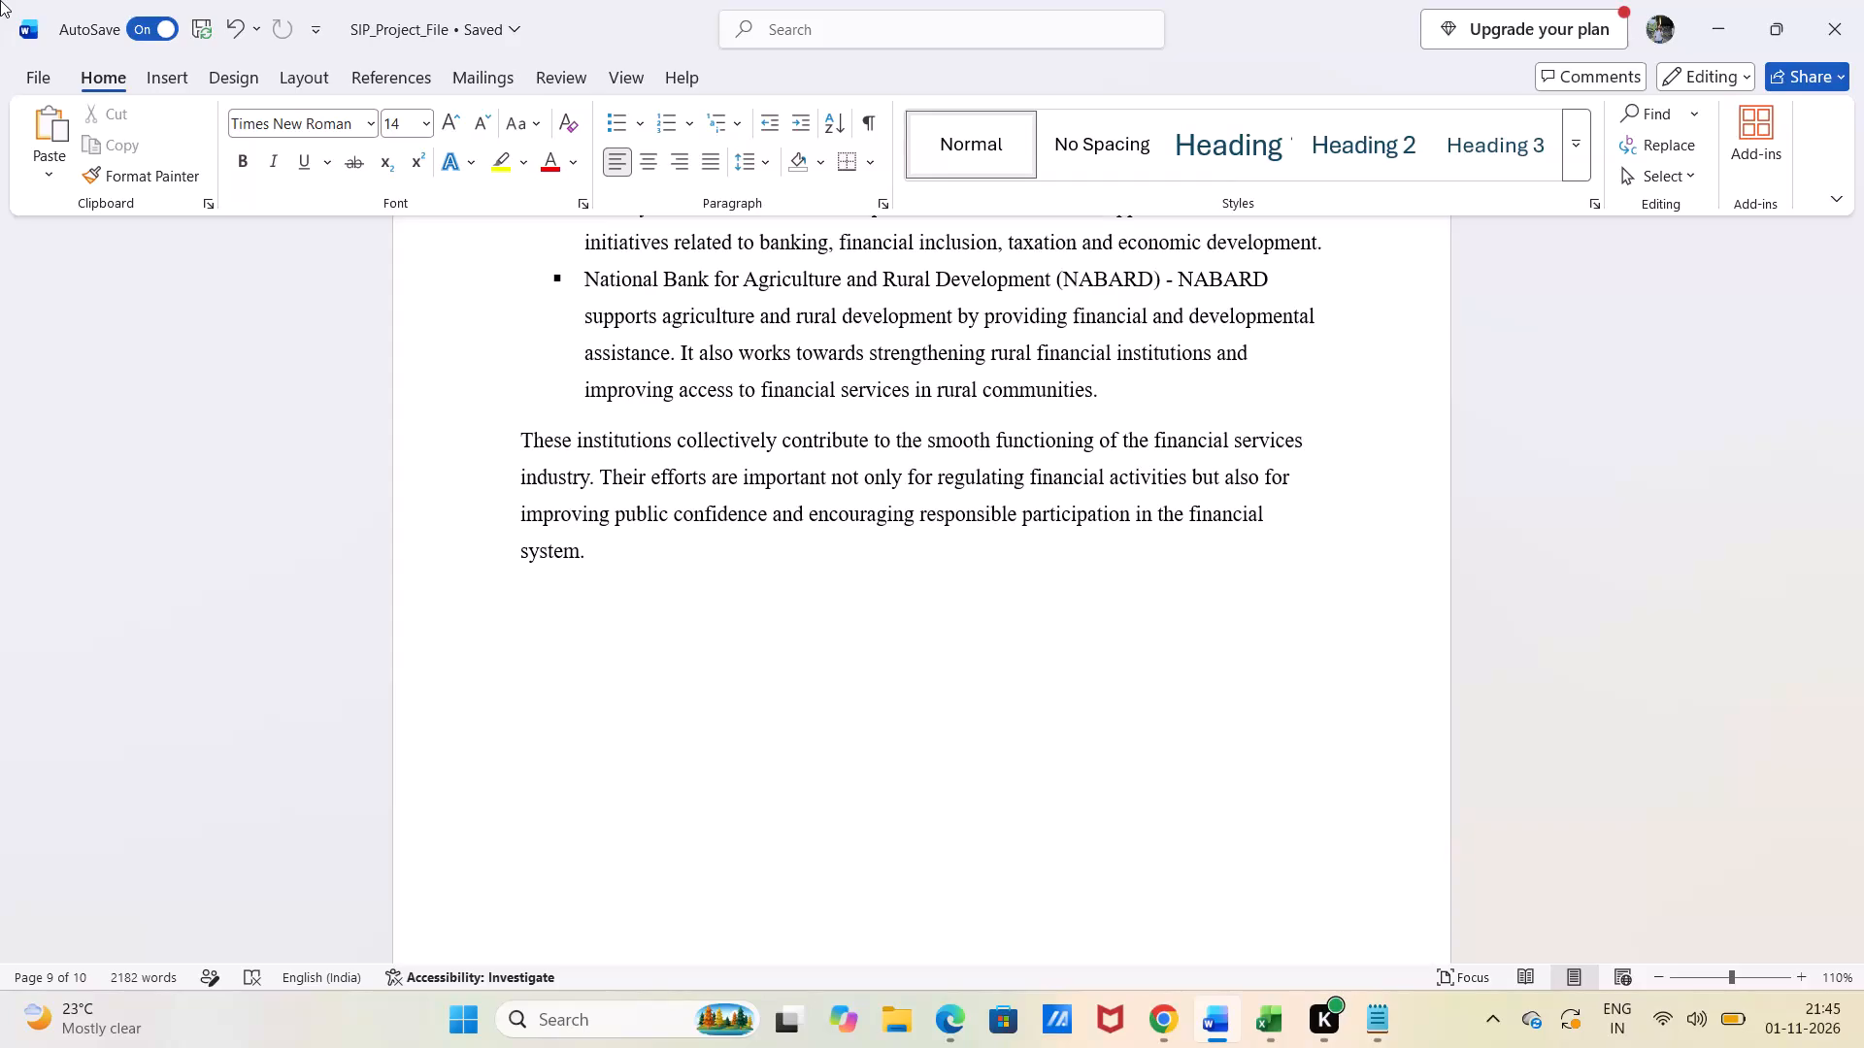
Copy the heading "1.1.9 Growth and Development of Digital Financial Services in India" from Notepad into the new Word line in bold italic.
left_click(250, 163)
left_click(271, 173)
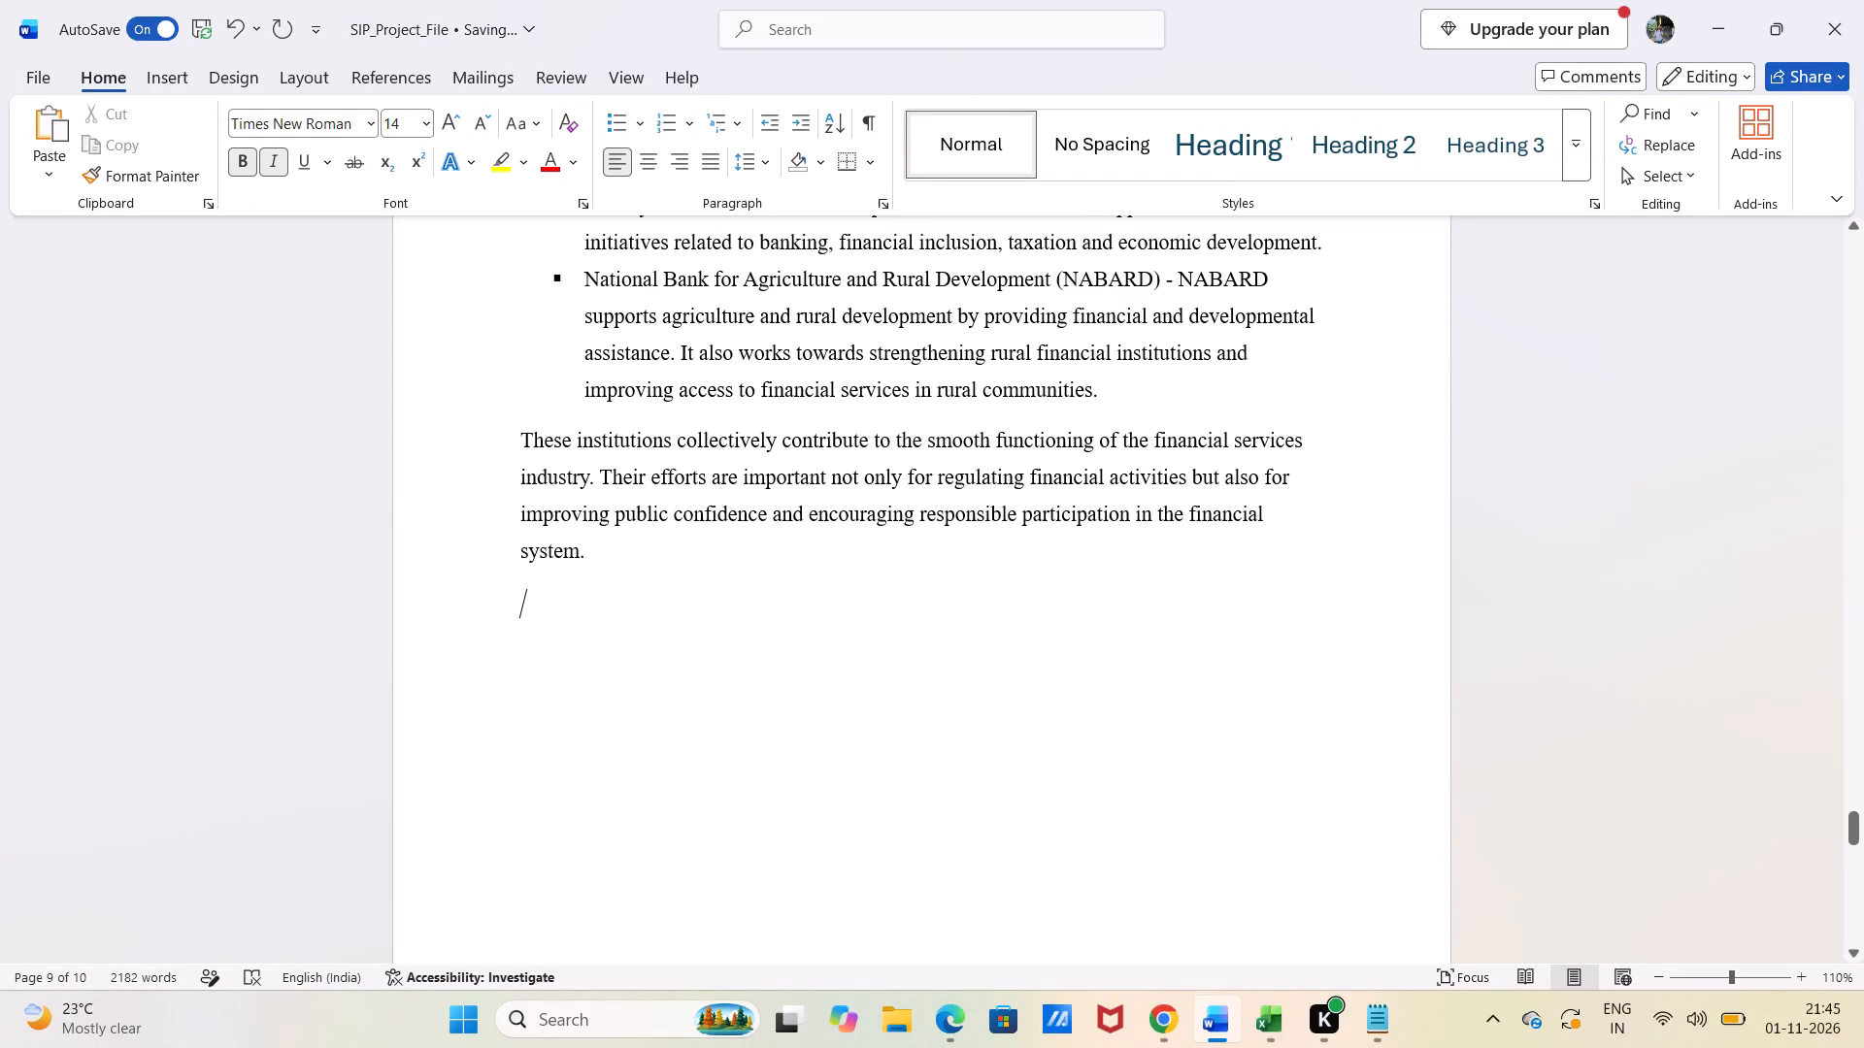
left_click(1362, 1031)
scroll(532, 711, "down", 1)
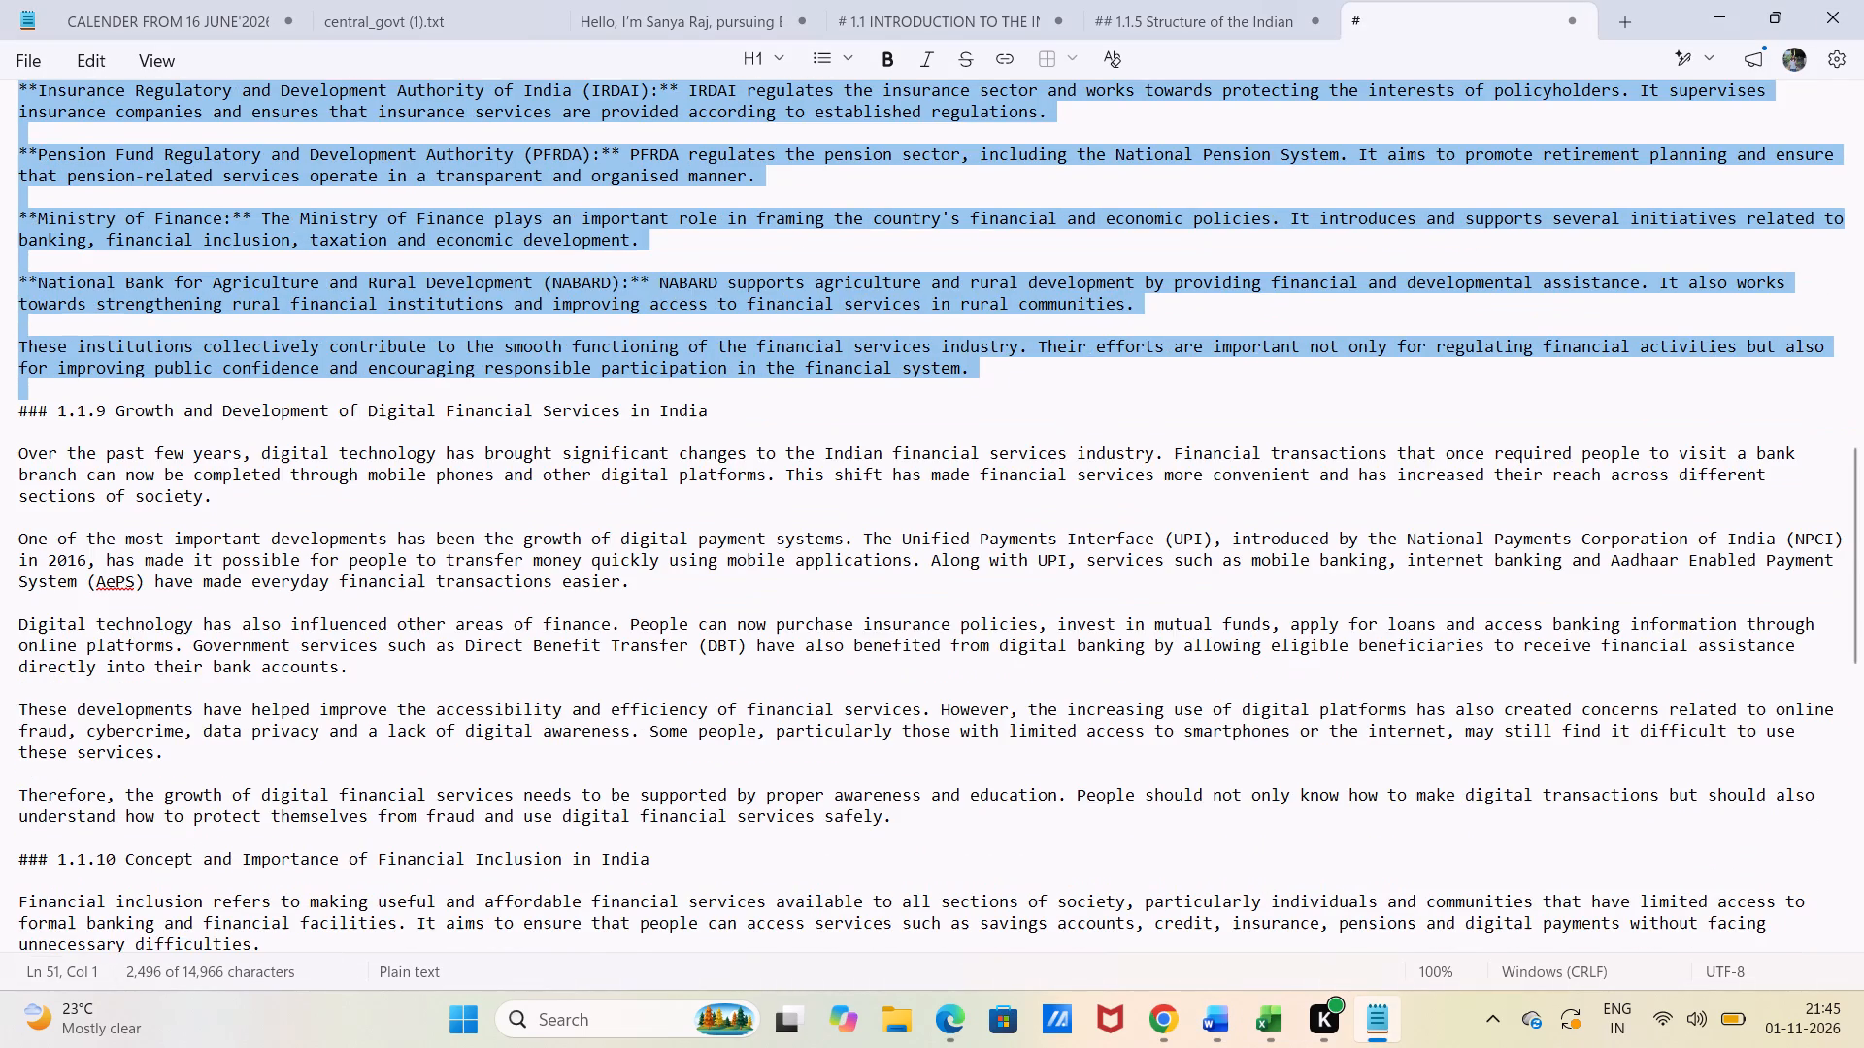
left_click_drag(57, 409, 124, 407)
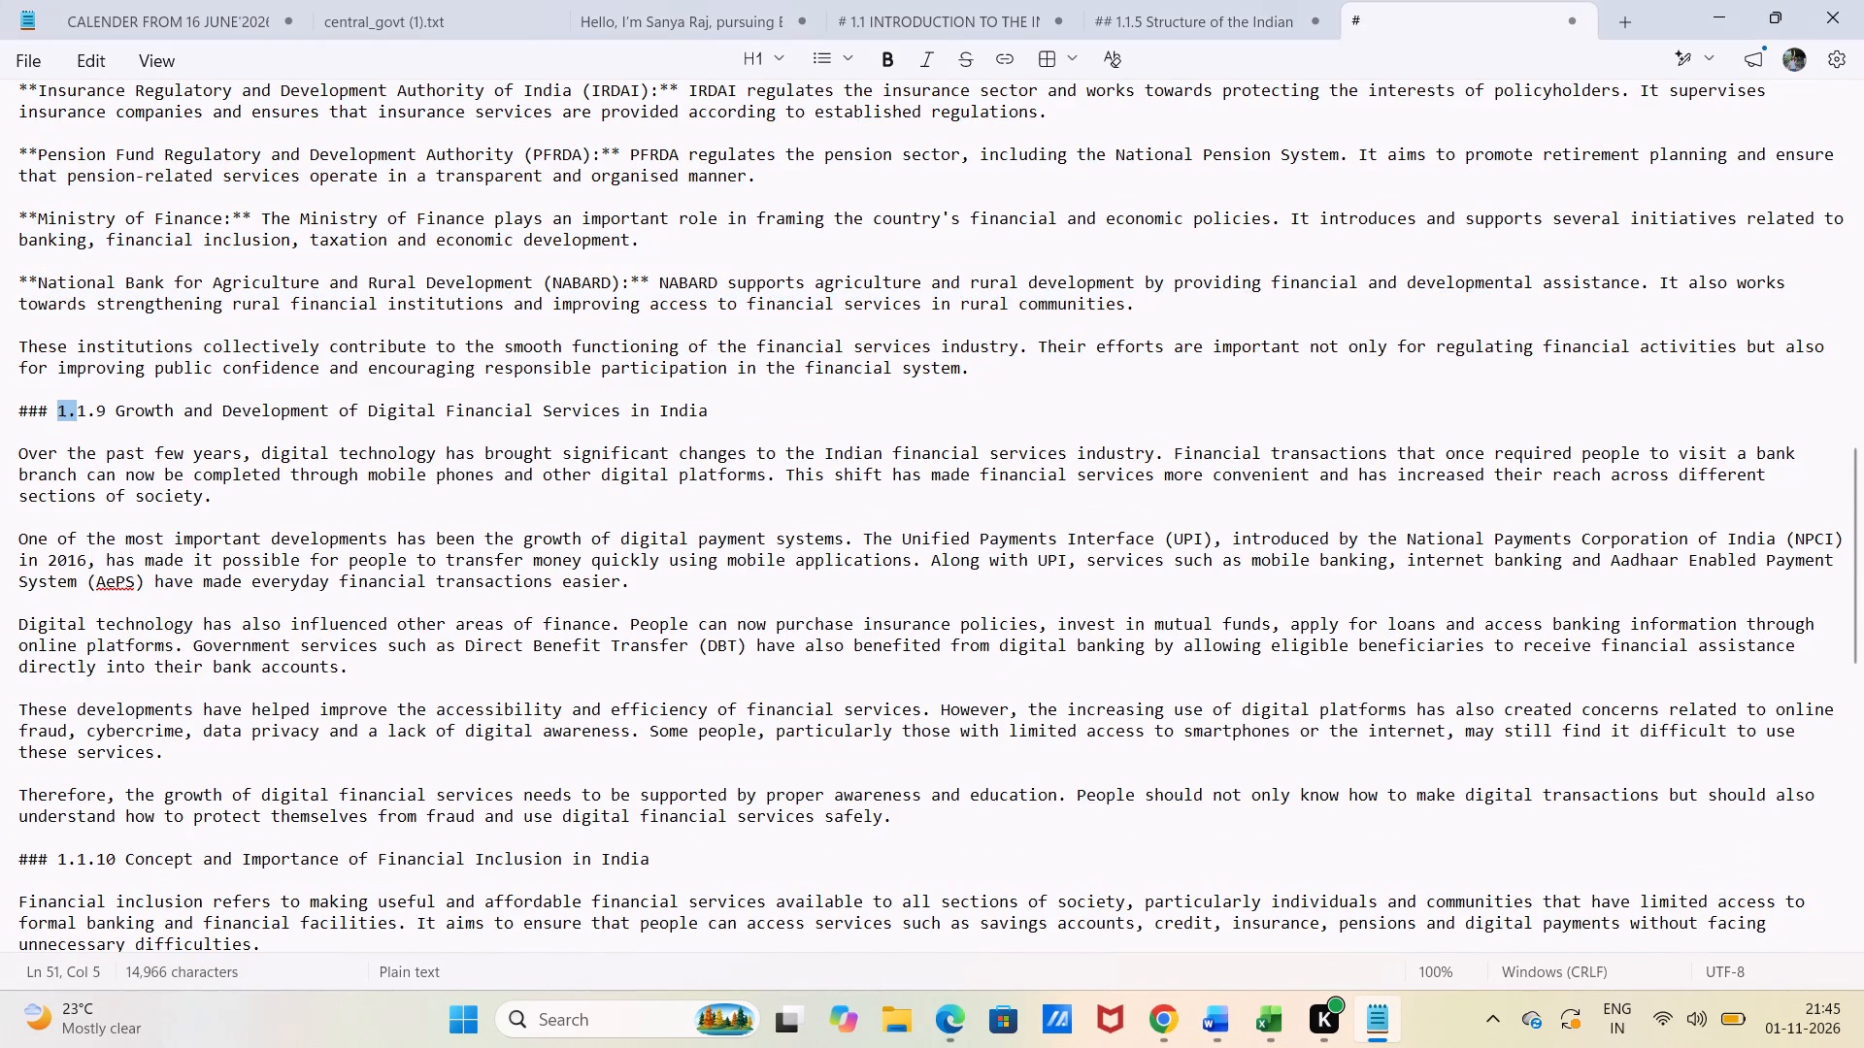
left_click_drag(124, 407, 729, 418)
key("ctrl+c")
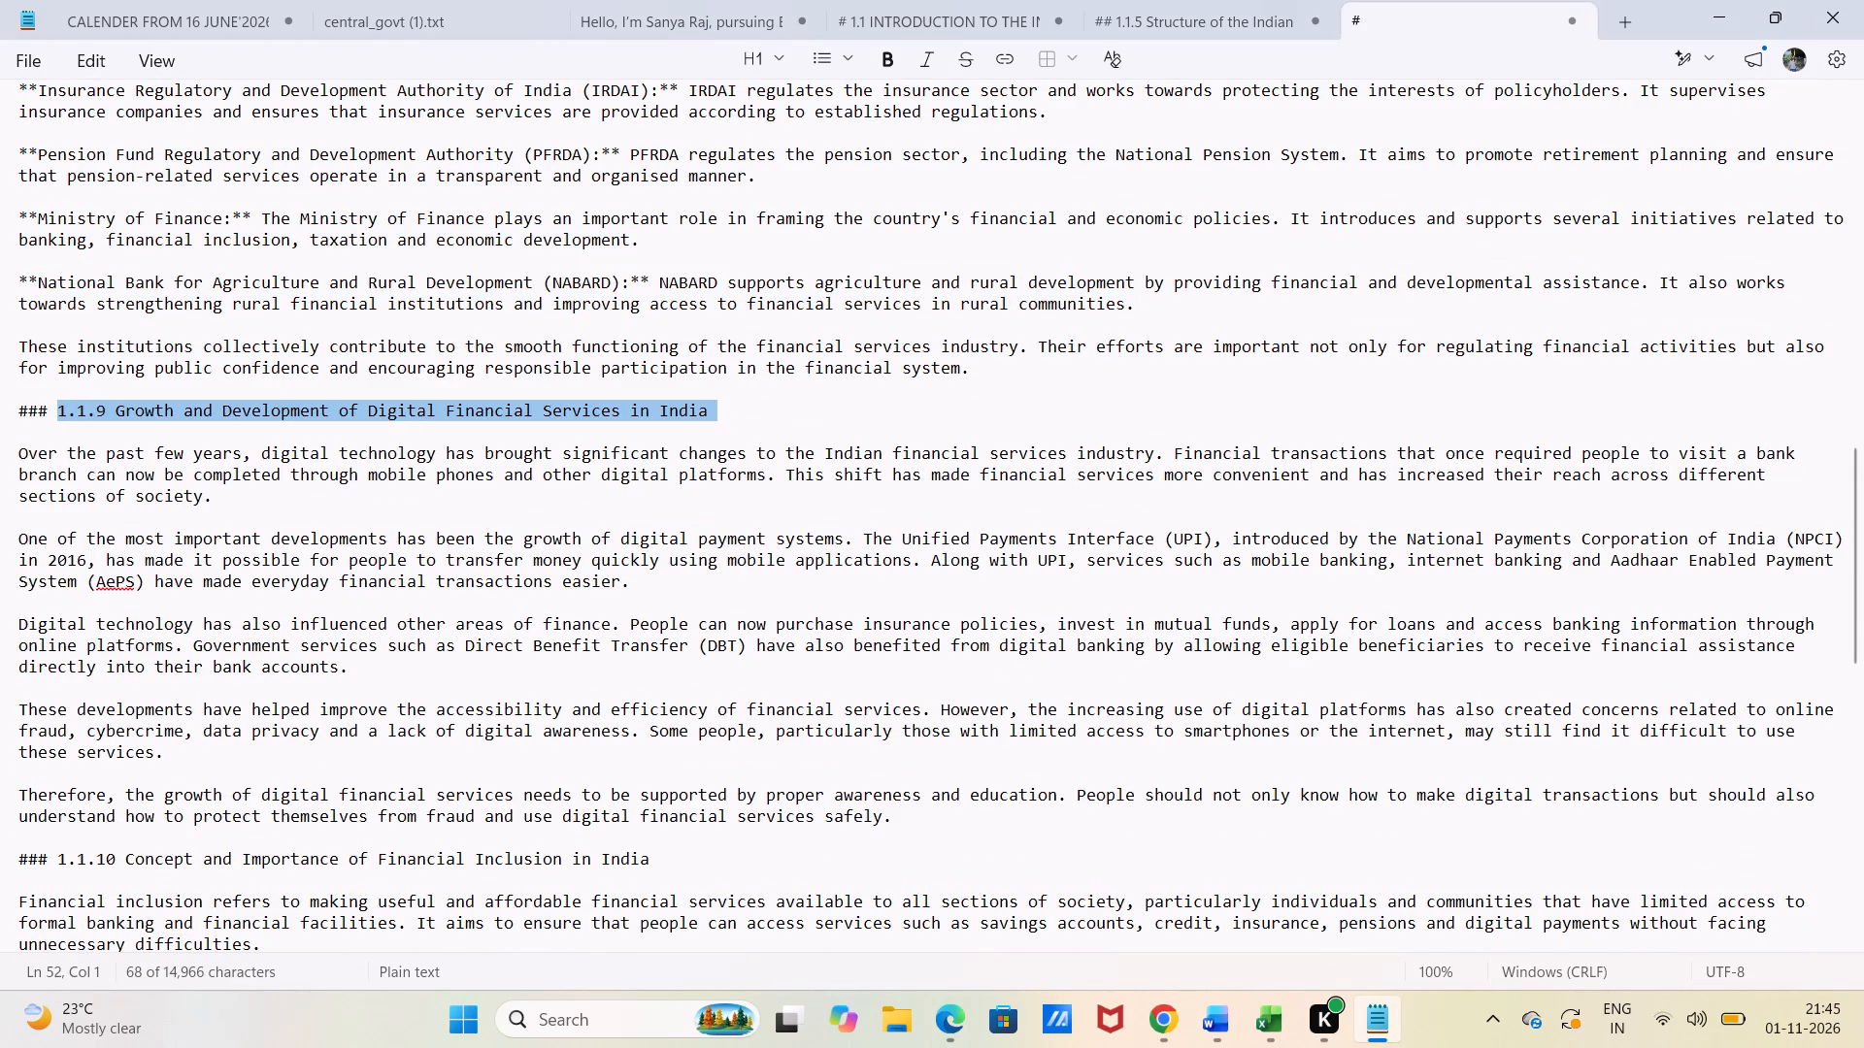
left_click(1221, 1025)
key("ctrl+v")
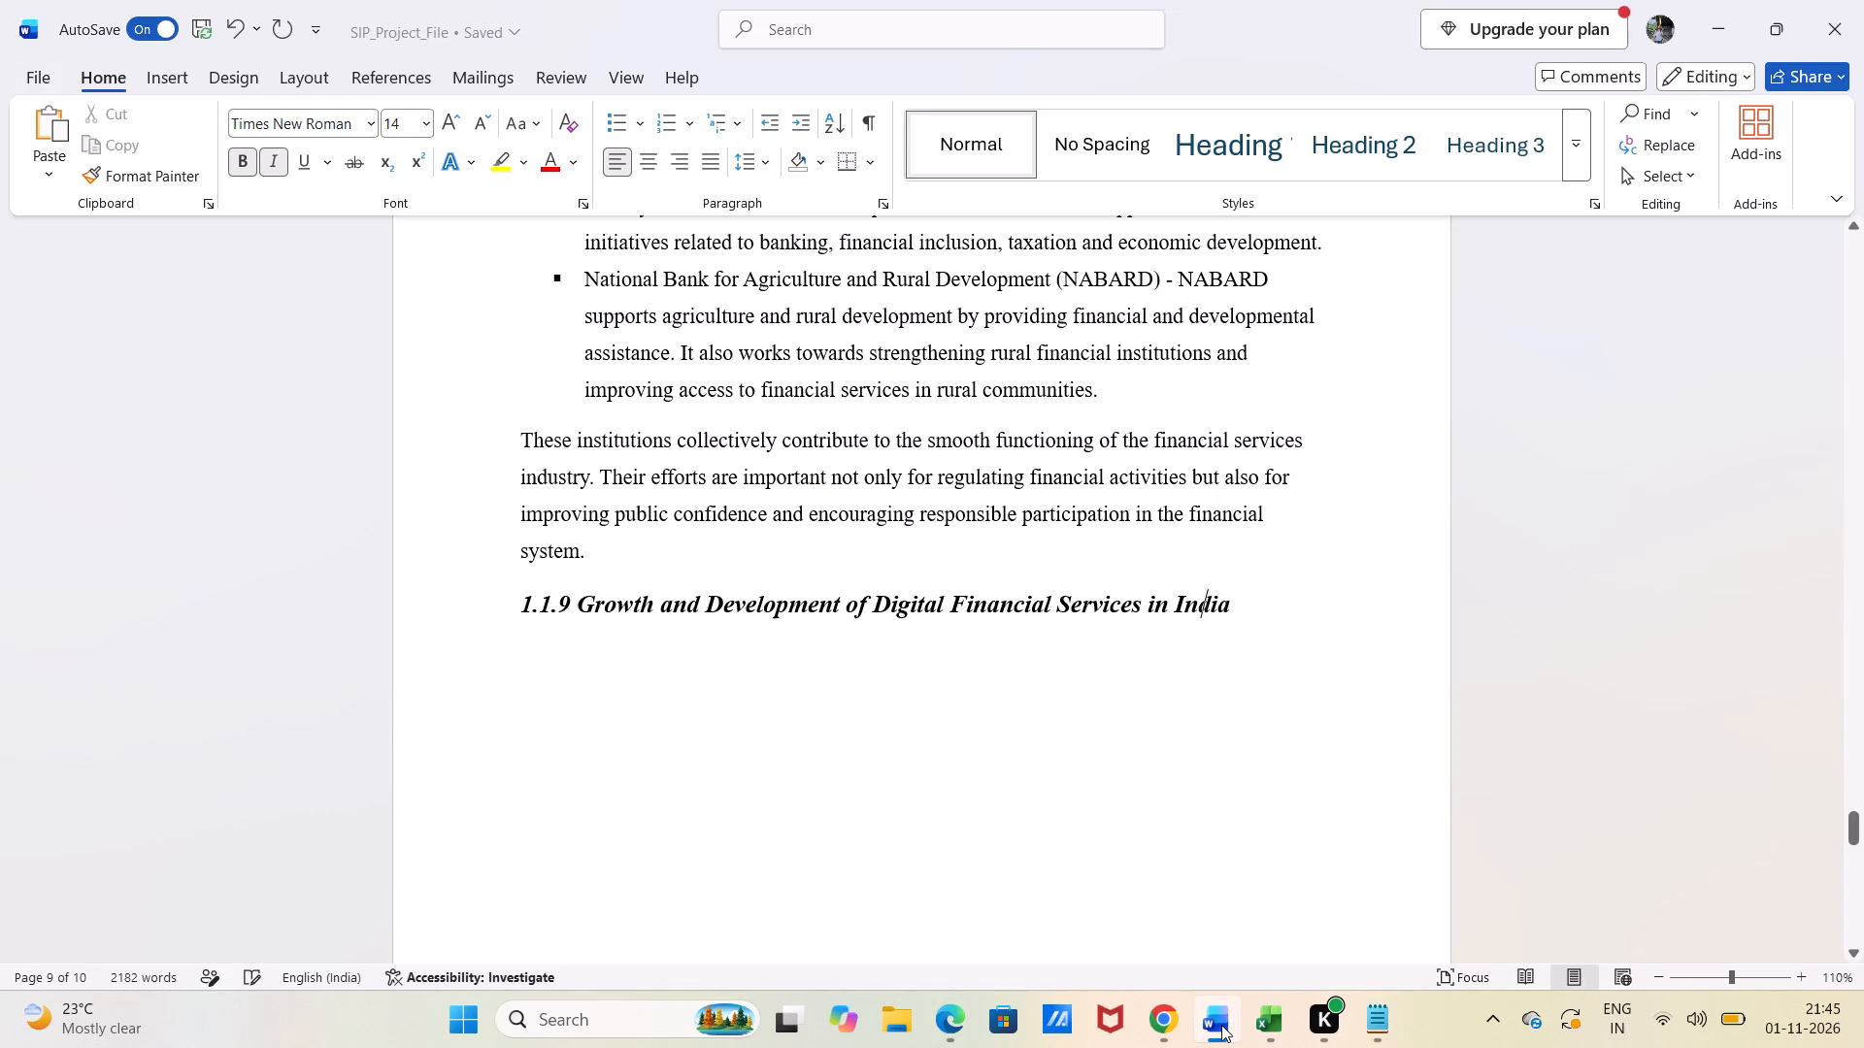
Start an unnumbered line below the Digital Financial Services heading, with bold and italic off and font size 12.
key("Return")
key("BackSpace")
key("BackSpace")
key("BackSpace")
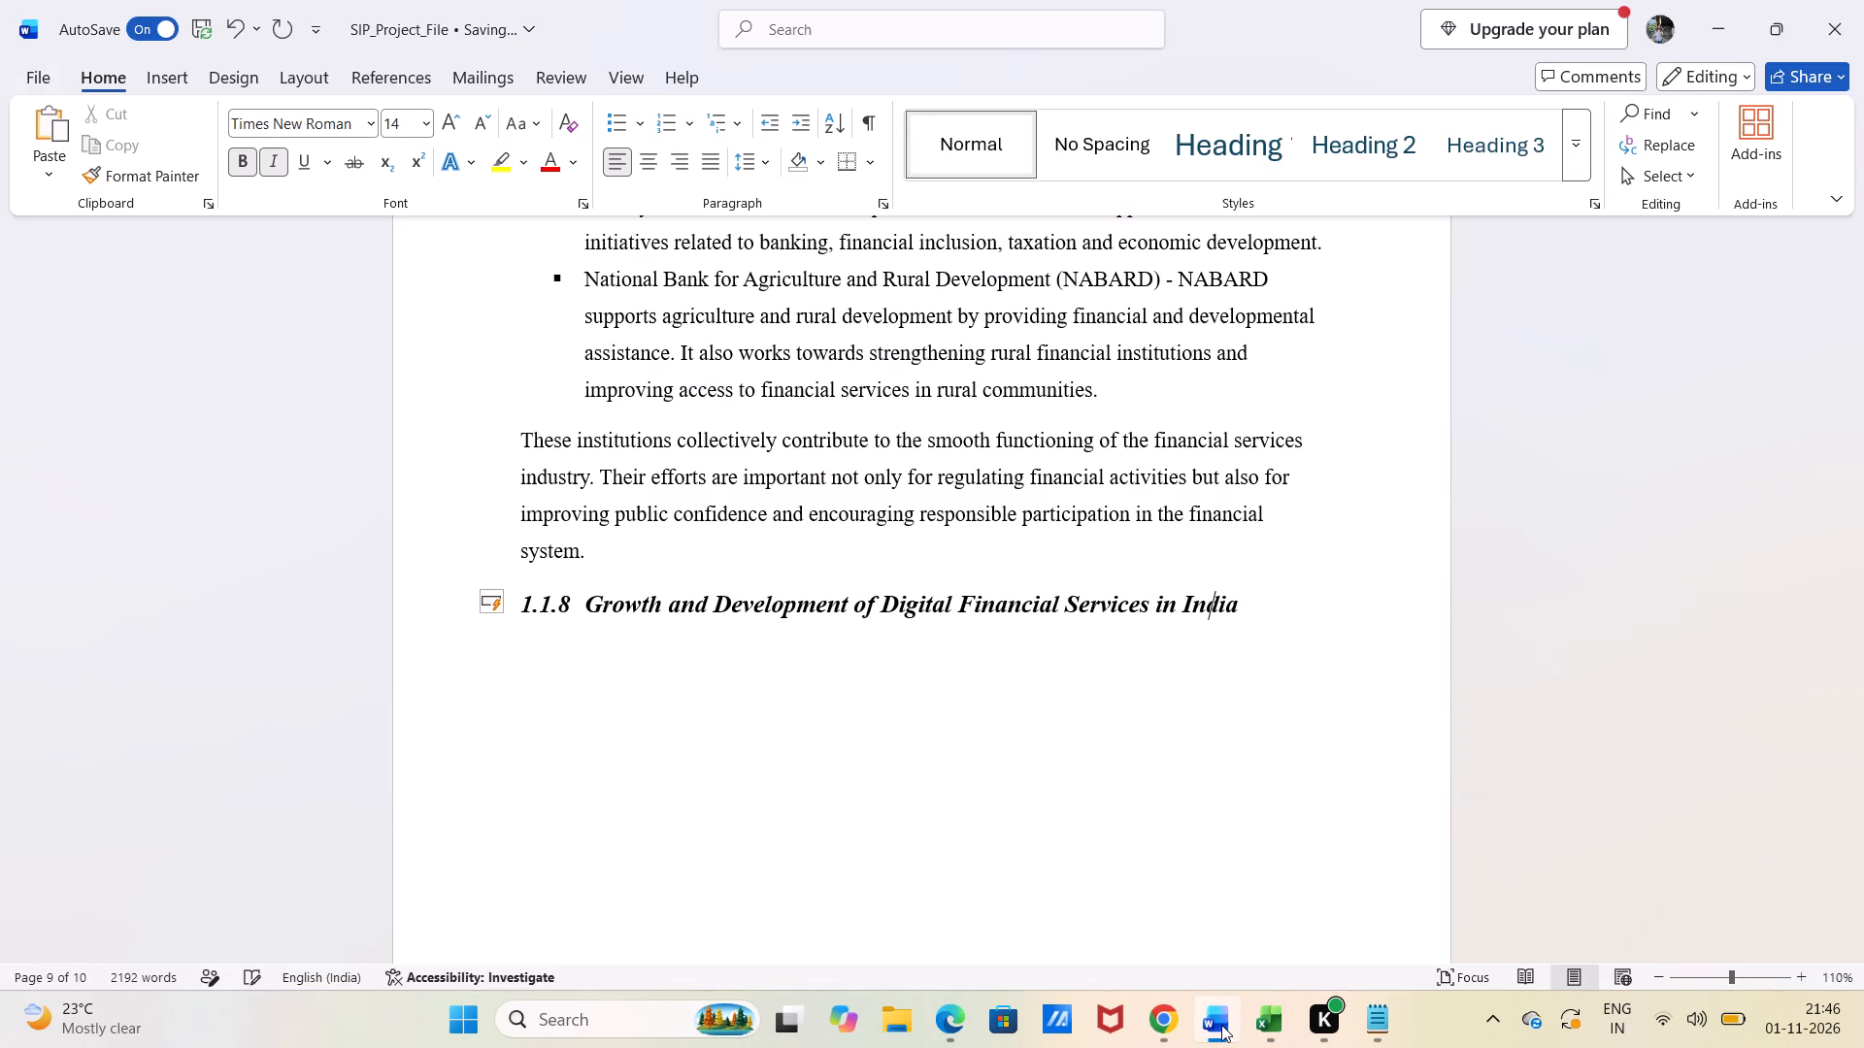
key("Return")
key("BackSpace")
key("BackSpace")
left_click(241, 154)
left_click(272, 165)
left_click(395, 119)
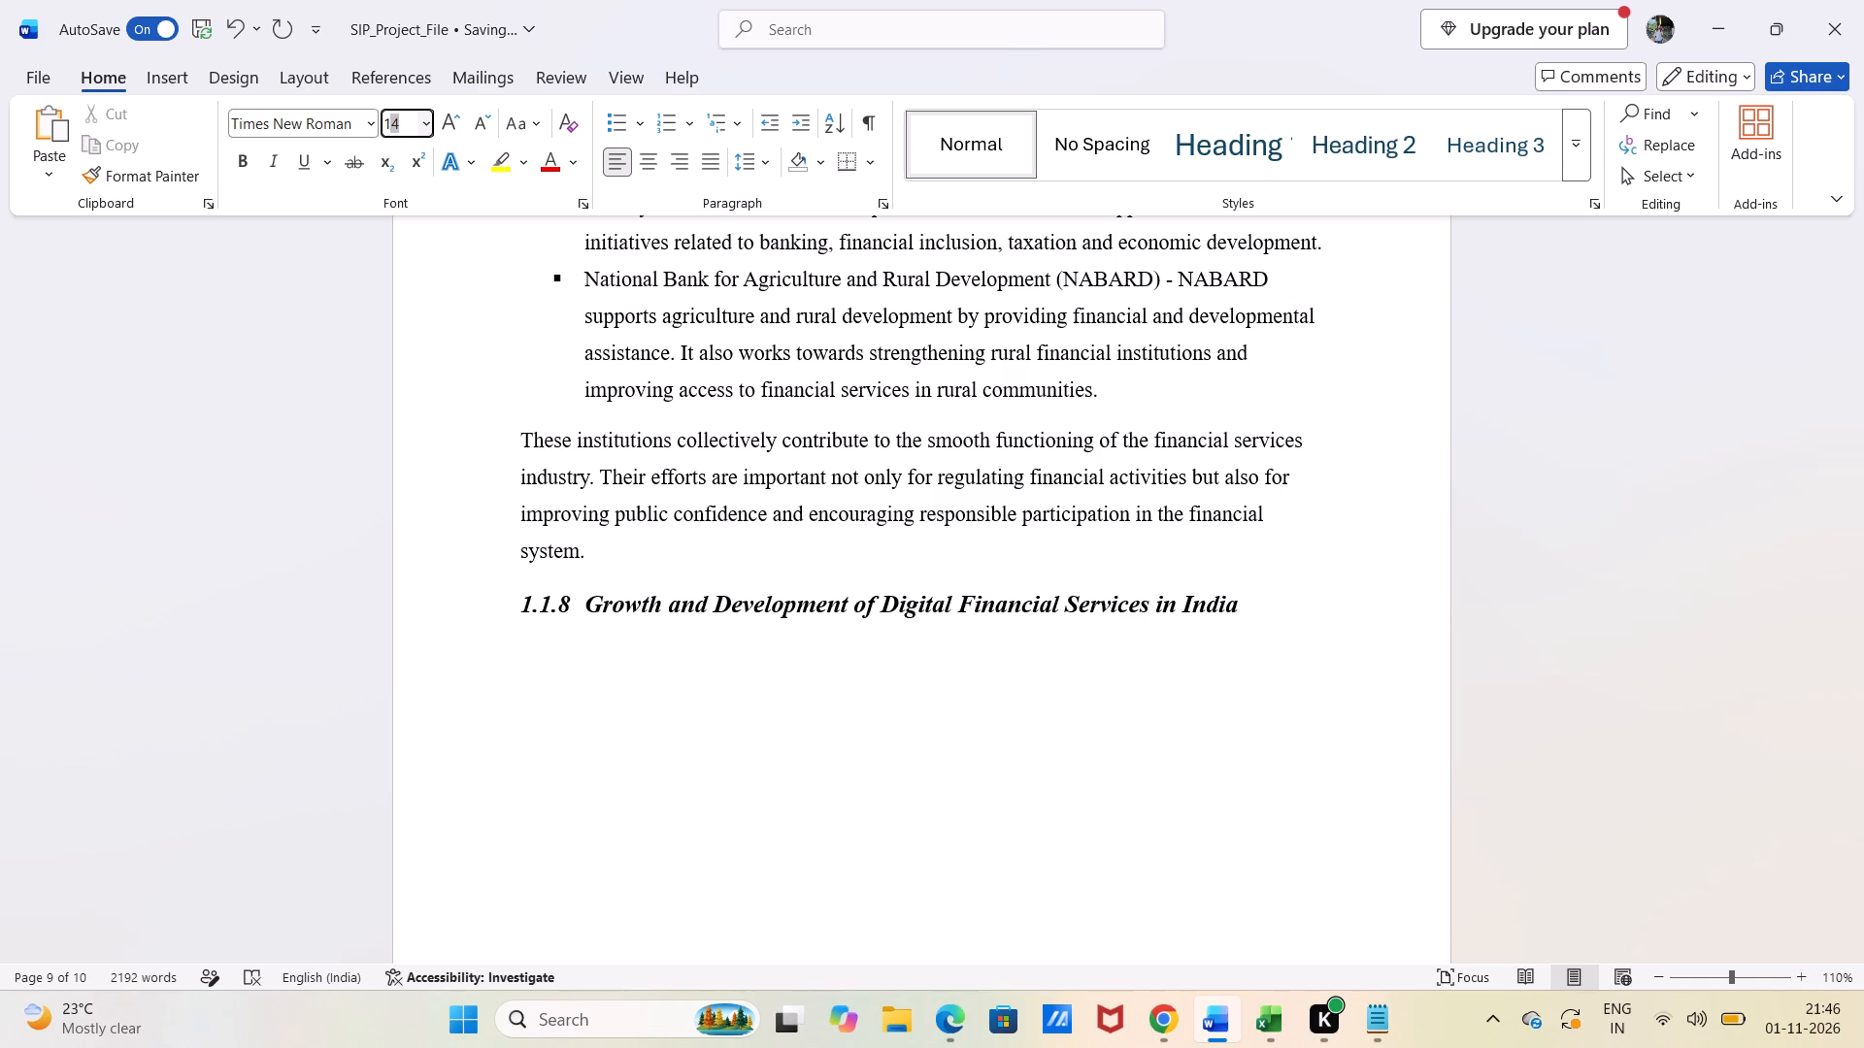
type("12")
key("Return")
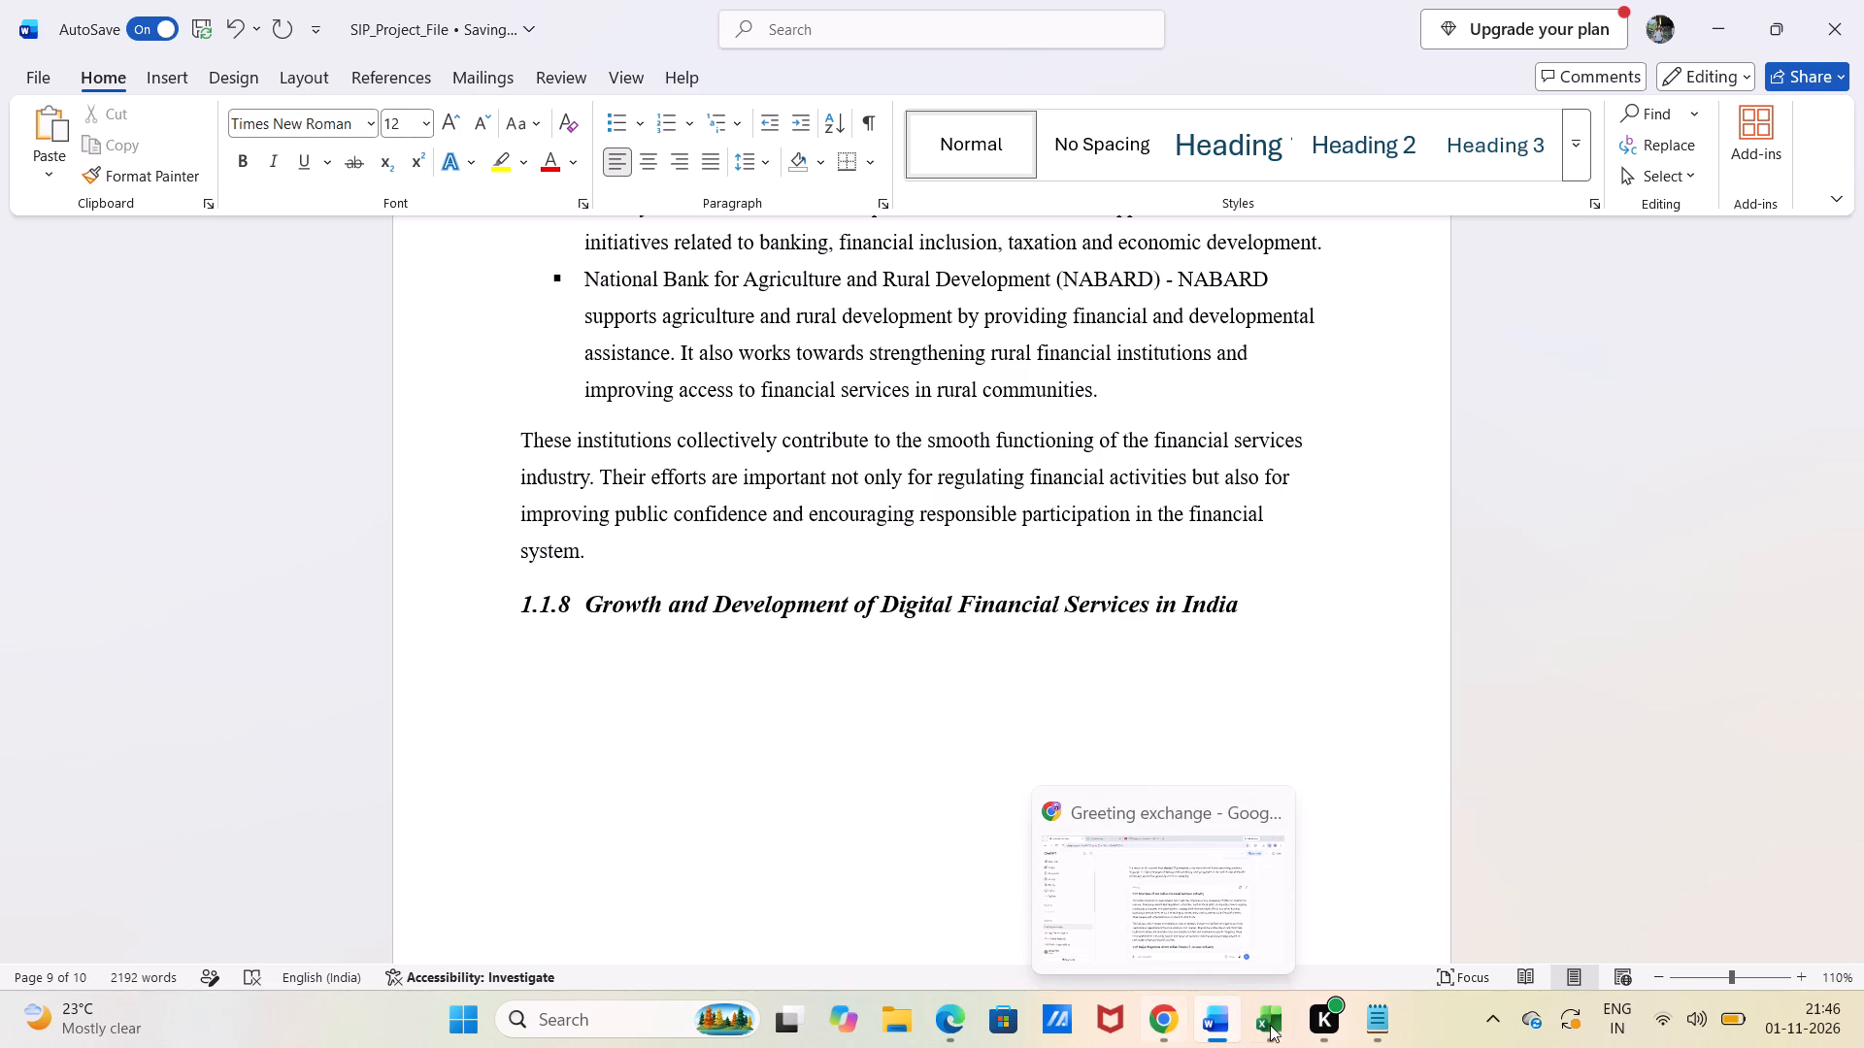
Copy the five Digital Financial Services body paragraphs from the Notepad text and paste them below their heading in Word.
left_click(1363, 1020)
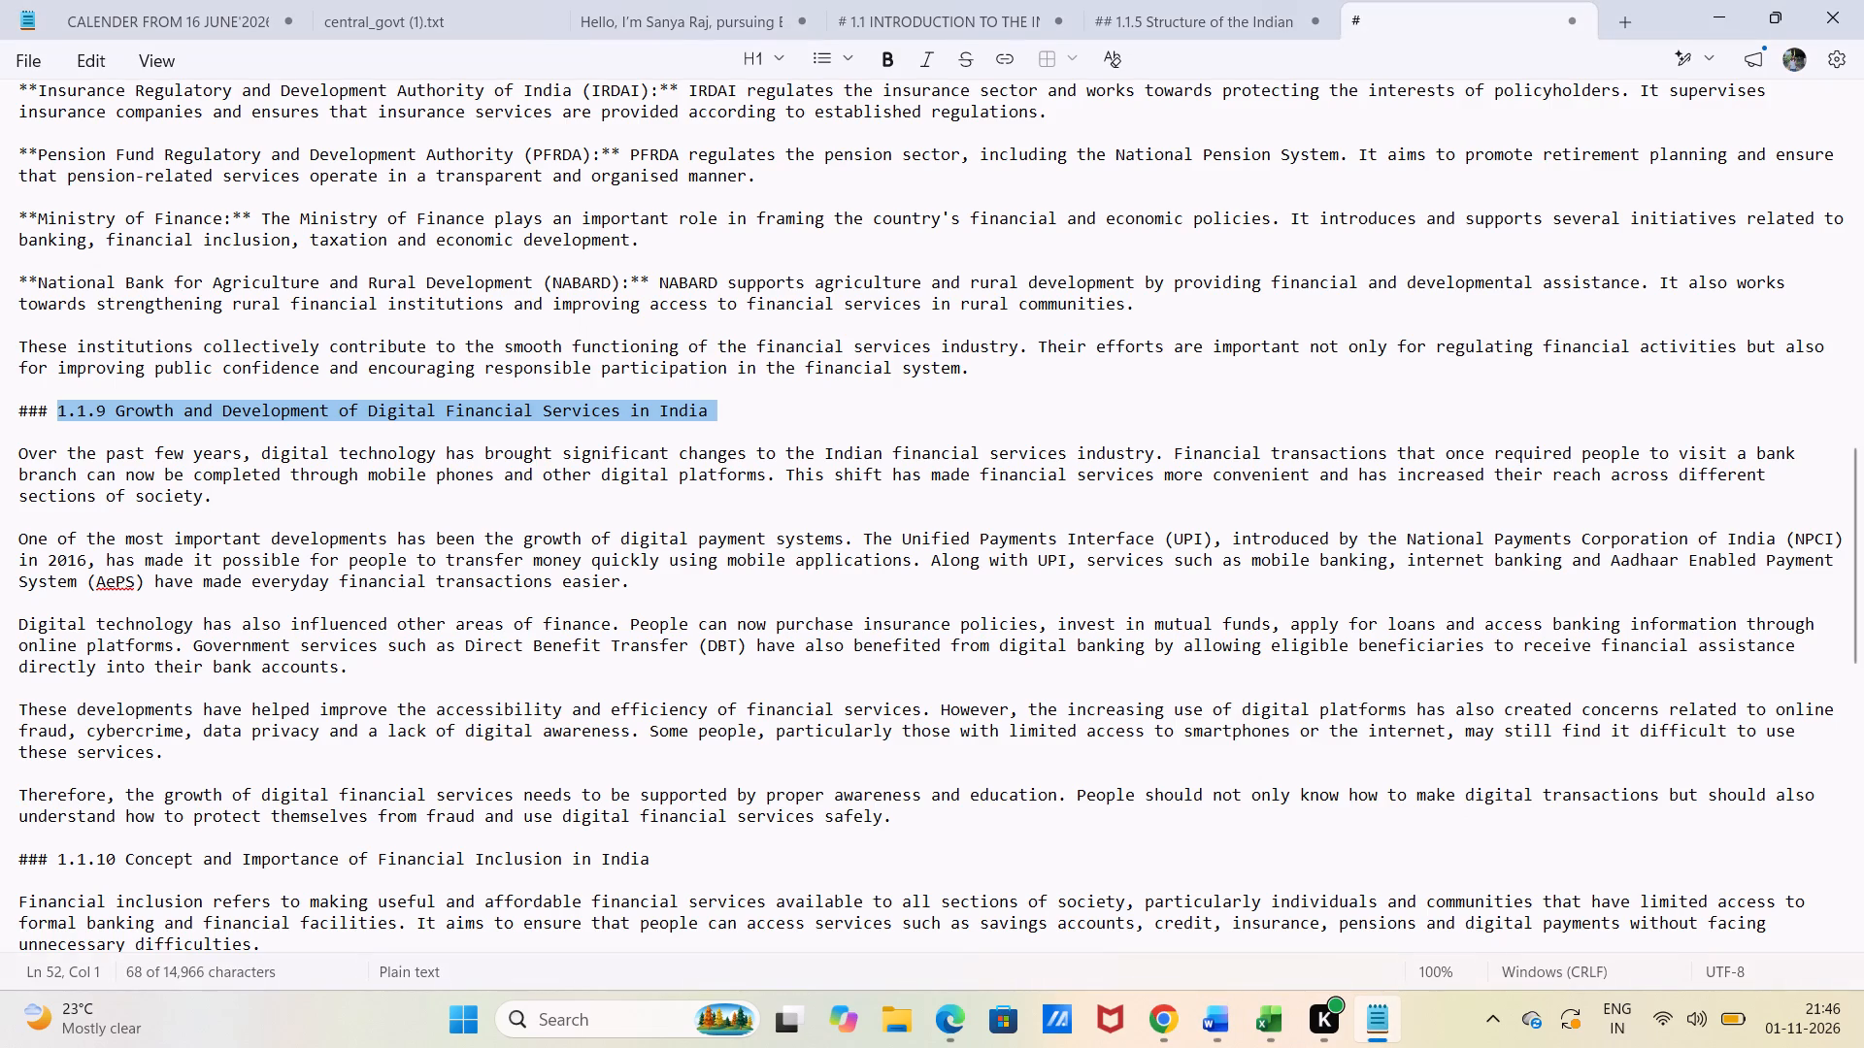
left_click_drag(19, 456, 599, 819)
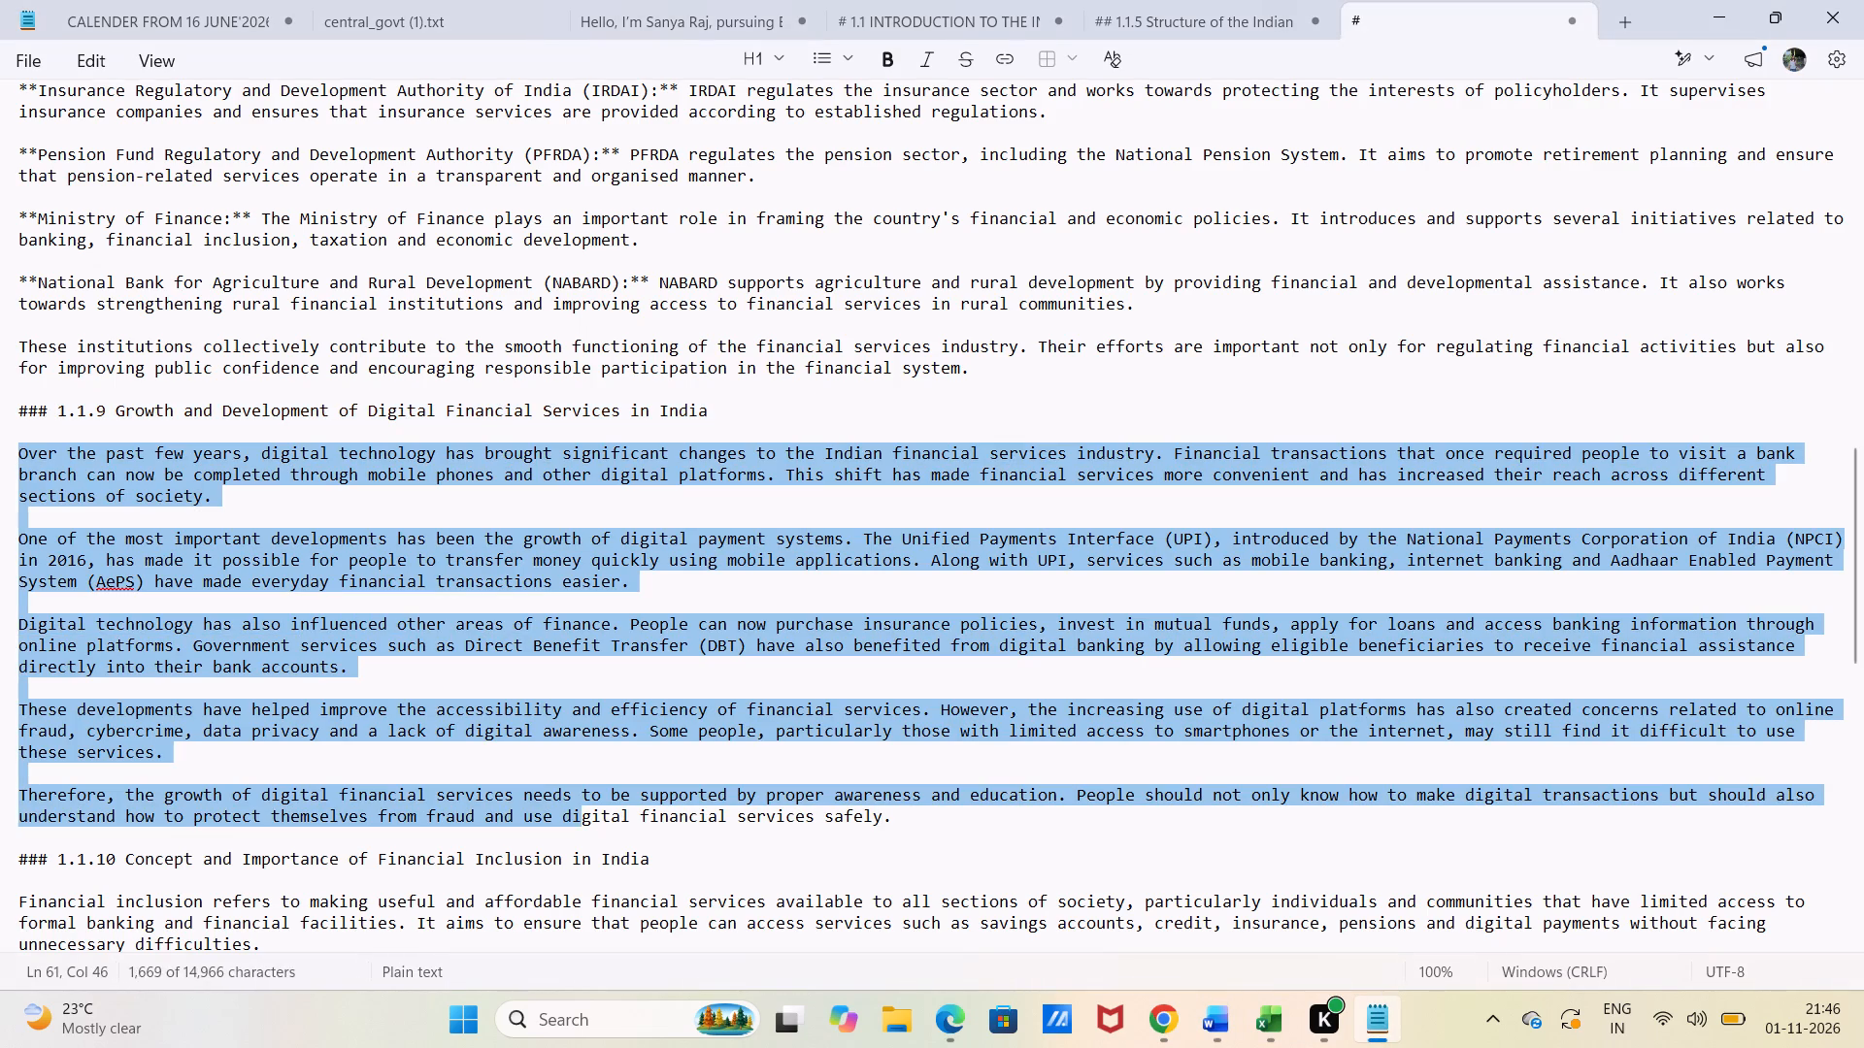
left_click_drag(599, 819, 914, 821)
key("ctrl+c")
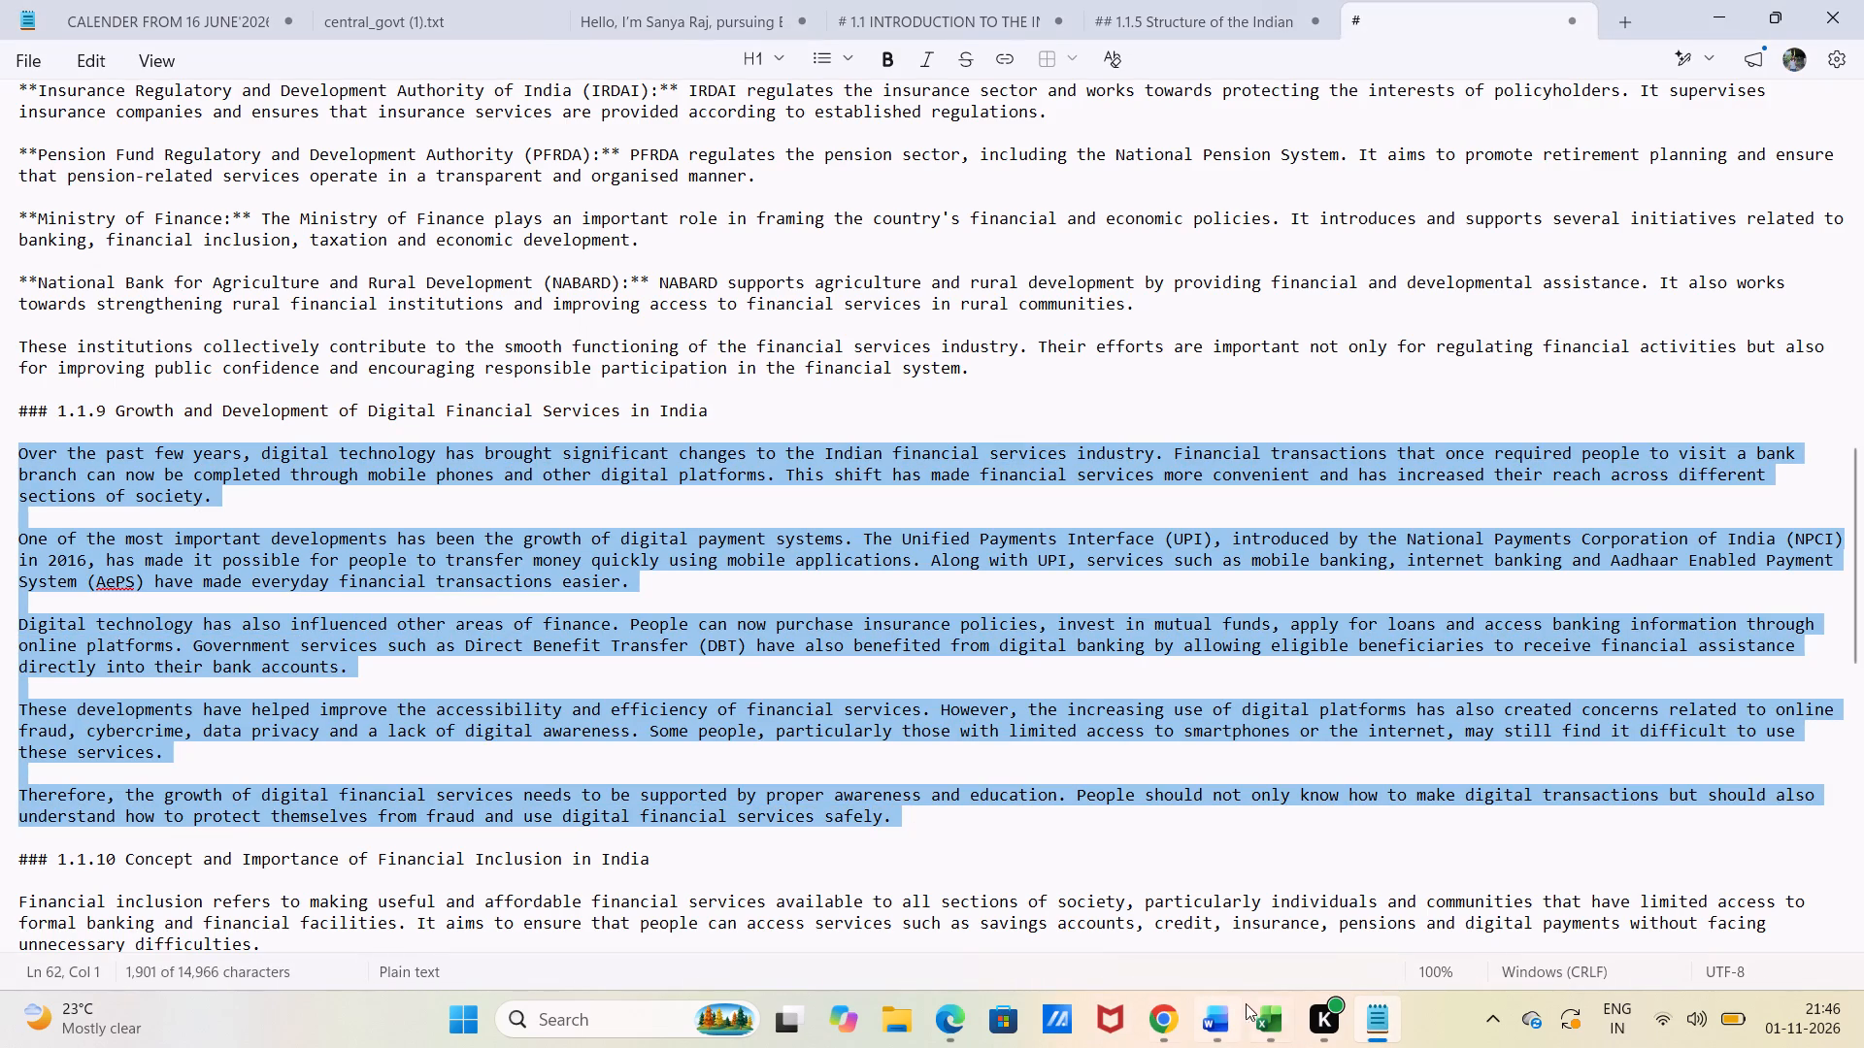
left_click(1231, 1026)
key("ctrl+v")
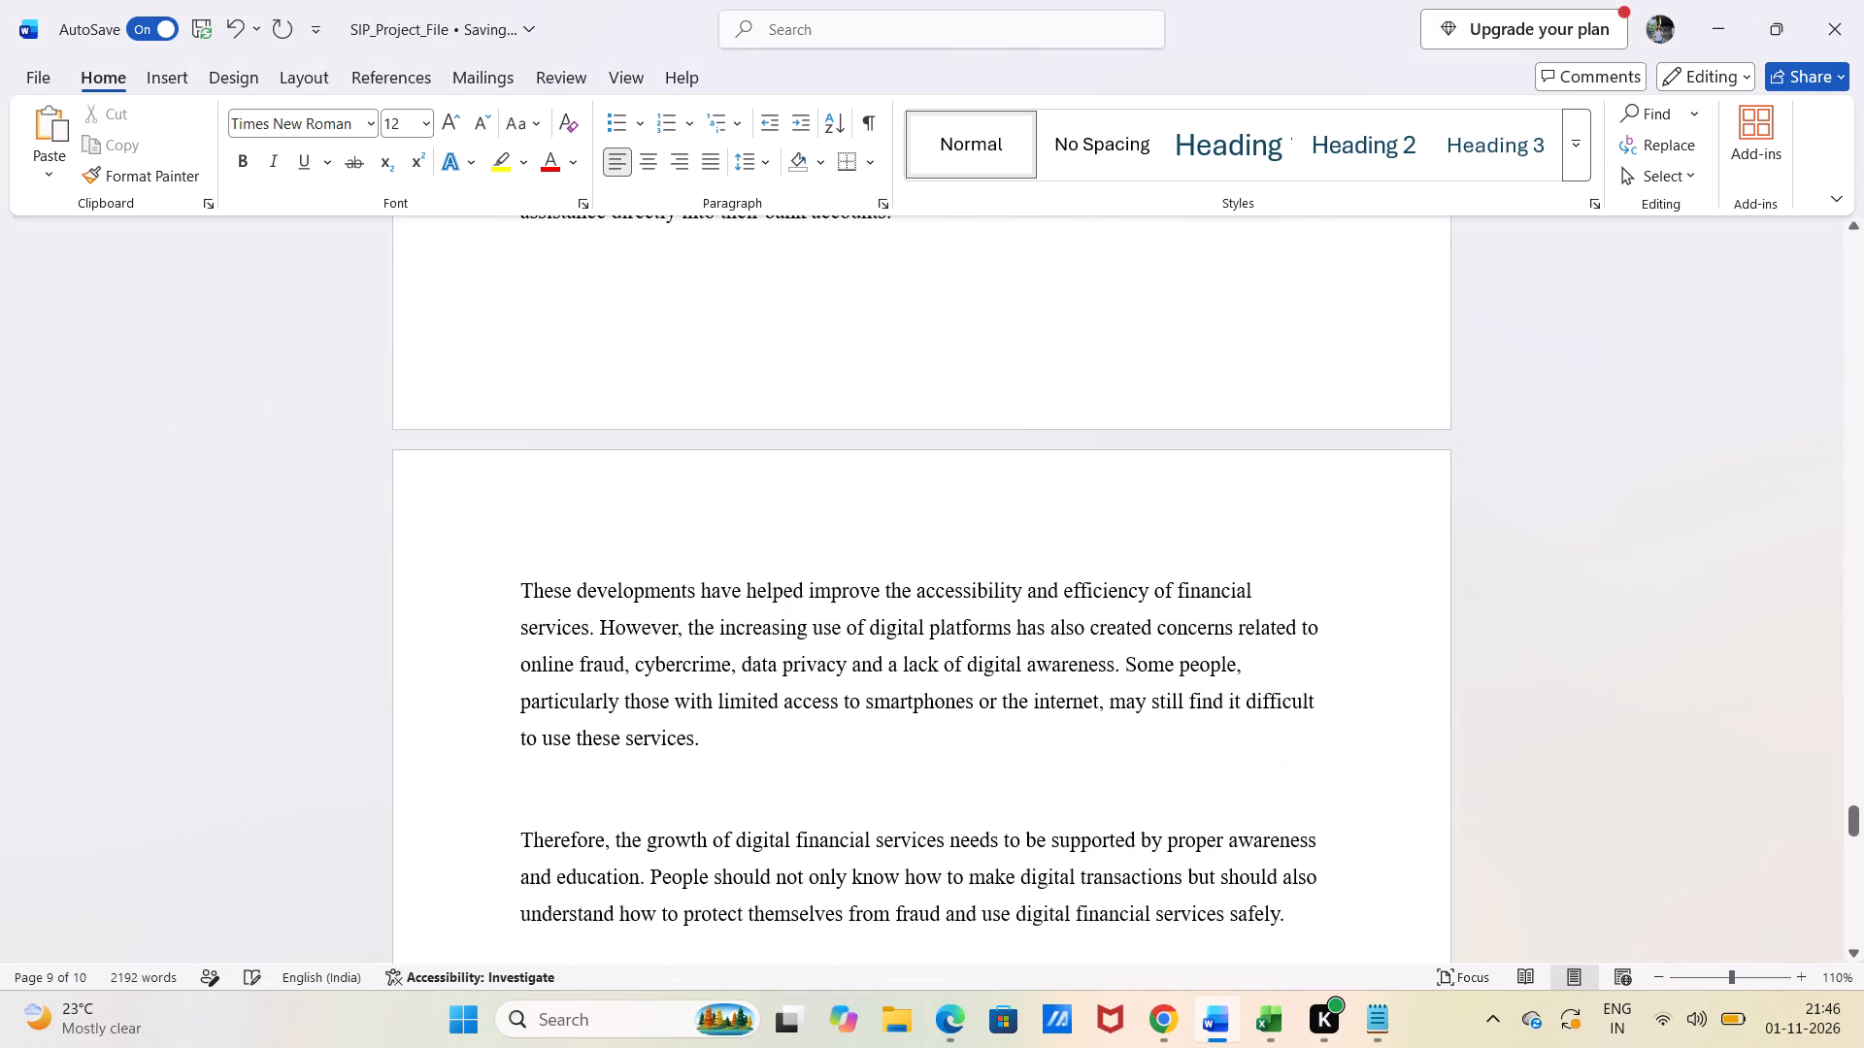
Remove the blank lines above the paragraphs starting "One of the most important developments" and "Digital technology has also influenced".
scroll(752, 544, "up", 3)
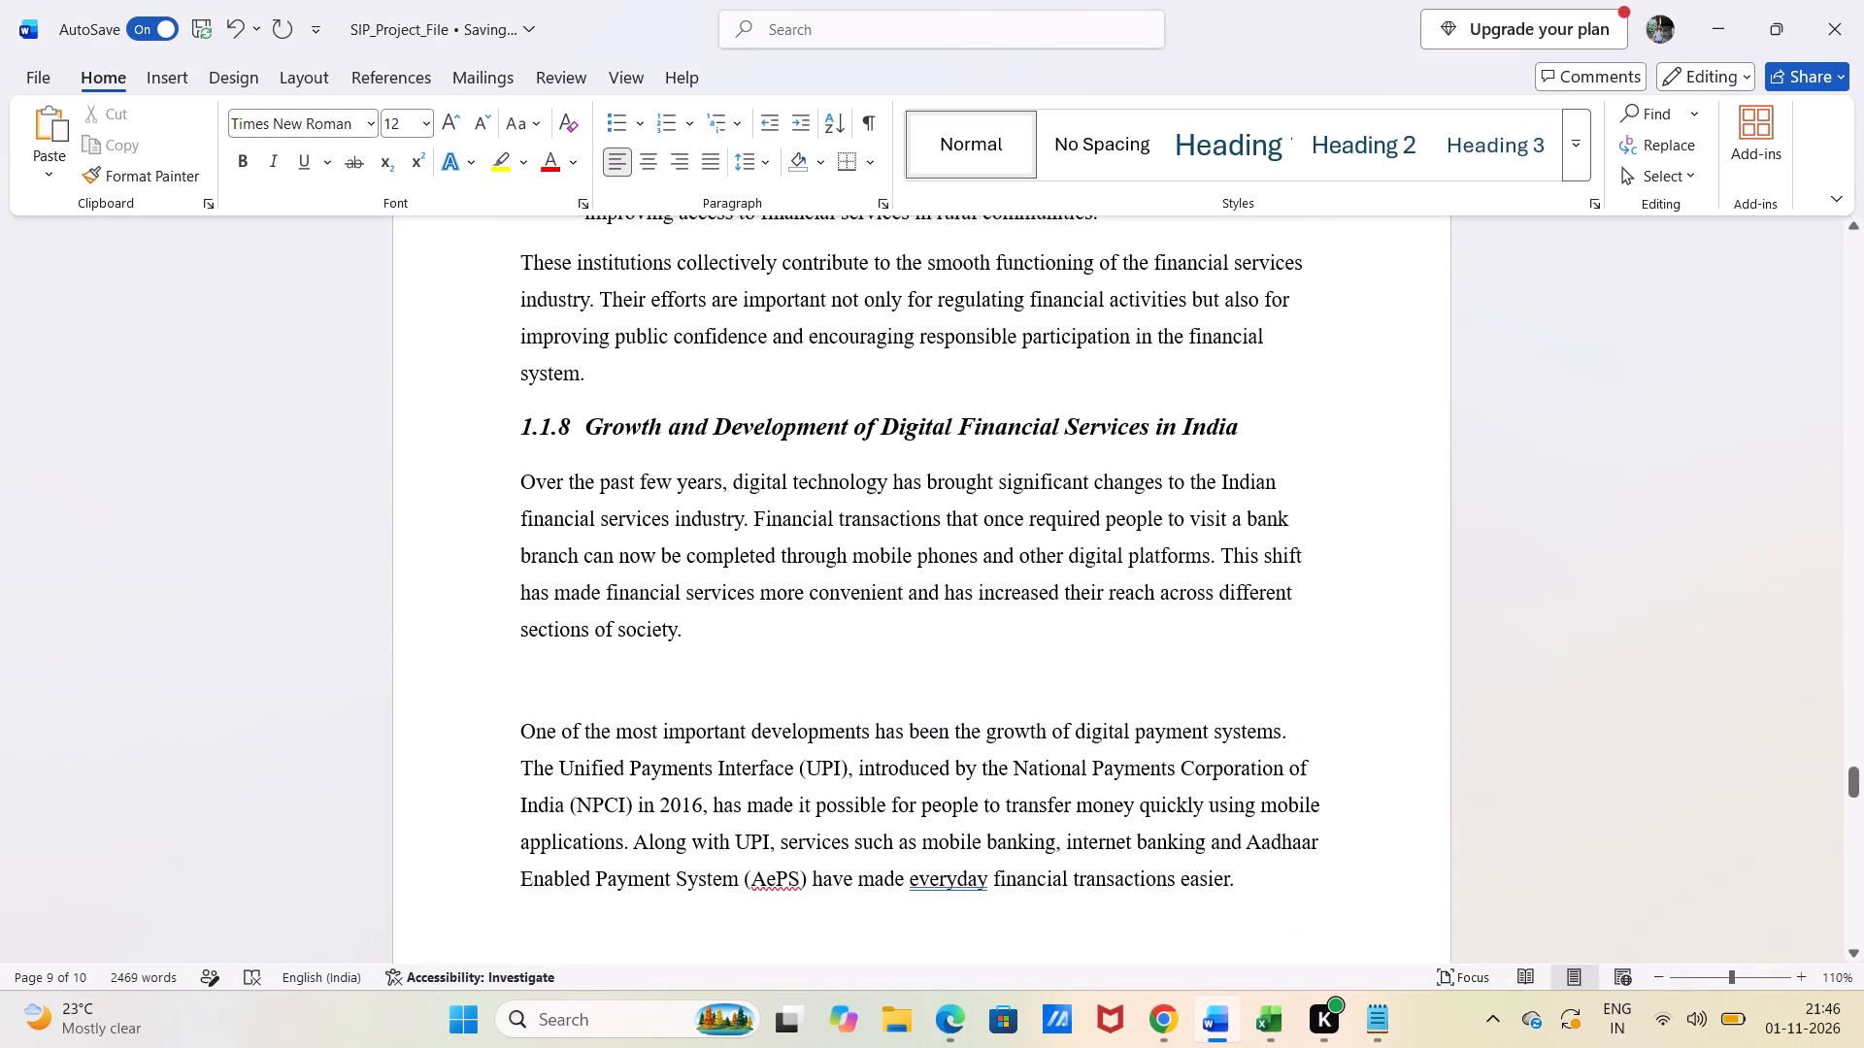
left_click(556, 692)
key("BackSpace")
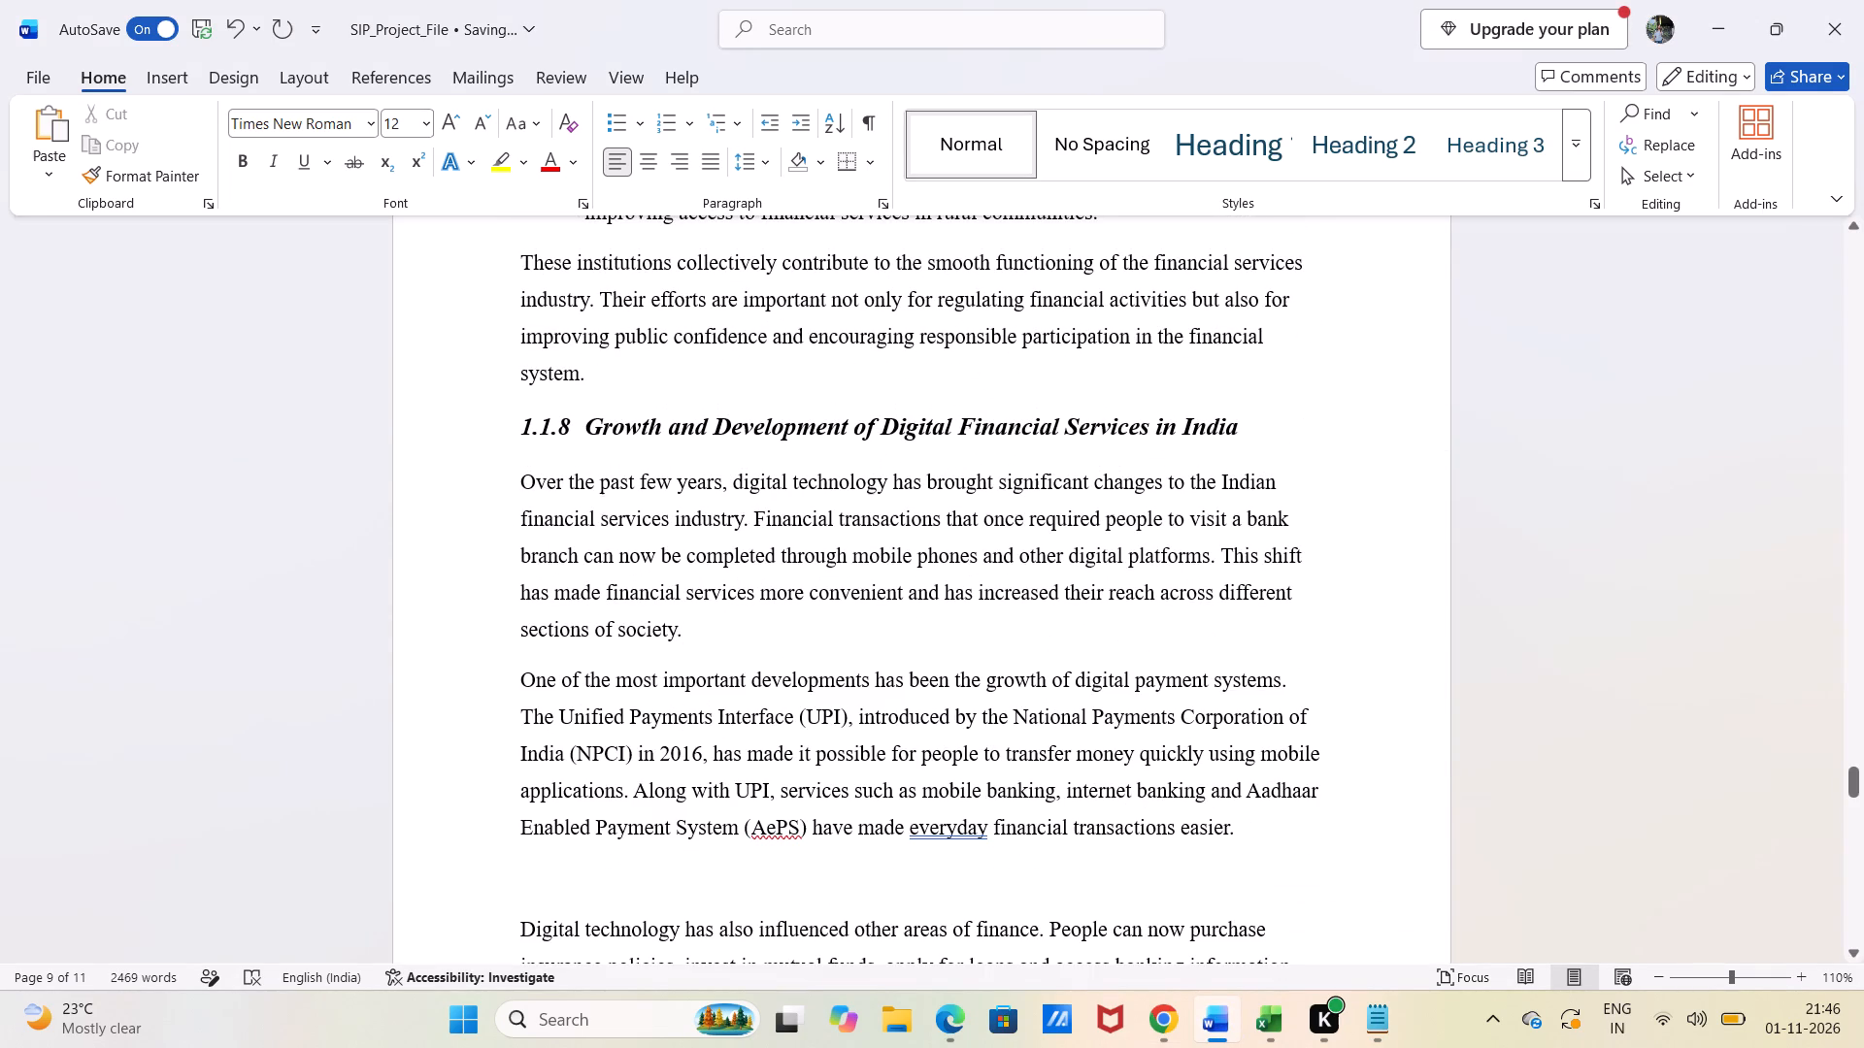
left_click(569, 881)
key("BackSpace")
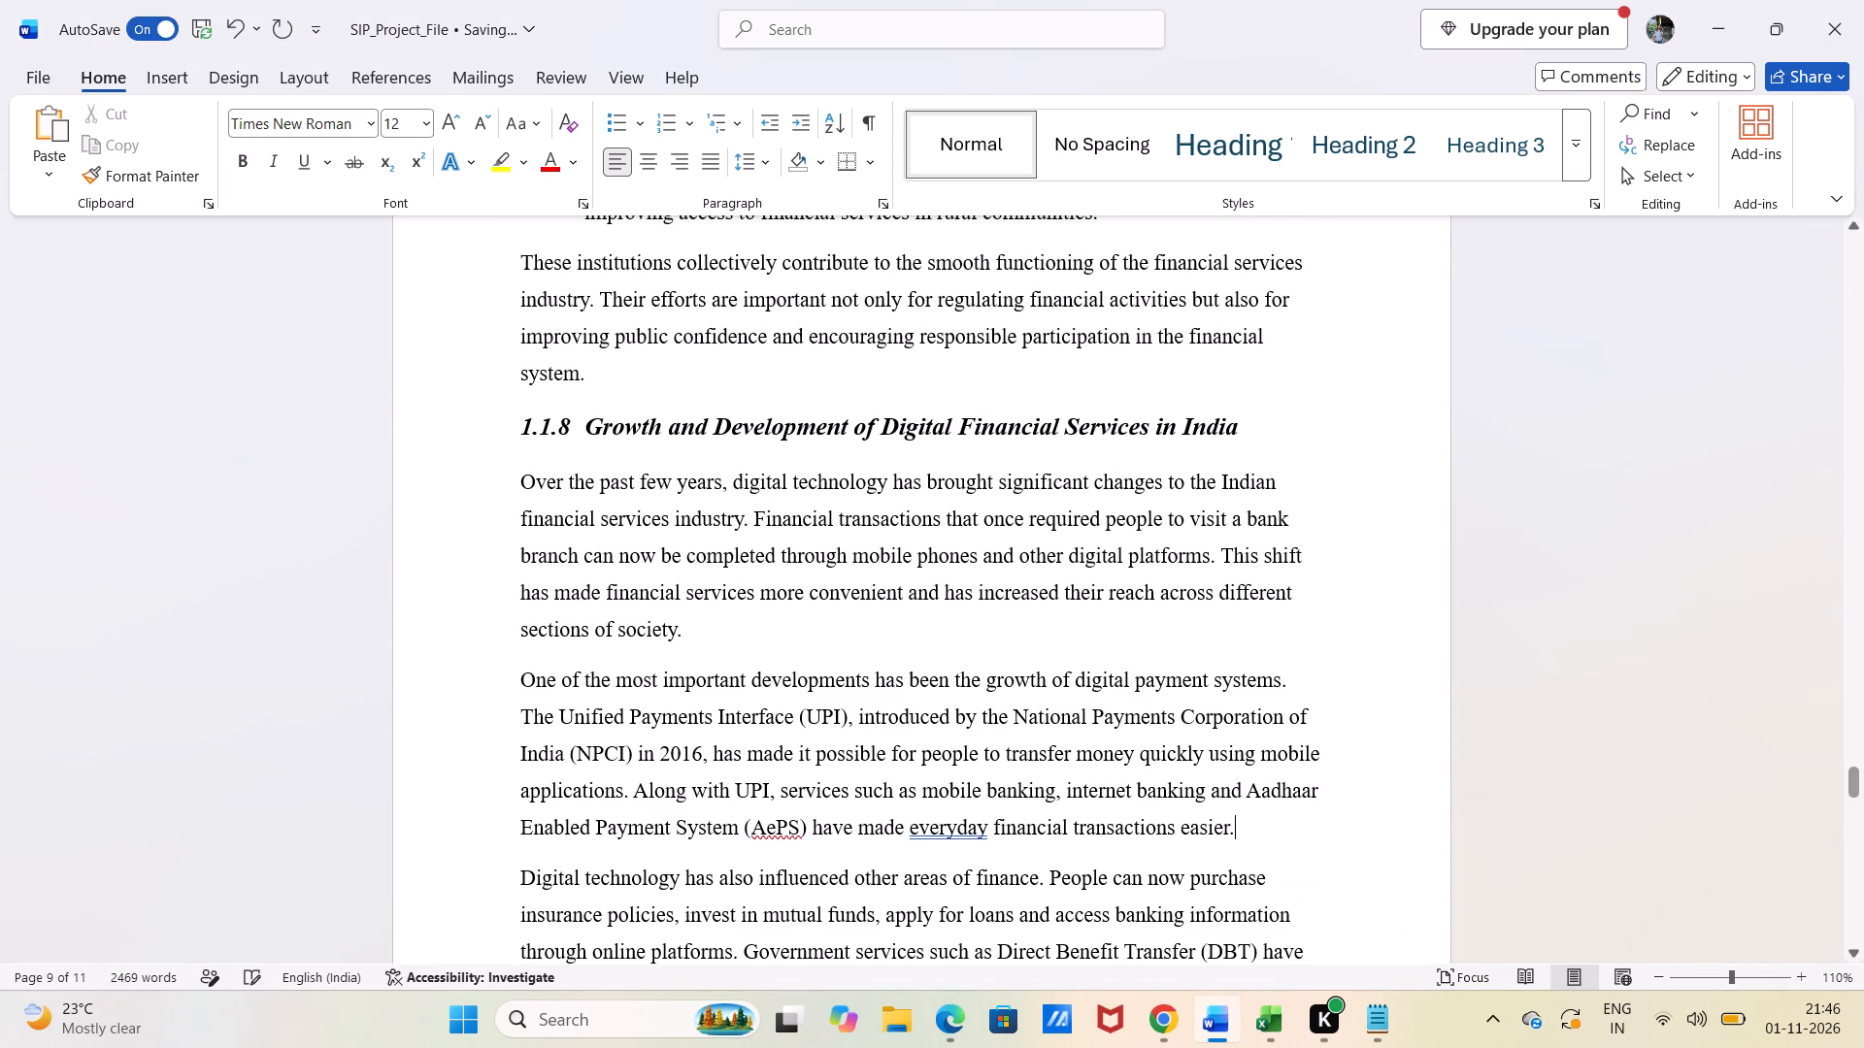
Split "everyday" into "every day" in the digital payment systems paragraph.
left_click(960, 828)
key("space")
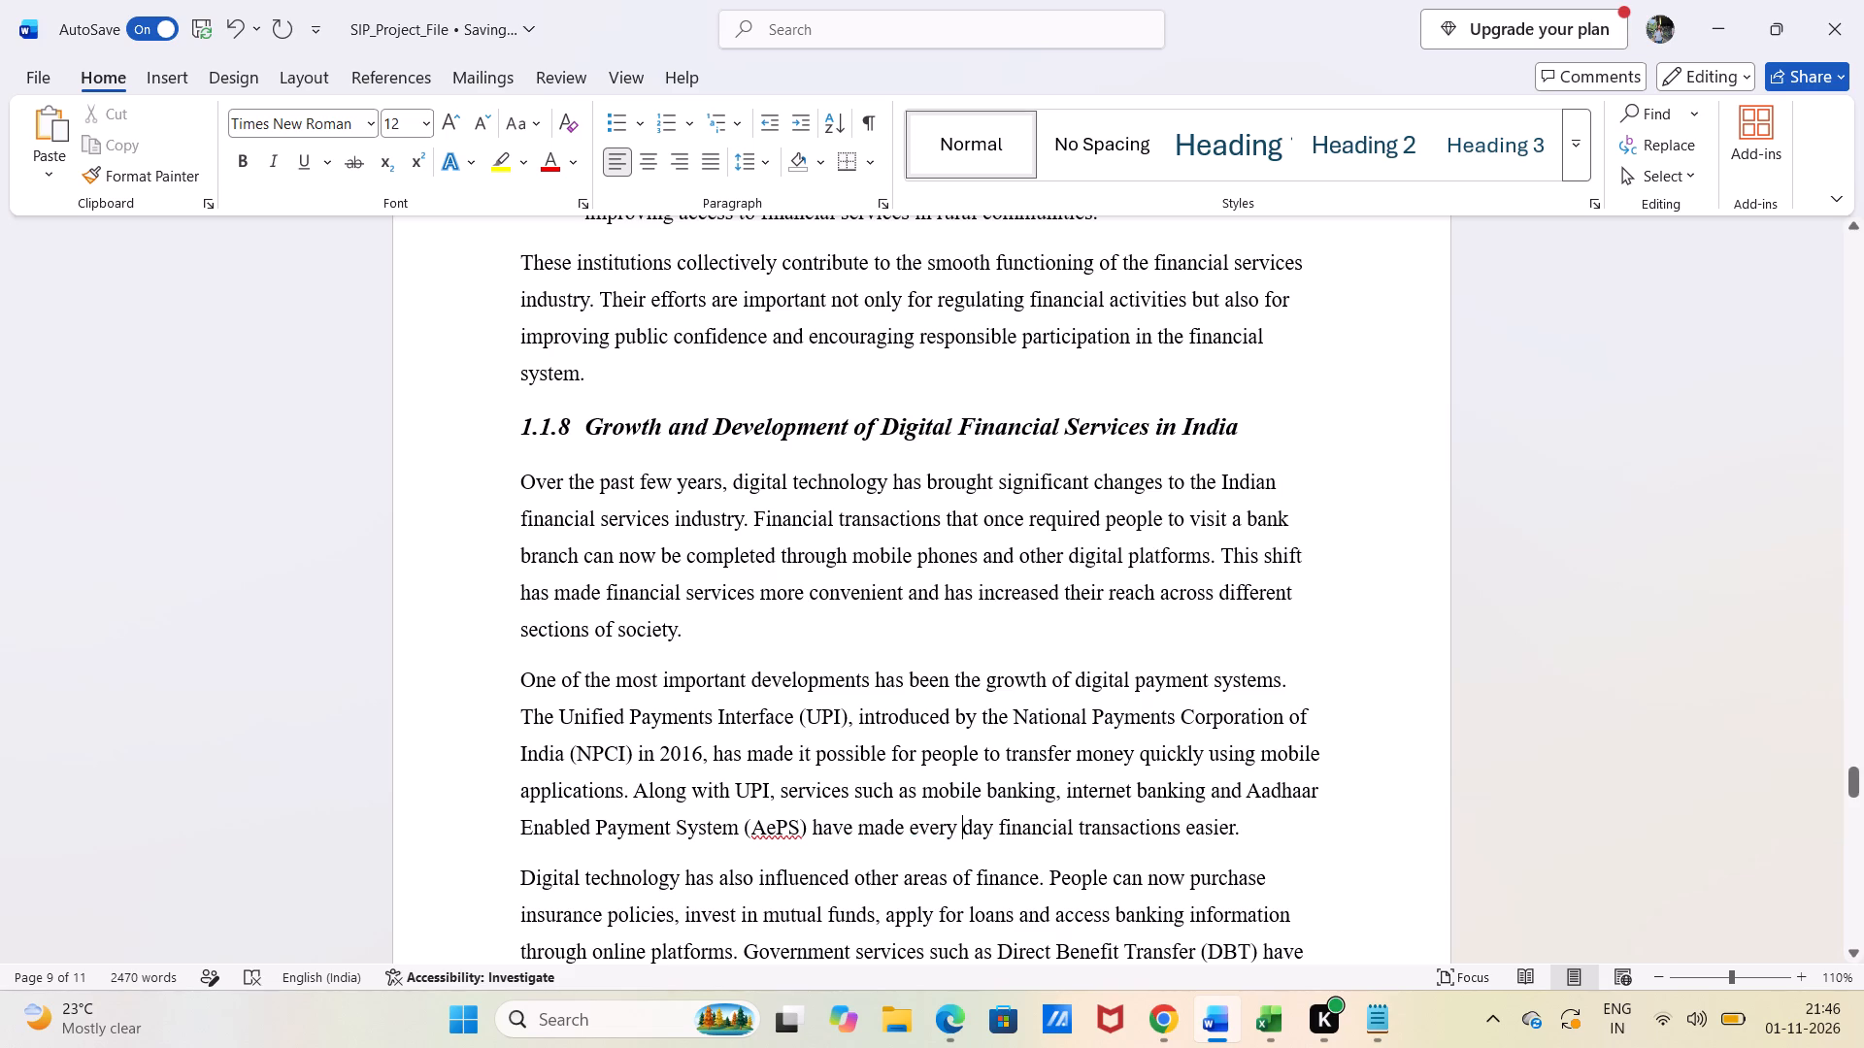
Remove the blank line above the paragraph starting "These developments have helped improve".
scroll(721, 769, "down", 1)
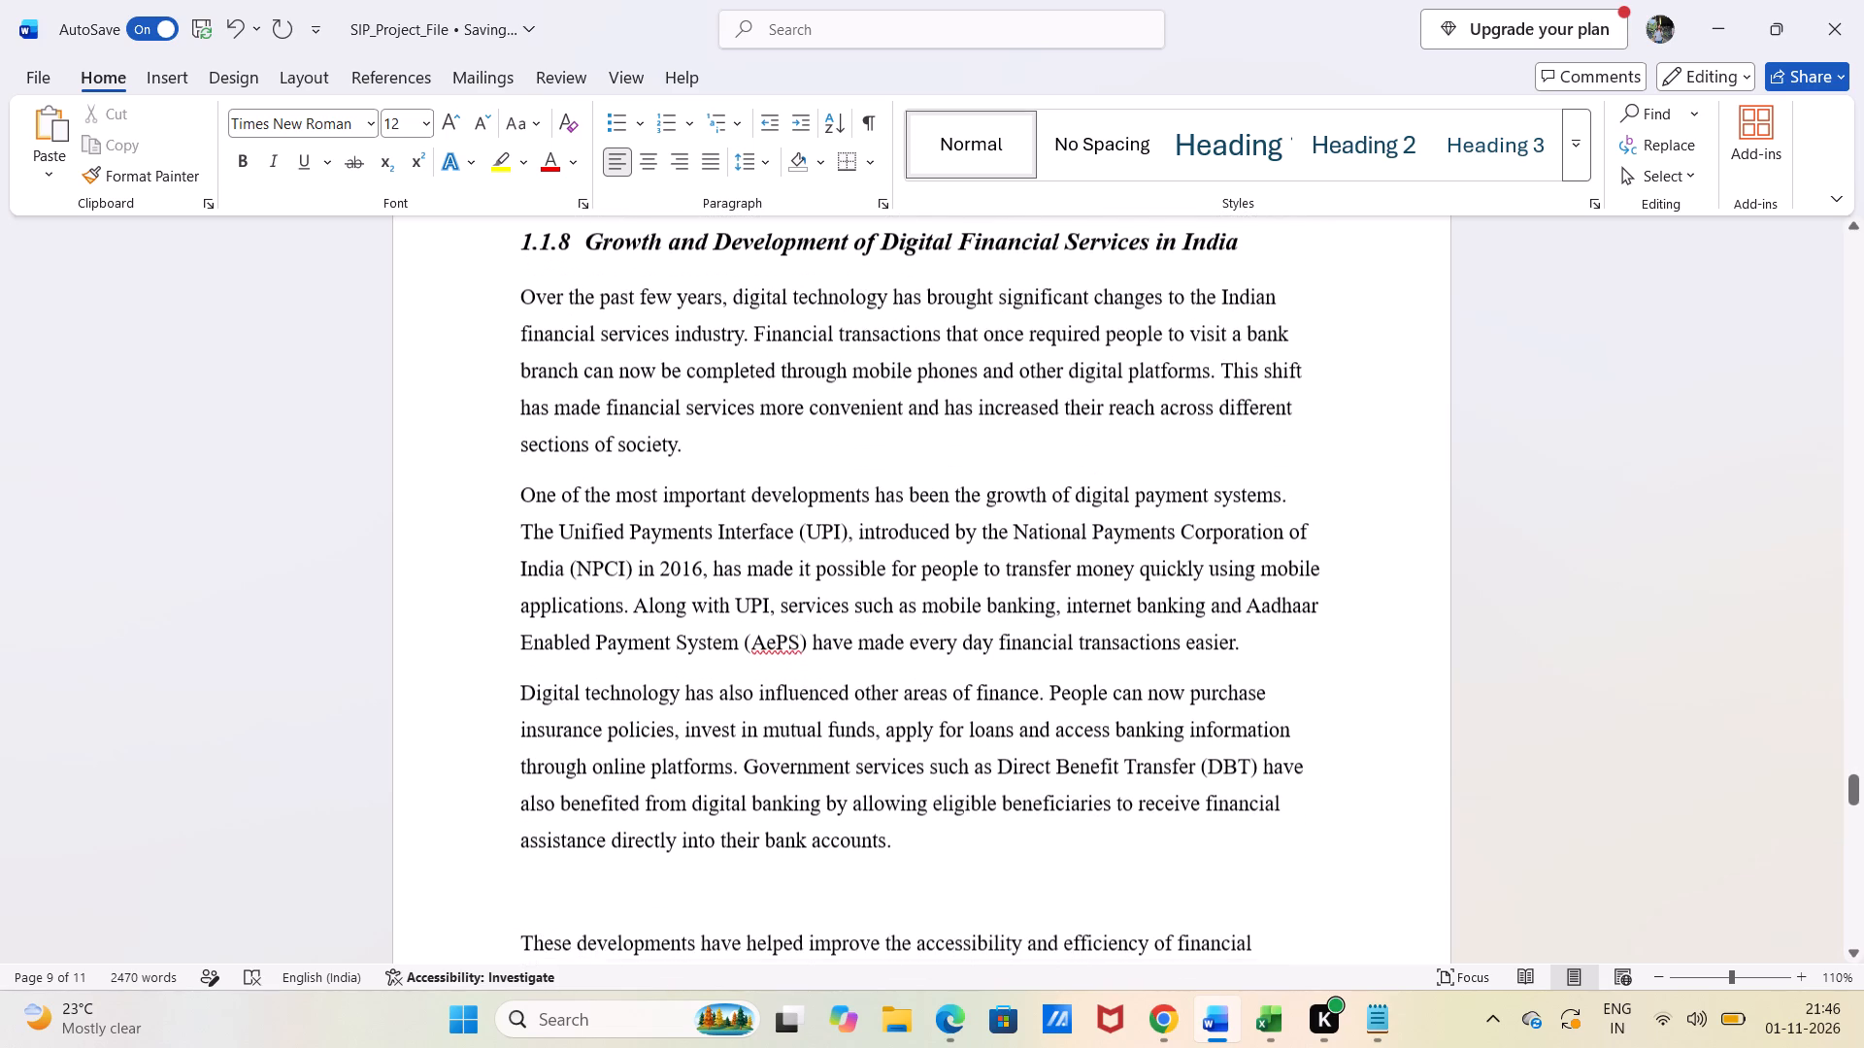
scroll(721, 769, "down", 1)
left_click(546, 888)
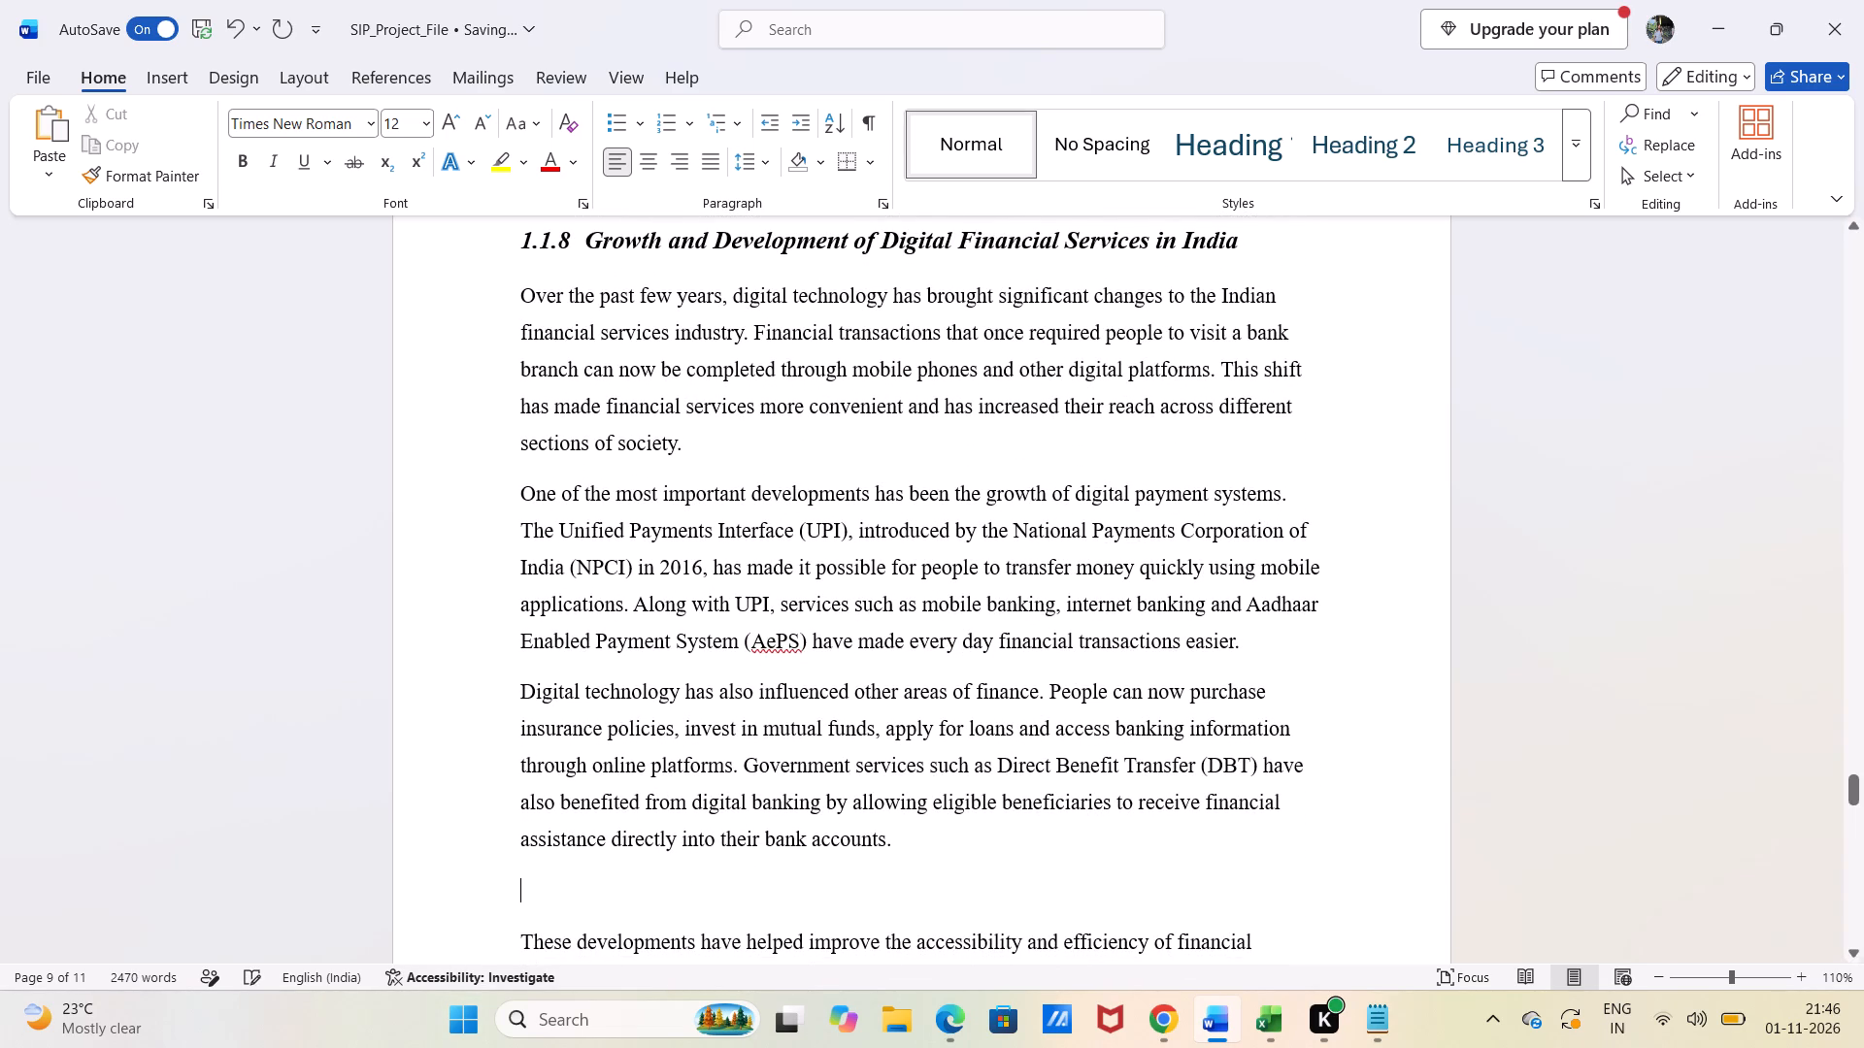
key("BackSpace")
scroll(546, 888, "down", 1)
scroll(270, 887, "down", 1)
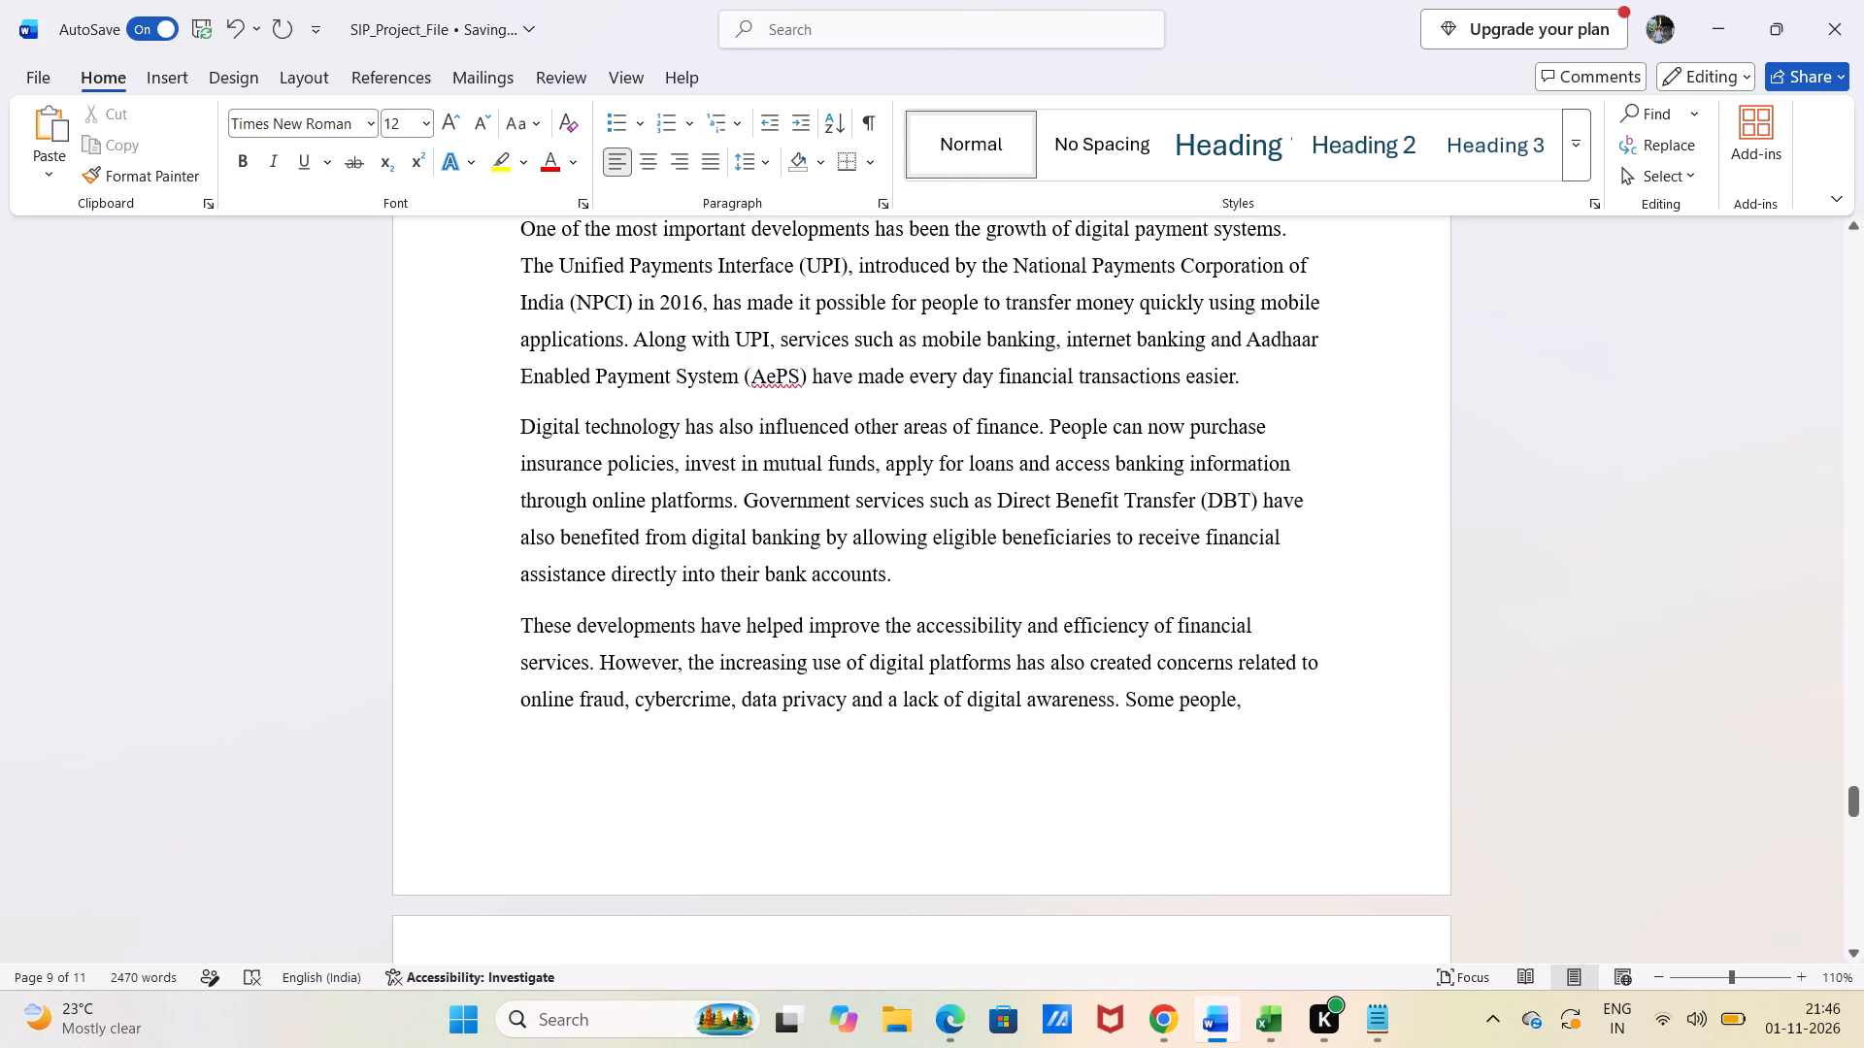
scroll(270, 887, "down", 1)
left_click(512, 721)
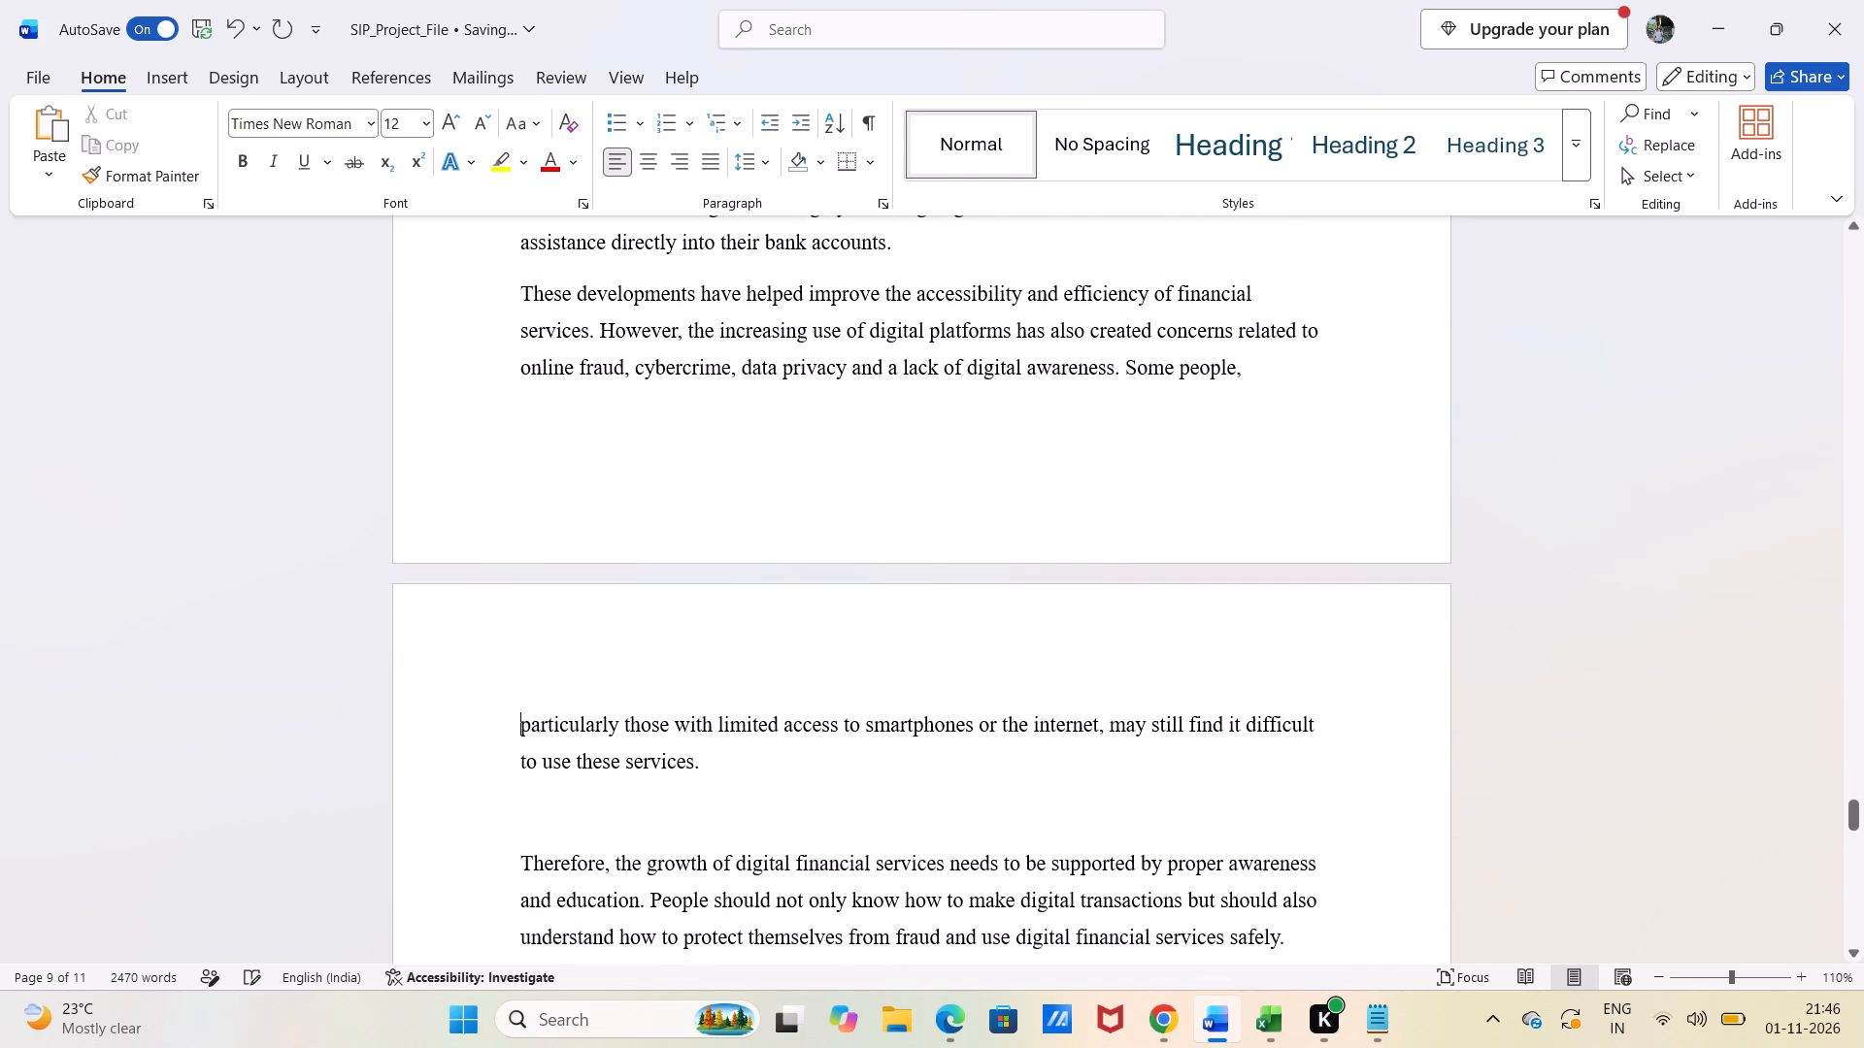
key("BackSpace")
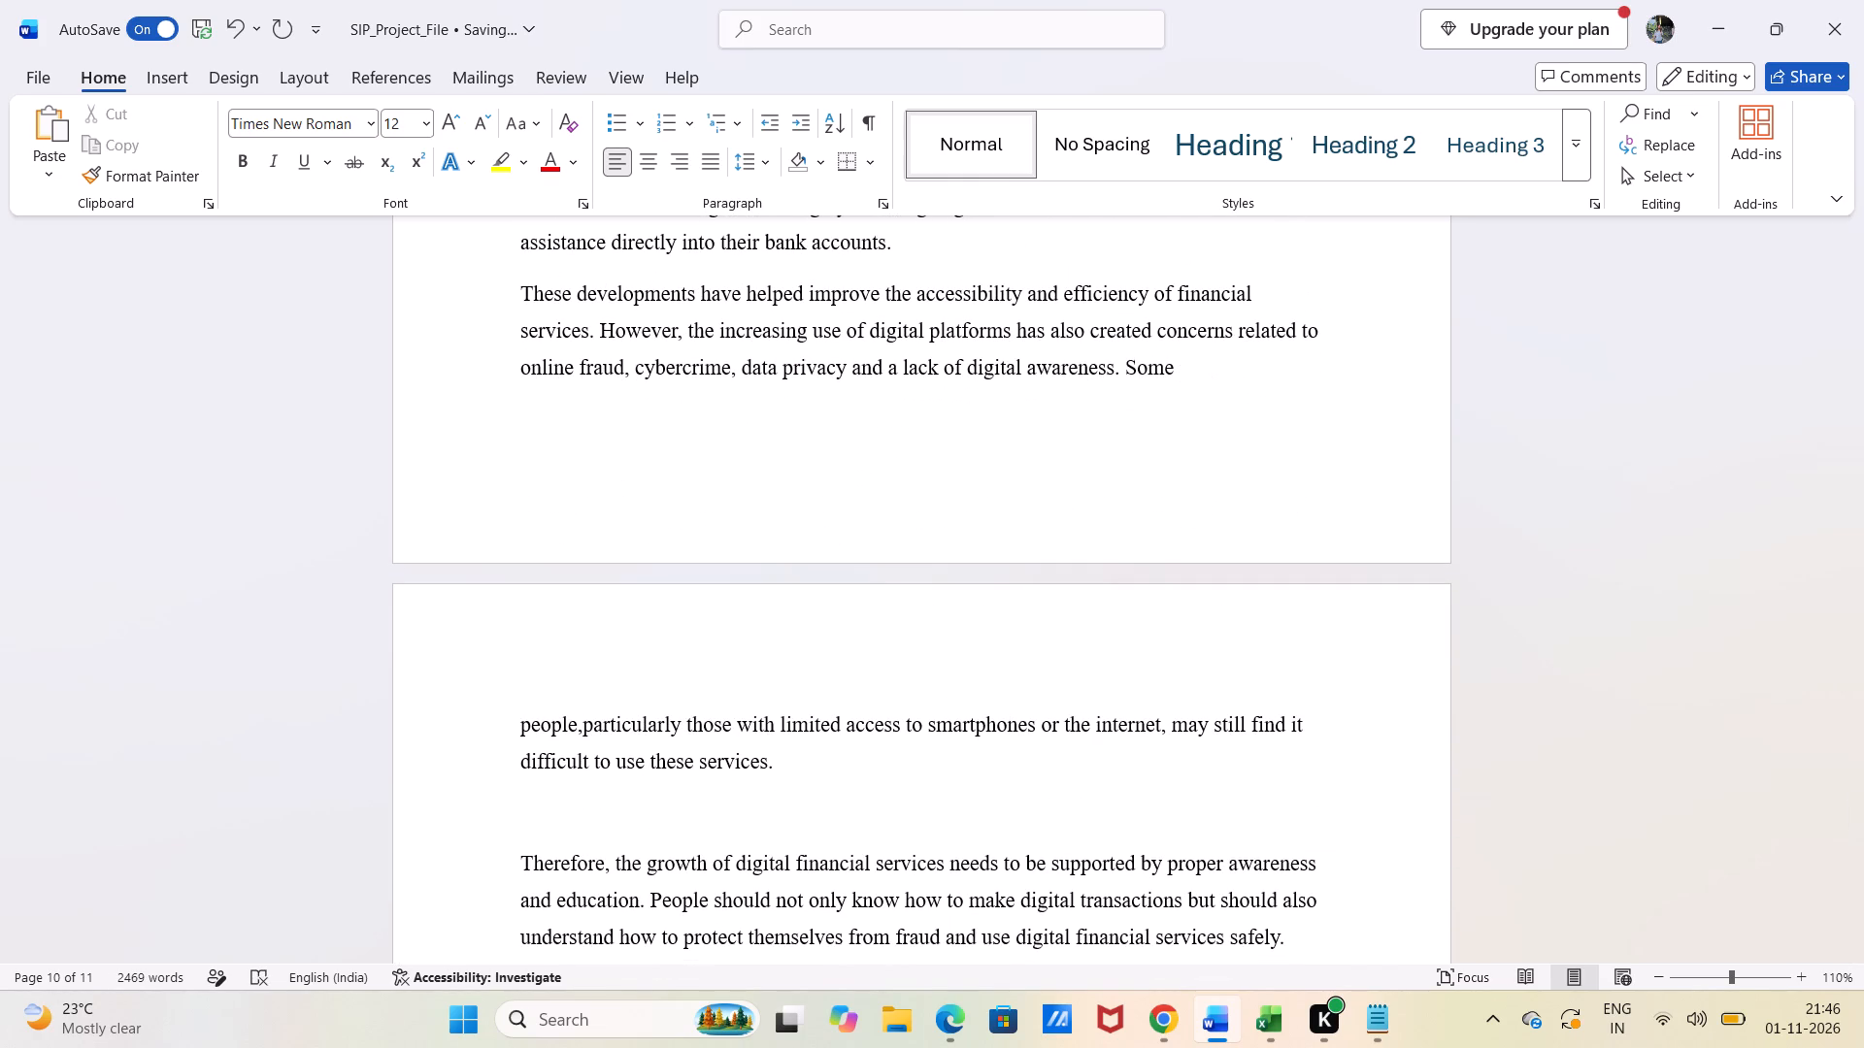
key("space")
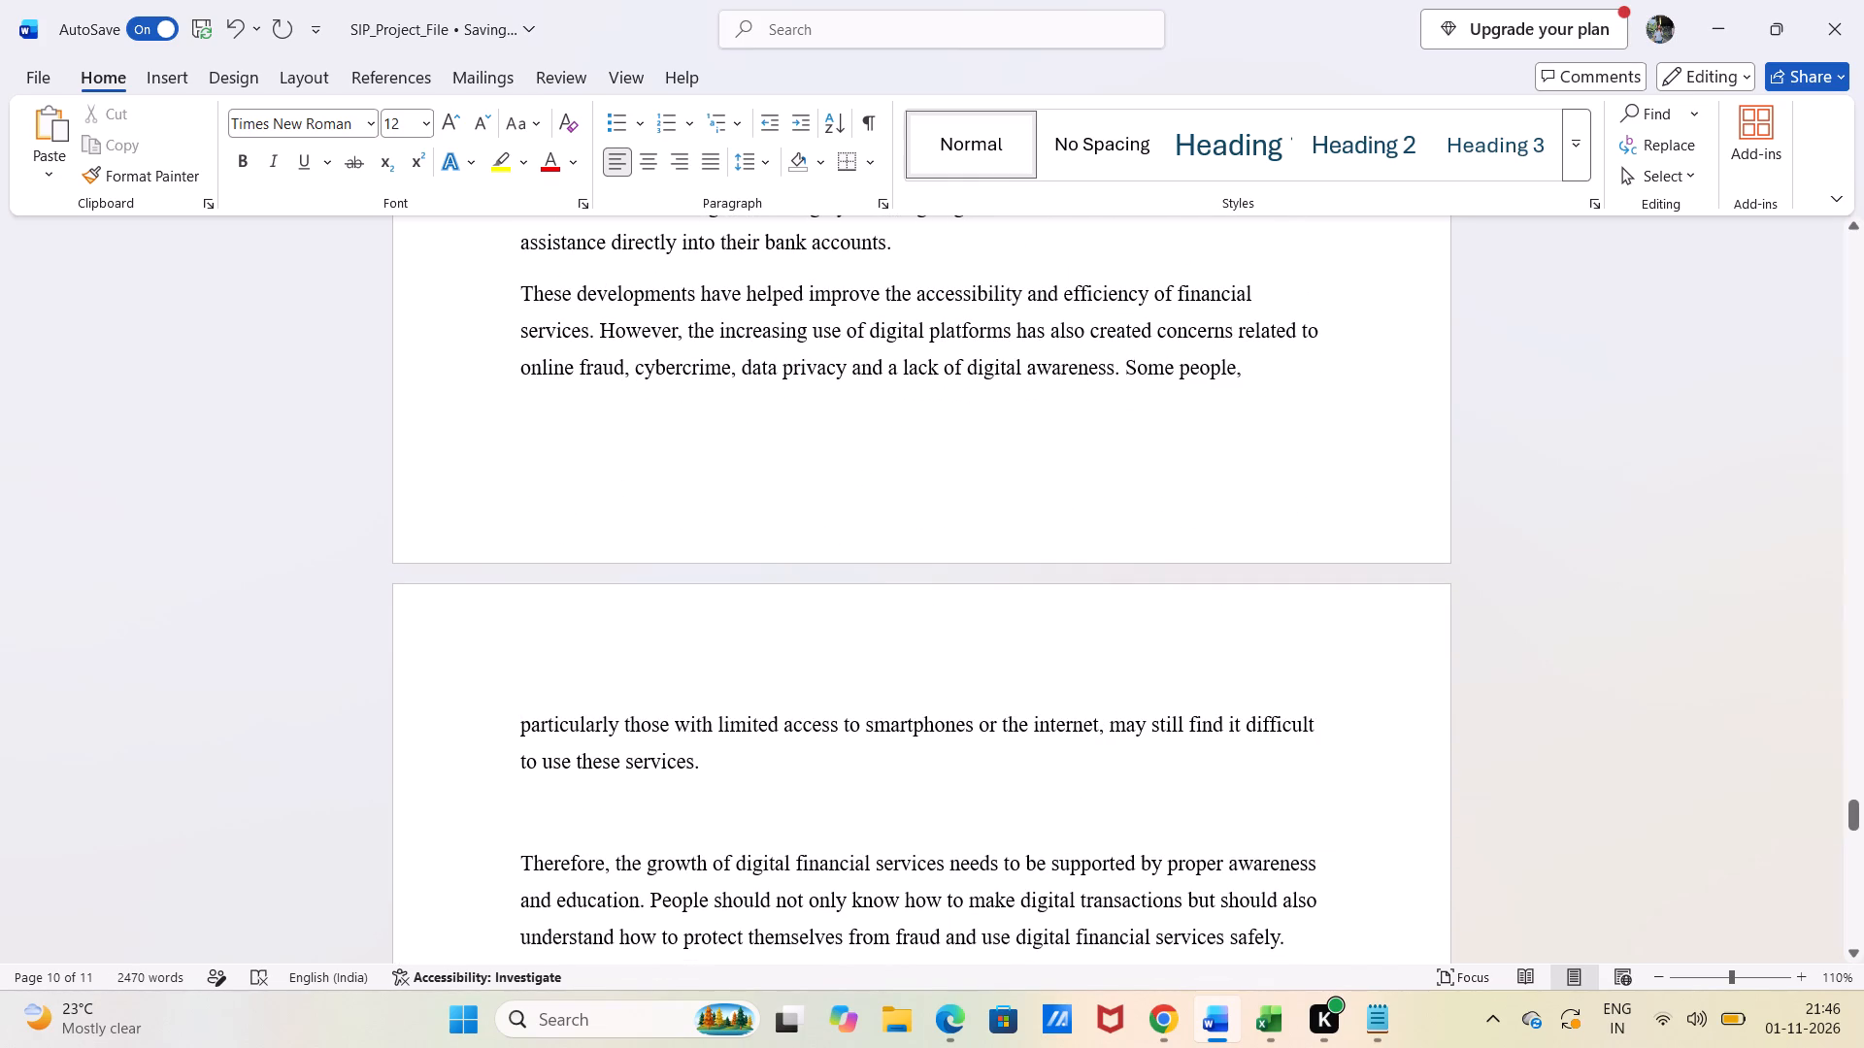
Remove the blank line above the paragraph starting "Therefore, the growth of digital financial services".
left_click(538, 825)
key("BackSpace")
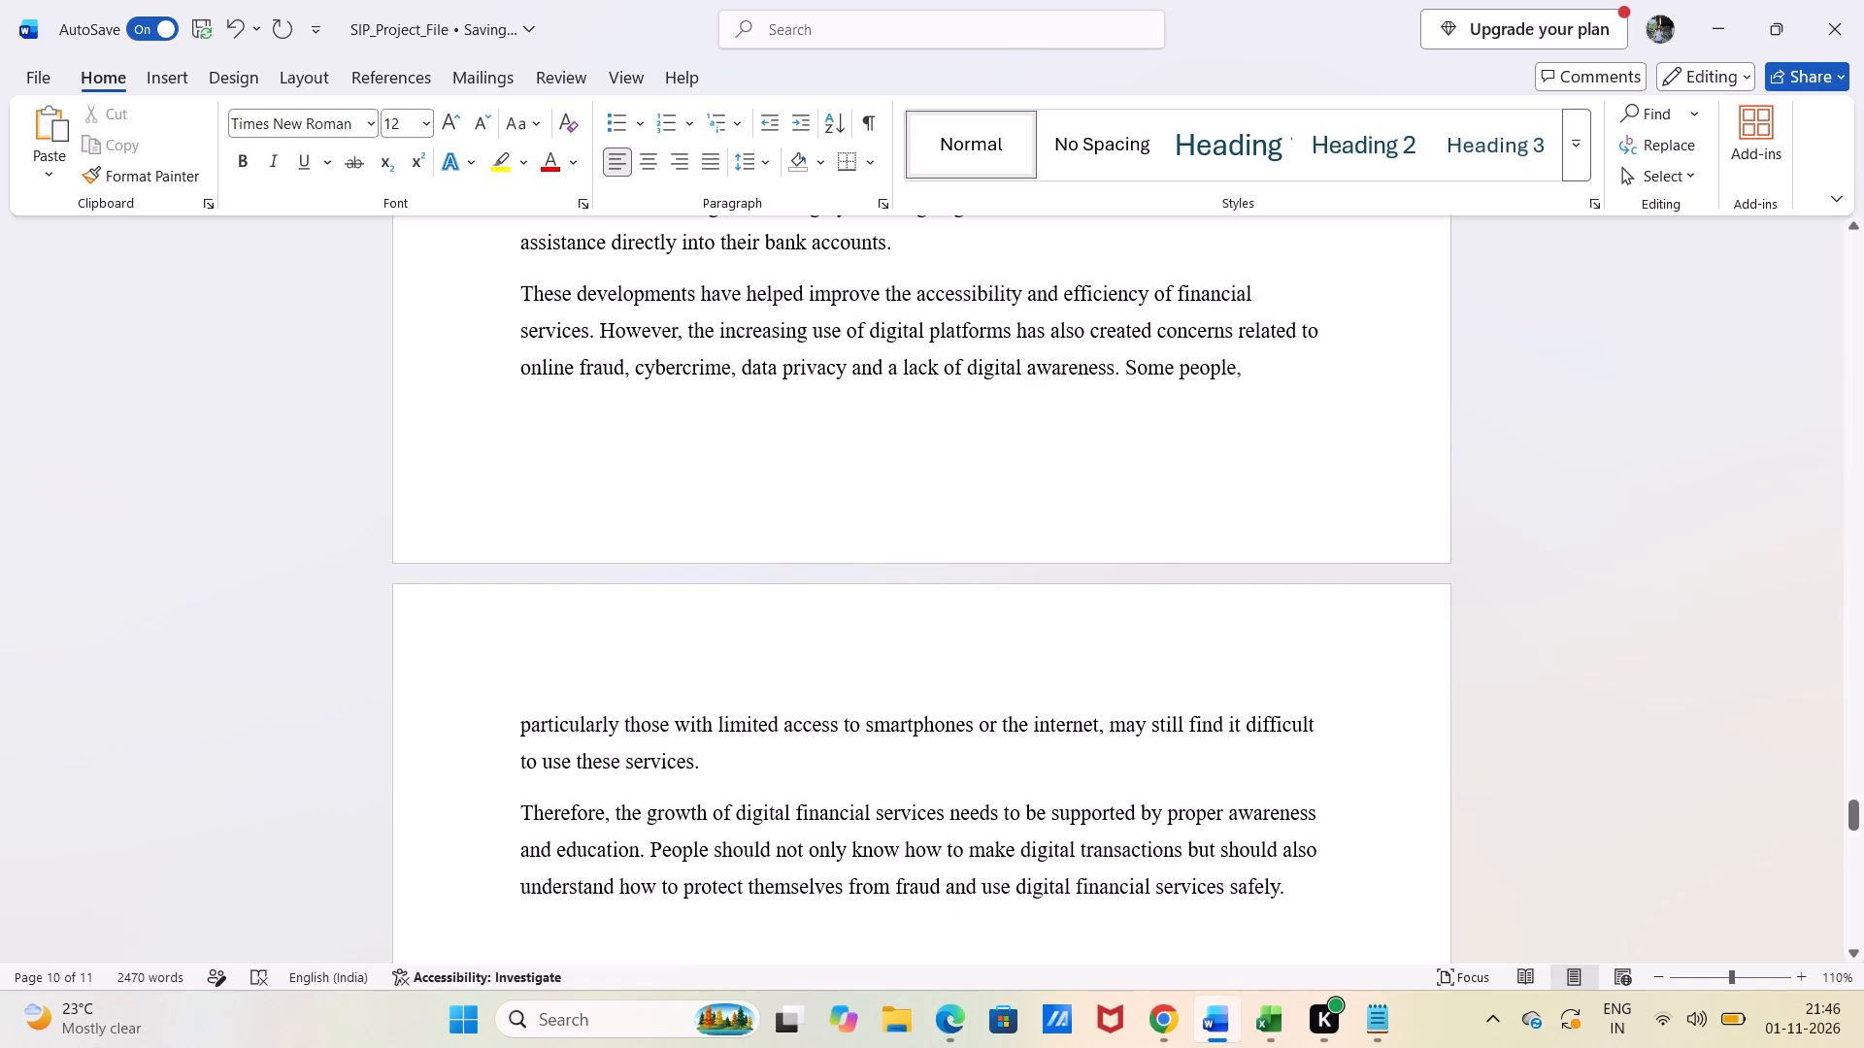
Add a new line below the closing Digital Financial Services paragraph, formatted at size 14 in bold italic.
scroll(774, 825, "down", 1)
left_click(1316, 527)
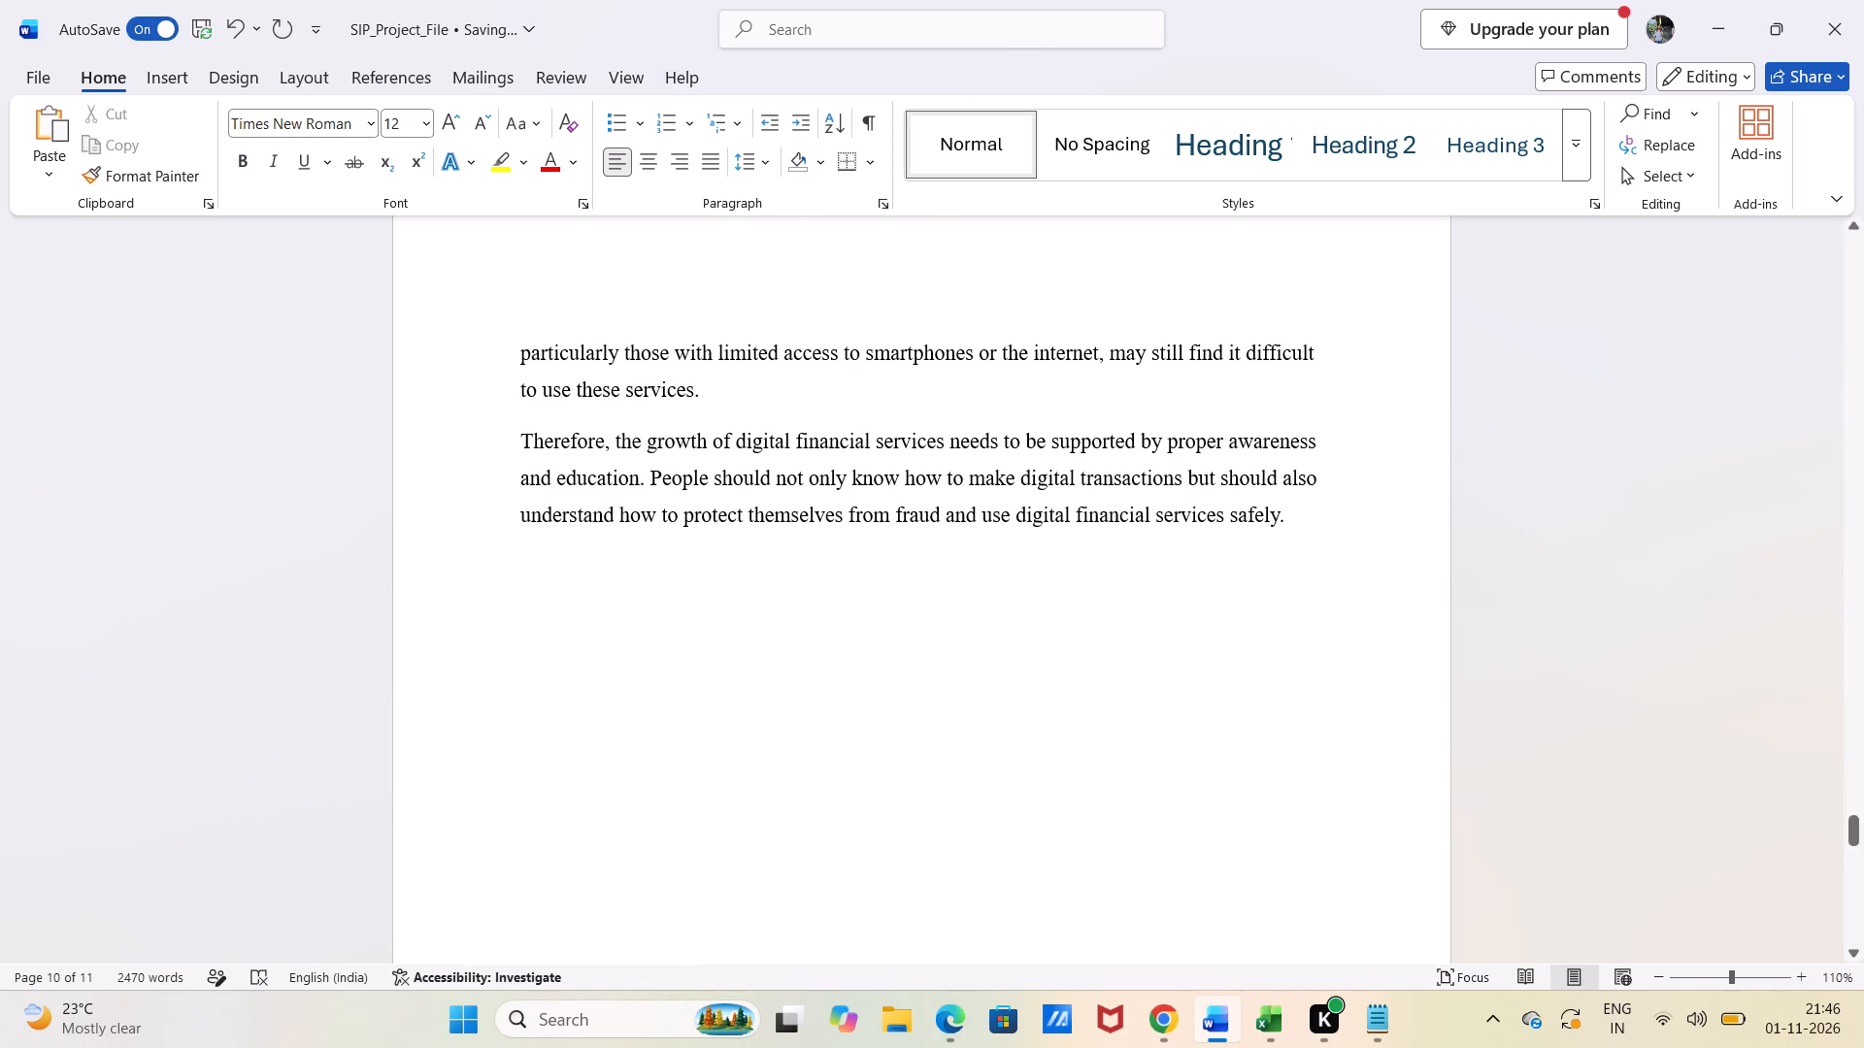
key("Return")
left_click(397, 119)
type("14")
key("Return")
left_click(243, 161)
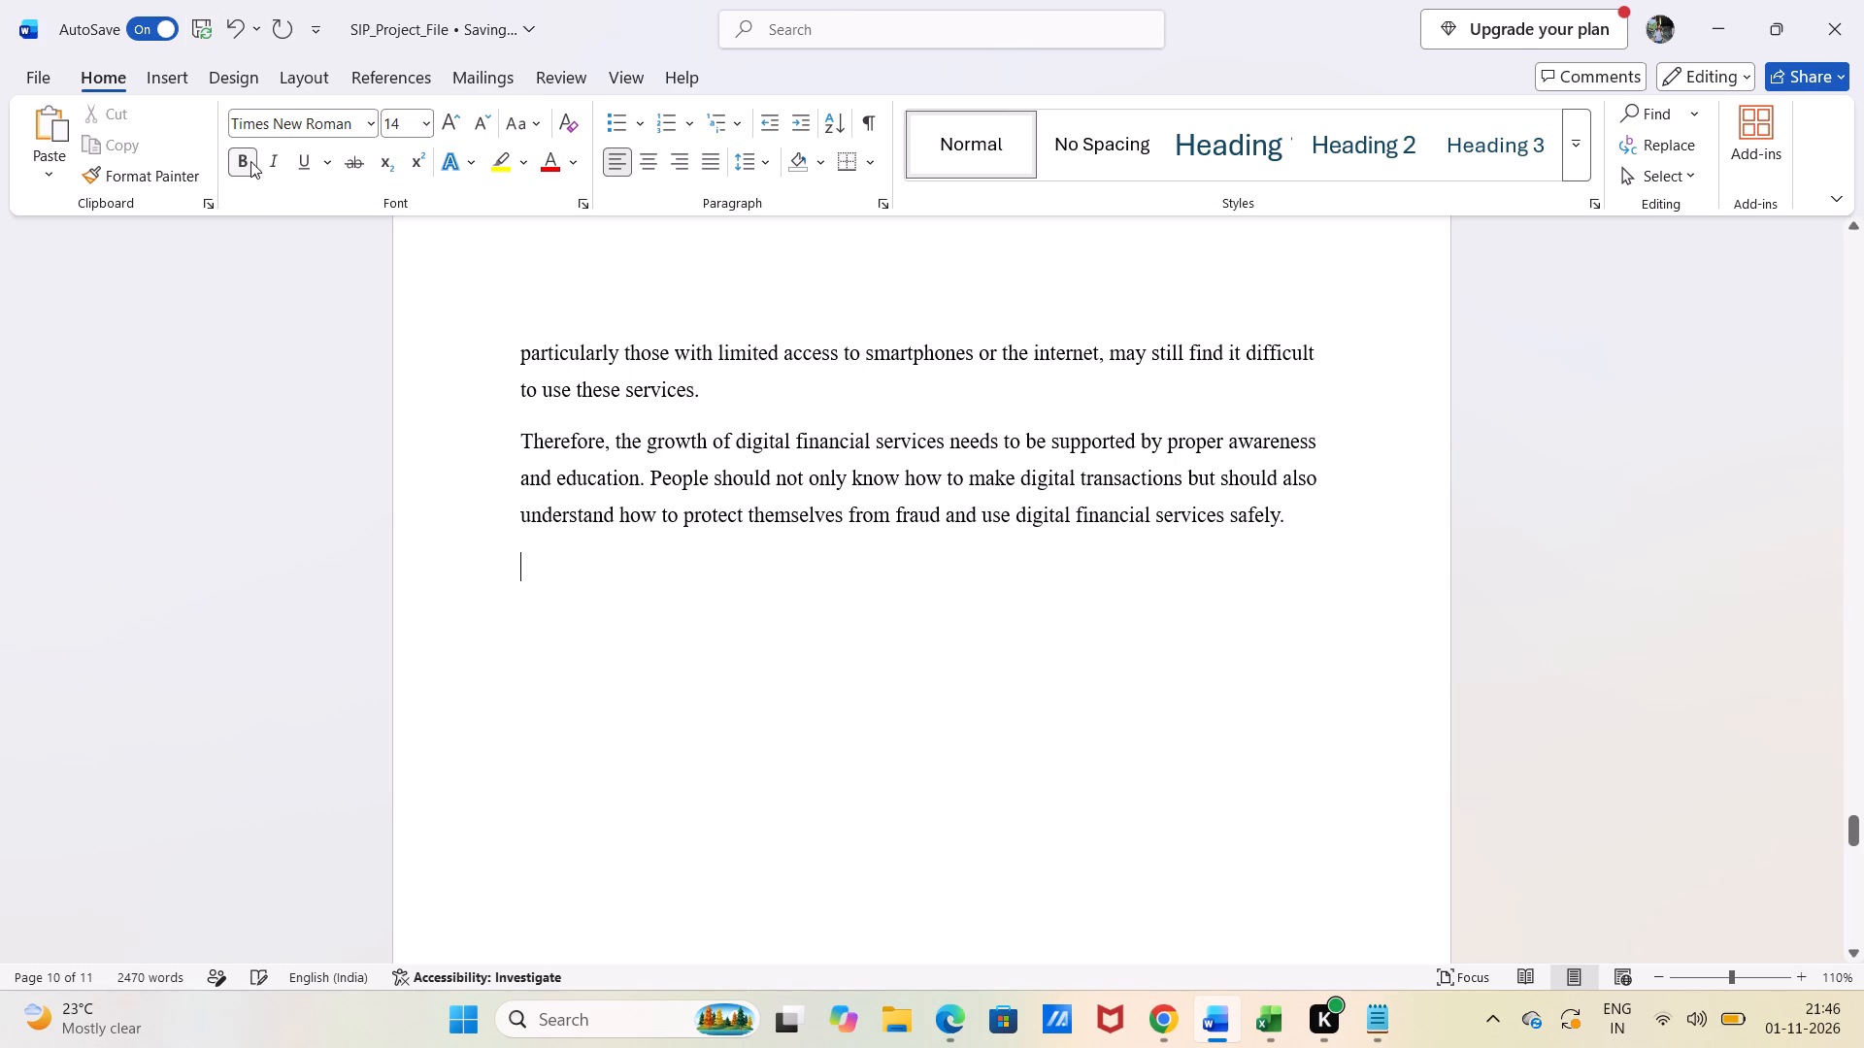
left_click(272, 166)
Copy the heading "1.1.10 Concept and Importance of Financial Inclusion in India" from Notepad and paste it on the new Word line.
left_click(1364, 1020)
scroll(456, 783, "down", 1)
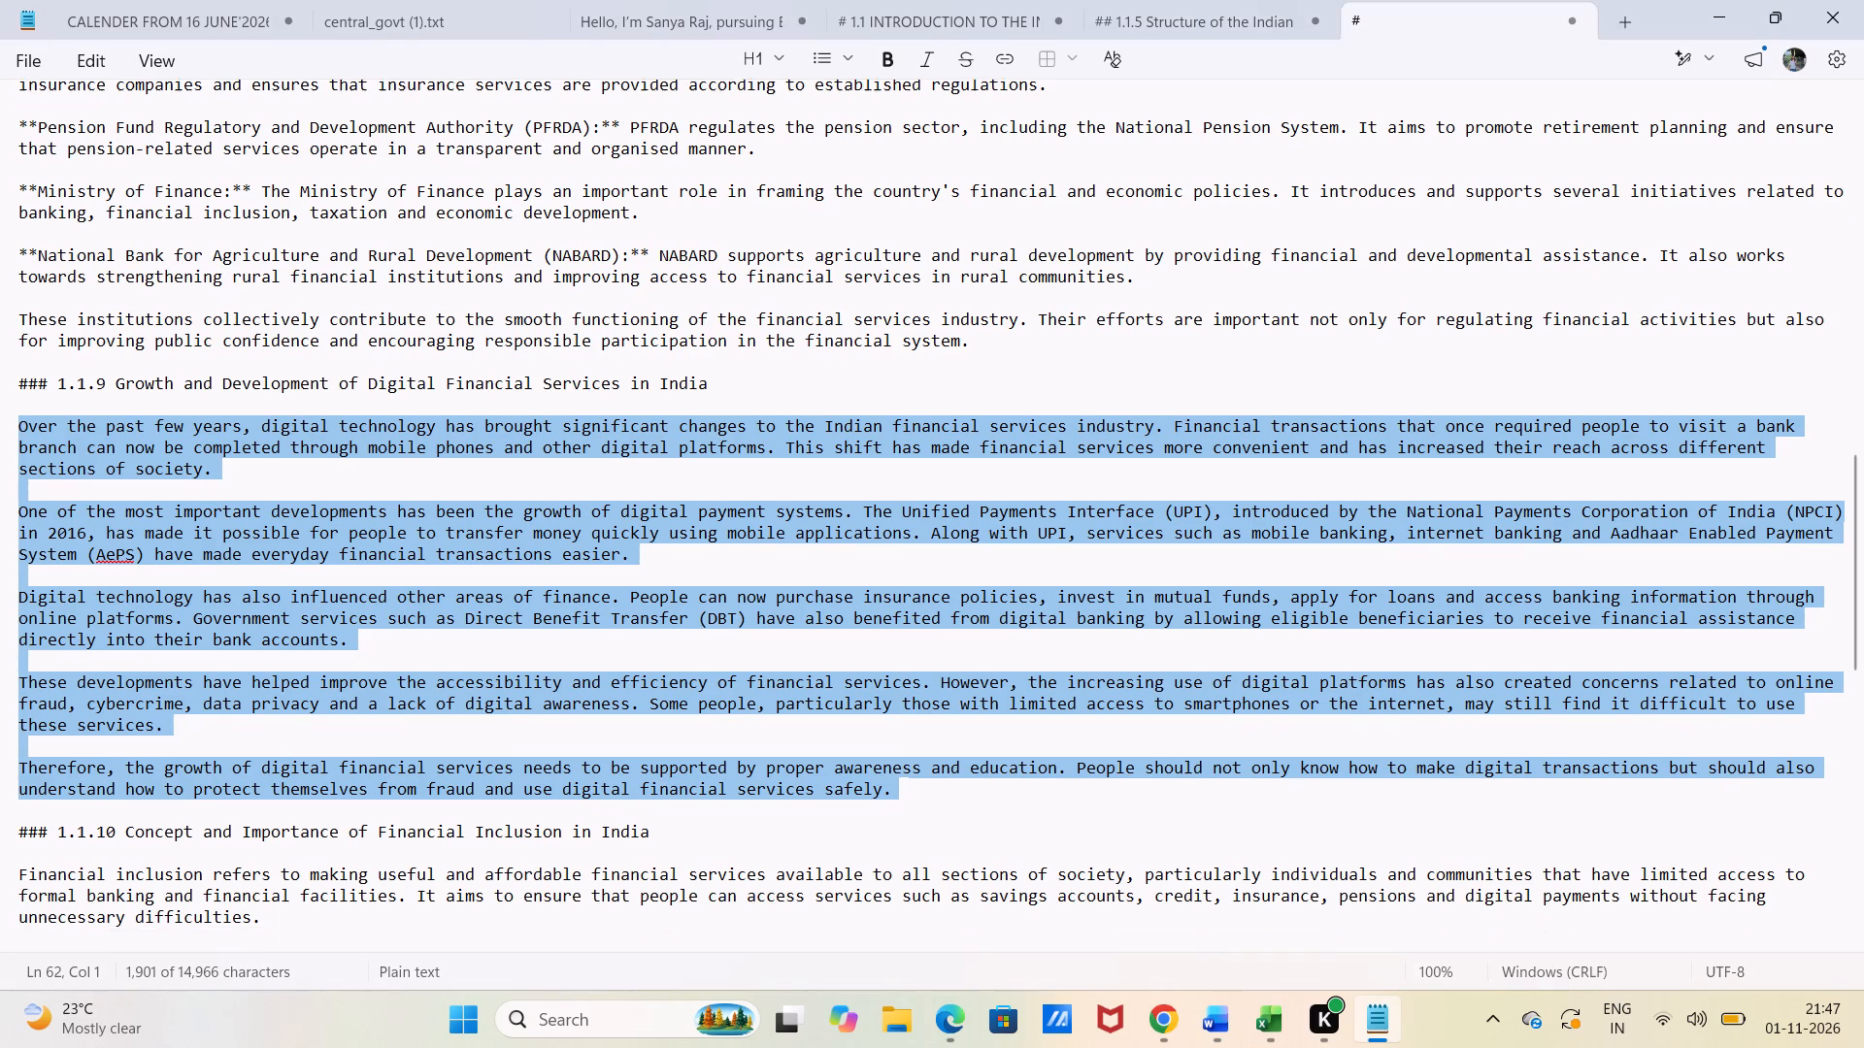
scroll(456, 783, "down", 1)
left_click_drag(55, 473, 693, 476)
key("ctrl+c")
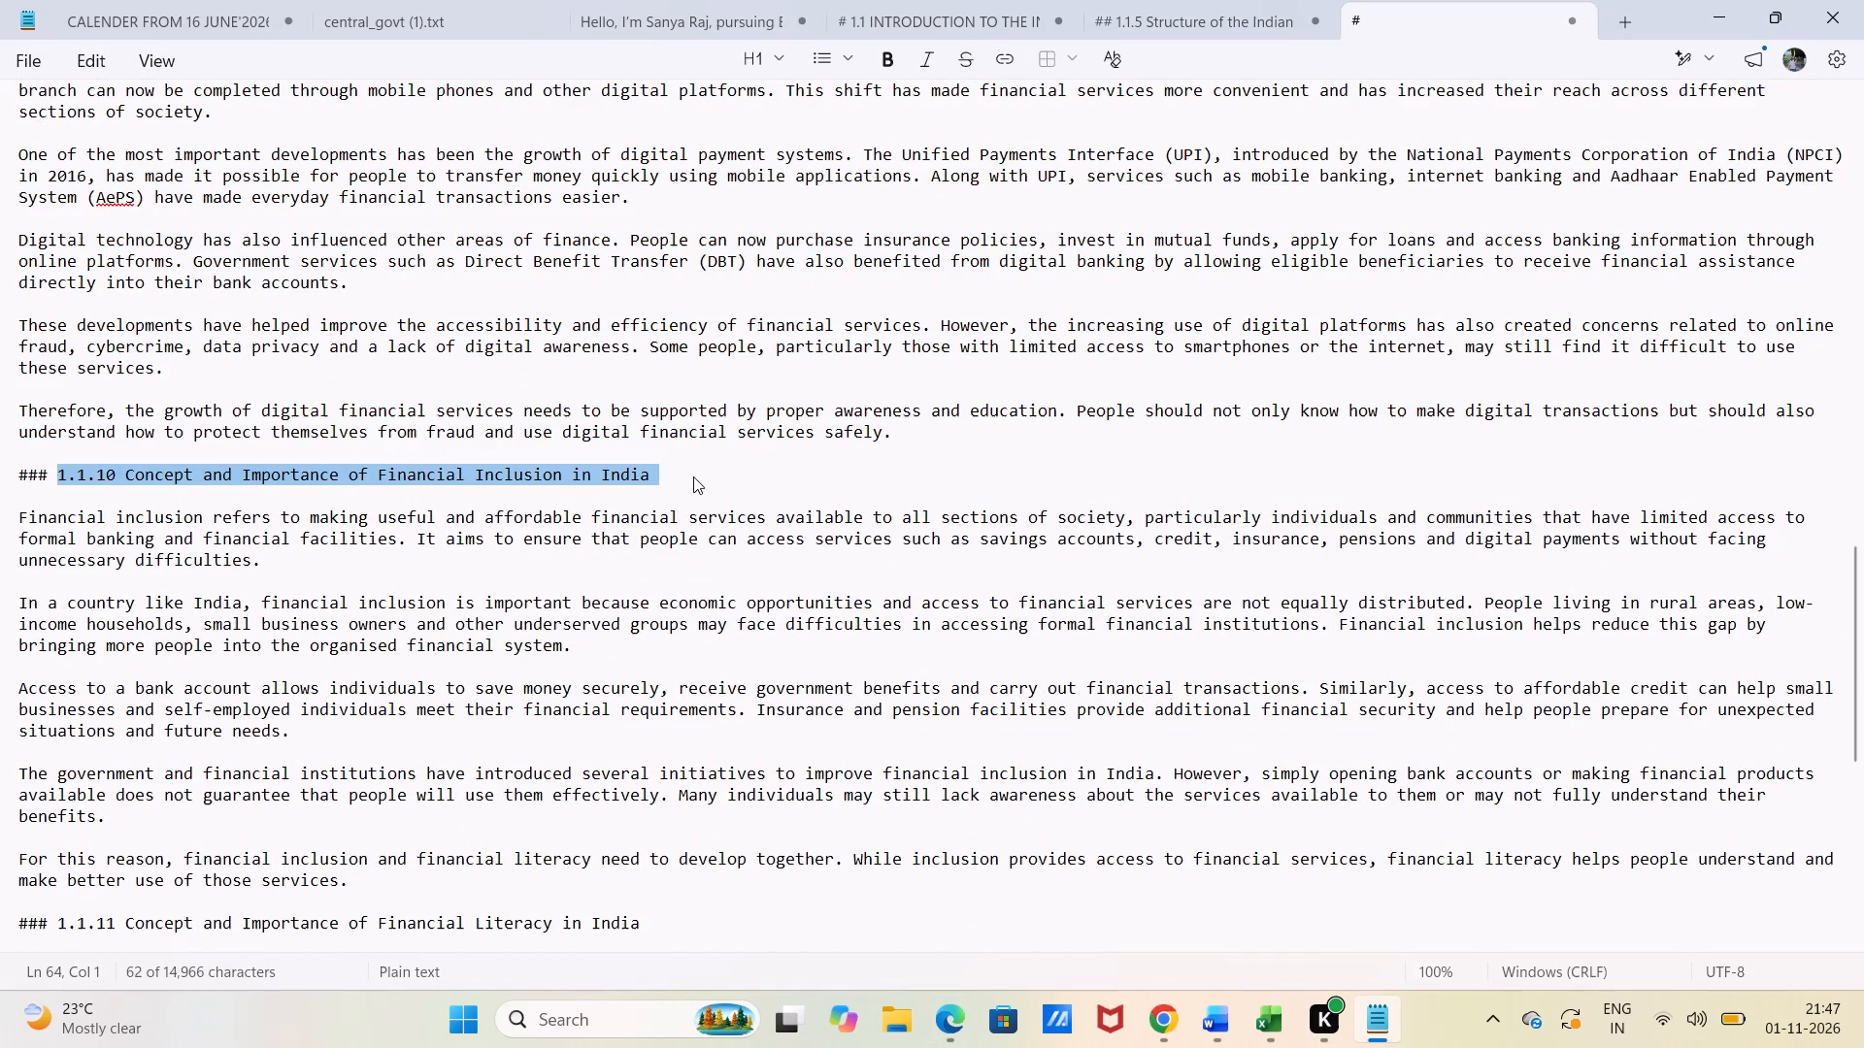
left_click(1217, 1047)
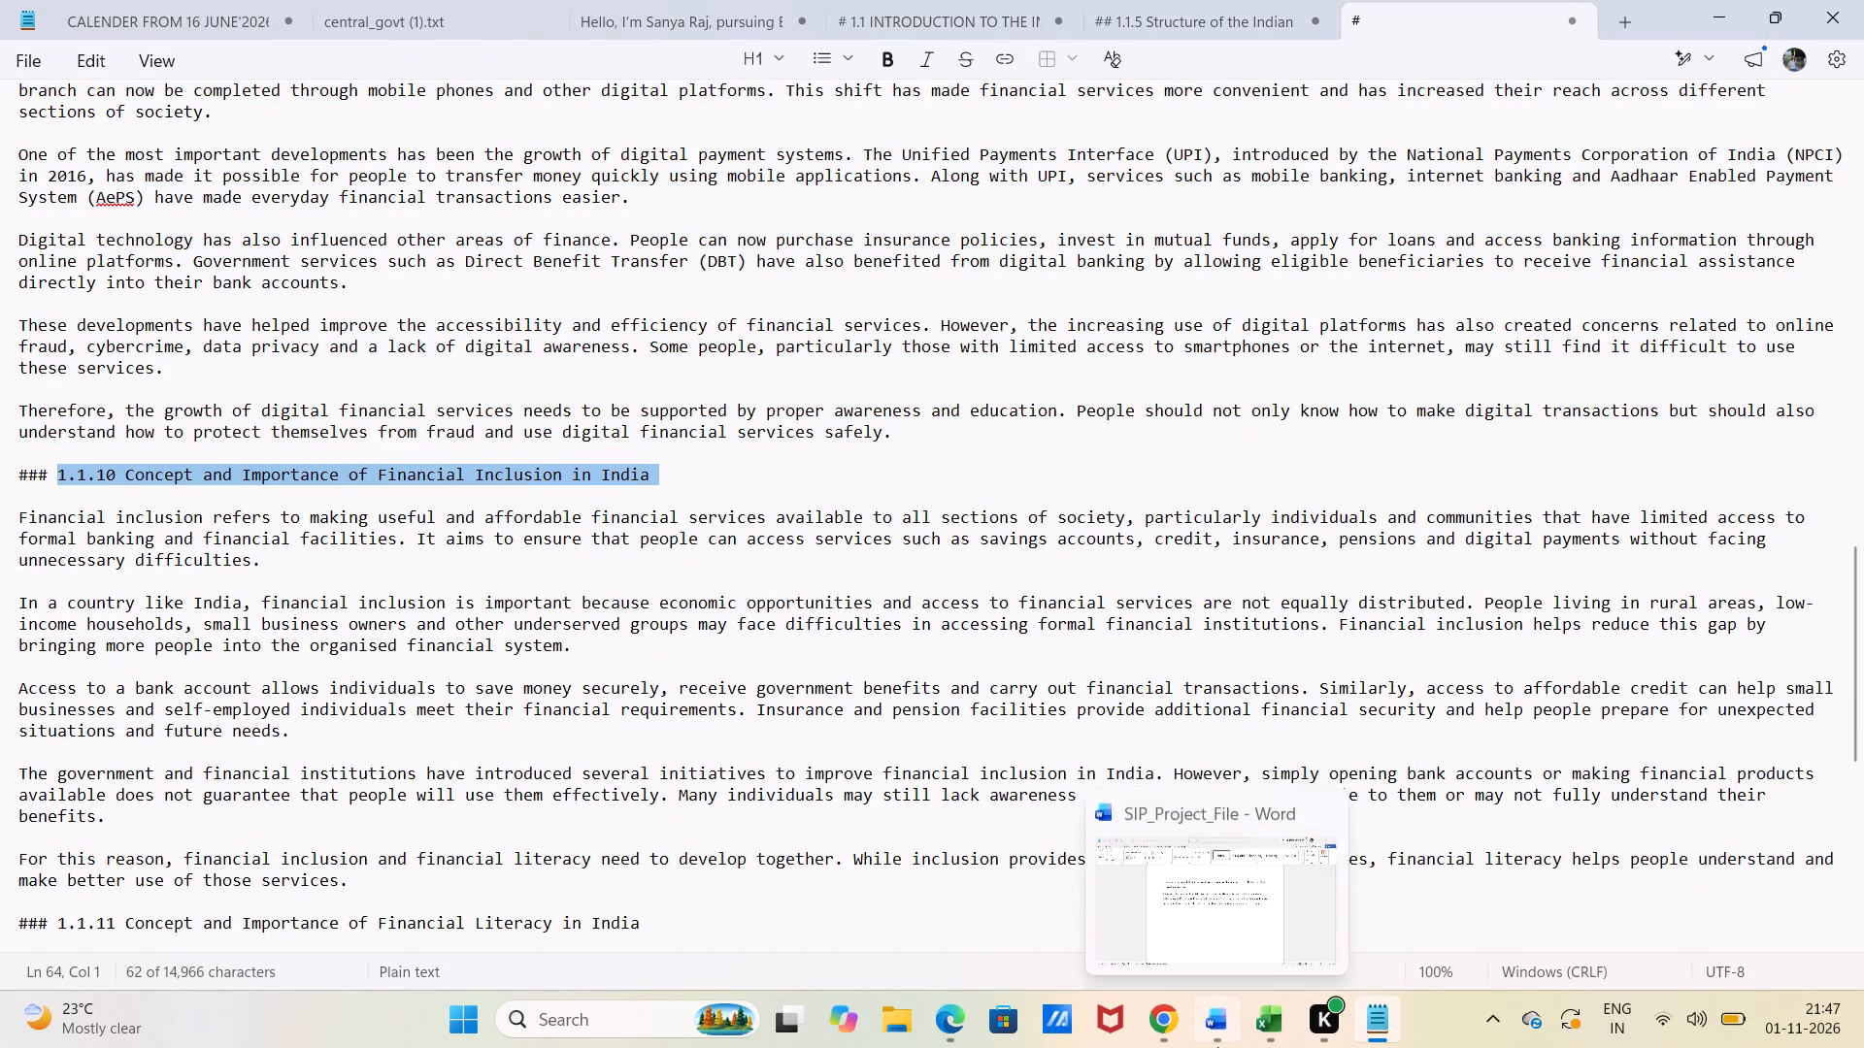
key("ctrl+v")
Add an unnumbered line below the heading "Concept and Importance of Financial Inclusion in India", set to size 12 without bold or italic.
key("Return")
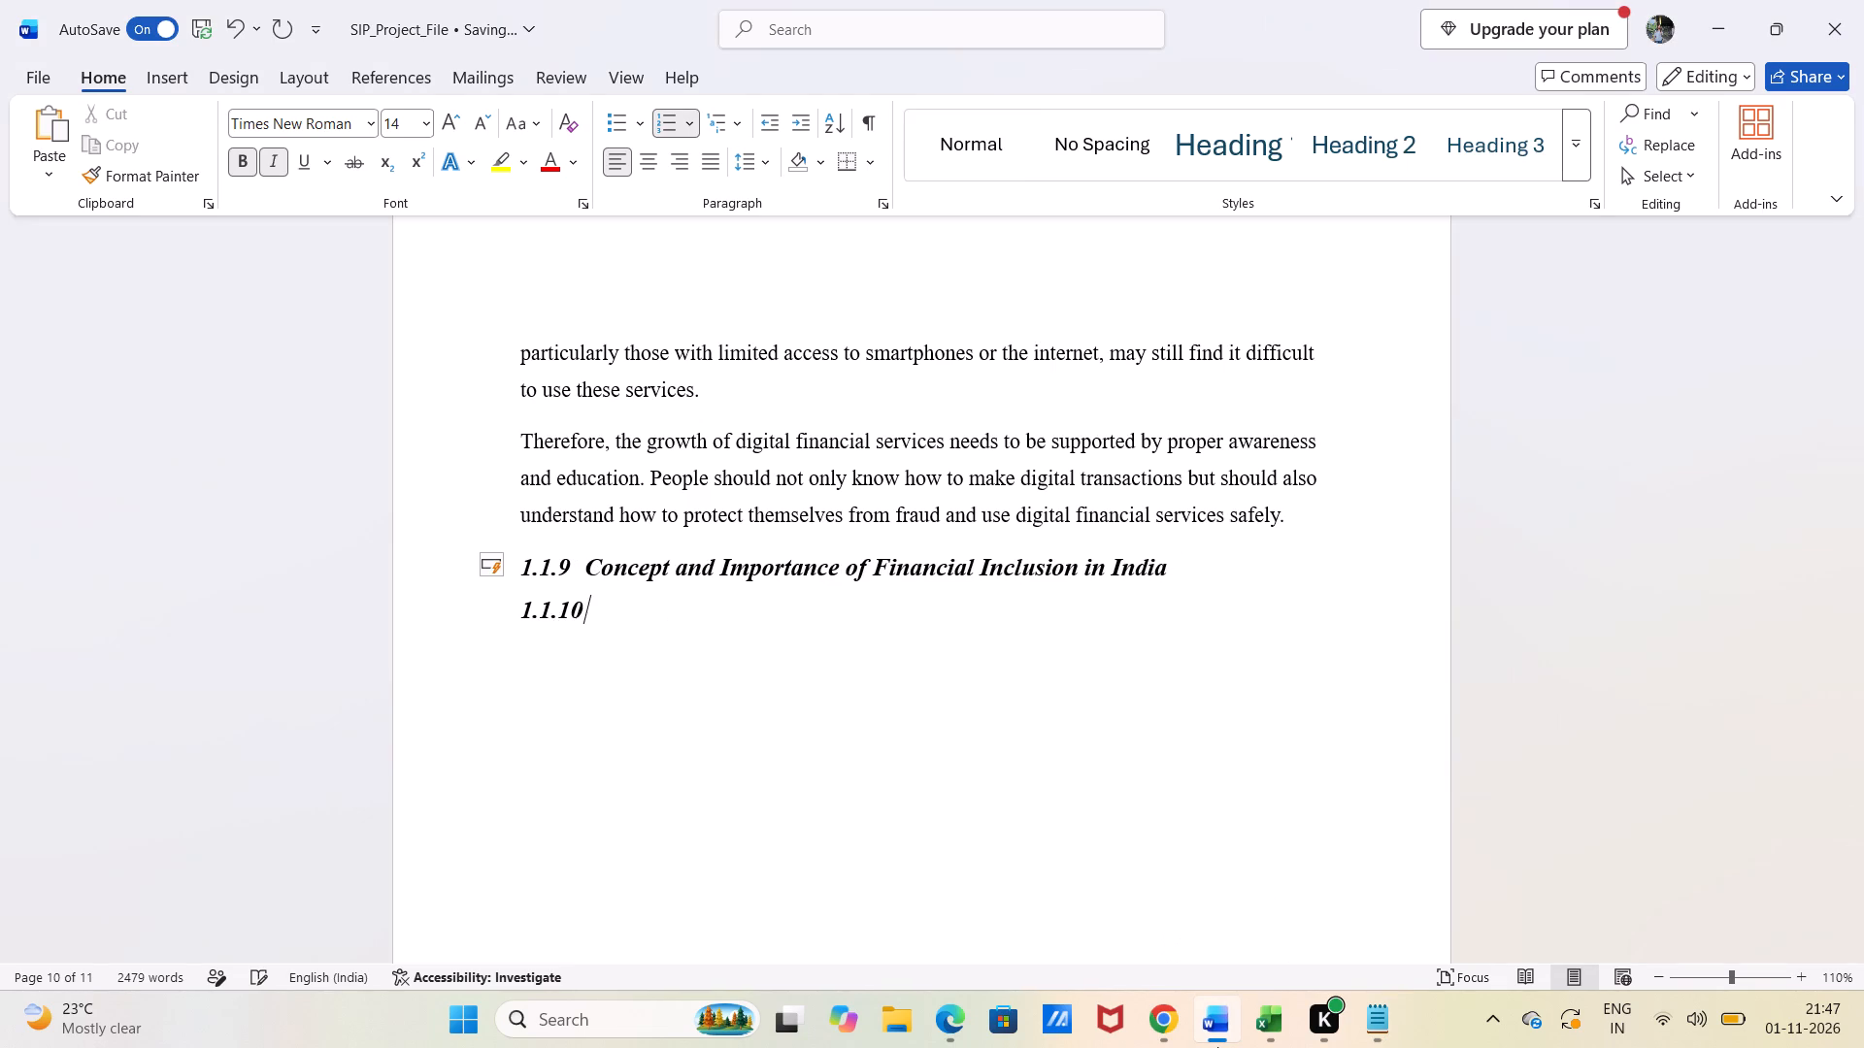
key("BackSpace")
key("BackSpace")
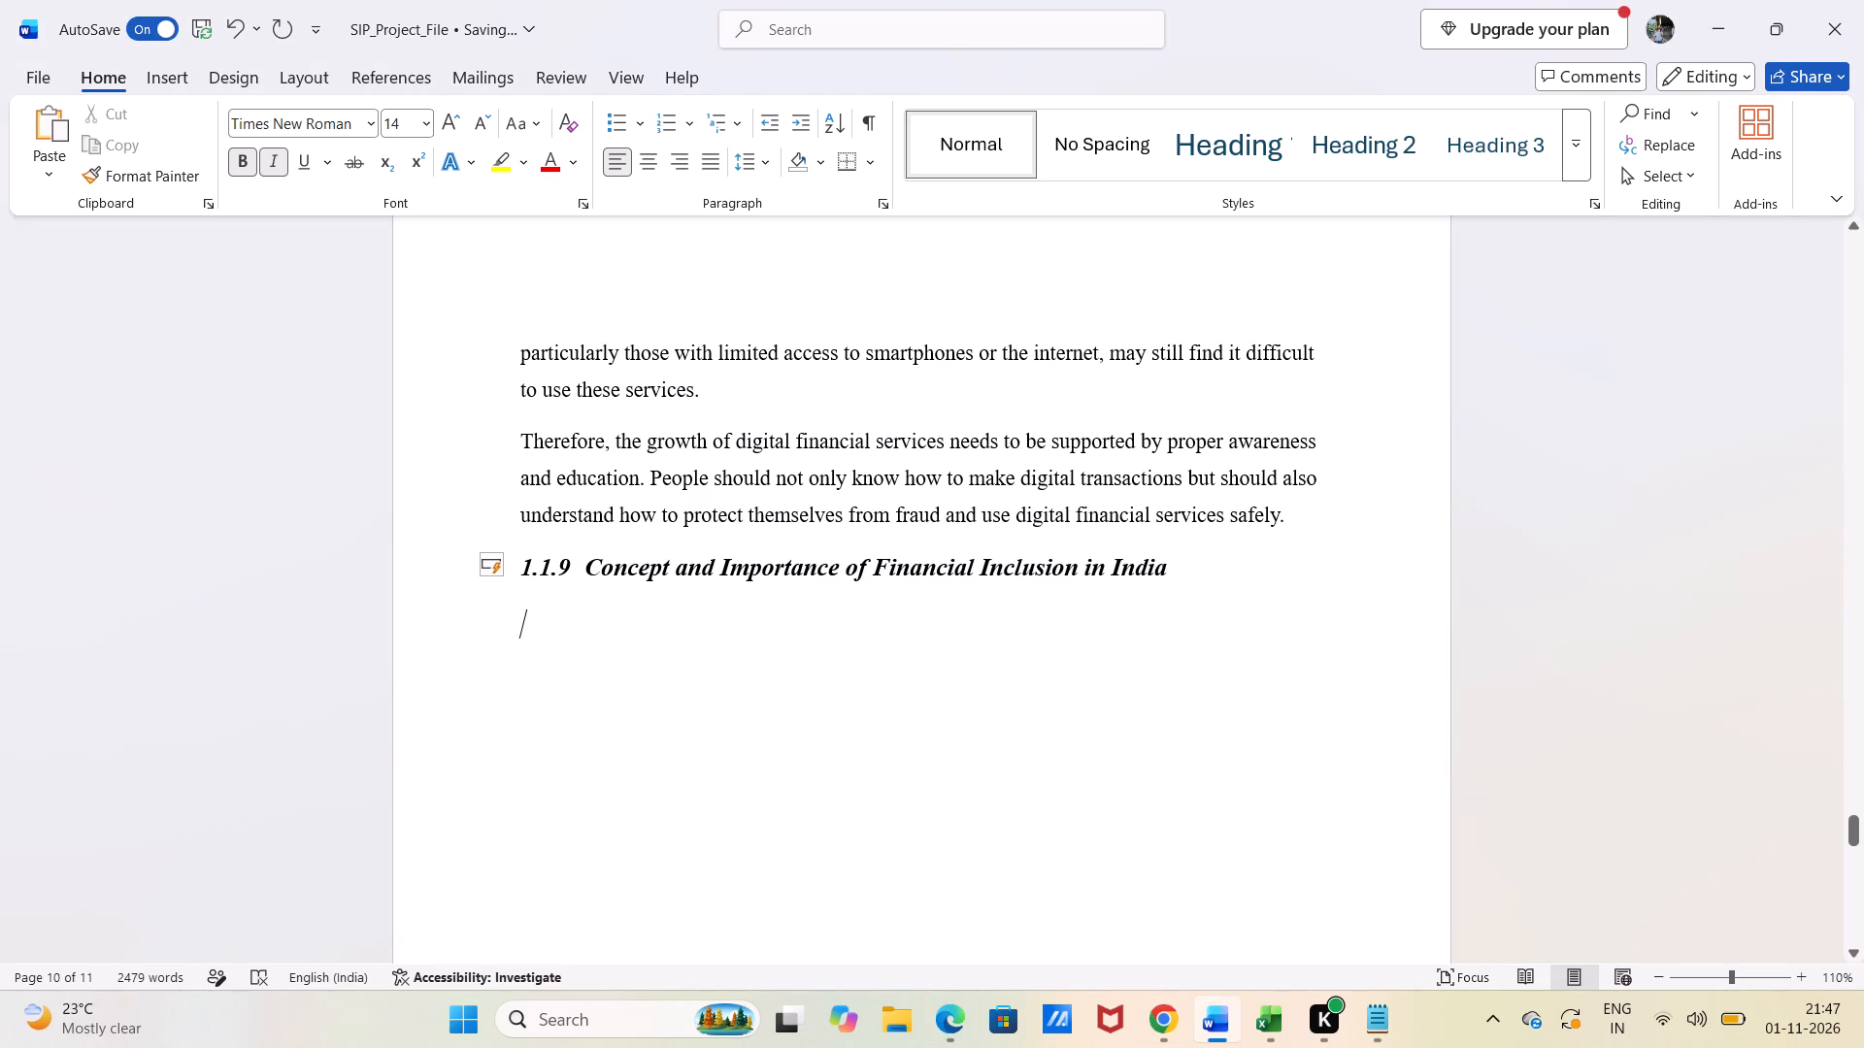
left_click(394, 119)
type("12")
key("Return")
left_click(270, 147)
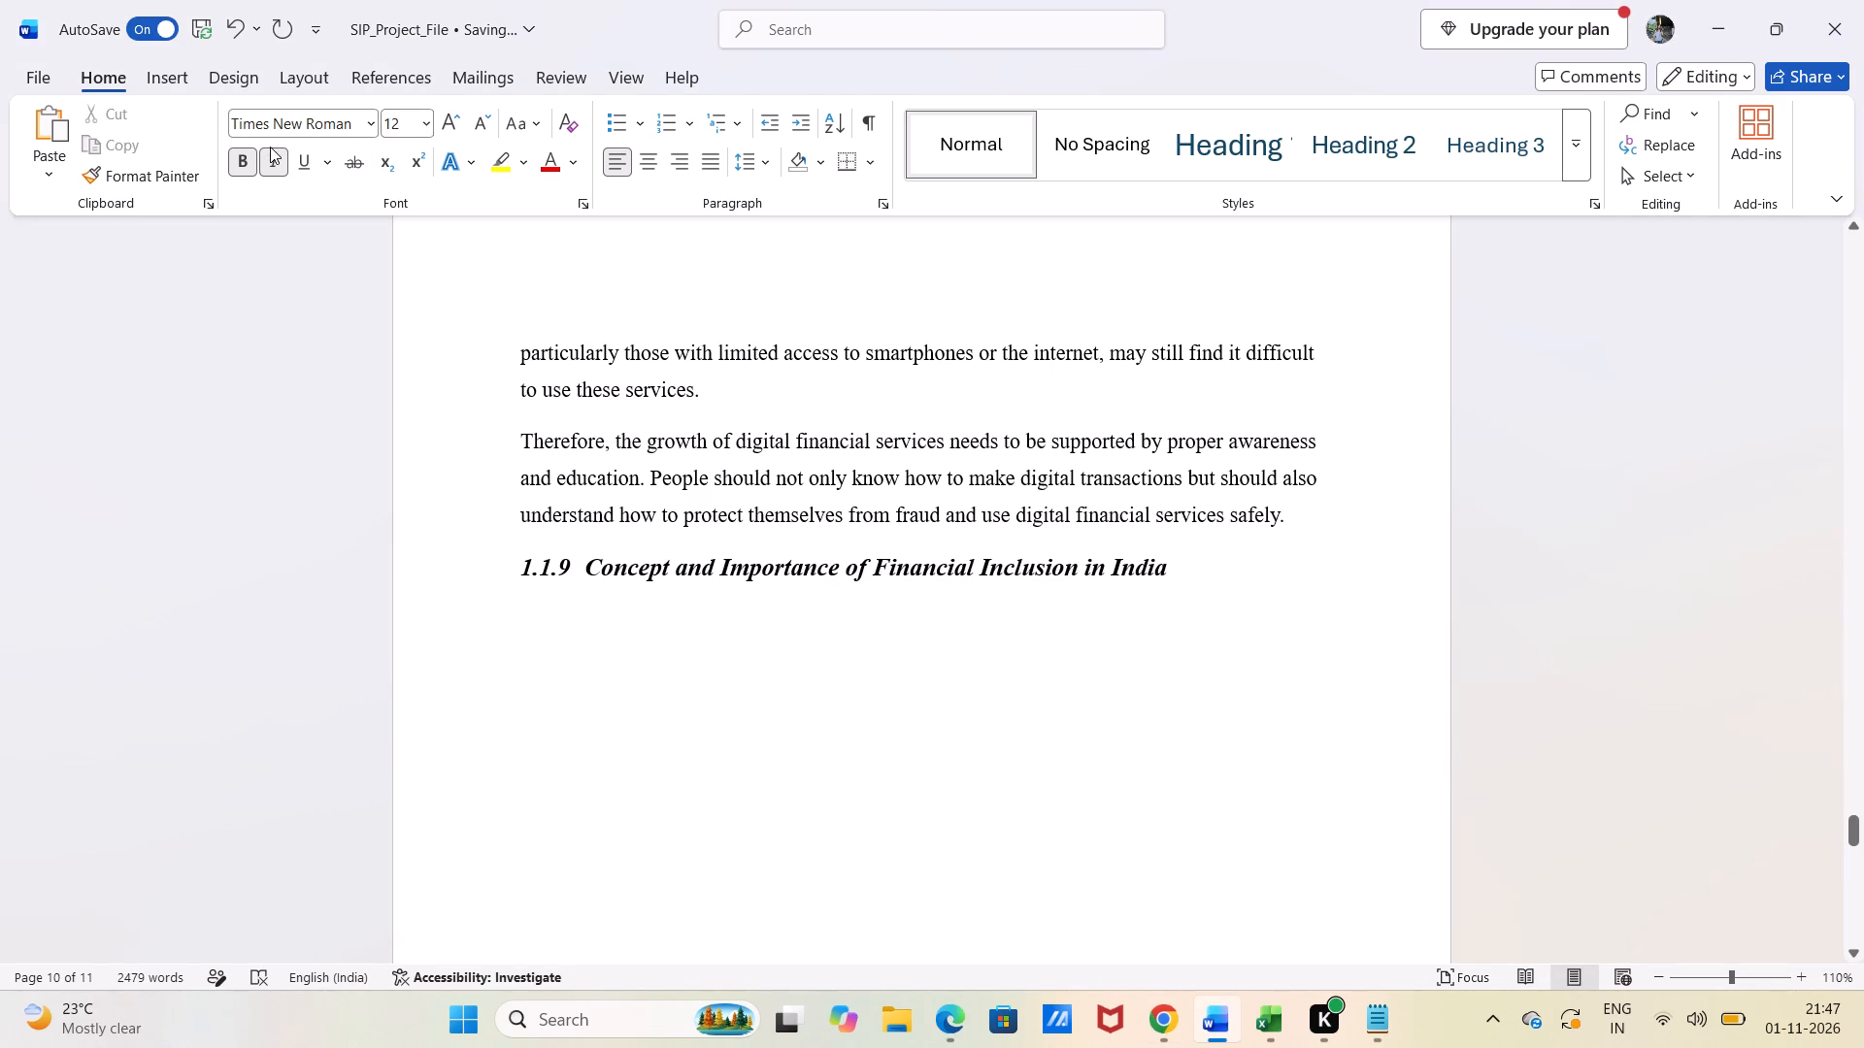
left_click(241, 166)
left_click(262, 164)
Copy the 1.1.10 body text from Notepad, from "Financial inclusion refers to making" through "make better use of those services", and return to Word.
left_click(1383, 1032)
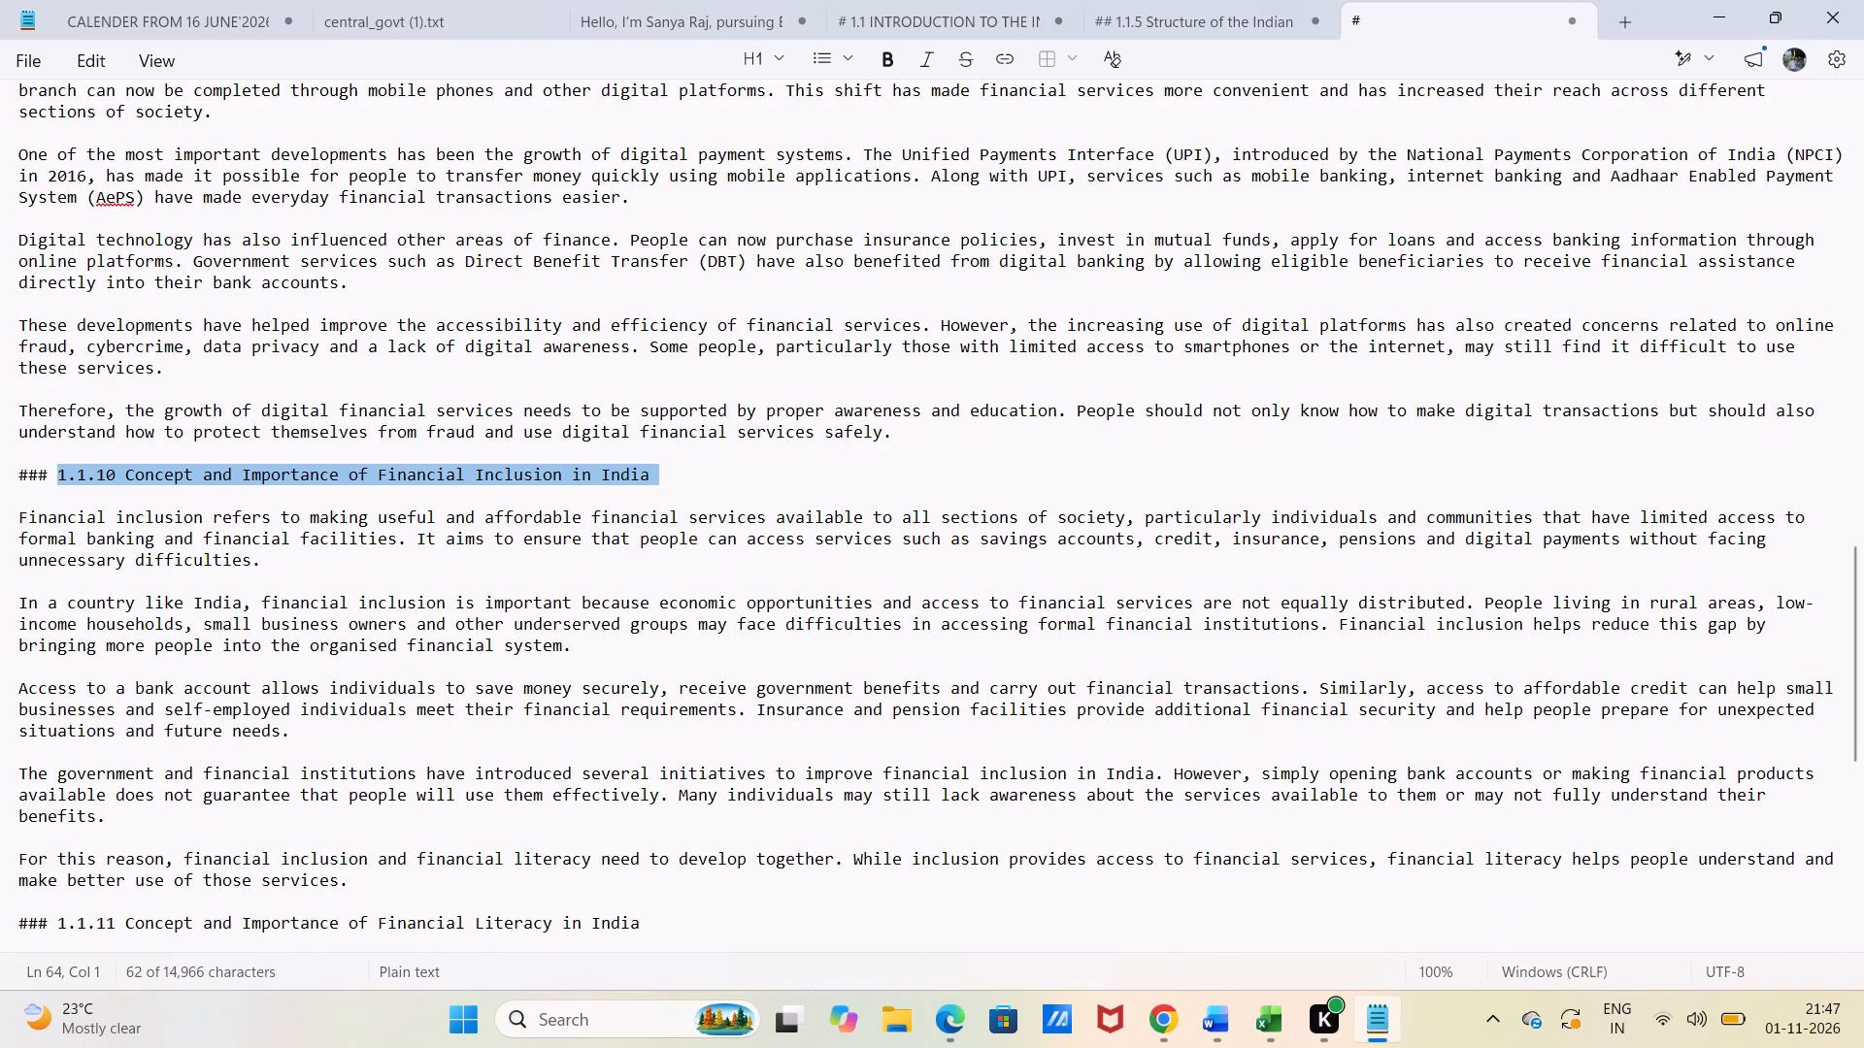
left_click_drag(23, 515, 682, 835)
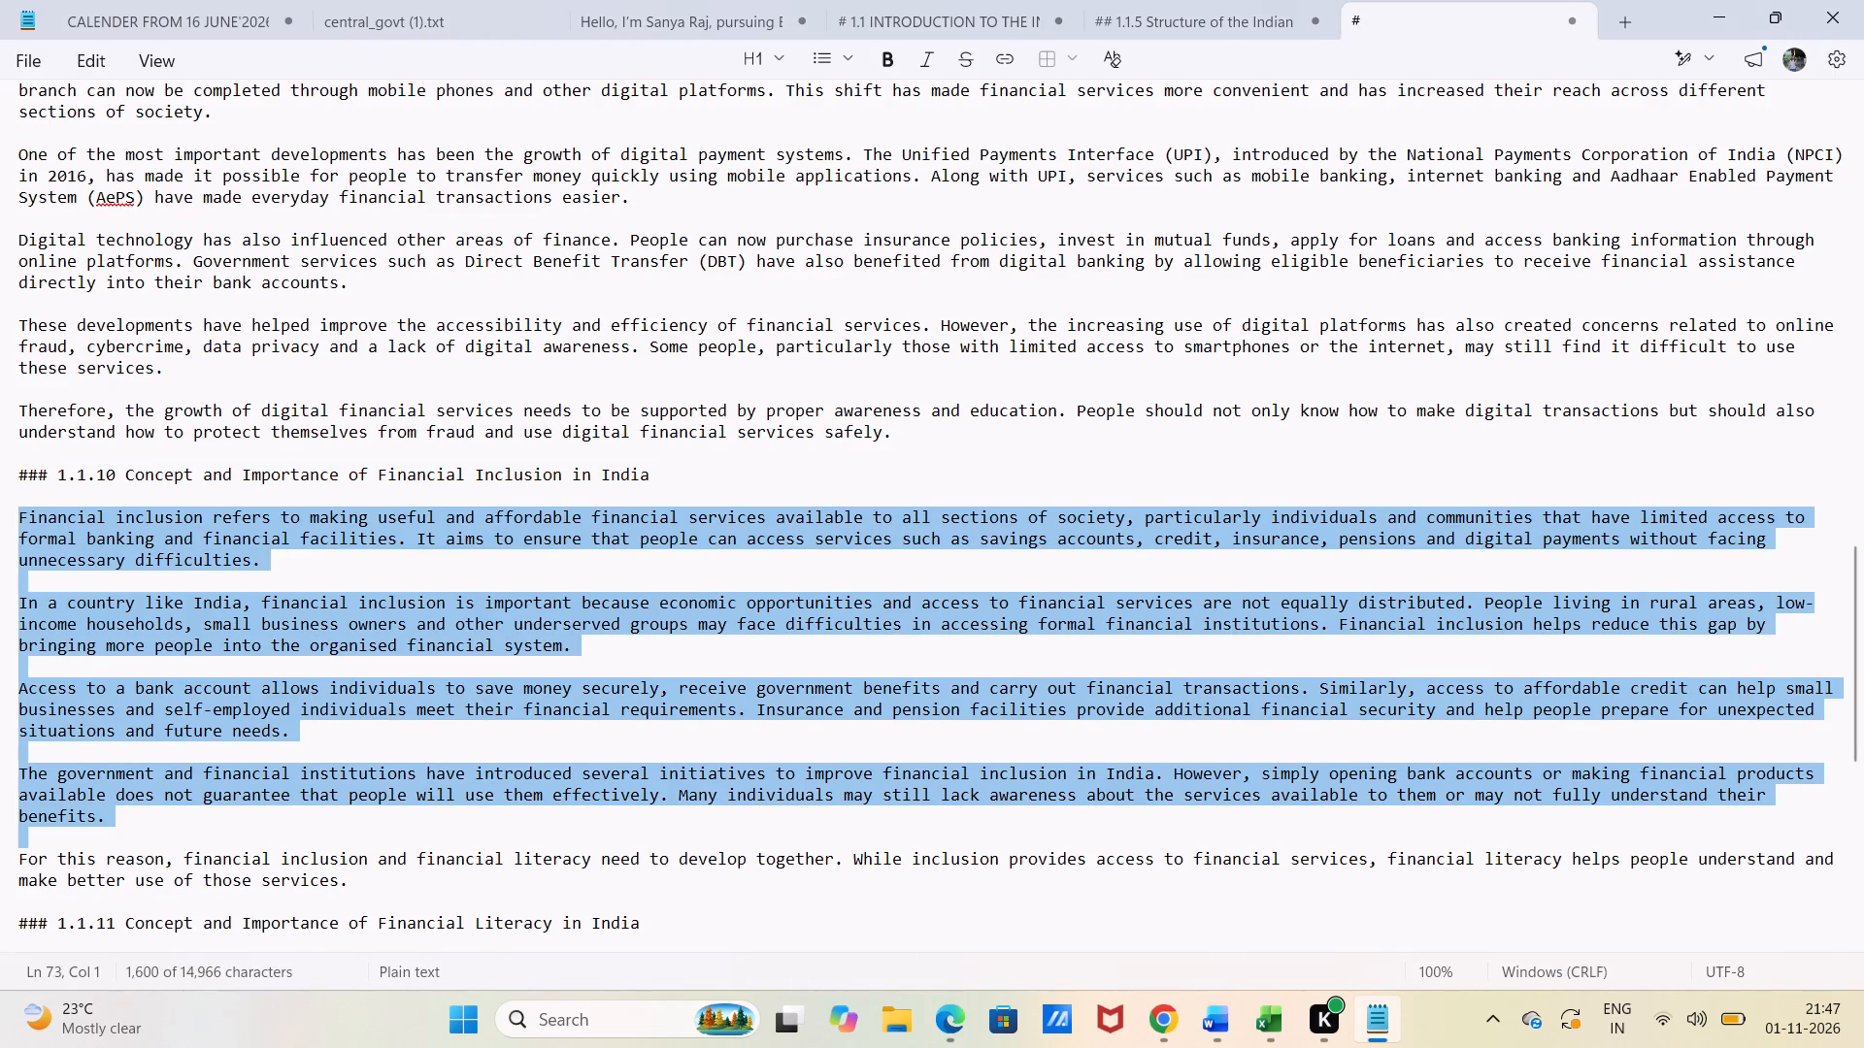
left_click_drag(682, 835, 356, 630)
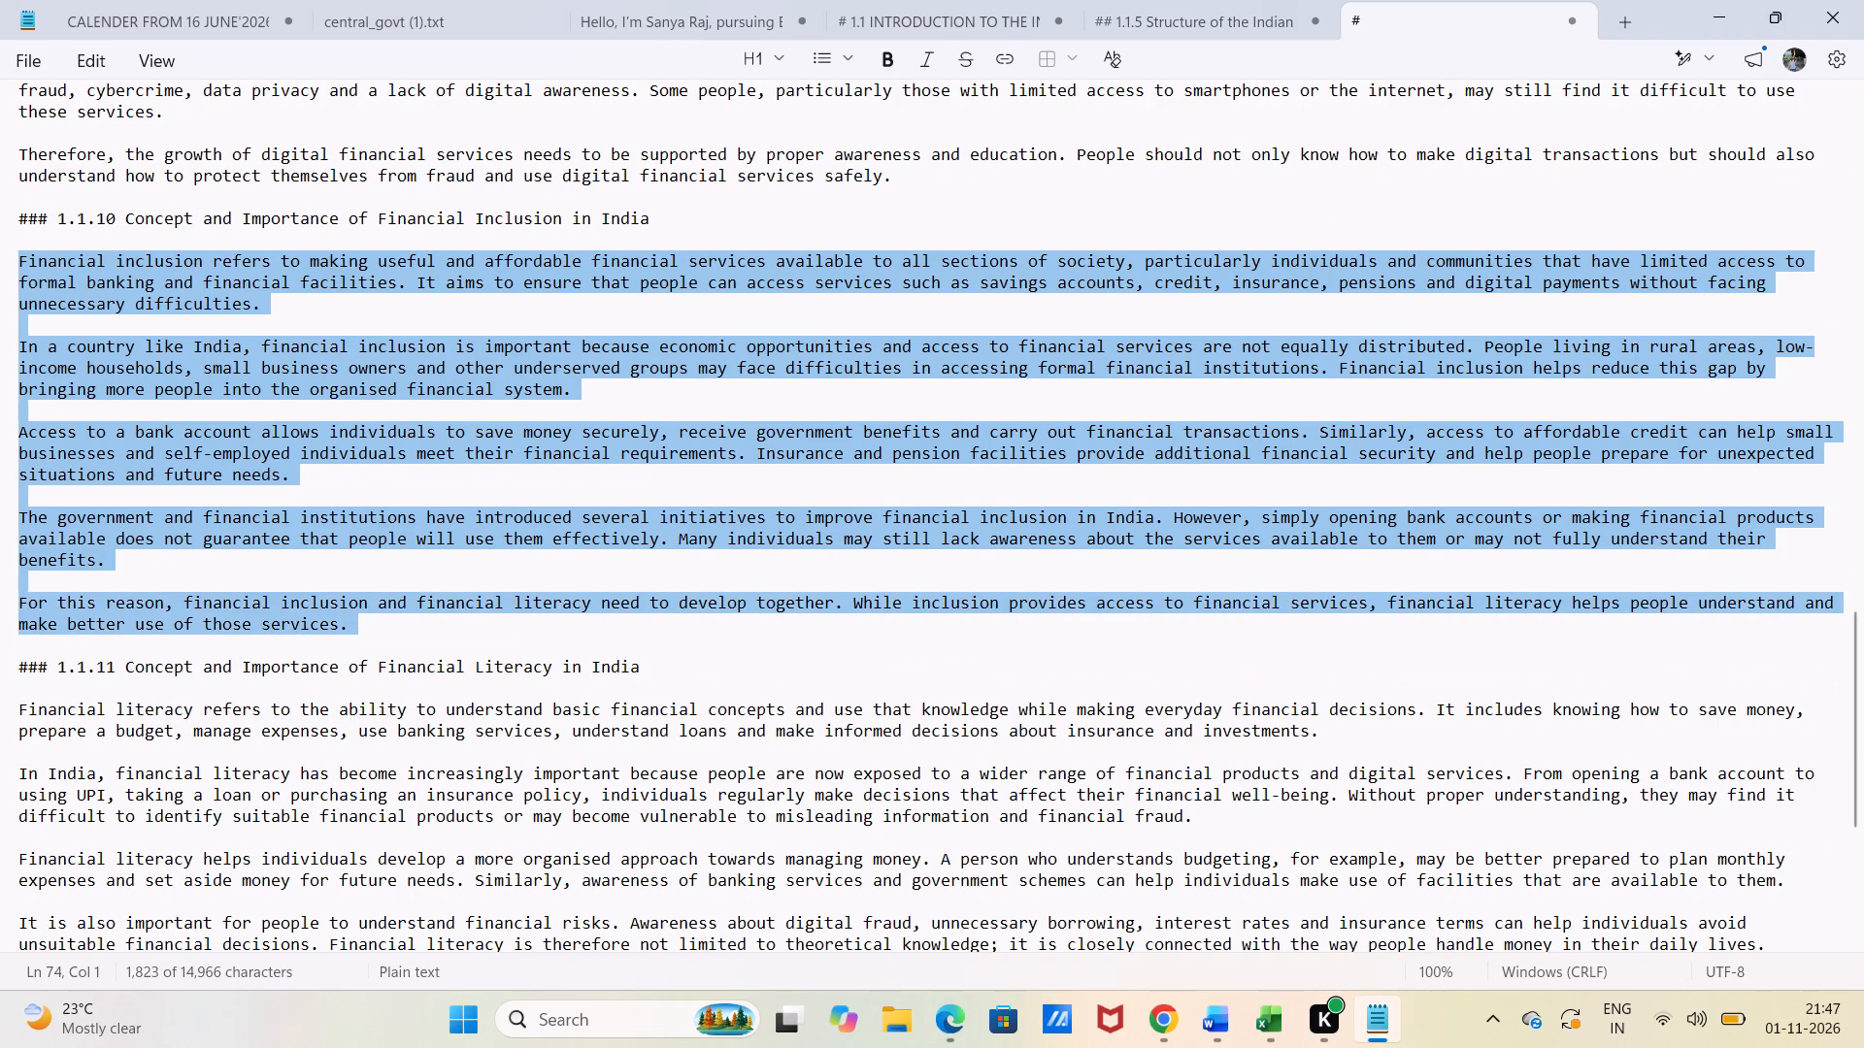
left_click_drag(356, 630, 356, 631)
key("ctrl+c")
left_click(1221, 1042)
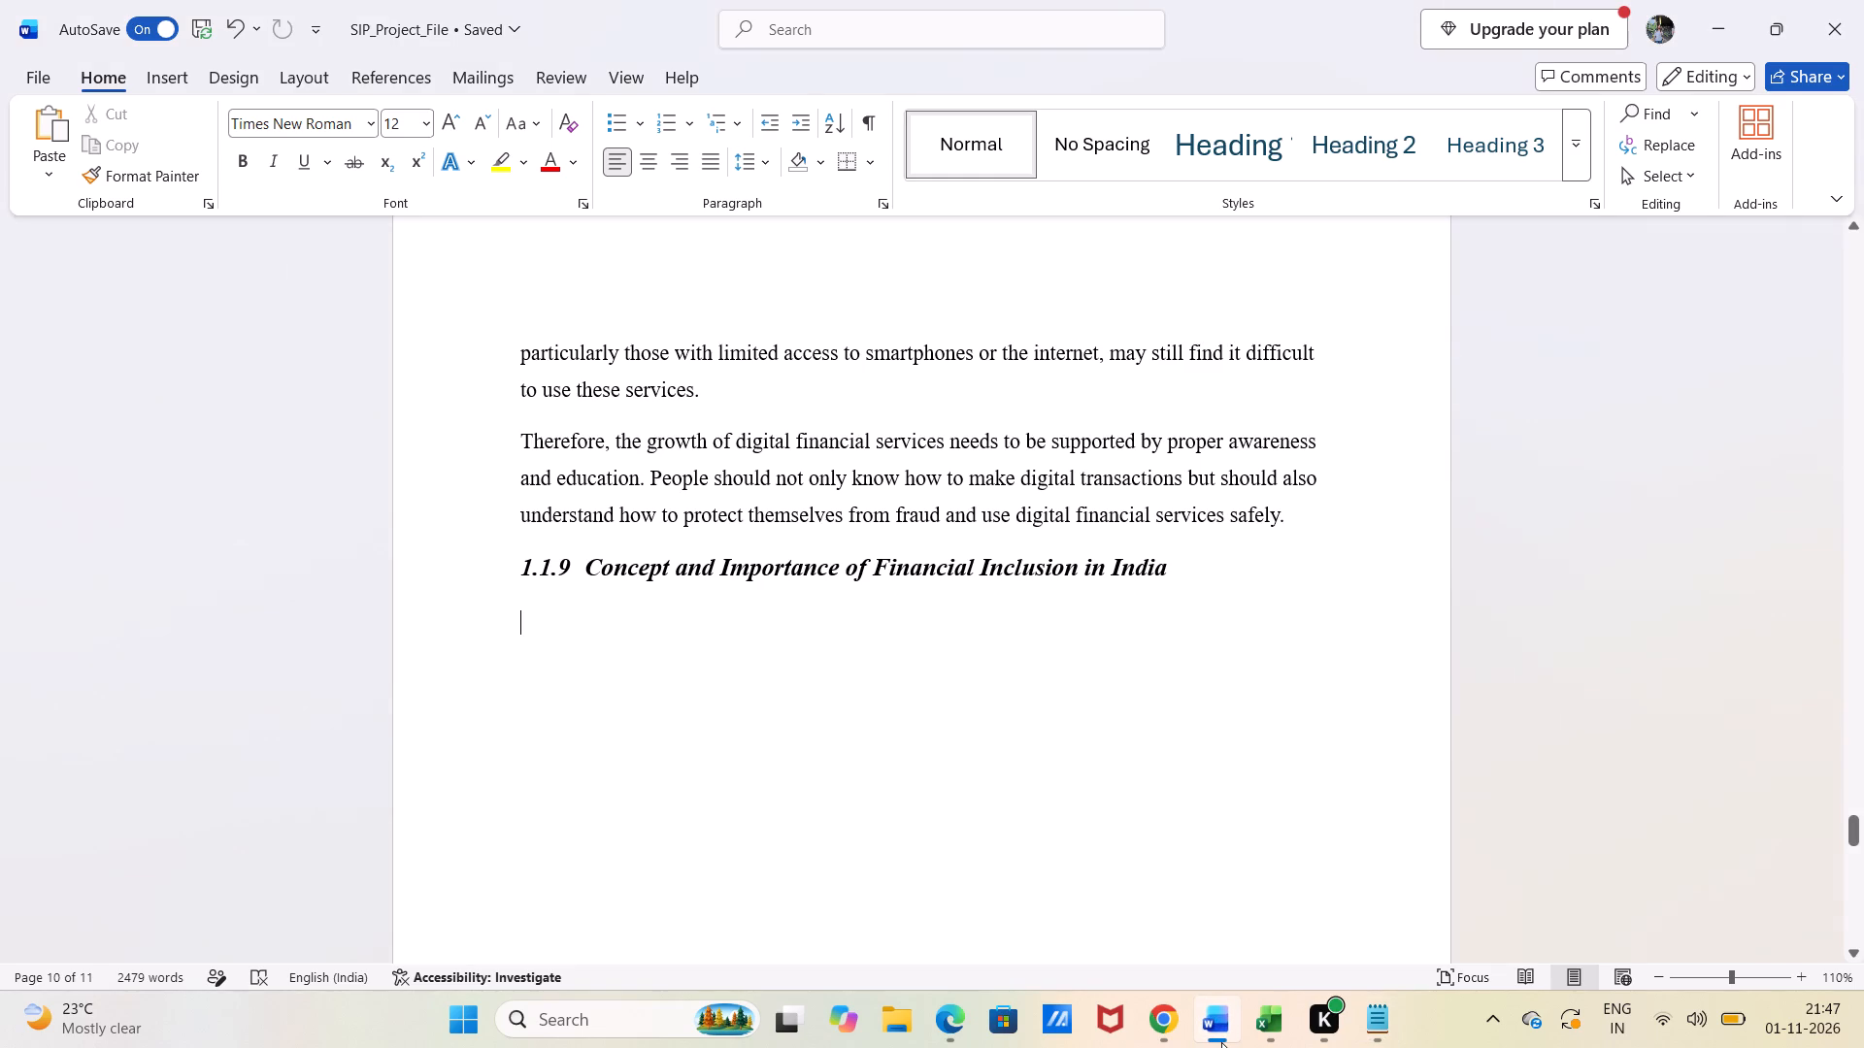
Compare the section heading numbers in the Notepad text with those in the Word report, covering sections 1.1.6 to 1.1.10.
left_click(1373, 1035)
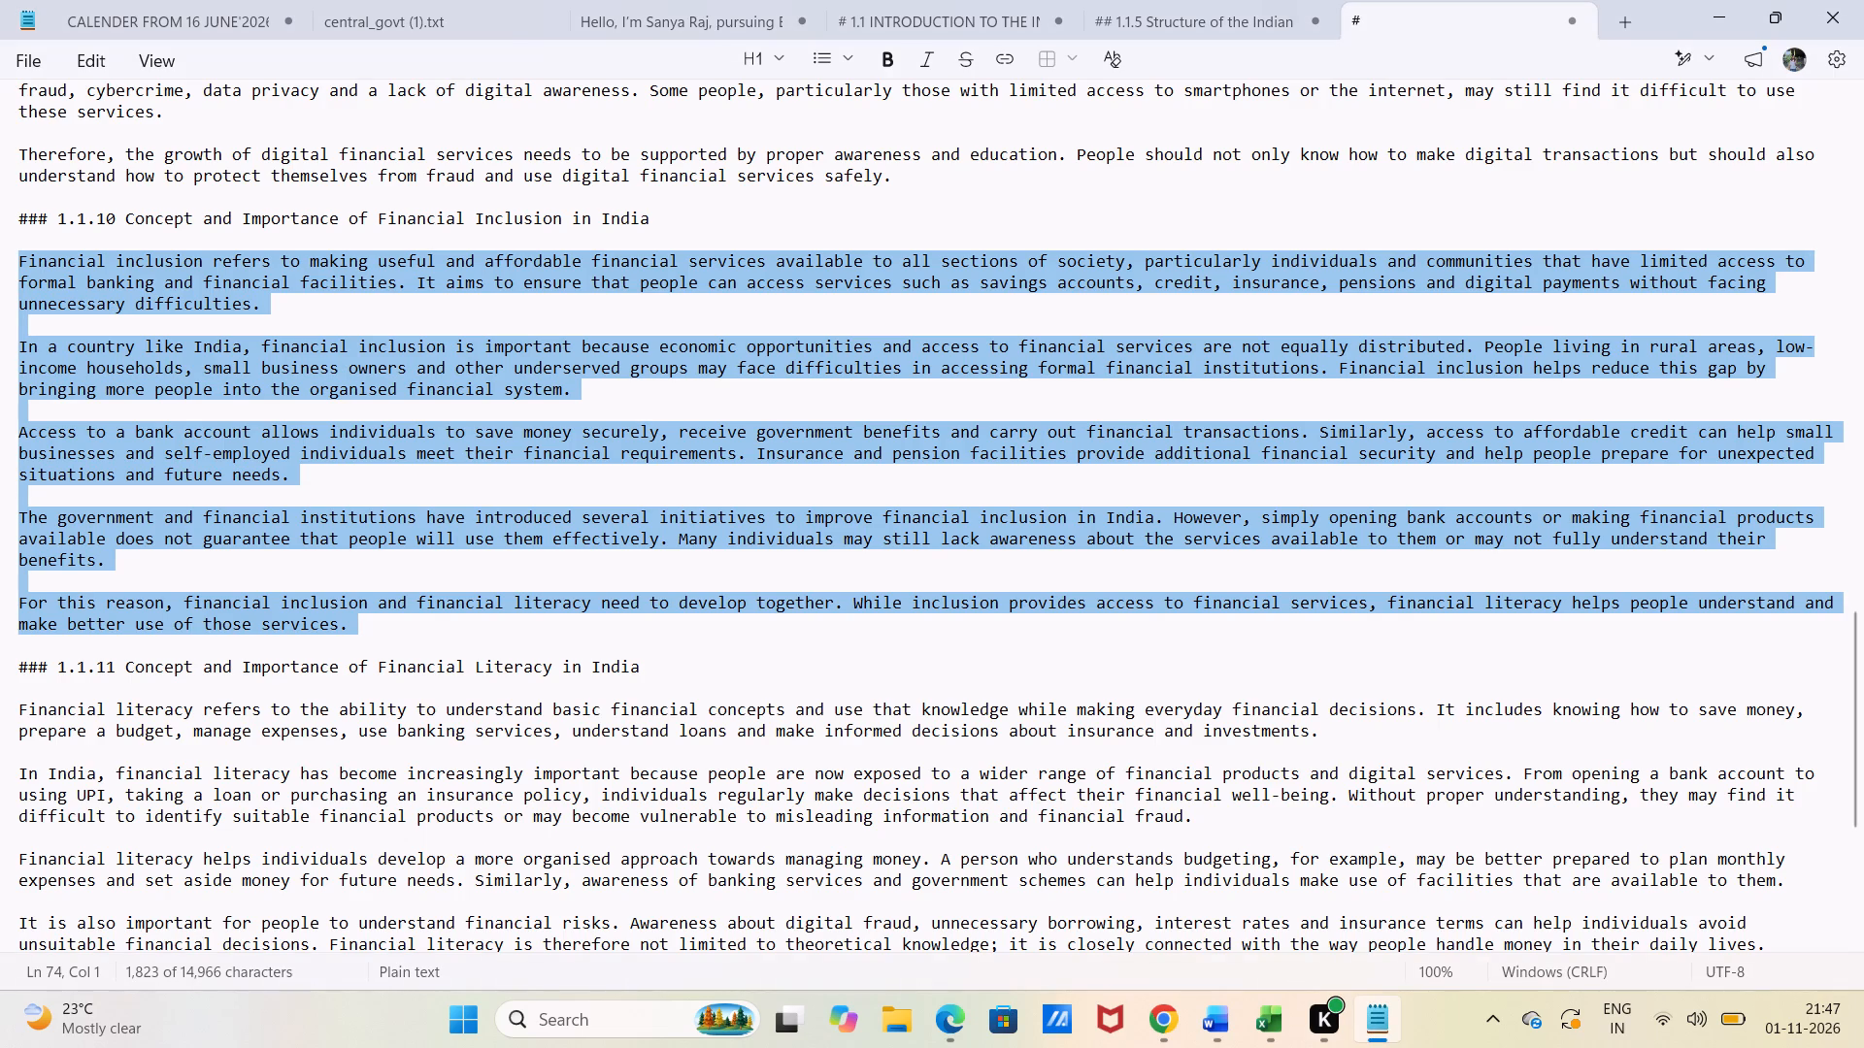
scroll(1215, 714, "up", 3)
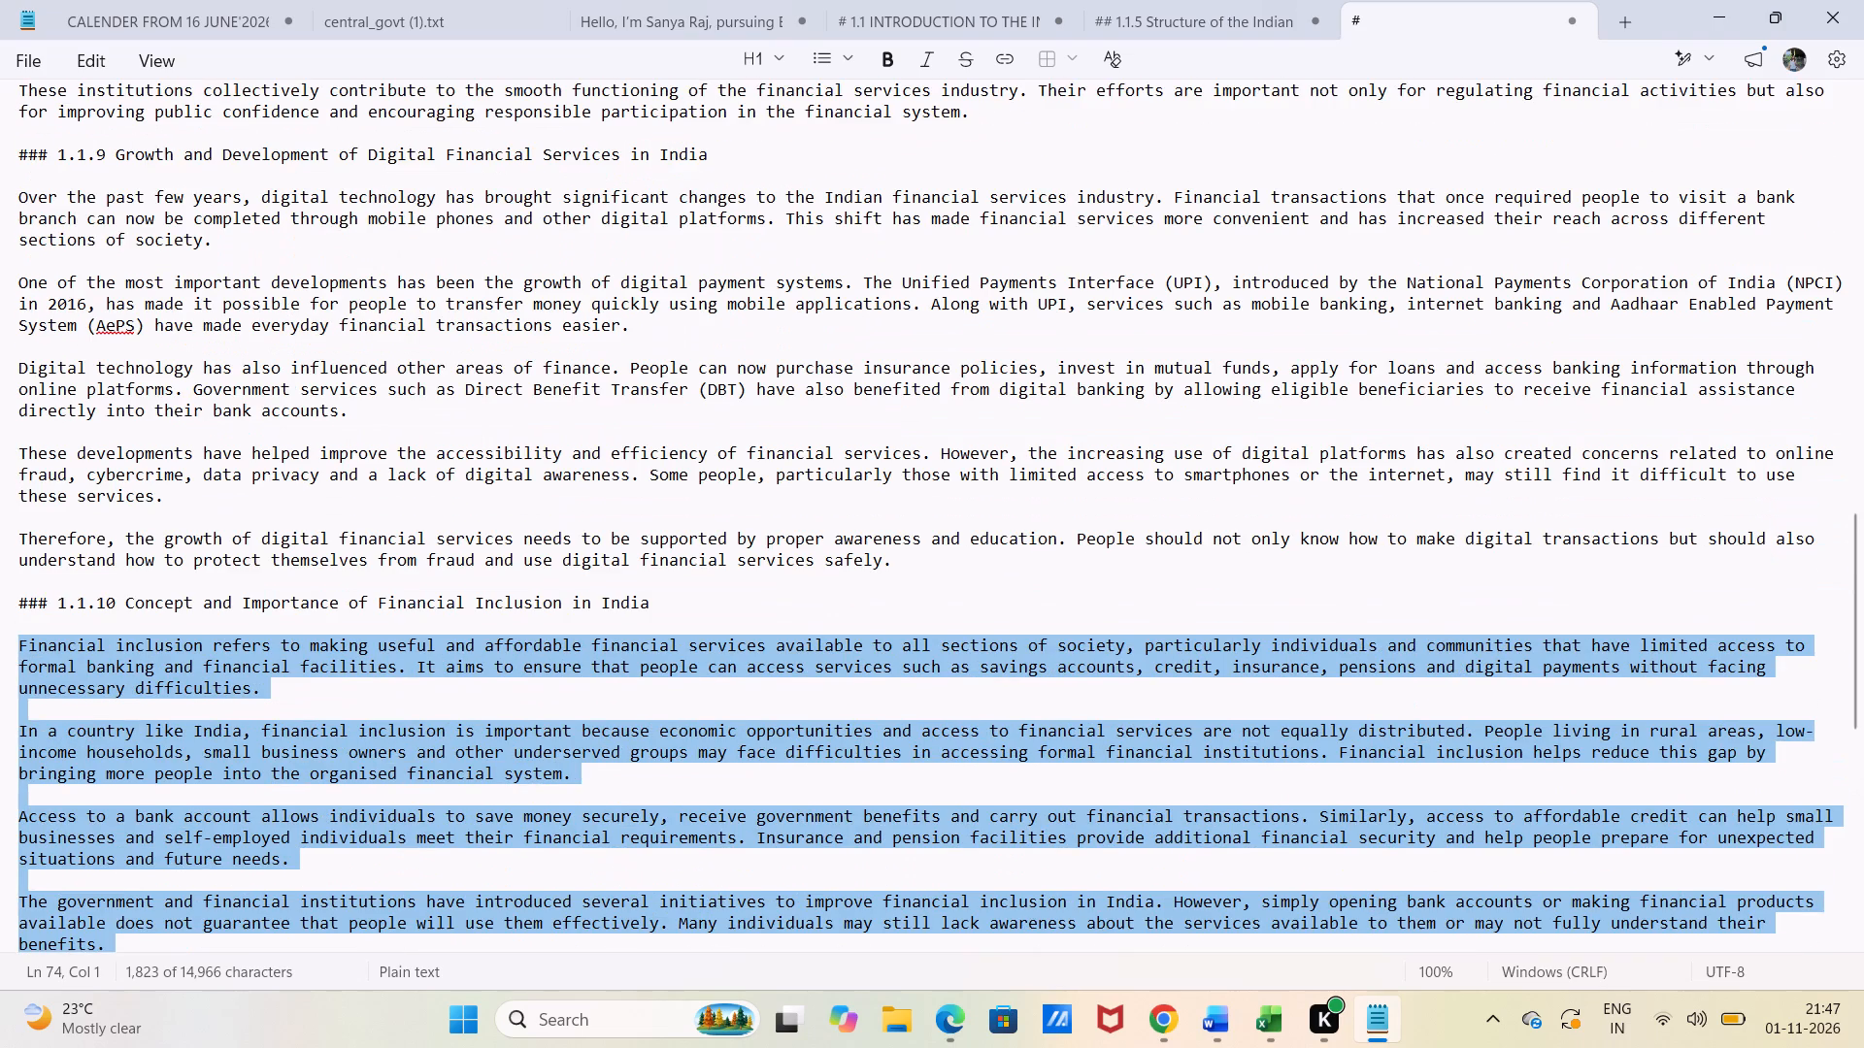
scroll(1215, 714, "up", 1)
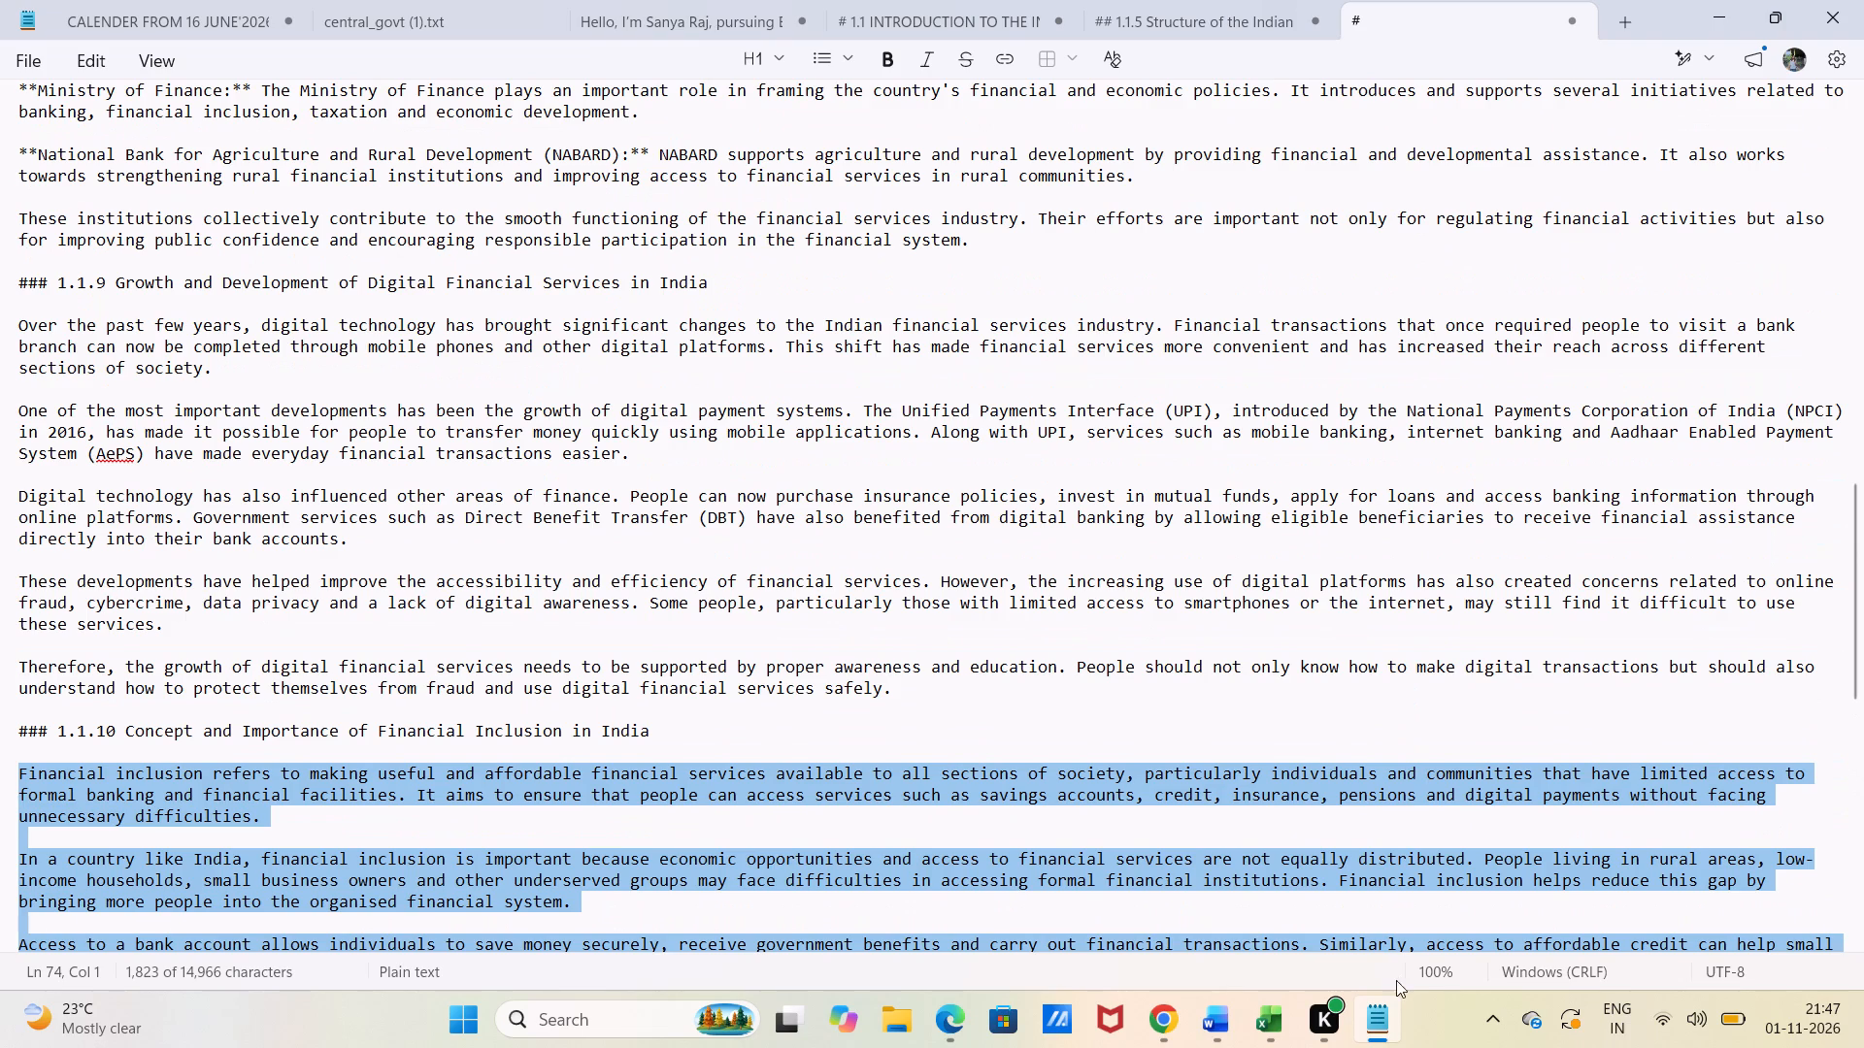
left_click(1207, 1025)
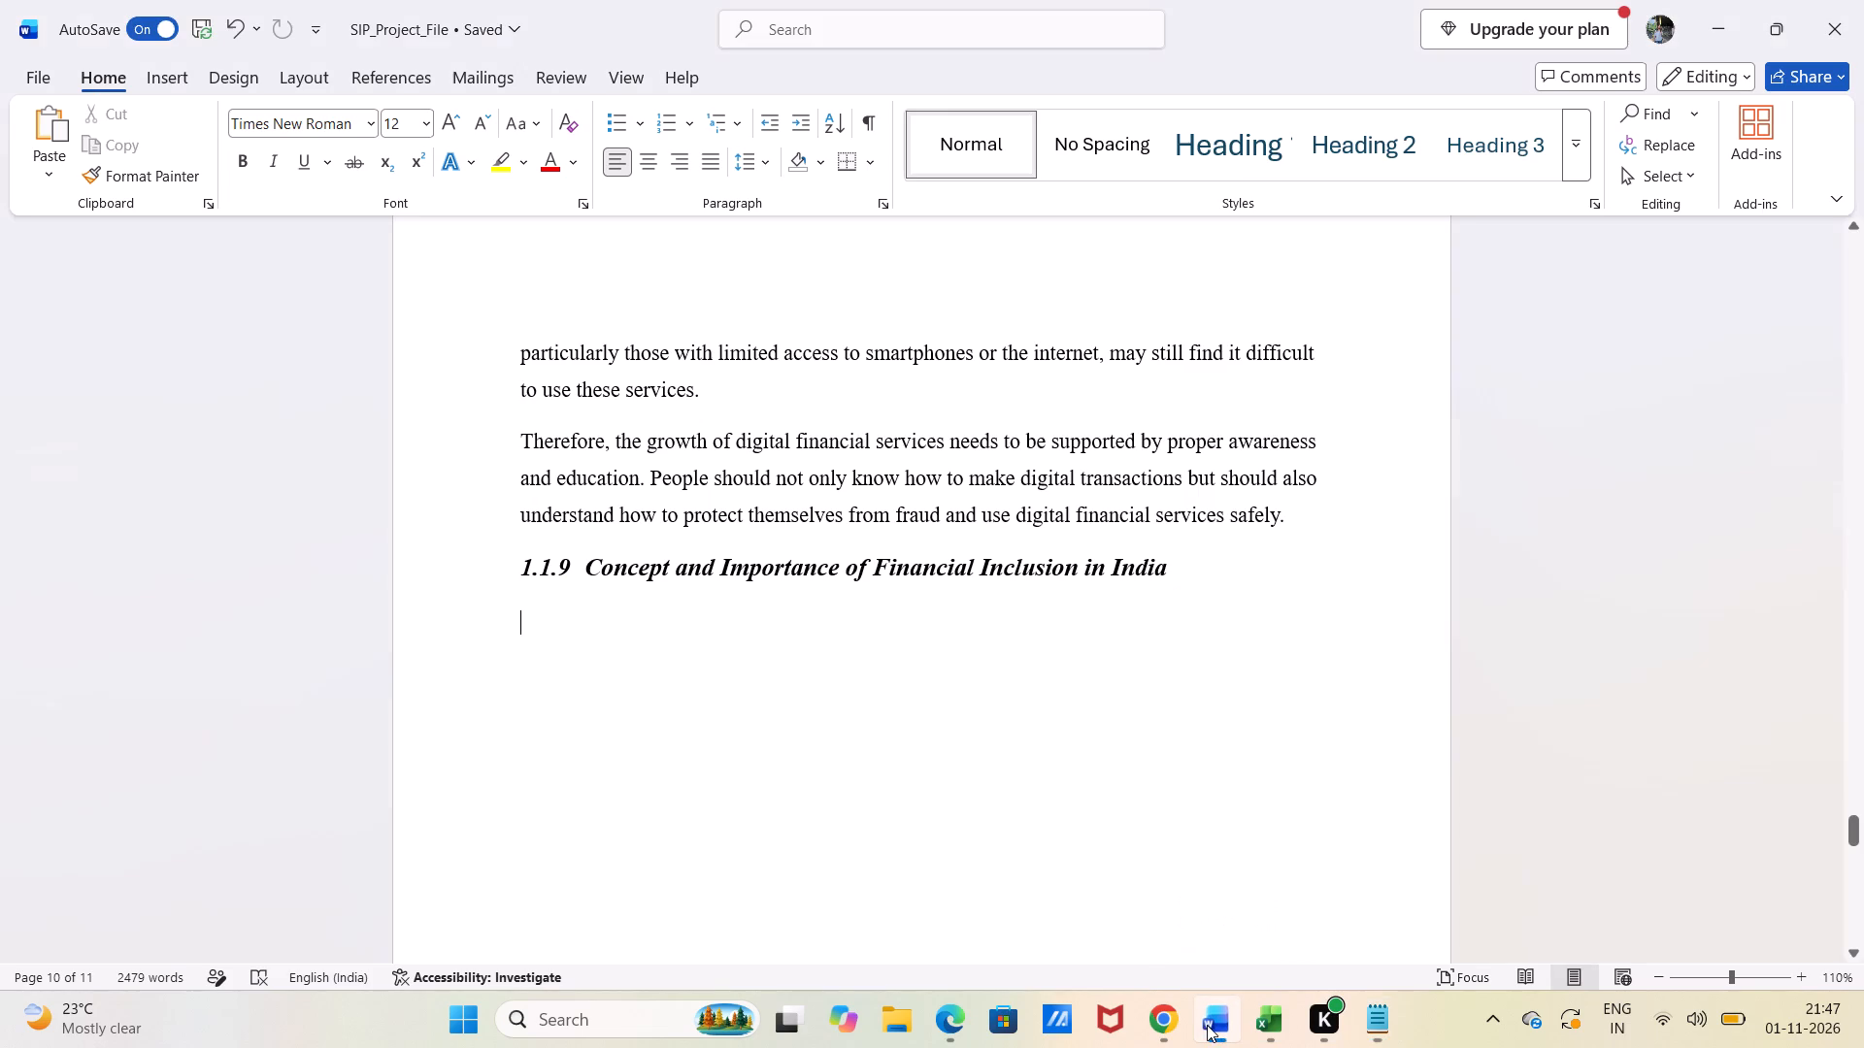
scroll(962, 809, "up", 3)
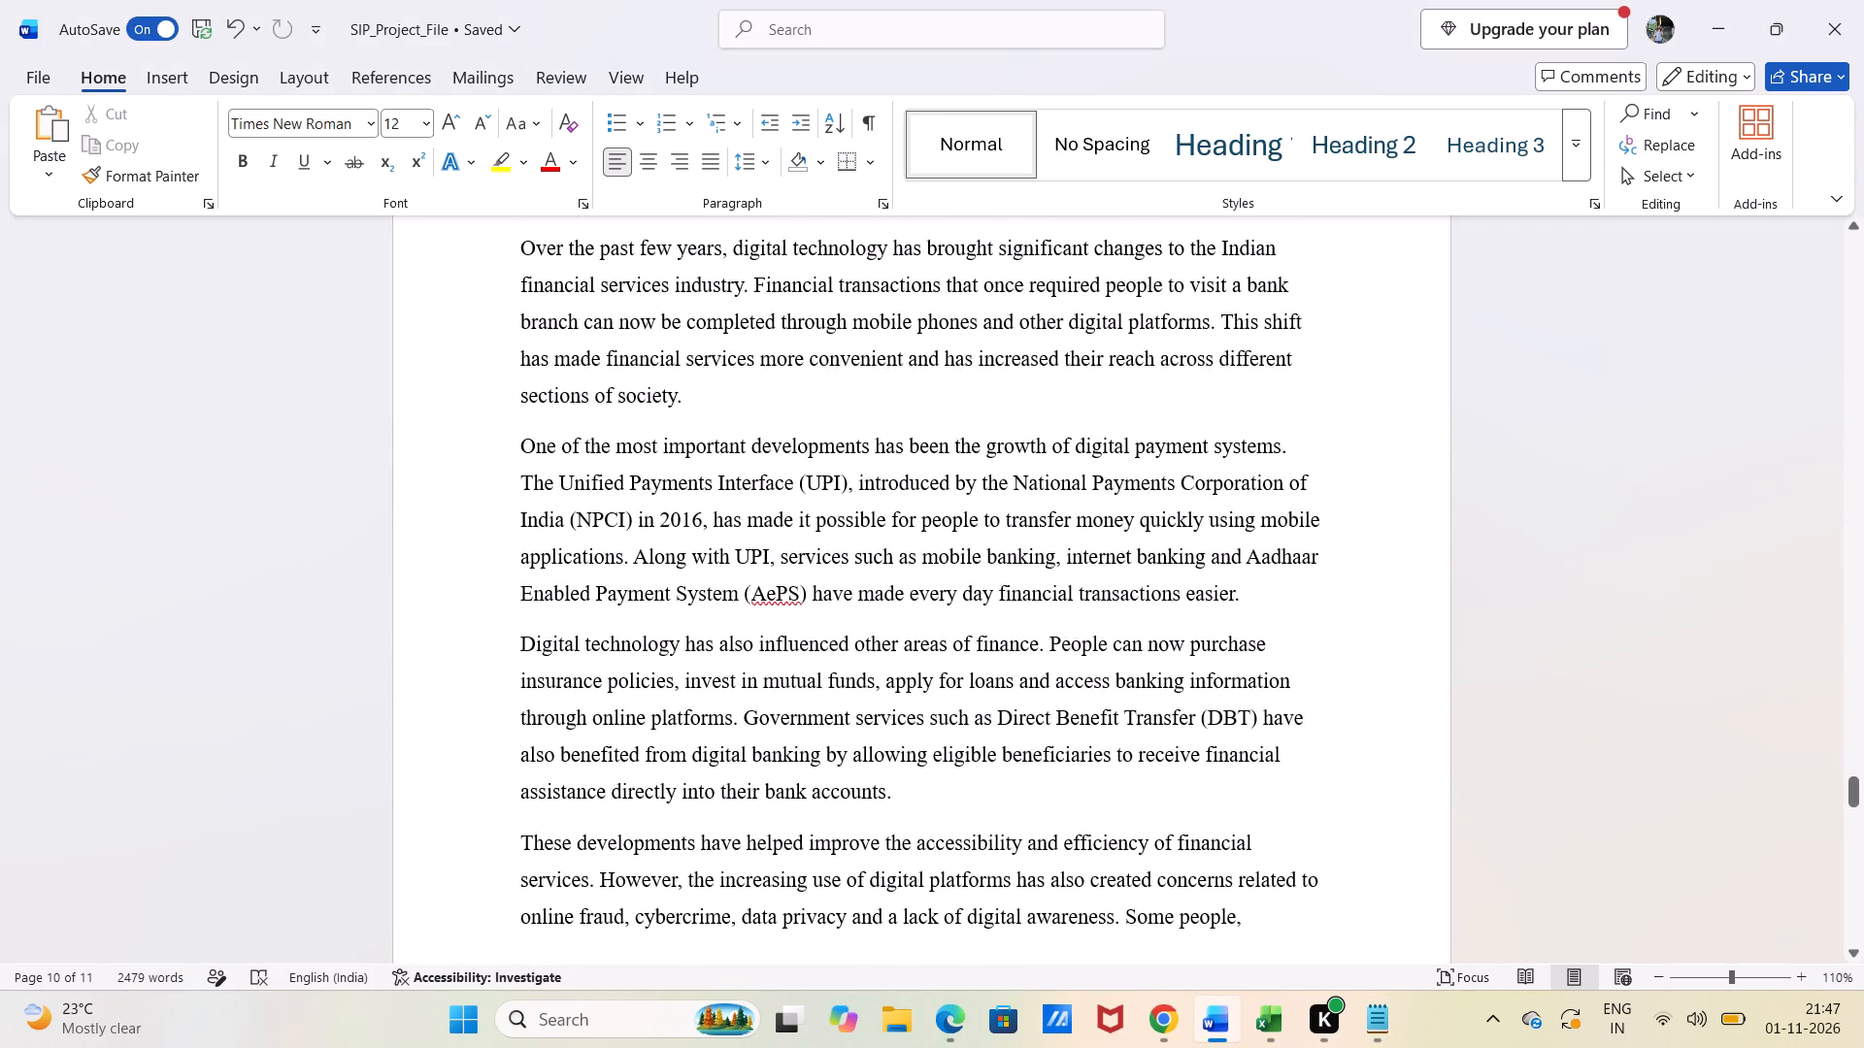
scroll(962, 809, "up", 3)
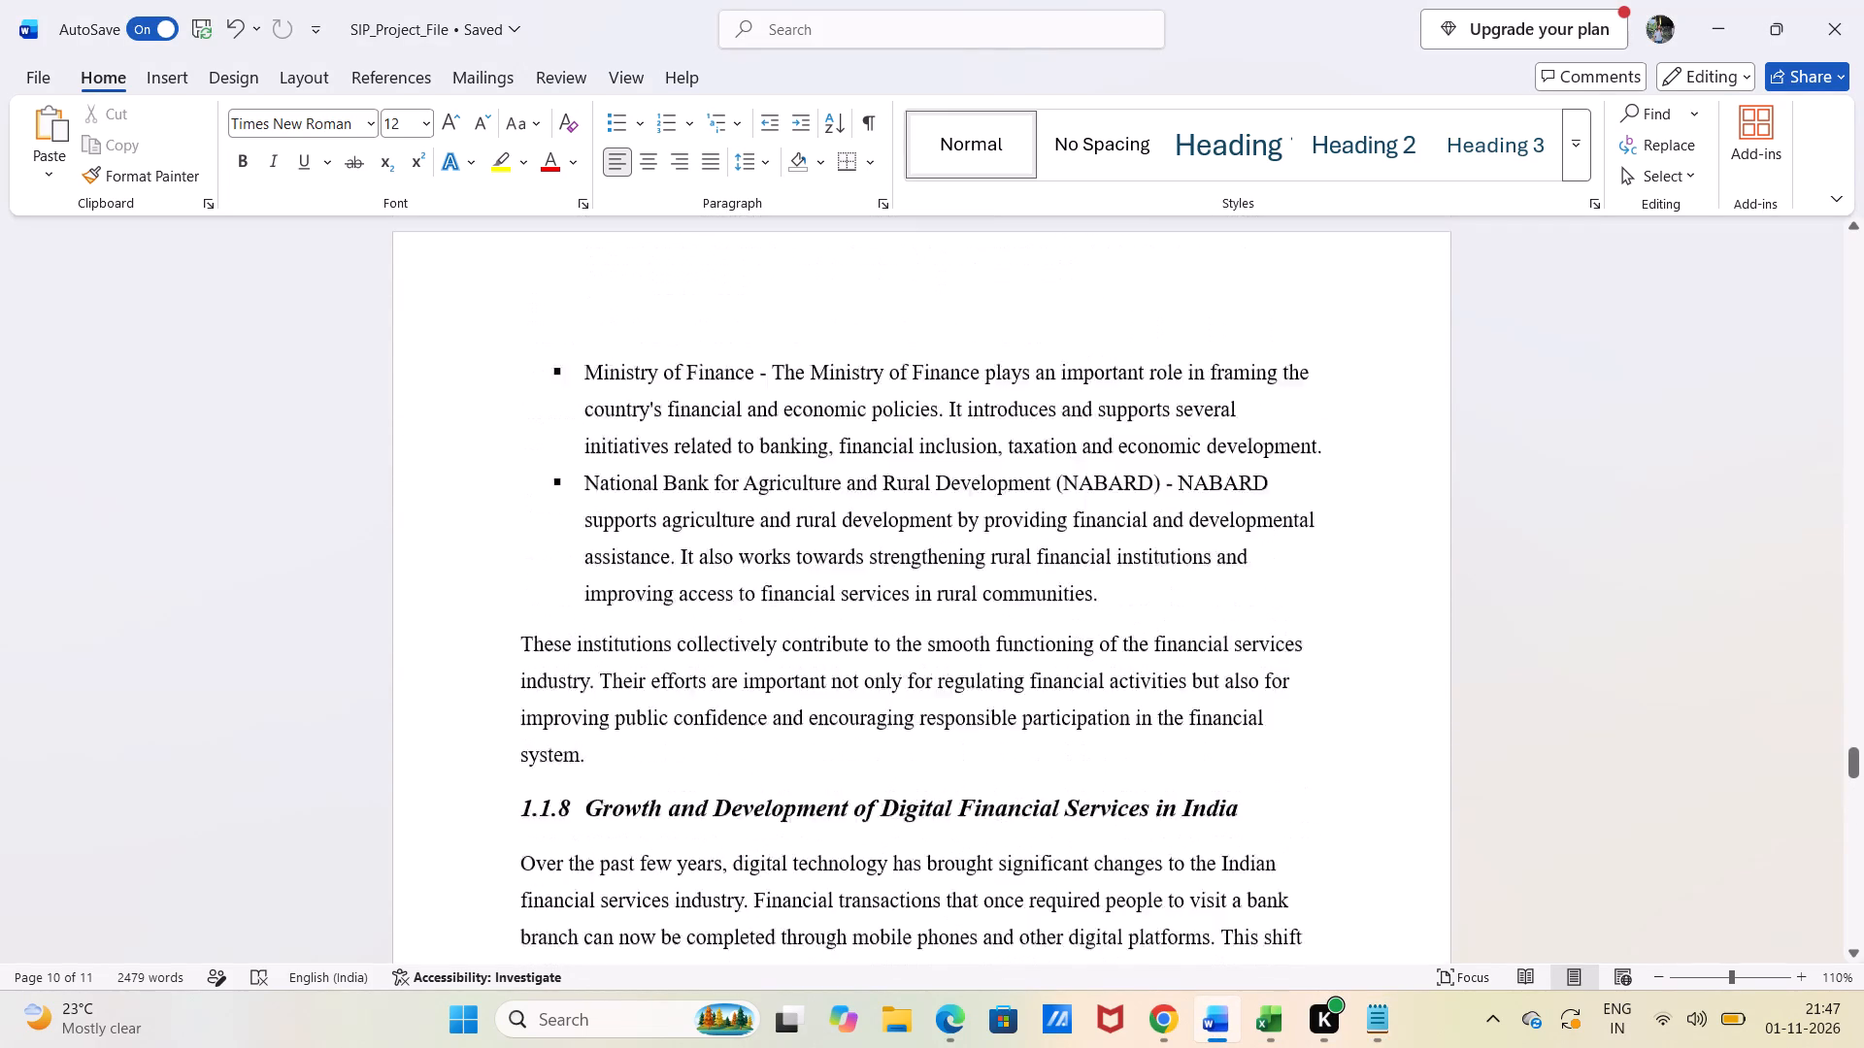
scroll(962, 809, "up", 4)
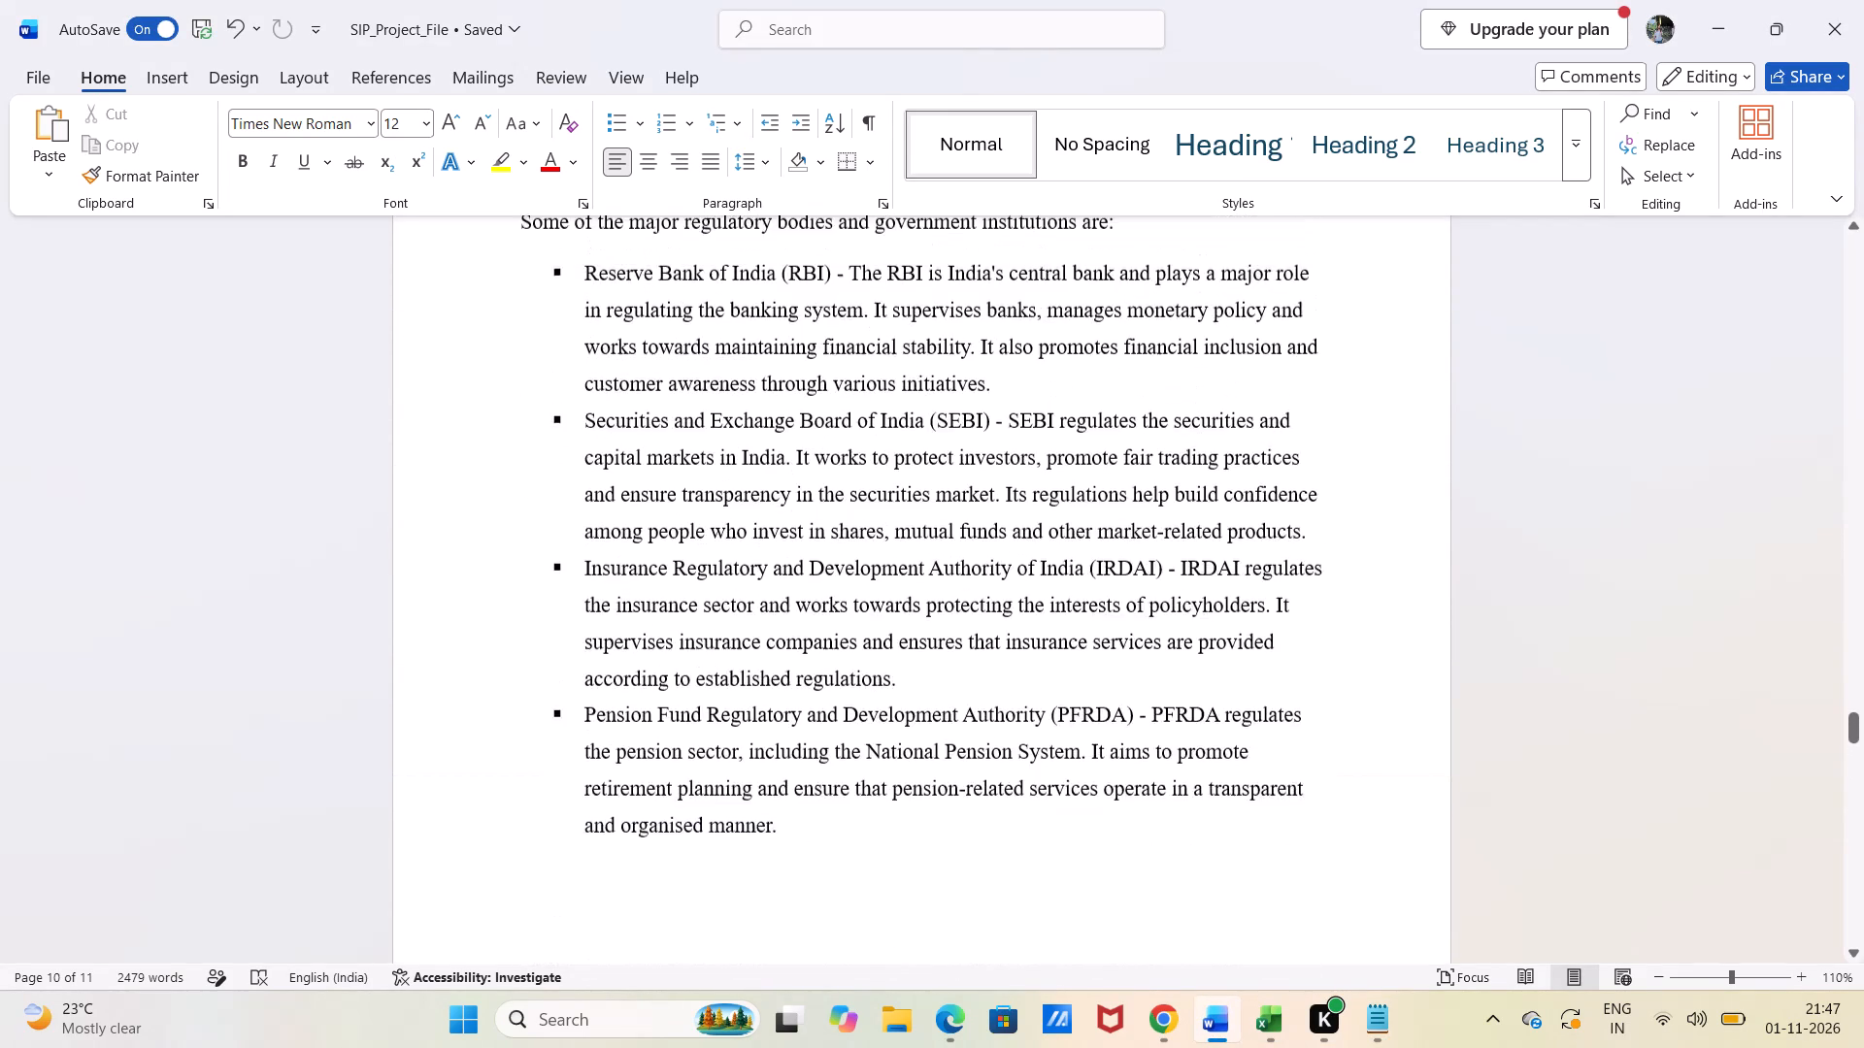
scroll(962, 809, "up", 2)
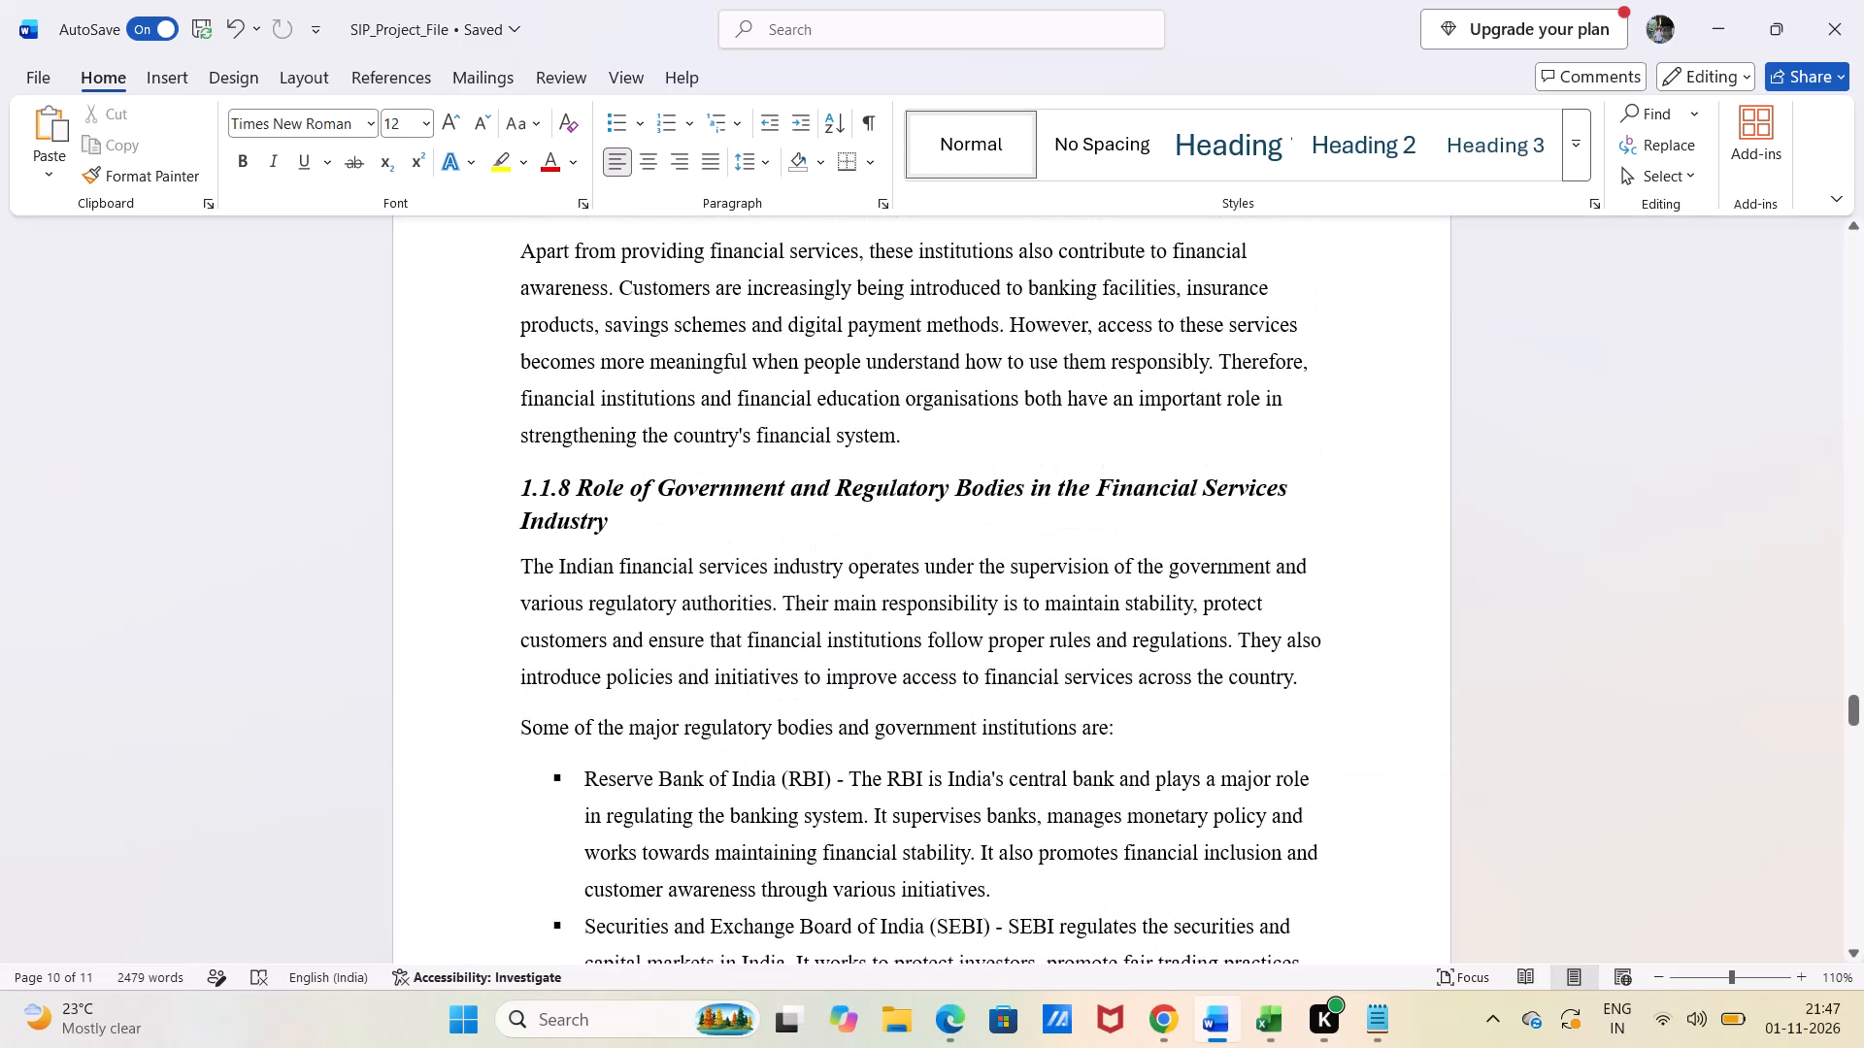
scroll(762, 593, "up", 10)
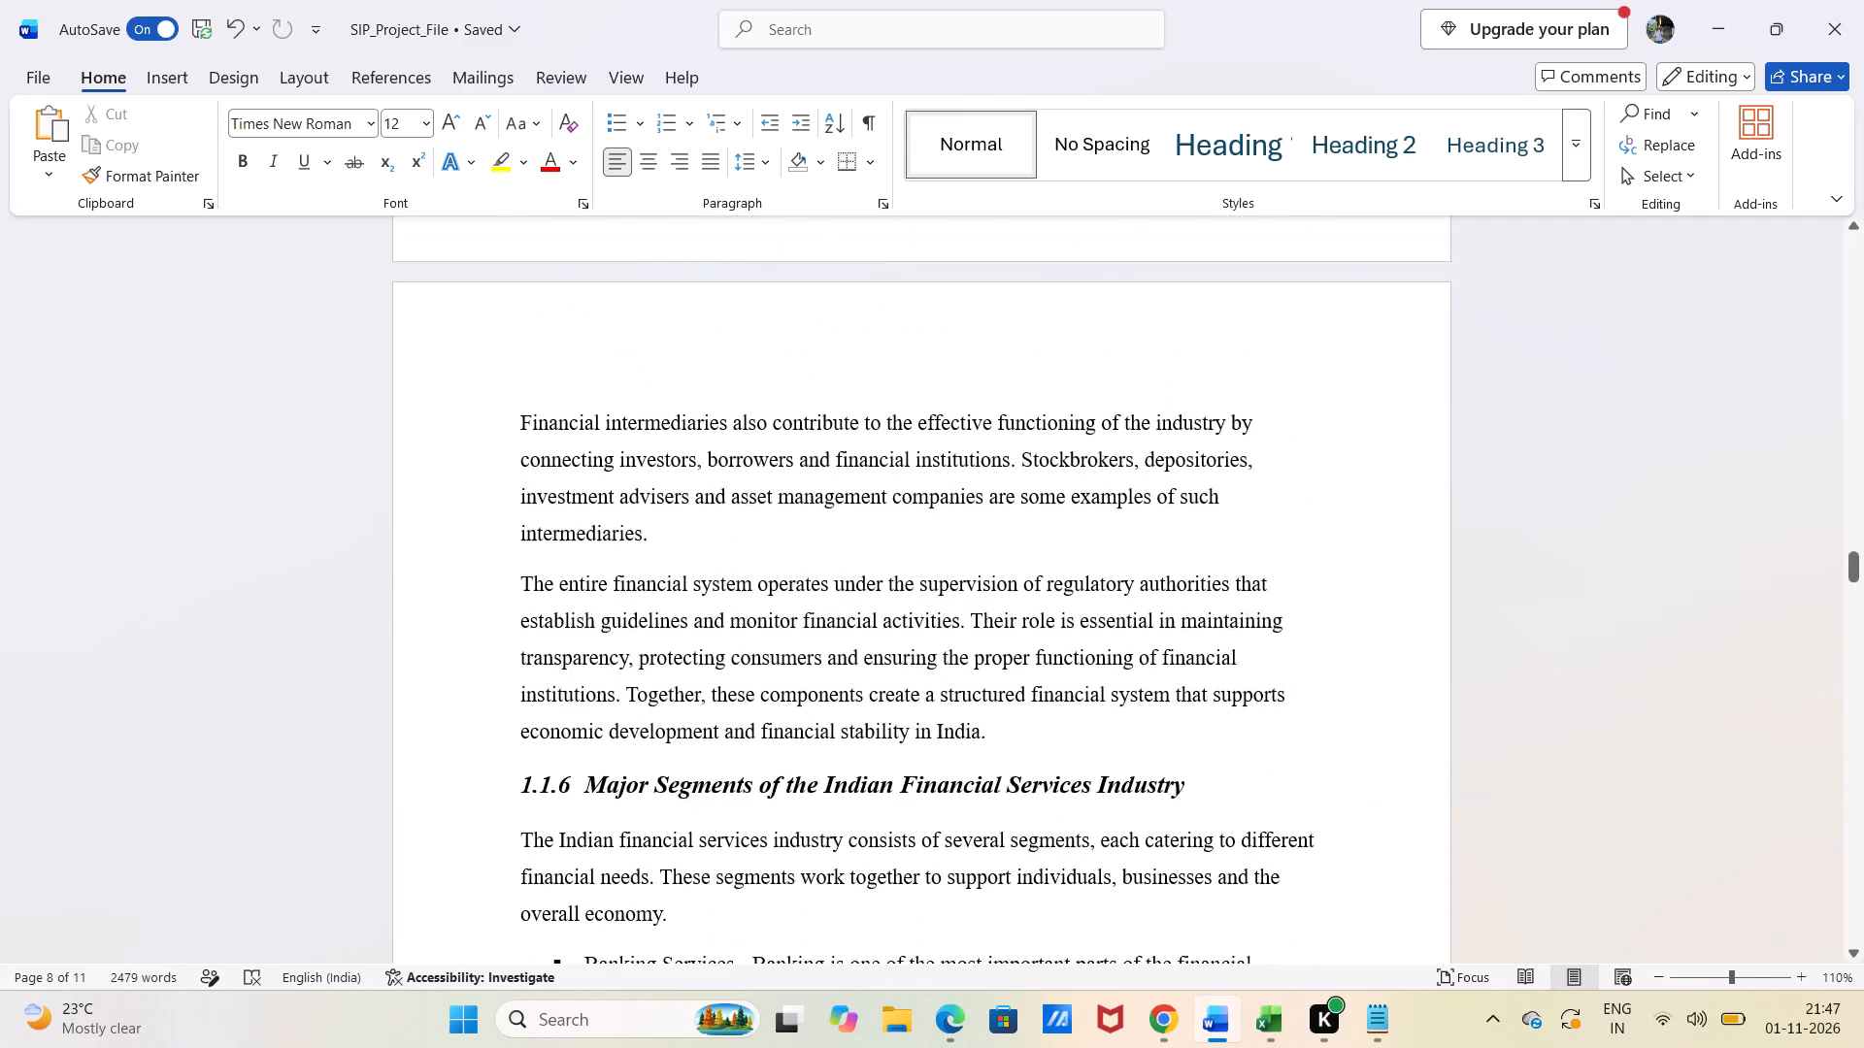
scroll(762, 593, "down", 2)
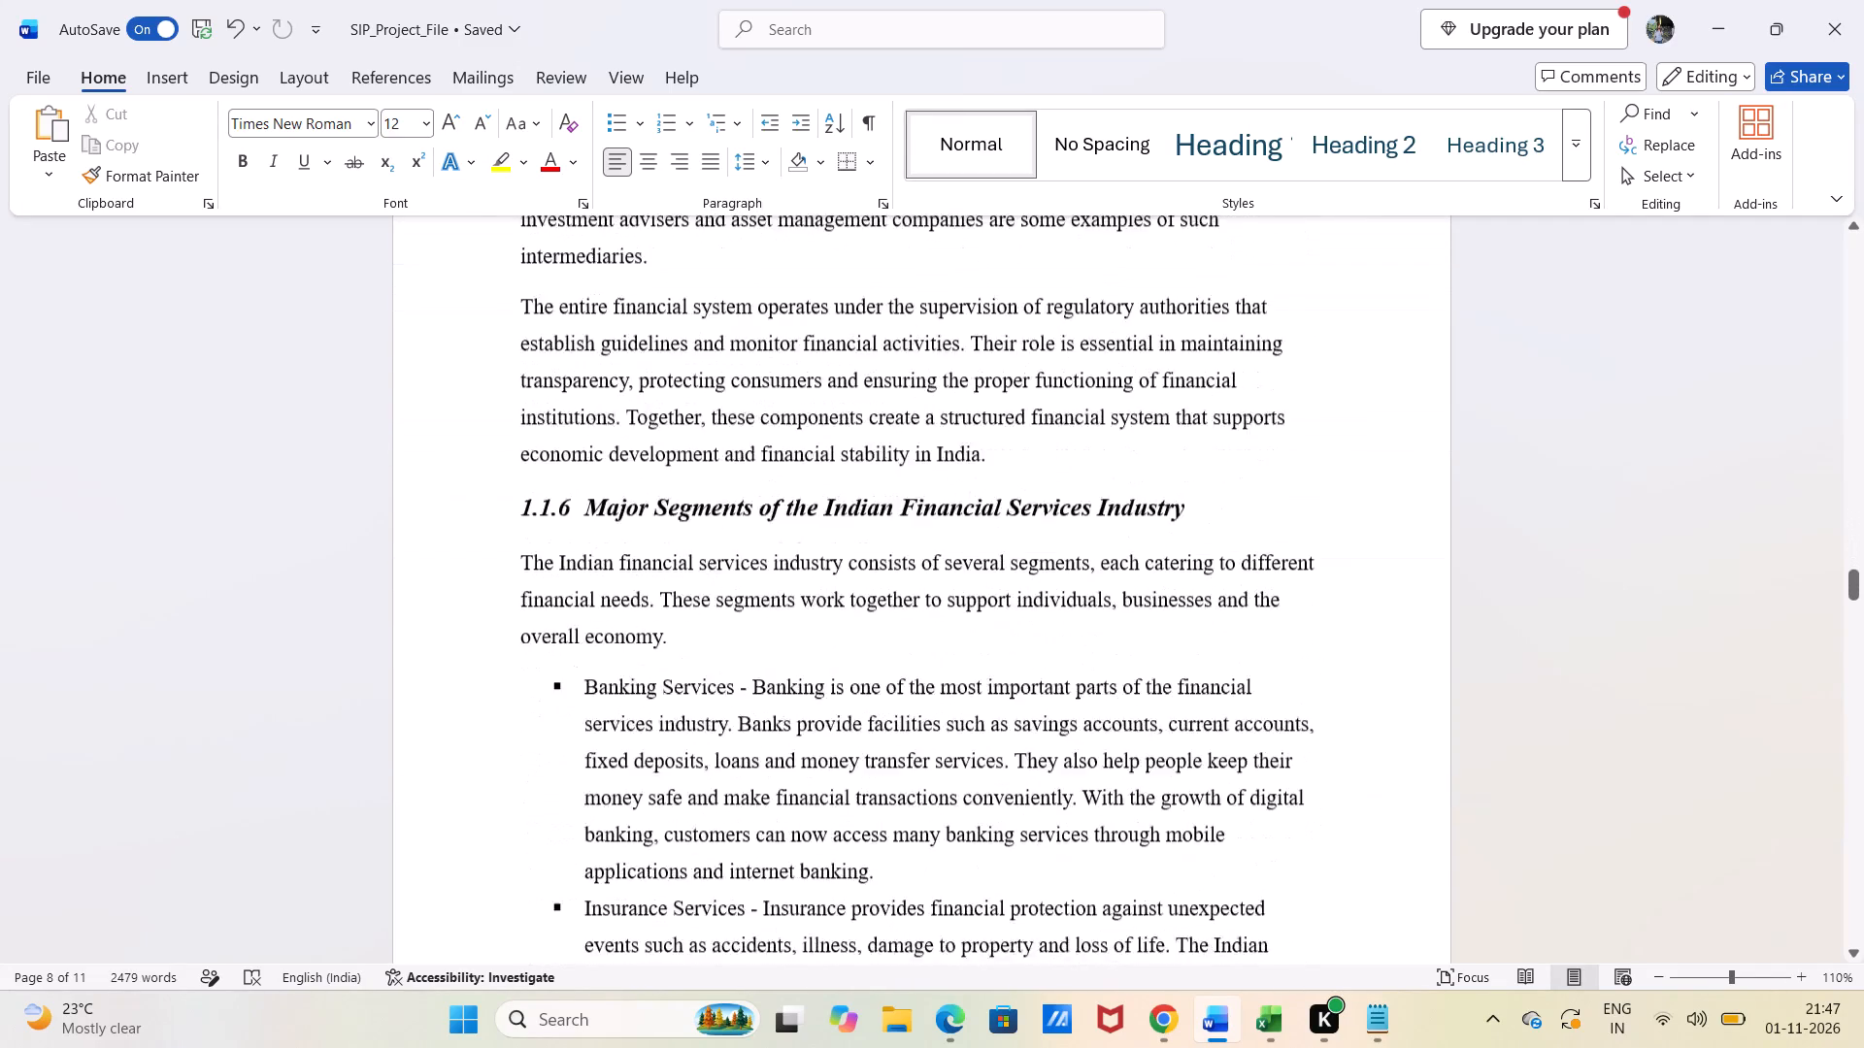
scroll(762, 593, "down", 5)
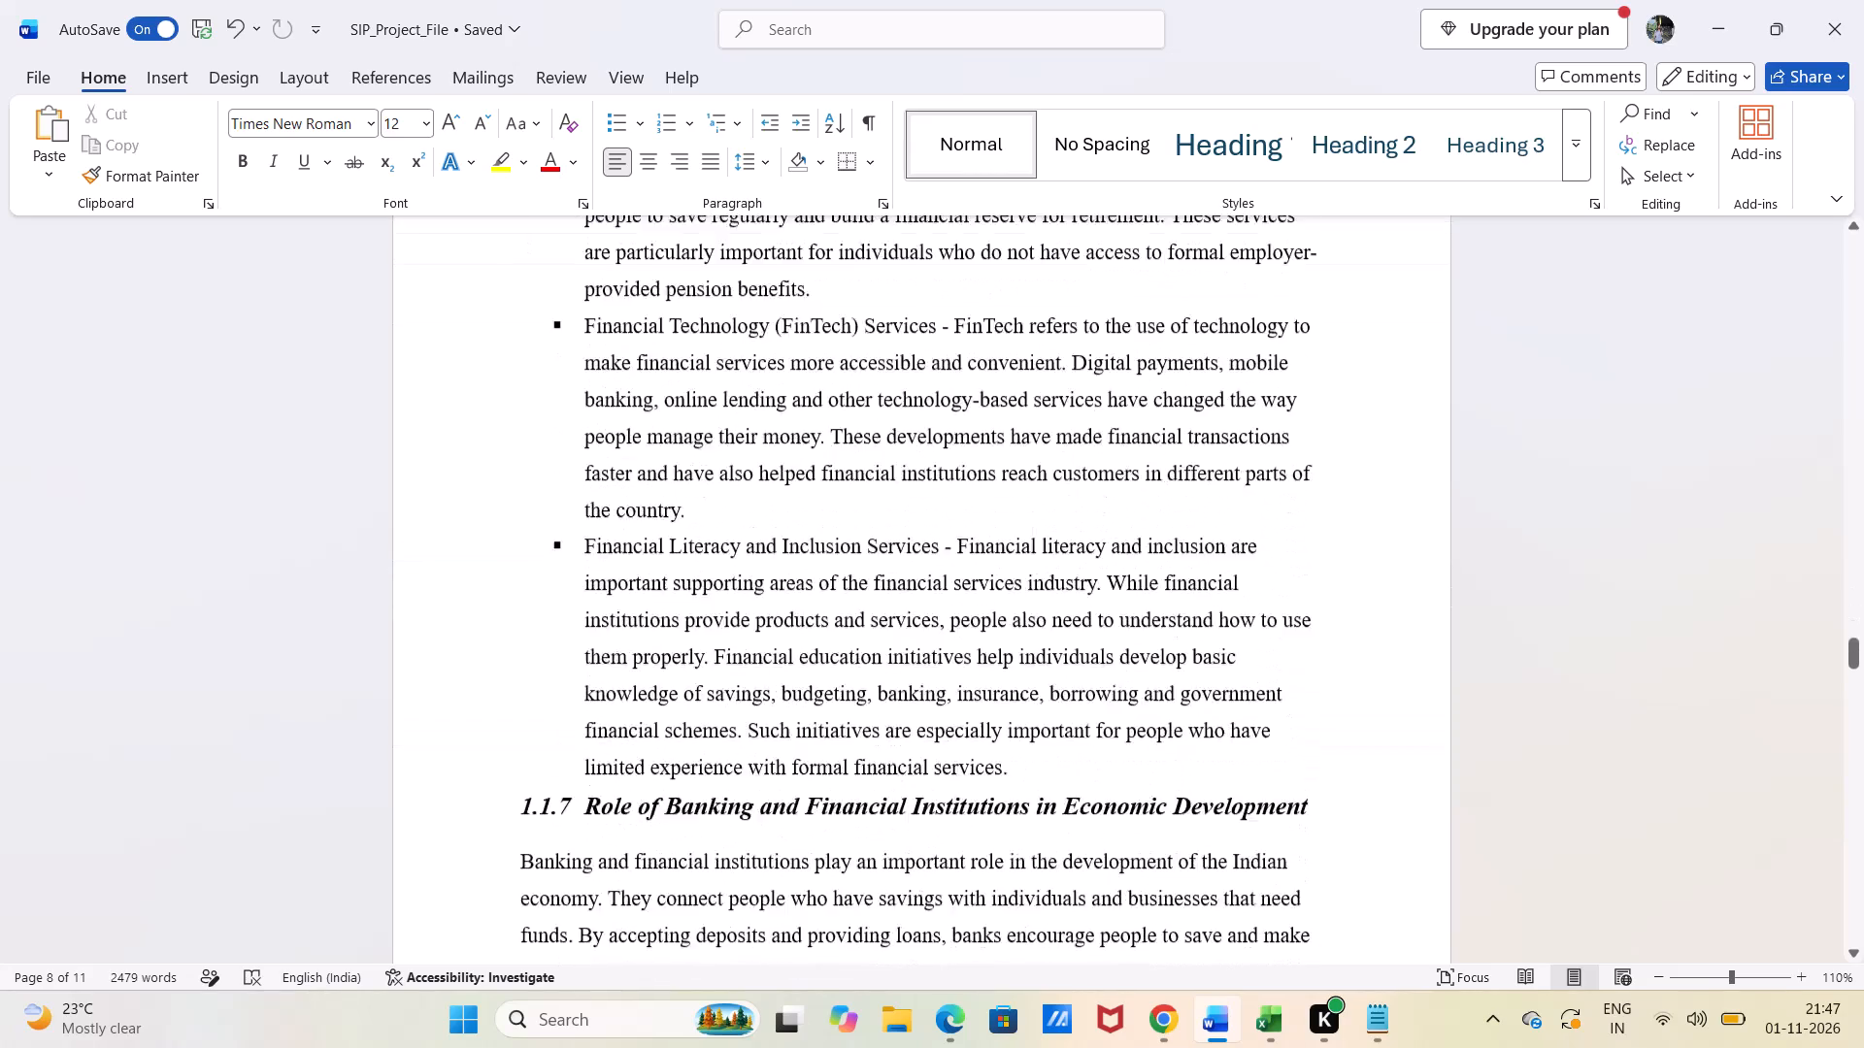
scroll(762, 593, "down", 4)
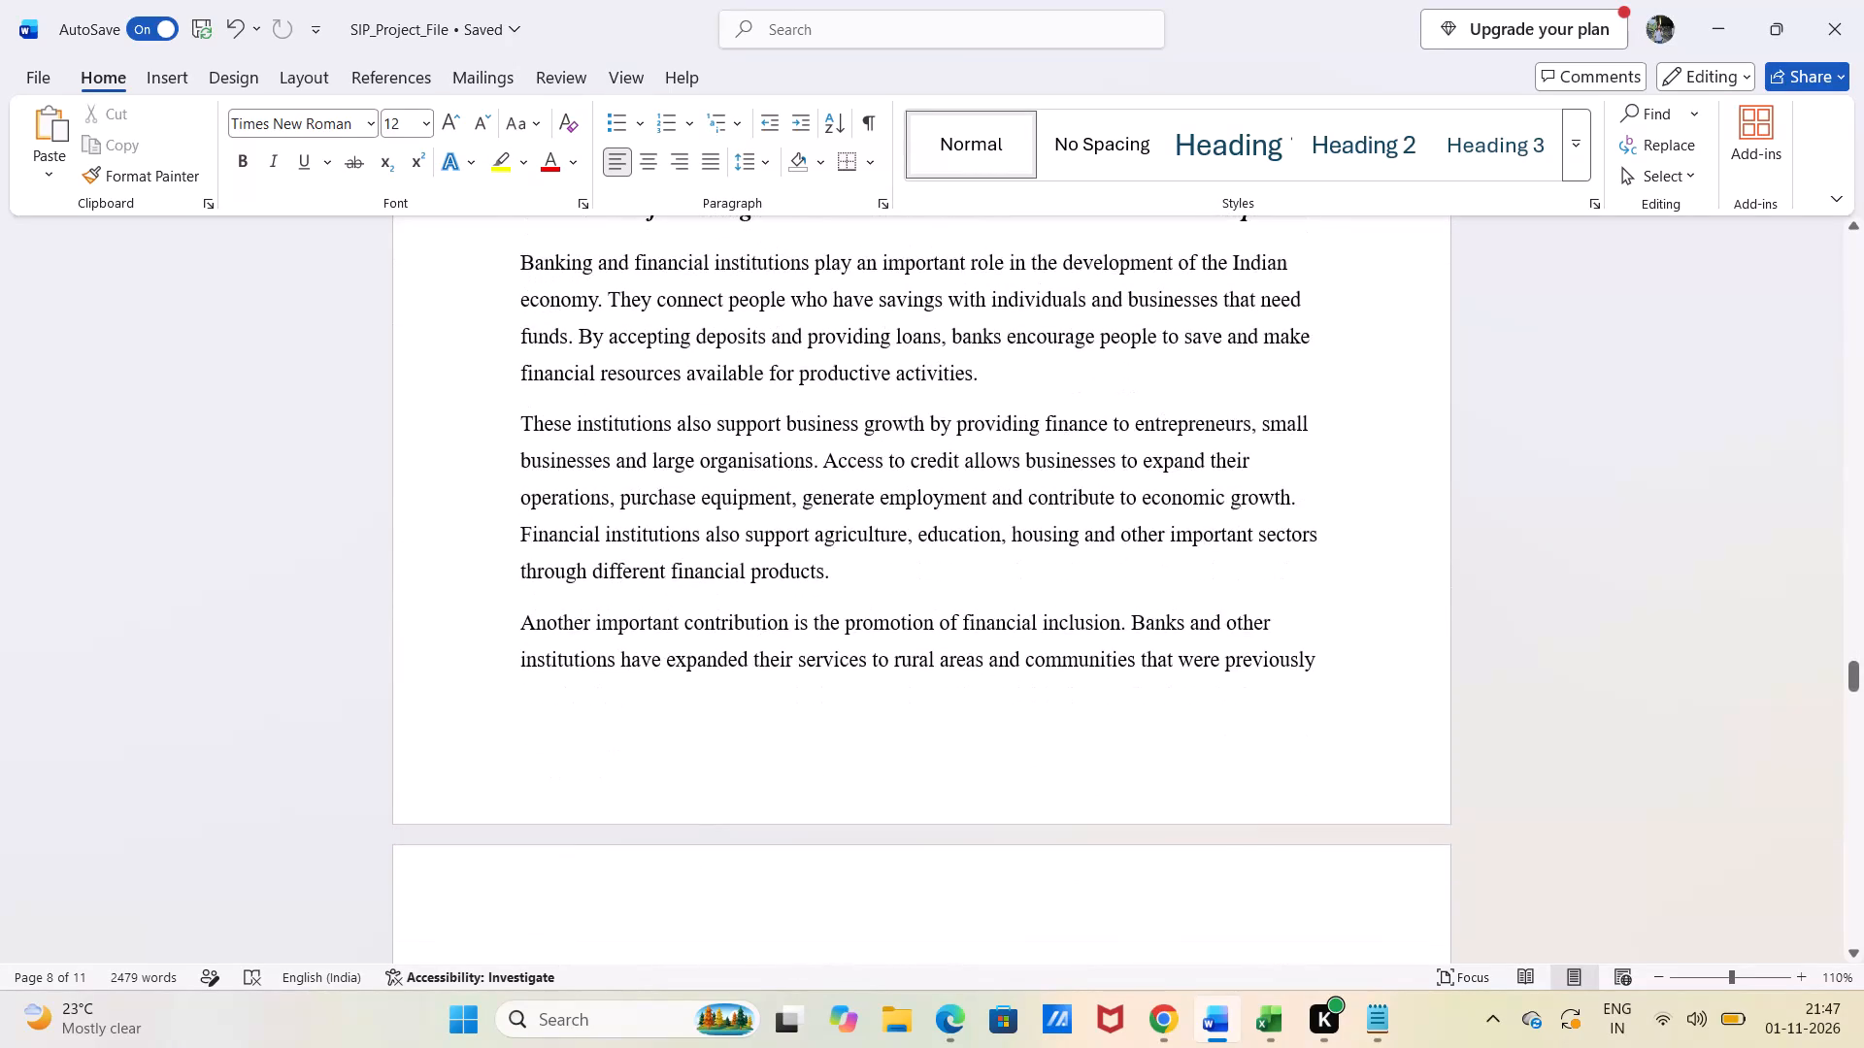
scroll(762, 593, "down", 2)
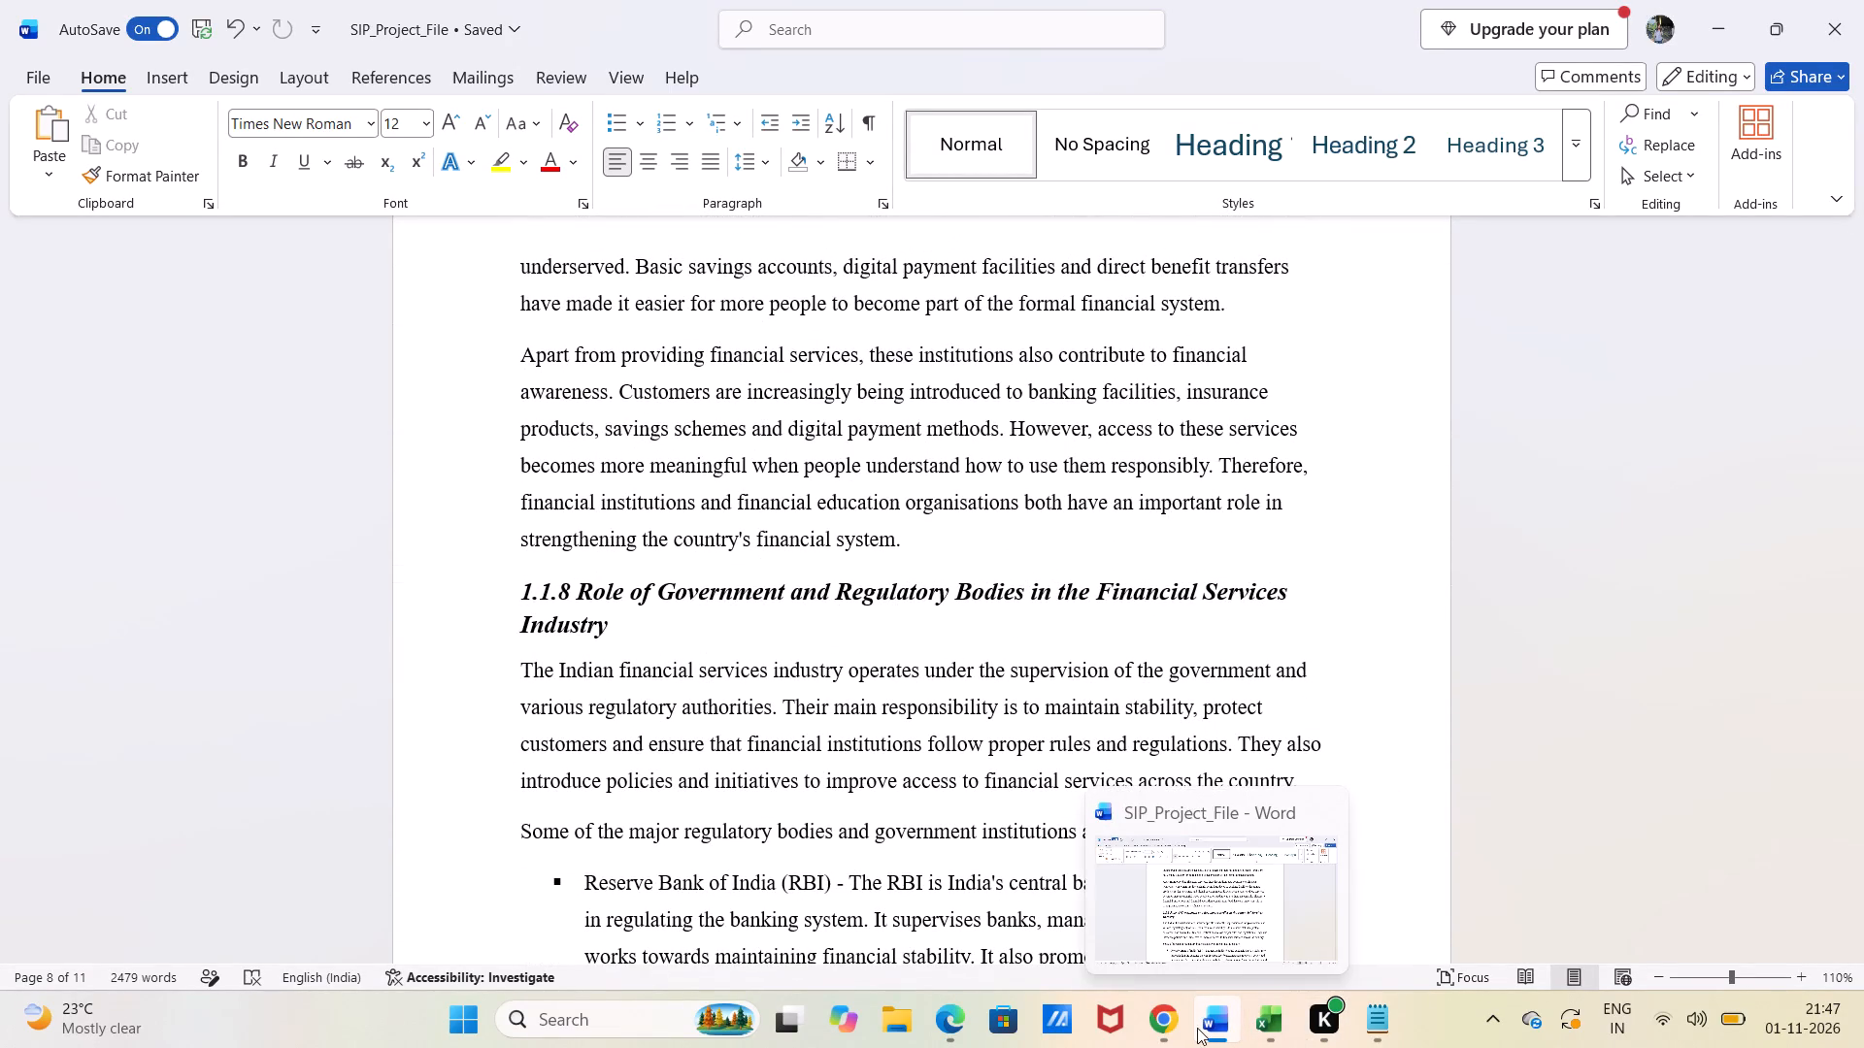
left_click(1381, 1004)
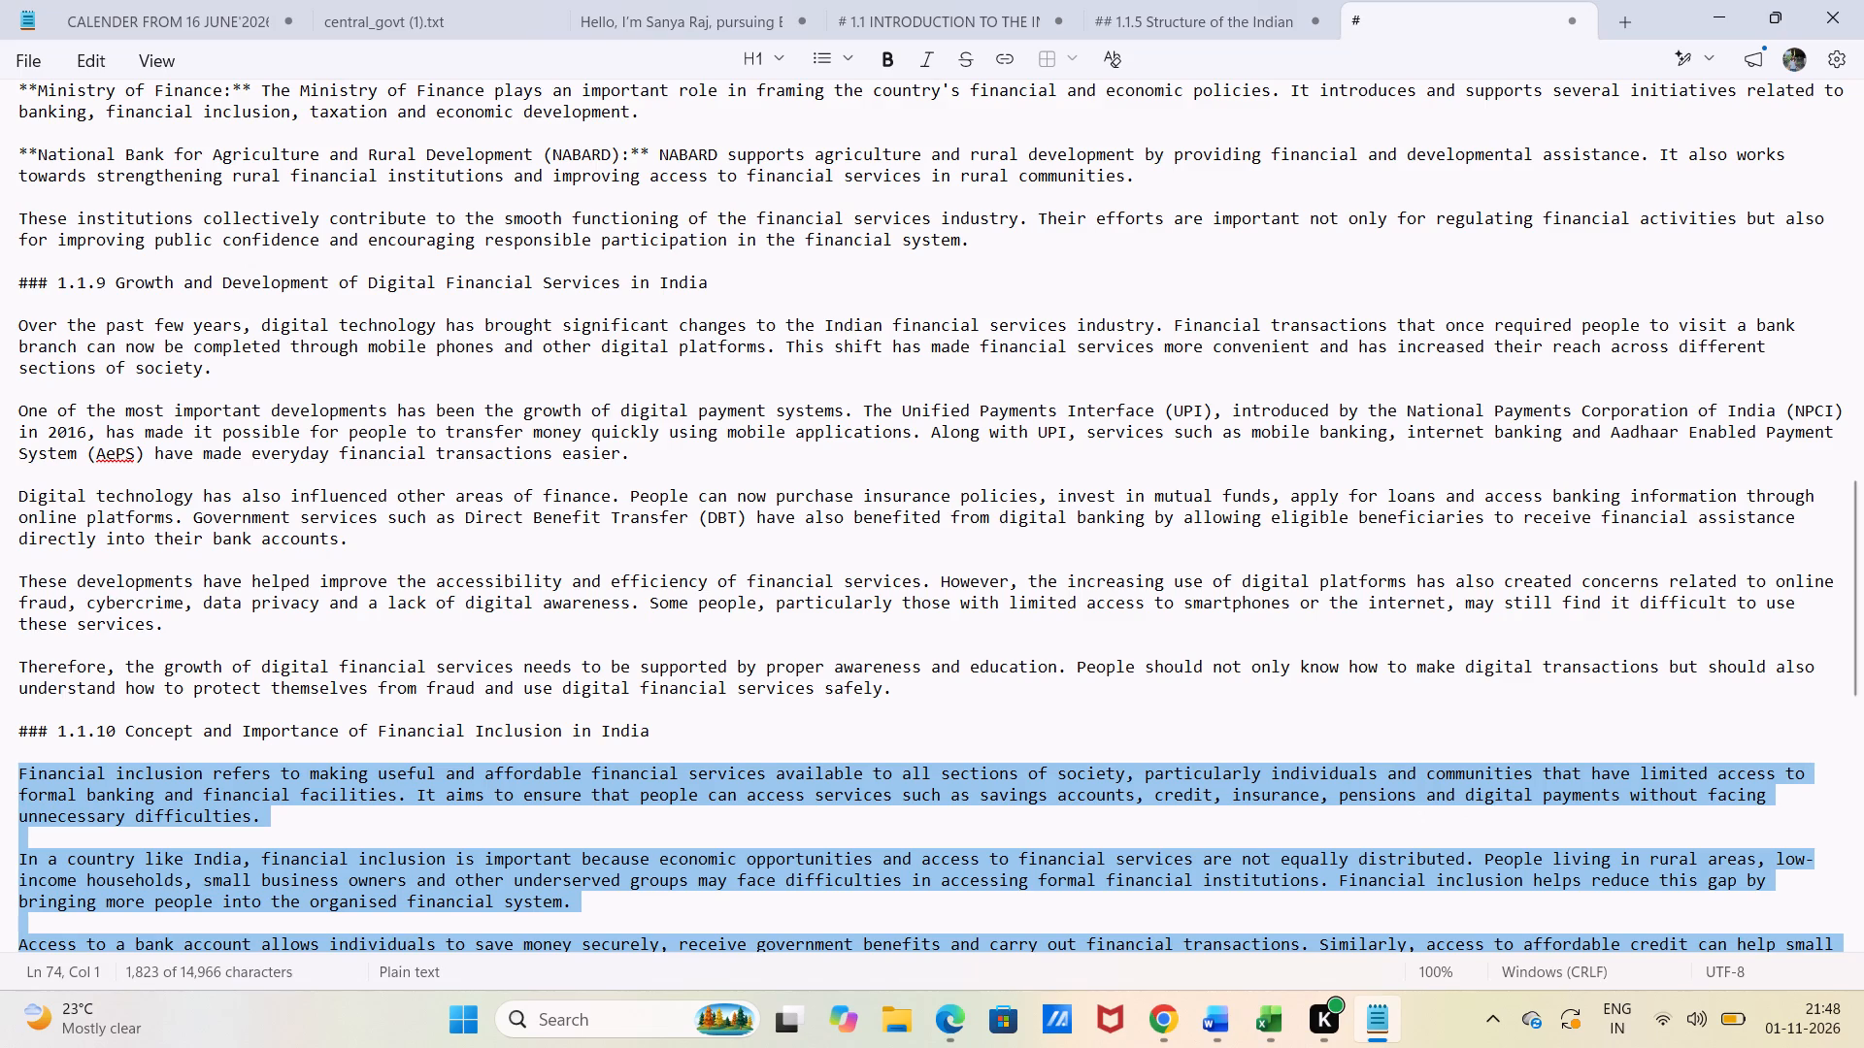
scroll(531, 564, "up", 2)
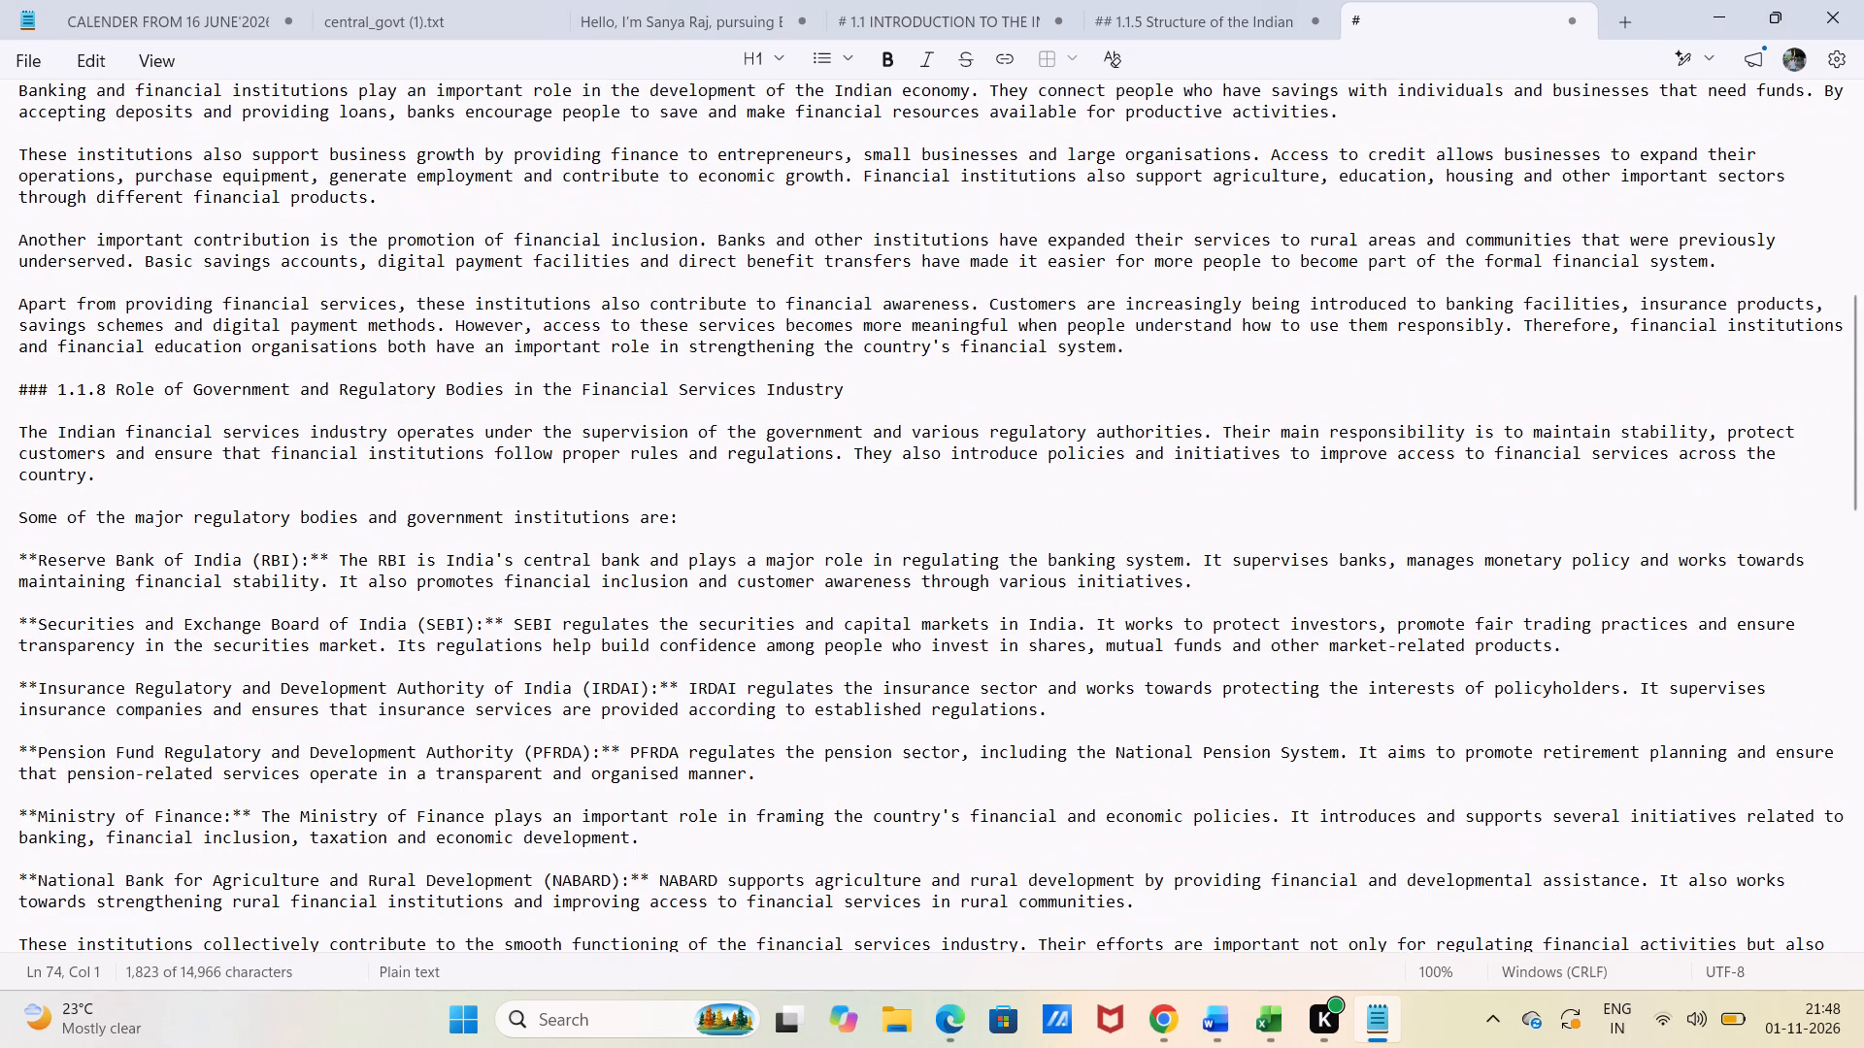
scroll(531, 564, "up", 2)
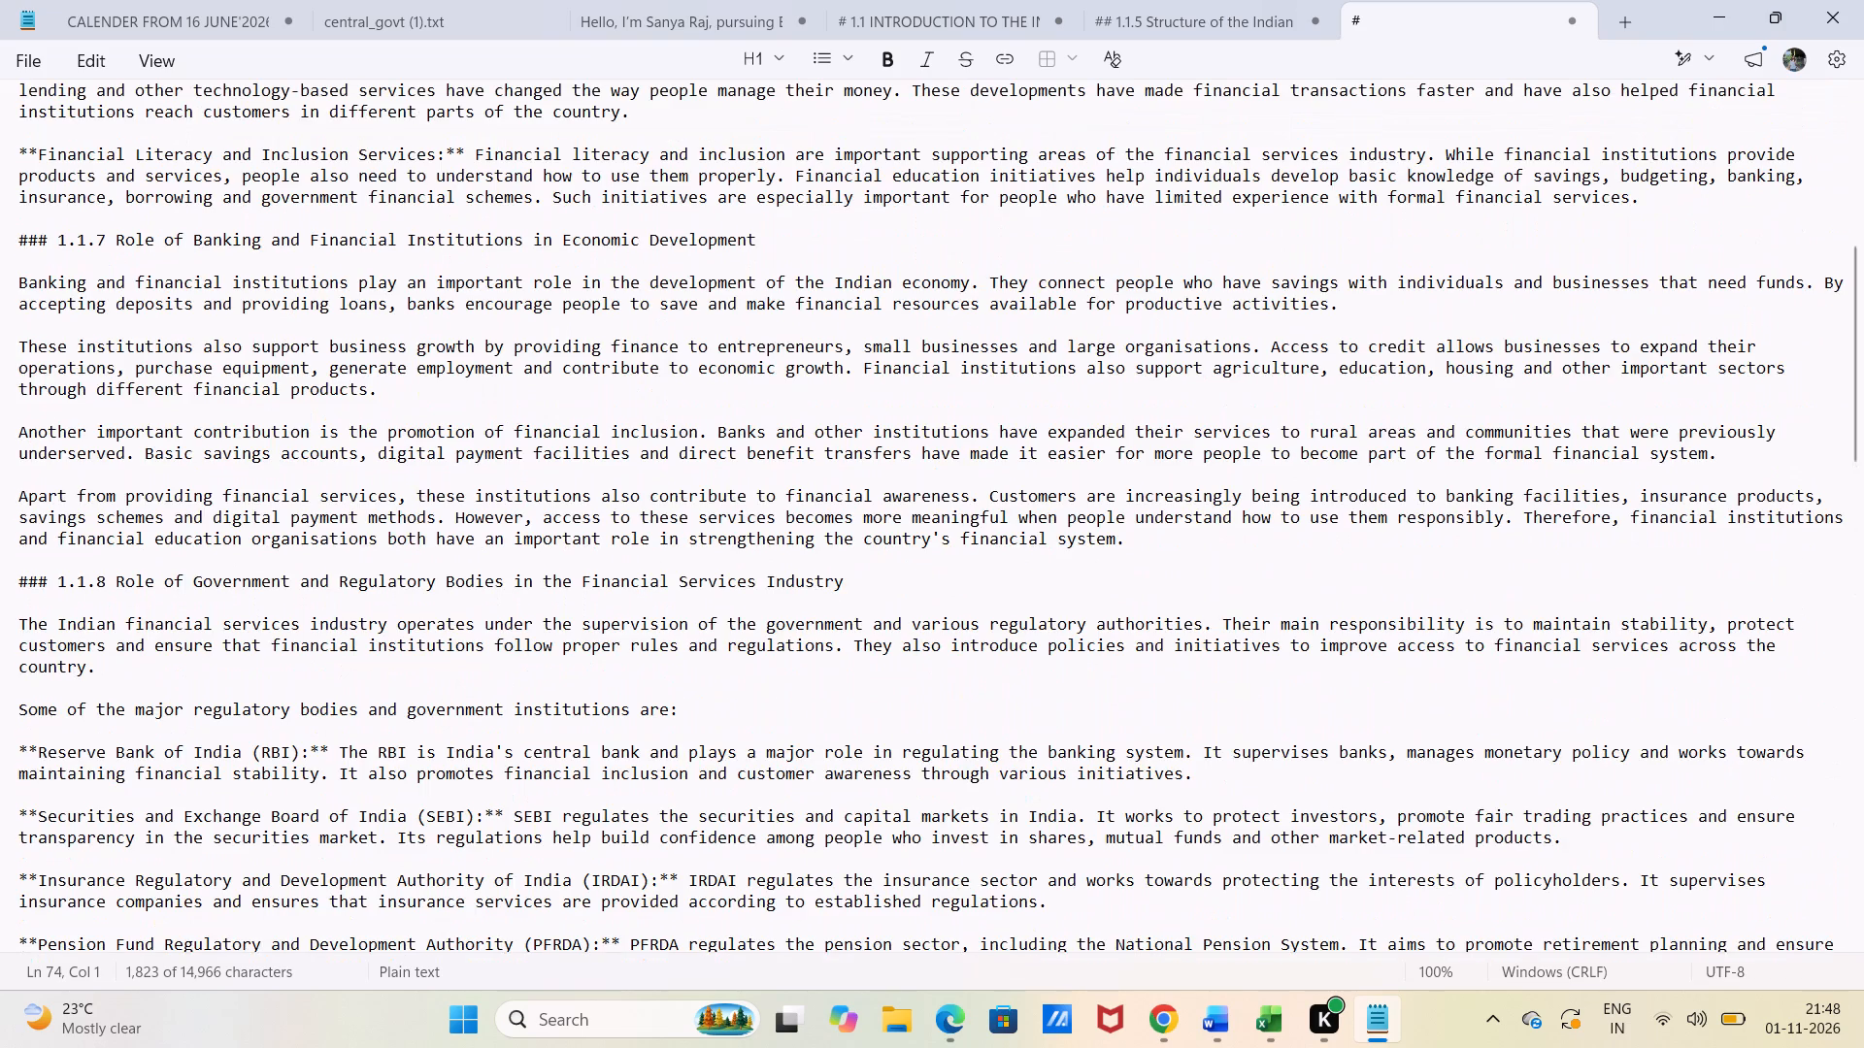
scroll(386, 670, "down", 1)
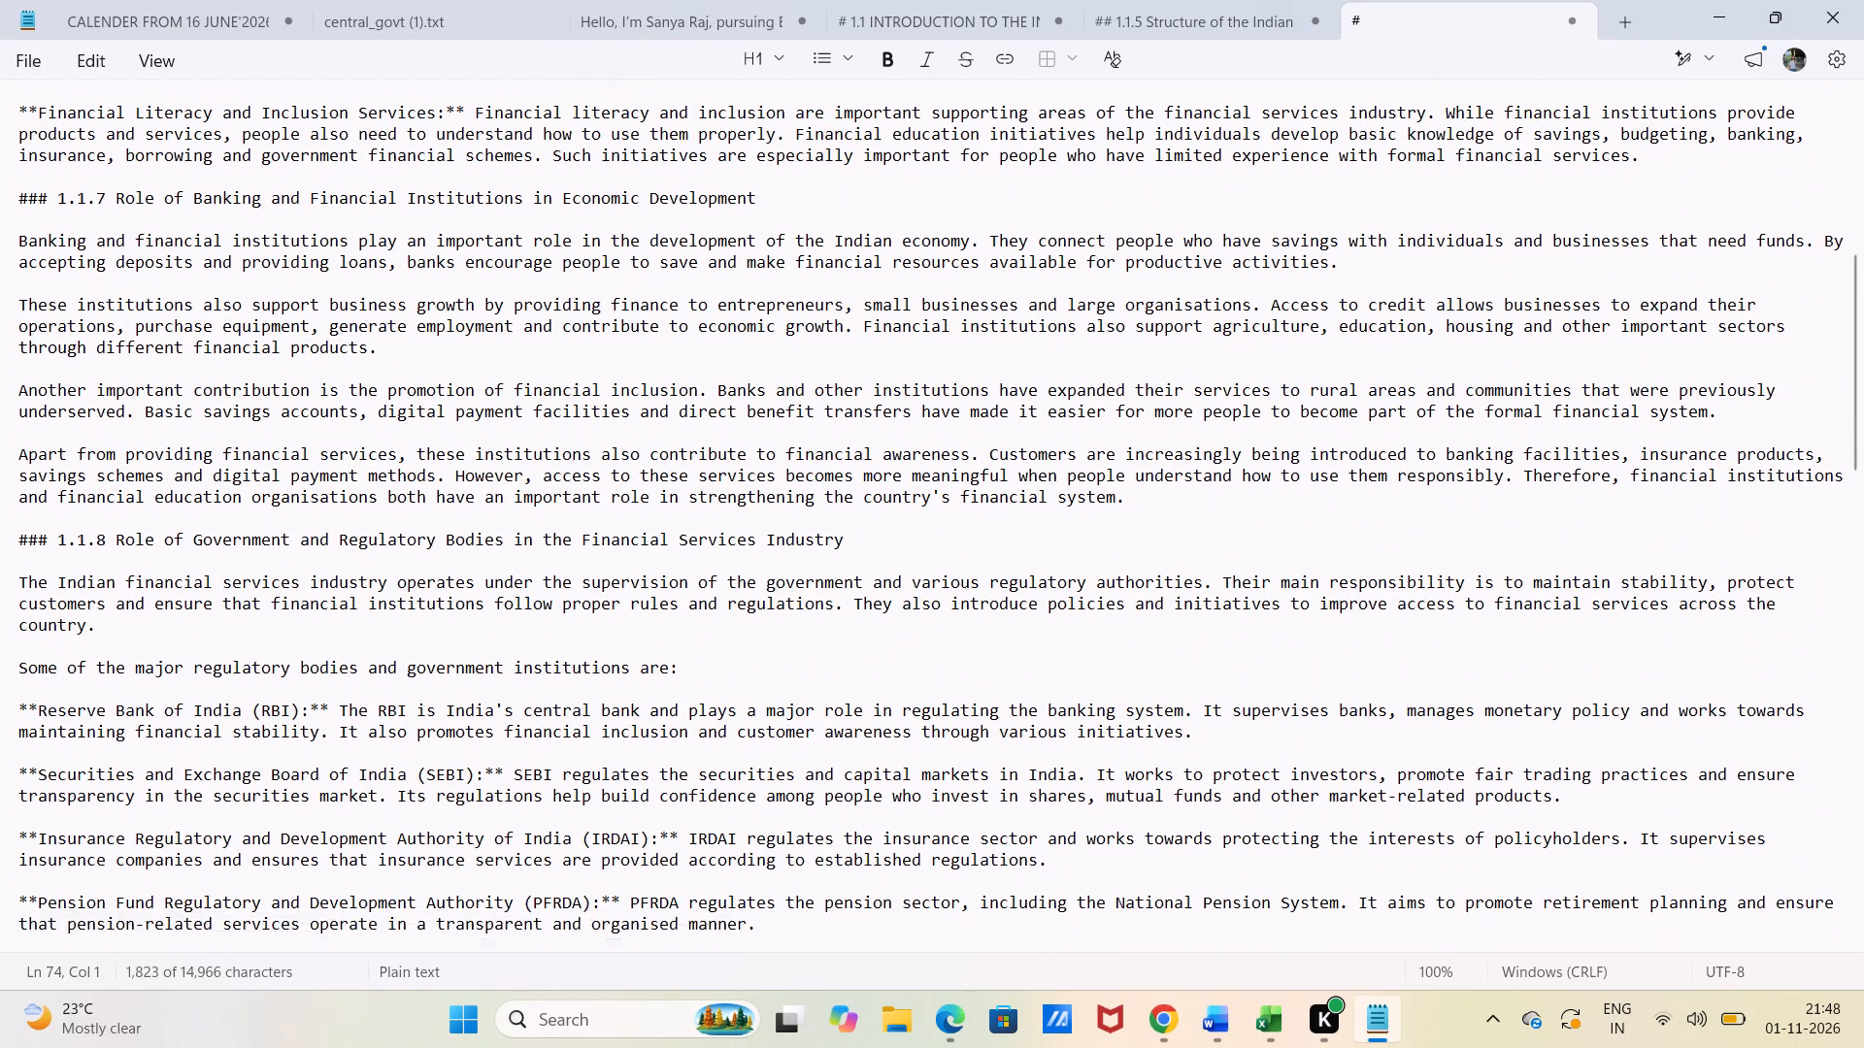
scroll(386, 670, "down", 3)
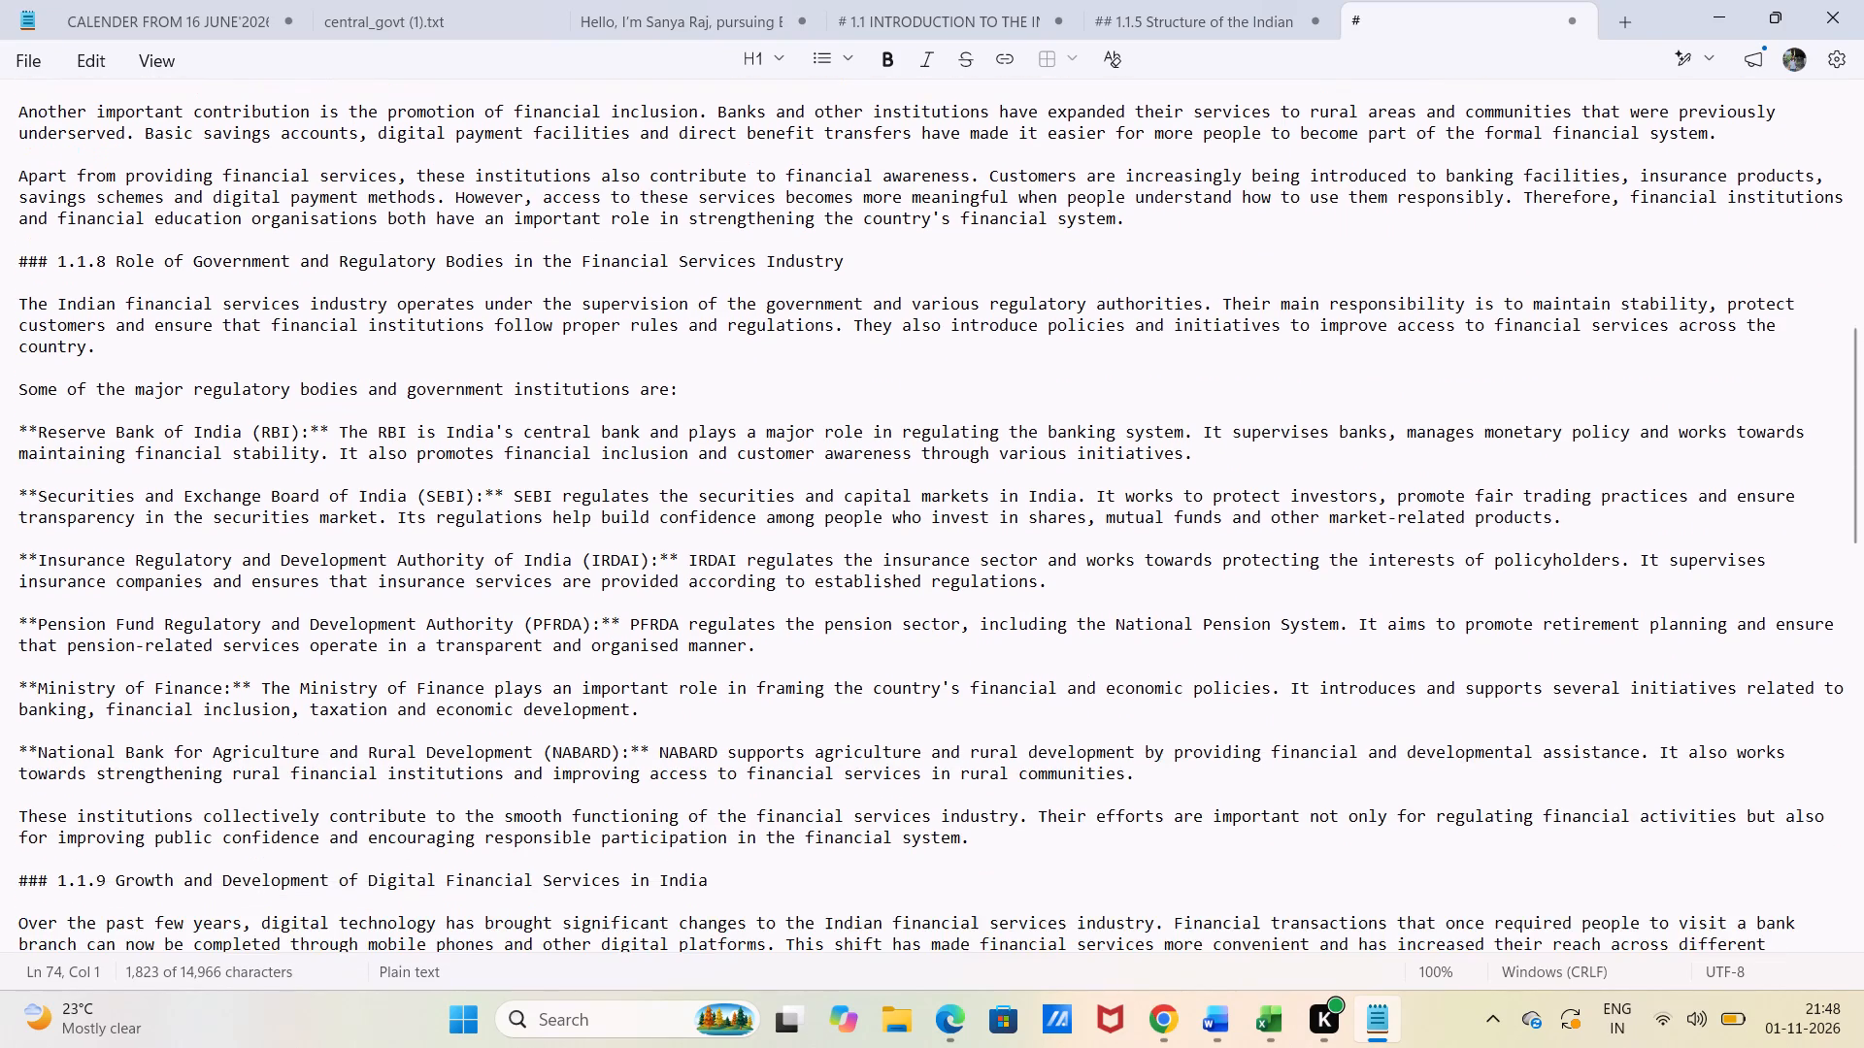
scroll(386, 670, "down", 1)
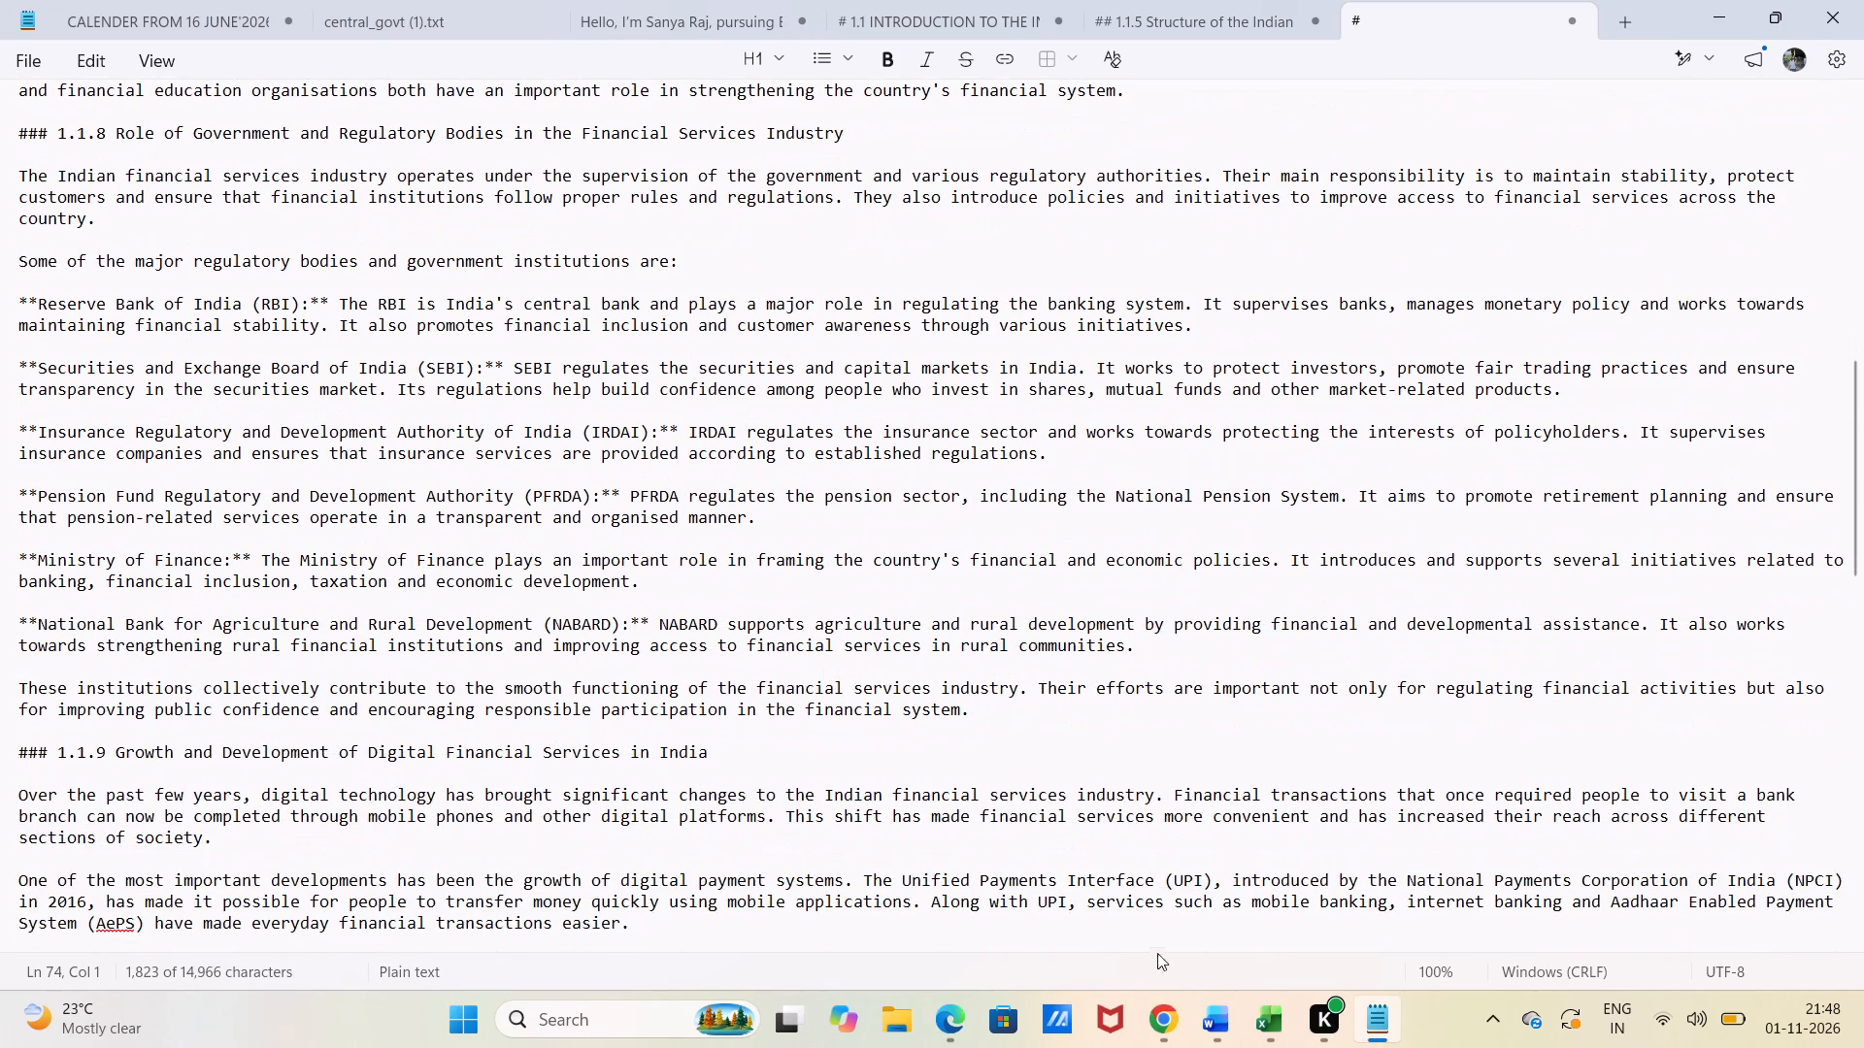
Switch to the Word report and renumber the heading "Growth and Development of Digital Financial Services in India" as 1.1.9.
left_click(1208, 1038)
scroll(782, 715, "down", 2)
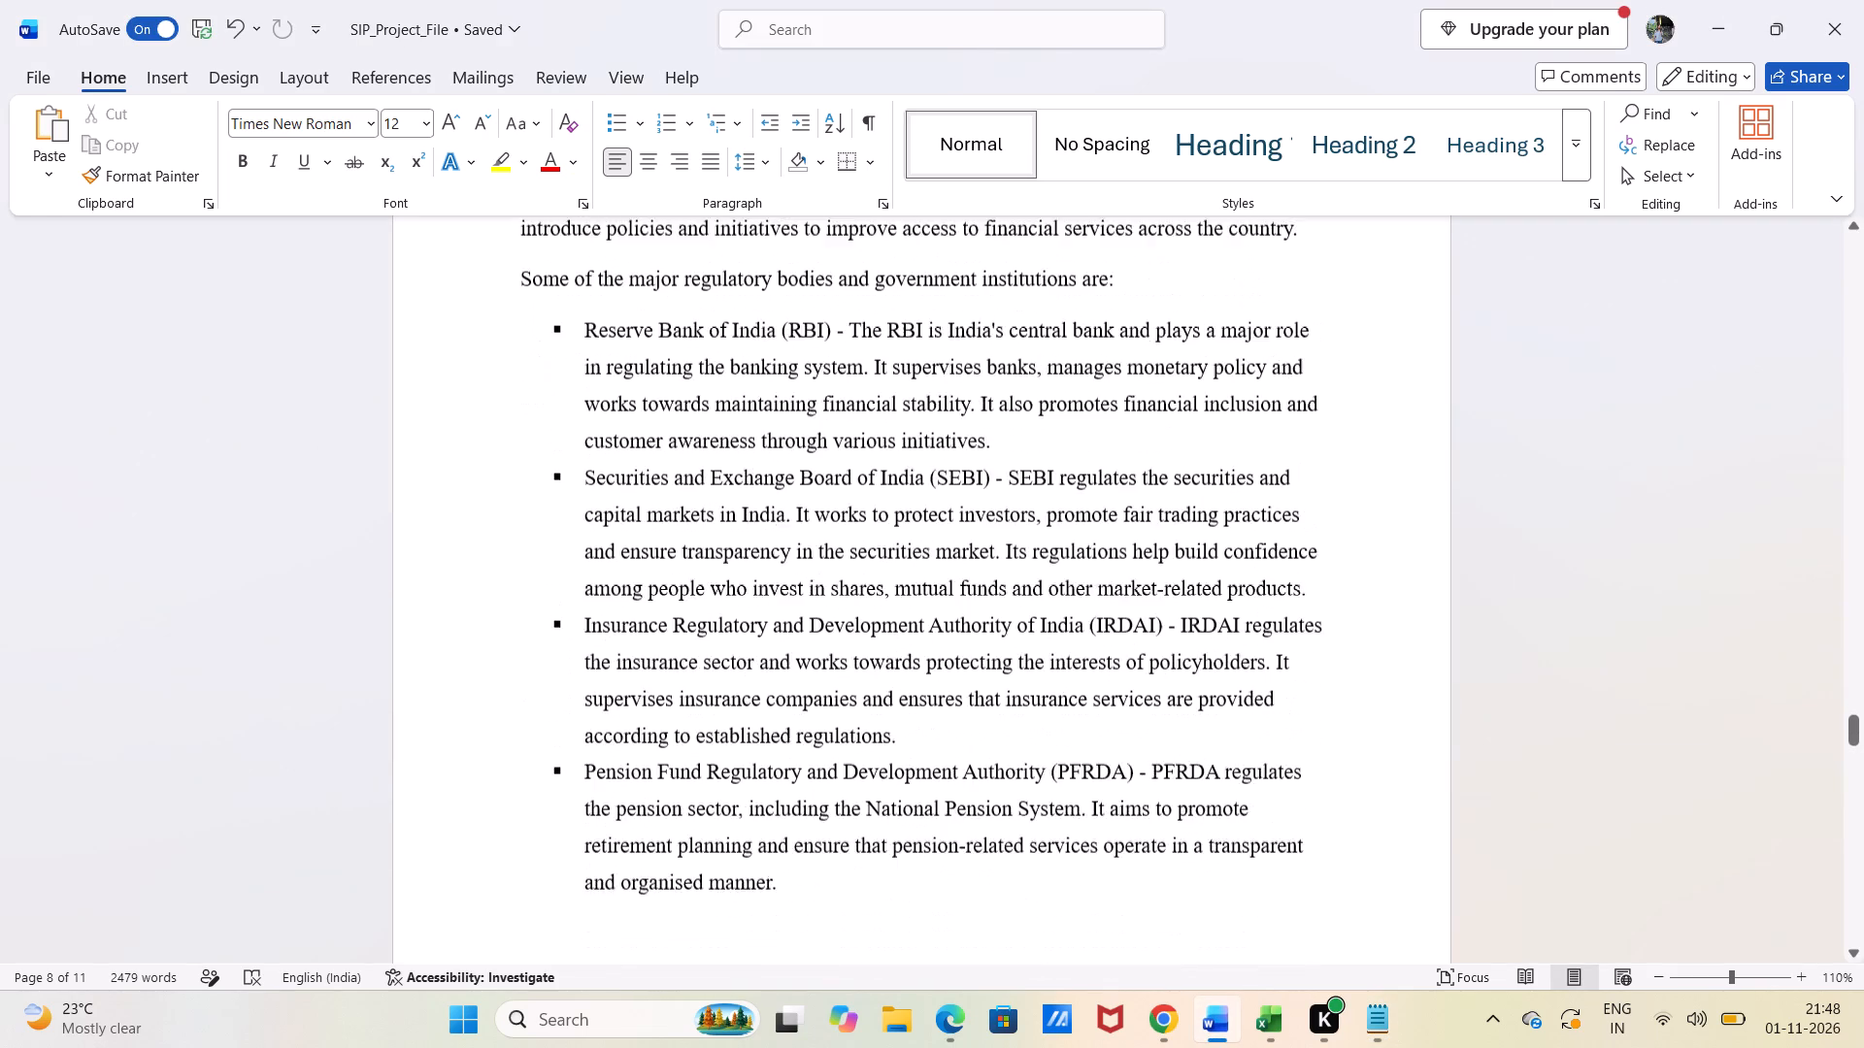
scroll(782, 715, "down", 5)
scroll(782, 715, "up", 1)
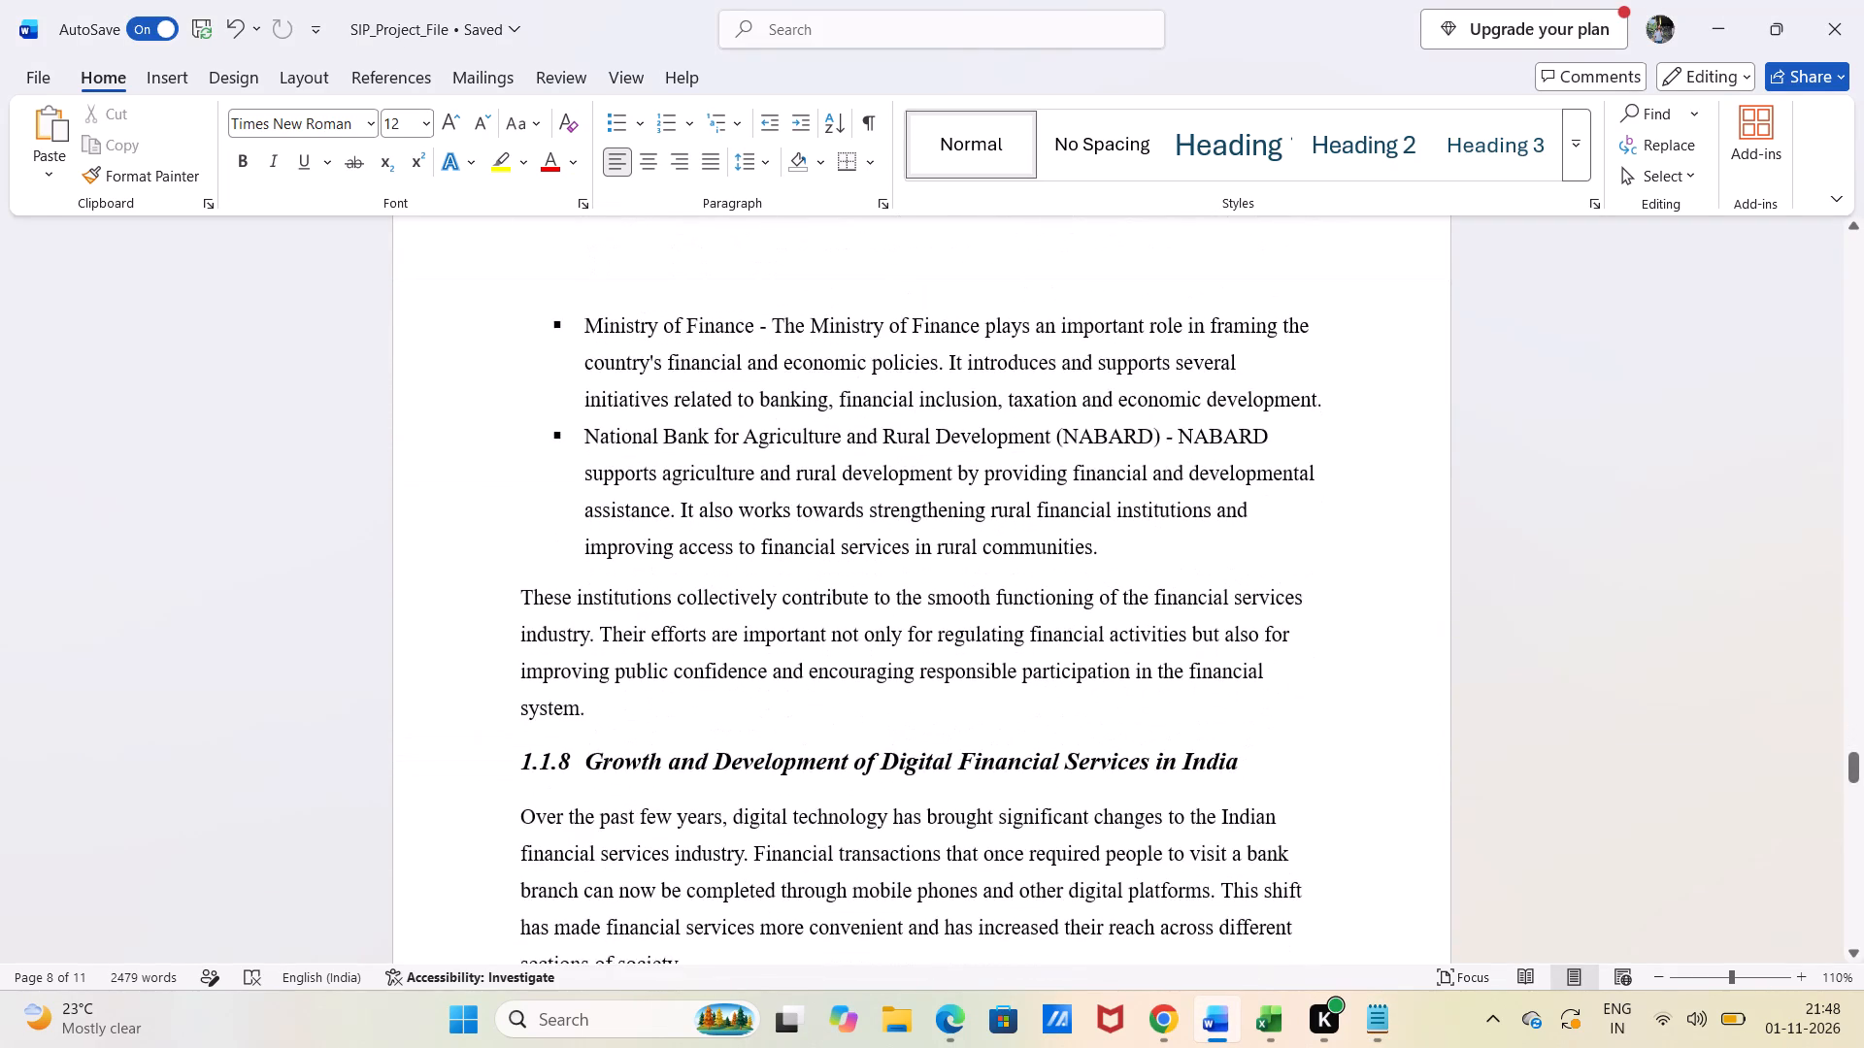
scroll(782, 715, "up", 3)
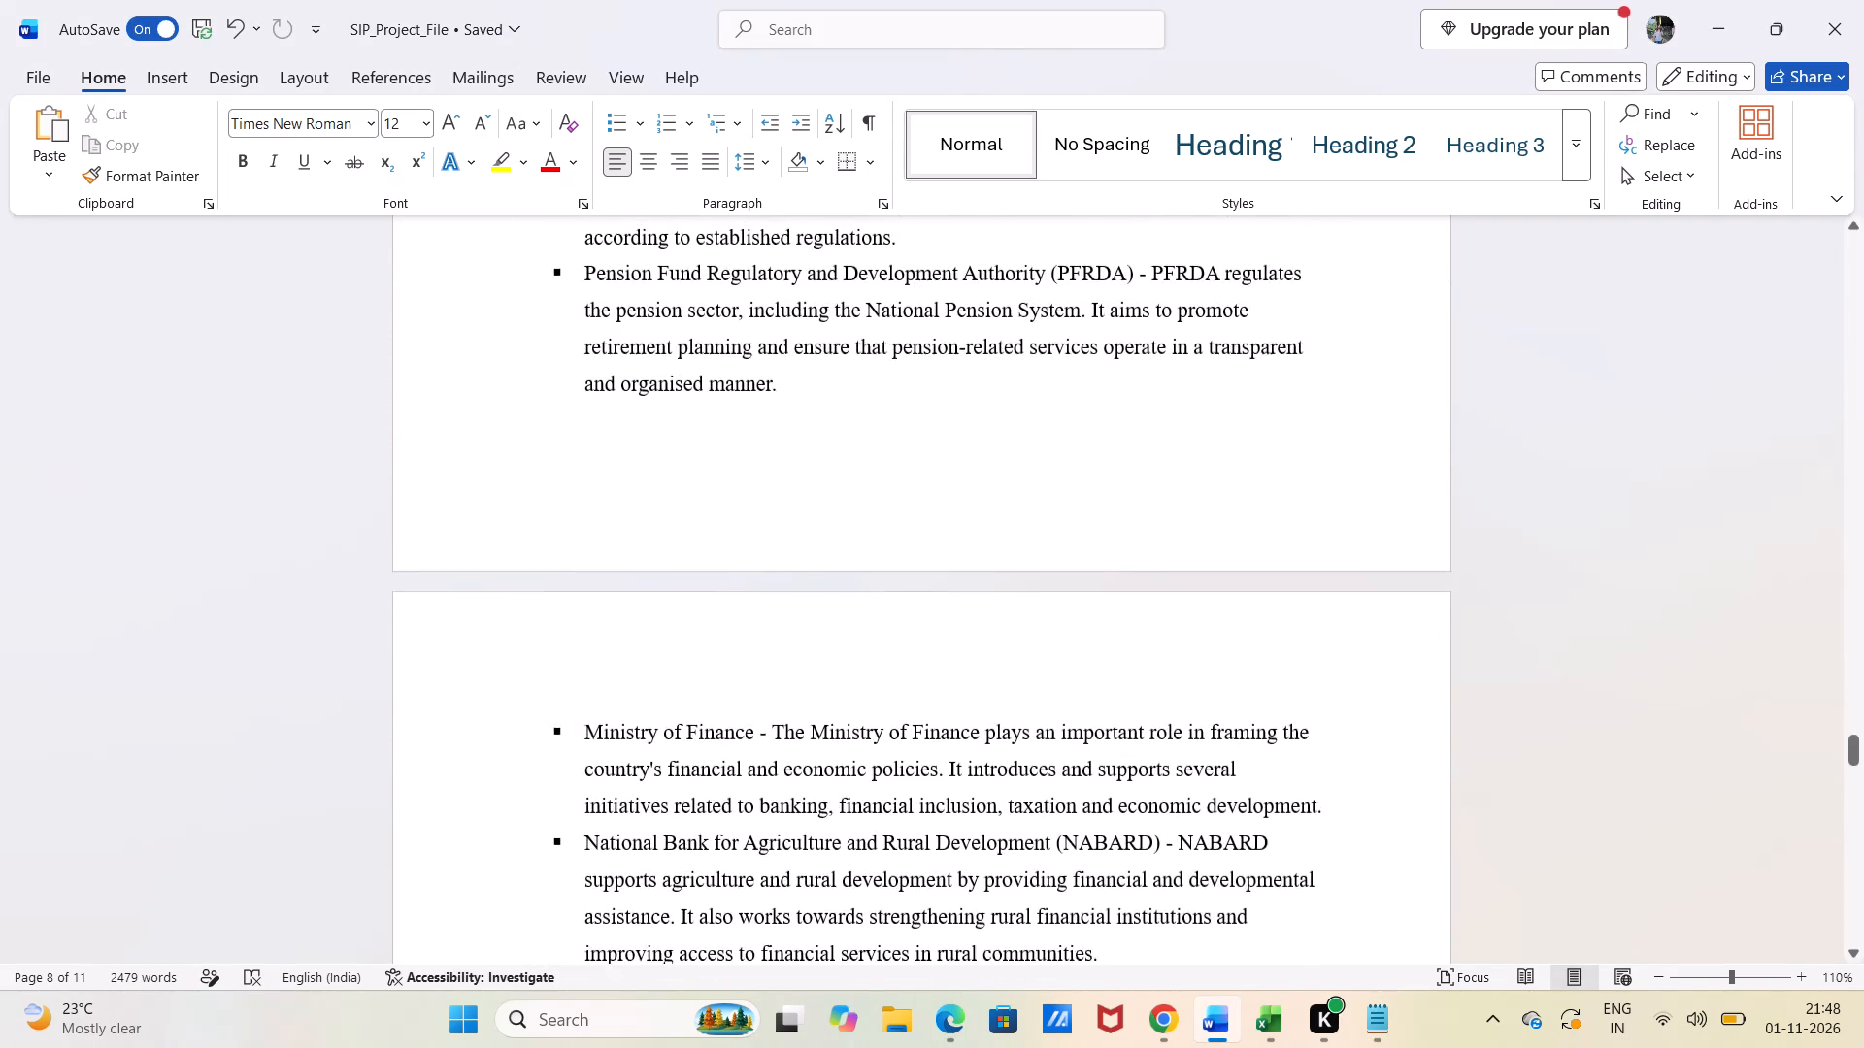
scroll(782, 715, "up", 2)
scroll(782, 715, "down", 2)
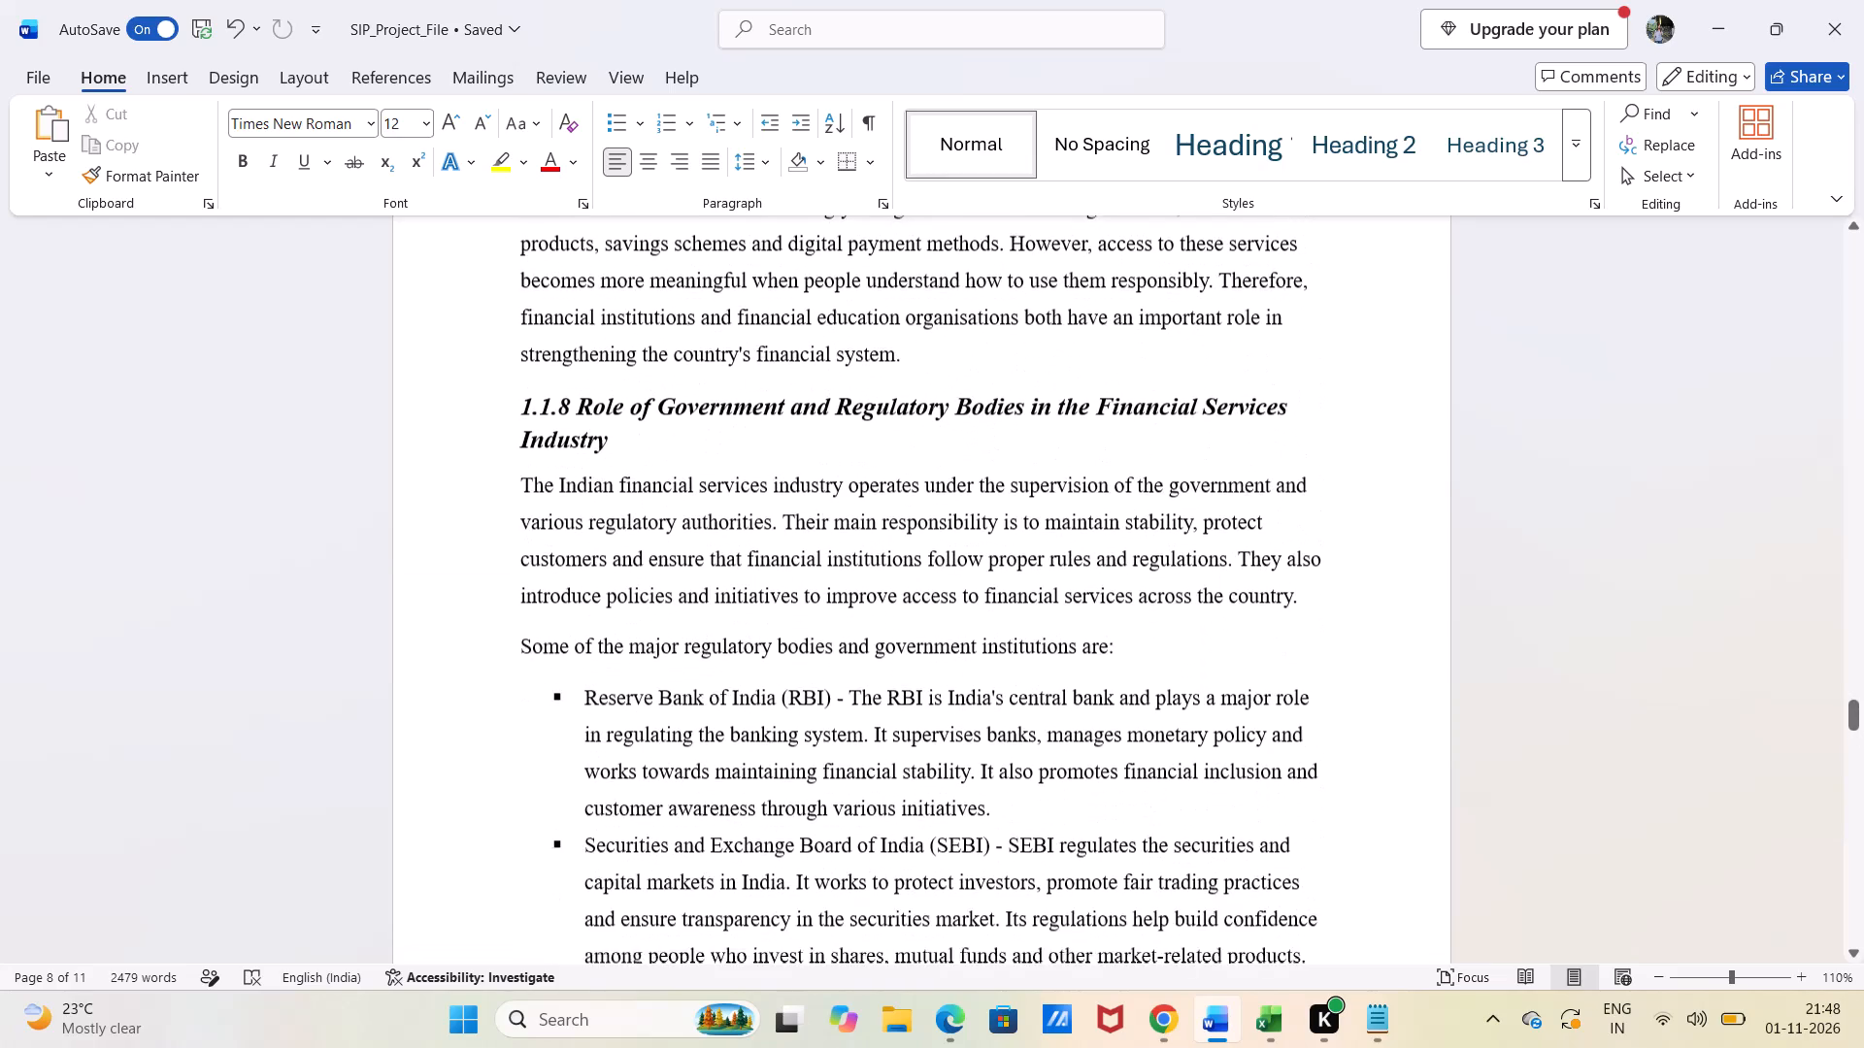
scroll(782, 715, "down", 2)
scroll(782, 715, "up", 1)
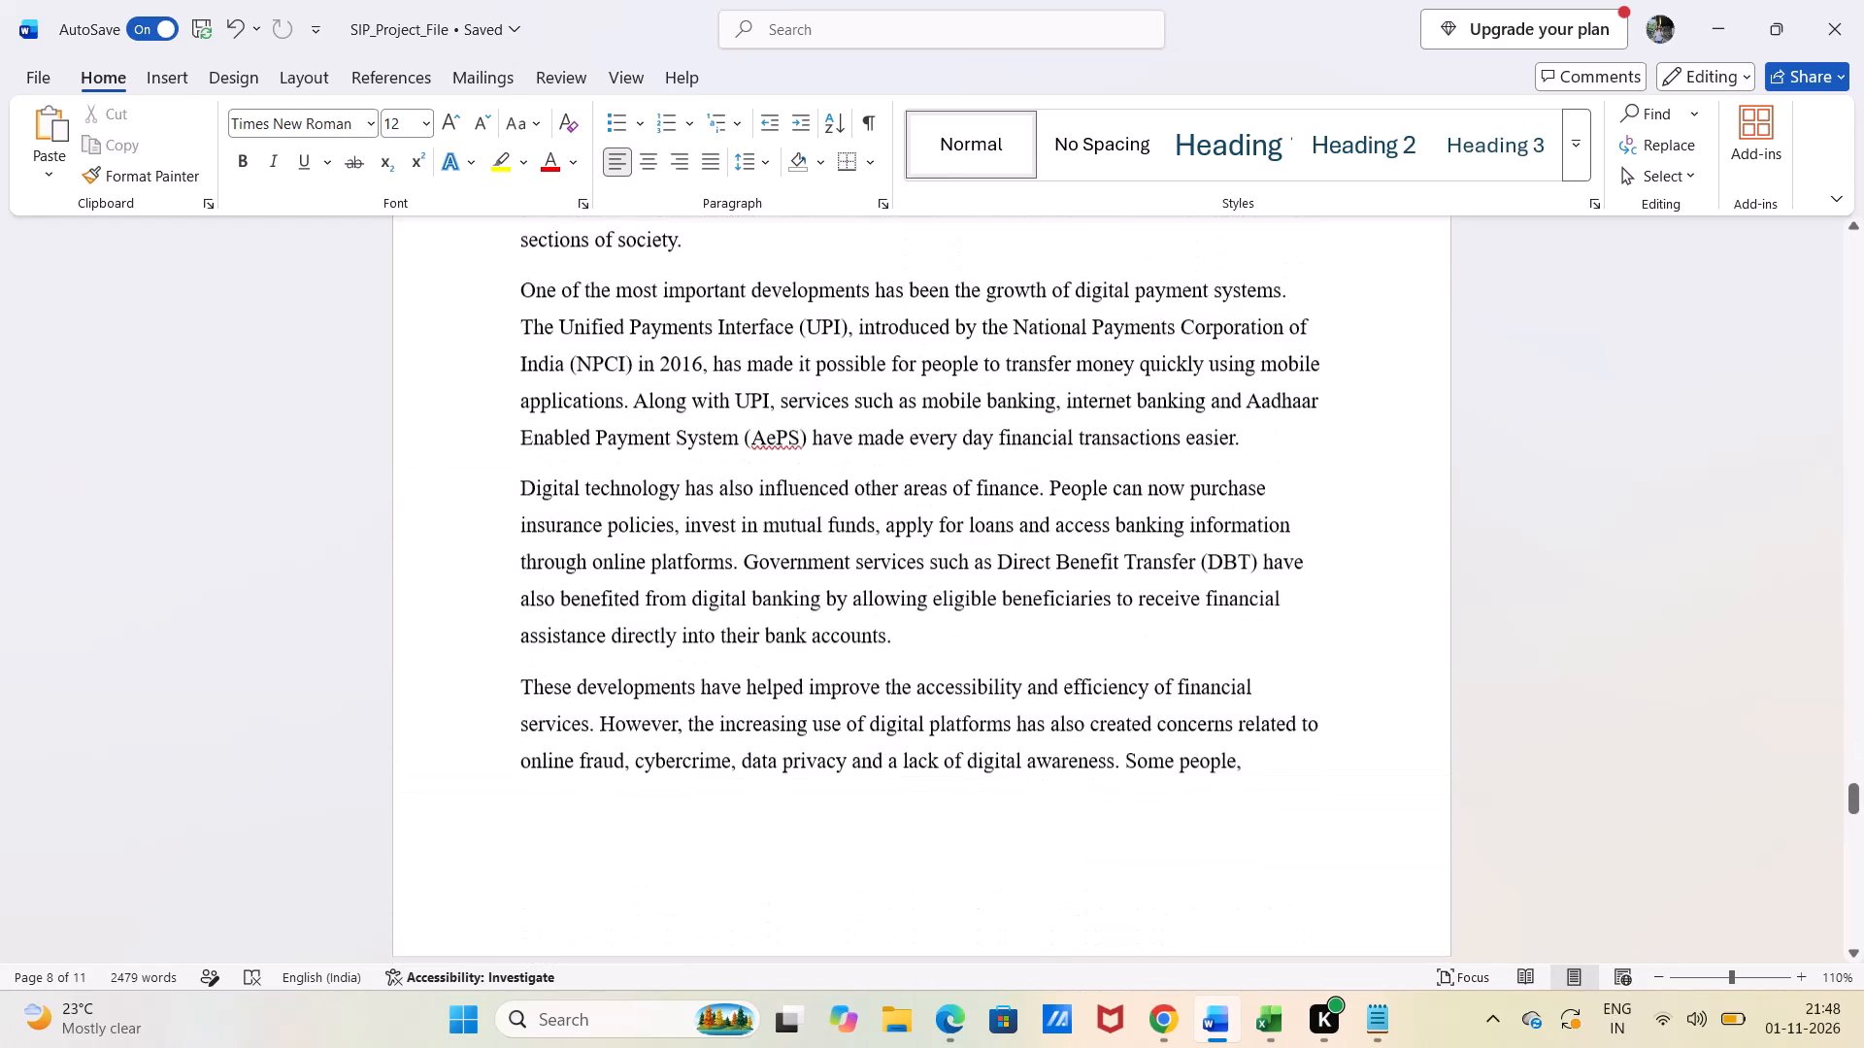
scroll(782, 715, "up", 2)
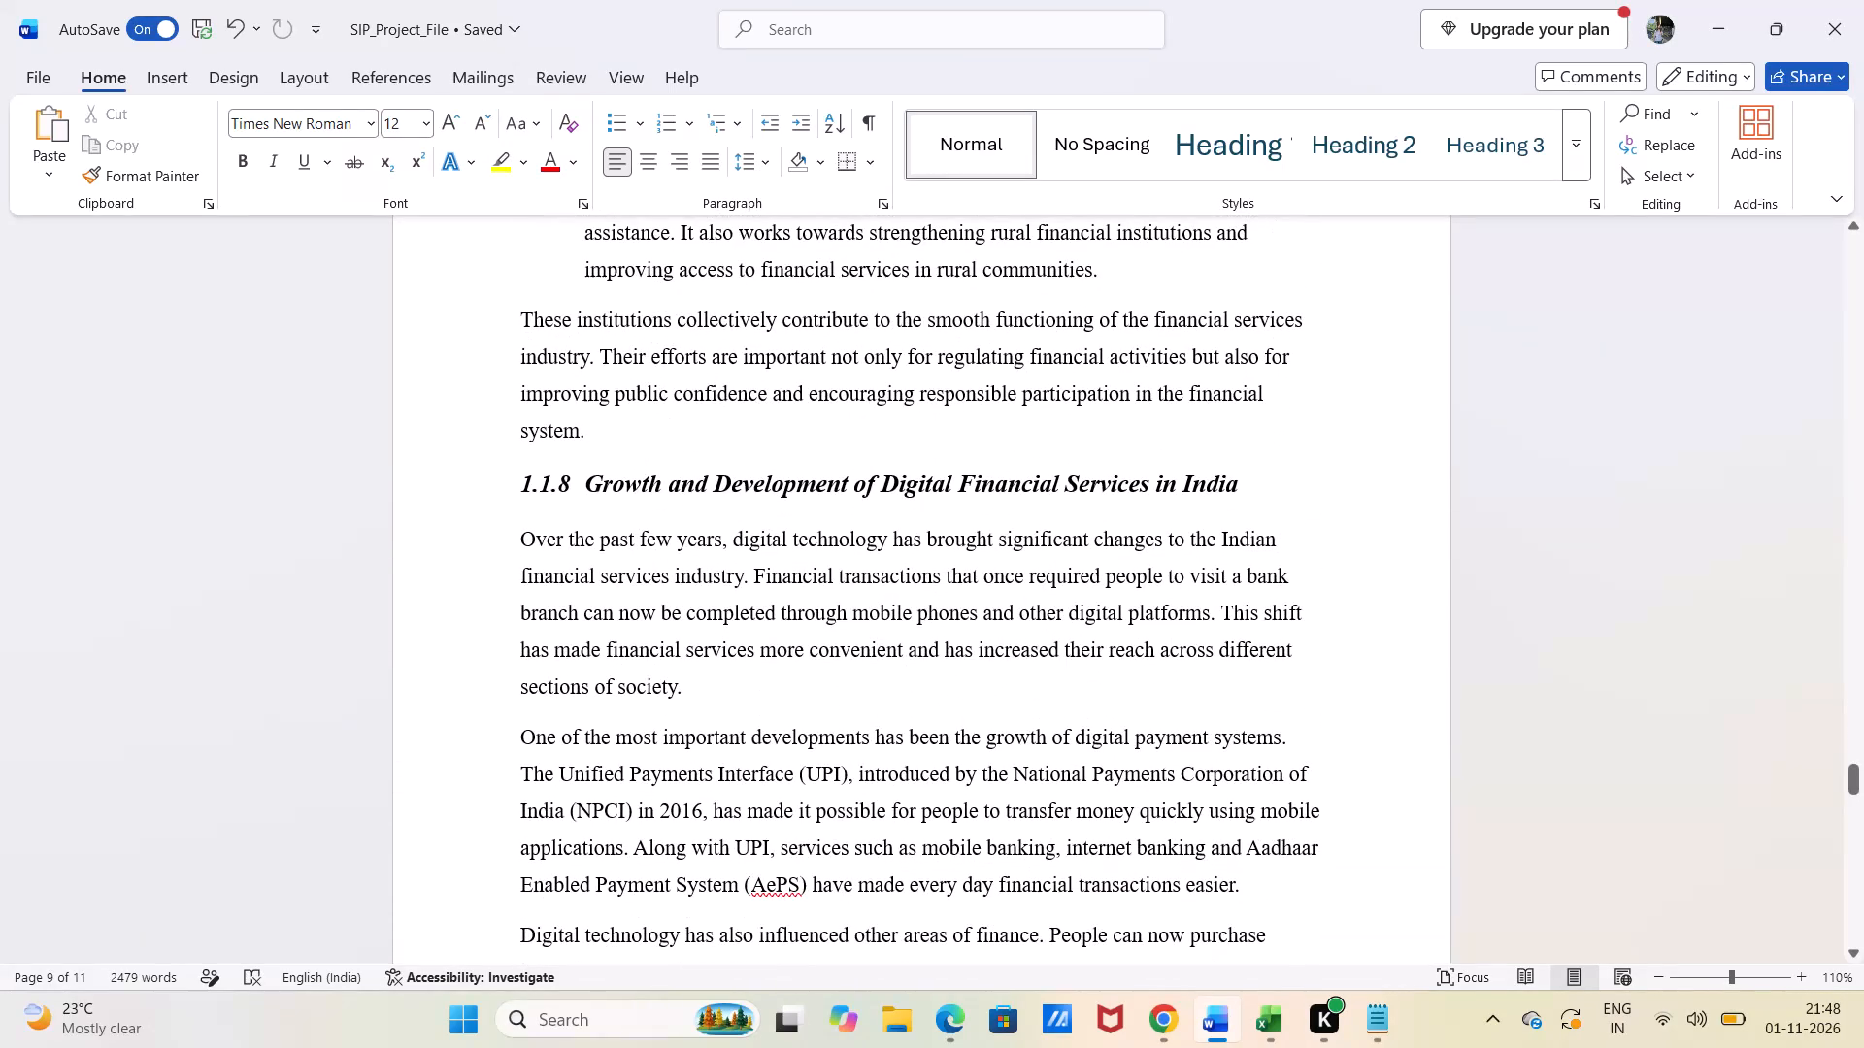
left_click(566, 489)
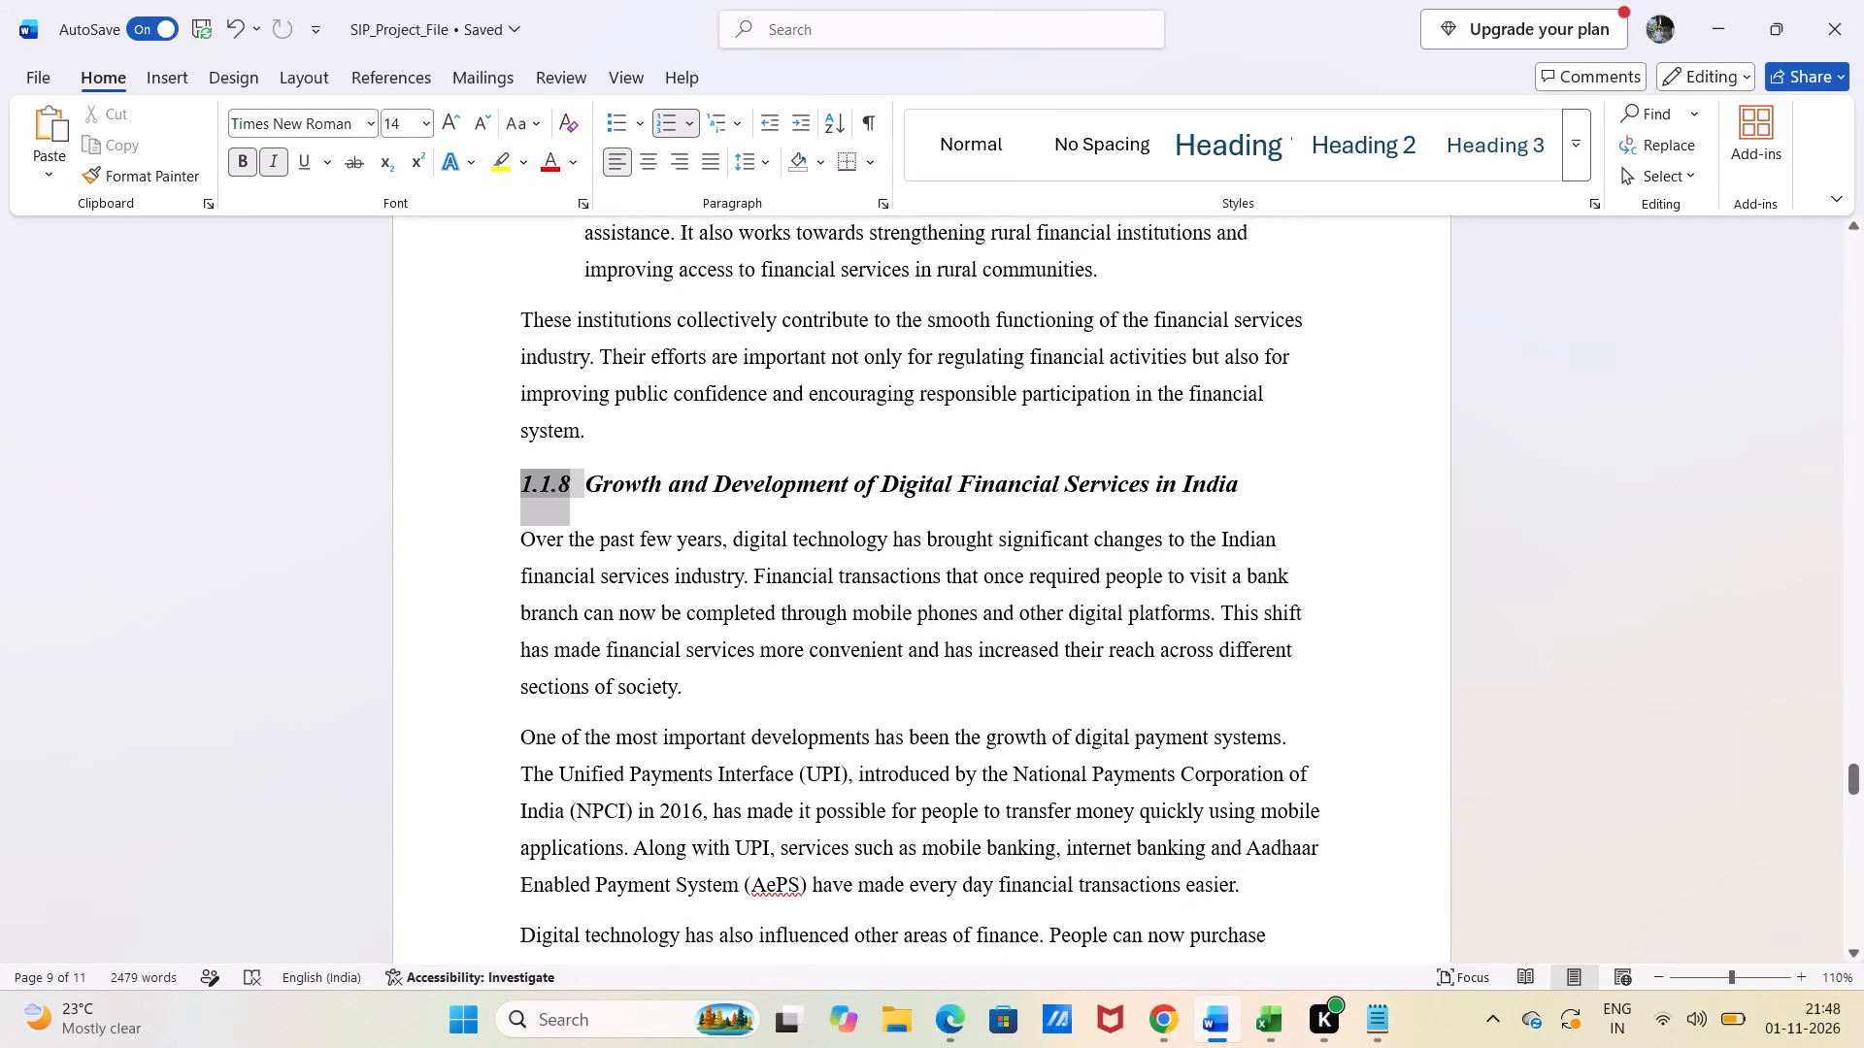
key("1")
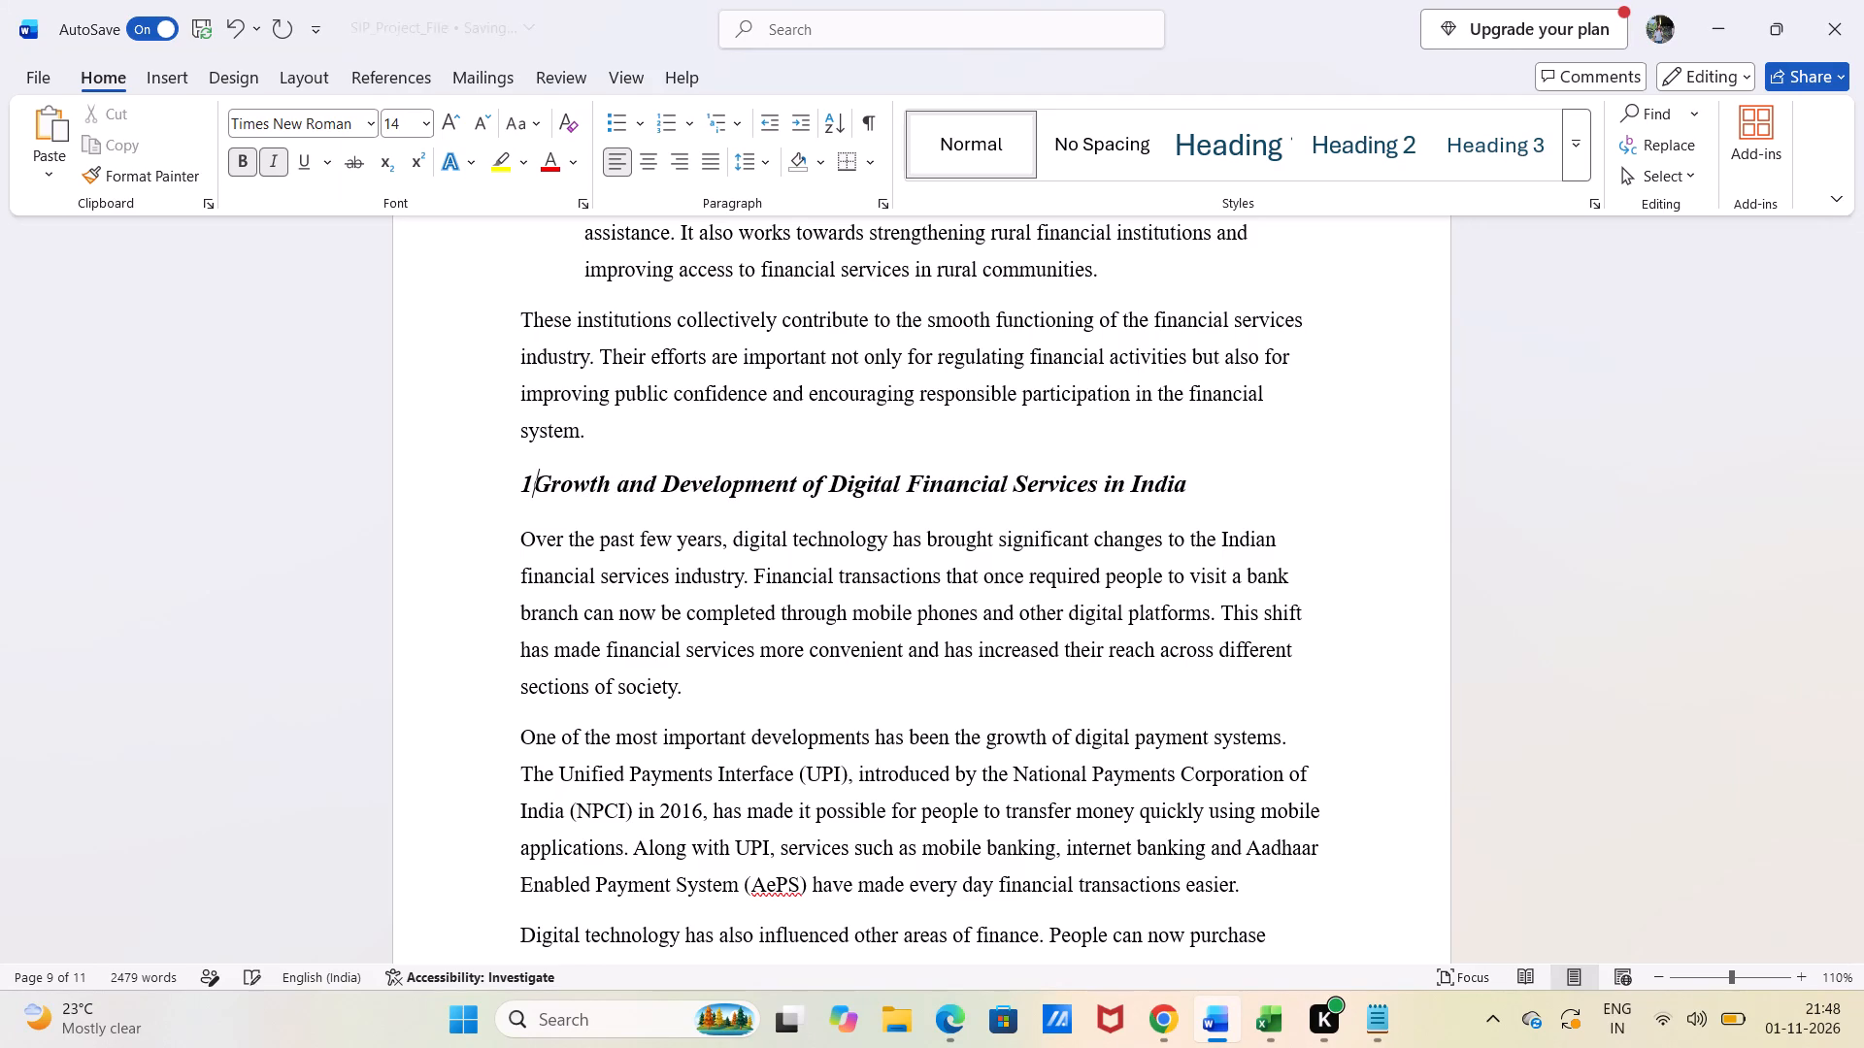
type(".1.")
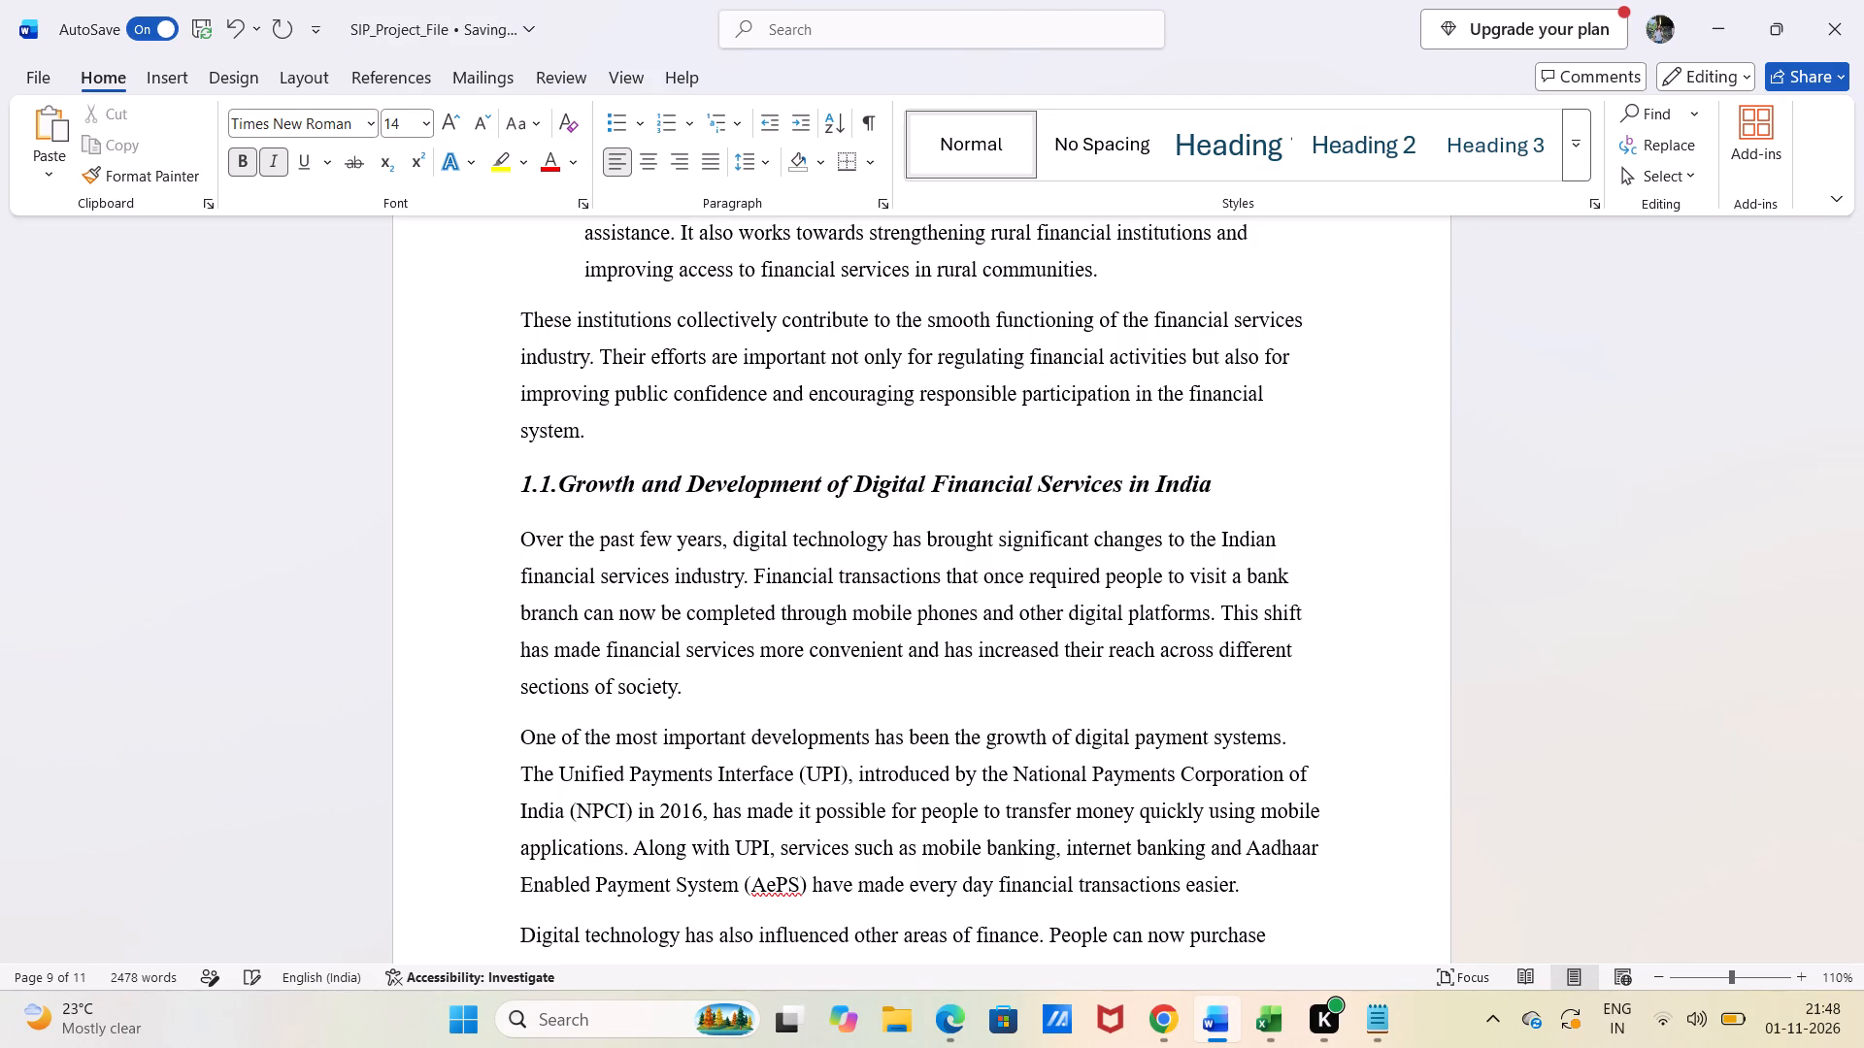
type("9")
key("space")
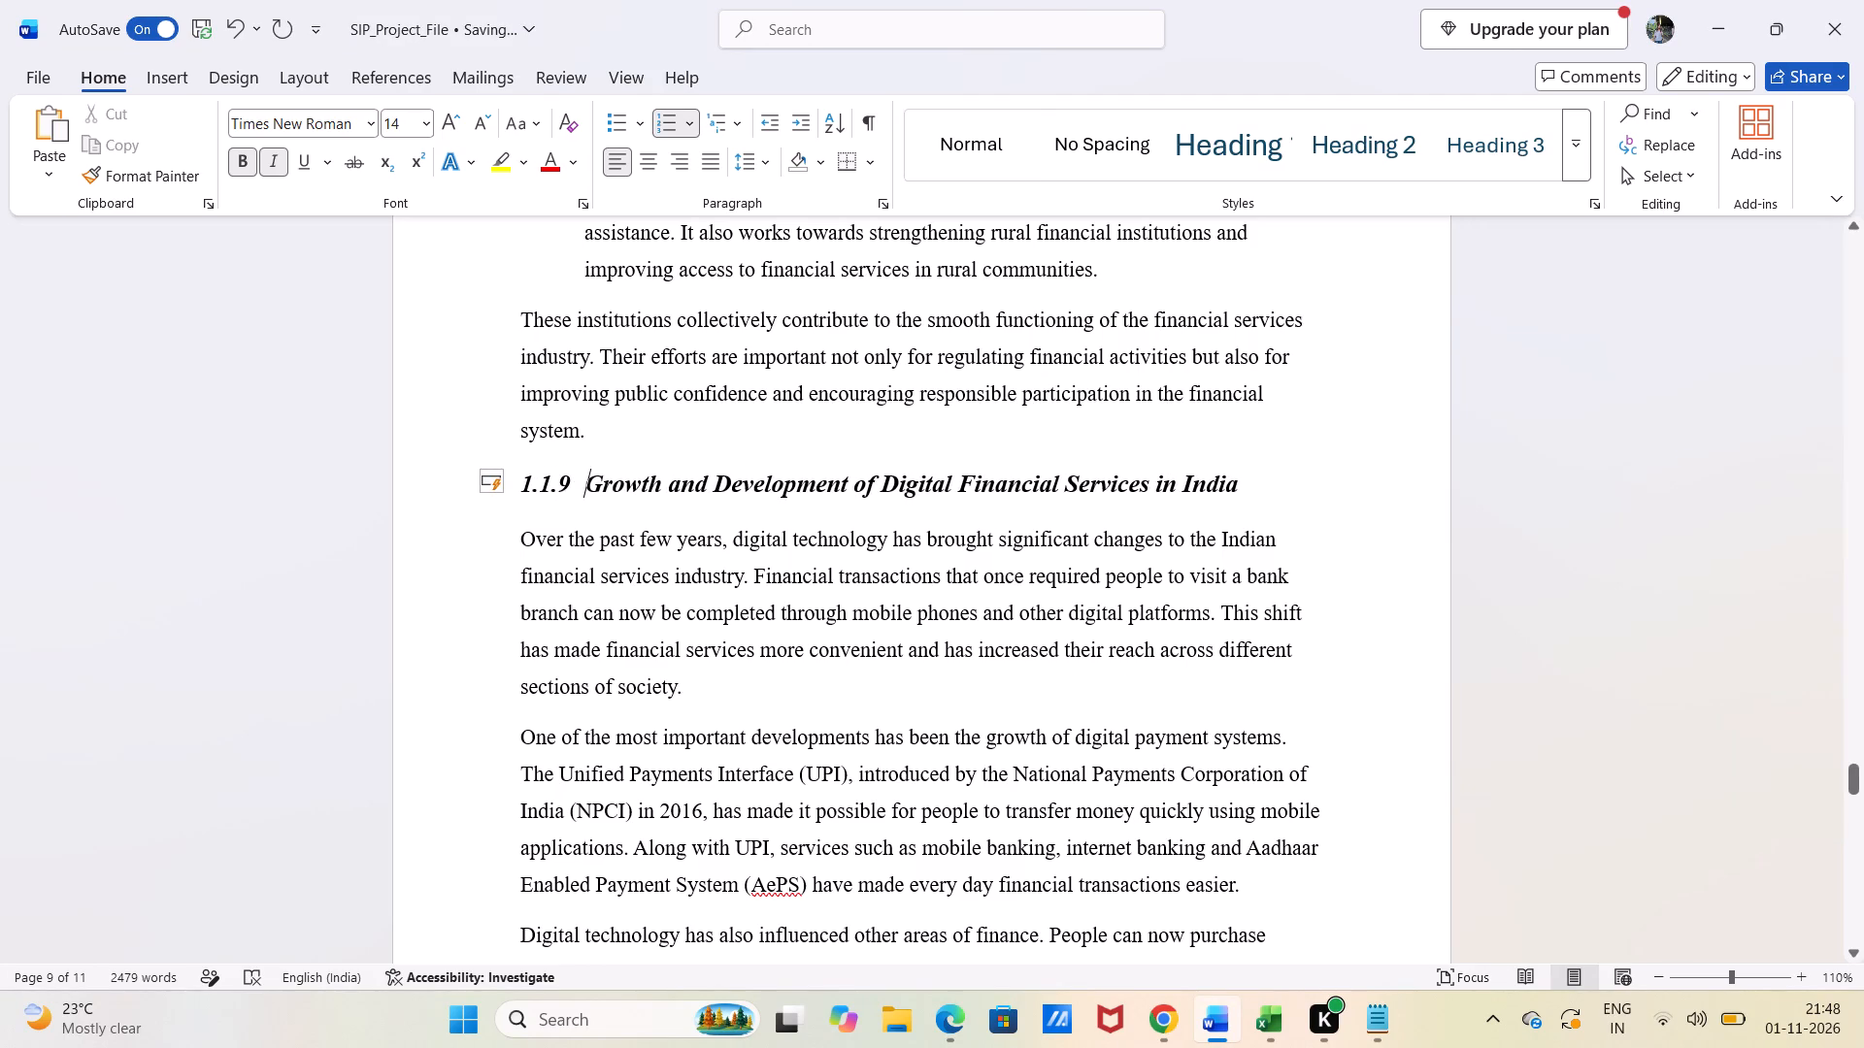
Insert two spaces between the number 1.1.10 and the heading title "Concept and Importance of Financial Inclusion in India", matching the 1.1.9 heading's spacing.
scroll(599, 633, "down", 1)
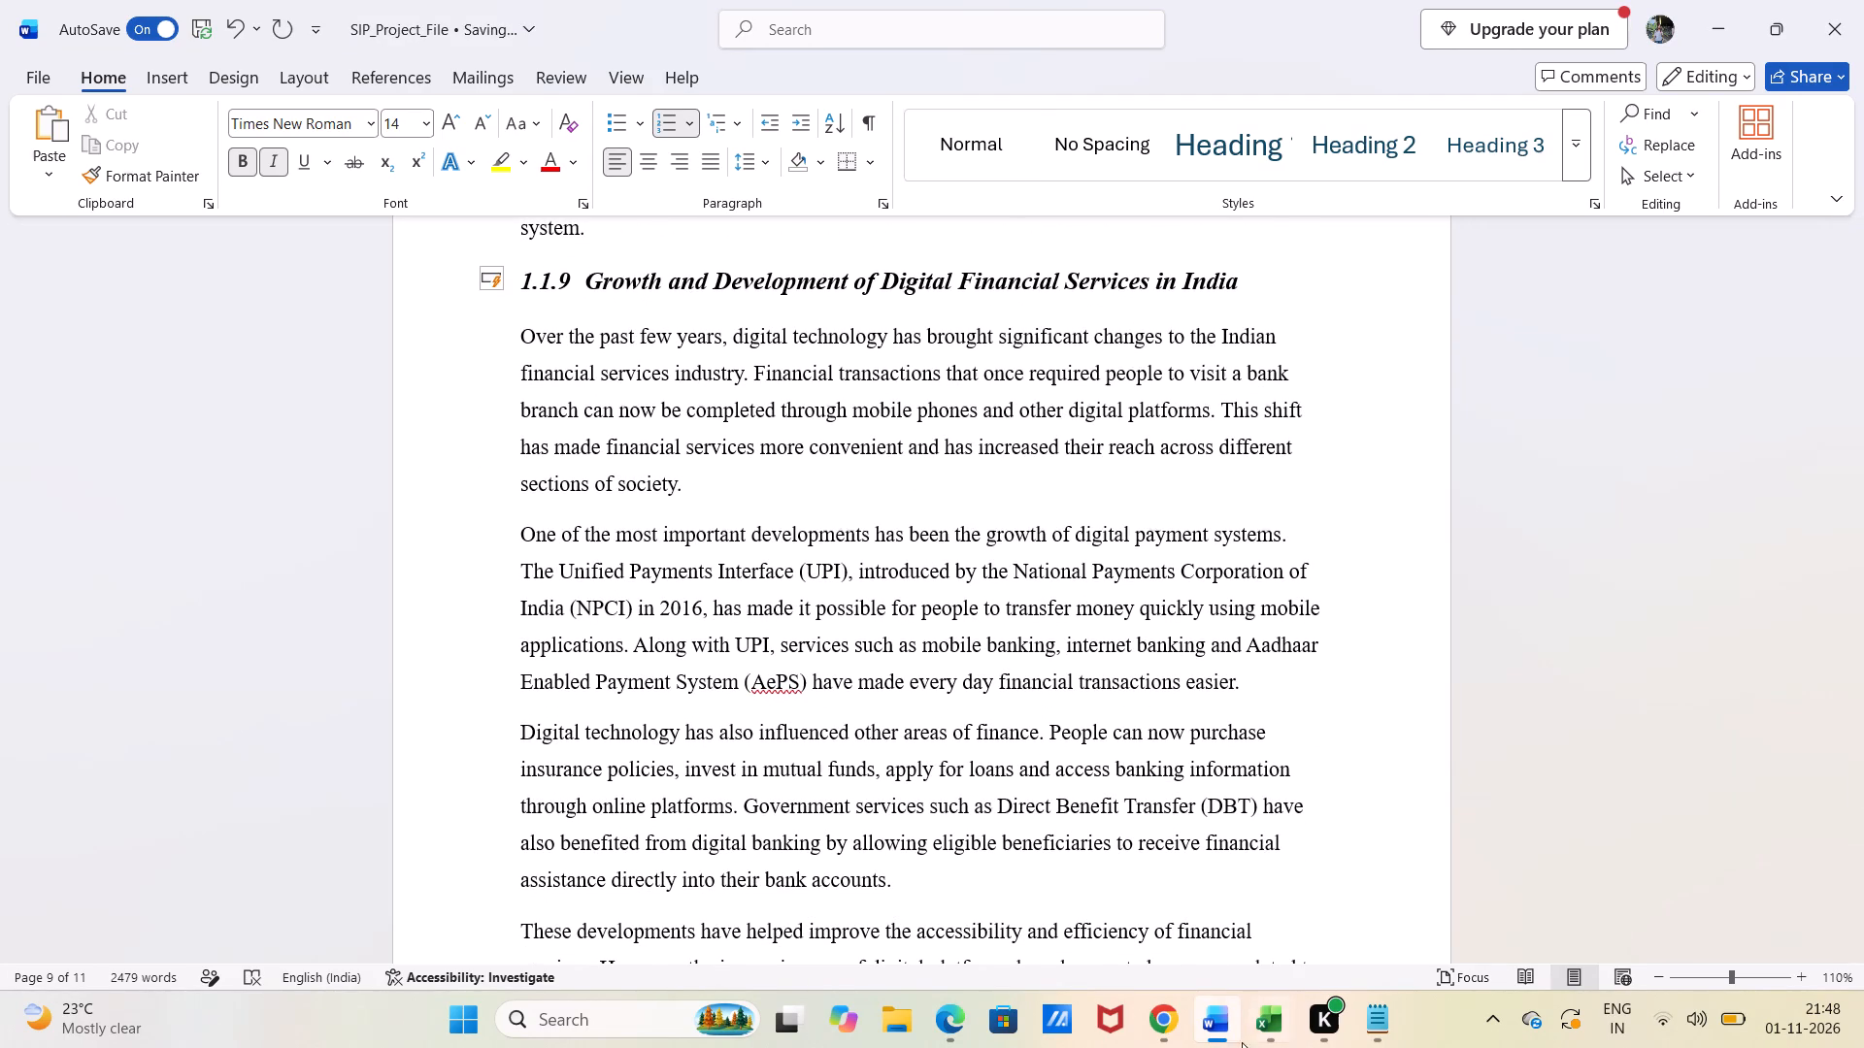
left_click(1378, 1033)
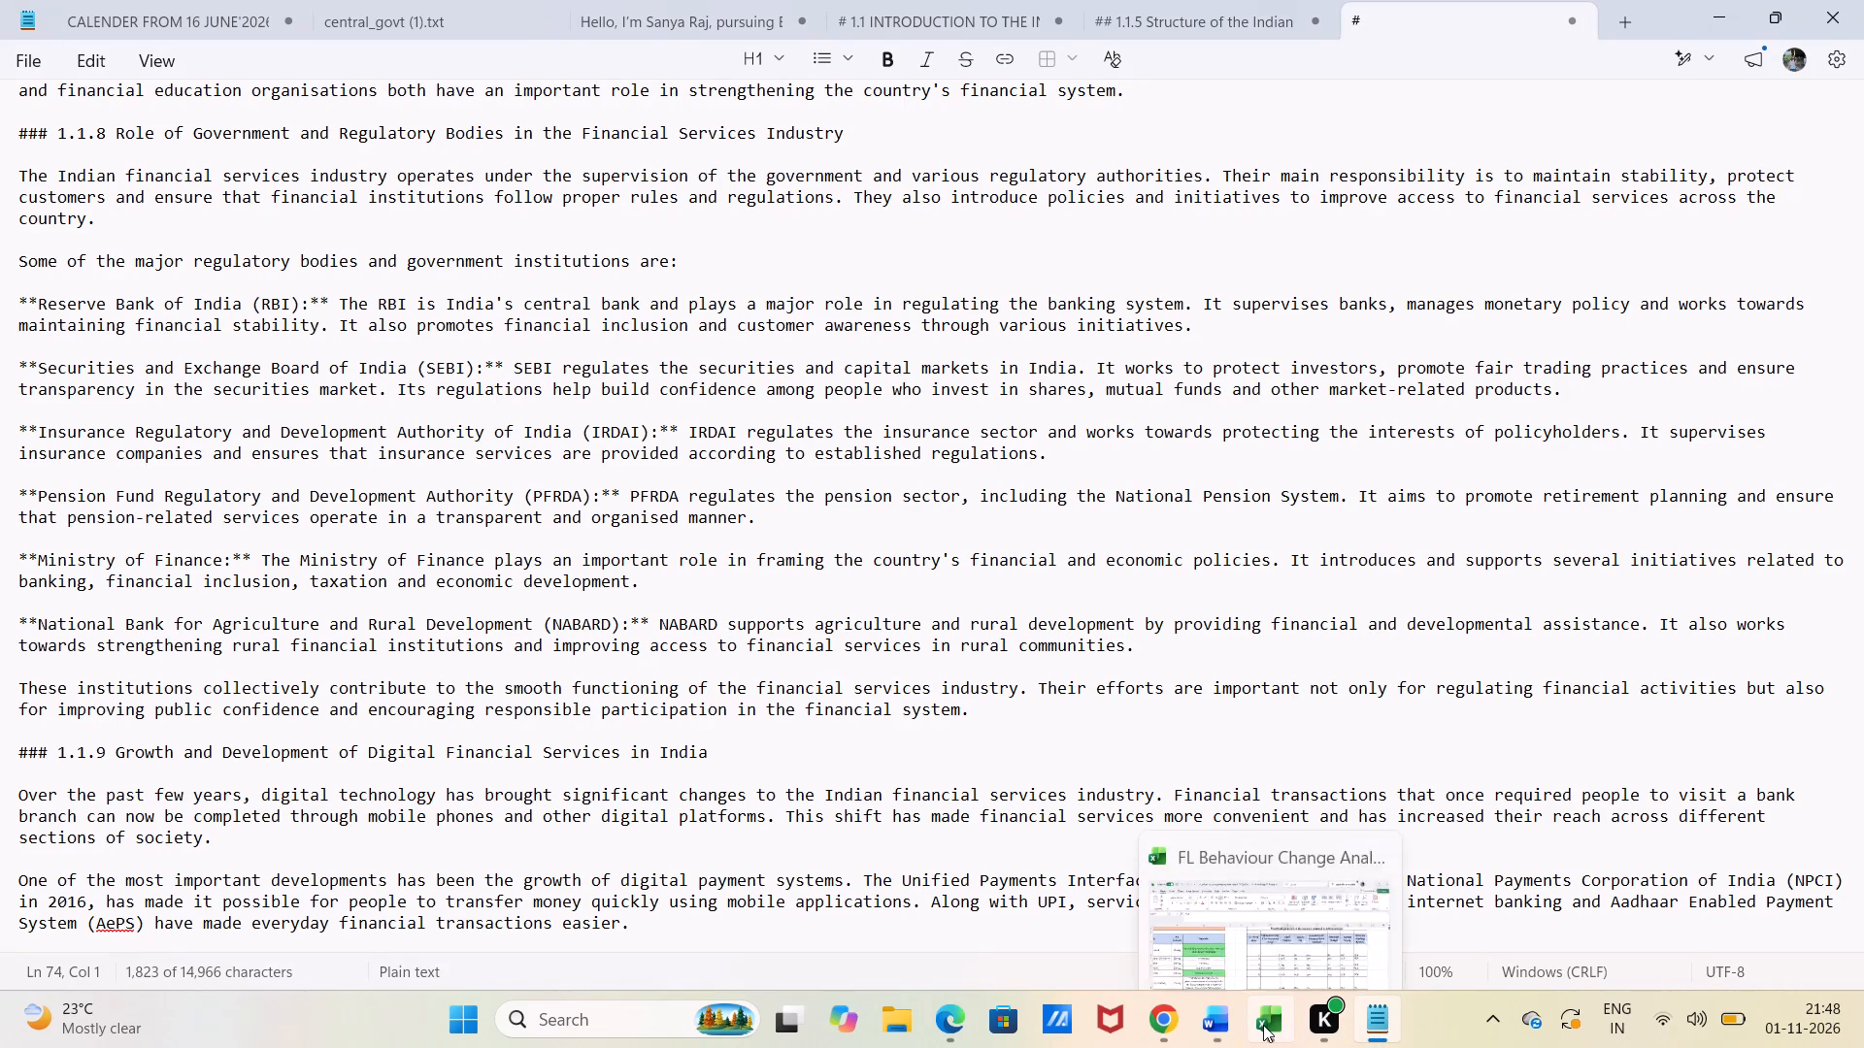
left_click(1219, 1027)
scroll(773, 725, "down", 2)
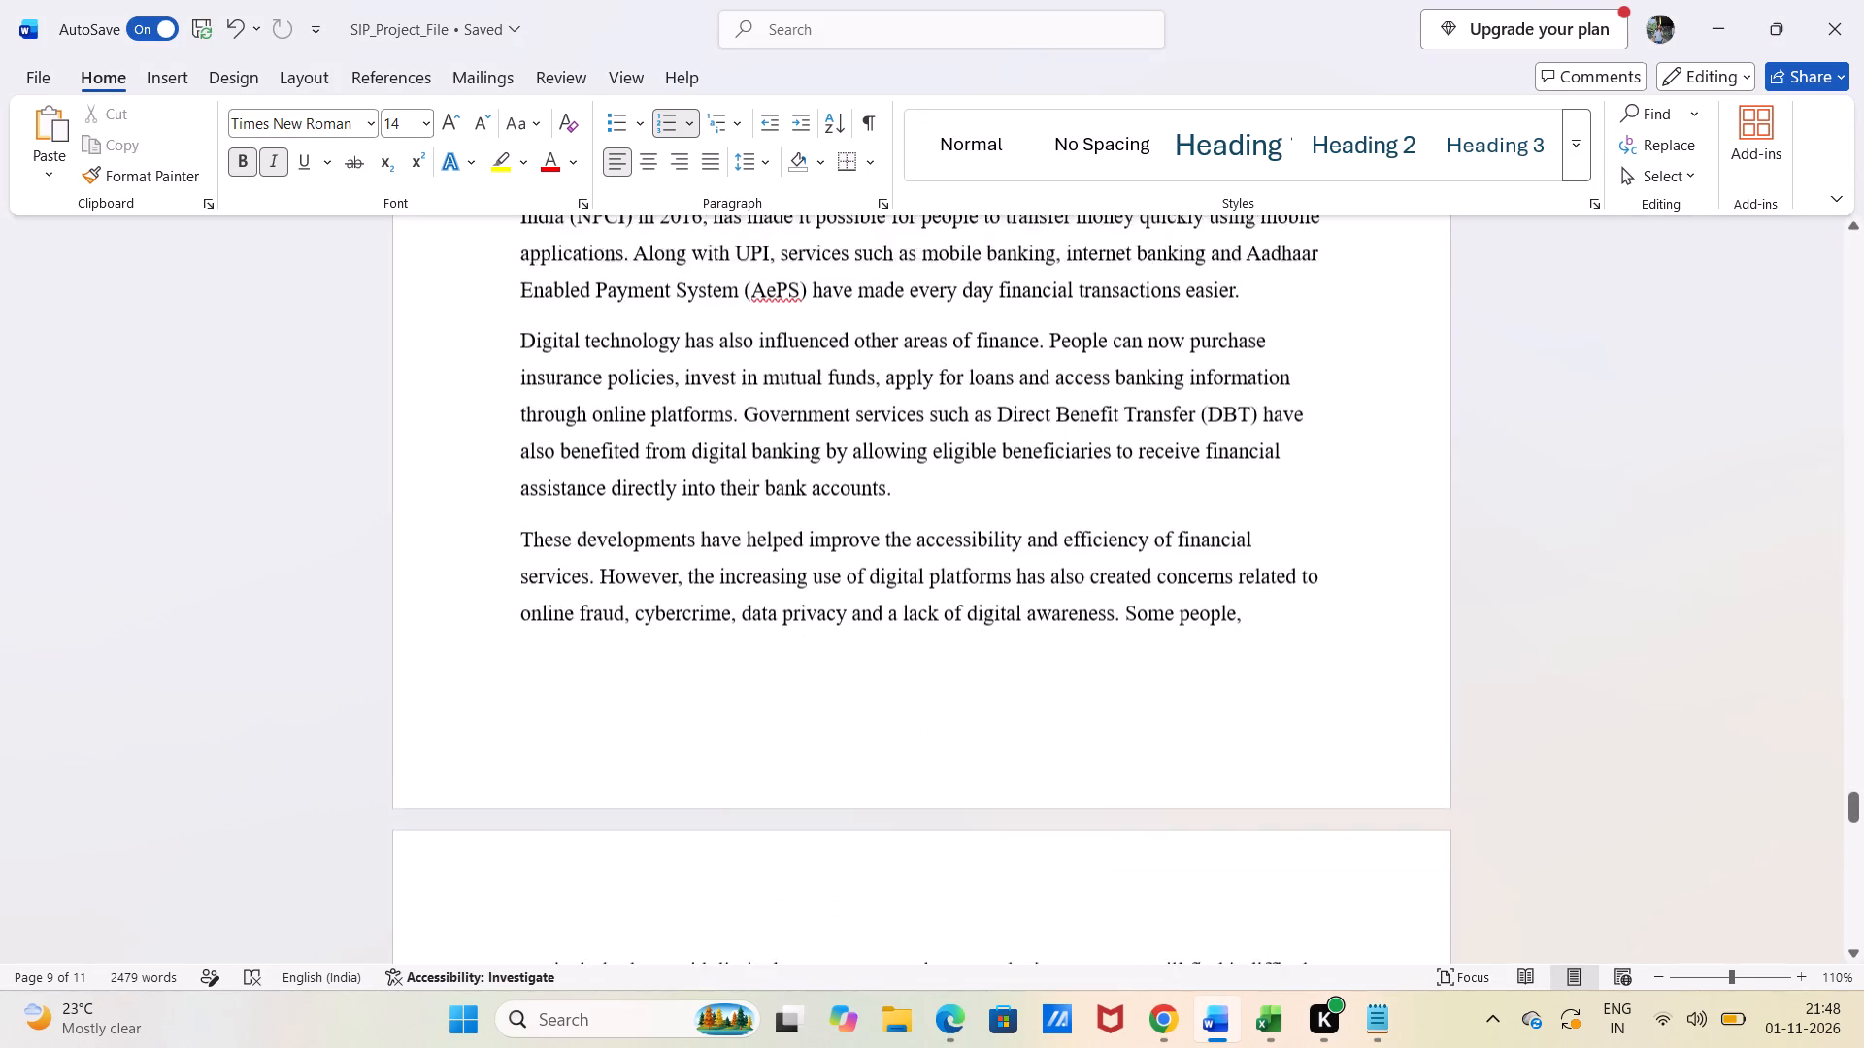
scroll(773, 725, "down", 2)
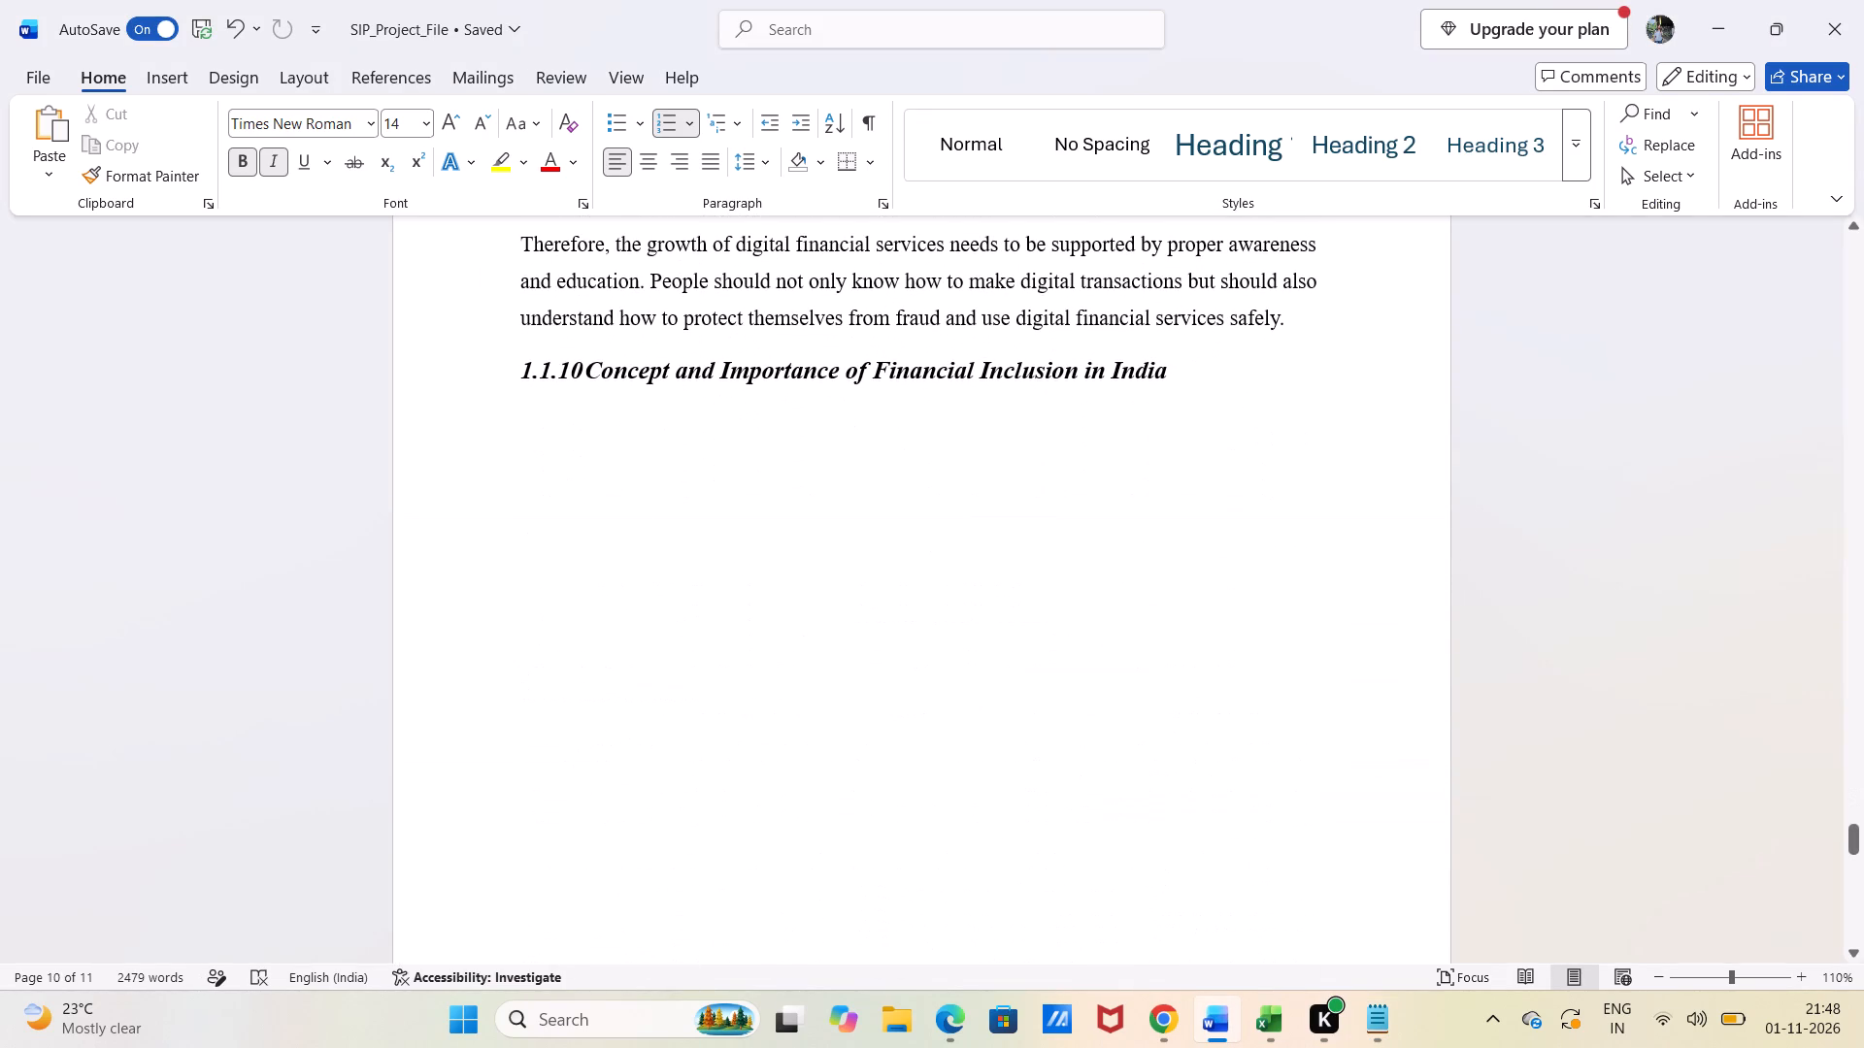
left_click(585, 376)
key("space")
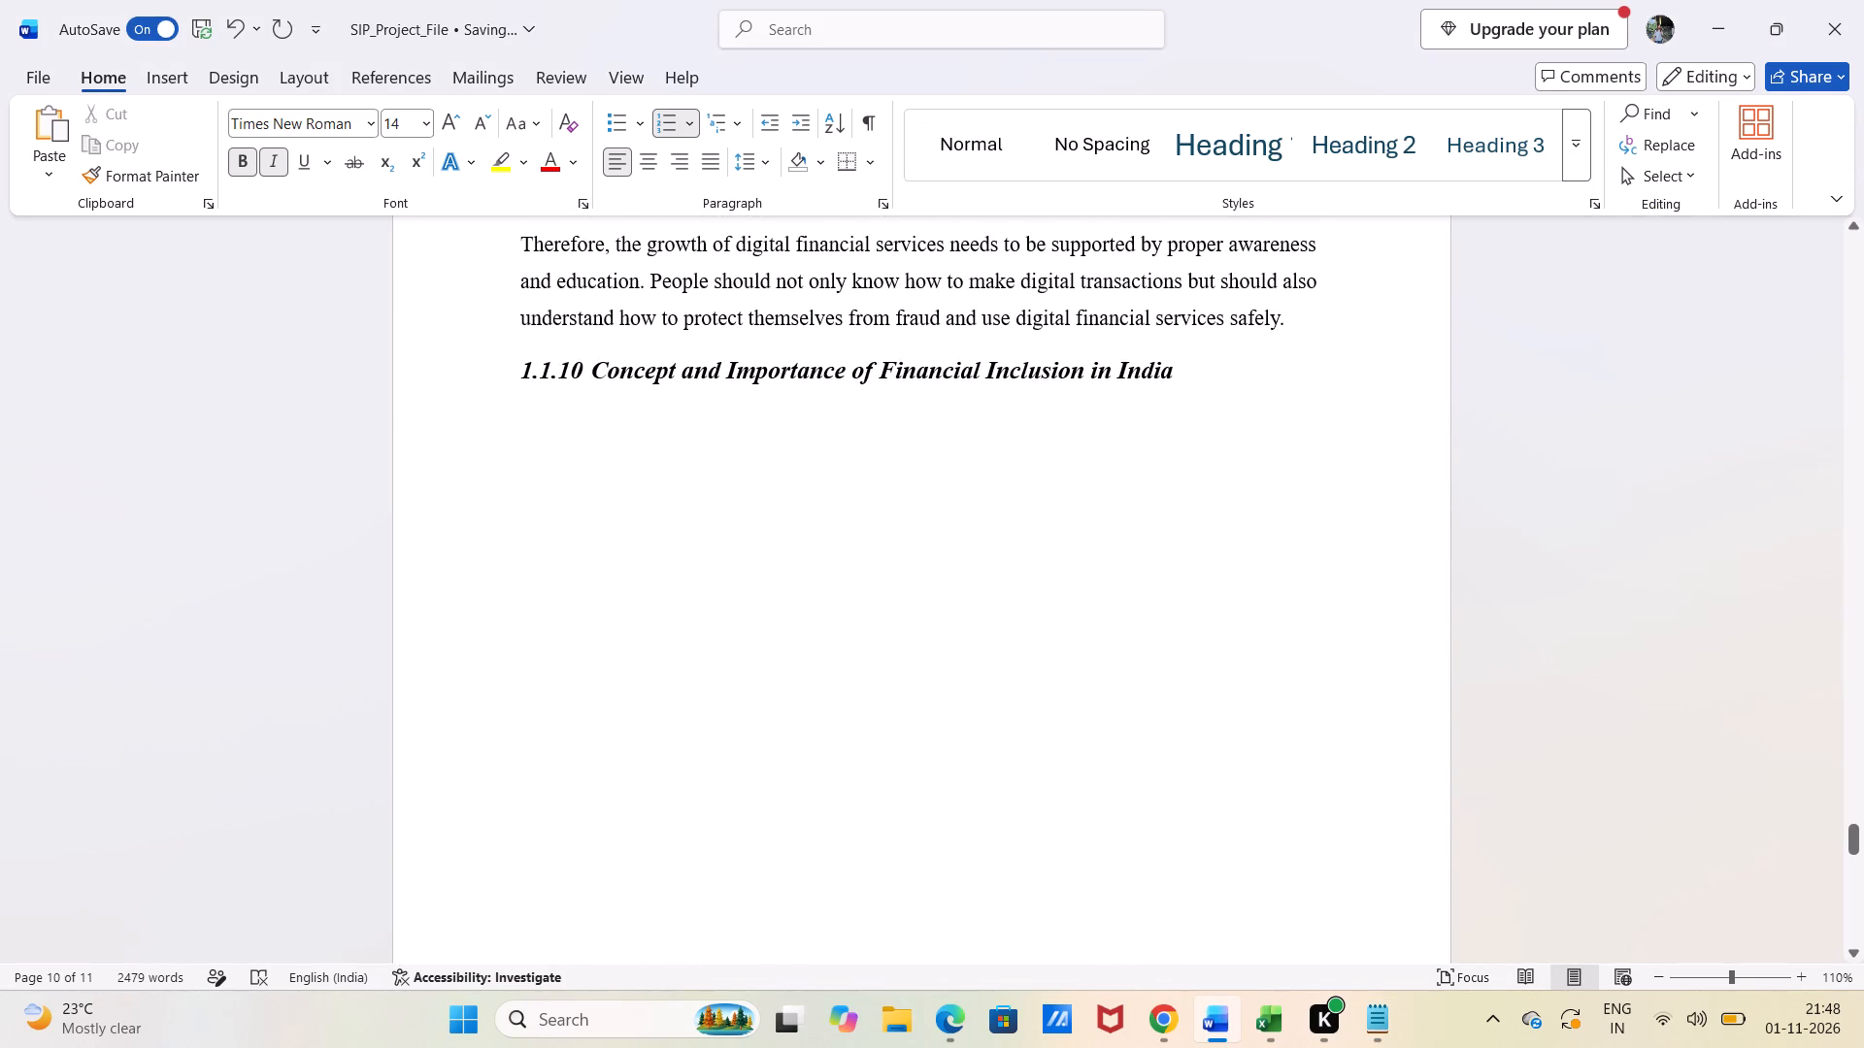
scroll(715, 407, "up", 5)
scroll(715, 407, "down", 1)
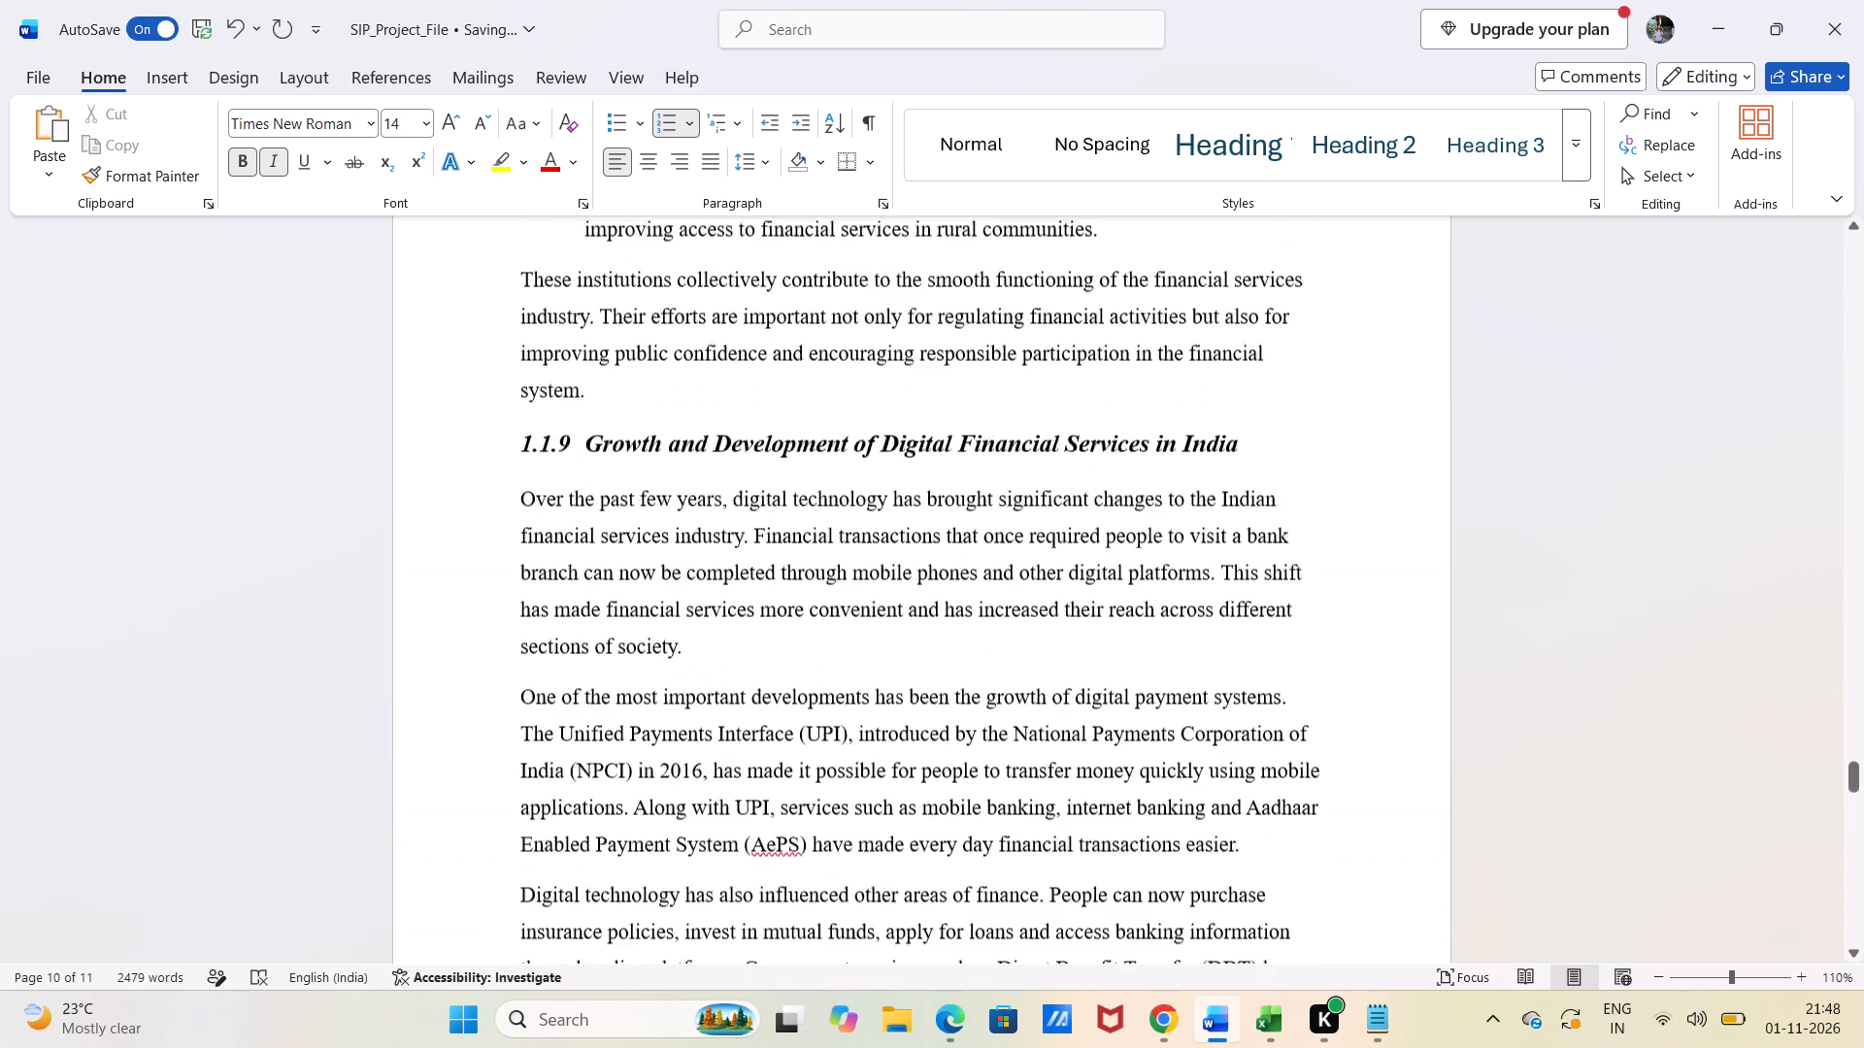
scroll(715, 407, "down", 3)
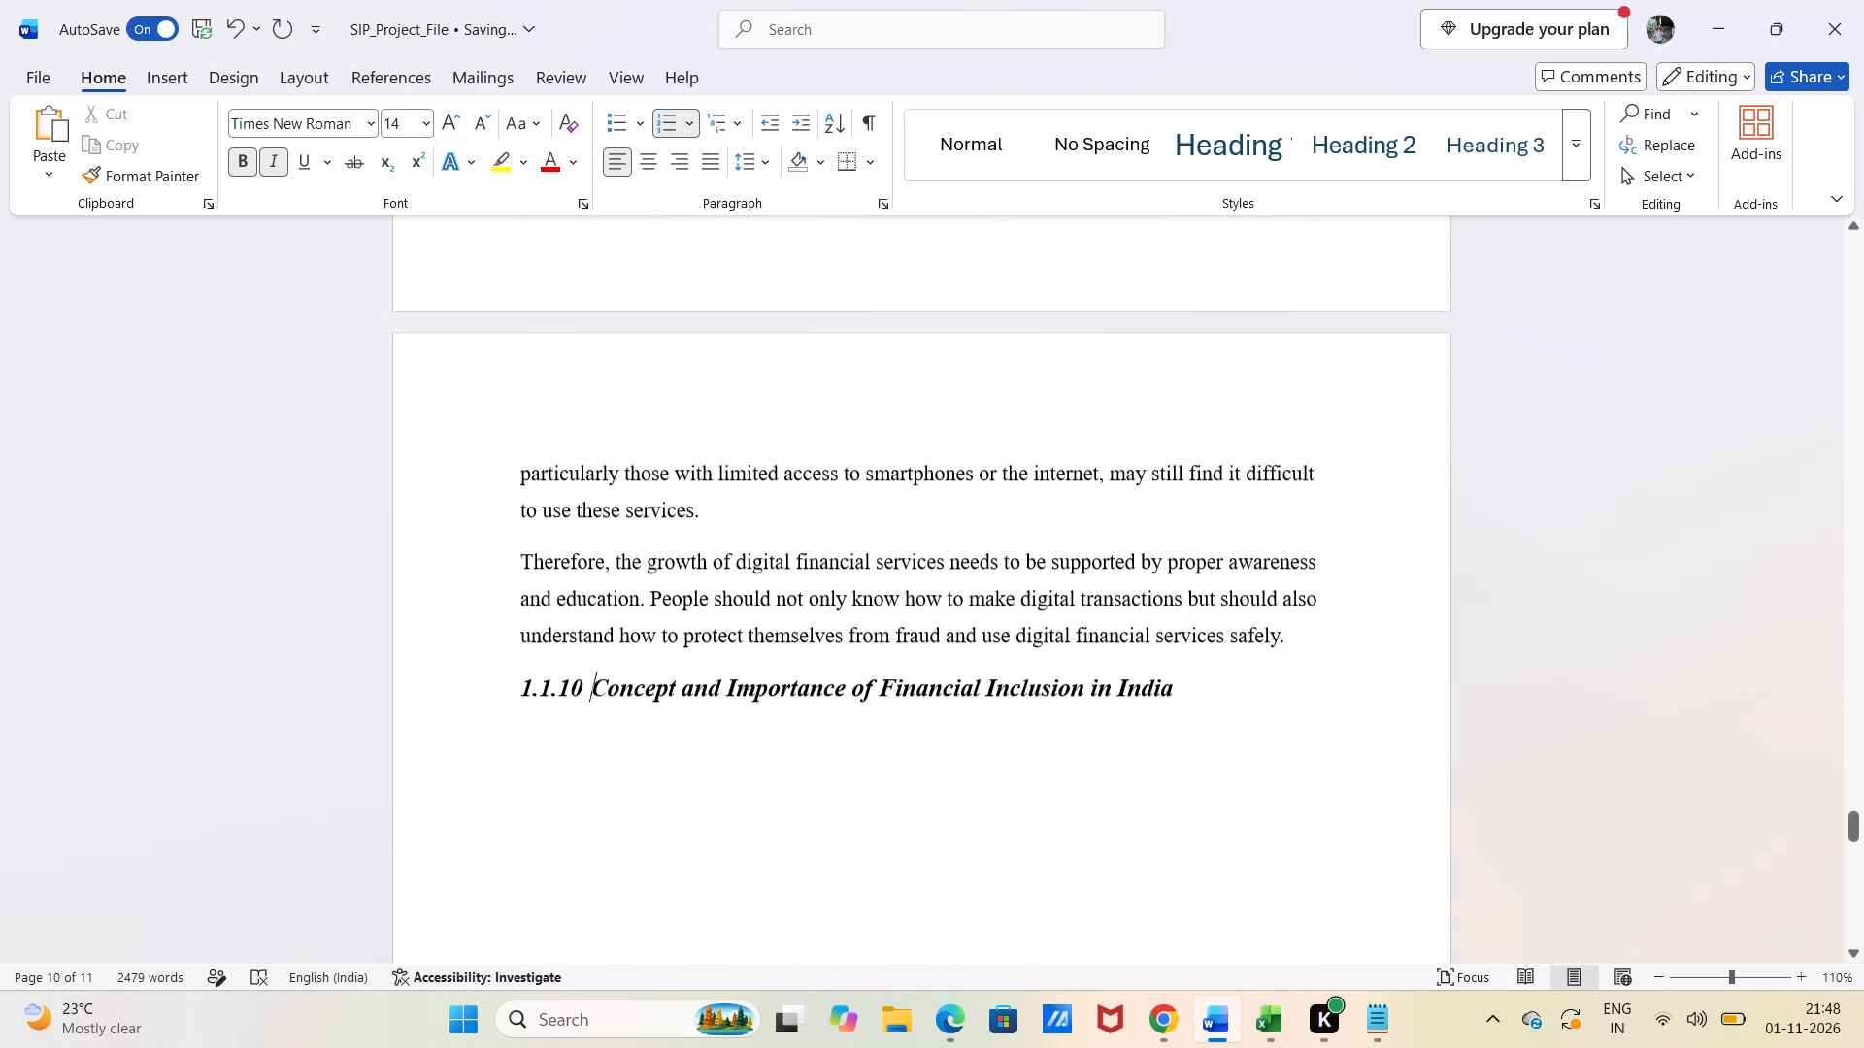
key("space")
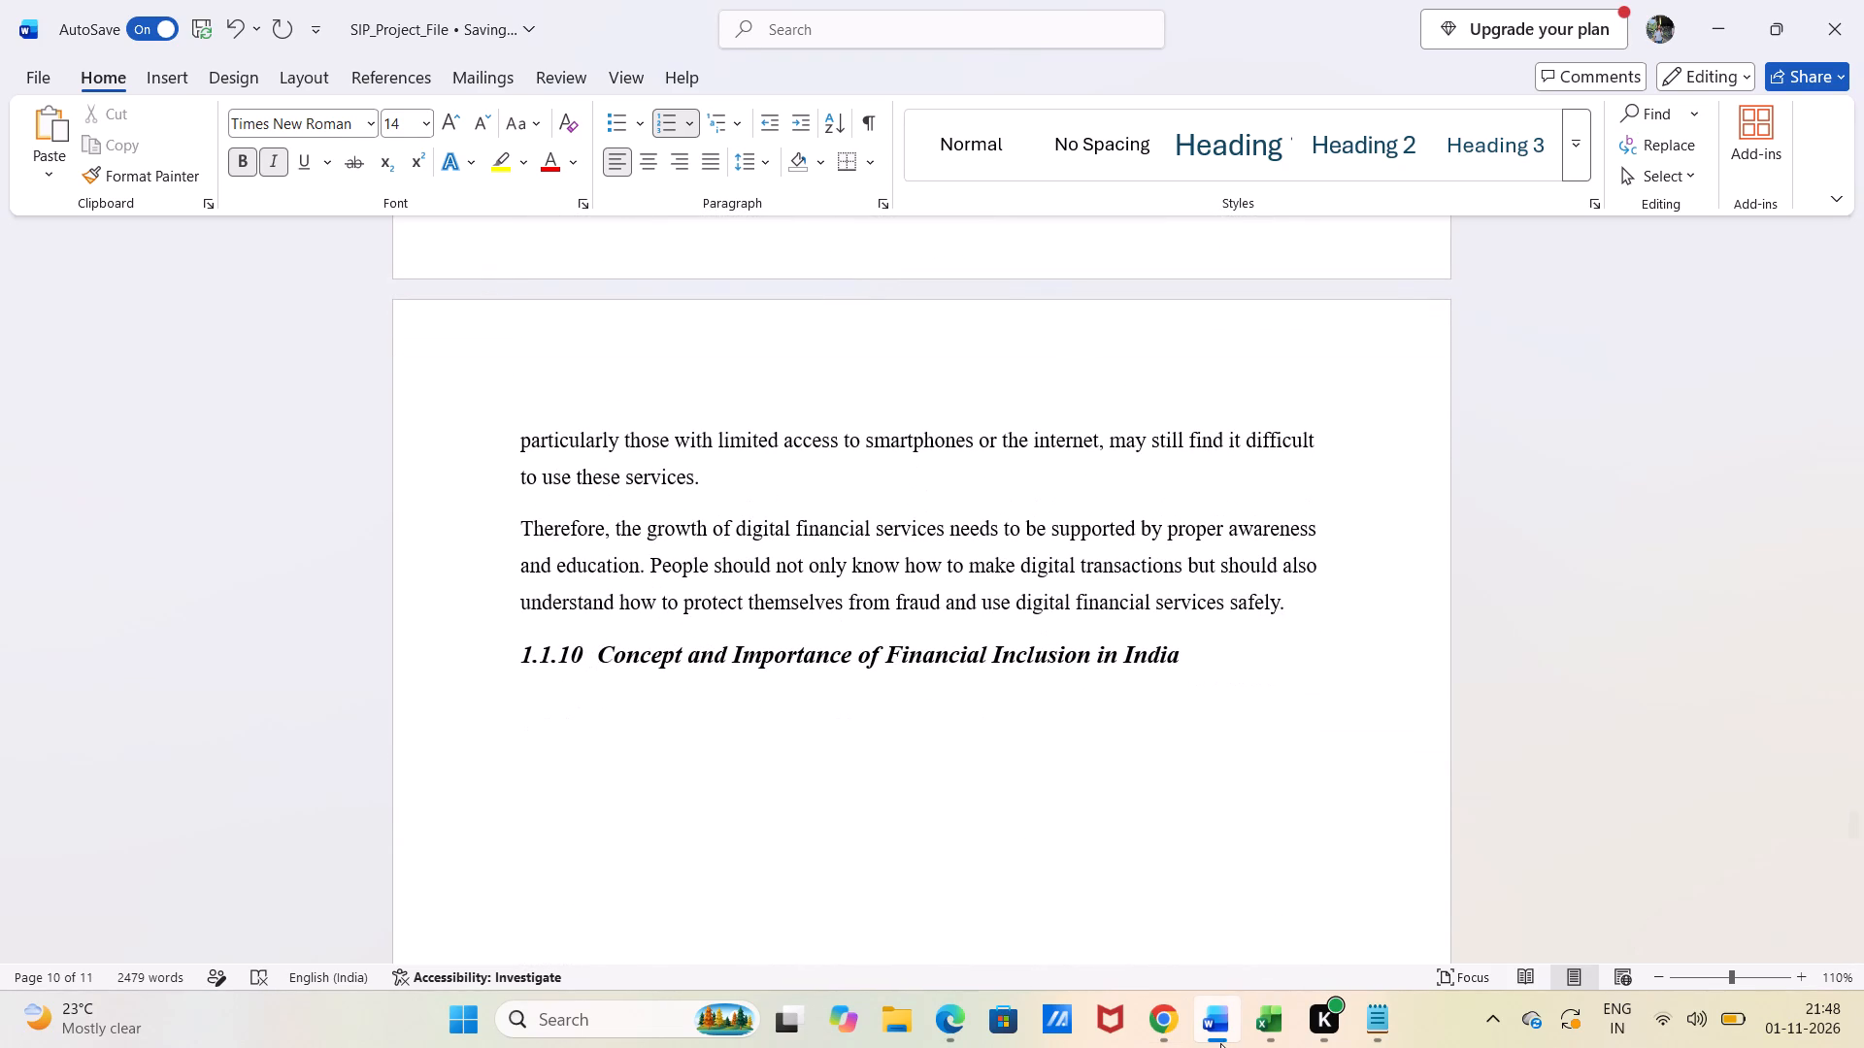
Switch to Notepad and go to the body text under "1.1.10 Concept and Importance of Financial Inclusion in India".
left_click(1372, 1027)
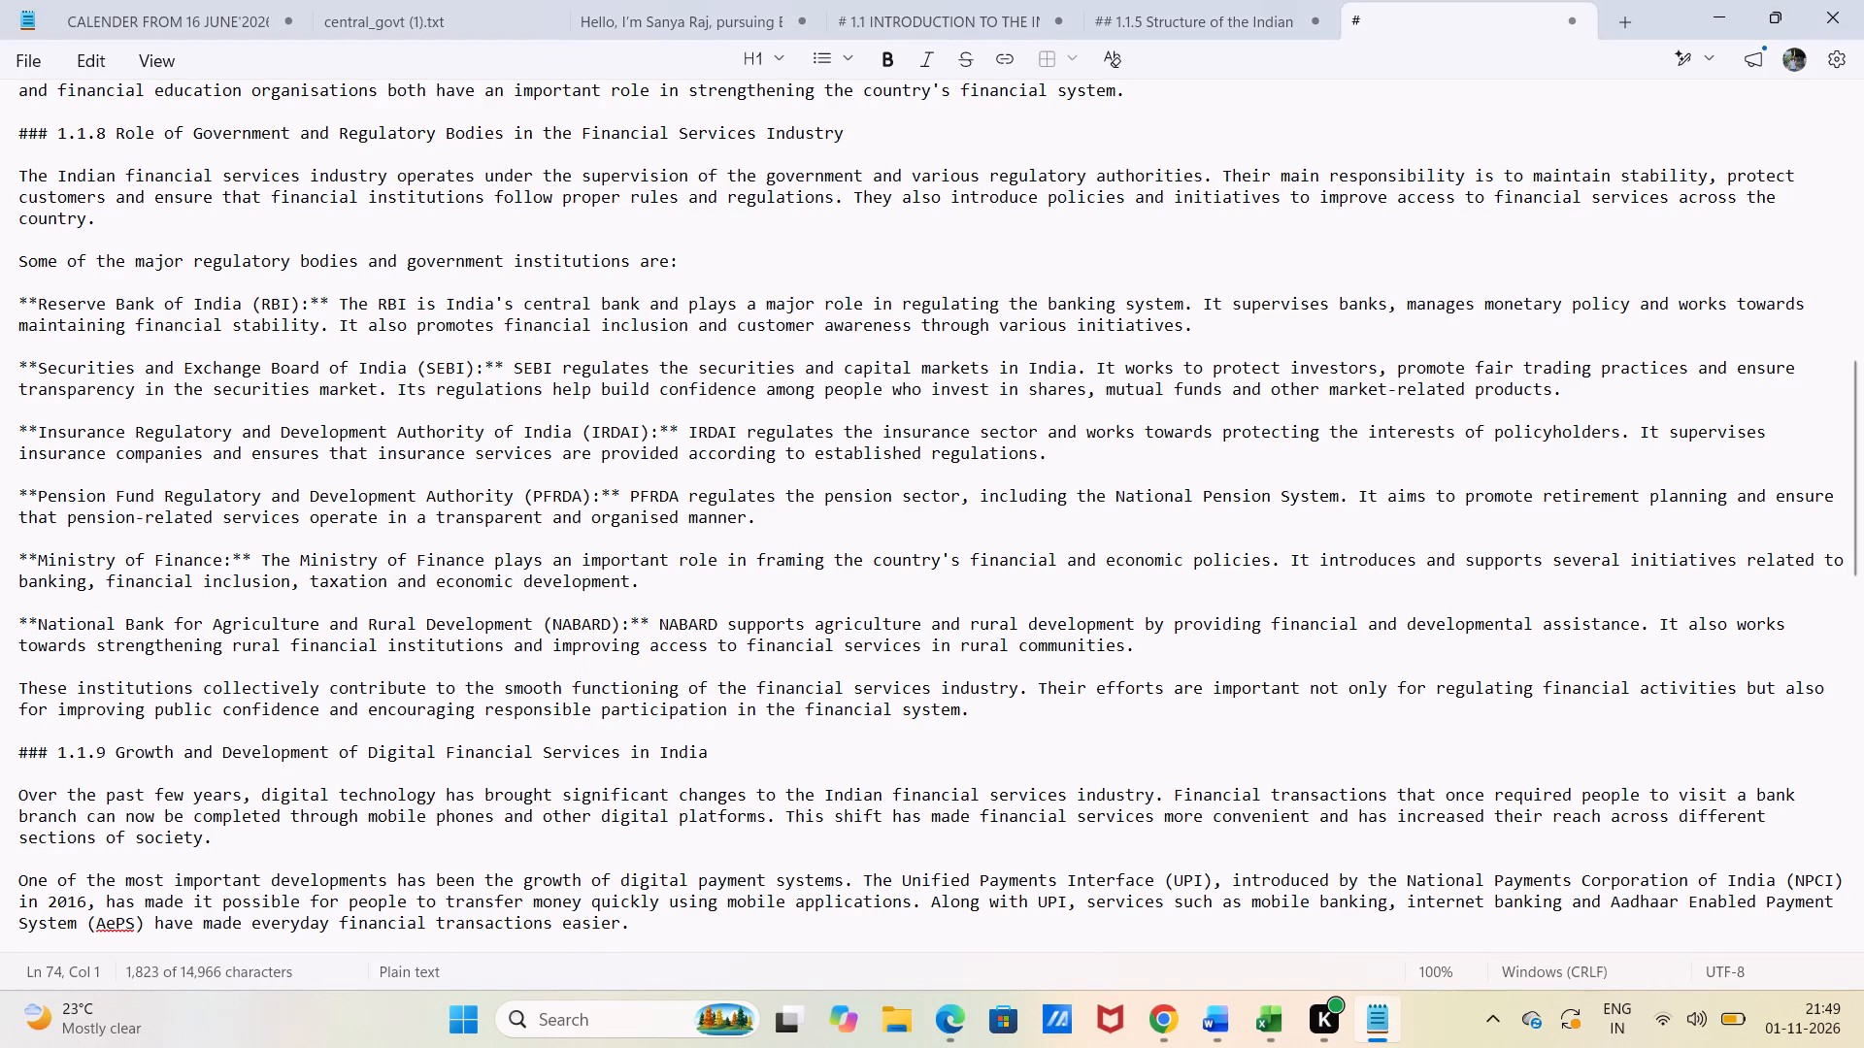
scroll(638, 770, "down", 1)
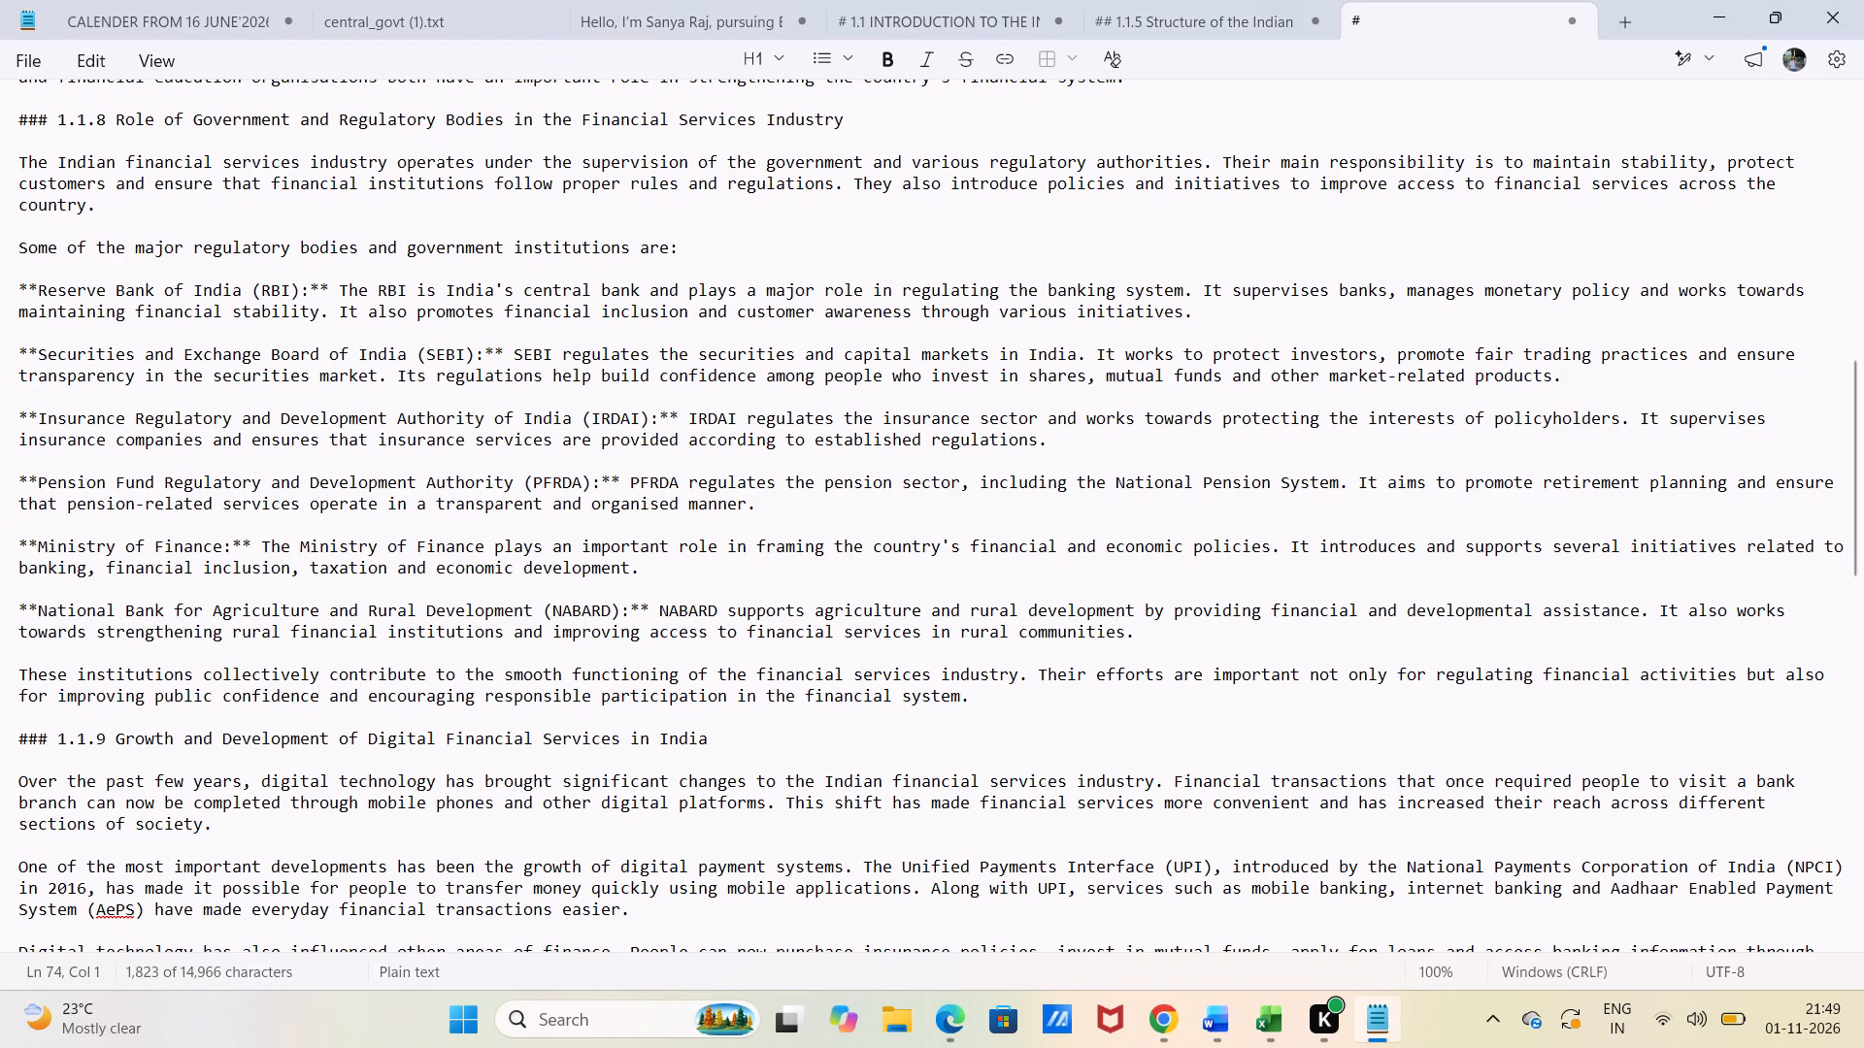
scroll(638, 770, "down", 1)
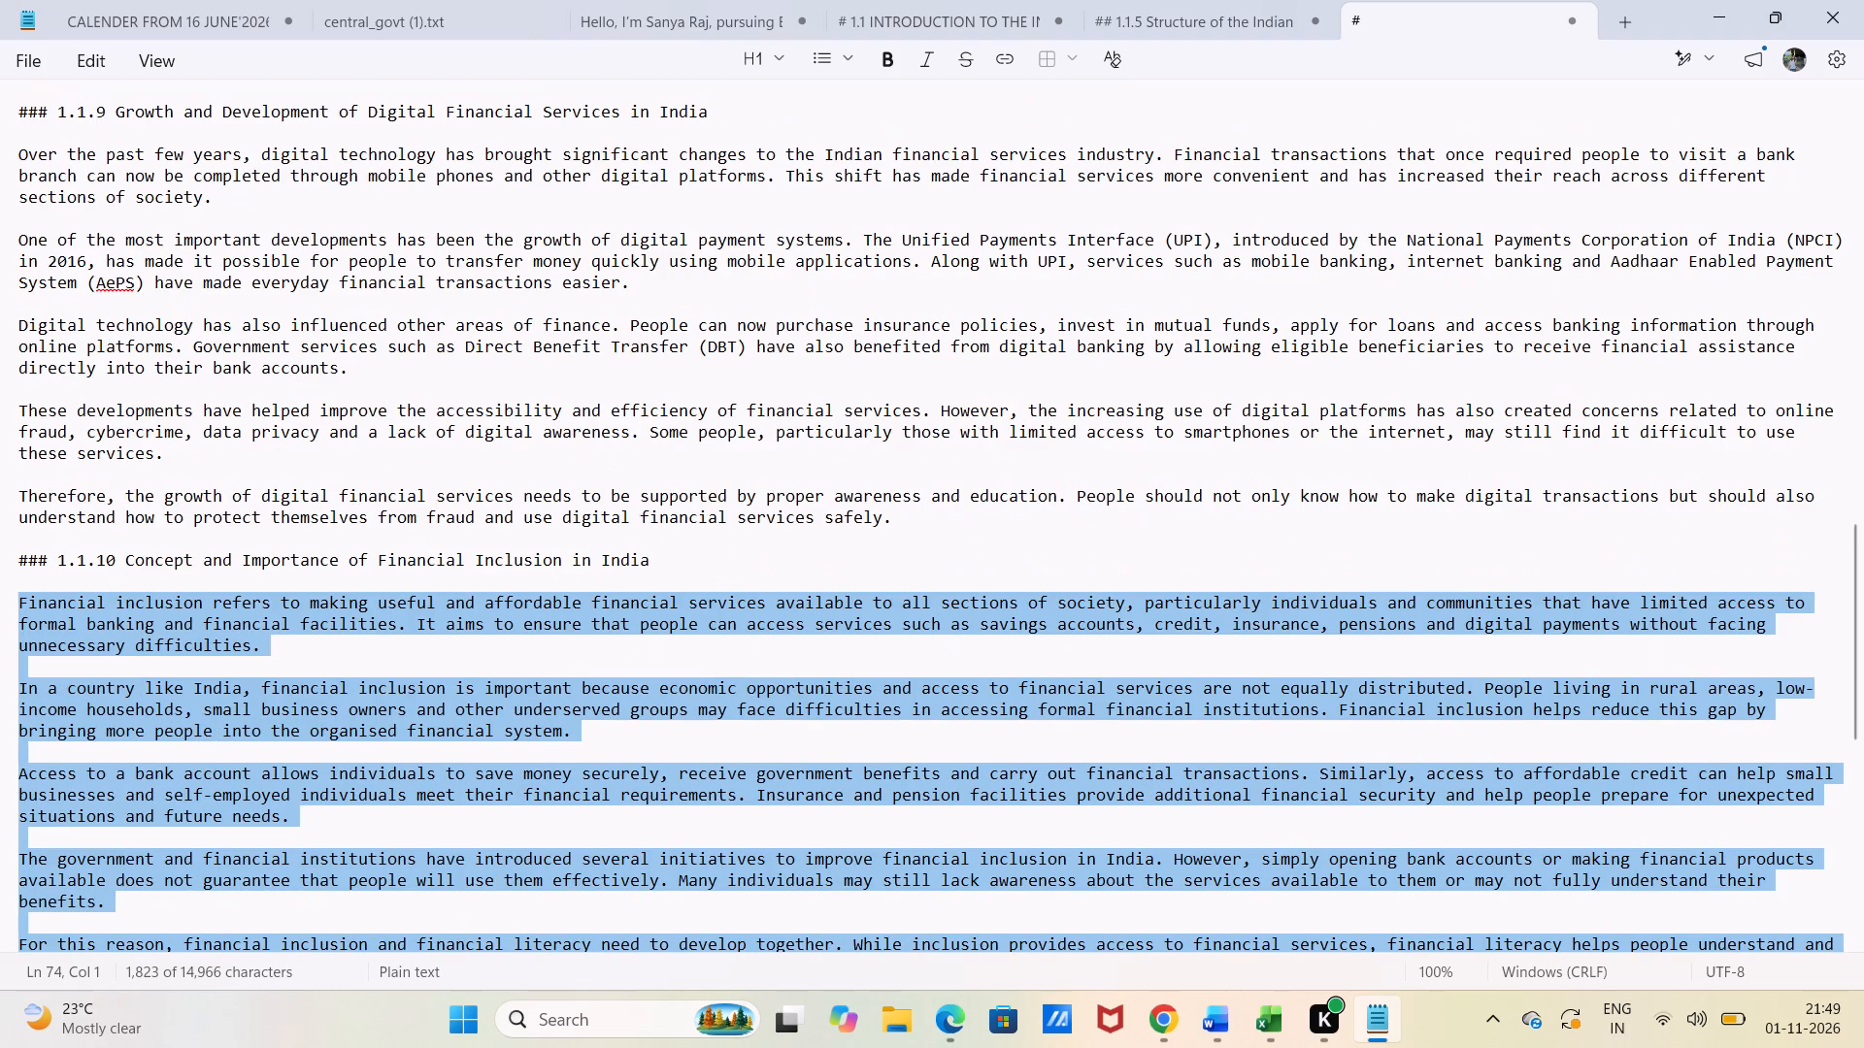
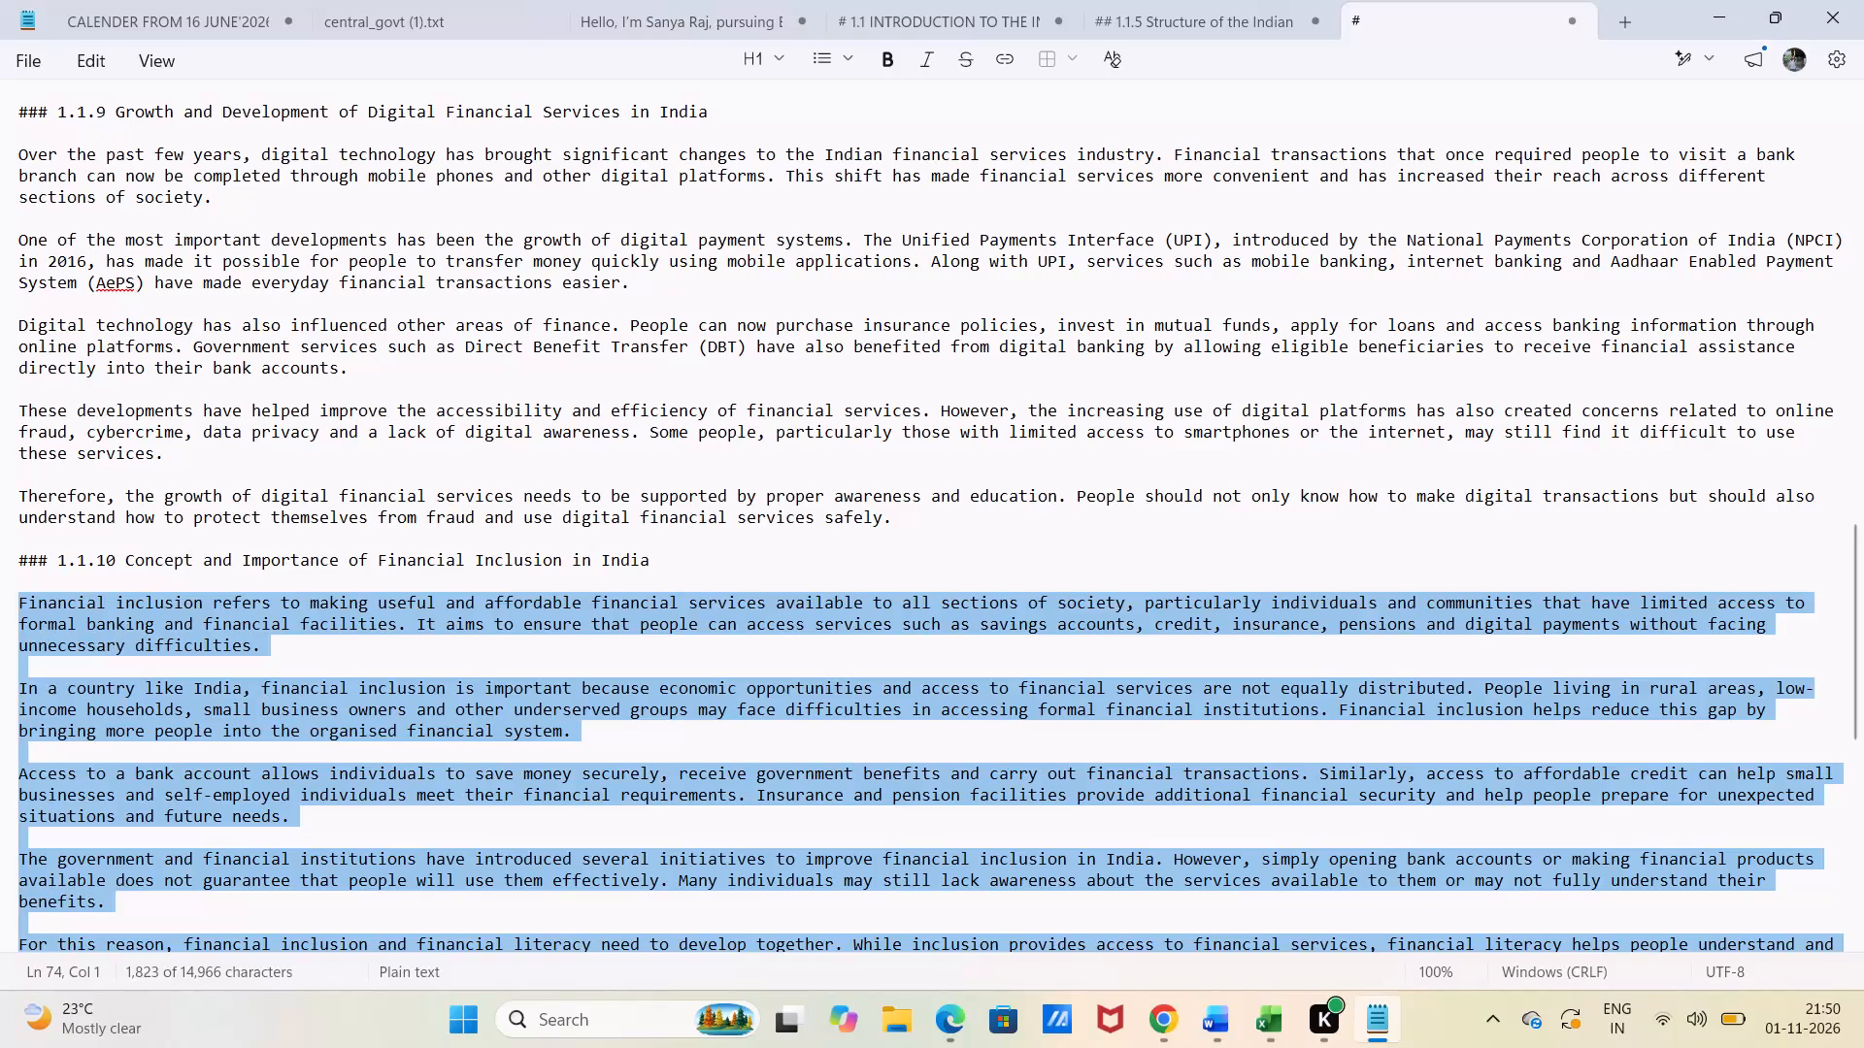
Copy the five body paragraphs under "1.1.10 Concept and Importance of Financial Inclusion in India" from the Notepad text.
left_click(108, 663)
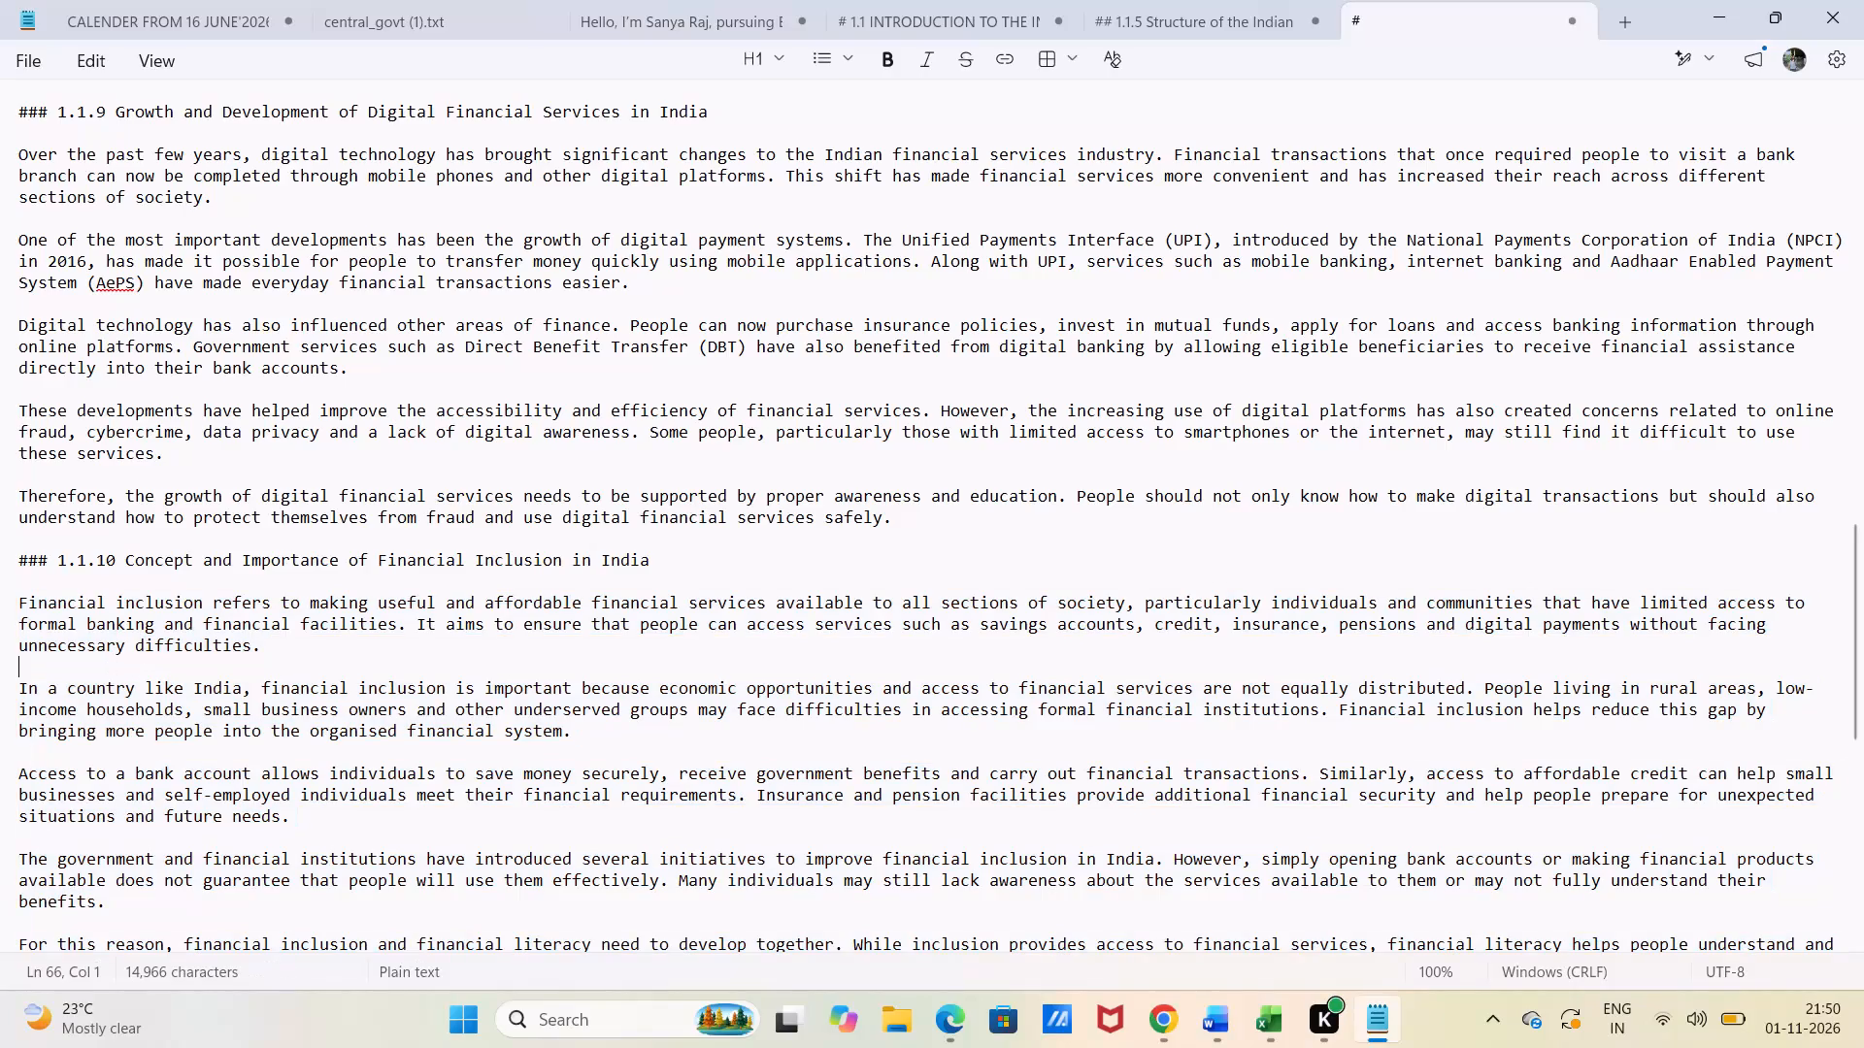
scroll(27, 622, "down", 1)
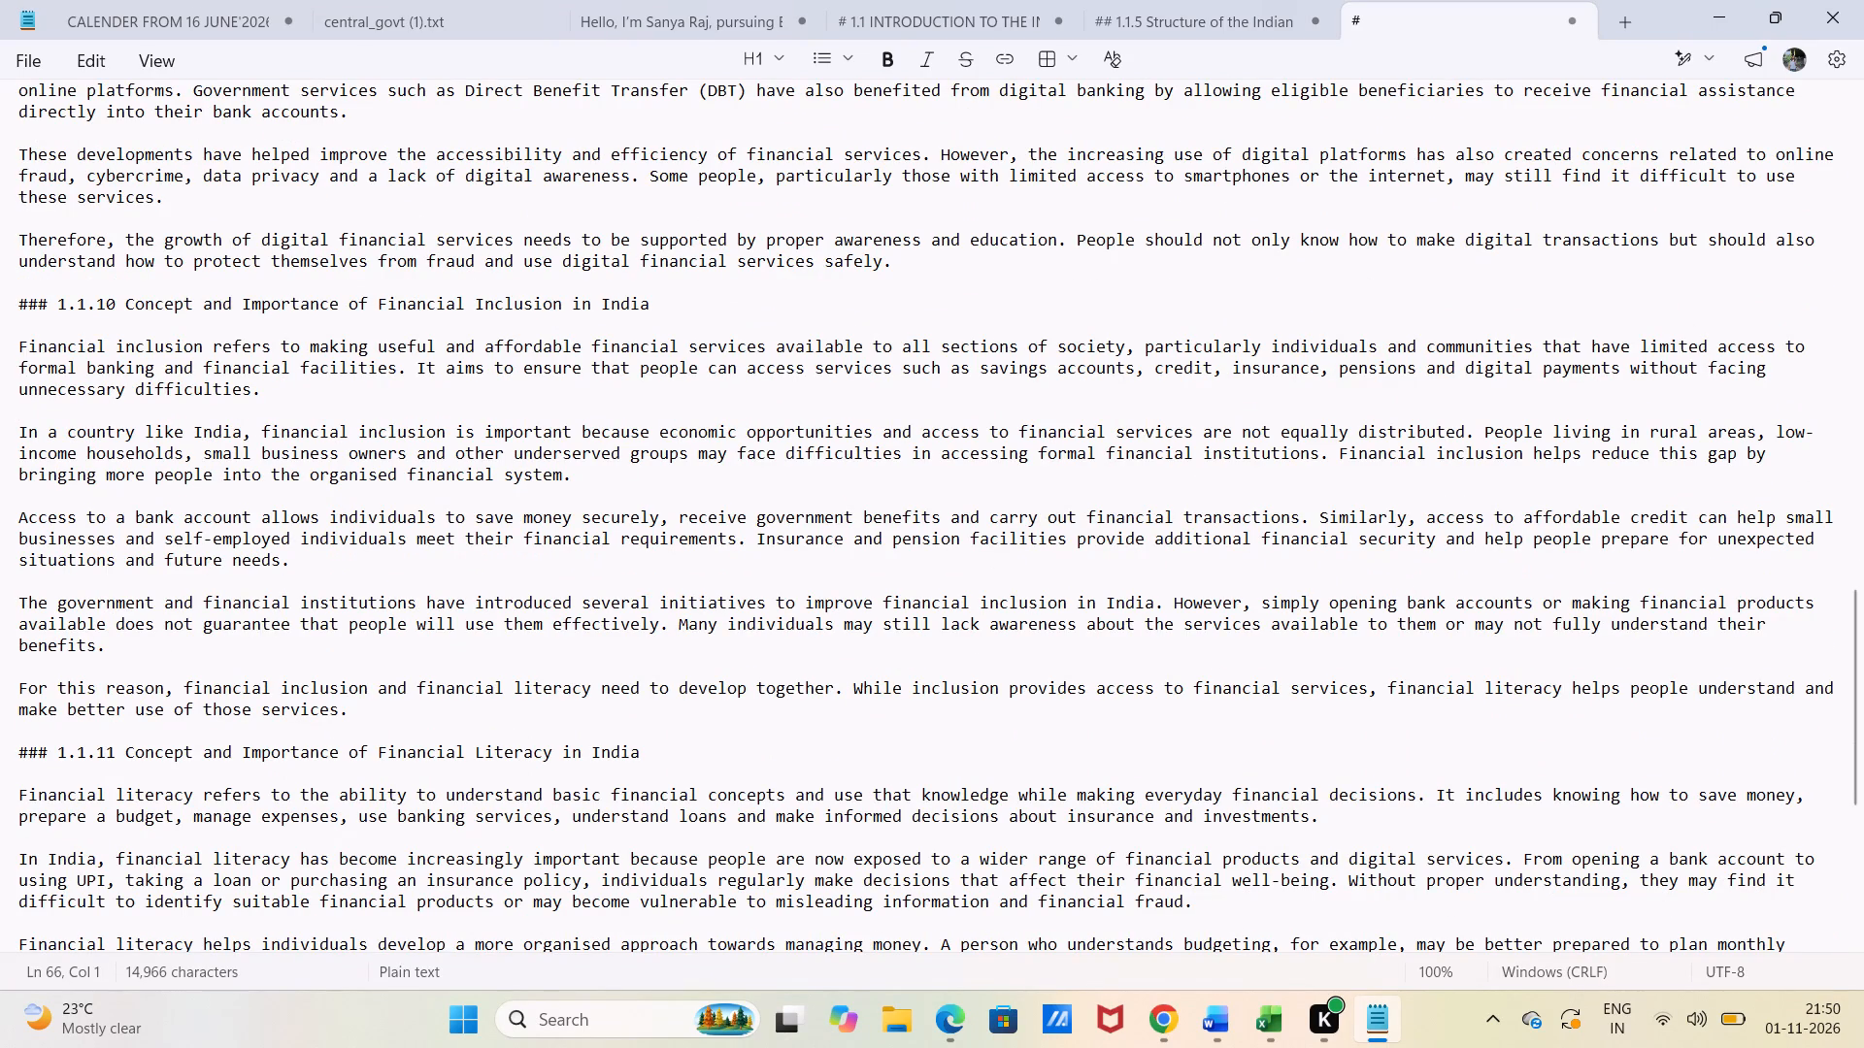
left_click_drag(18, 344, 506, 676)
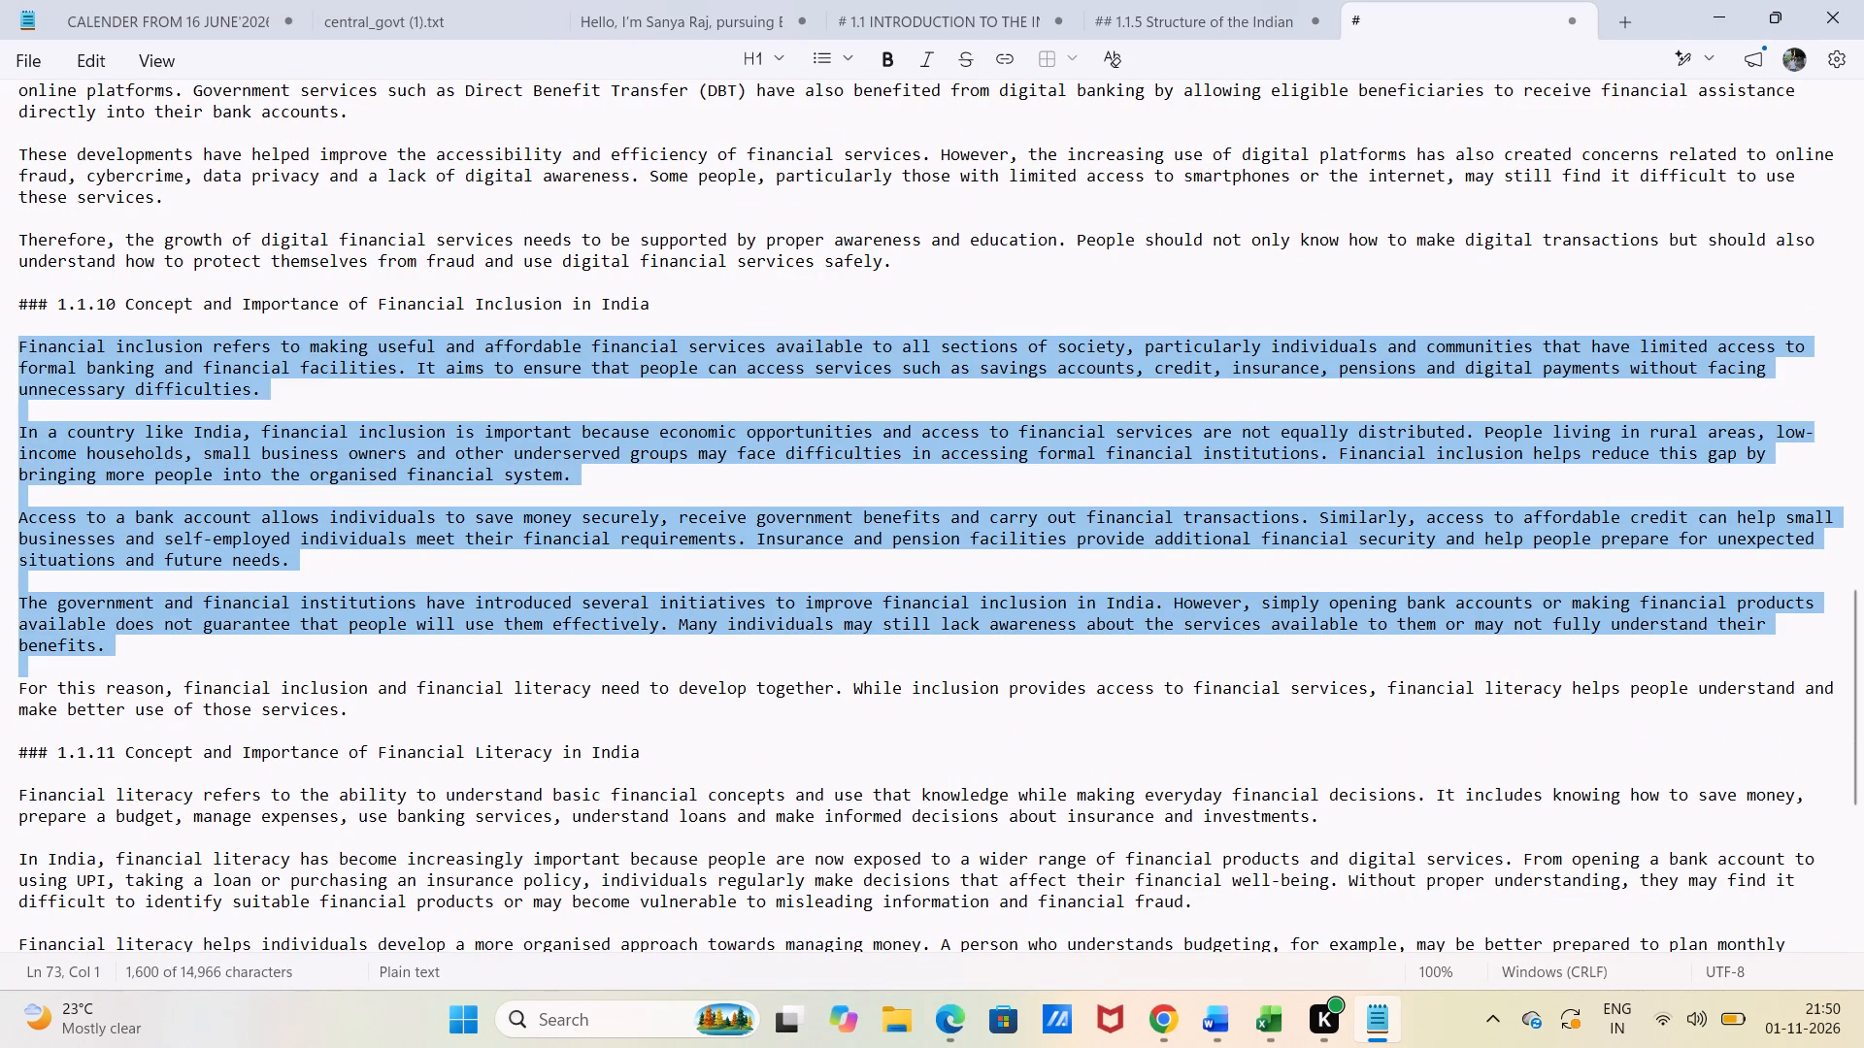
left_click_drag(506, 676, 440, 704)
key("ctrl+c")
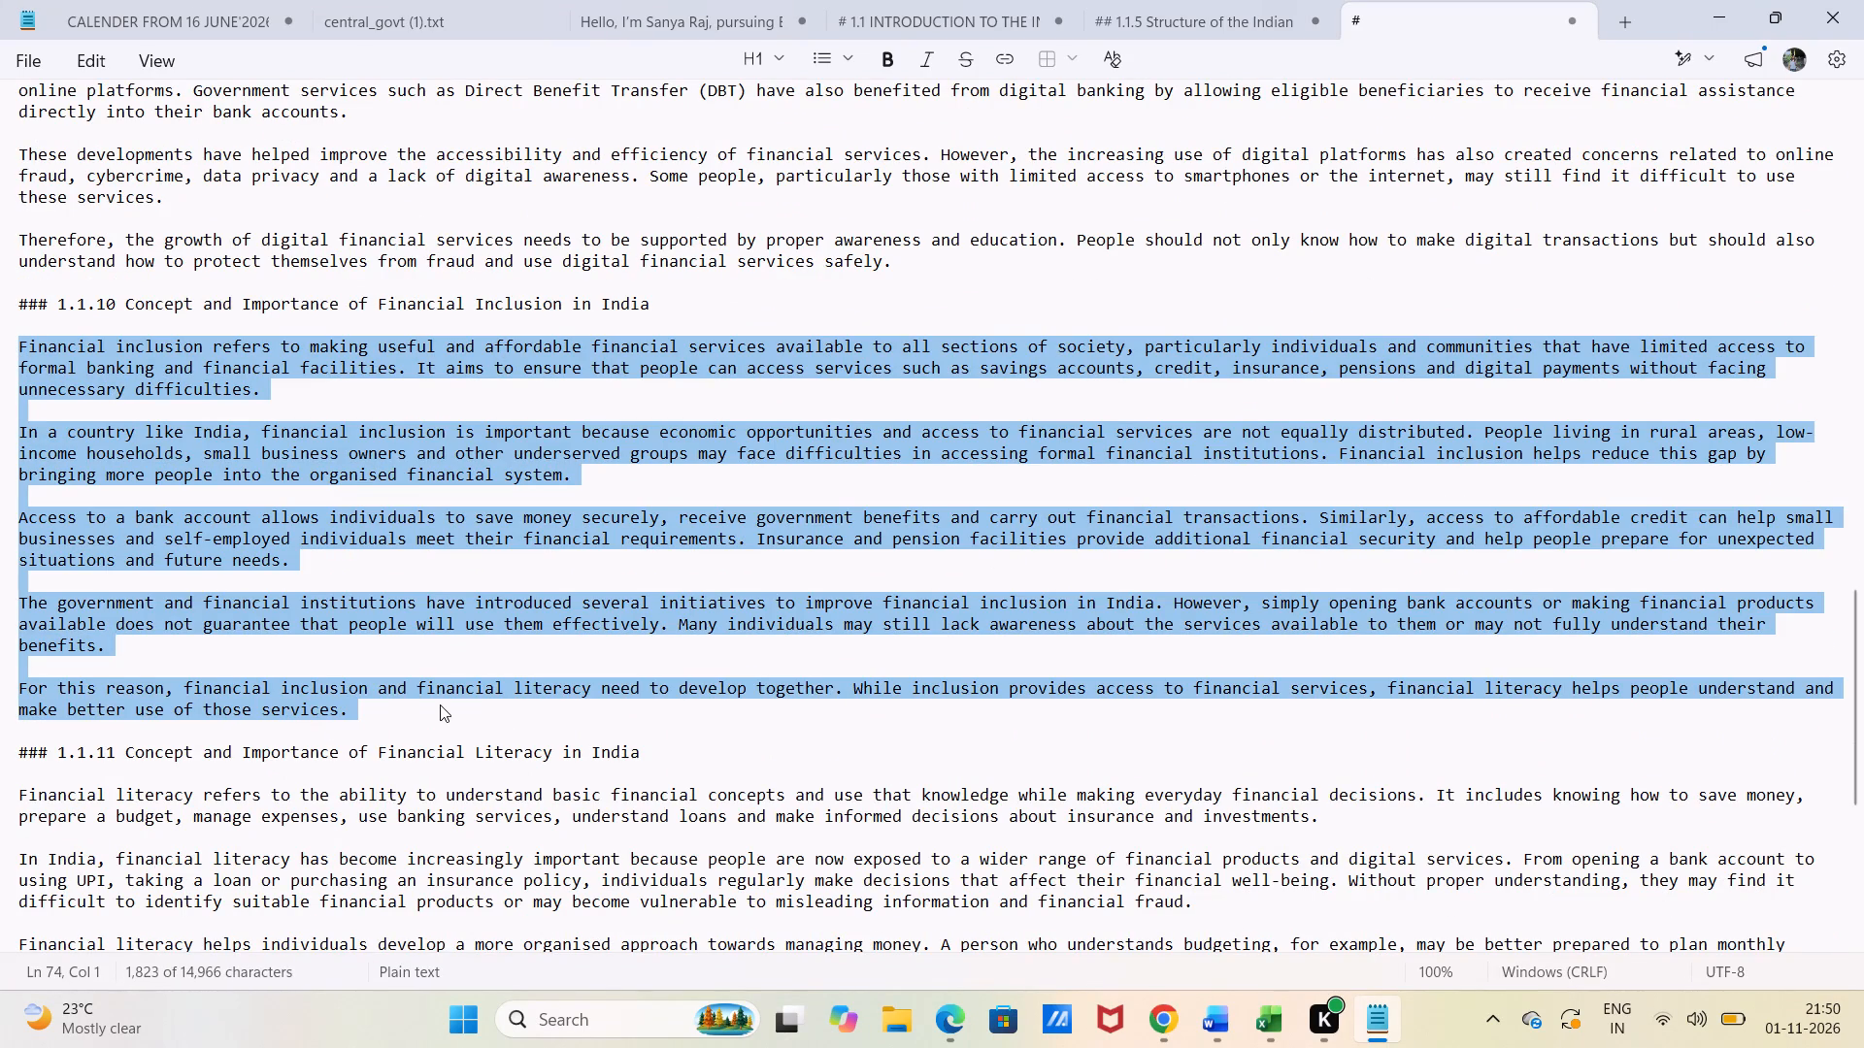
In the Word report, paste the copied text on a new line under the 1.1.10 heading as non-bold, non-italic 12 pt.
left_click(1229, 1032)
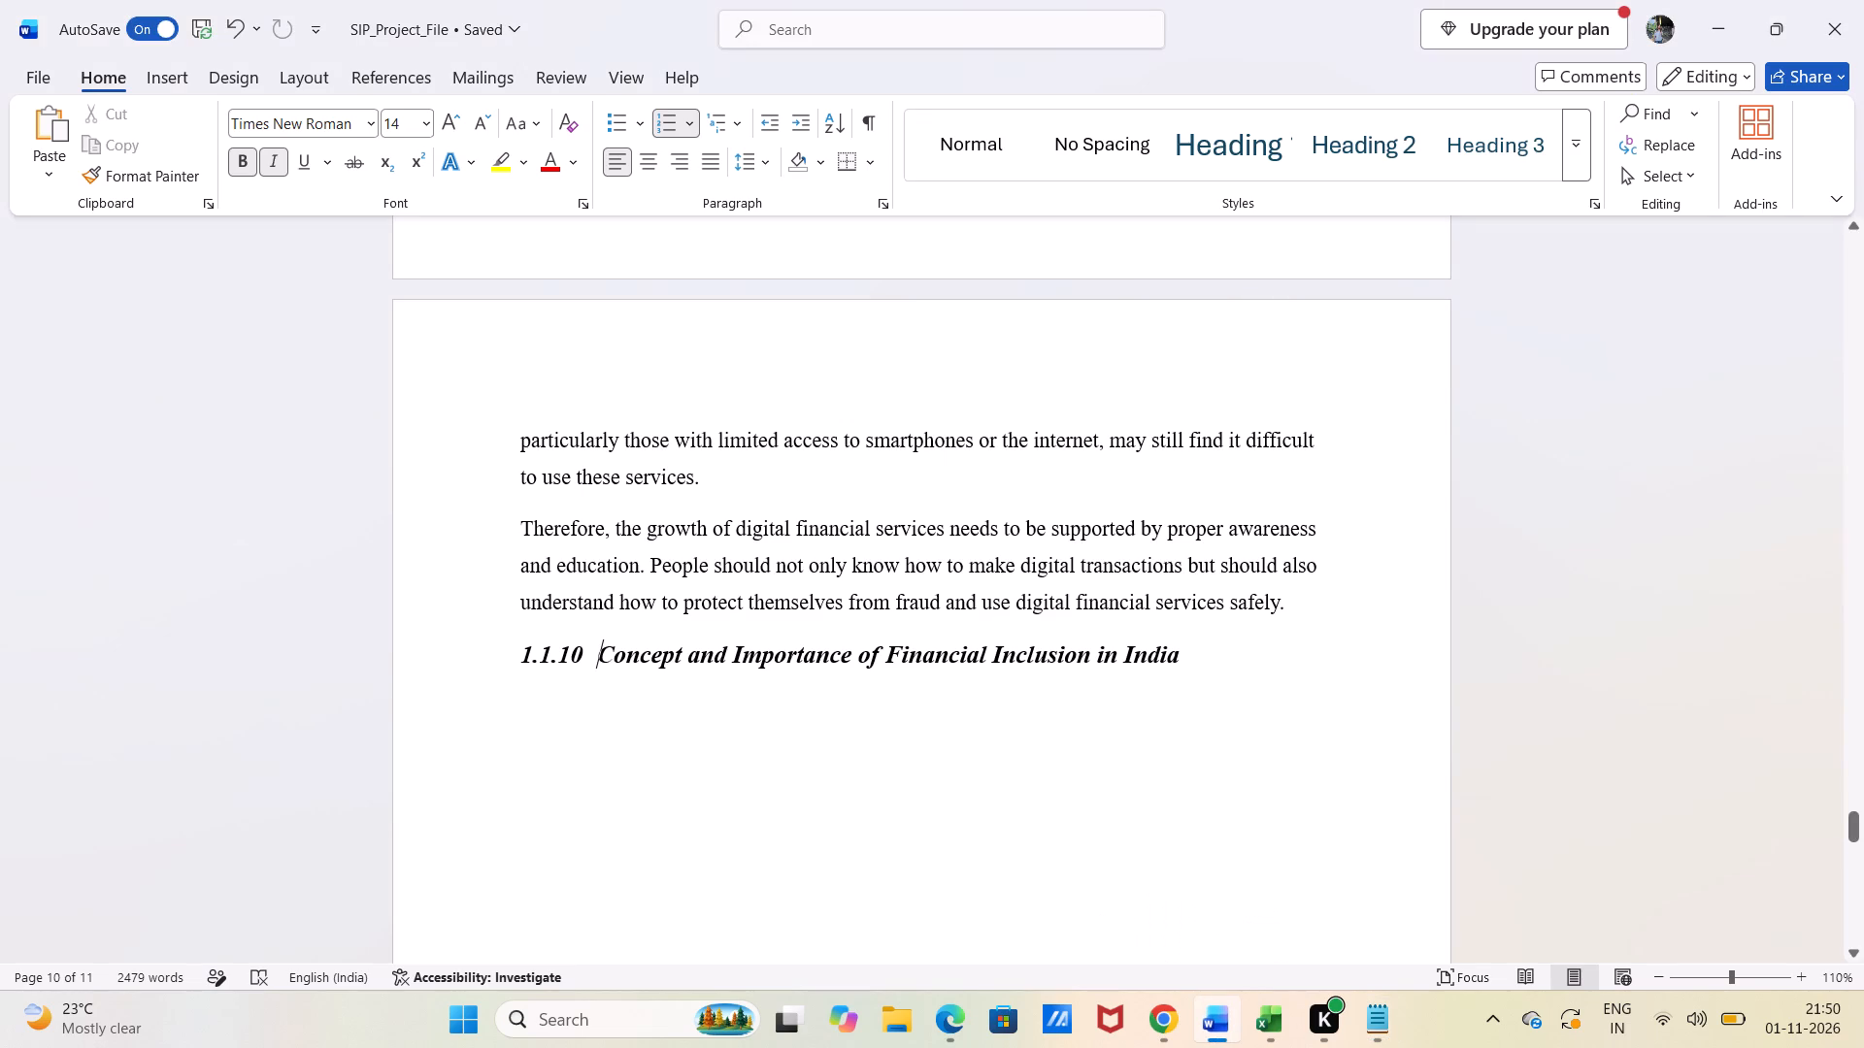
left_click(1211, 660)
key("Return")
key("BackSpace")
key("BackSpace")
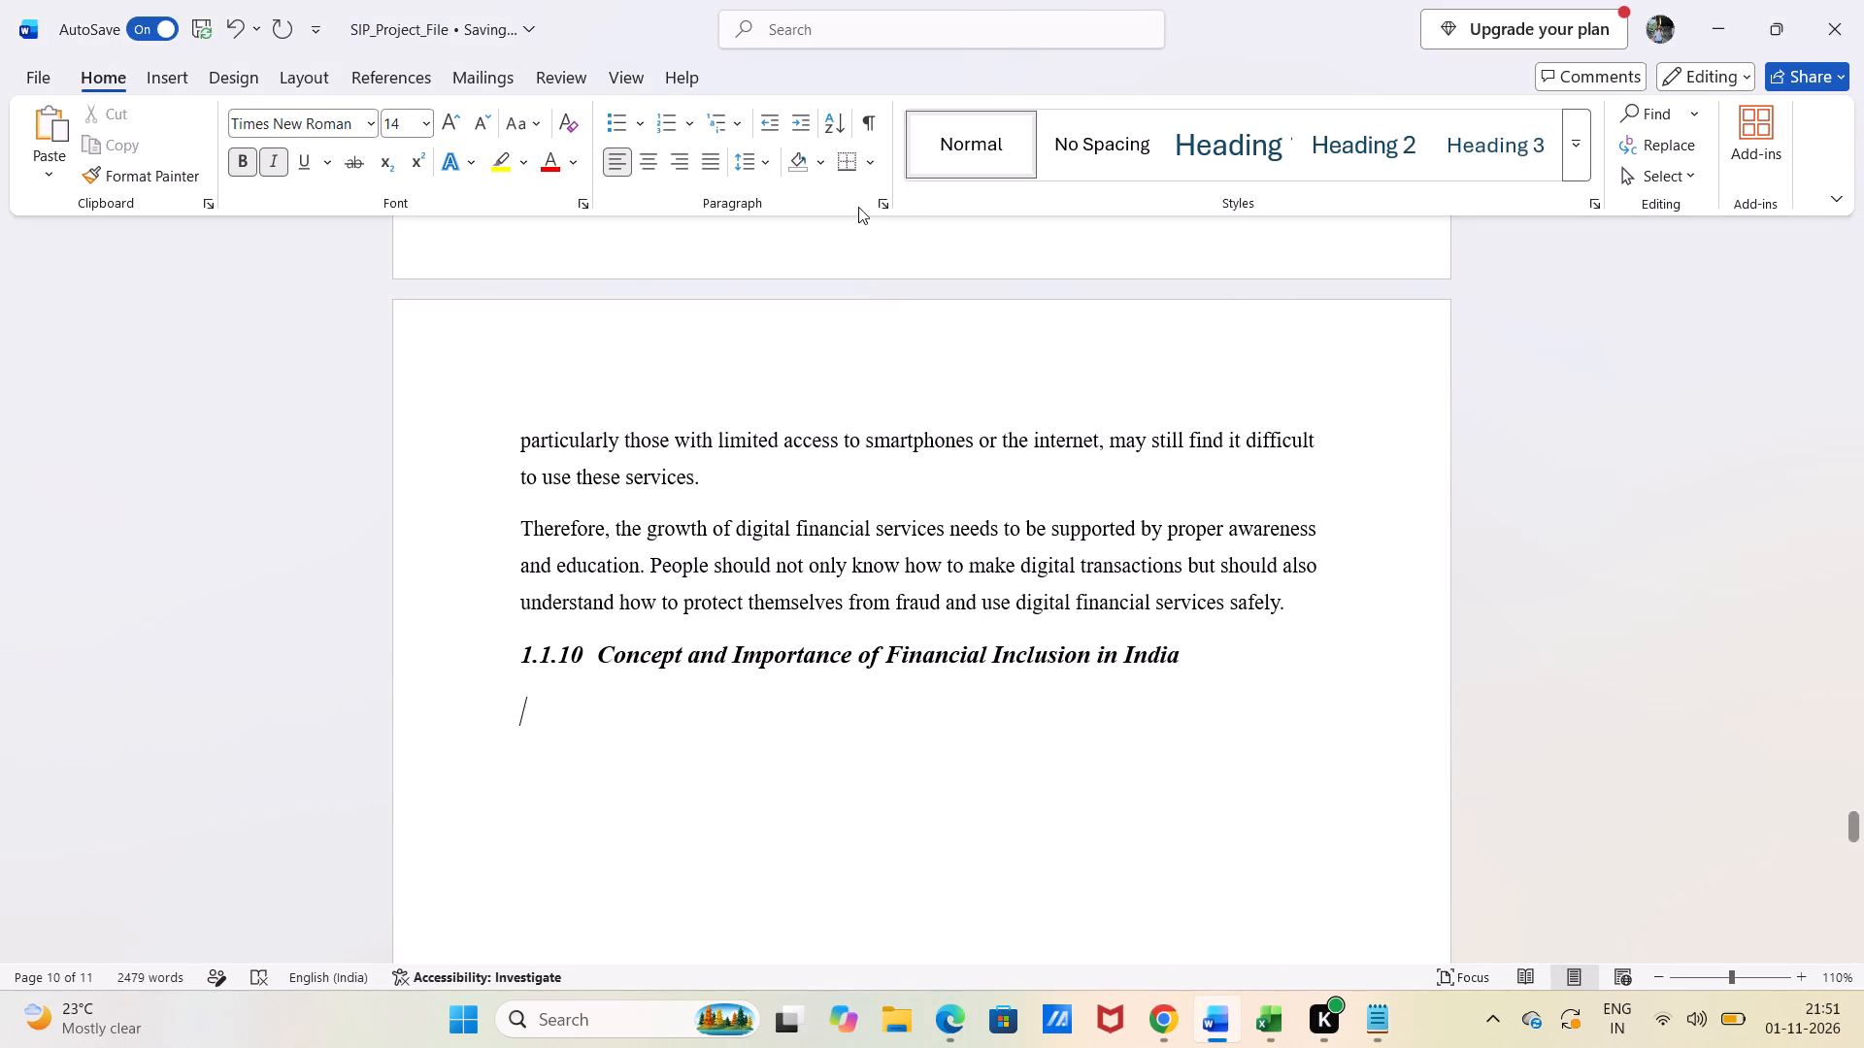
left_click(284, 157)
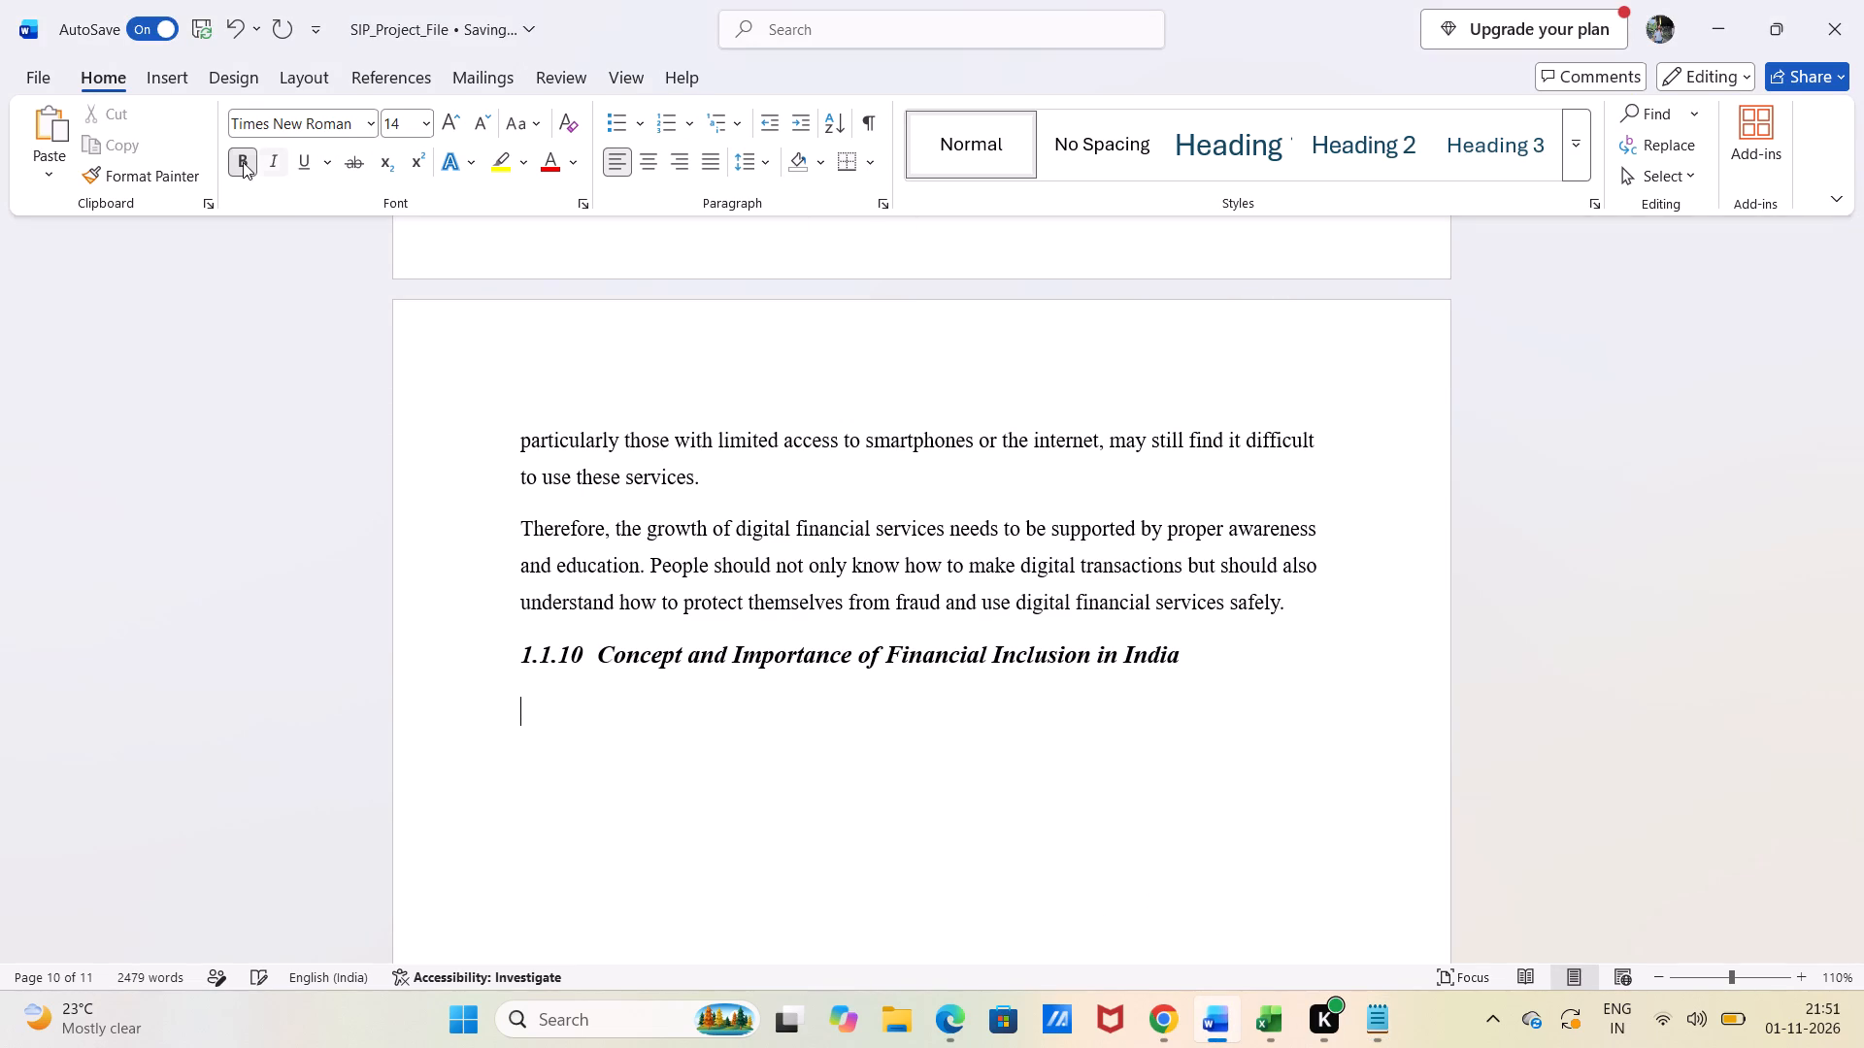
left_click(243, 162)
left_click(392, 119)
type("12")
key("Return")
key("ctrl+v")
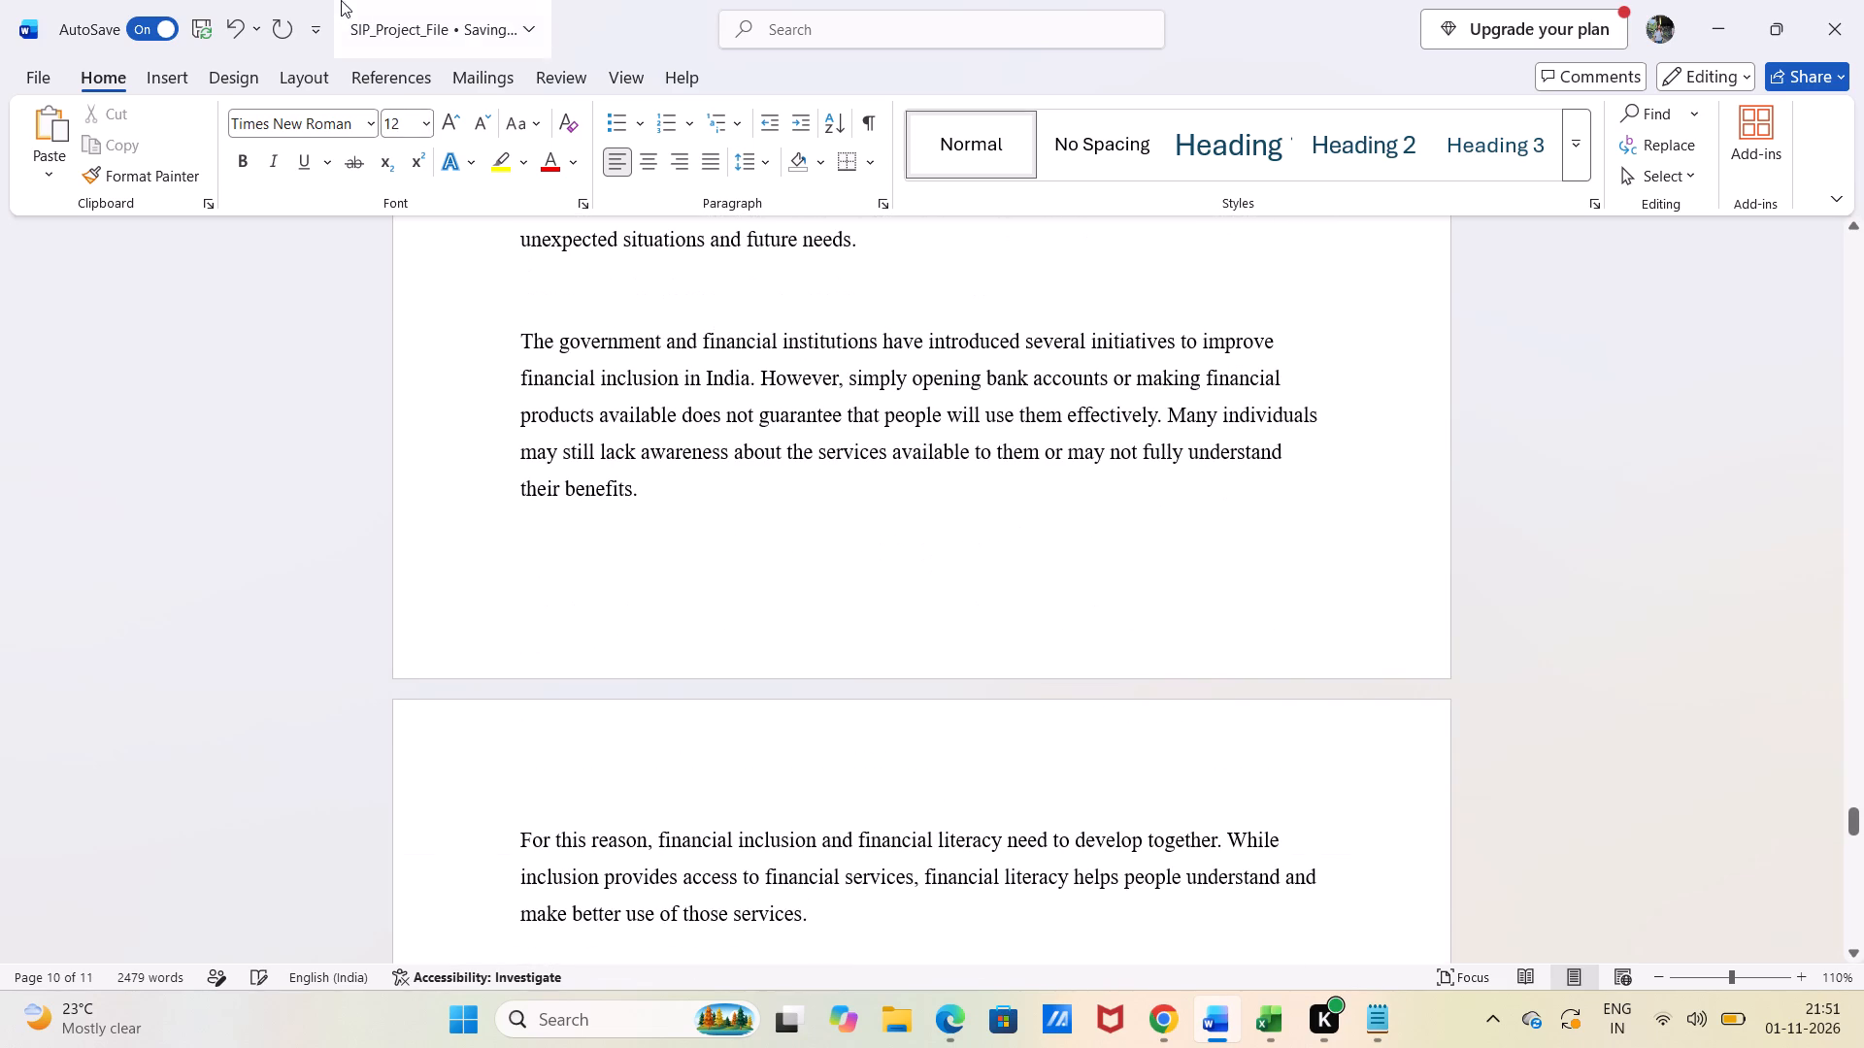
Delete the blank lines between the pasted paragraphs of section 1.1.10.
scroll(605, 521, "up", 1)
scroll(567, 616, "up", 1)
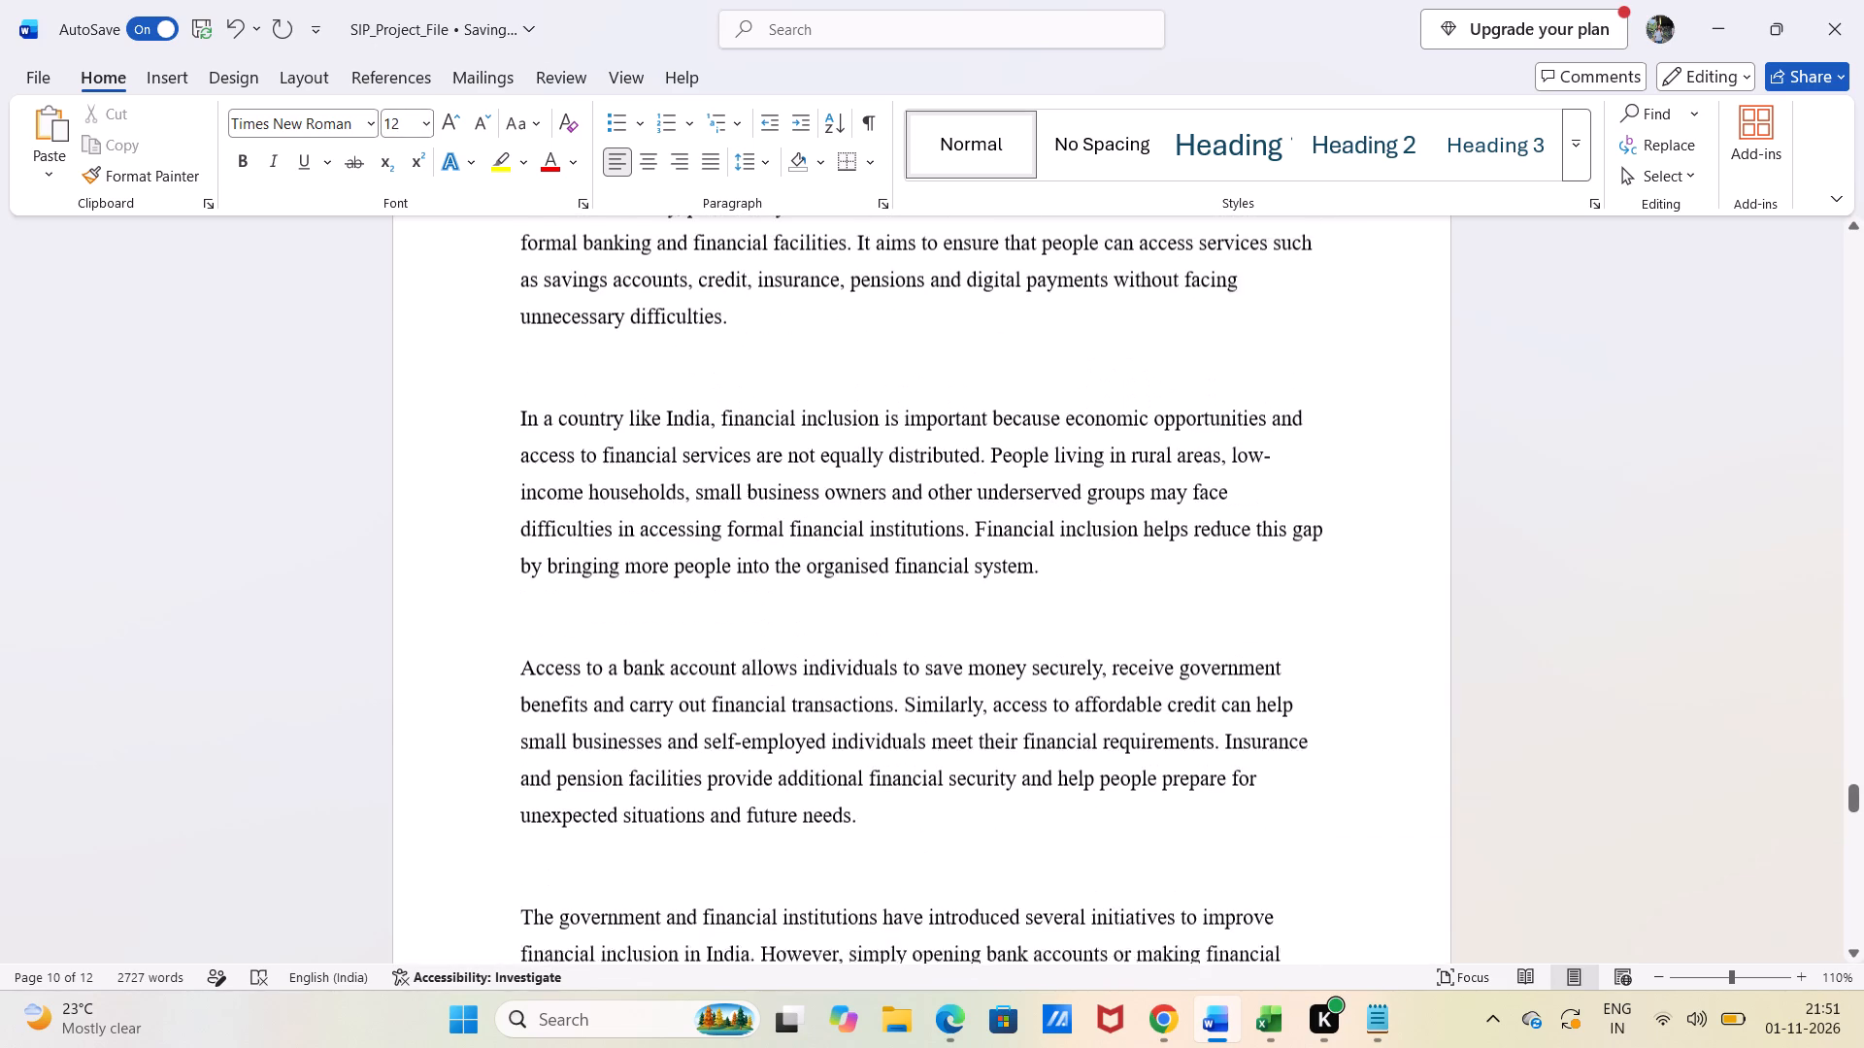
left_click(619, 387)
key("bracketright")
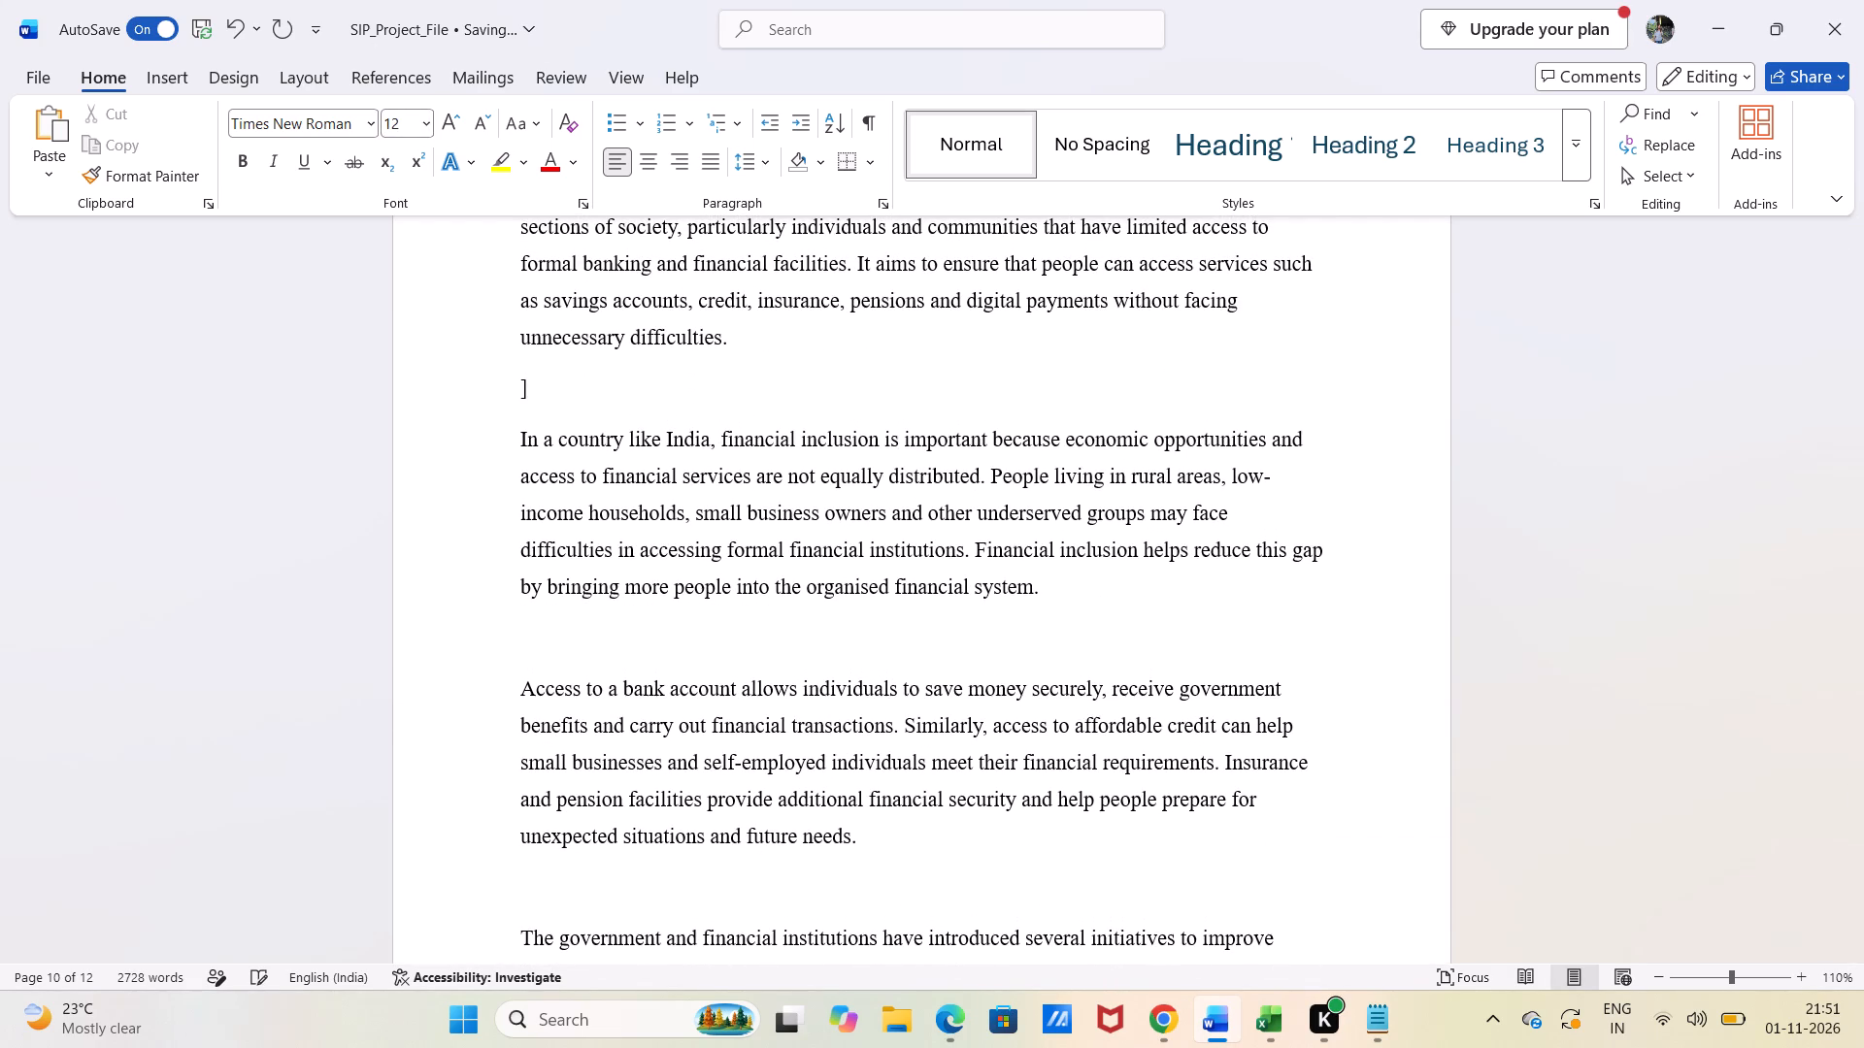
key("BackSpace")
key("BackSpace")
scroll(528, 459, "right", 1)
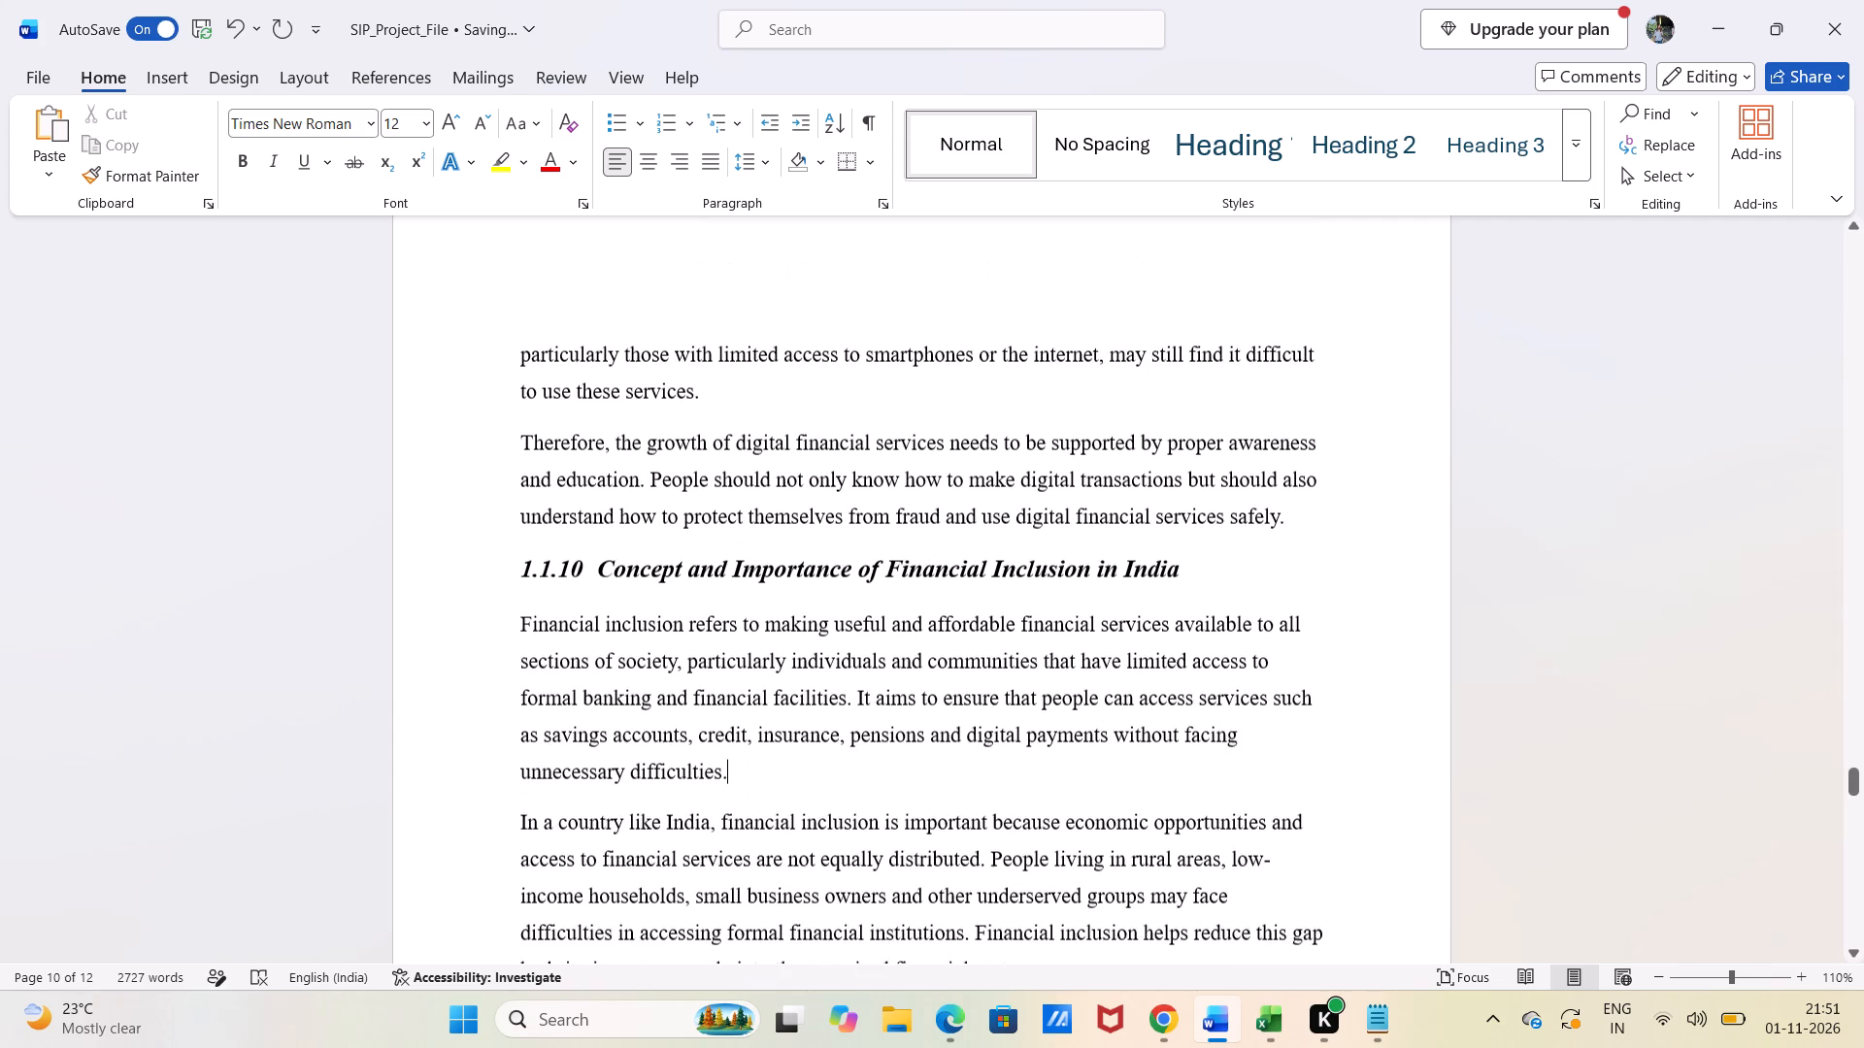
scroll(528, 459, "right", 1)
left_click(550, 728)
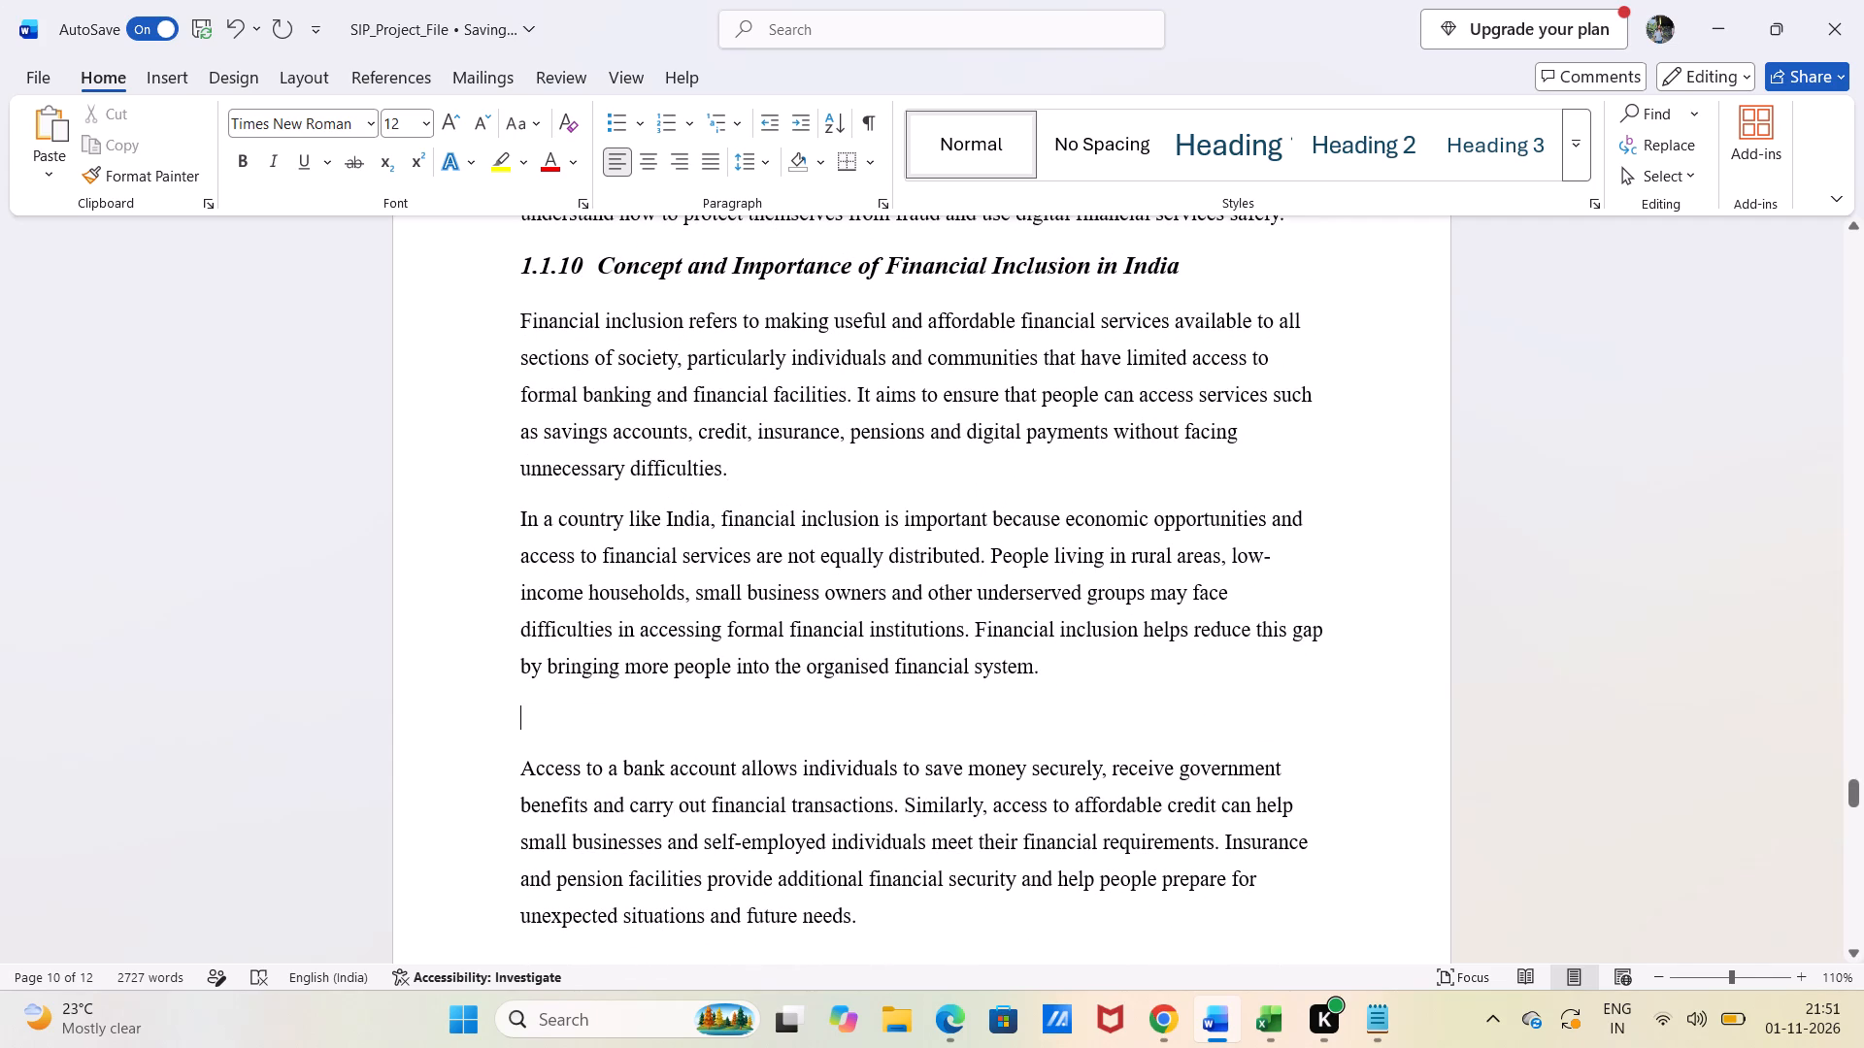
key("BackSpace")
scroll(479, 761, "down", 1)
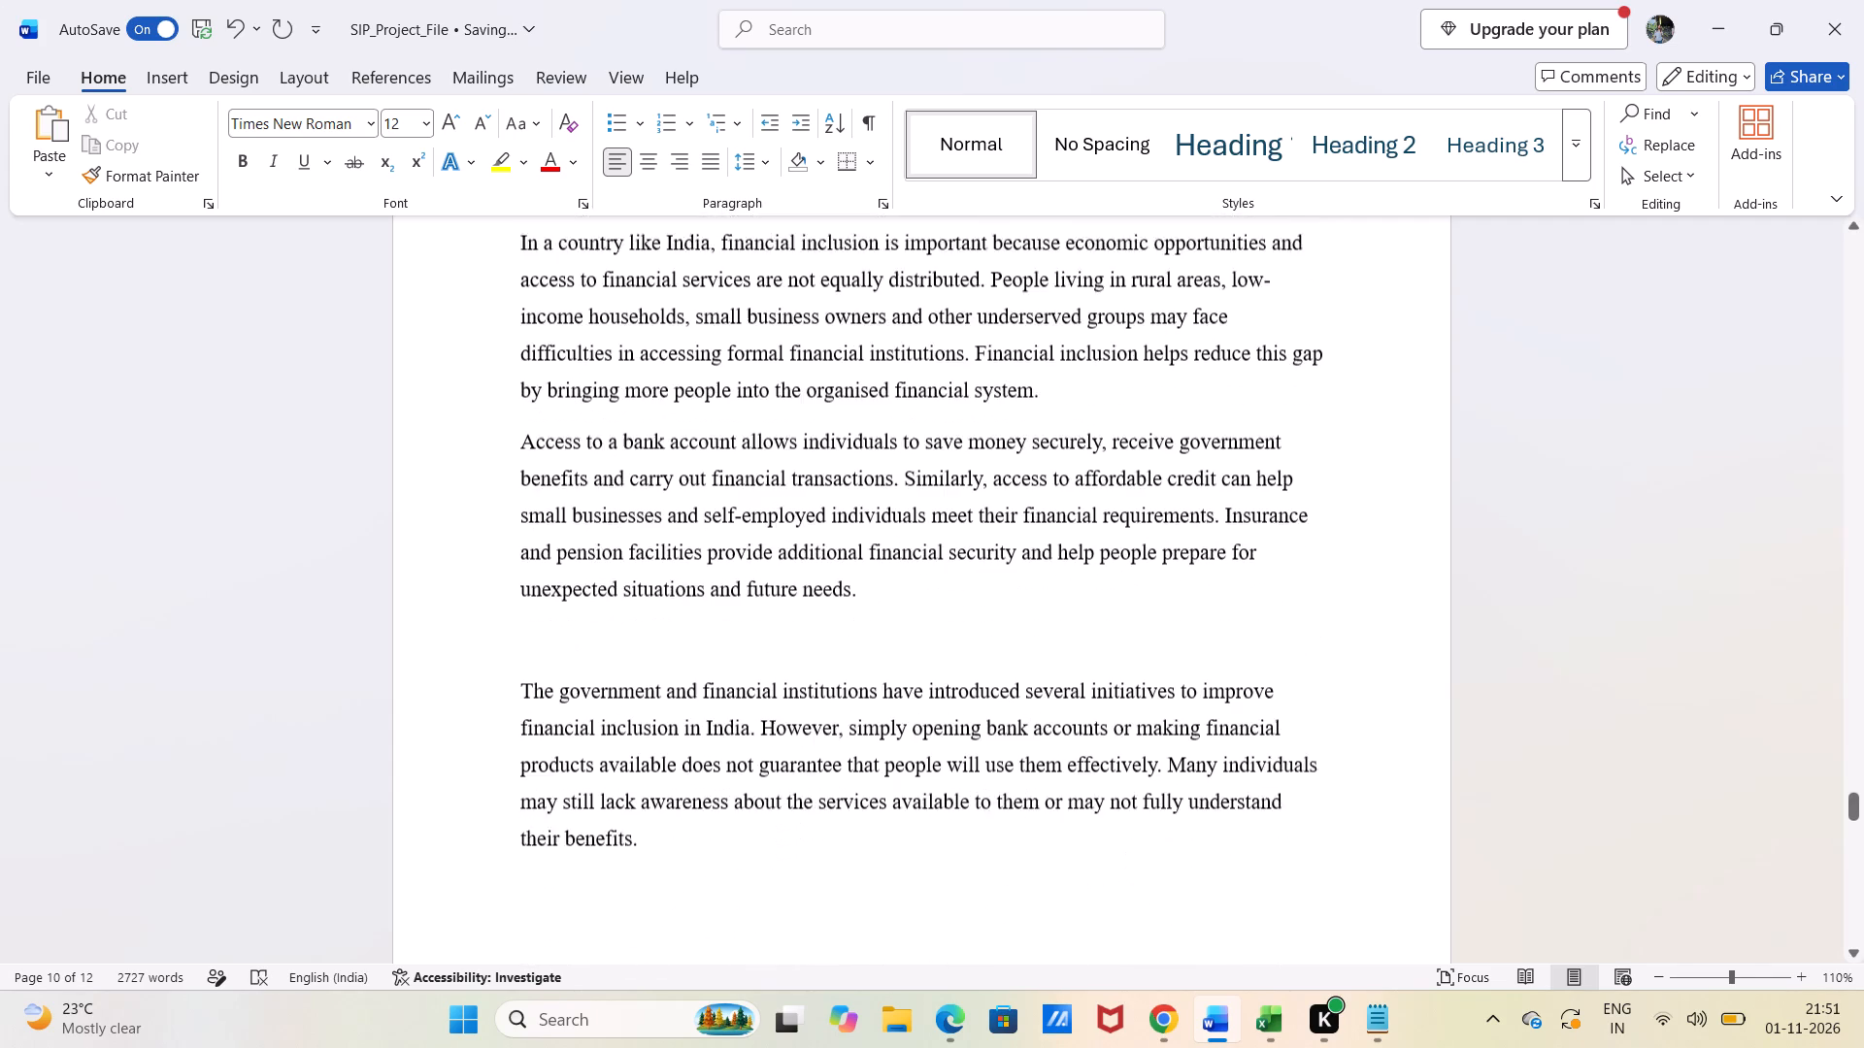
left_click(582, 579)
key("BackSpace")
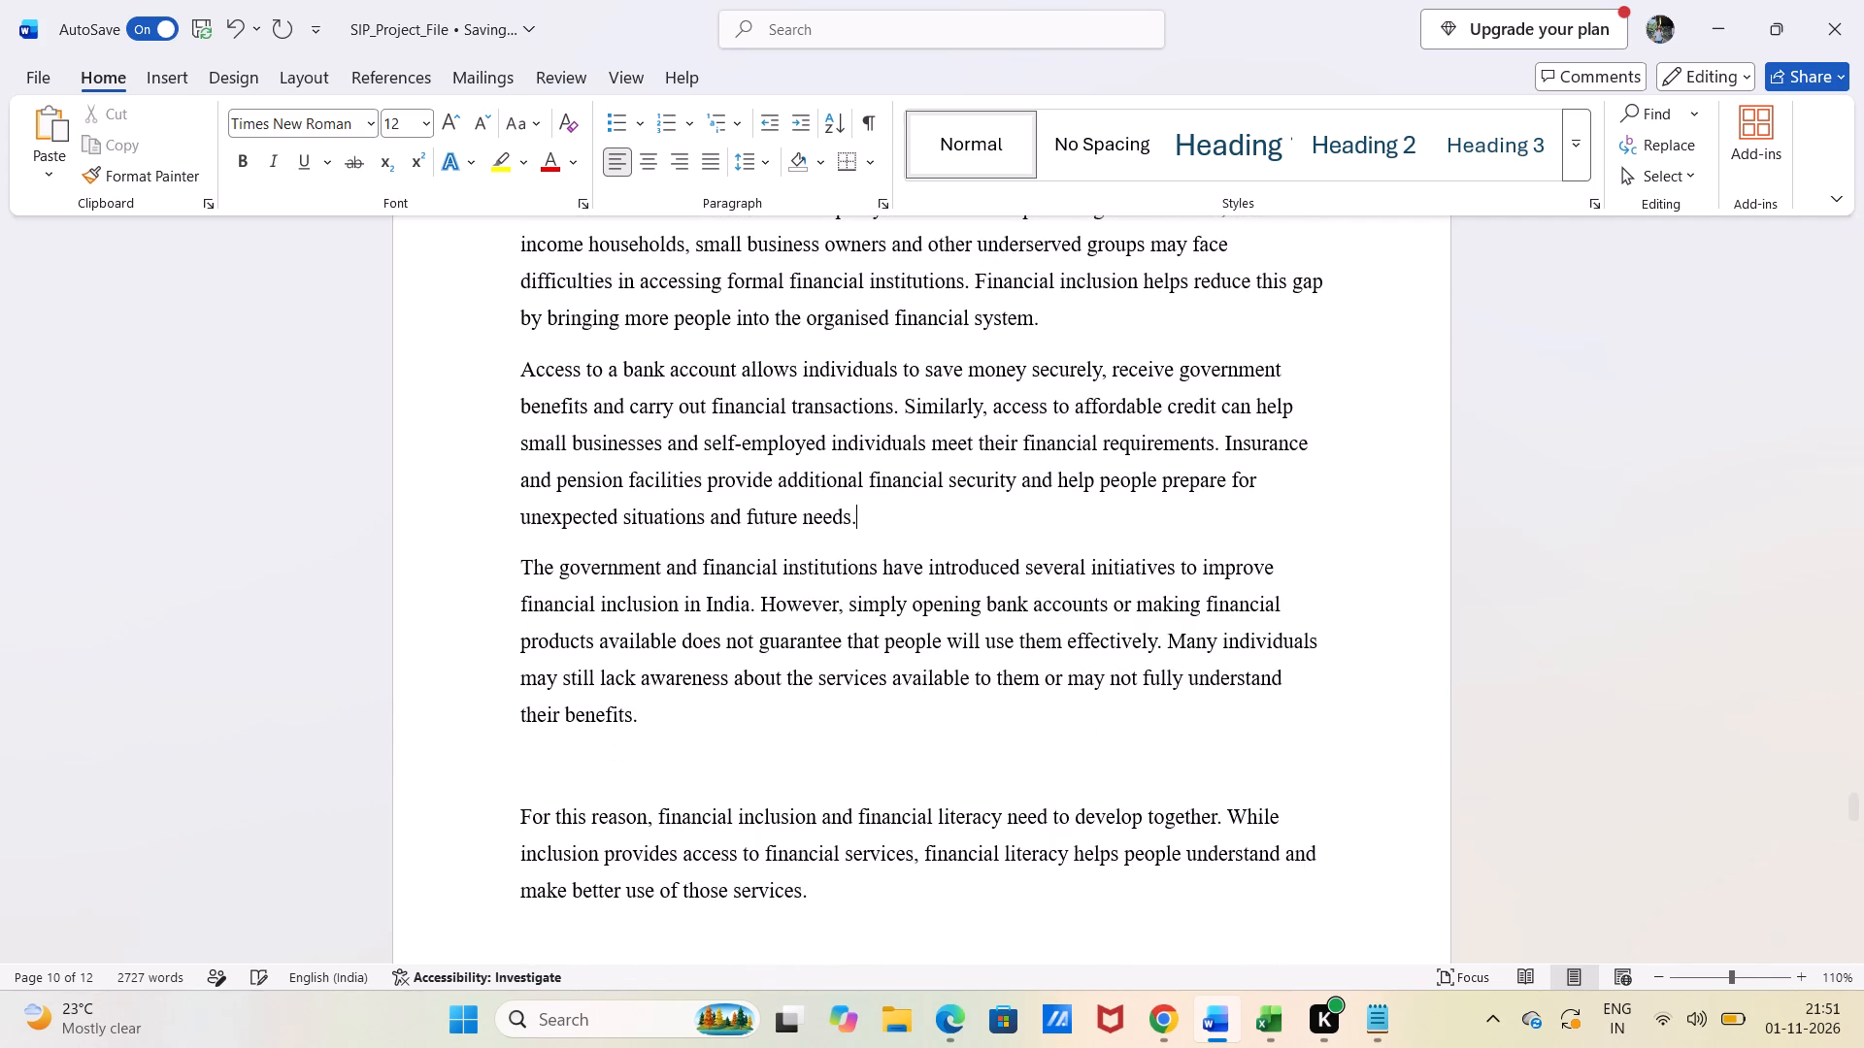
left_click(546, 770)
key("BackSpace")
Start a new paragraph after the last 1.1.10 paragraph and set its text format to bold, italic, 14 pt.
scroll(546, 770, "down", 1)
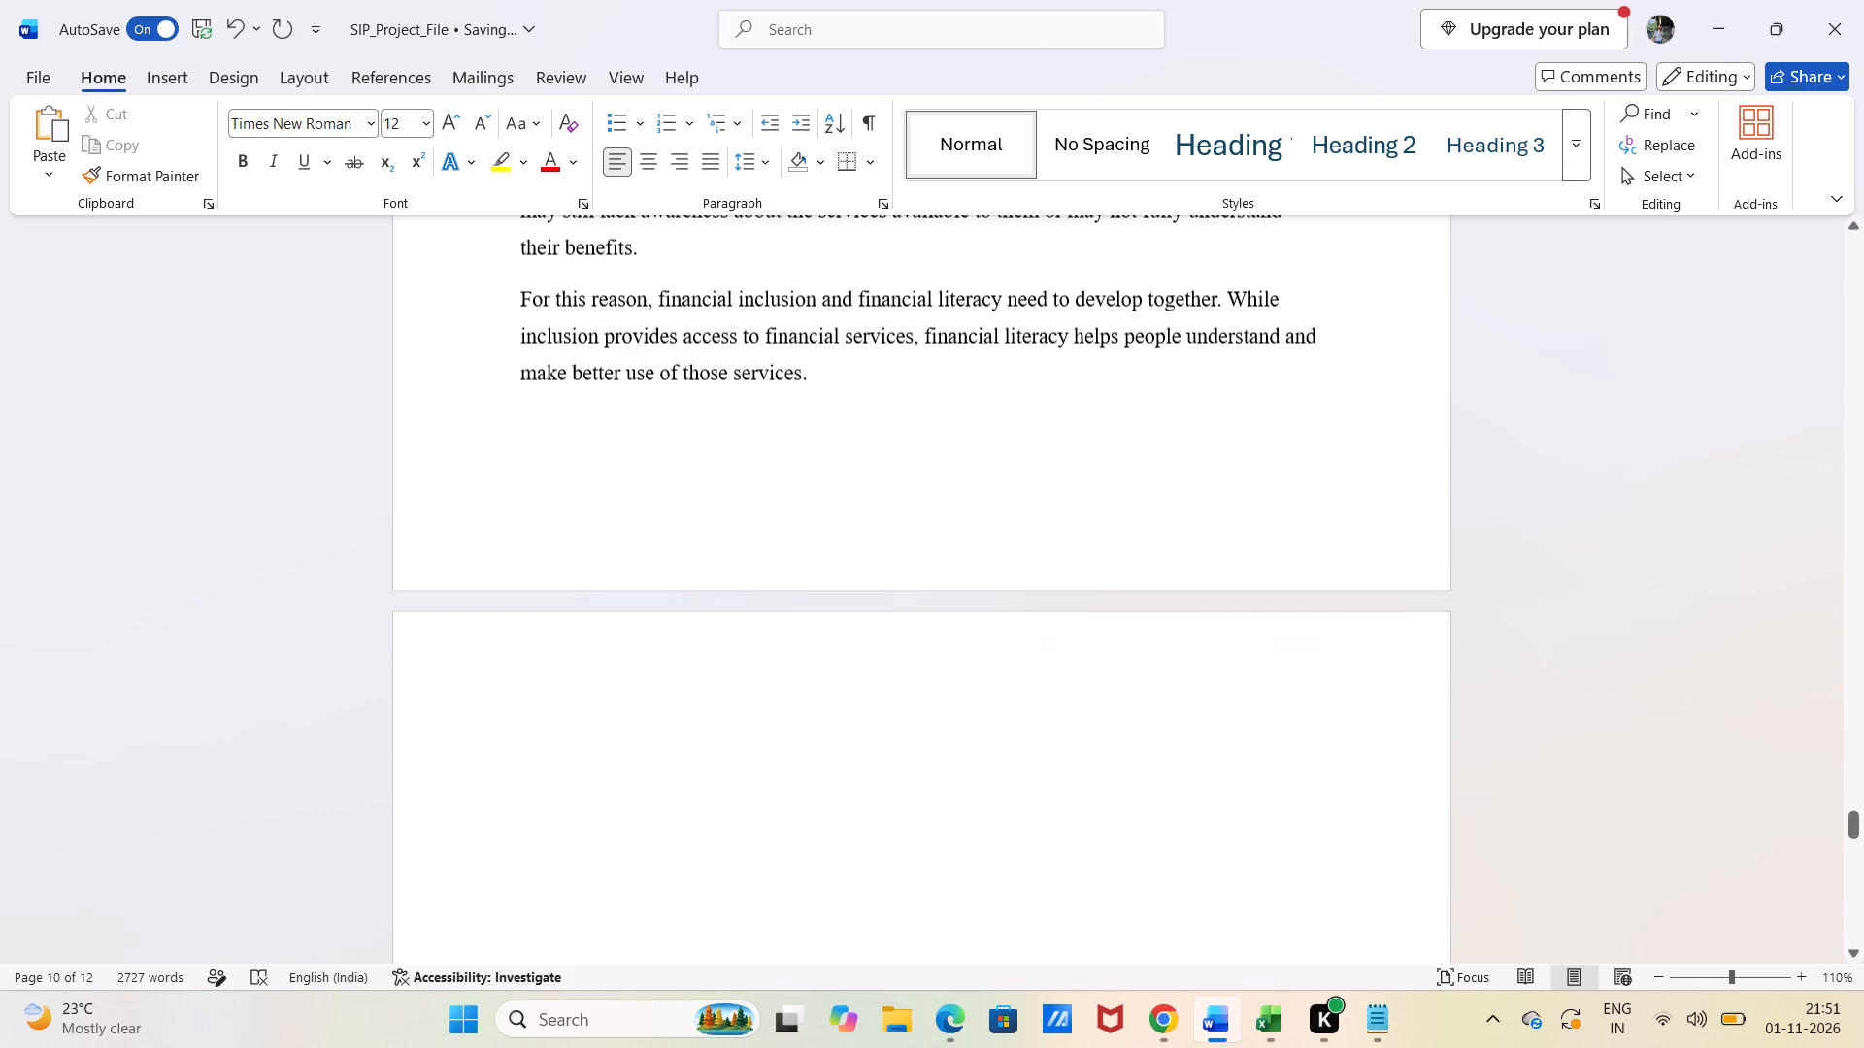
scroll(546, 770, "down", 1)
left_click(834, 380)
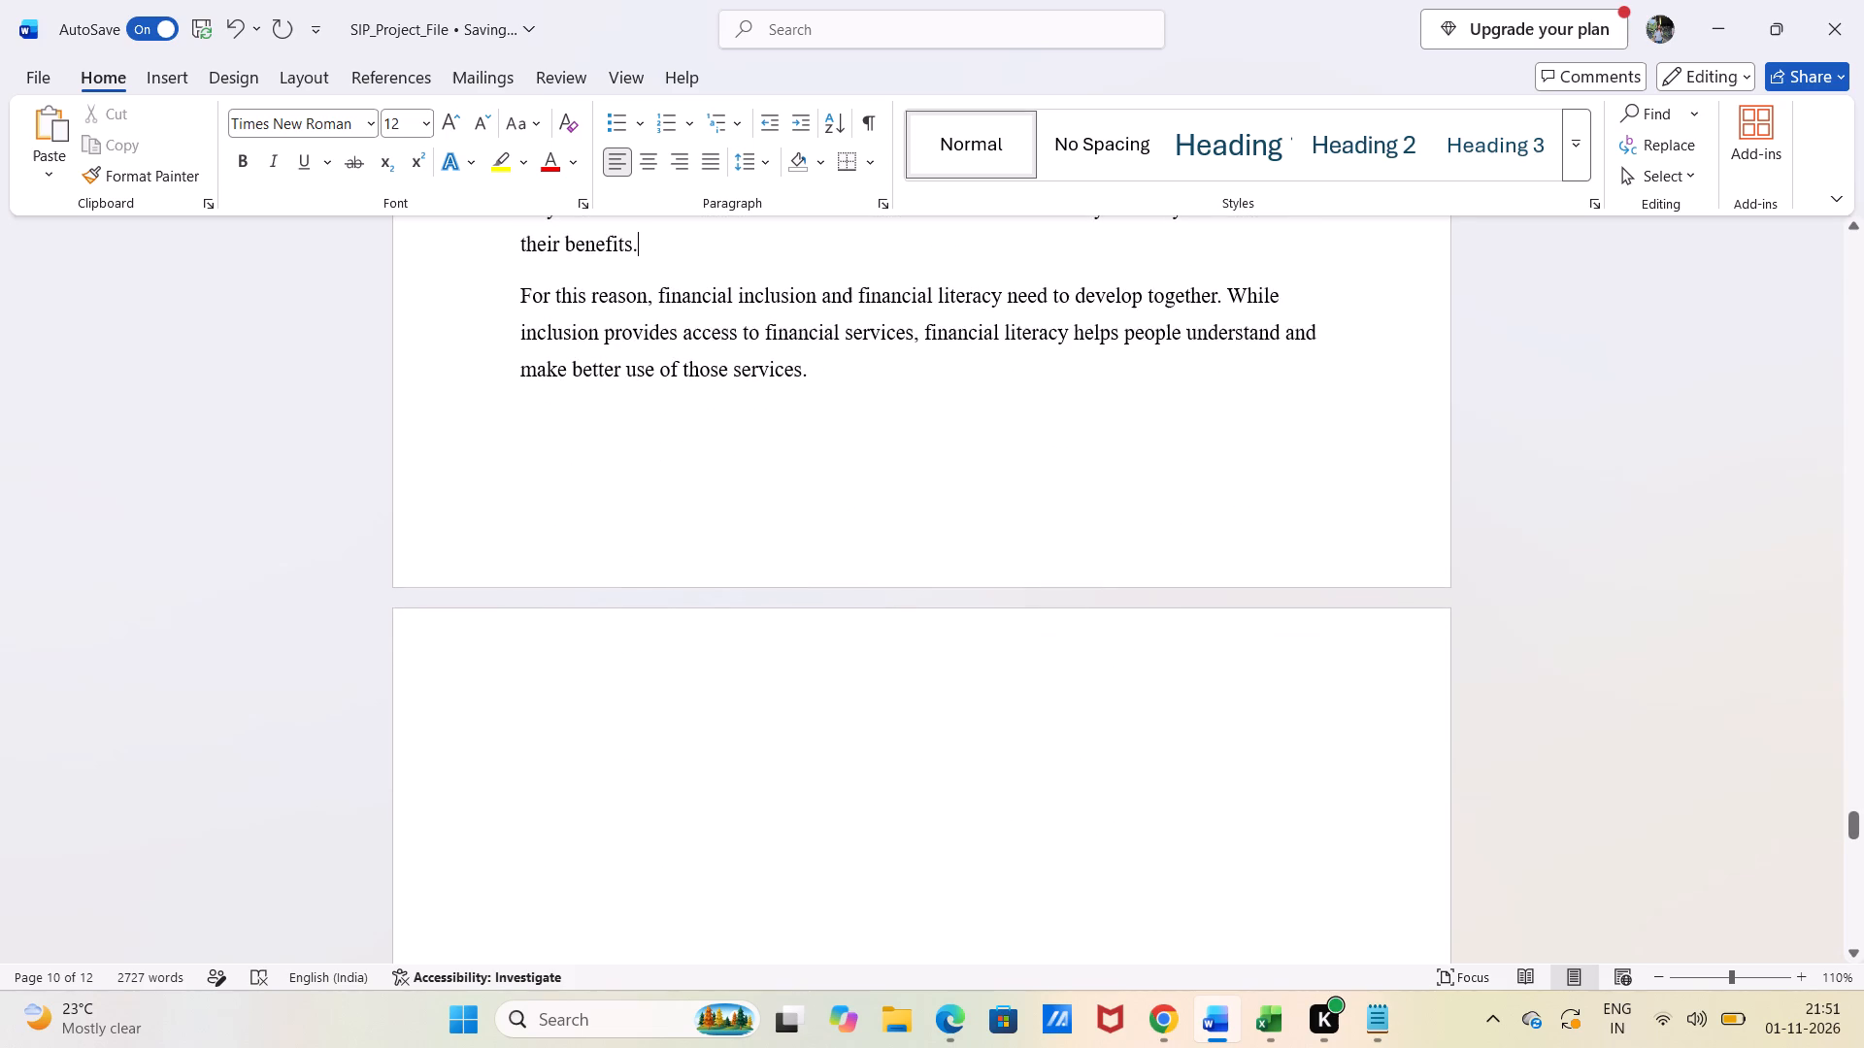
key("Return")
left_click_drag(247, 150, 276, 159)
left_click(276, 159)
left_click(235, 166)
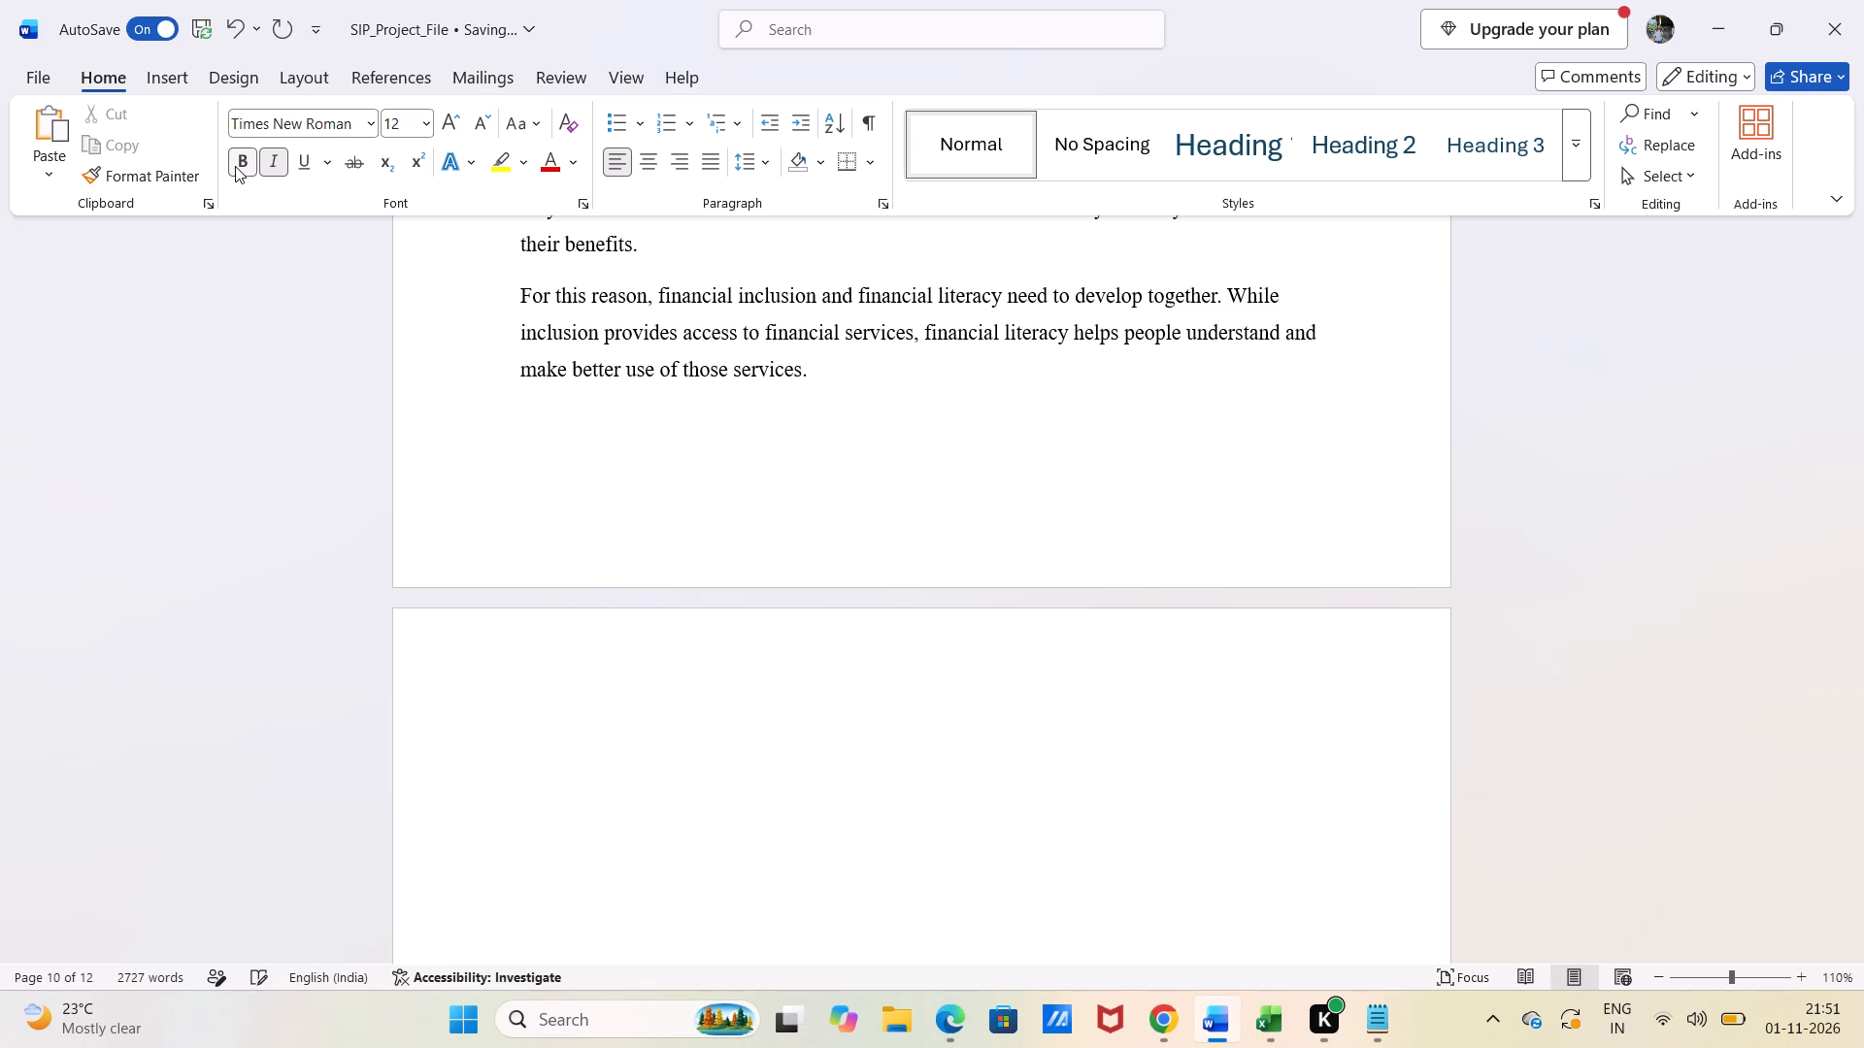
left_click(393, 115)
type("14")
key("Return")
Copy the heading "1.1.11 Concept and Importance of Financial Literacy in India" from Notepad, without the hash marks, and return to the Word report.
left_click(1383, 1044)
scroll(429, 702, "down", 1)
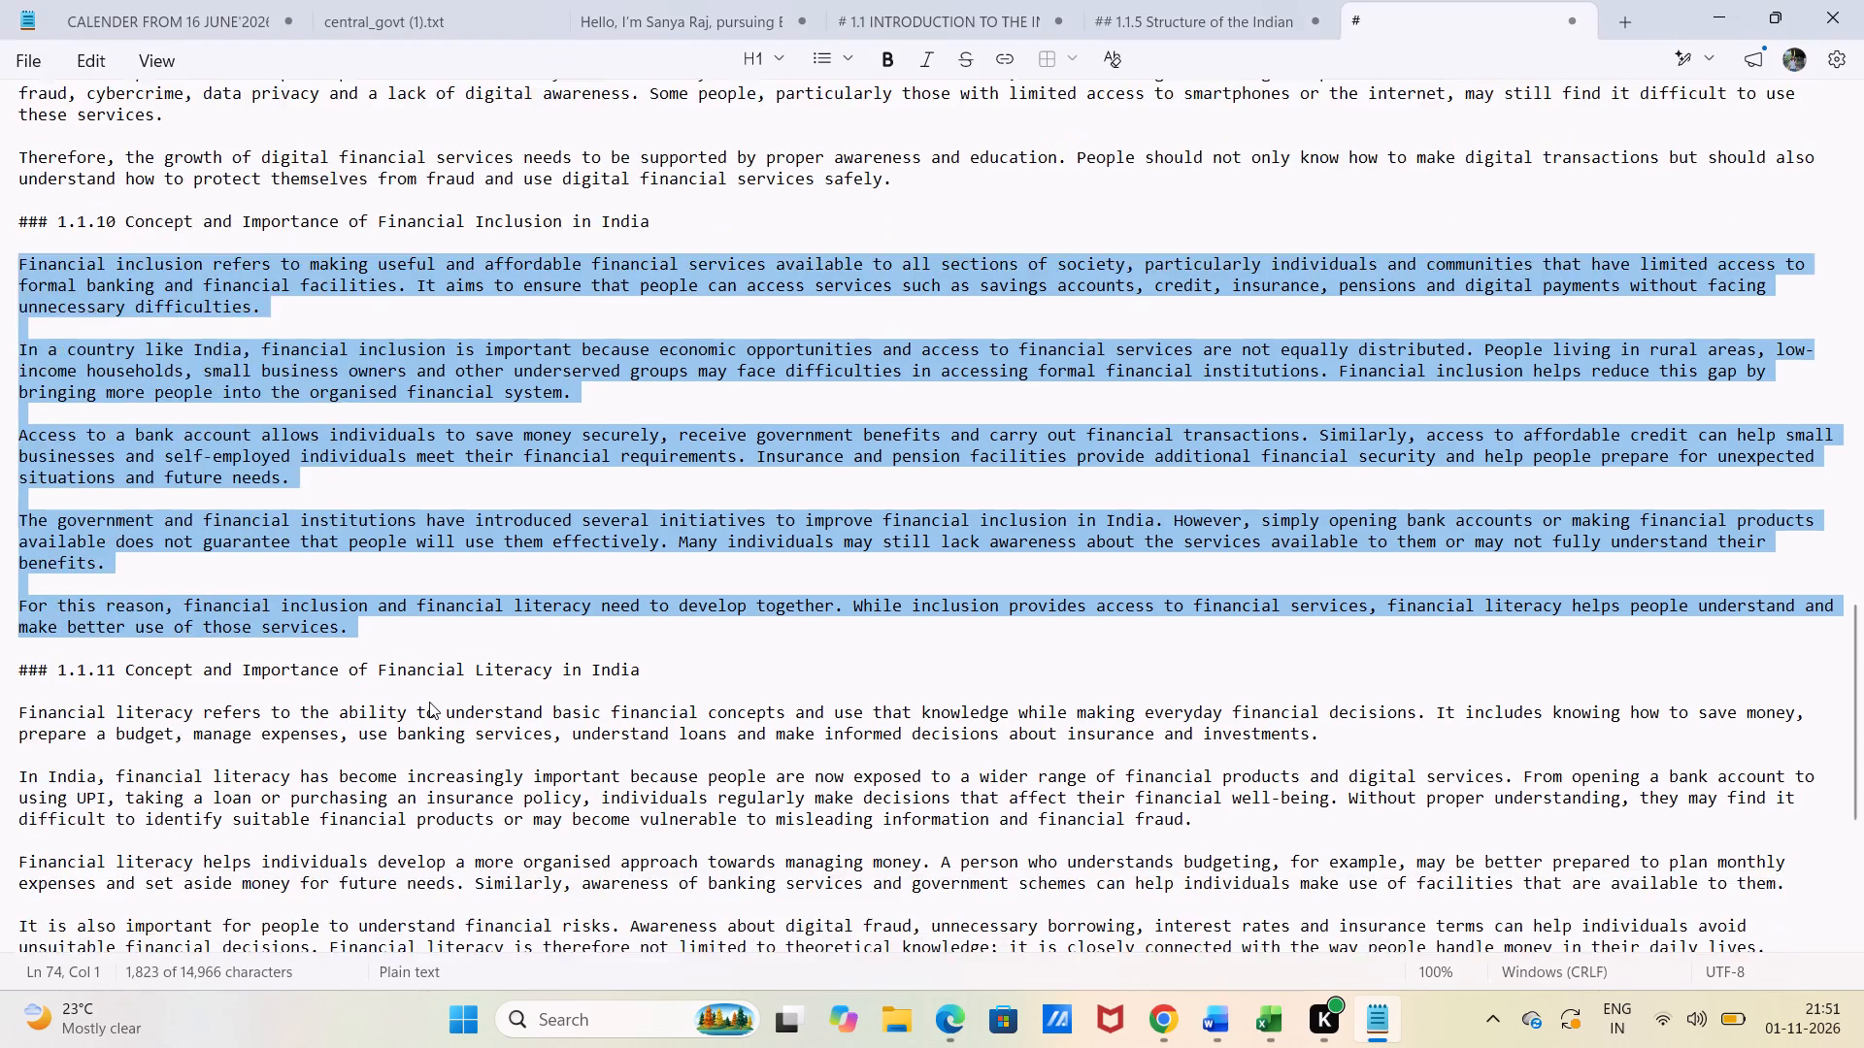
scroll(429, 702, "down", 2)
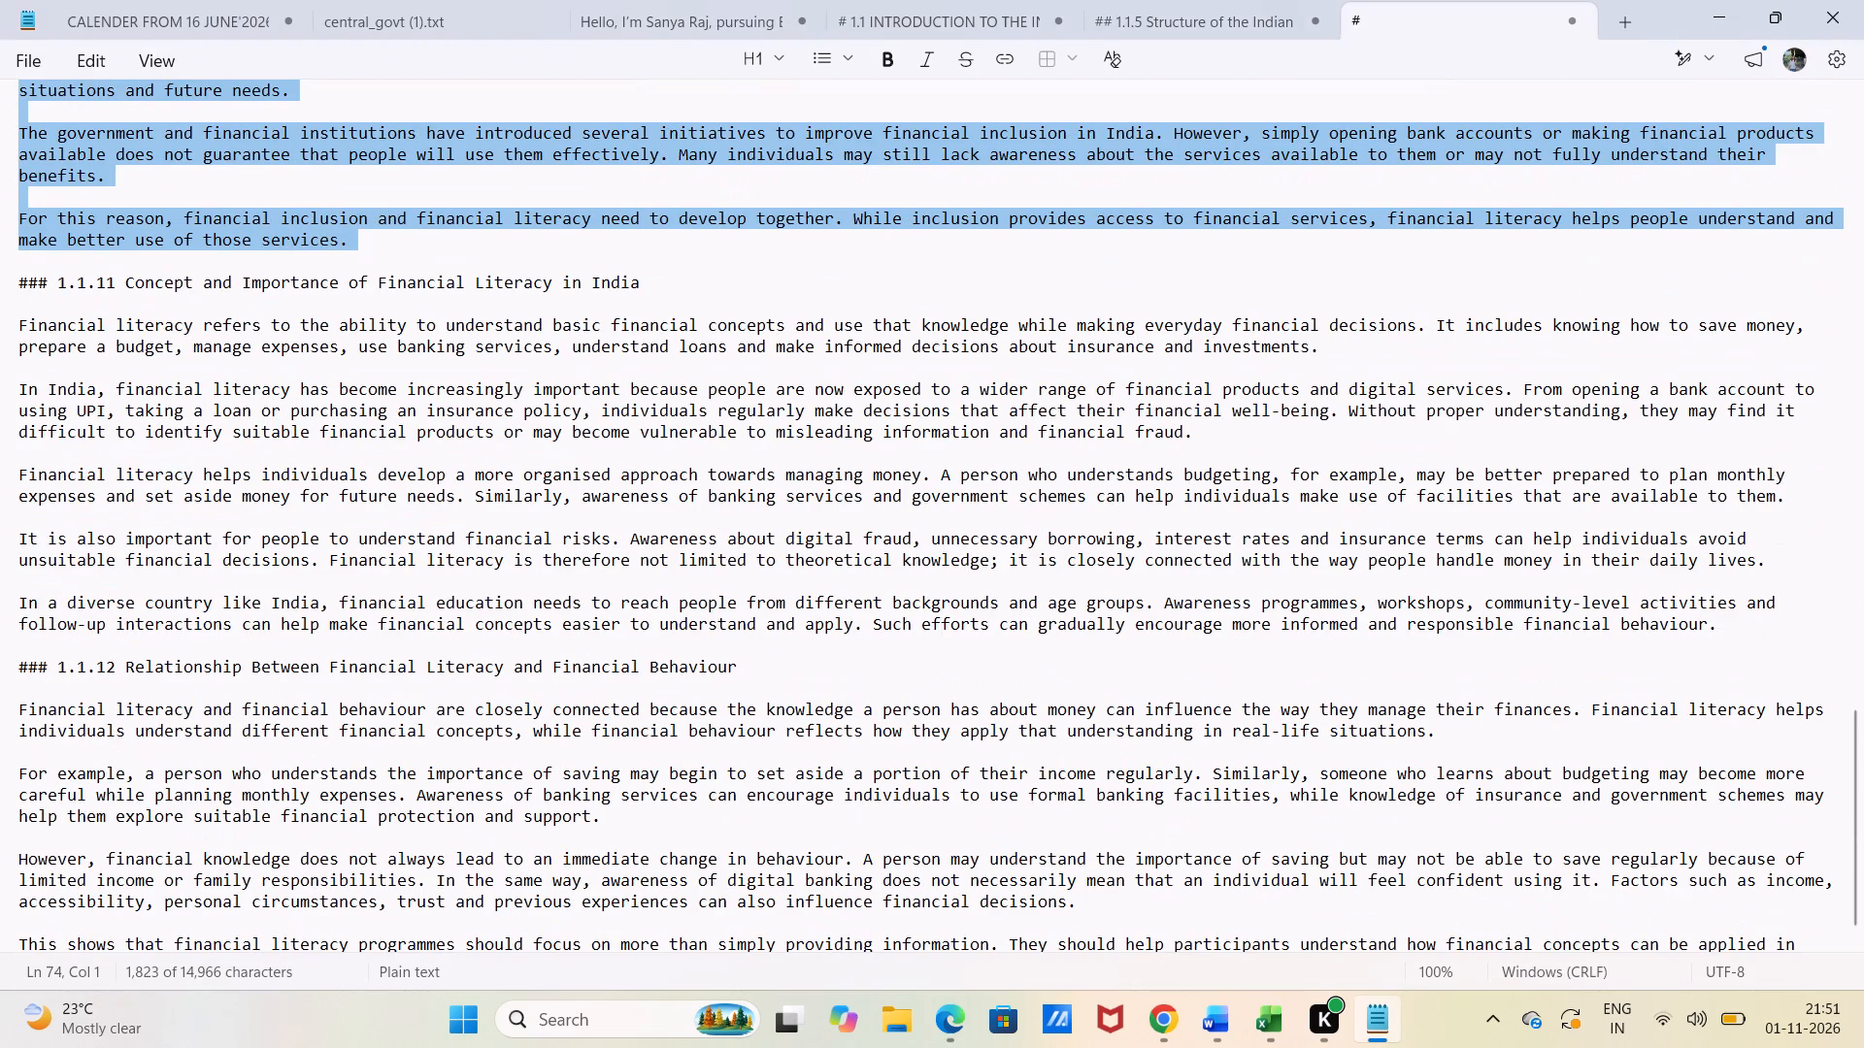
left_click_drag(63, 280, 143, 285)
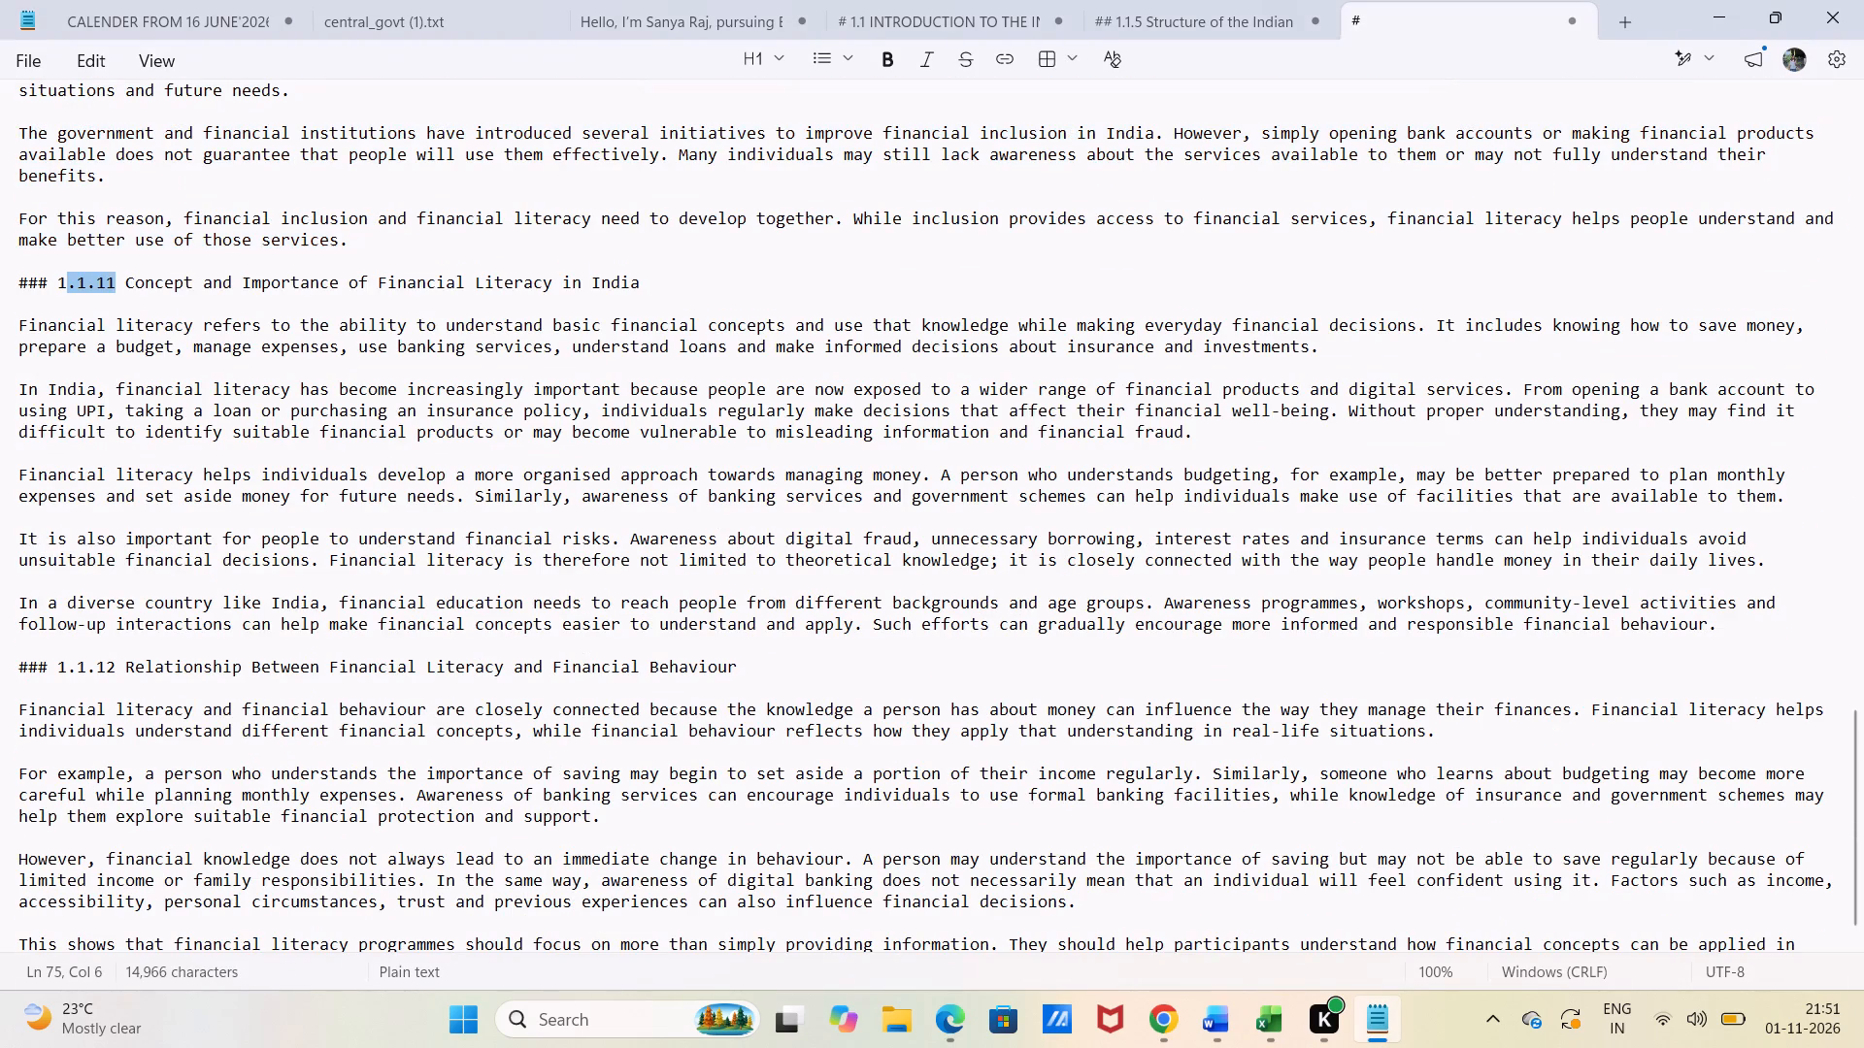
left_click_drag(143, 285, 733, 328)
left_click(733, 328)
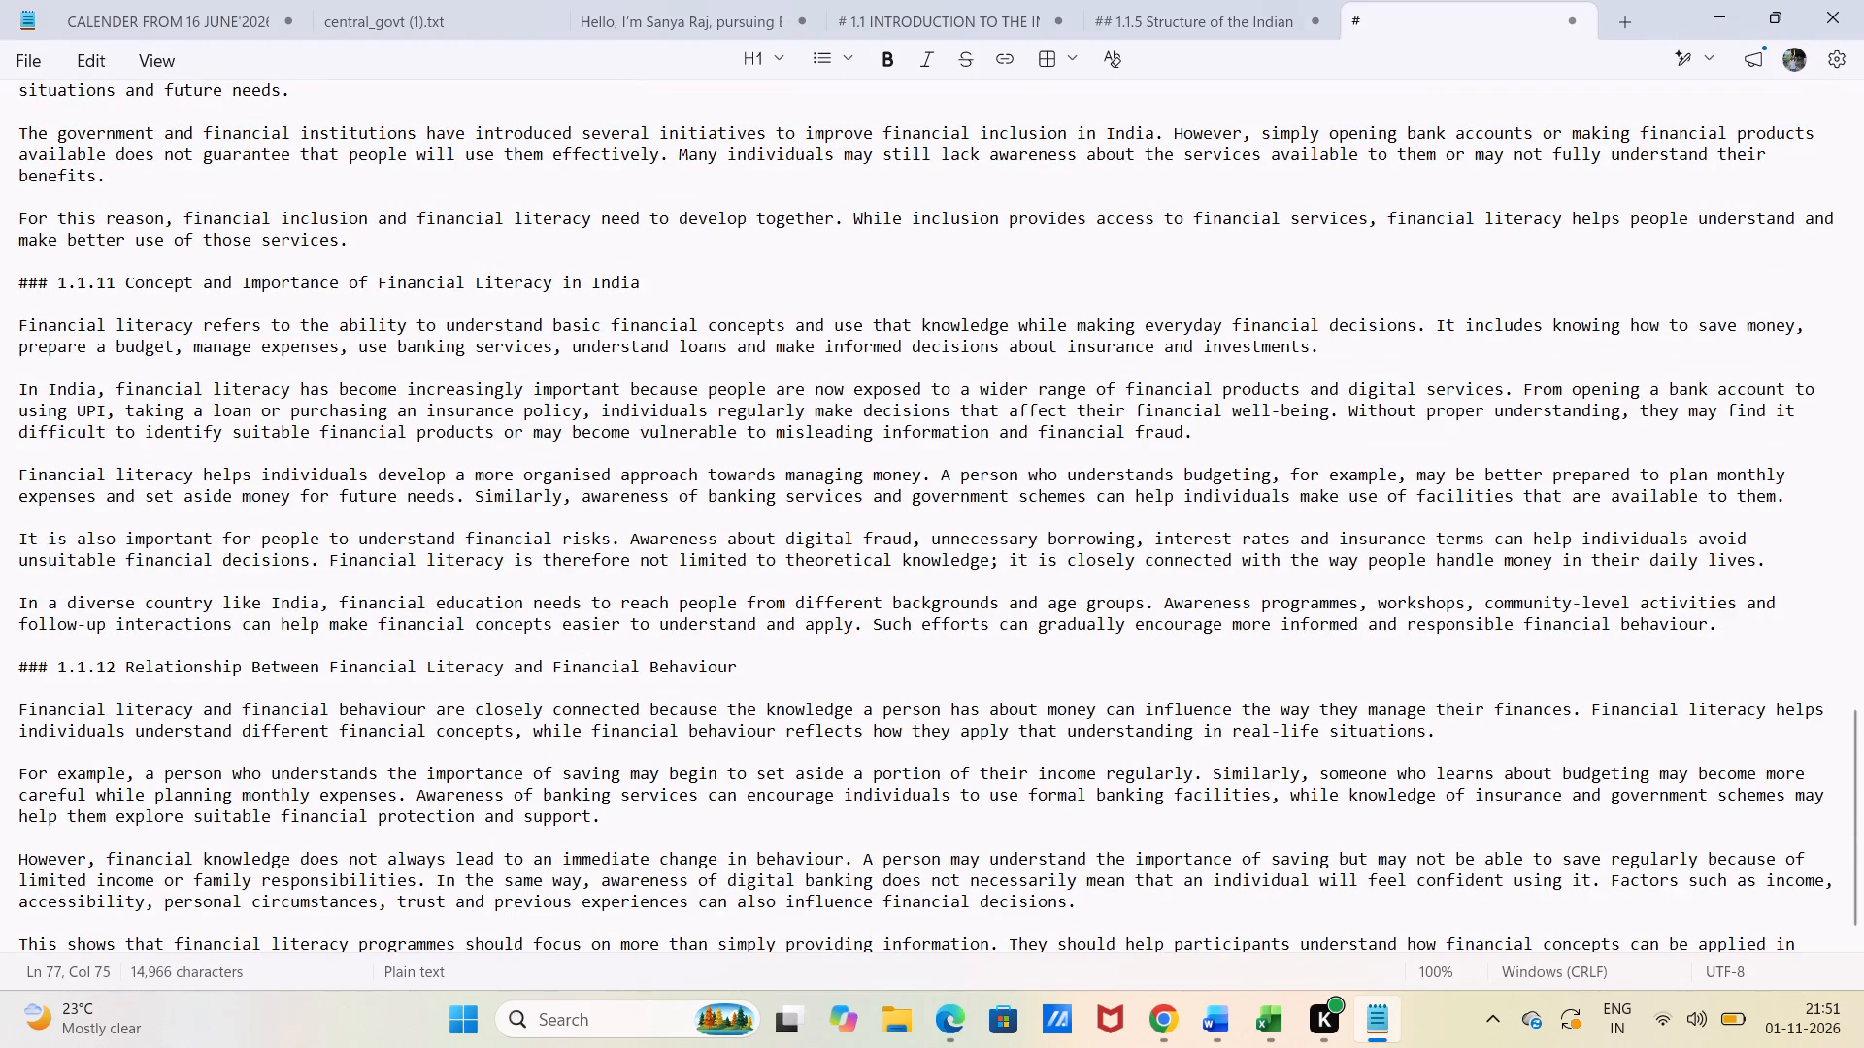
left_click_drag(55, 277, 738, 286)
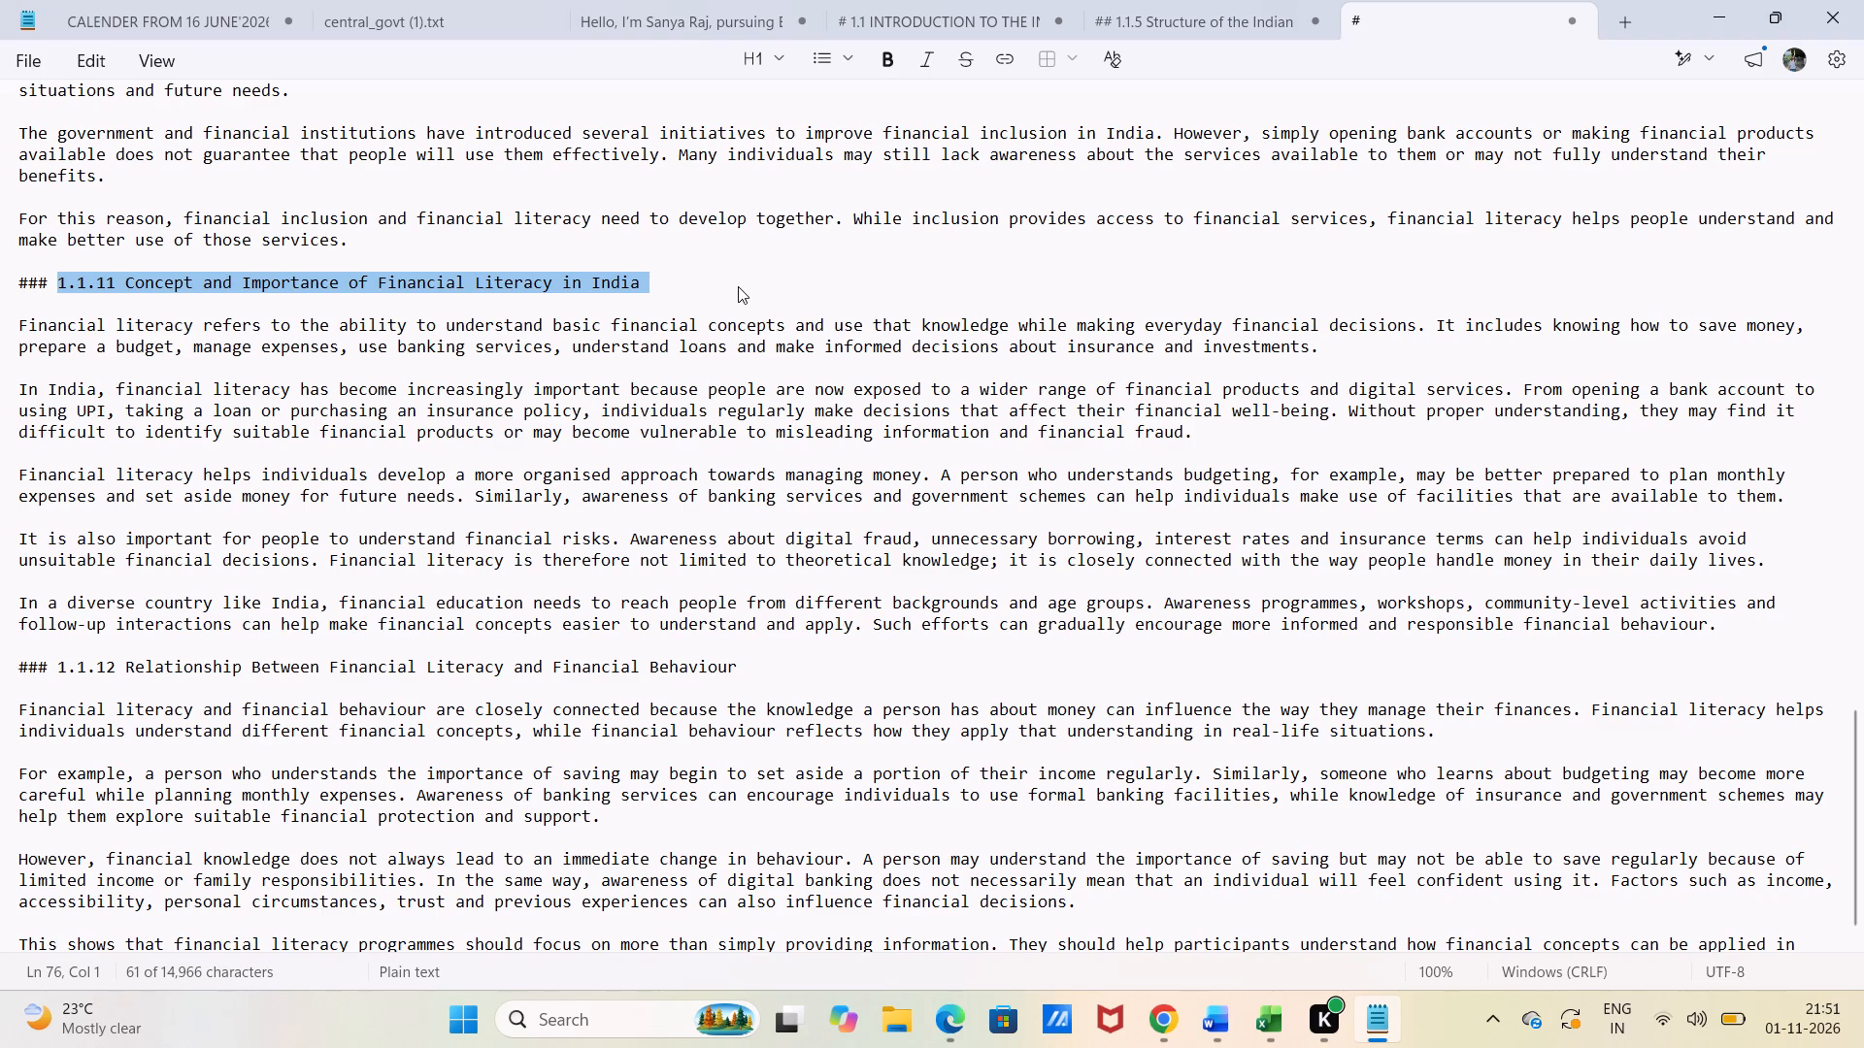
key("ctrl+c")
left_click(1223, 1014)
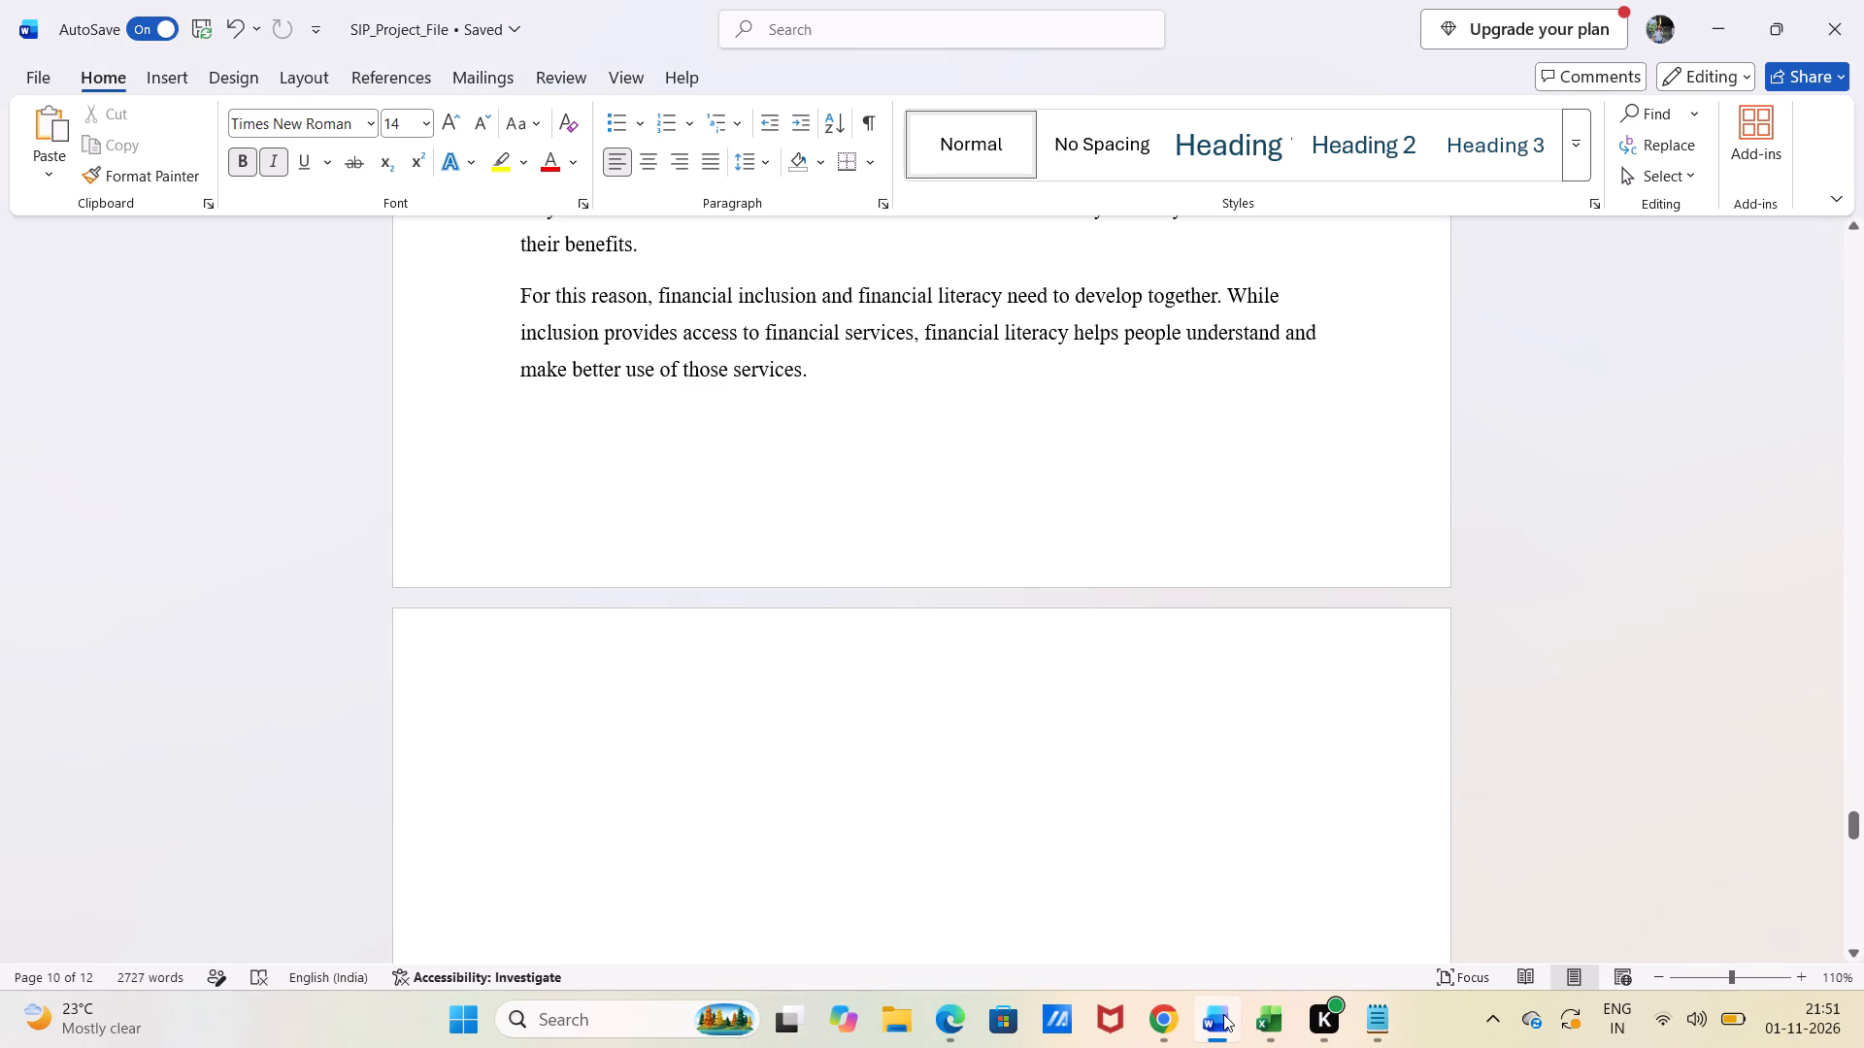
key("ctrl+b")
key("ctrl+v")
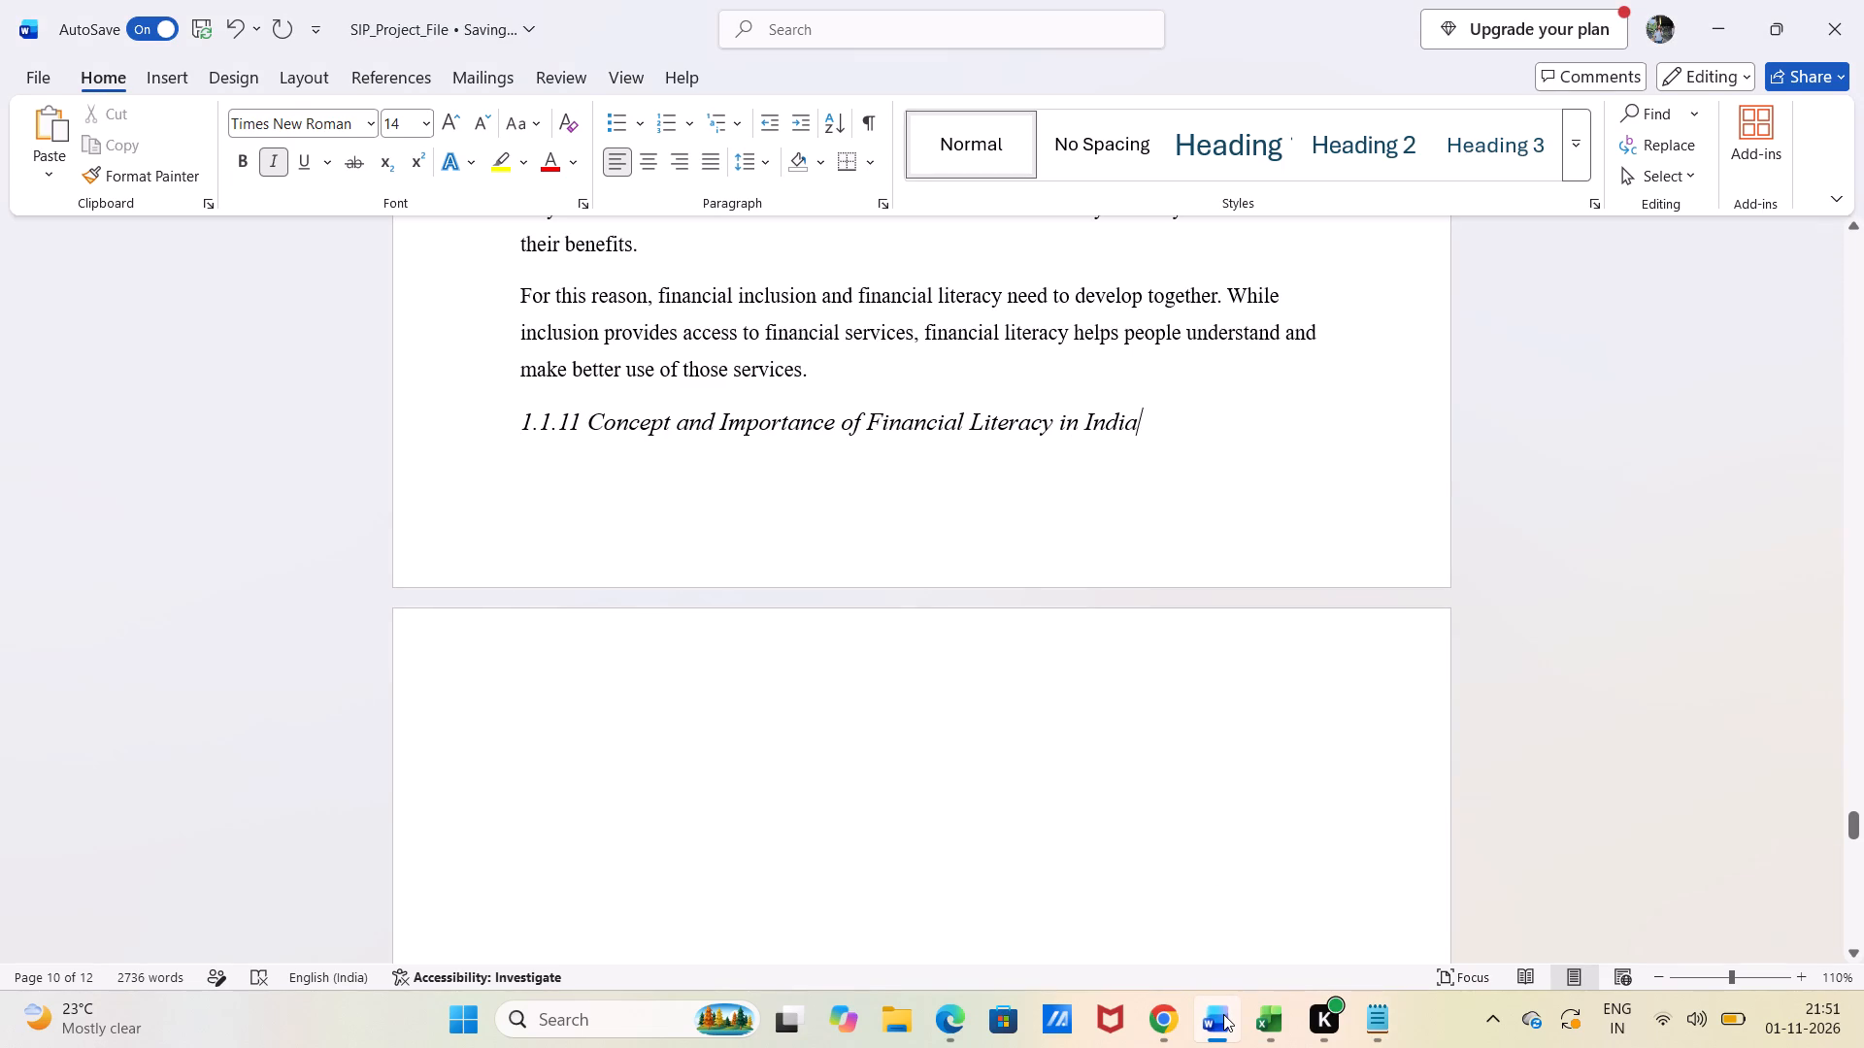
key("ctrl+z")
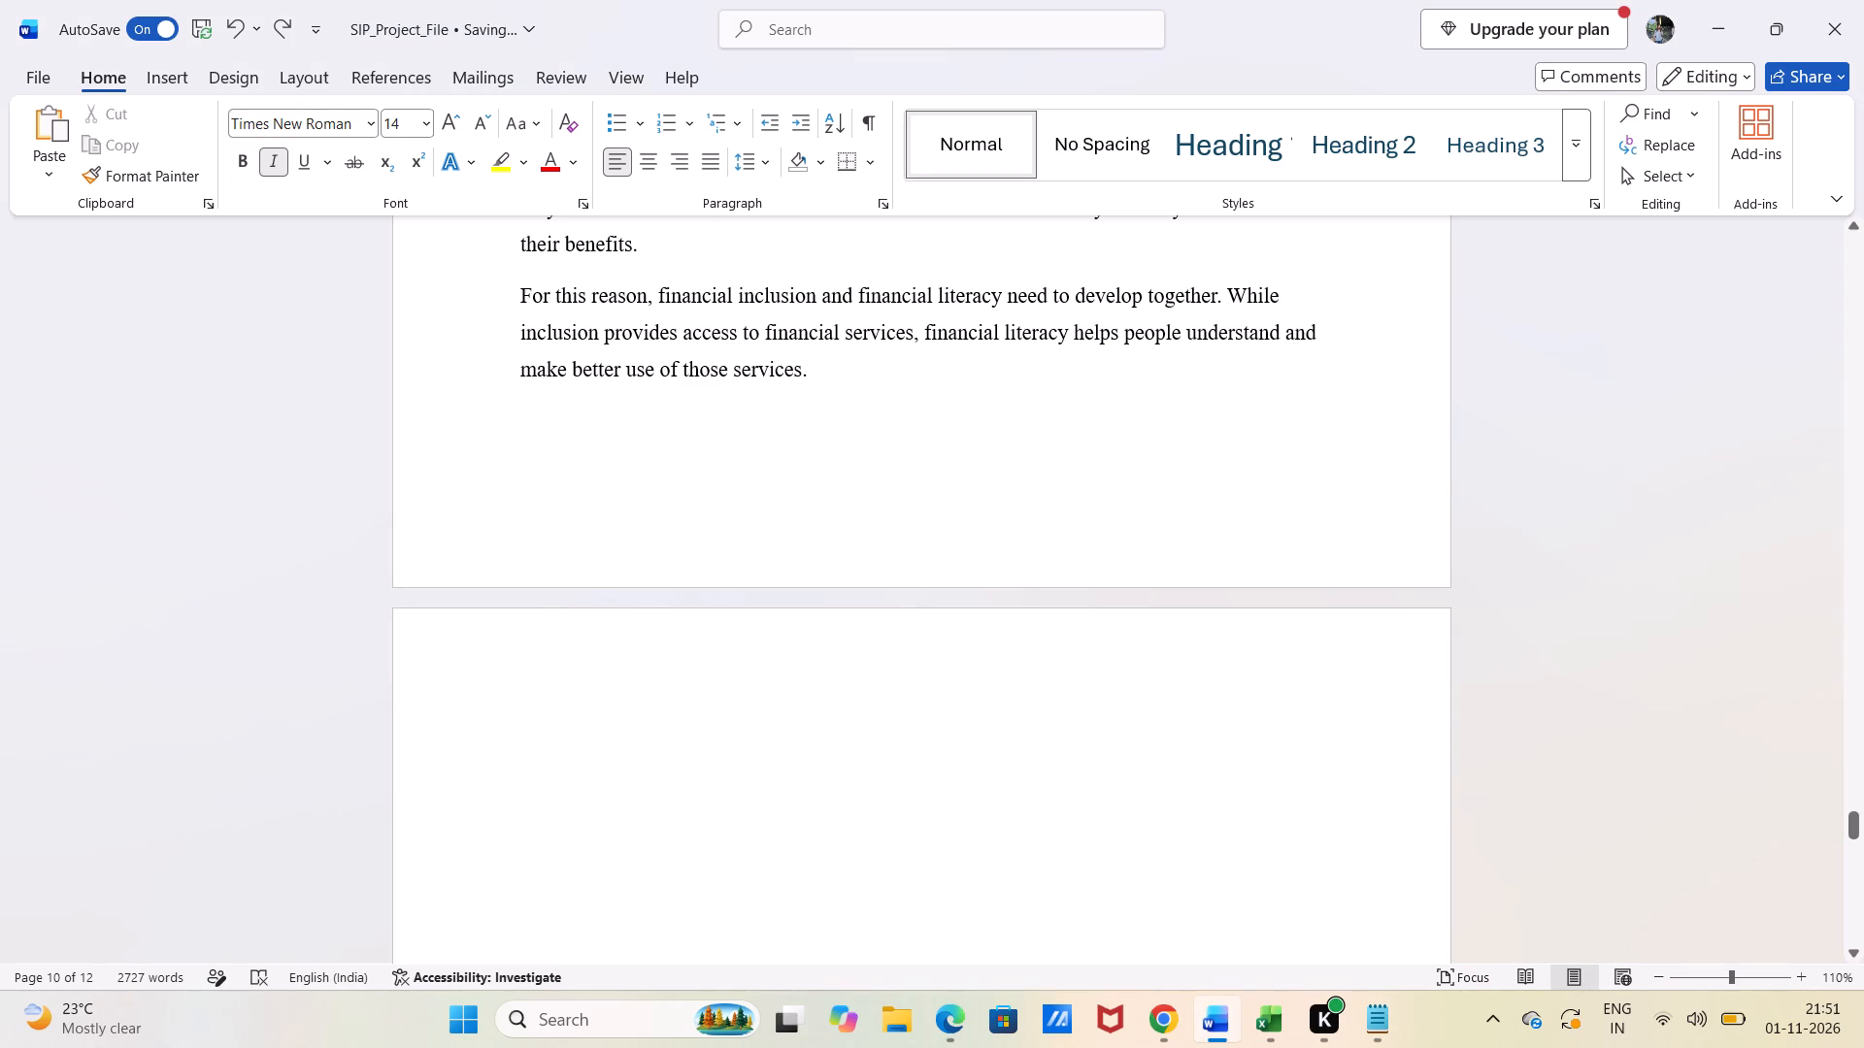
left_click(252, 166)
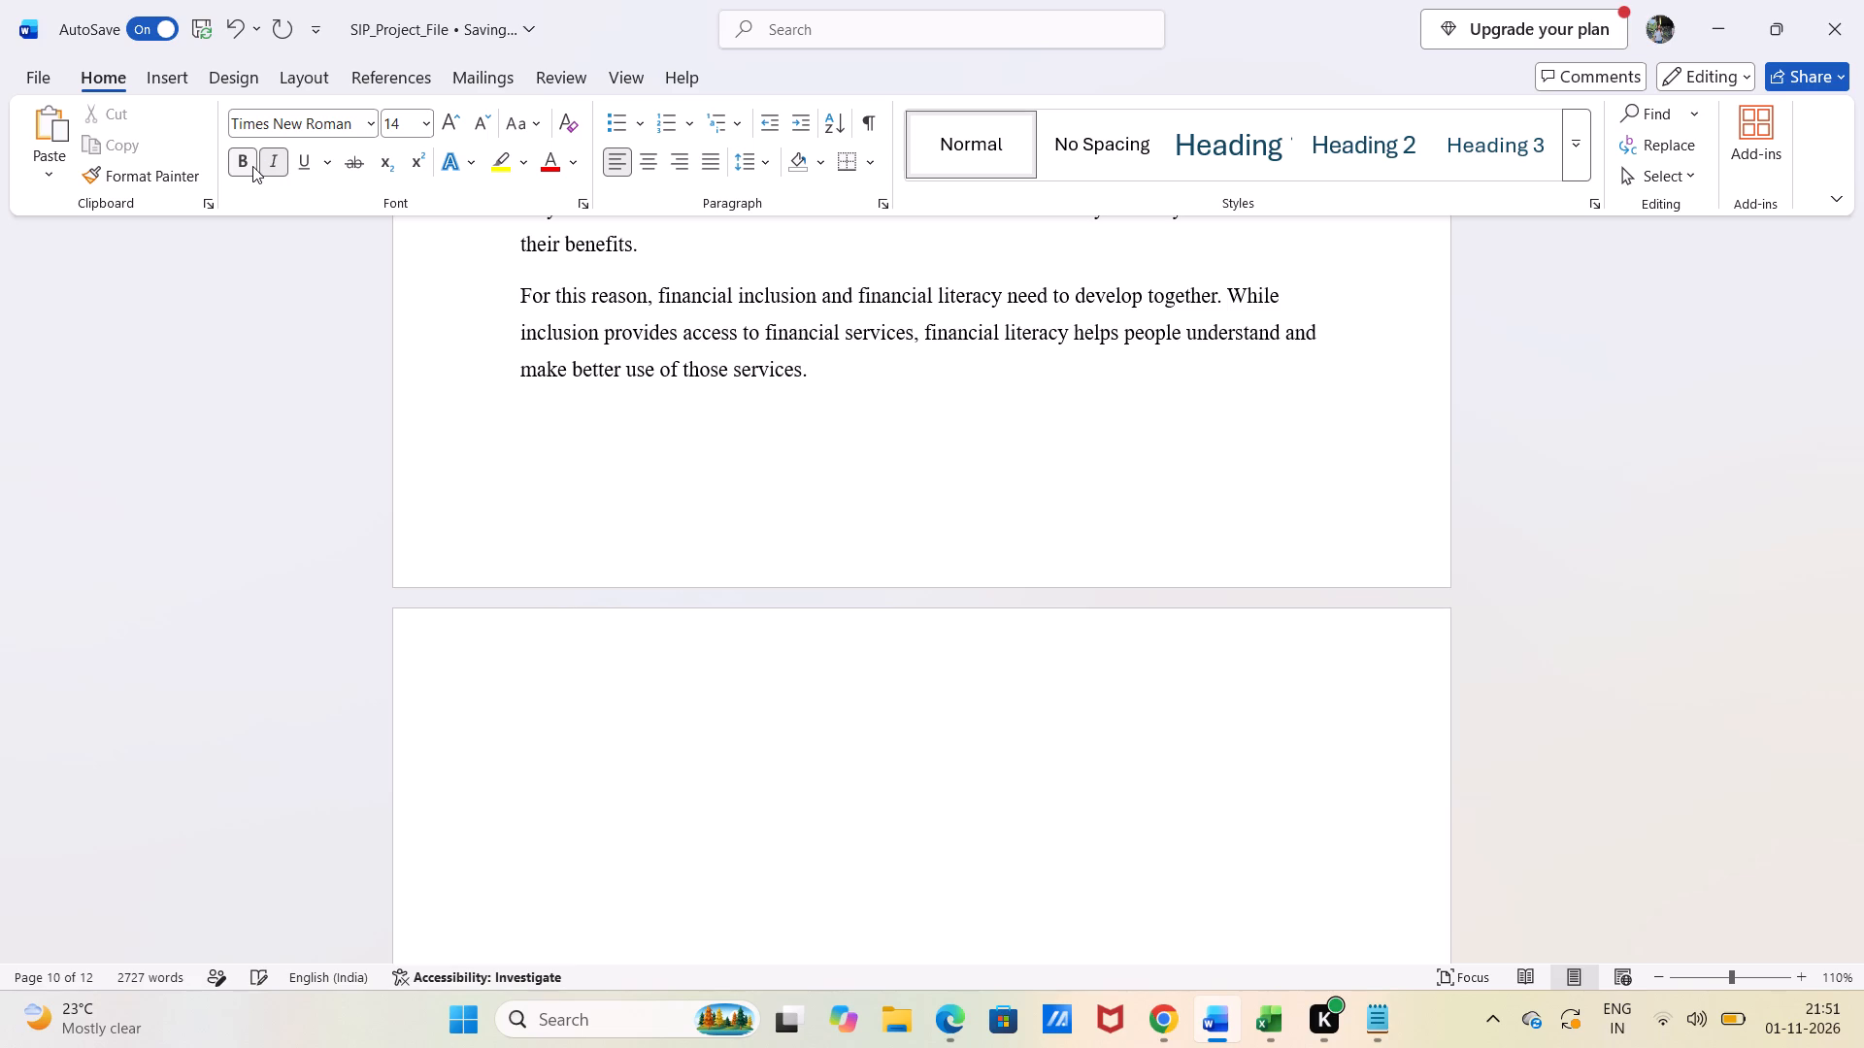
Paste the 1.1.11 heading in bold italic 14 pt below section 1.1.10 and start an unnumbered paragraph beneath it.
key("ctrl+v")
key("Return")
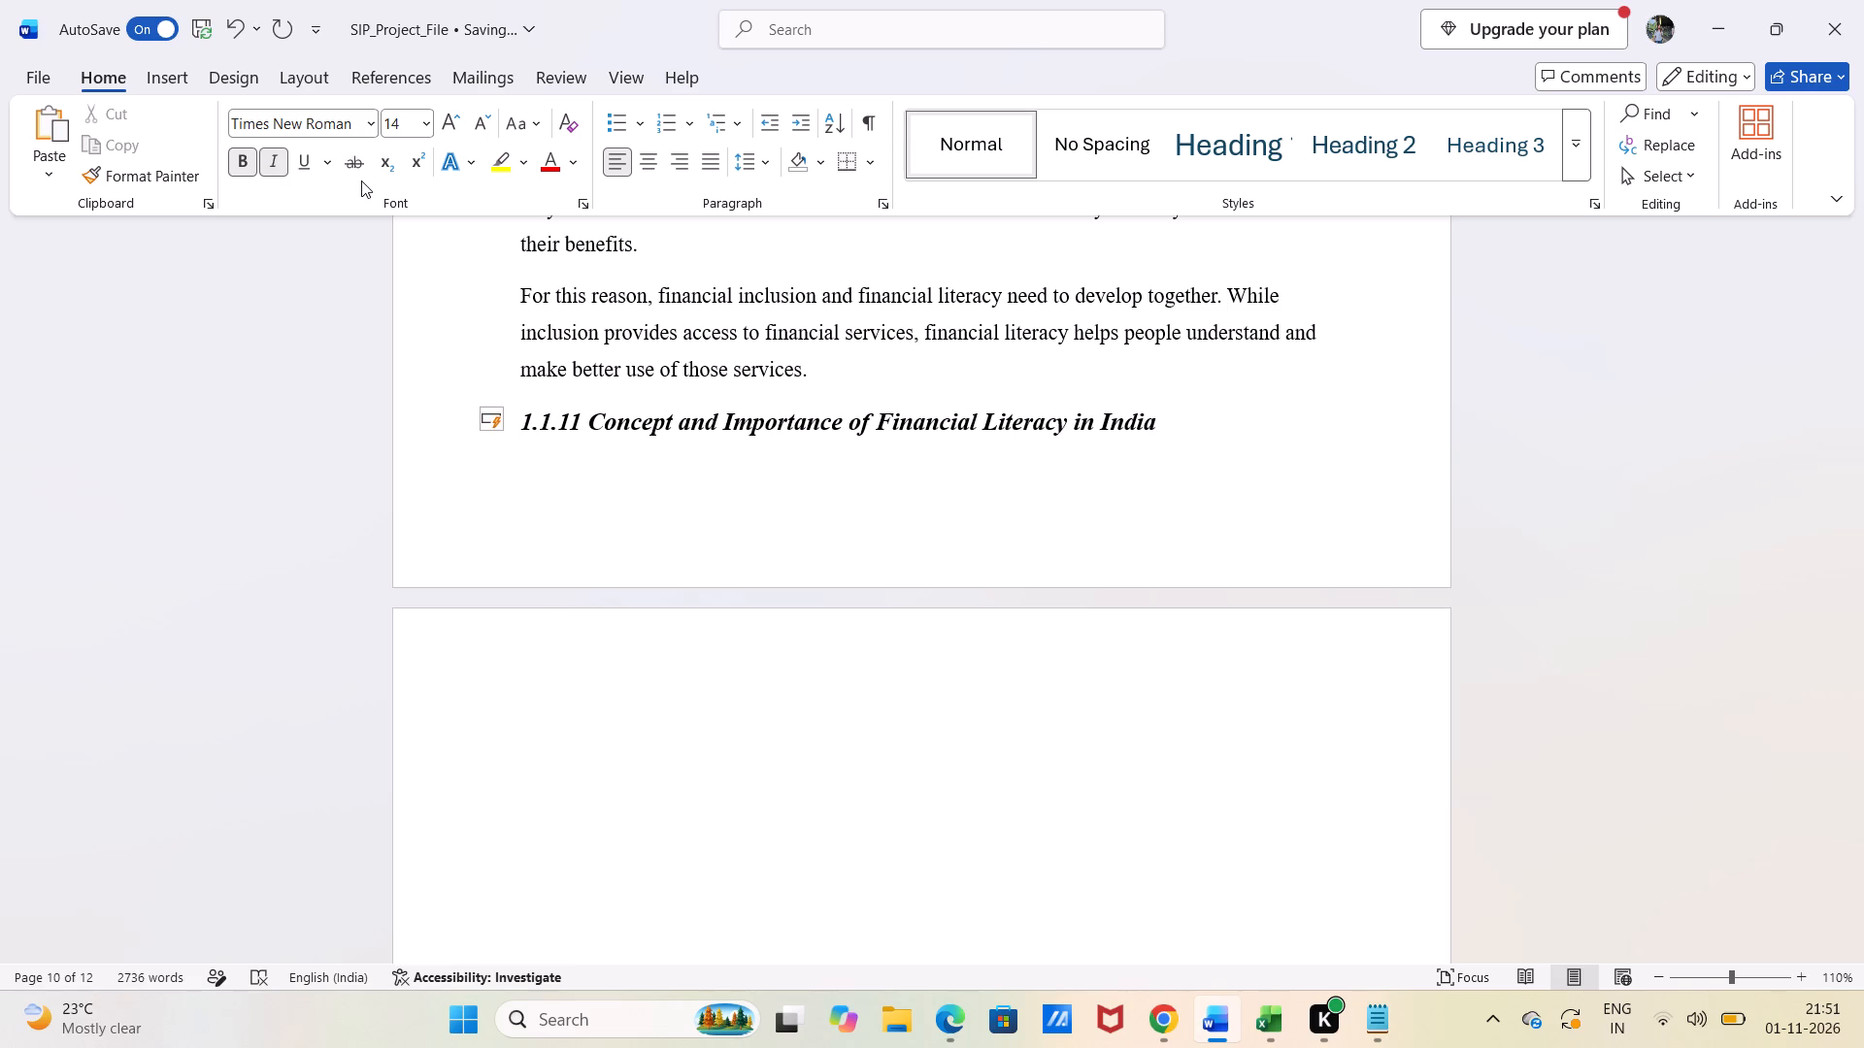
key("BackSpace")
key("BackSpace")
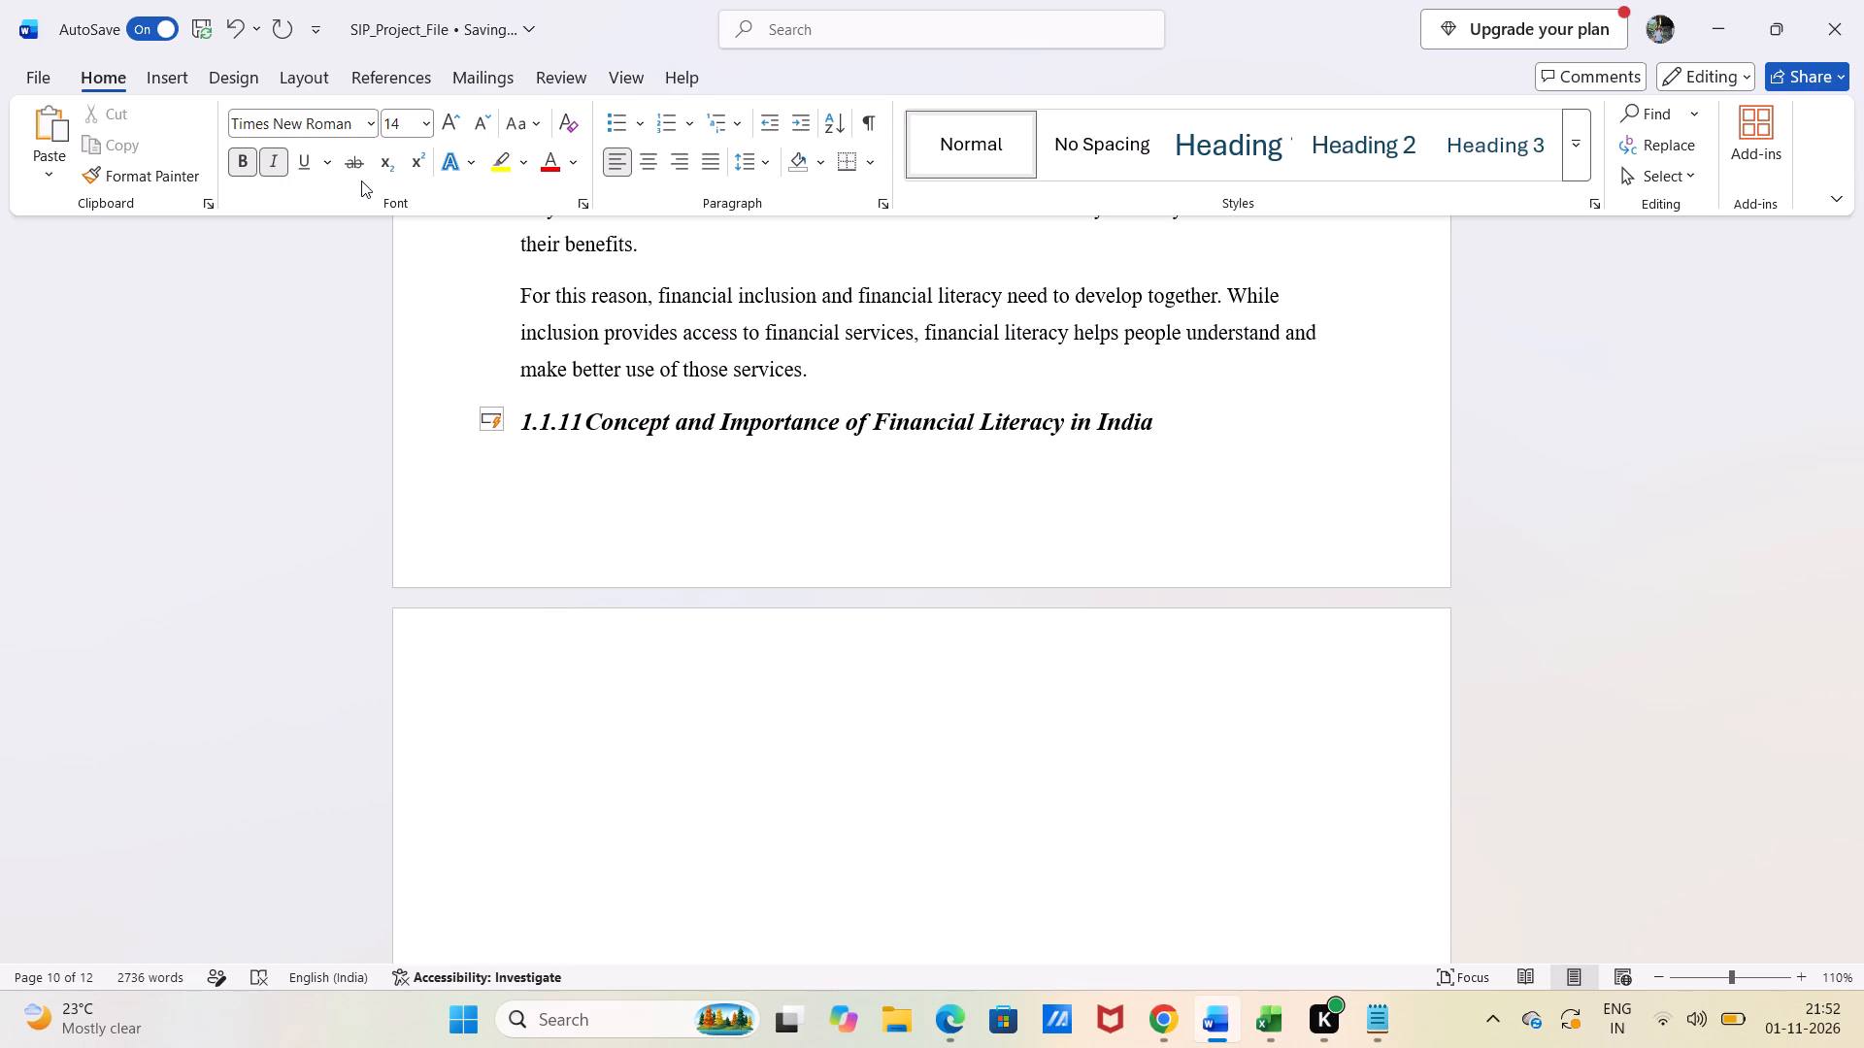
Set the empty paragraph under the 1.1.11 heading to non-bold, non-italic text at 12 pt.
left_click(250, 171)
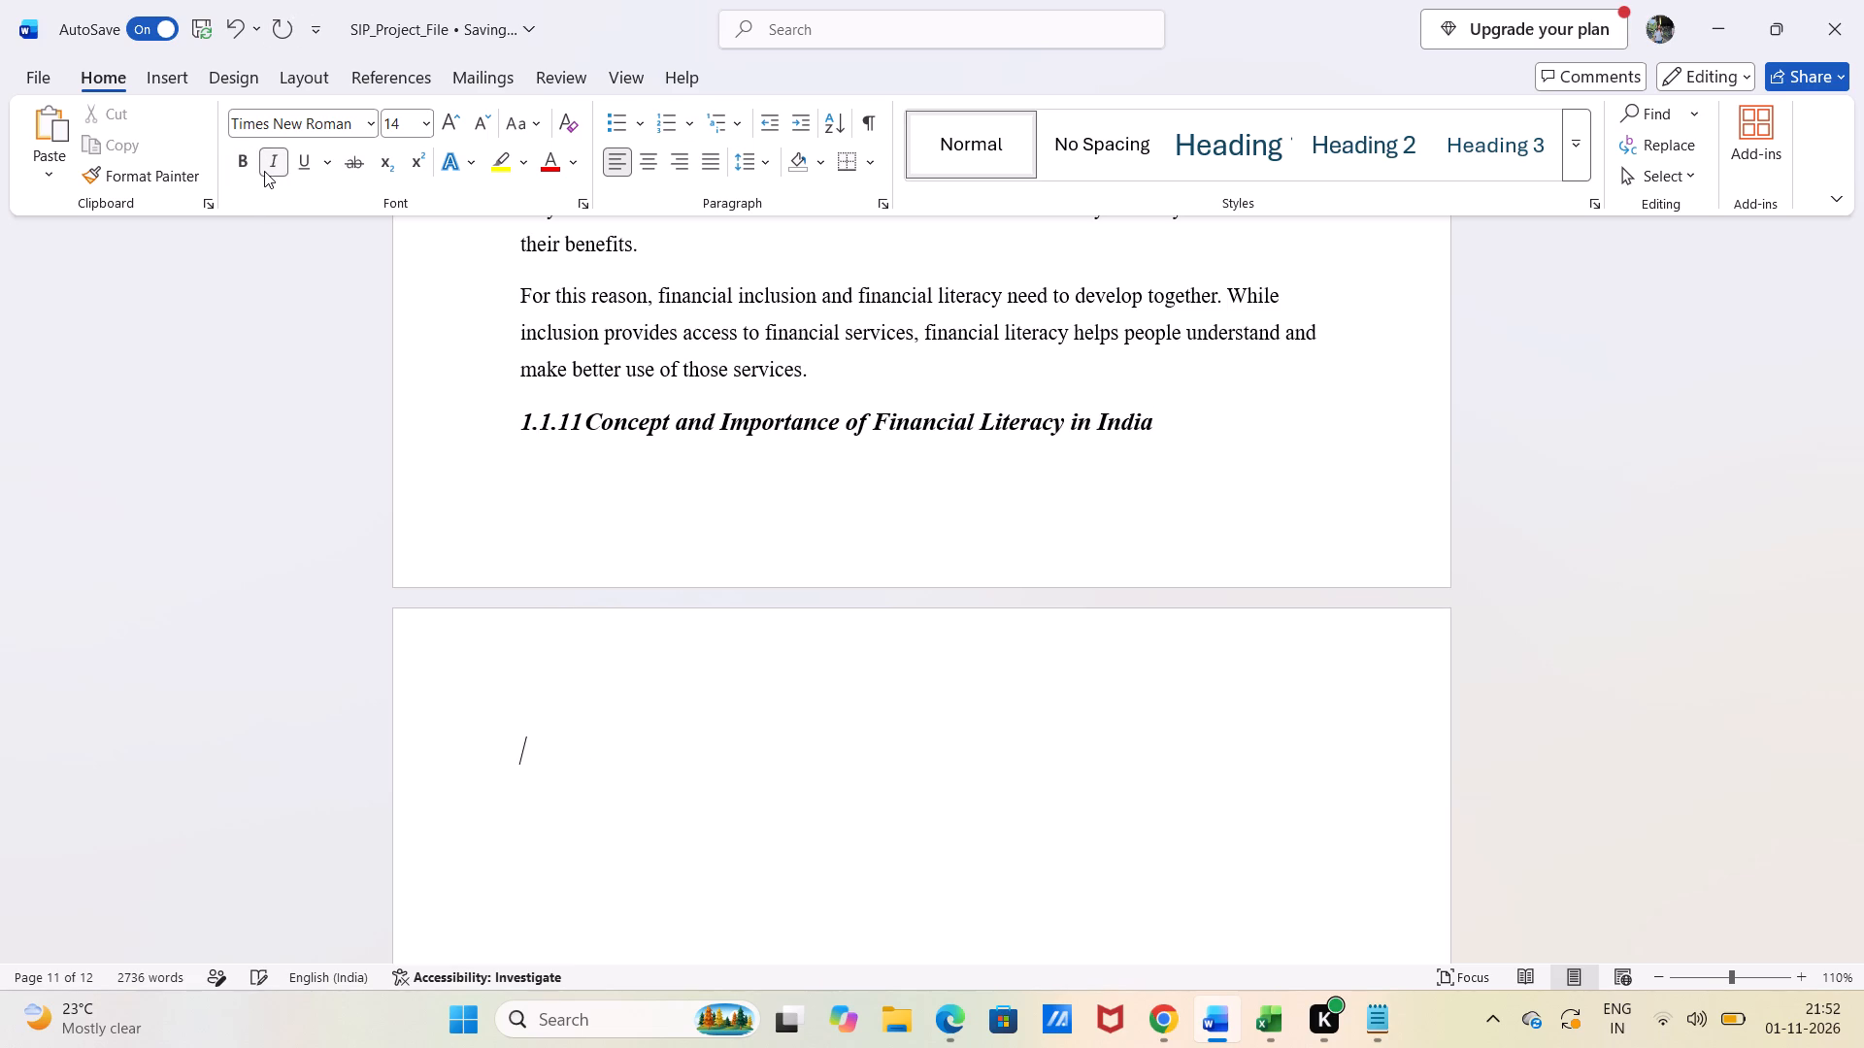
left_click(264, 171)
left_click(391, 125)
type("12")
key("Return")
Copy the five body paragraphs of section 1.1.11 from Notepad and paste them under the 1.1.11 heading in the Word report.
left_click(1368, 1032)
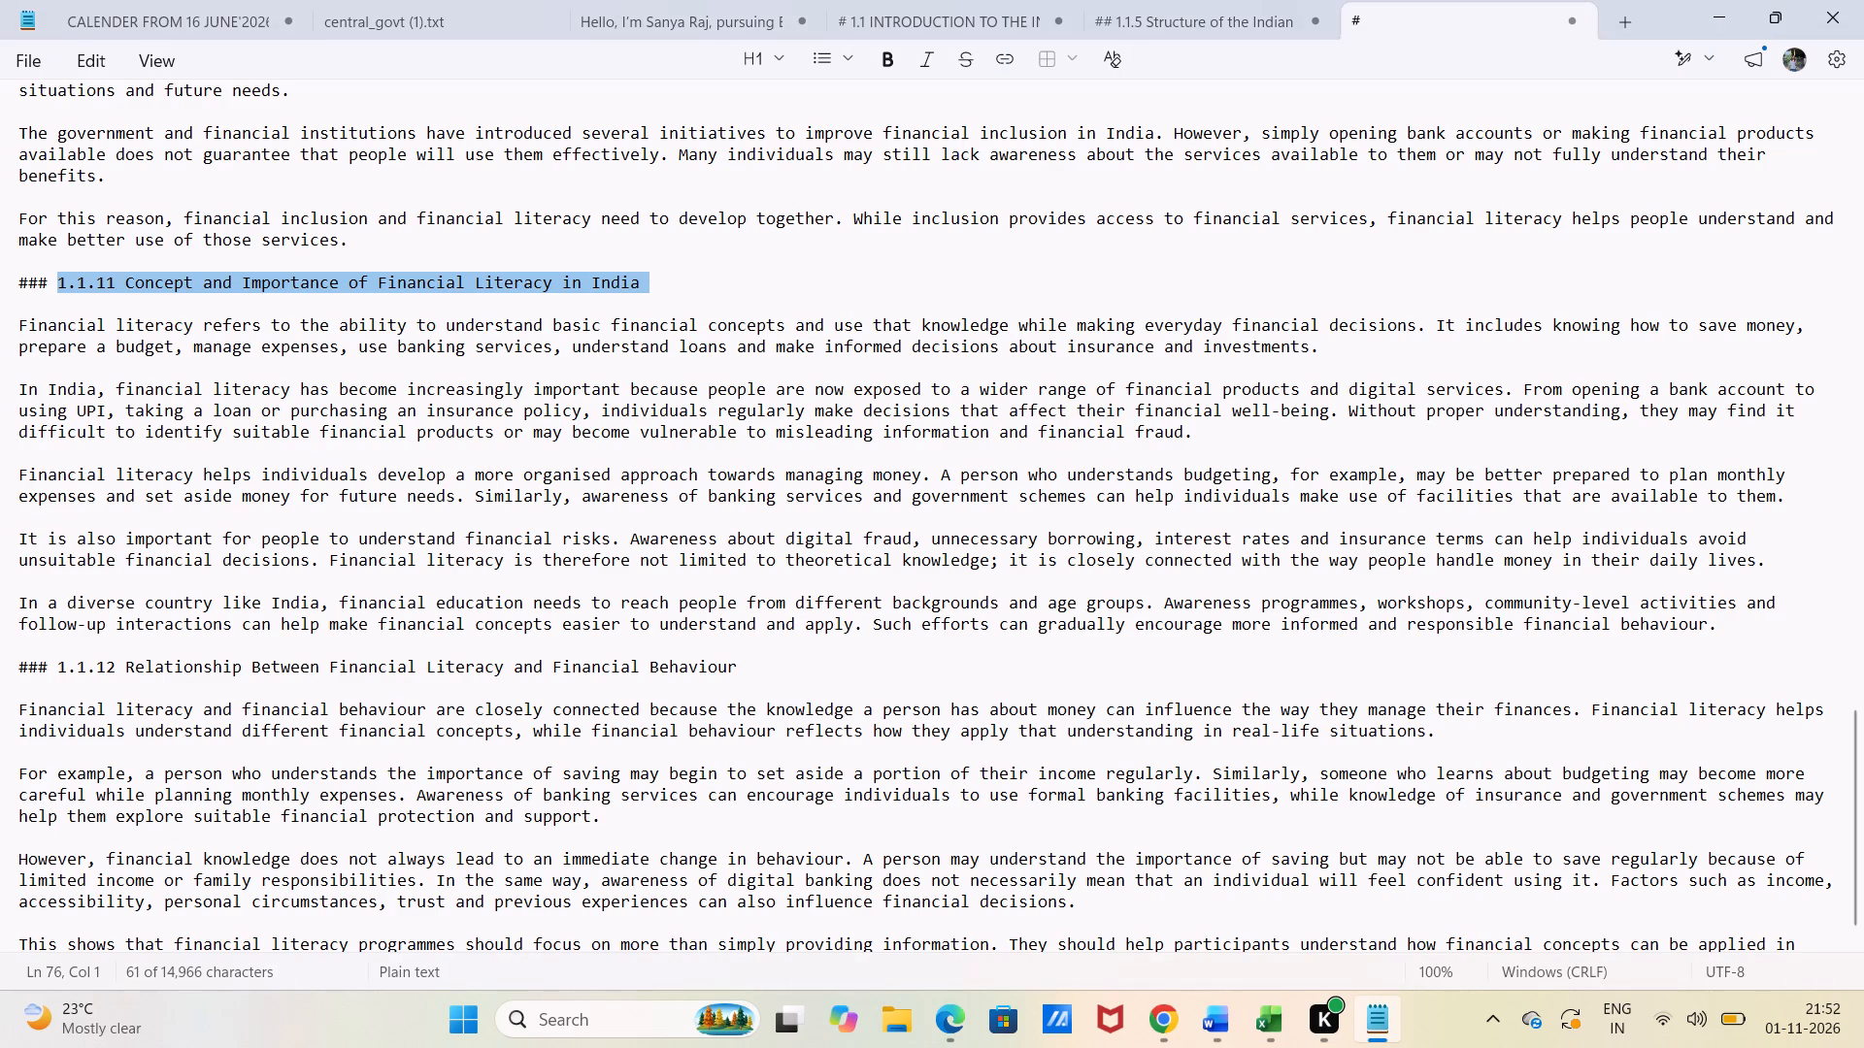
left_click_drag(21, 320, 719, 601)
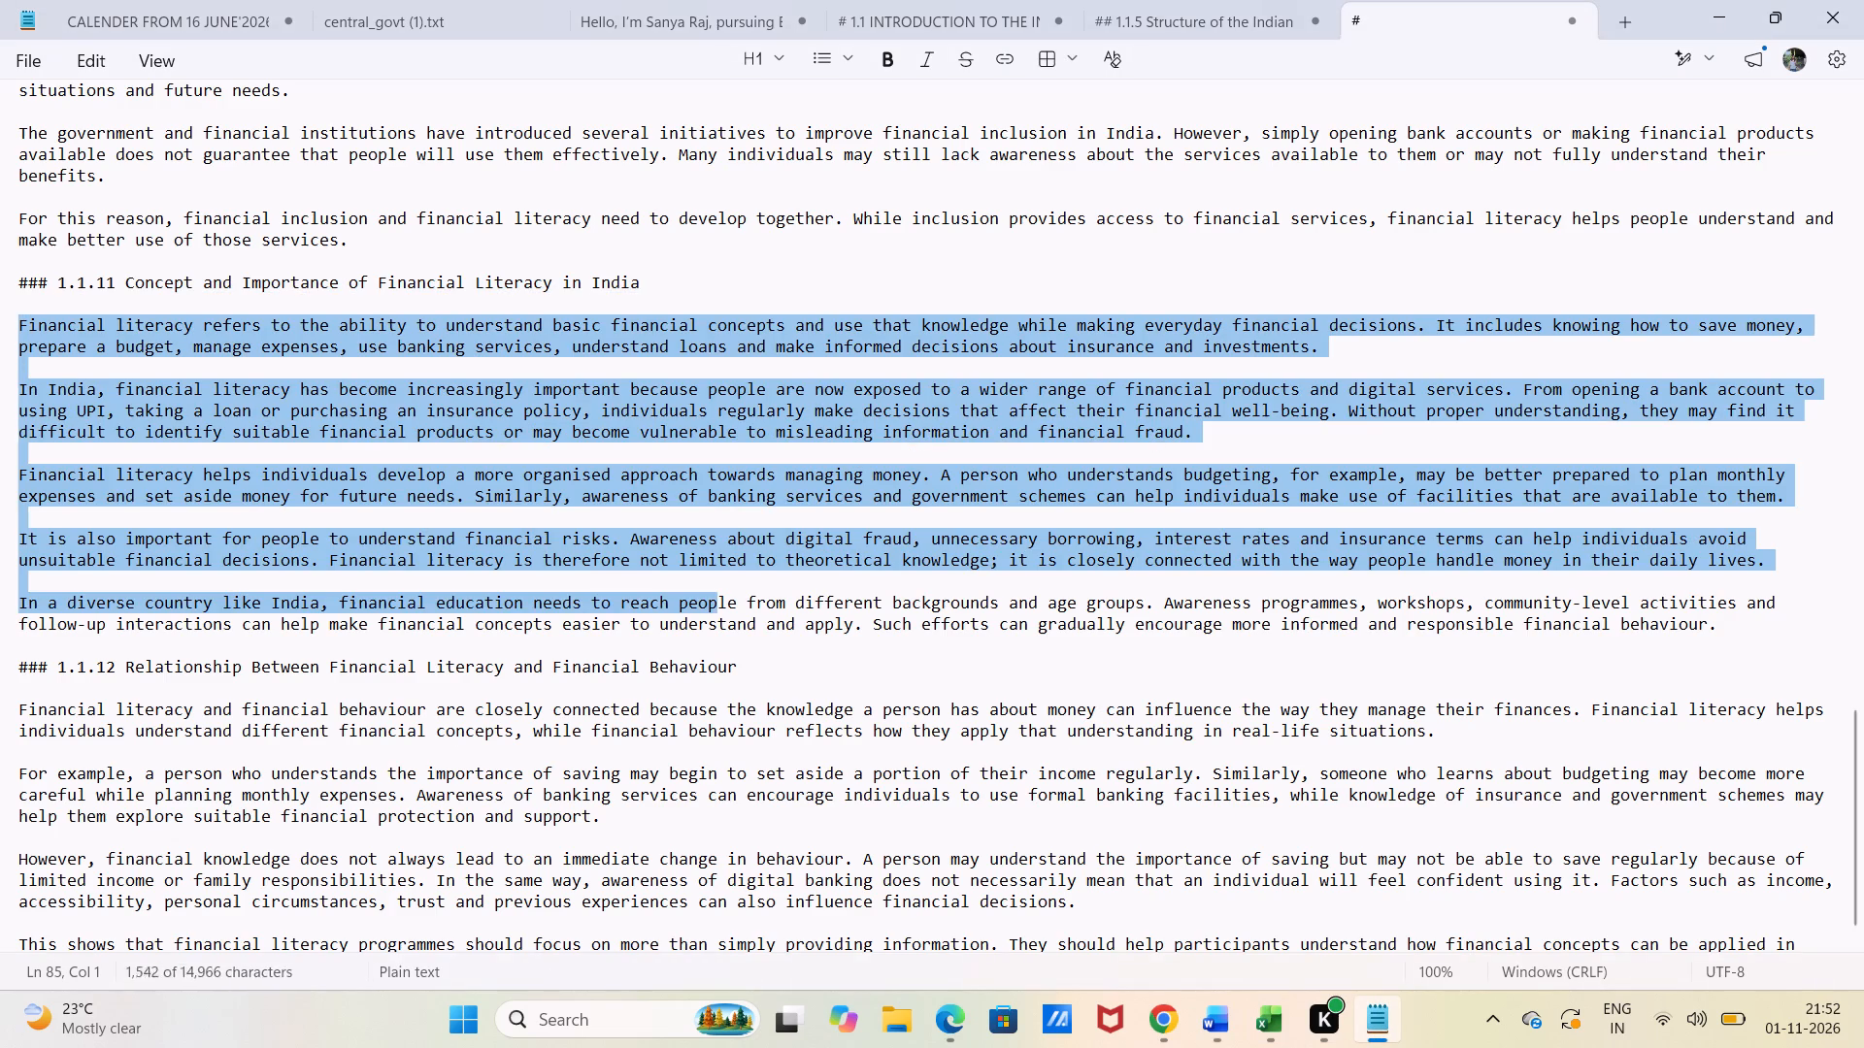
left_click_drag(719, 601, 777, 639)
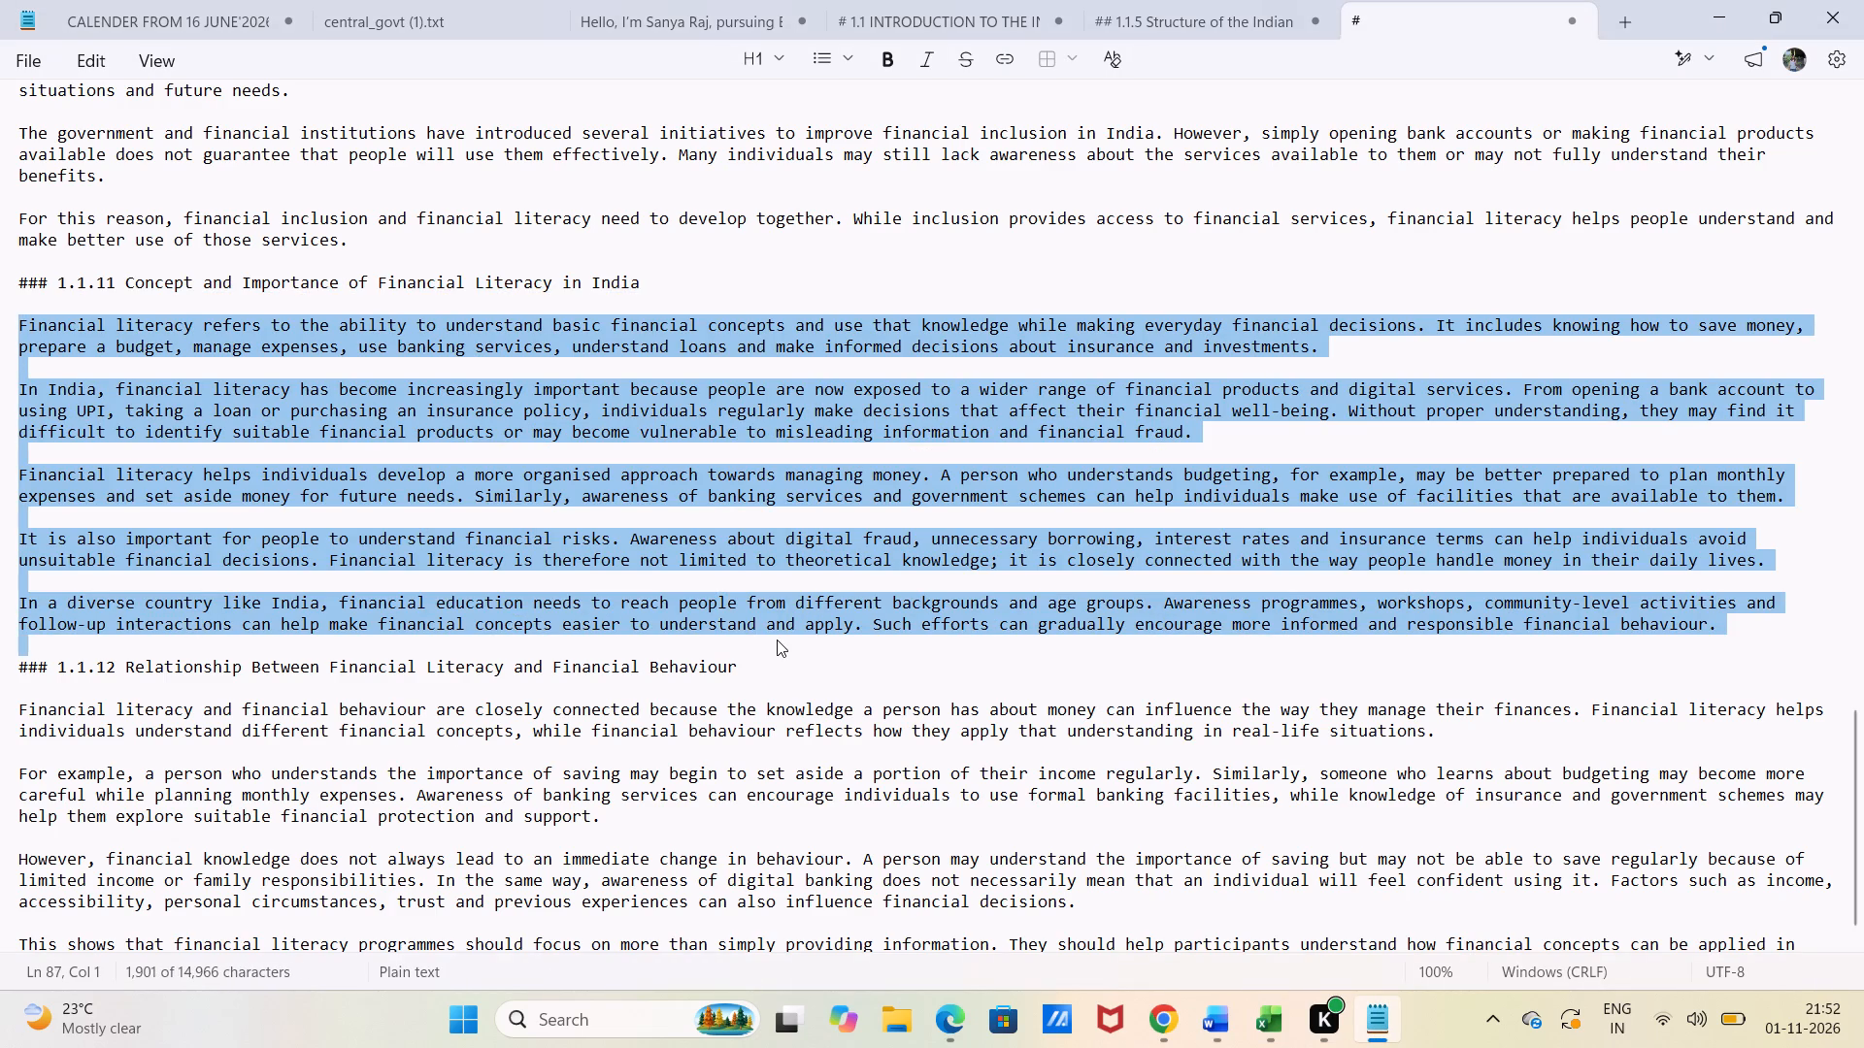
key("ctrl+c")
left_click(1202, 1038)
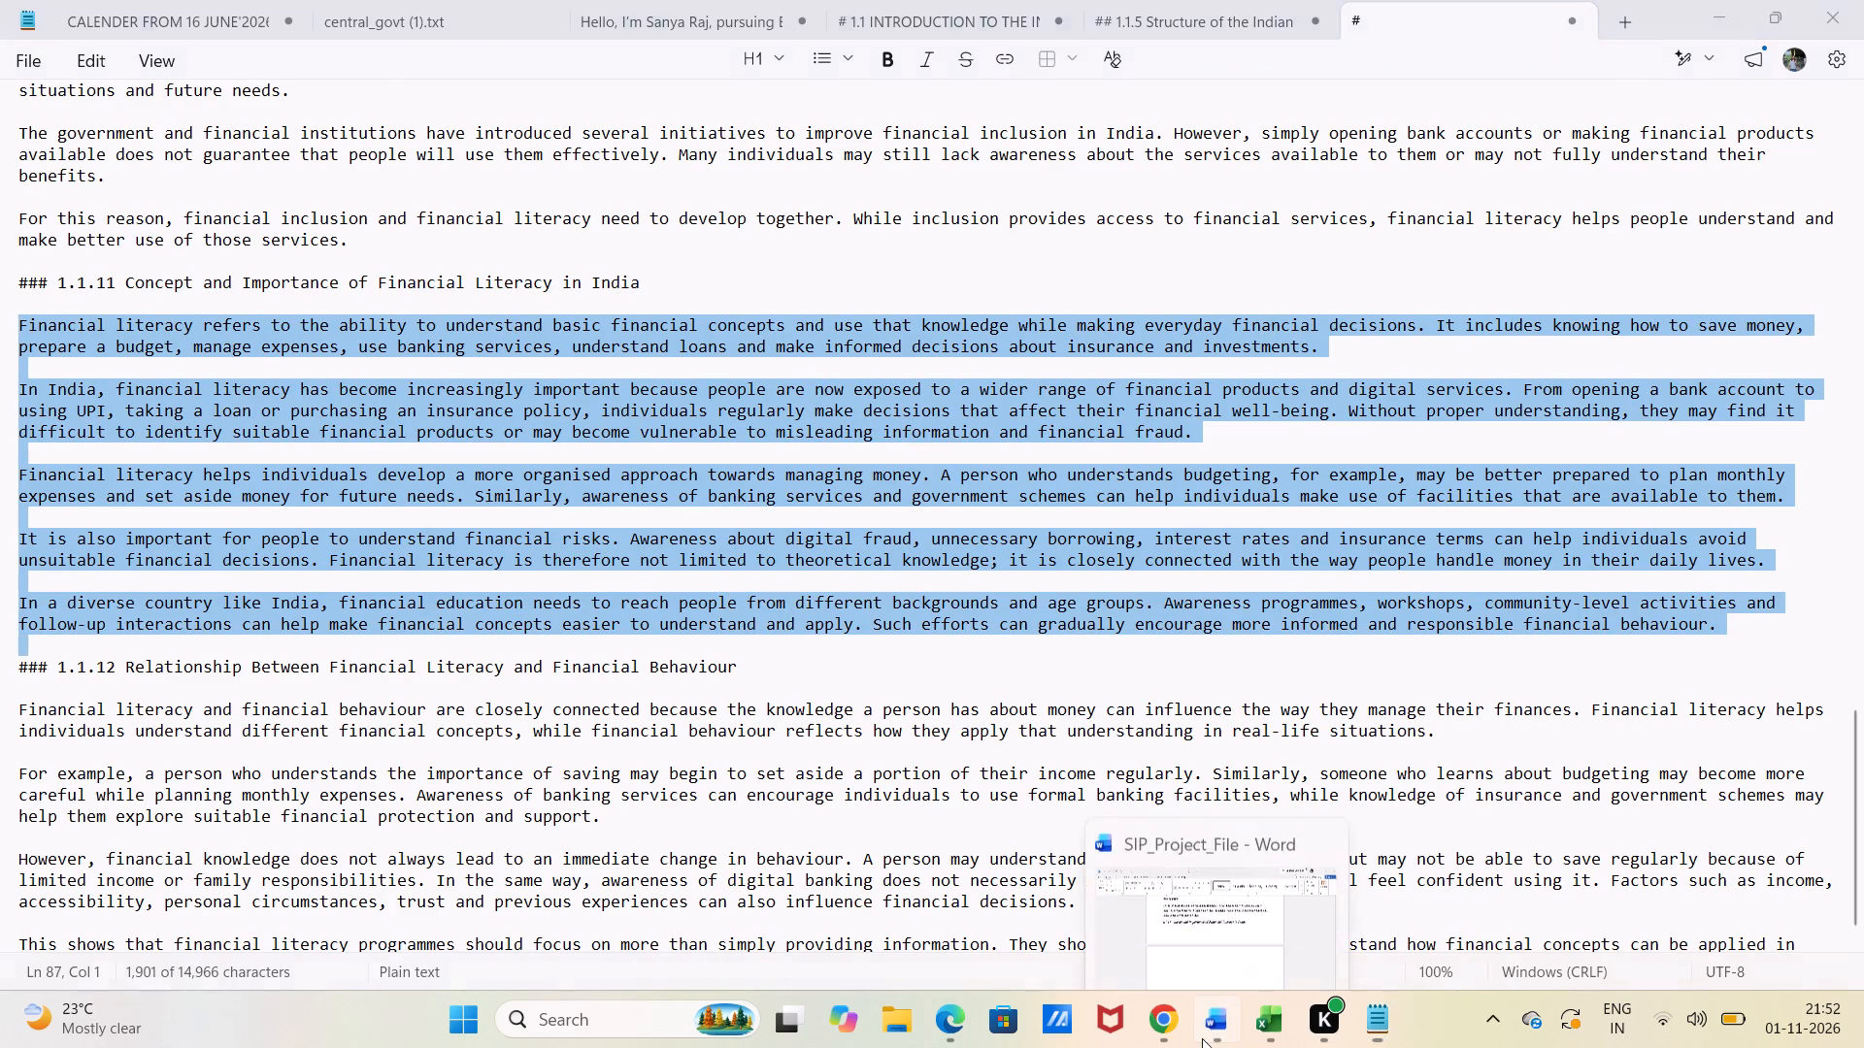
key("ctrl+v")
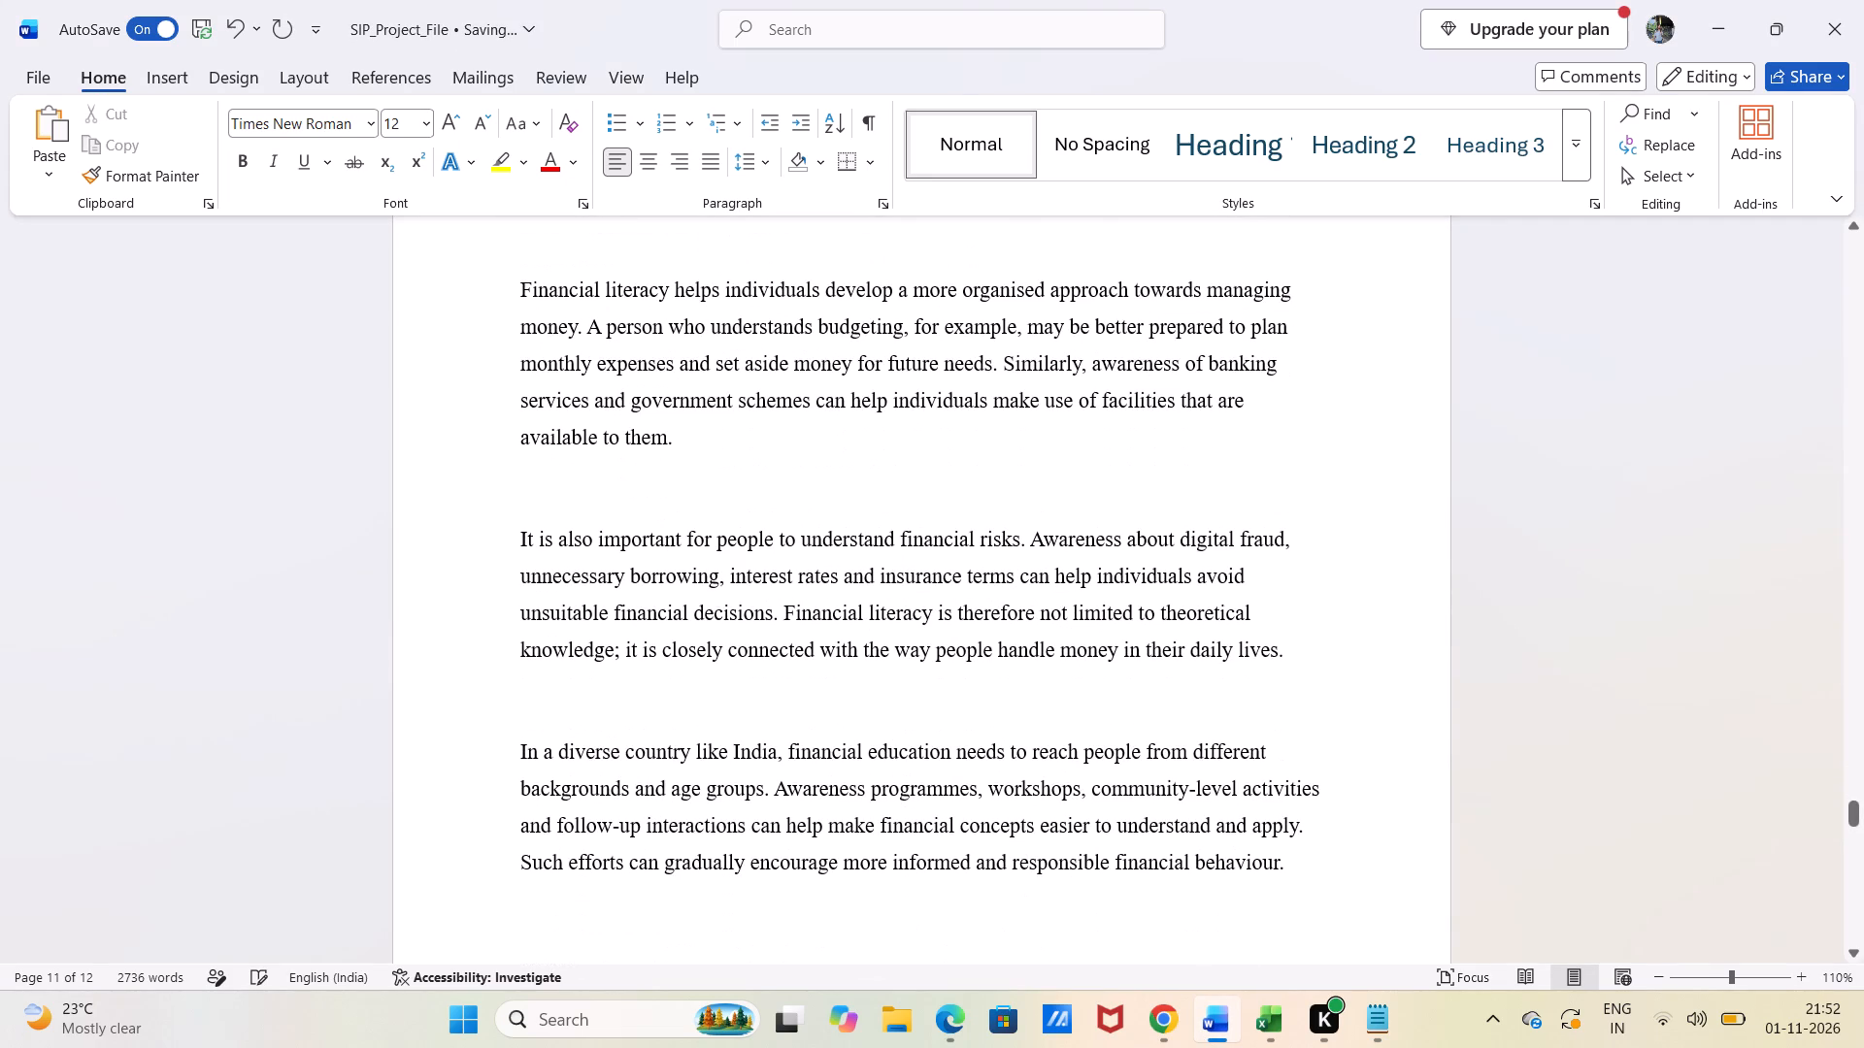
Remove the blank lines between the five pasted paragraphs of section 1.1.11.
scroll(781, 587, "up", 2)
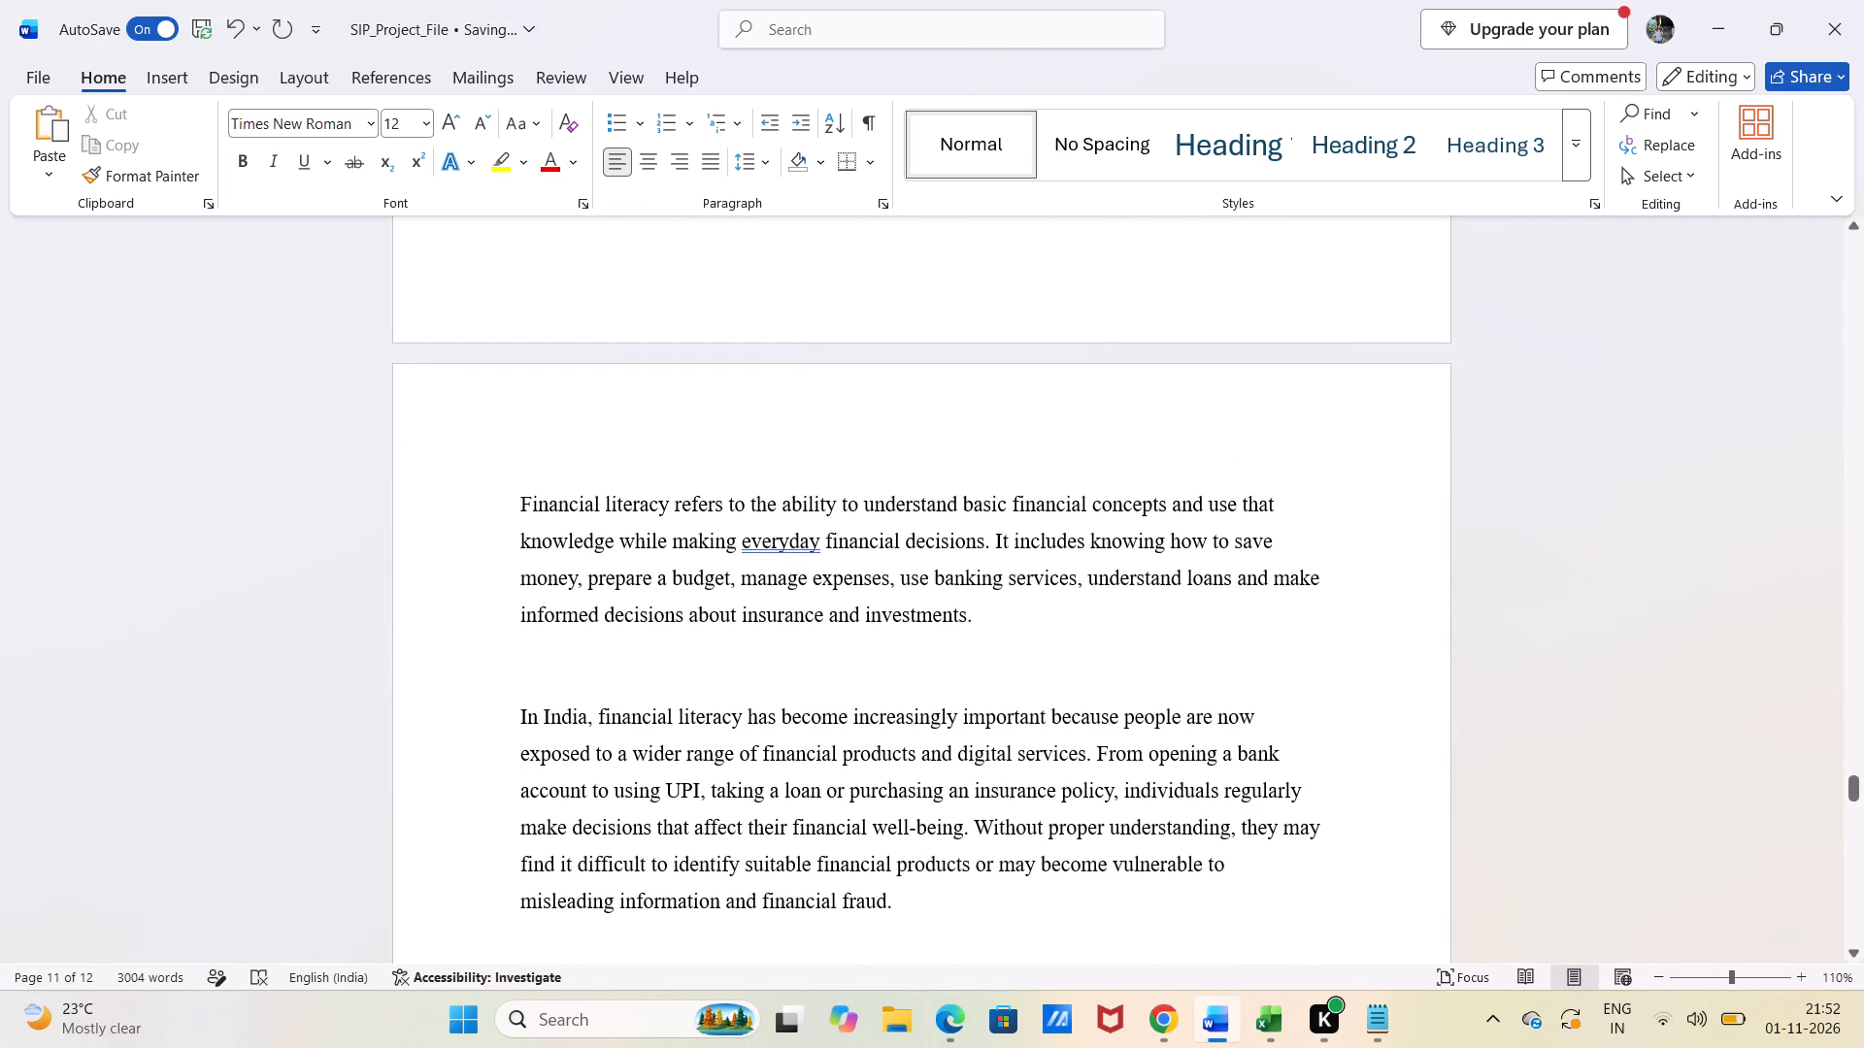
left_click(551, 654)
key("BackSpace")
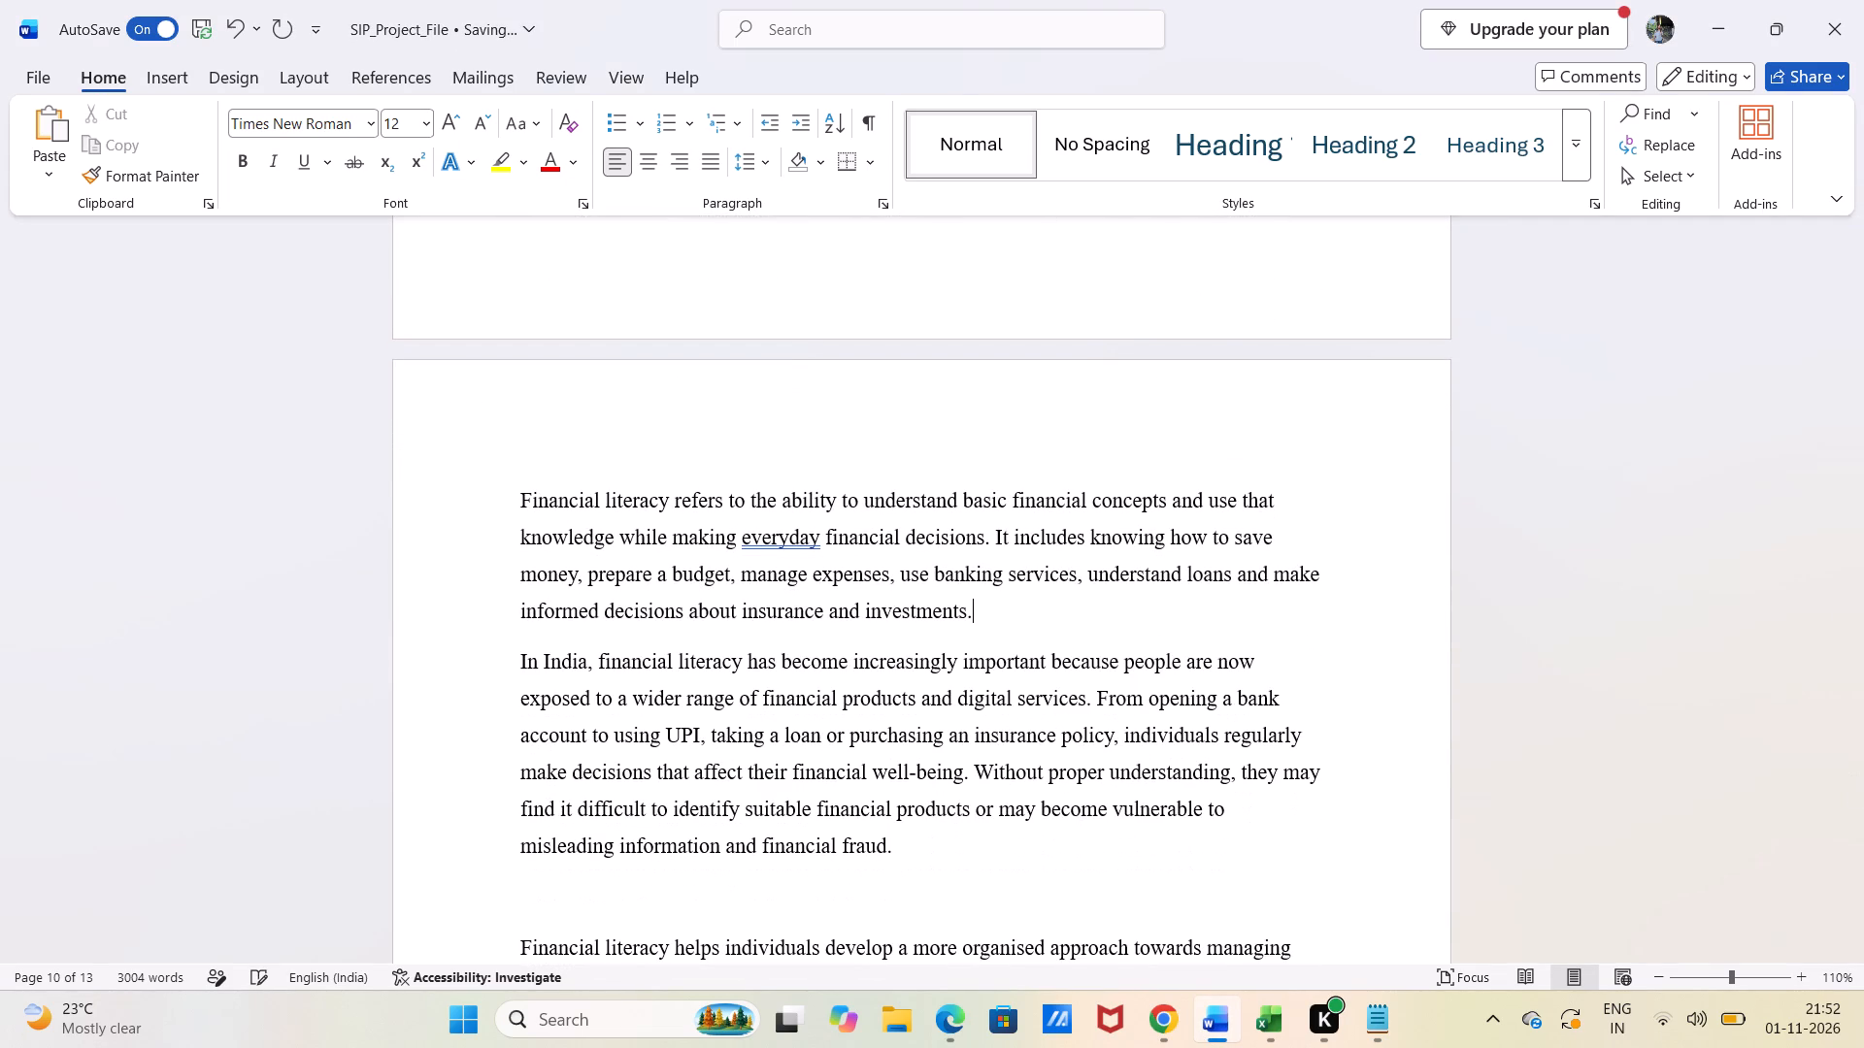
scroll(481, 825, "down", 1)
left_click(542, 767)
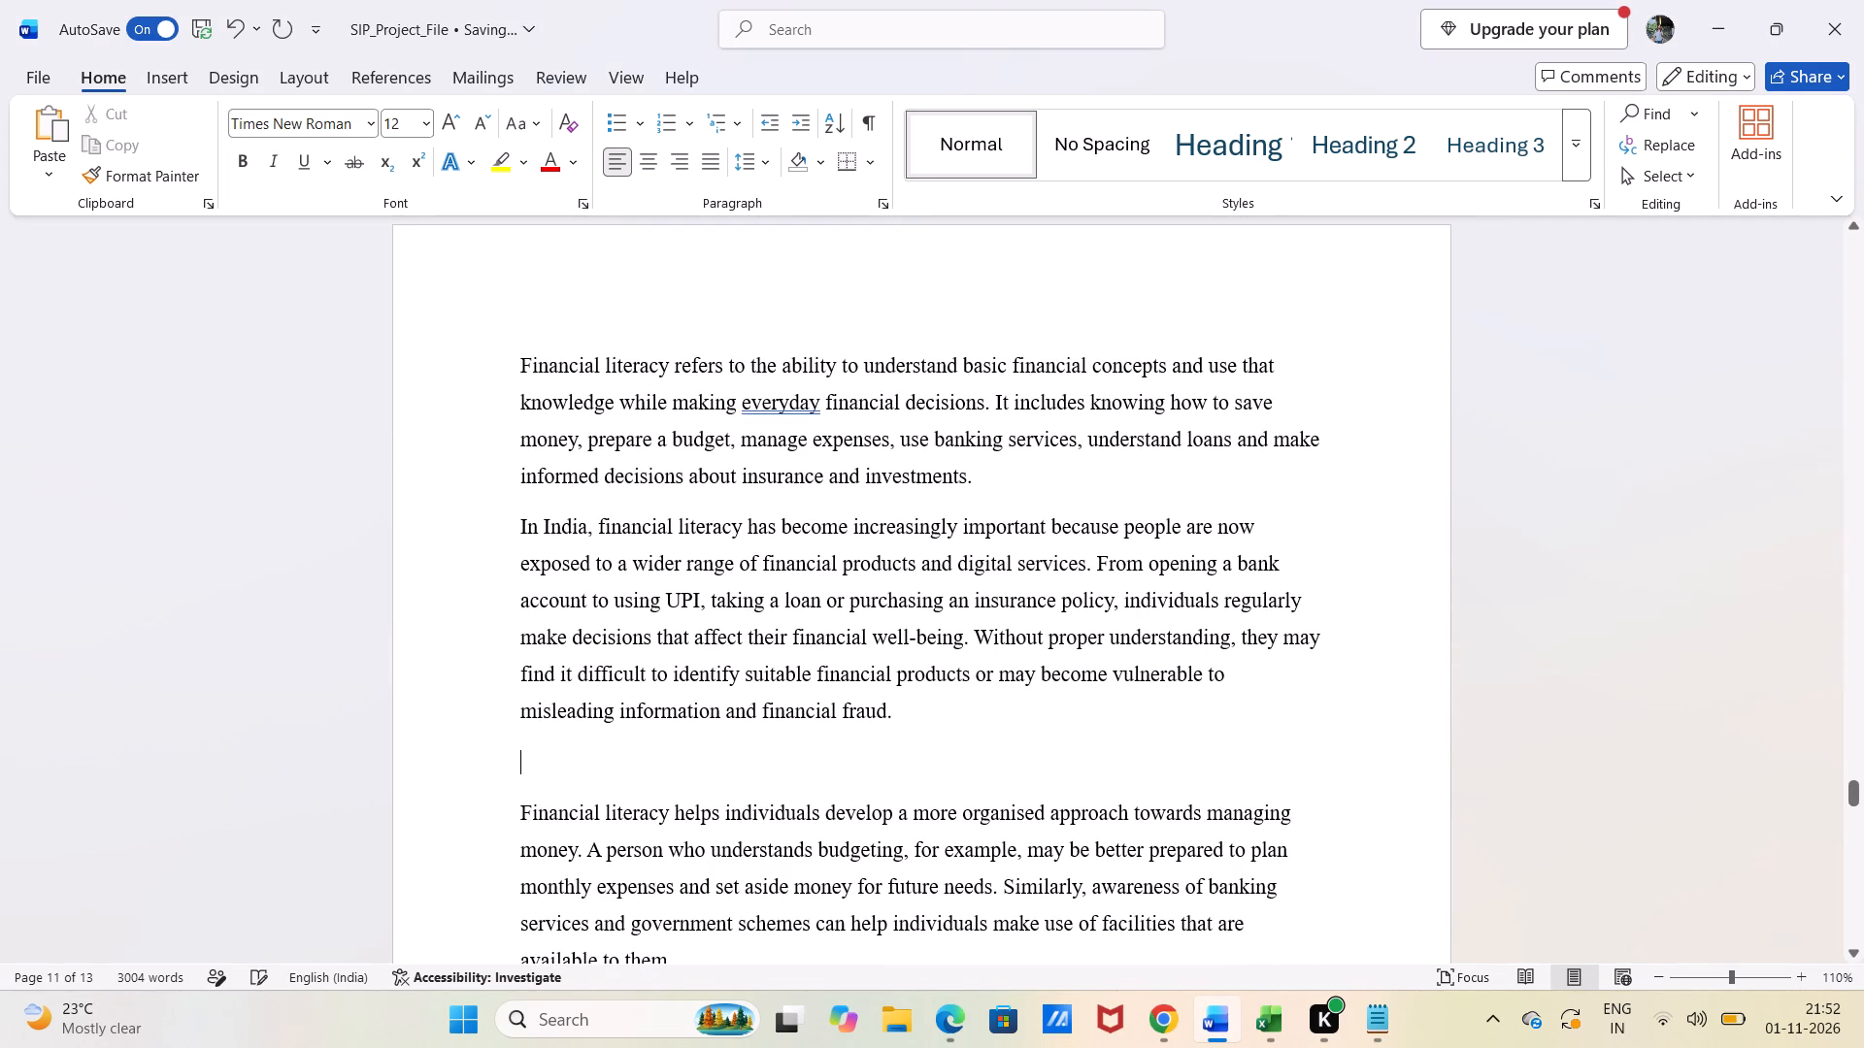
key("BackSpace")
scroll(542, 767, "down", 1)
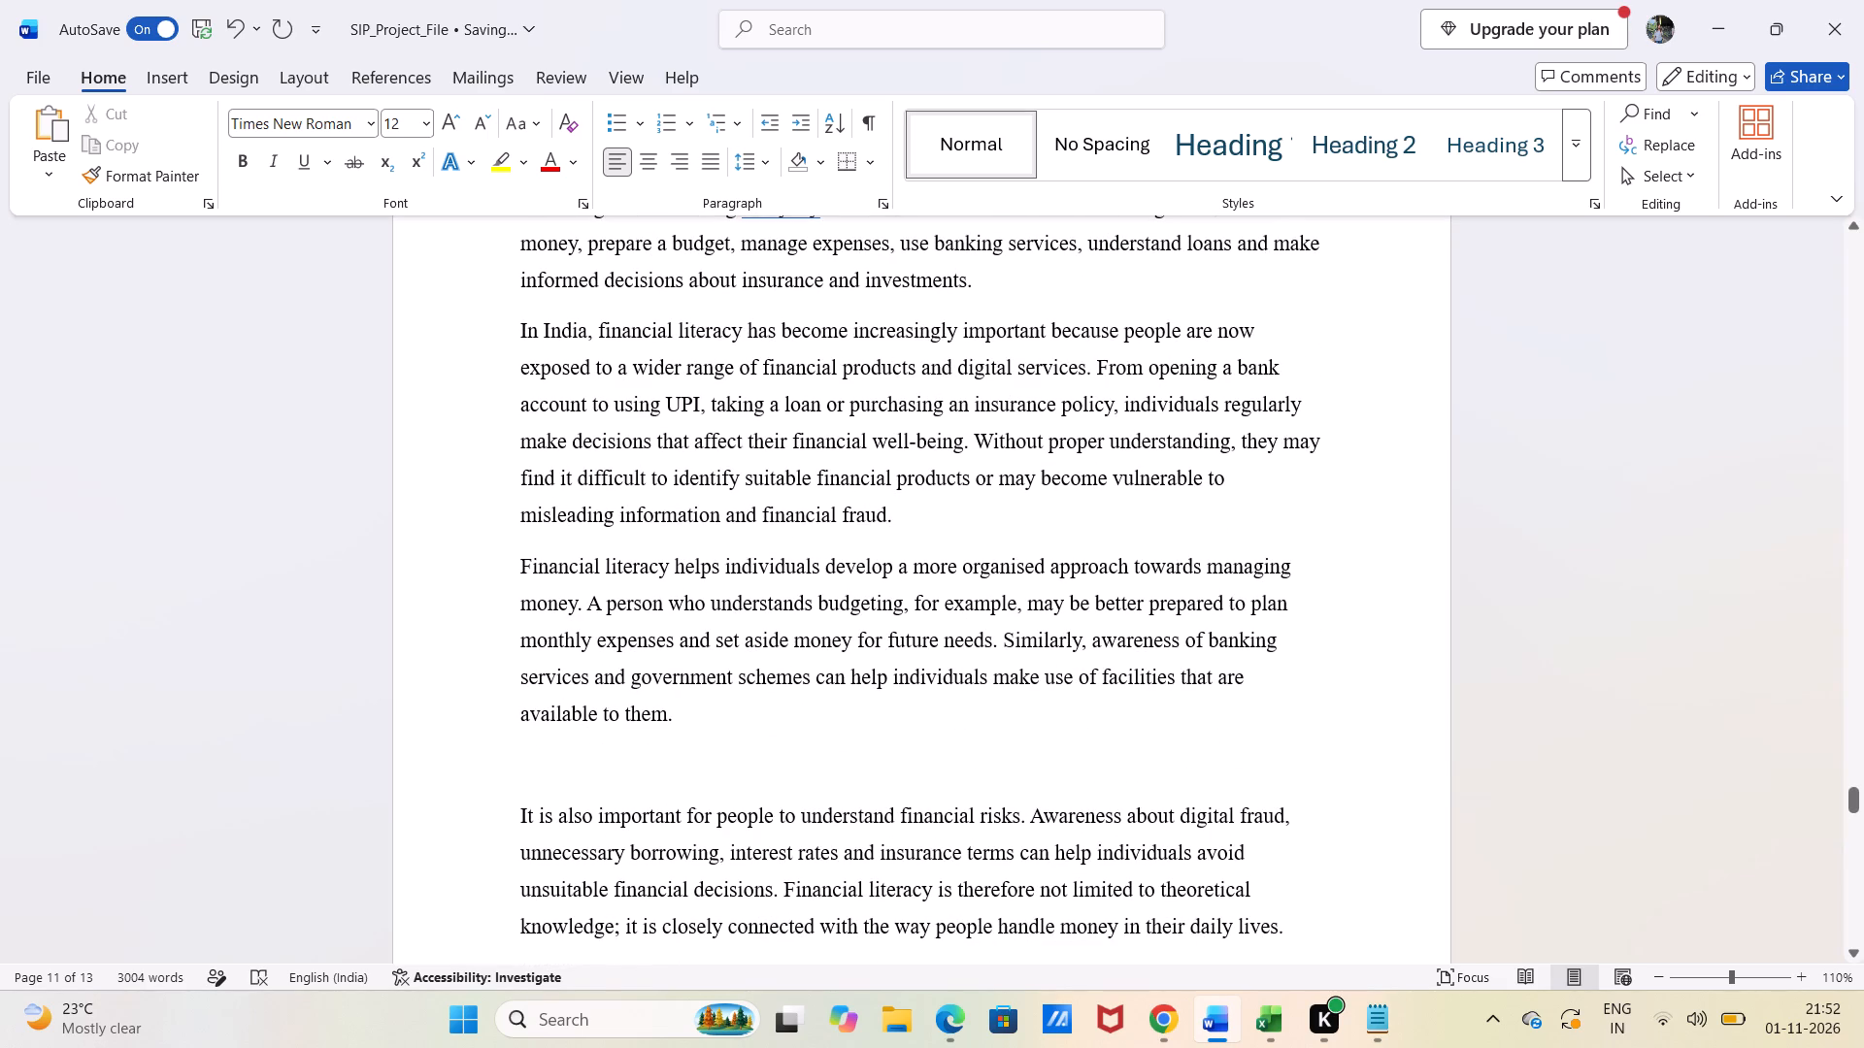
left_click(540, 771)
key("BackSpace")
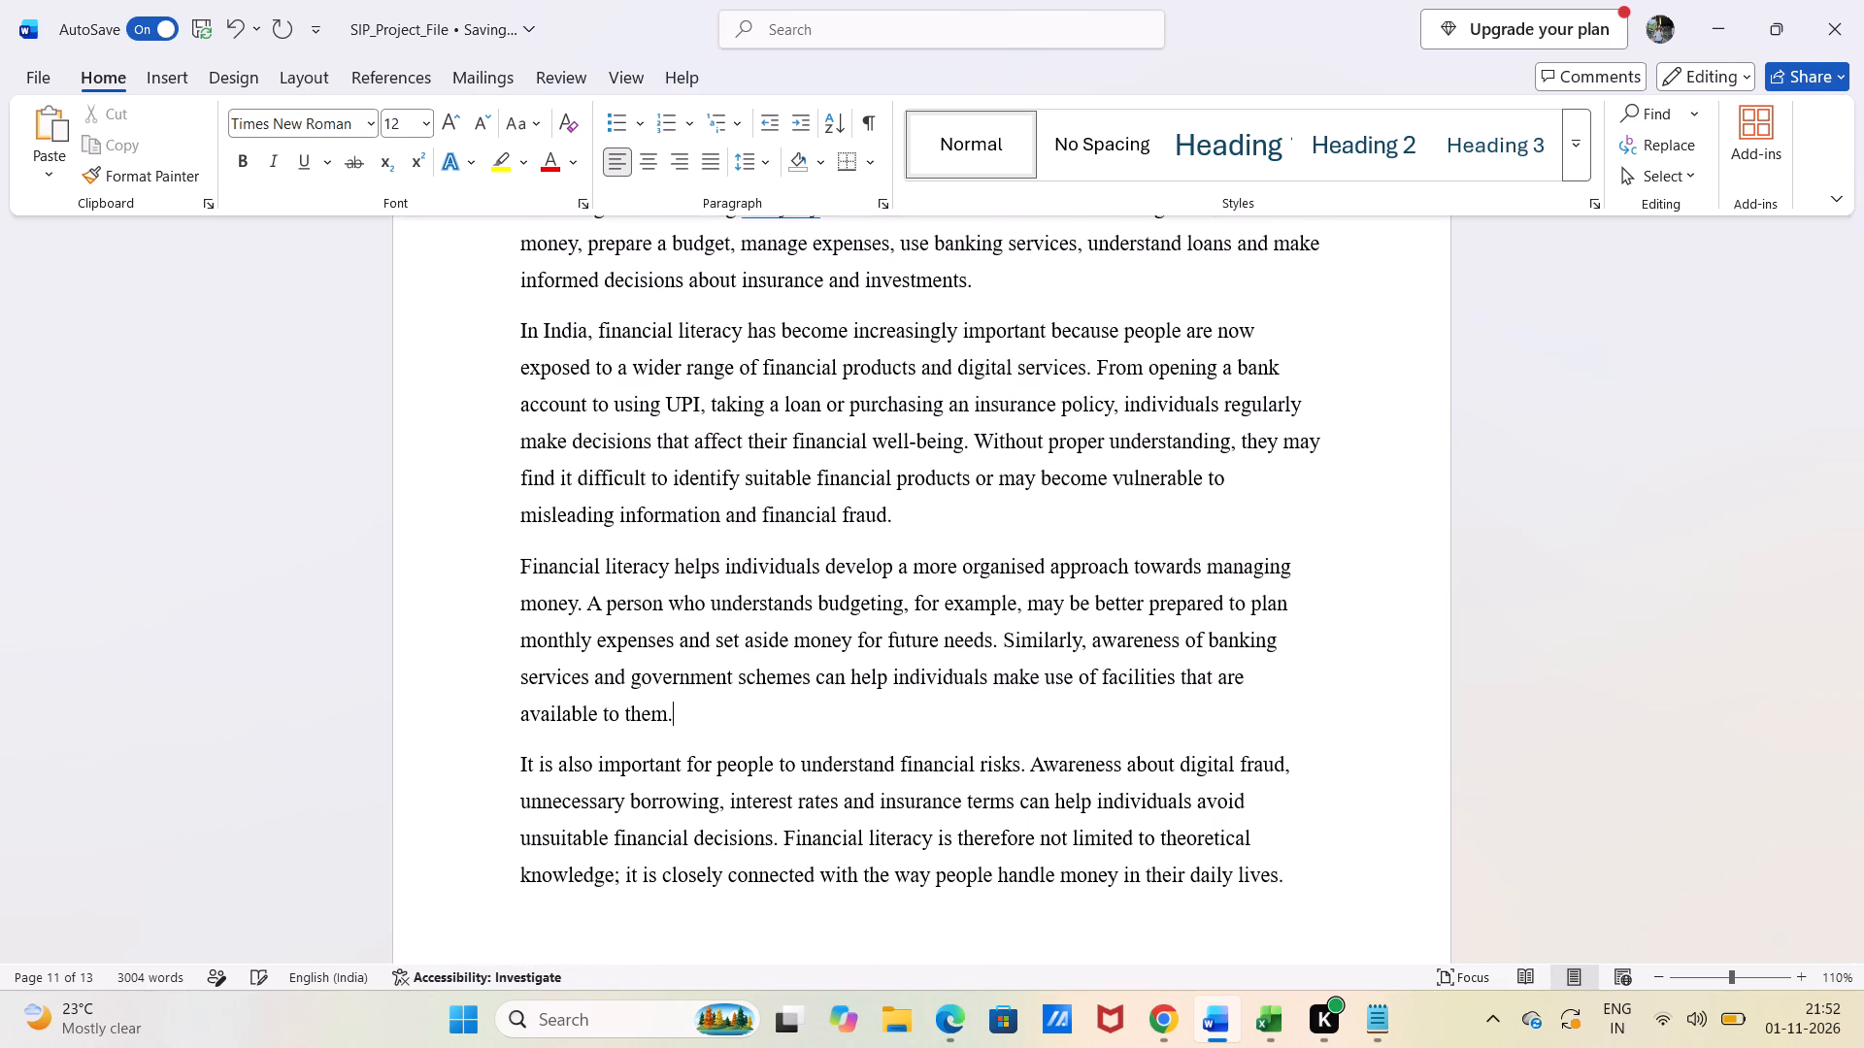
scroll(540, 771, "down", 1)
left_click(535, 601)
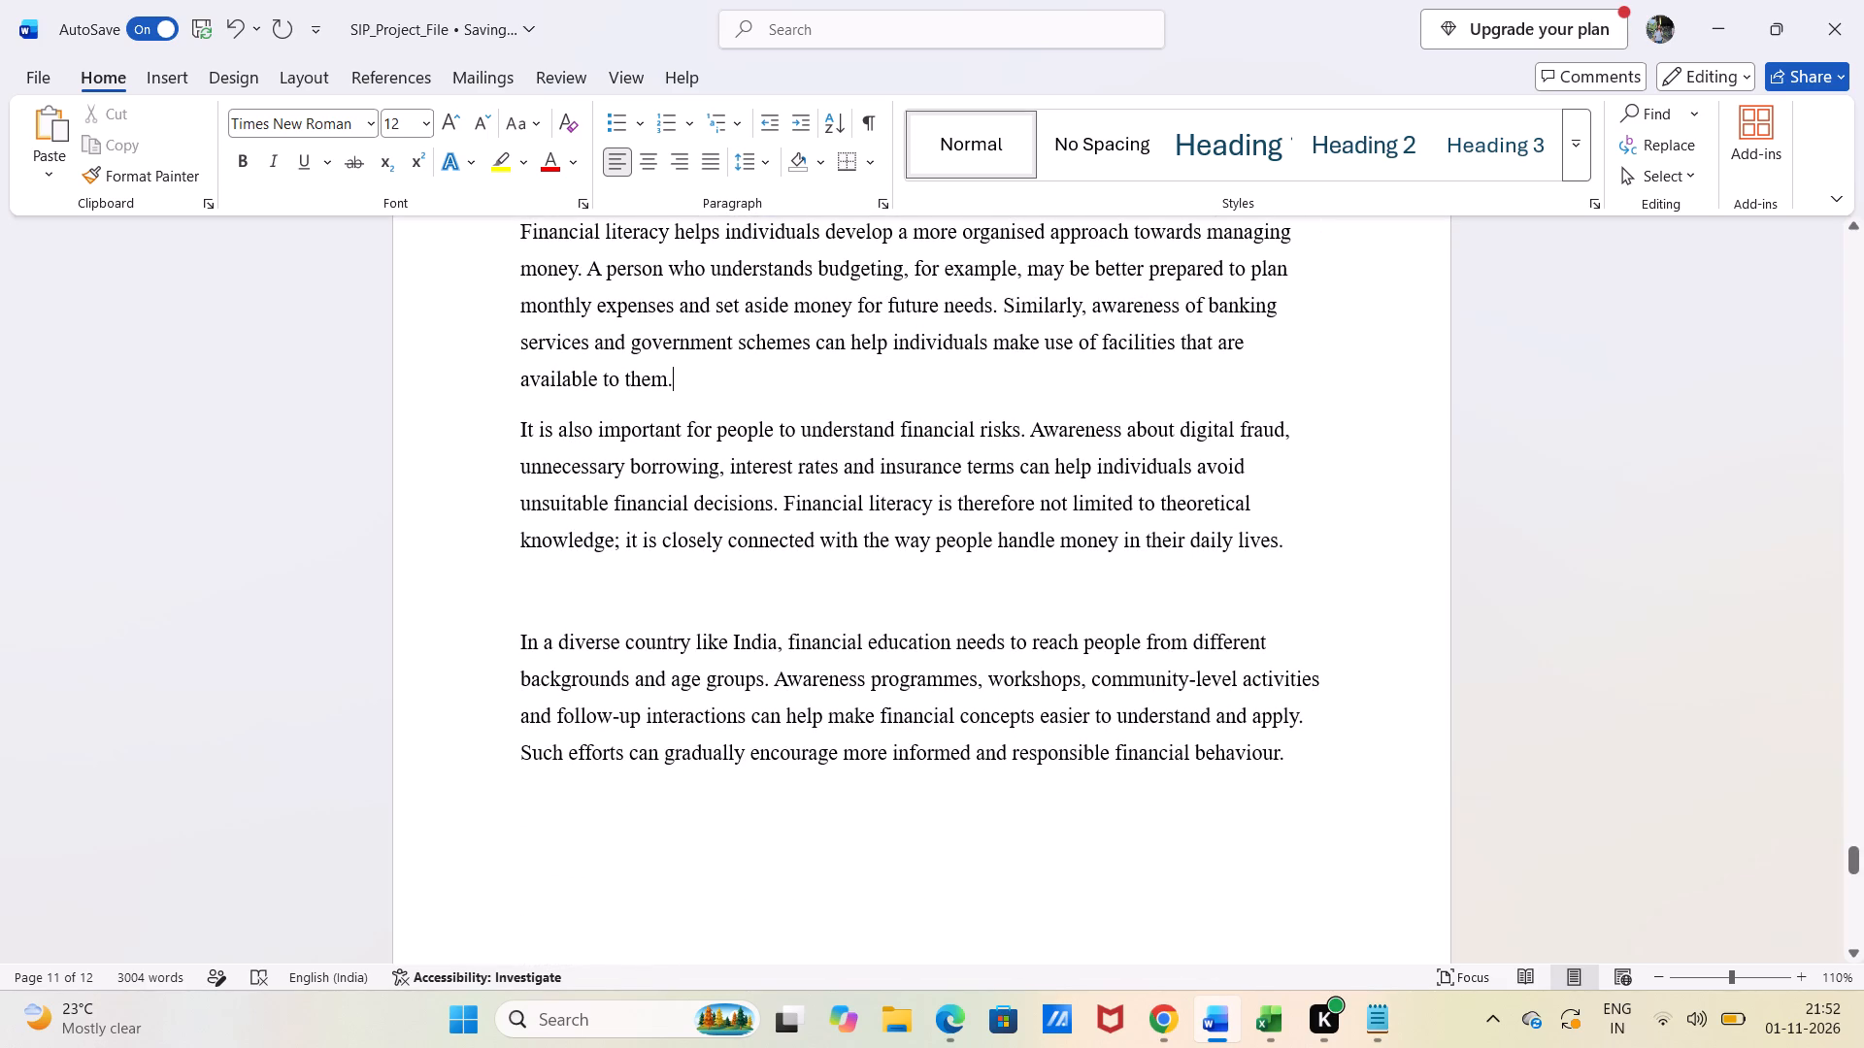
key("BackSpace")
Look back through the report from the end of section 1.1.11 to the Chapter 1 title page.
scroll(436, 704, "down", 1)
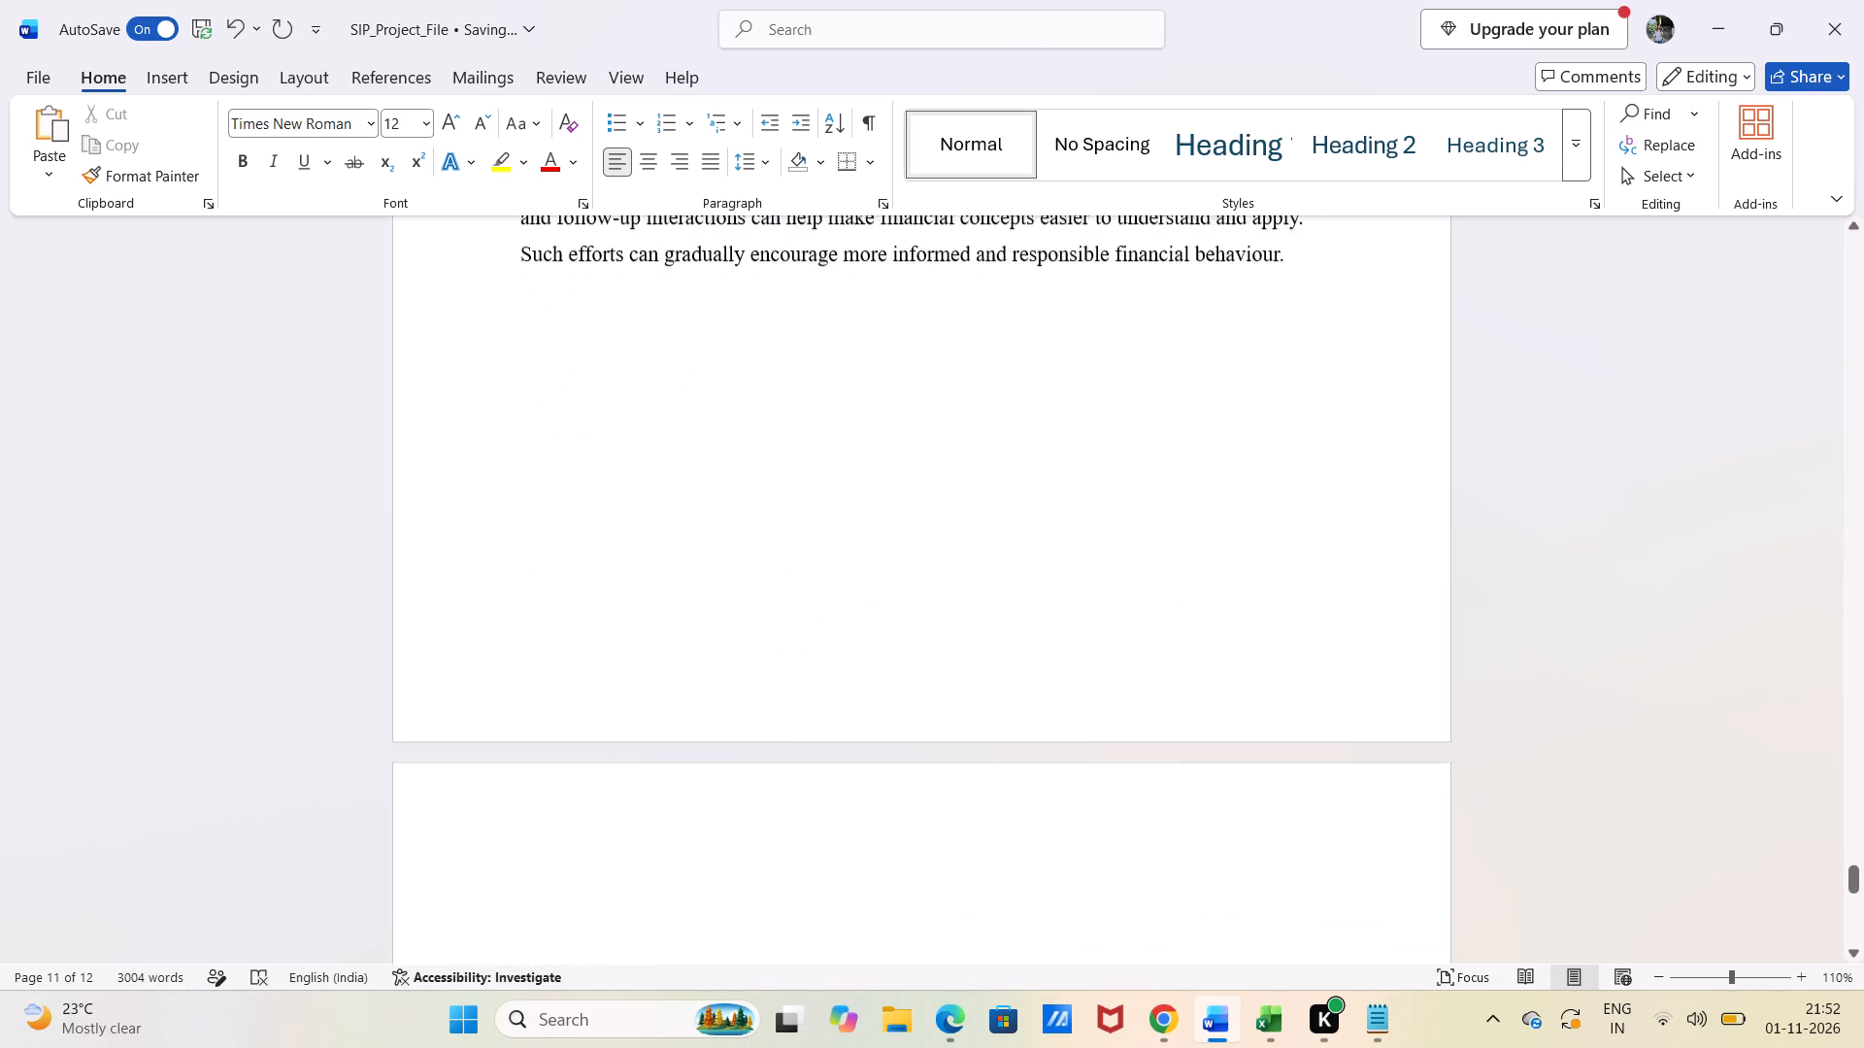
scroll(436, 704, "down", 1)
scroll(436, 704, "up", 2)
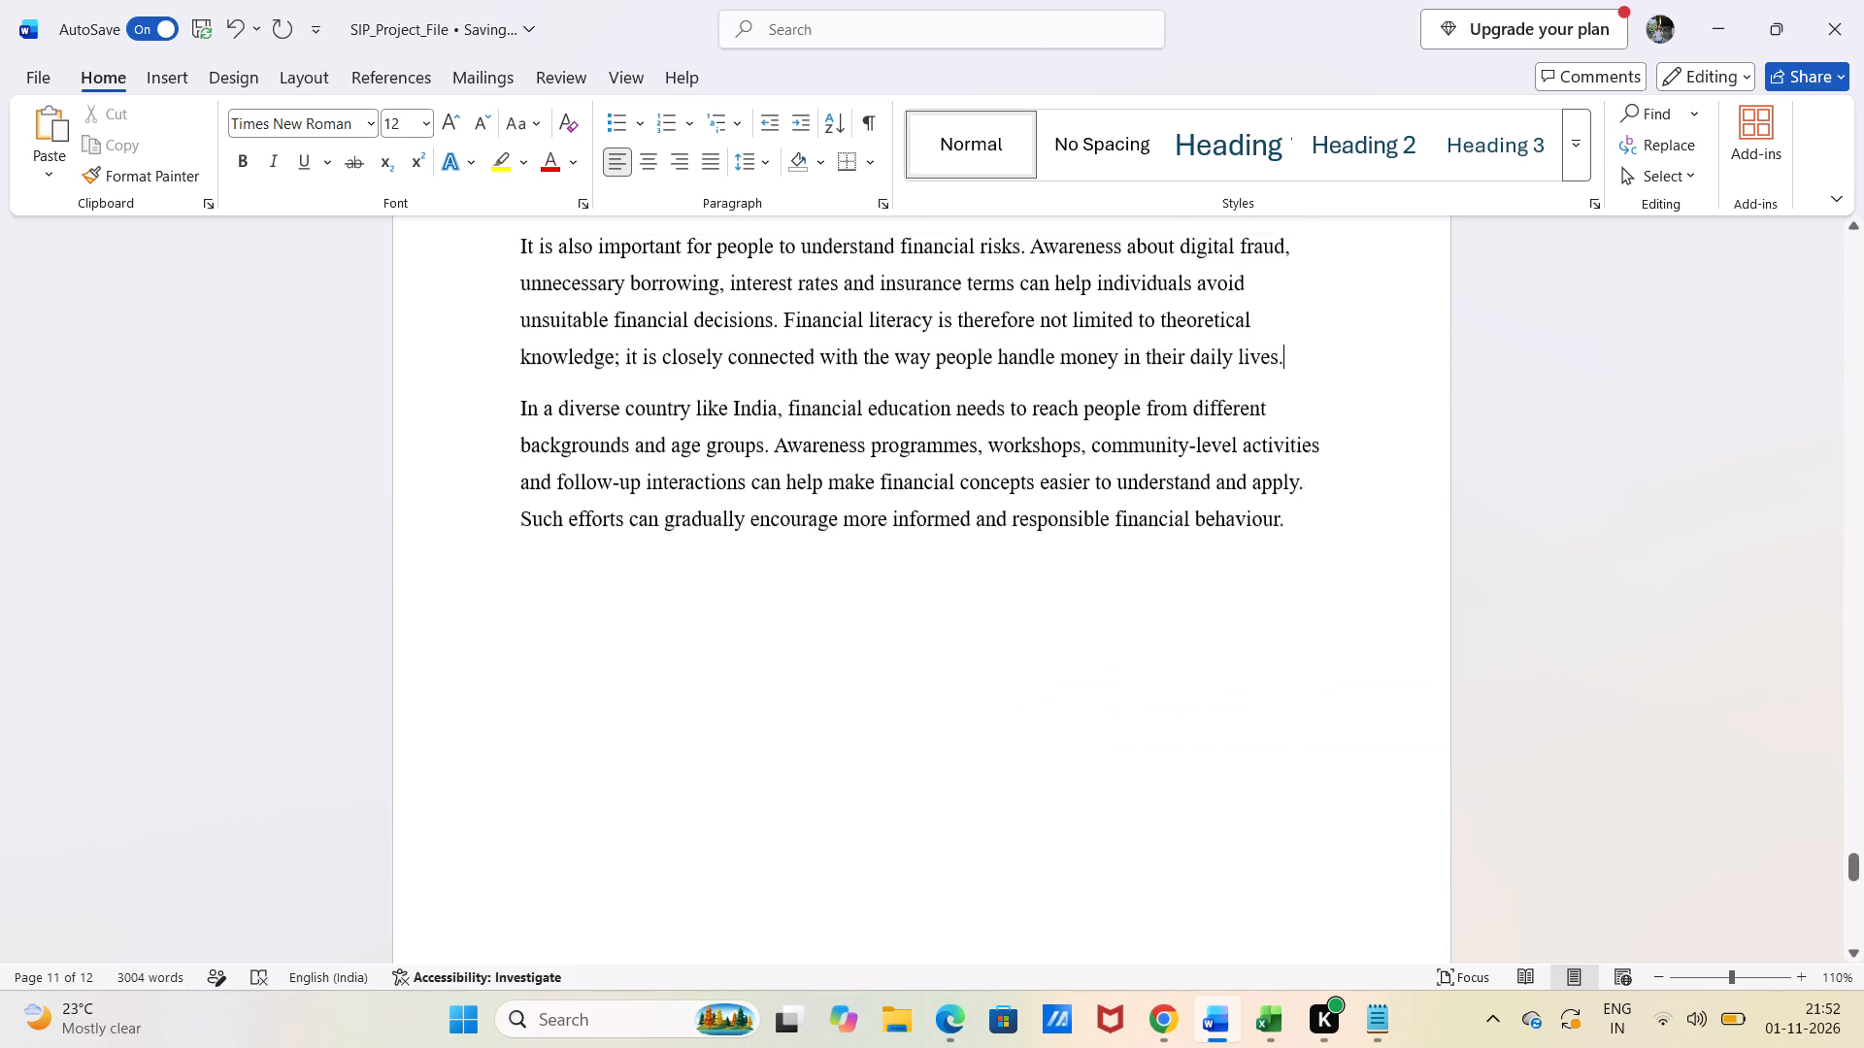
scroll(436, 704, "up", 4)
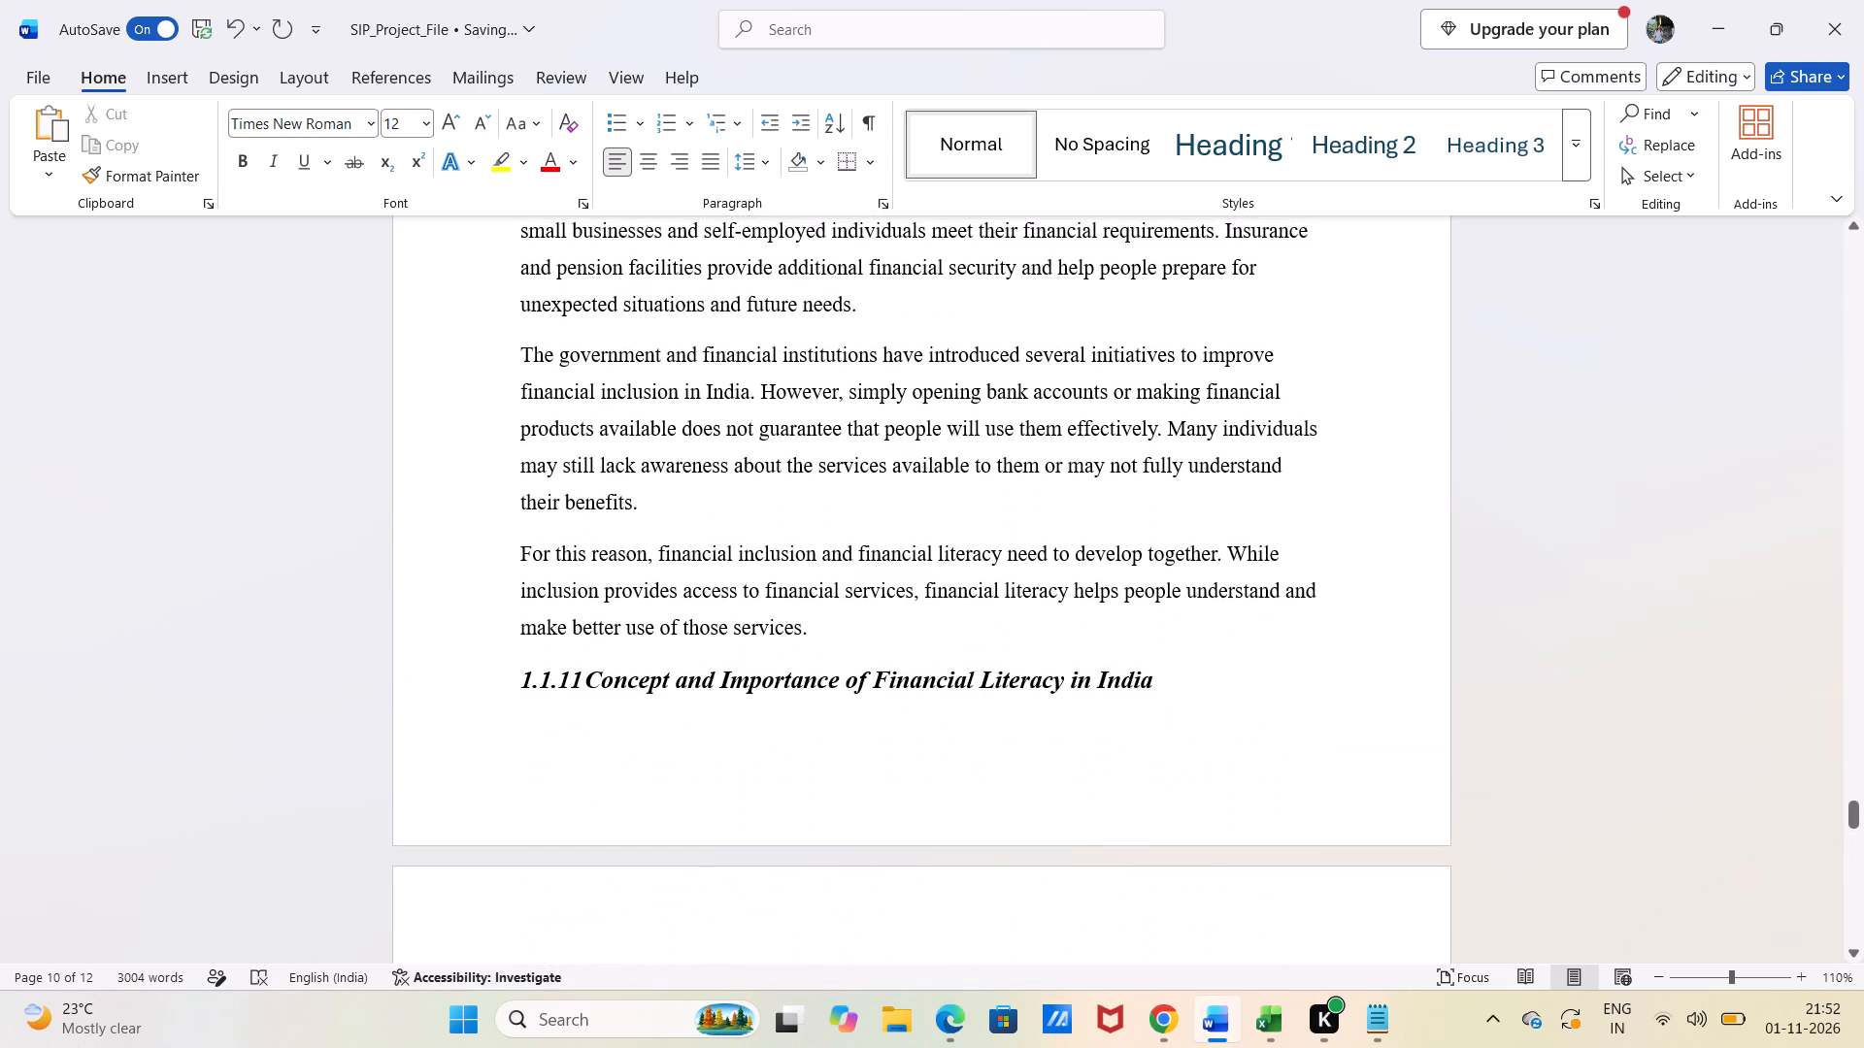
scroll(436, 704, "up", 7)
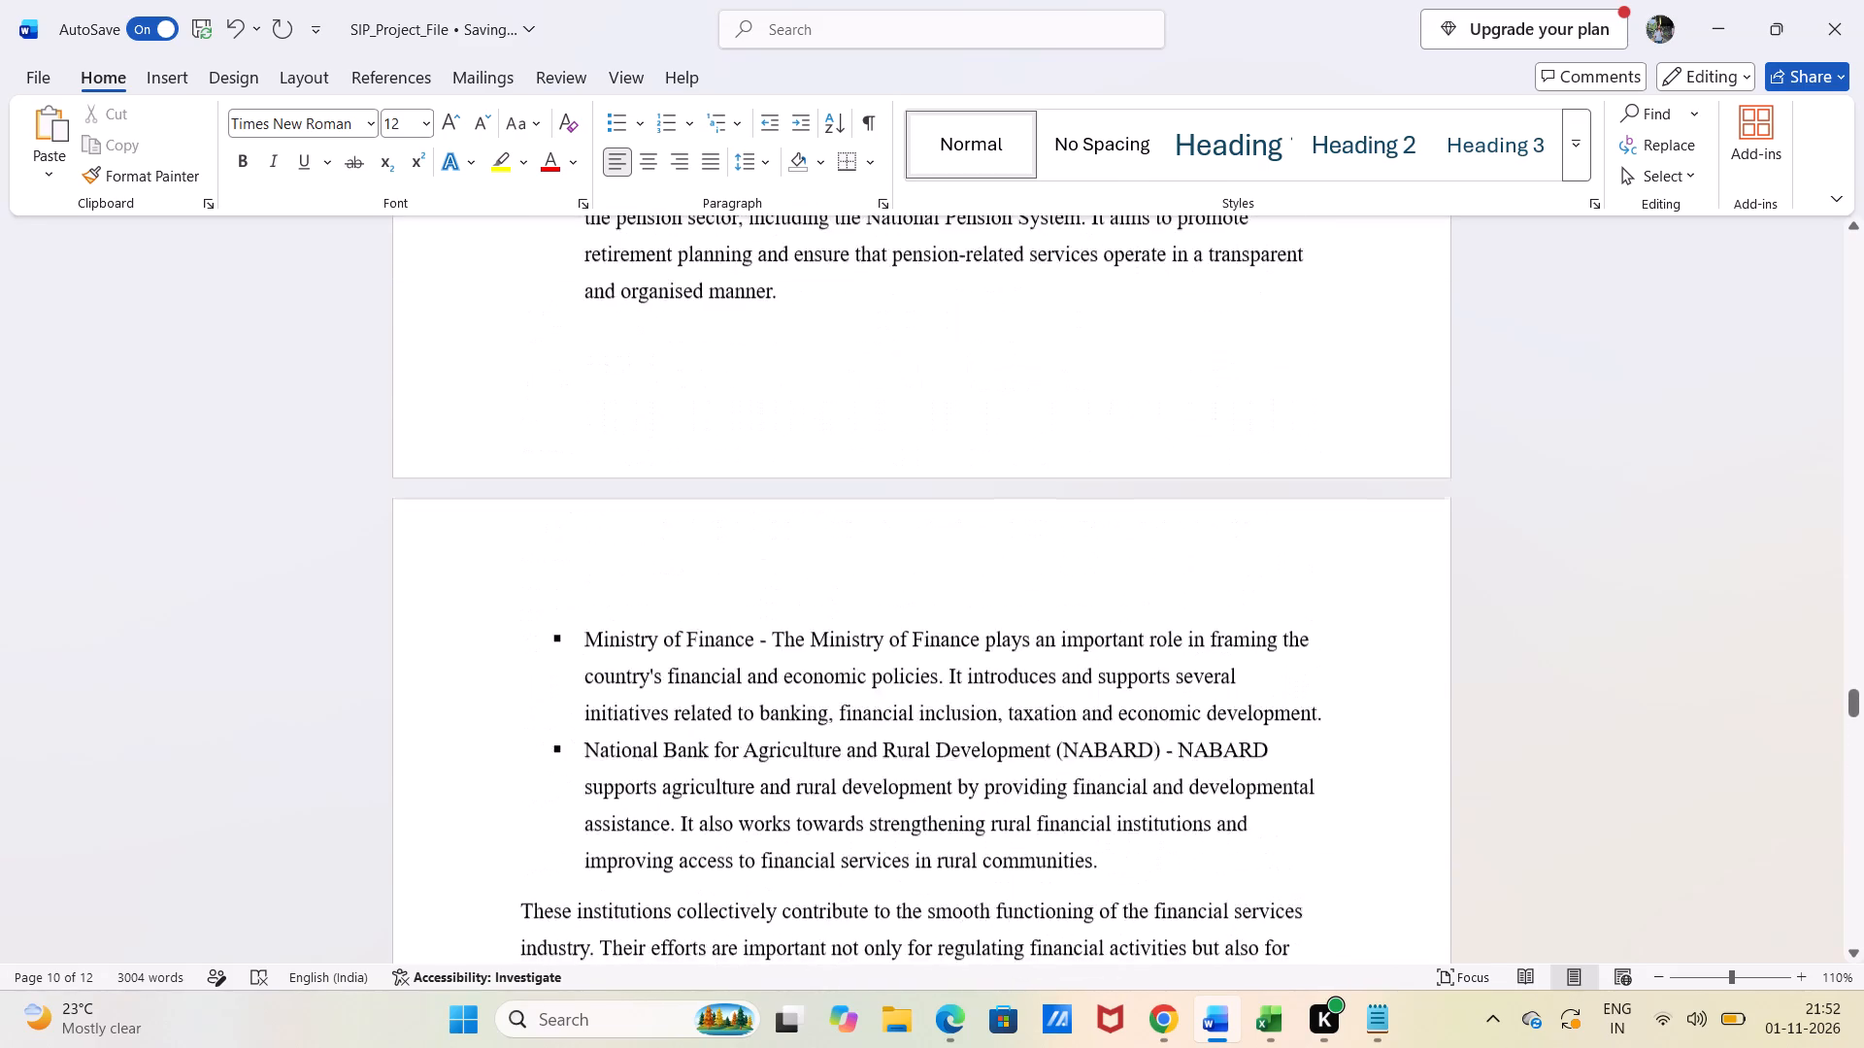
scroll(436, 704, "up", 7)
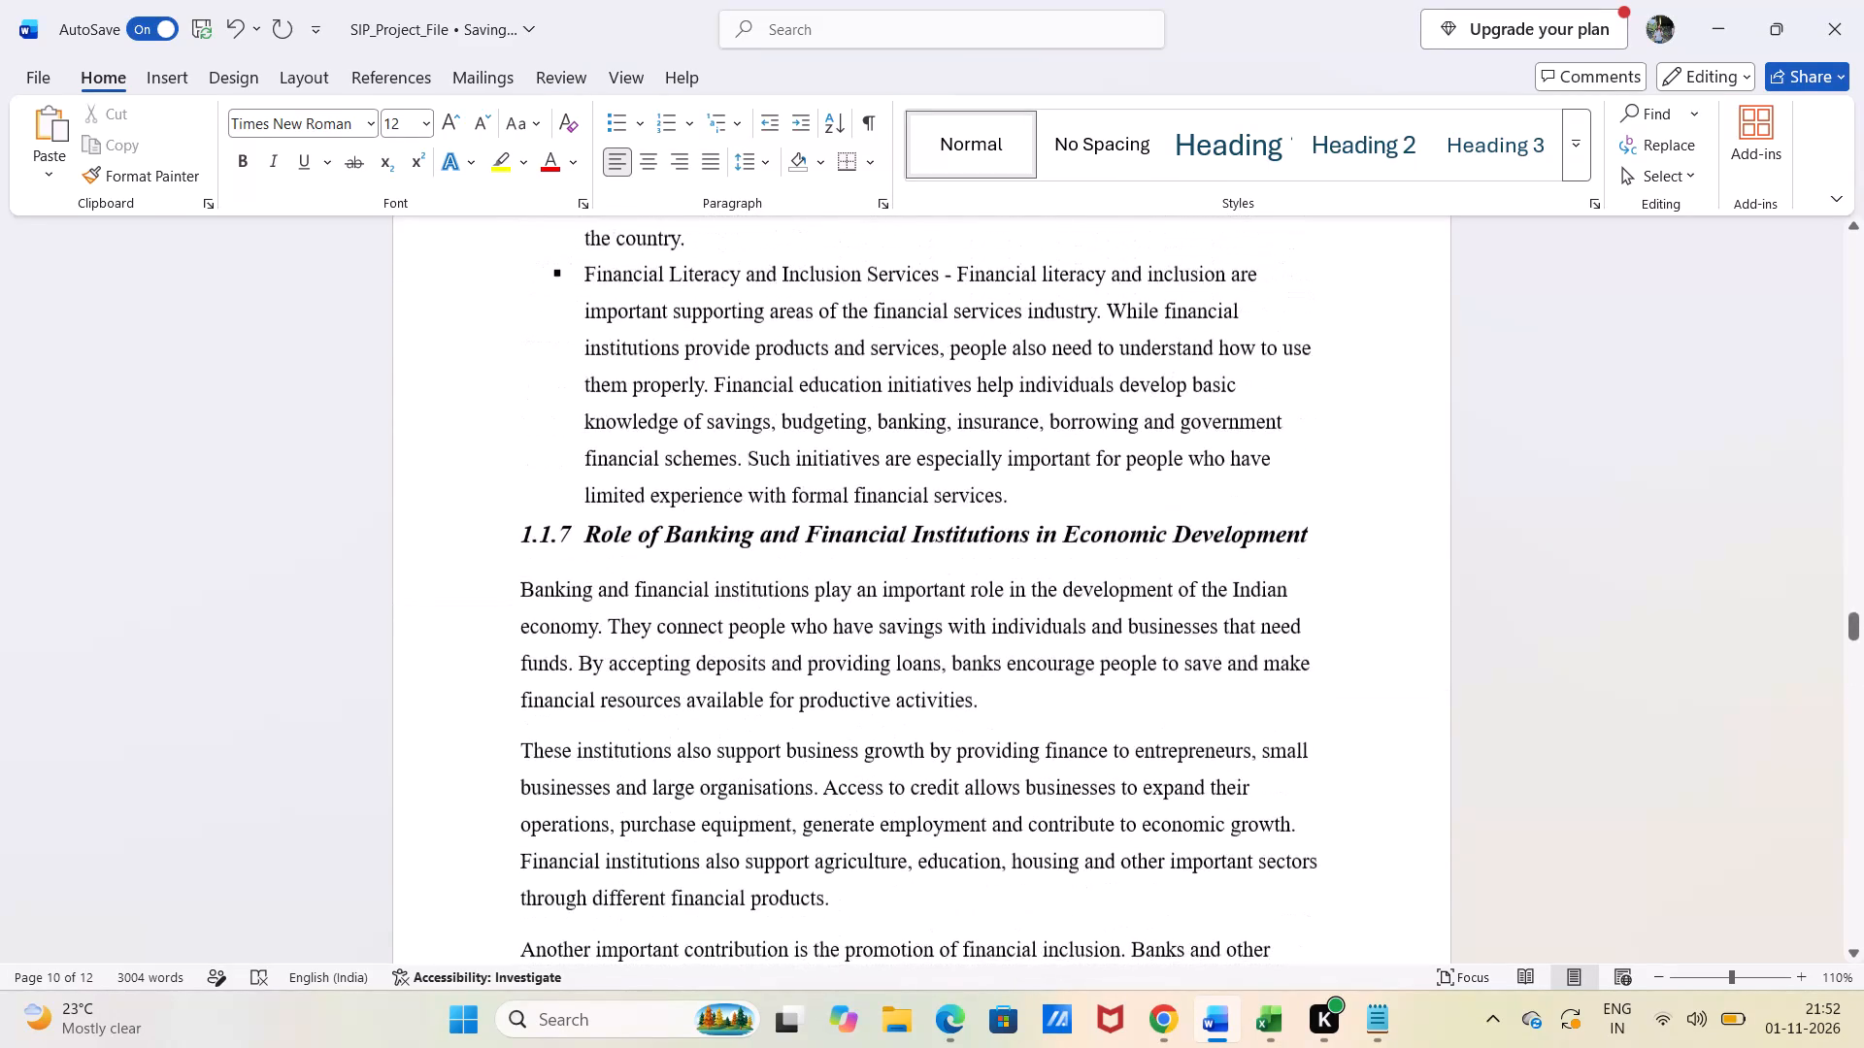
scroll(436, 704, "up", 3)
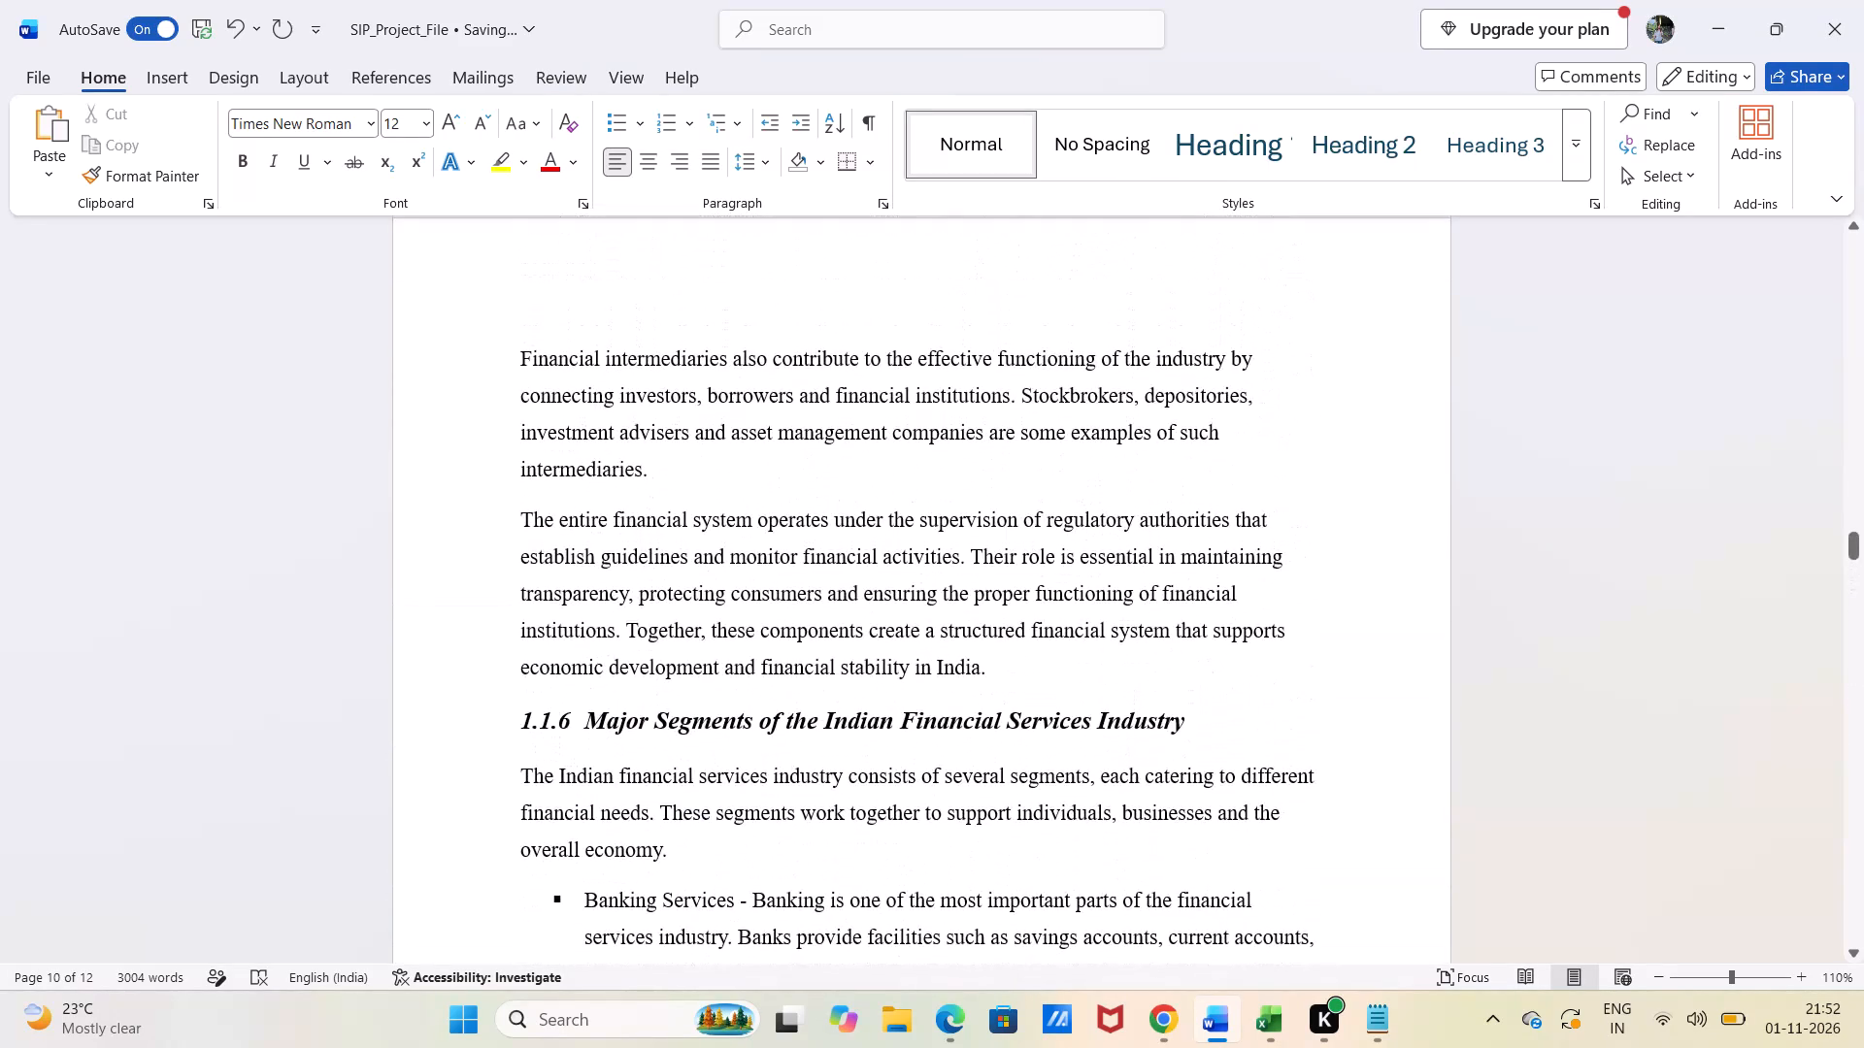
scroll(436, 704, "down", 3)
scroll(436, 704, "up", 2)
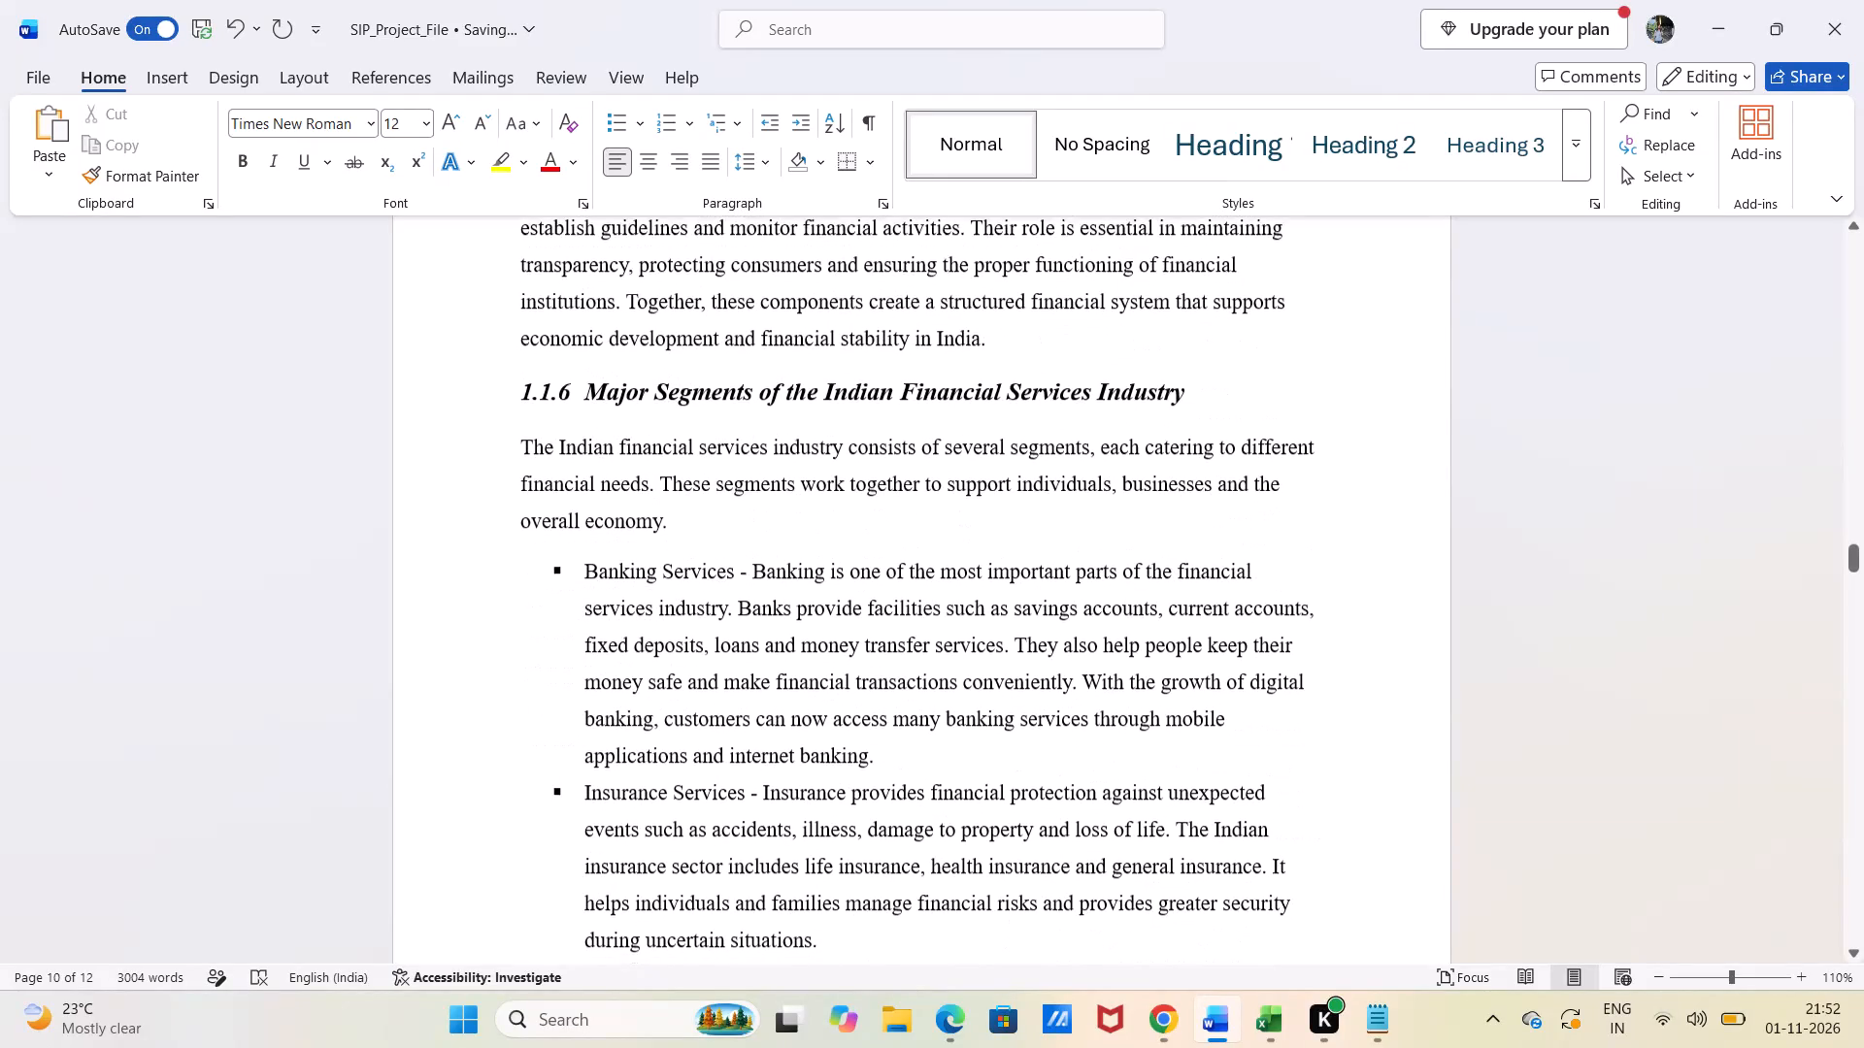
scroll(436, 704, "up", 9)
Review the headings, numbering and text formatting of sections 1.1.1 to 1.1.5 from the start of Chapter 1.
scroll(436, 704, "down", 1)
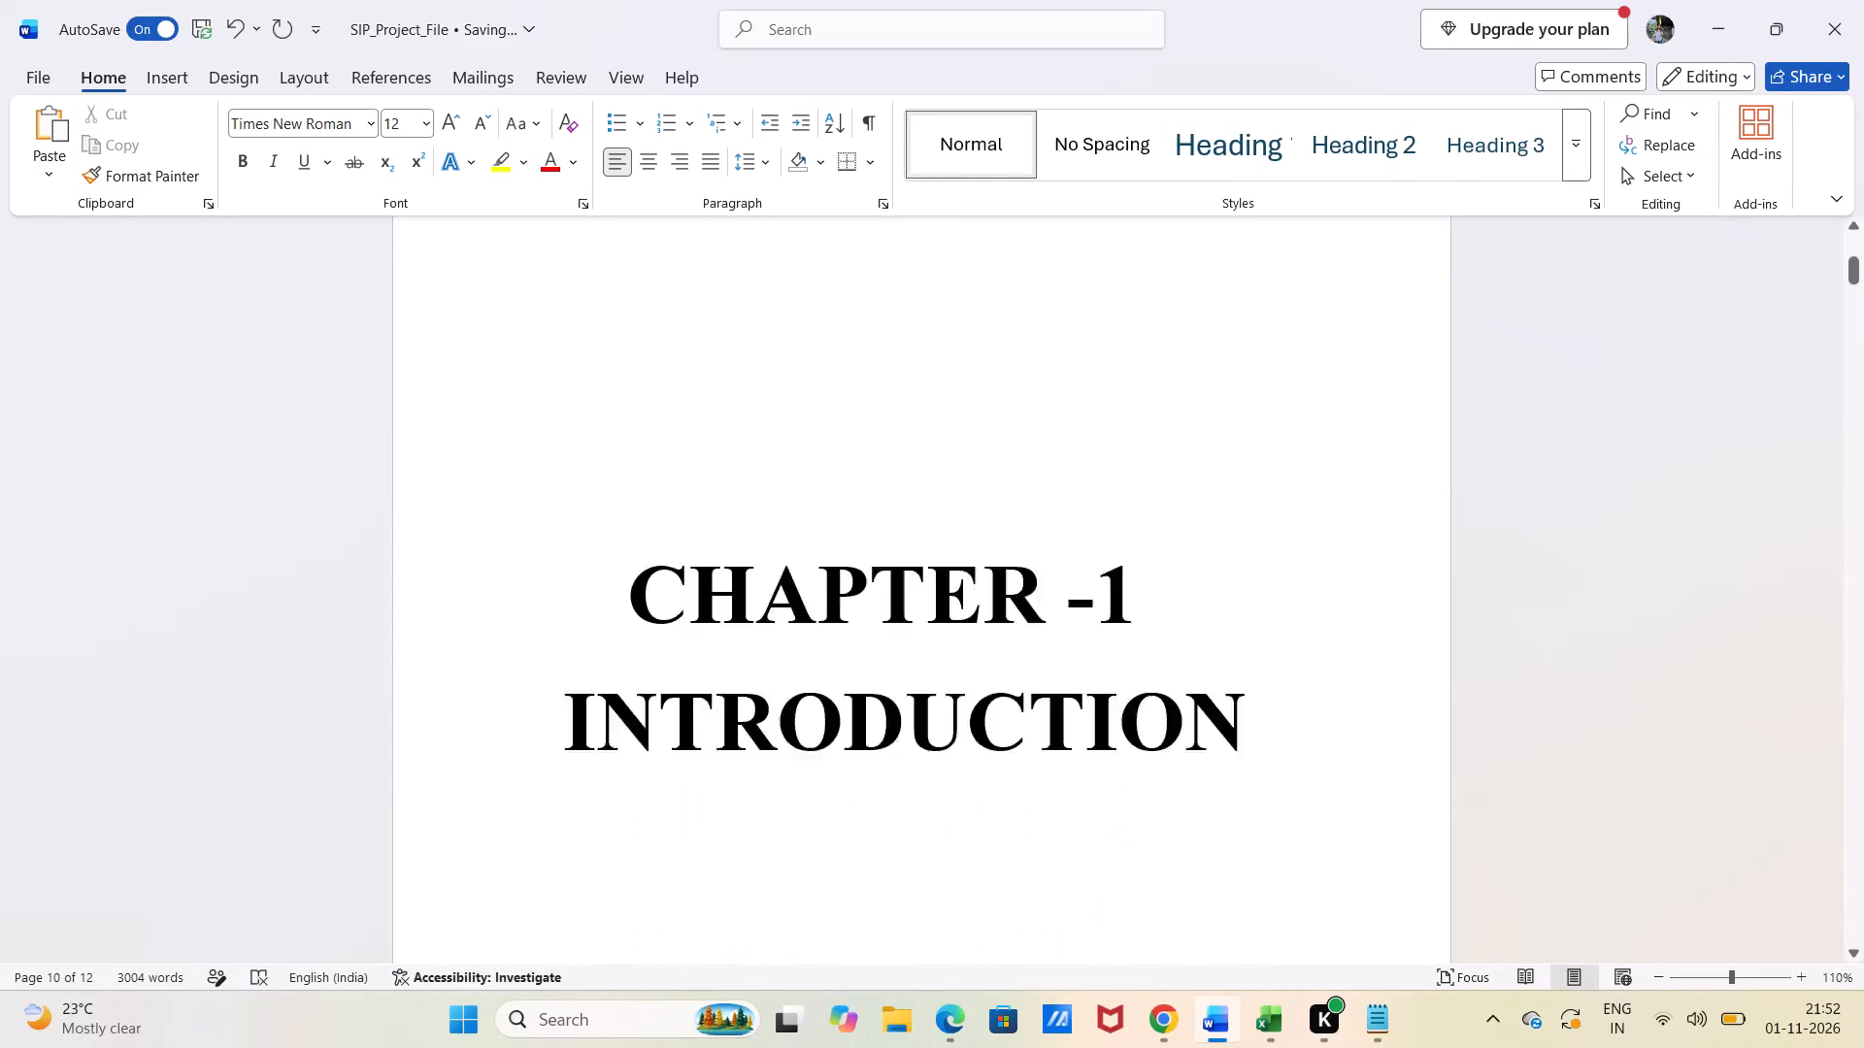
scroll(436, 704, "down", 4)
scroll(436, 704, "up", 1)
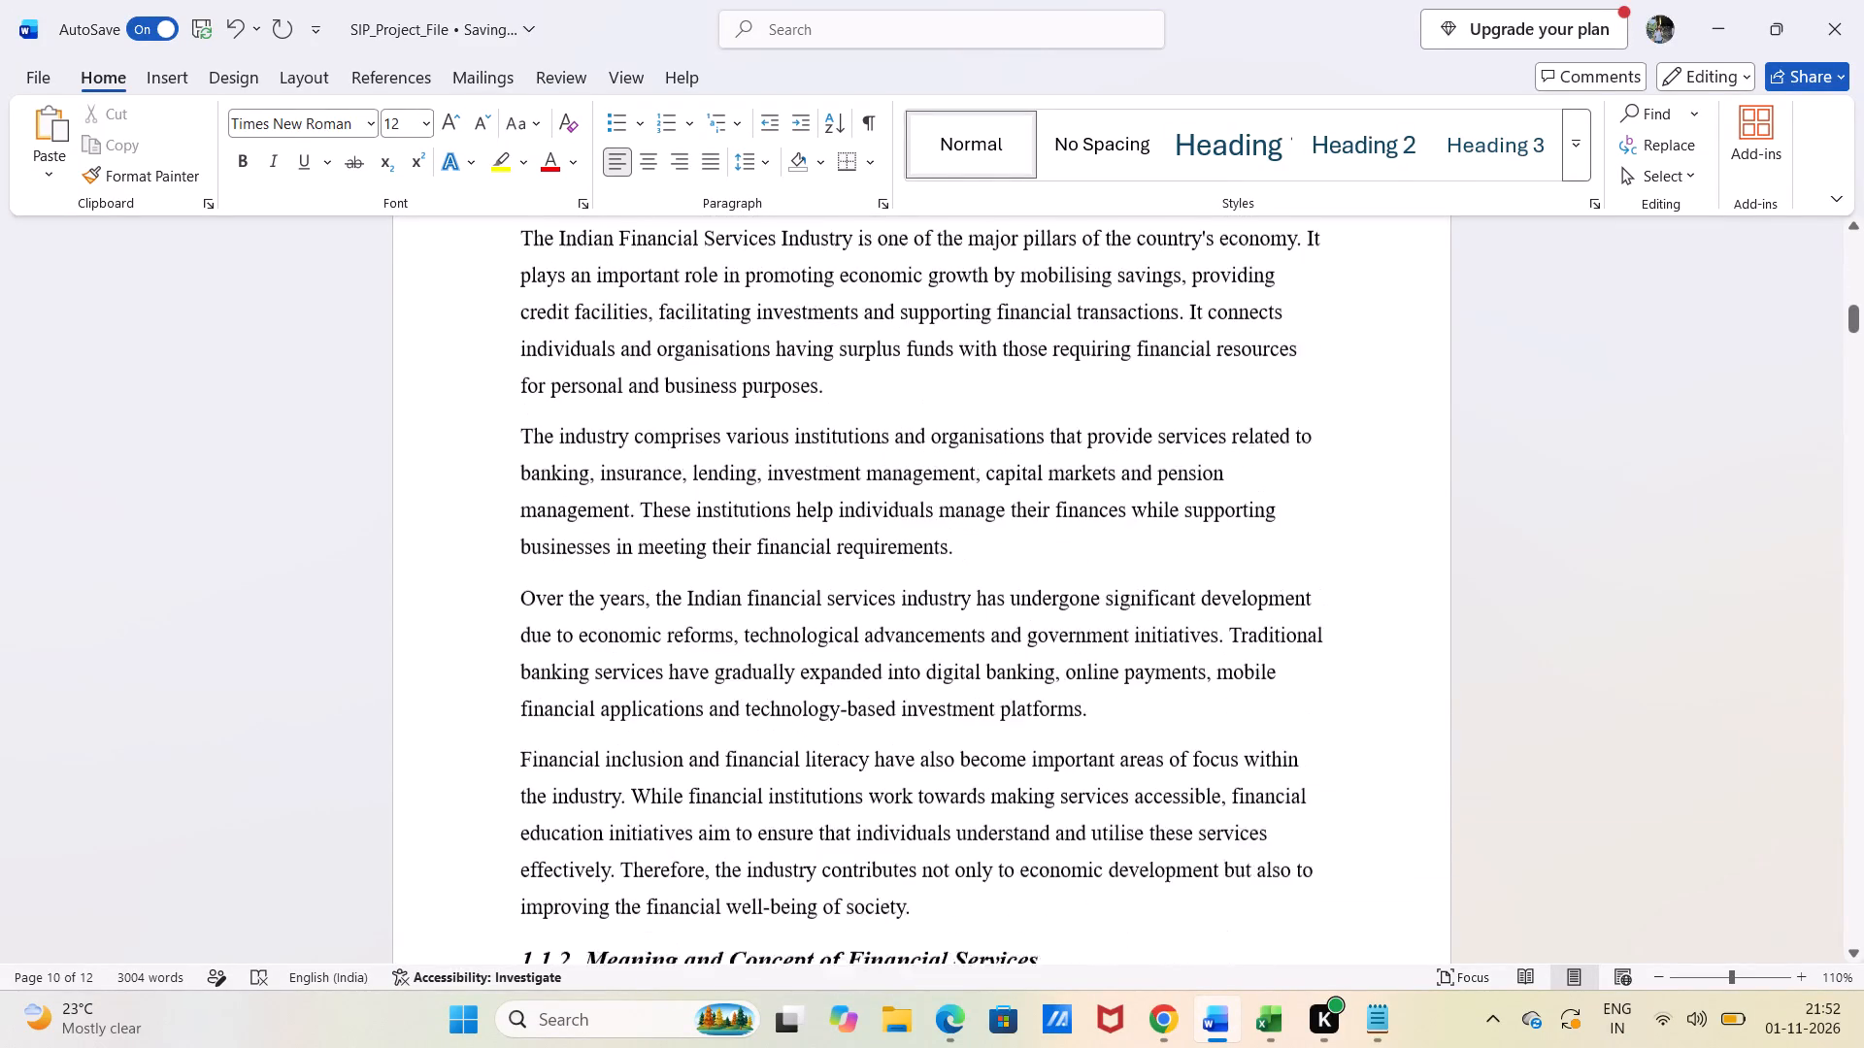
scroll(436, 704, "down", 1)
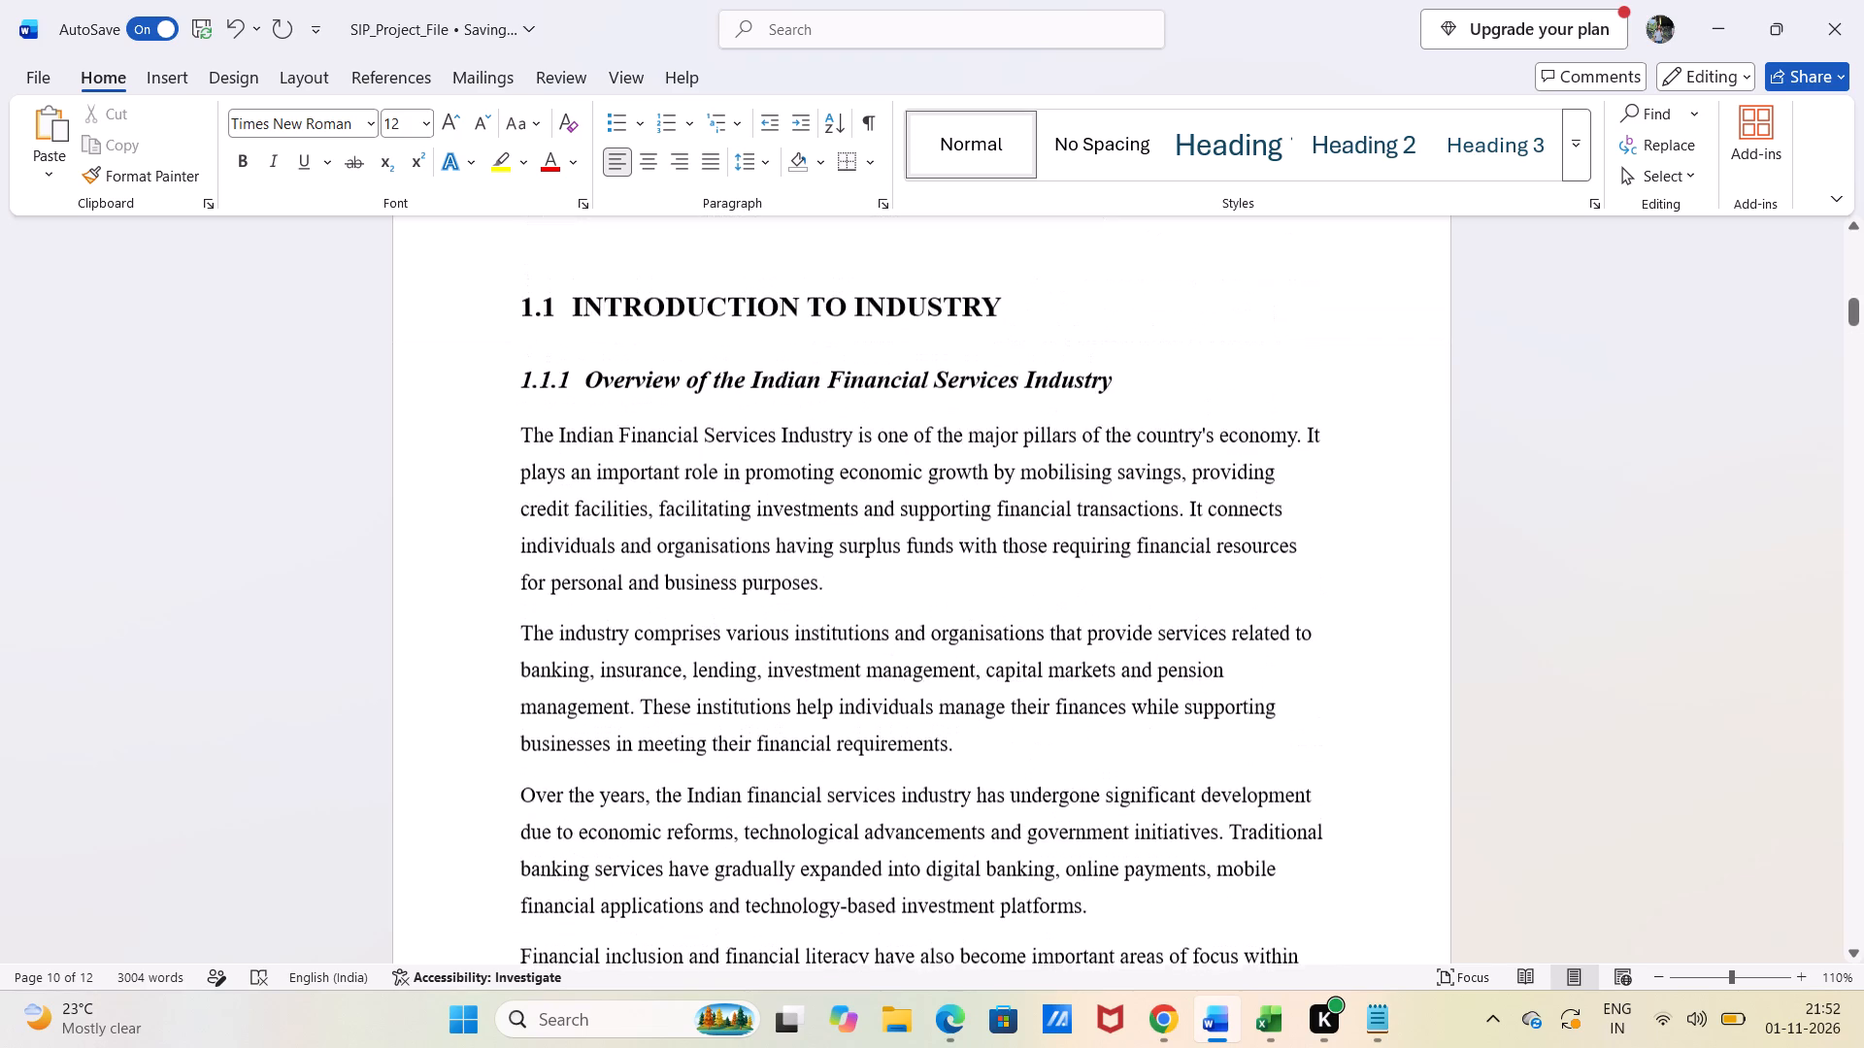
scroll(436, 704, "down", 2)
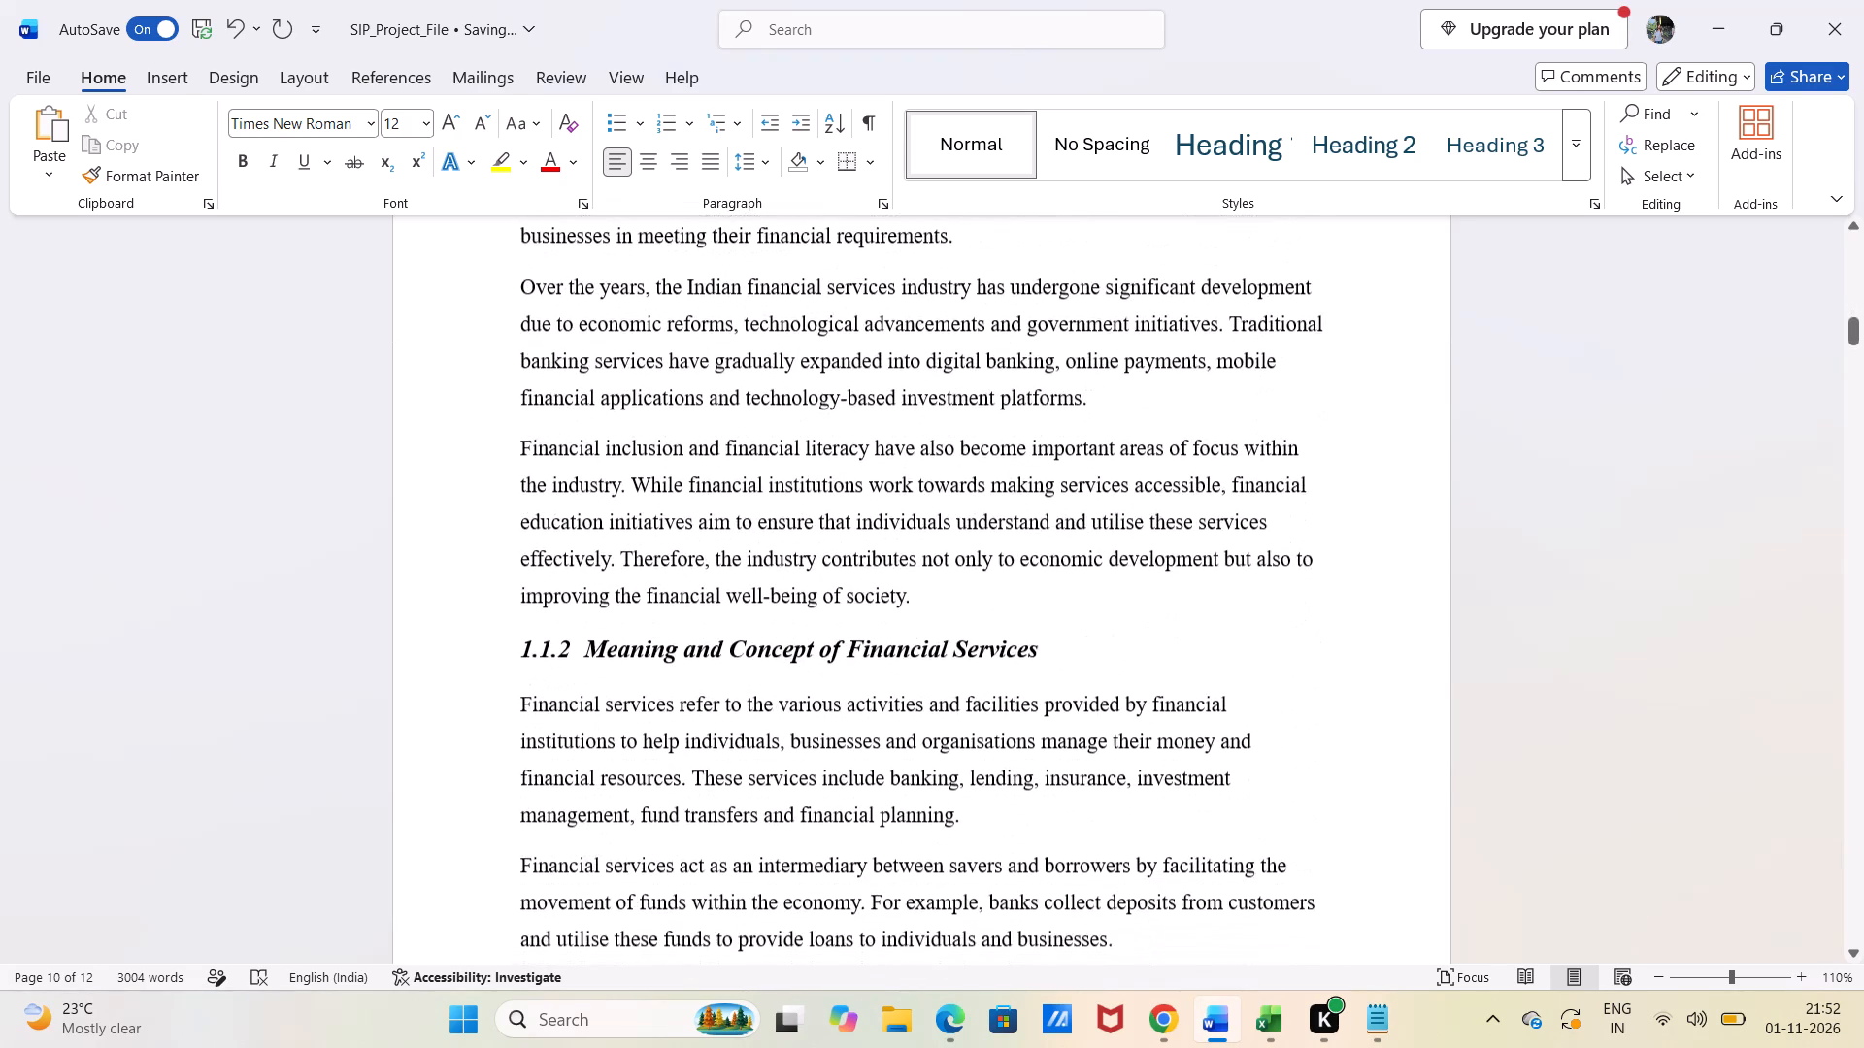
scroll(436, 704, "down", 2)
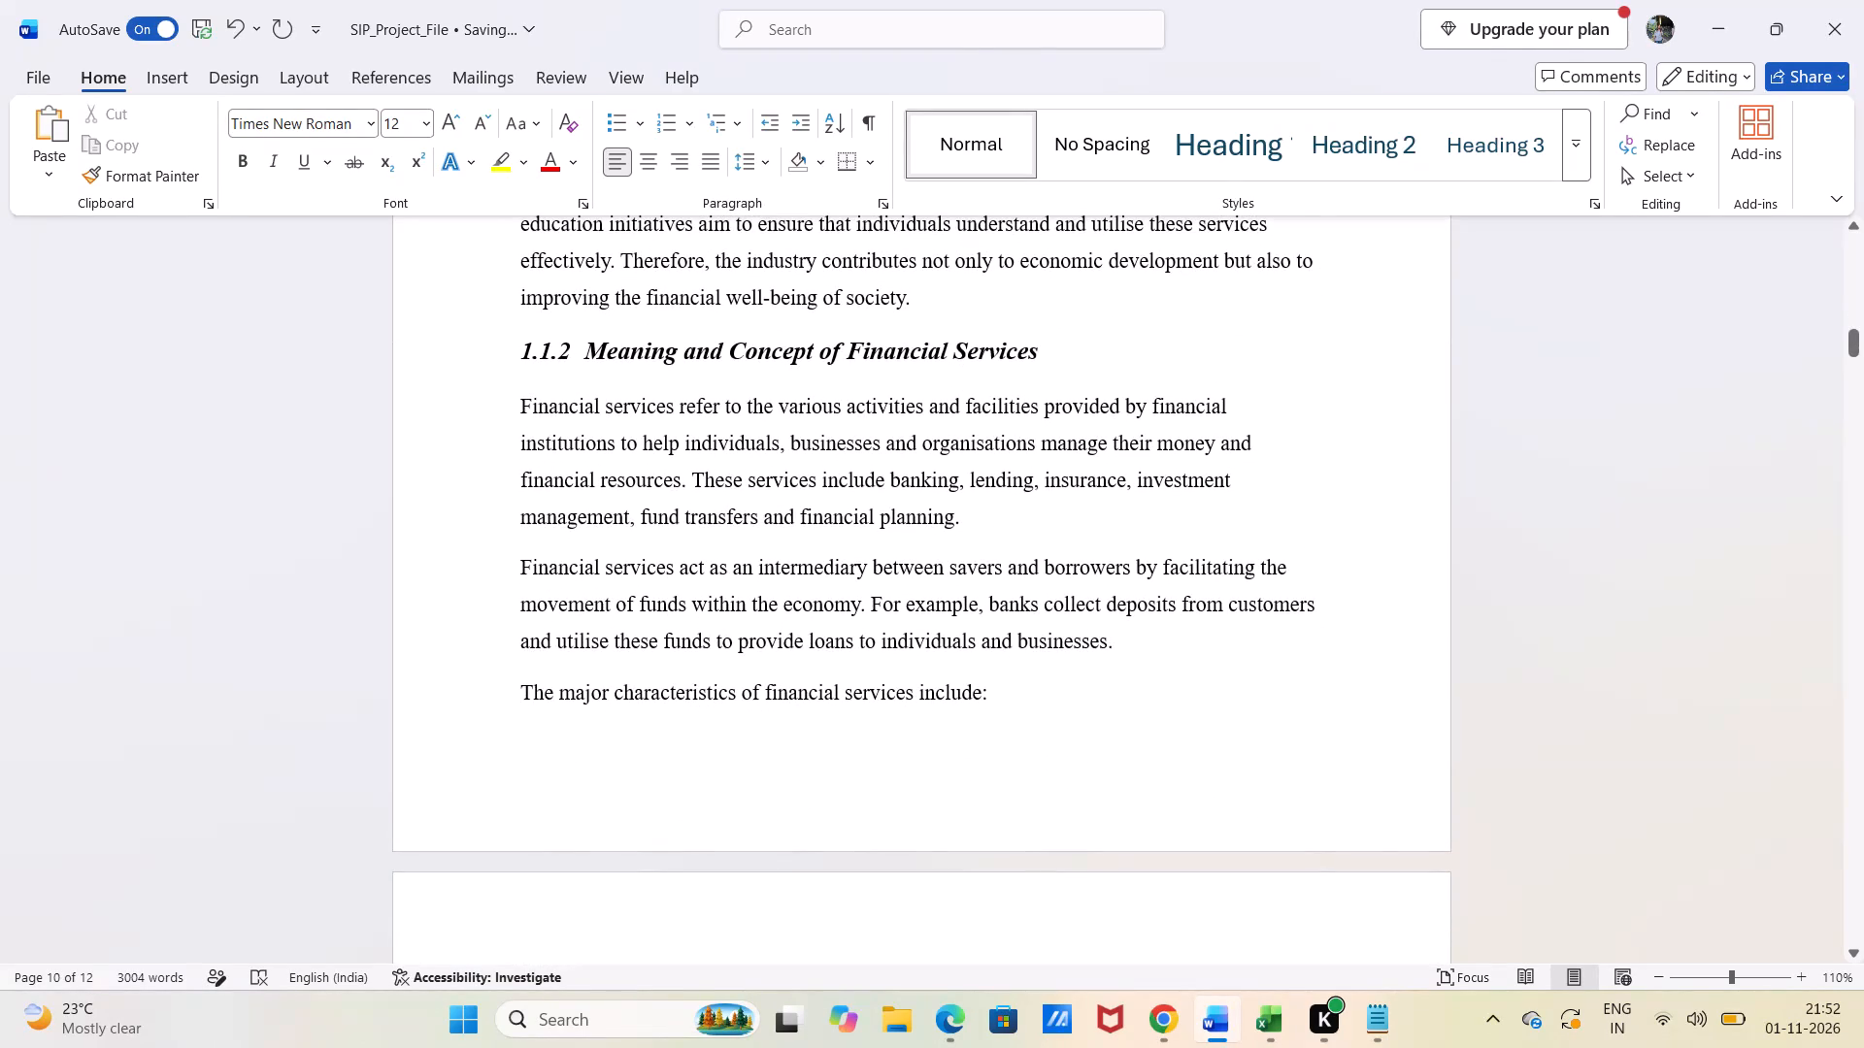
scroll(436, 704, "down", 3)
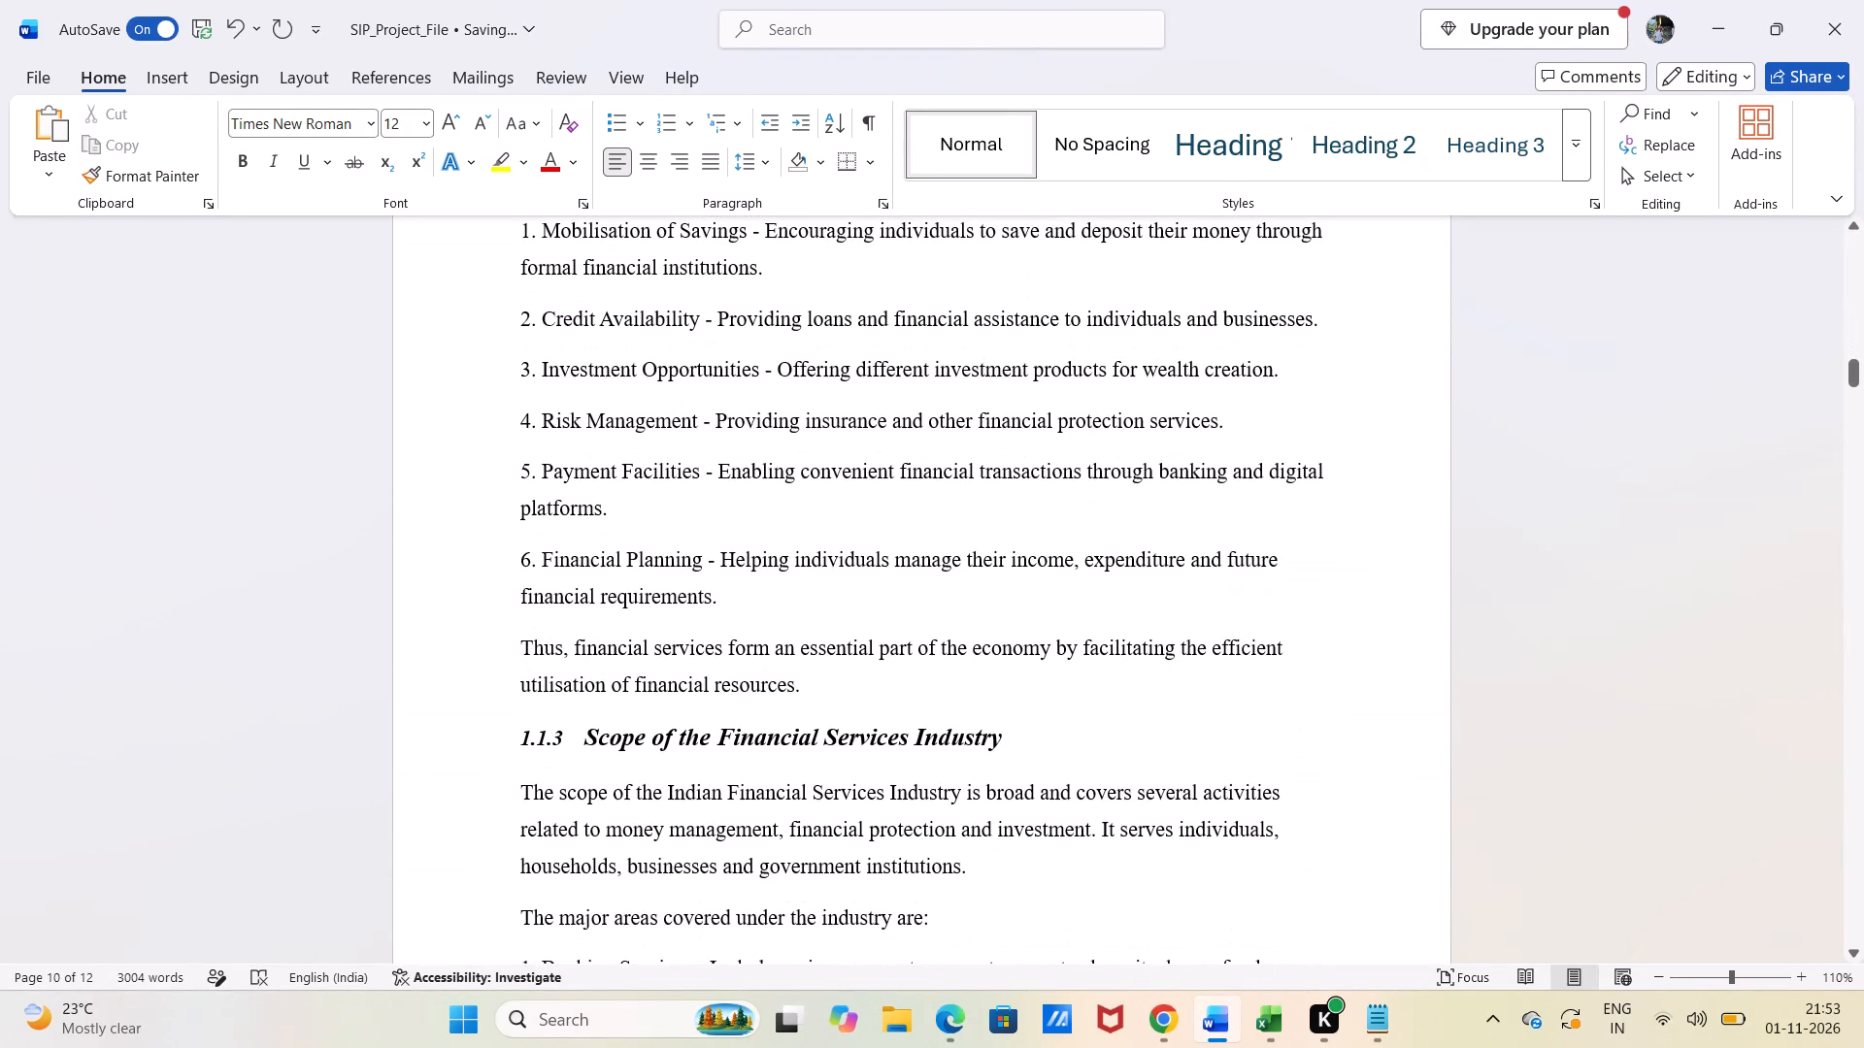
scroll(436, 704, "down", 3)
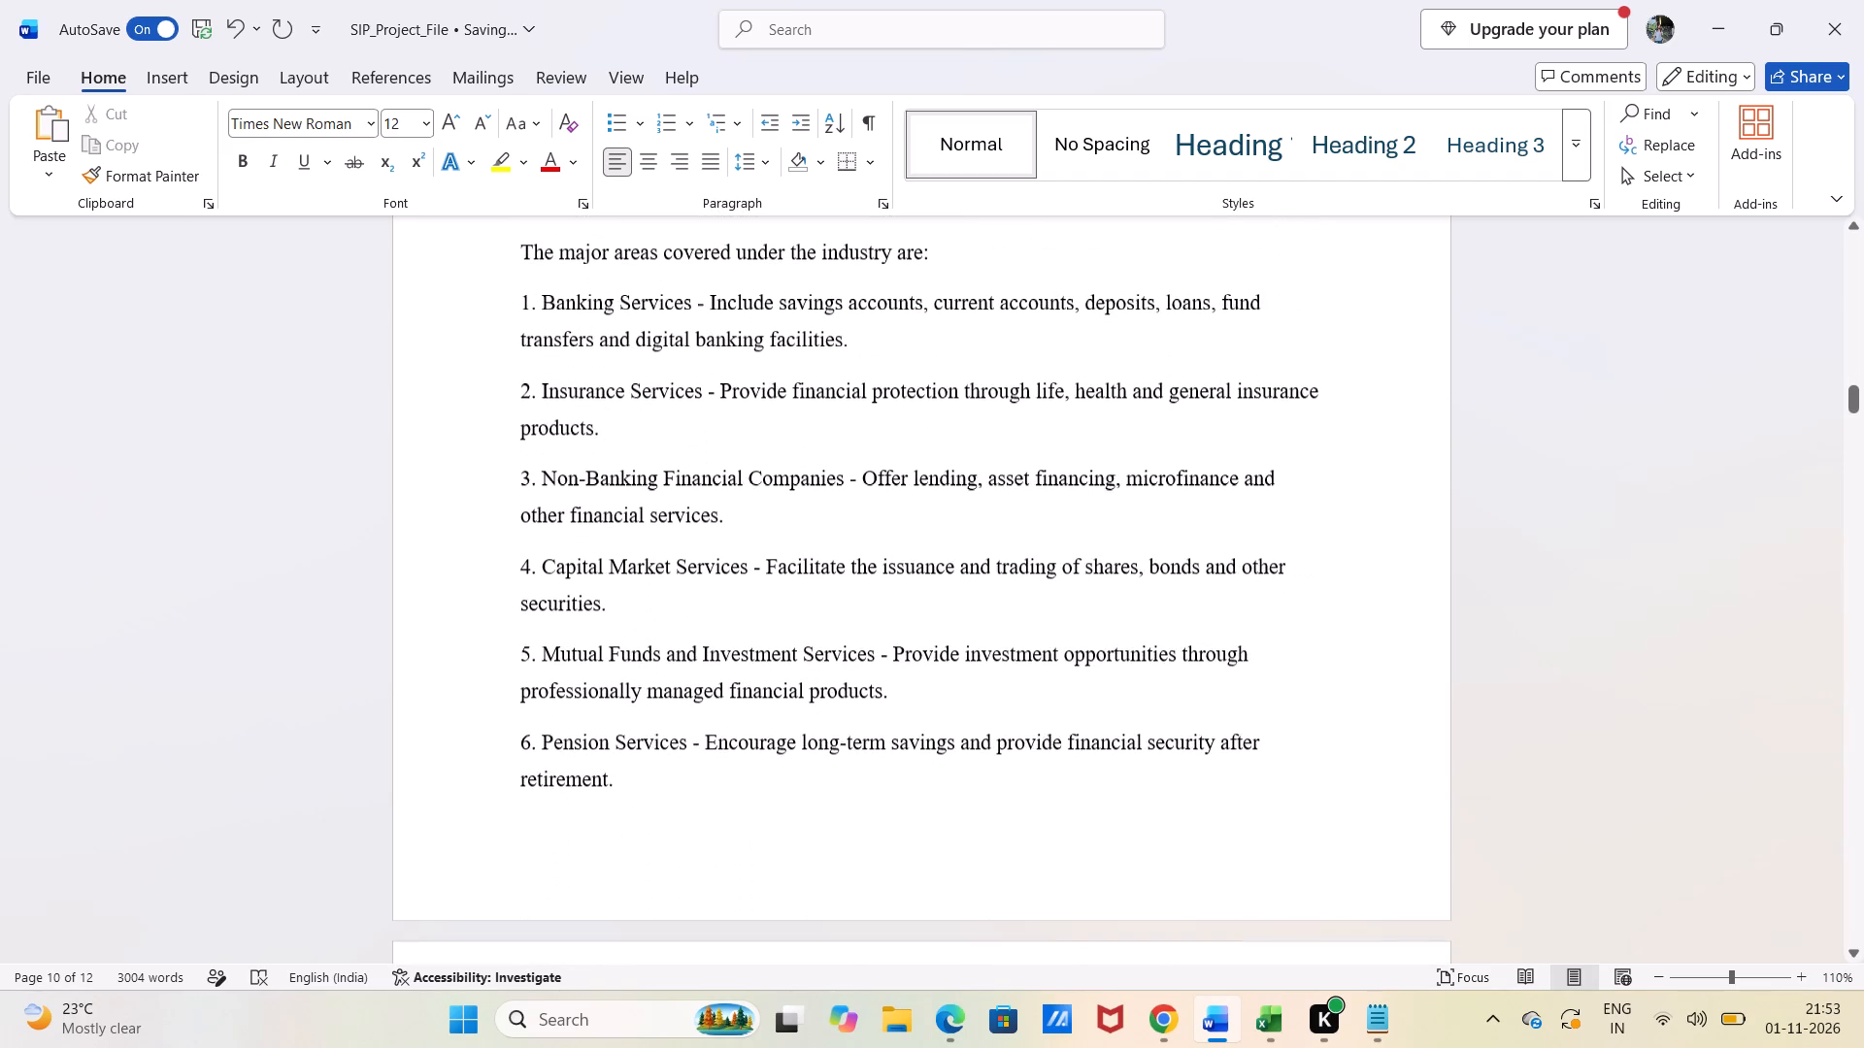
scroll(436, 704, "down", 3)
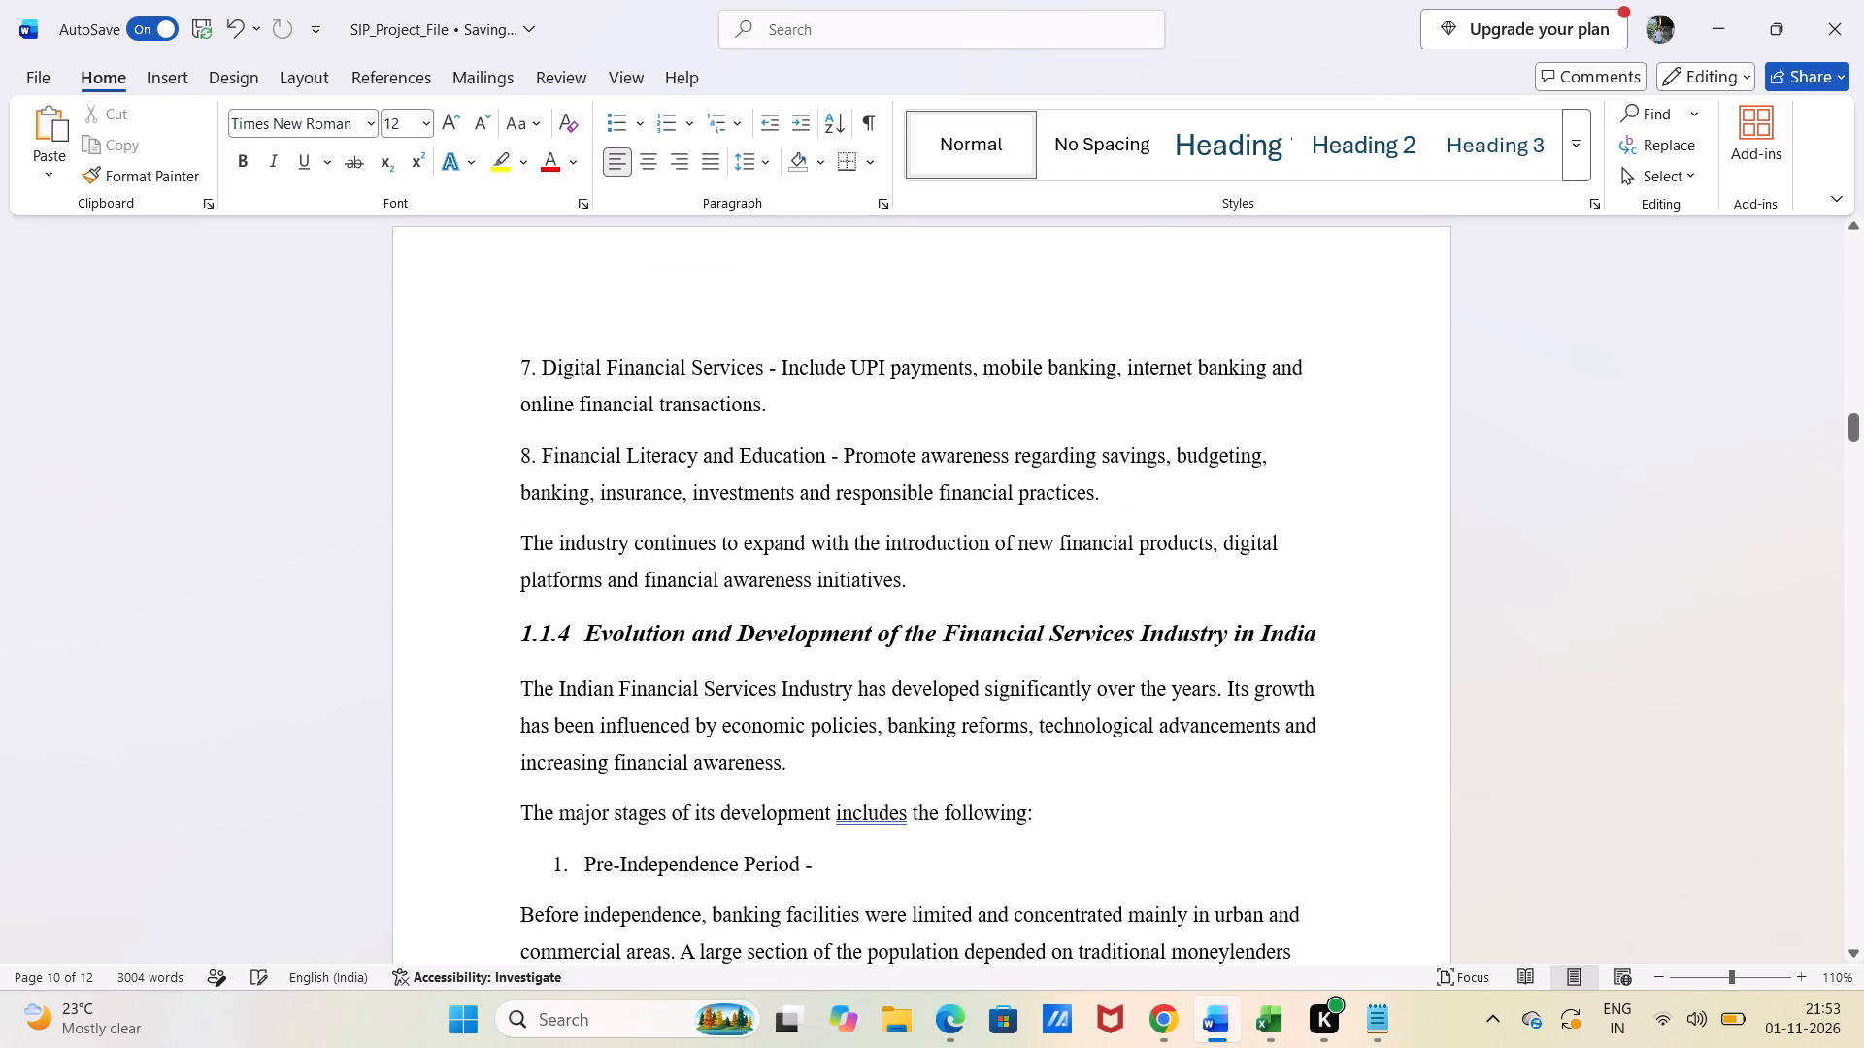
scroll(436, 704, "down", 3)
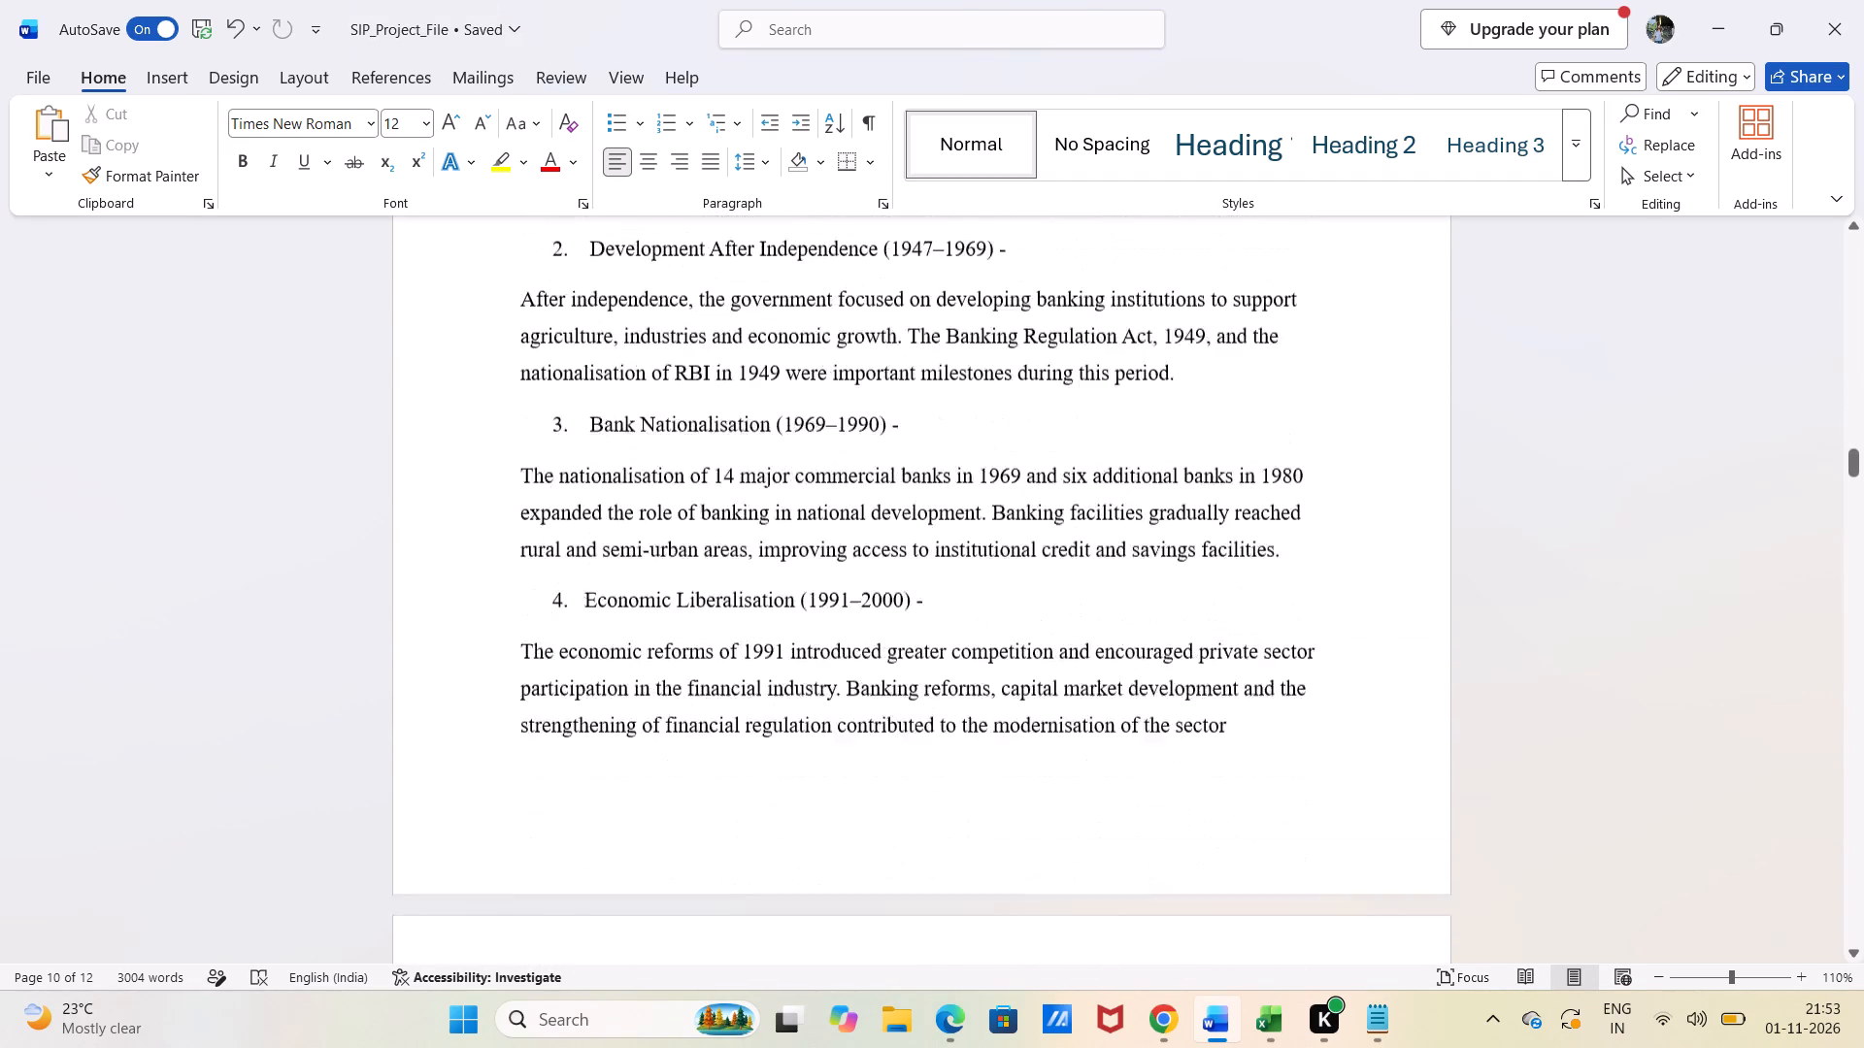
scroll(436, 704, "down", 4)
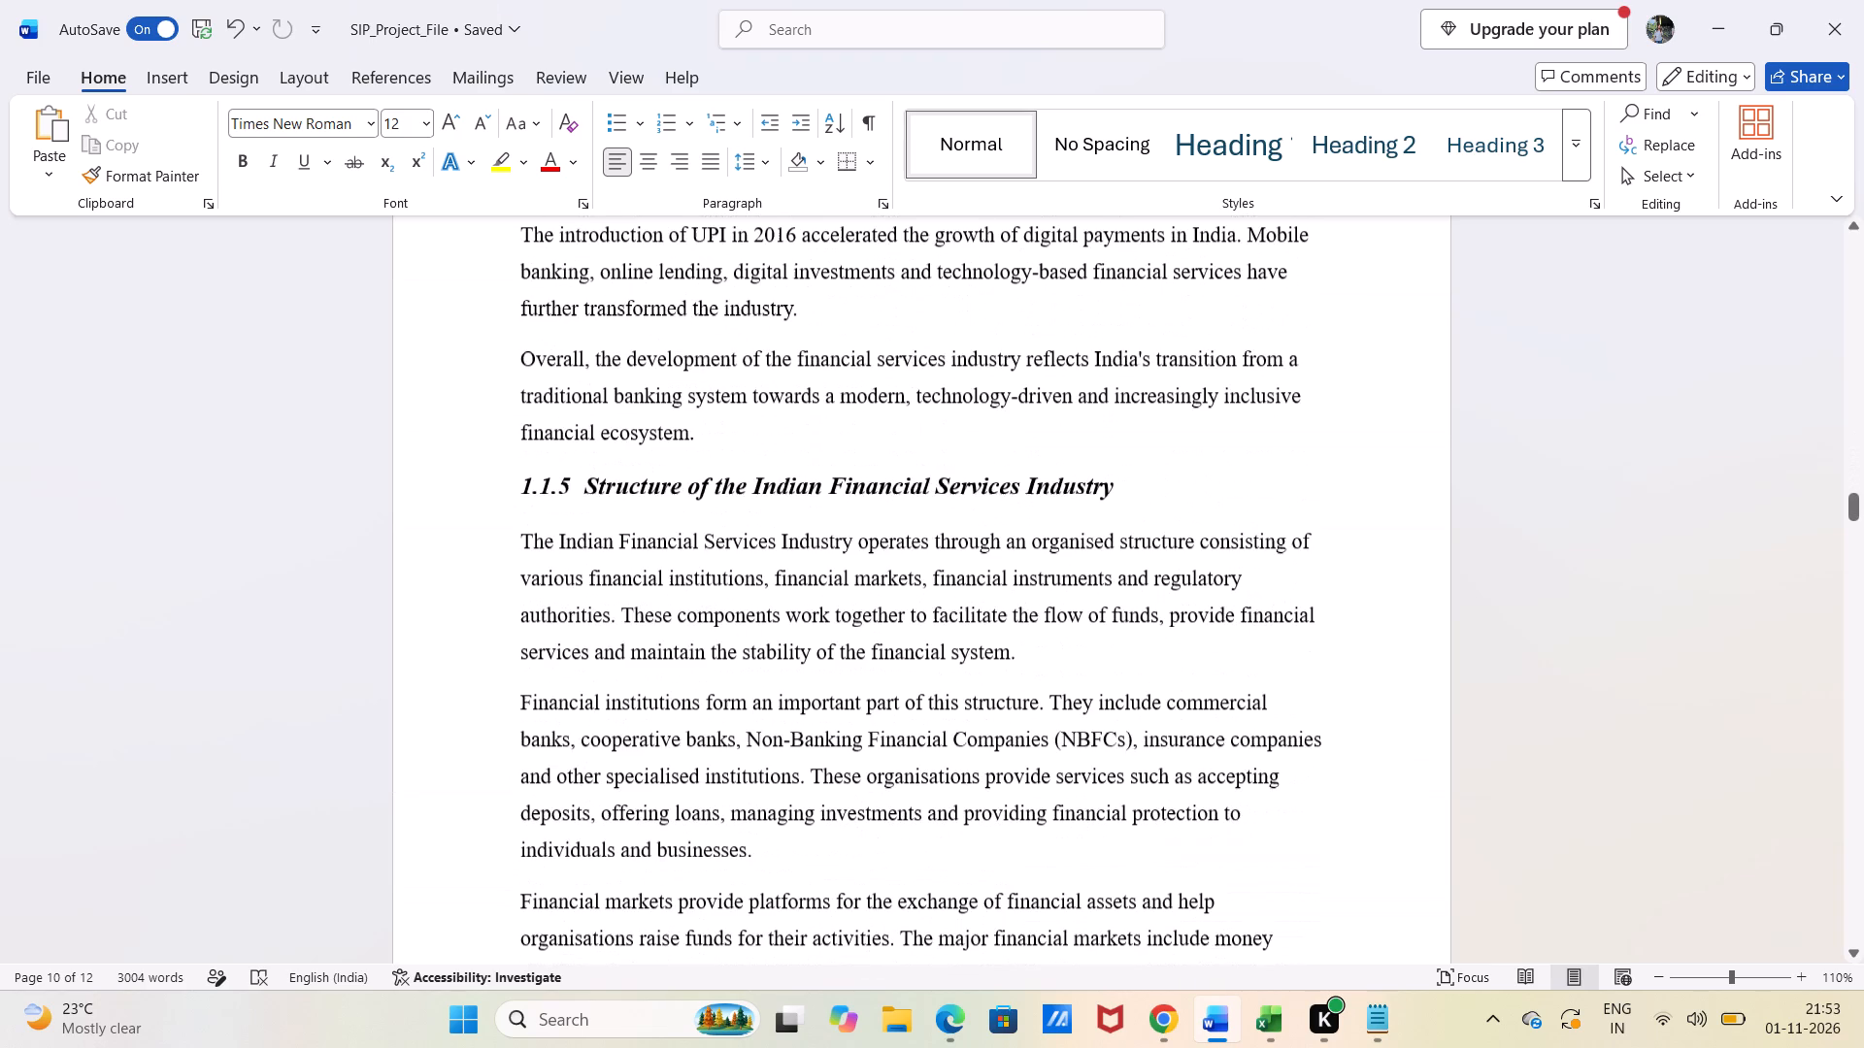
Review the headings, bullet lists and paragraph formatting from the rest of section 1.1.5 through section 1.1.10.
scroll(436, 704, "down", 4)
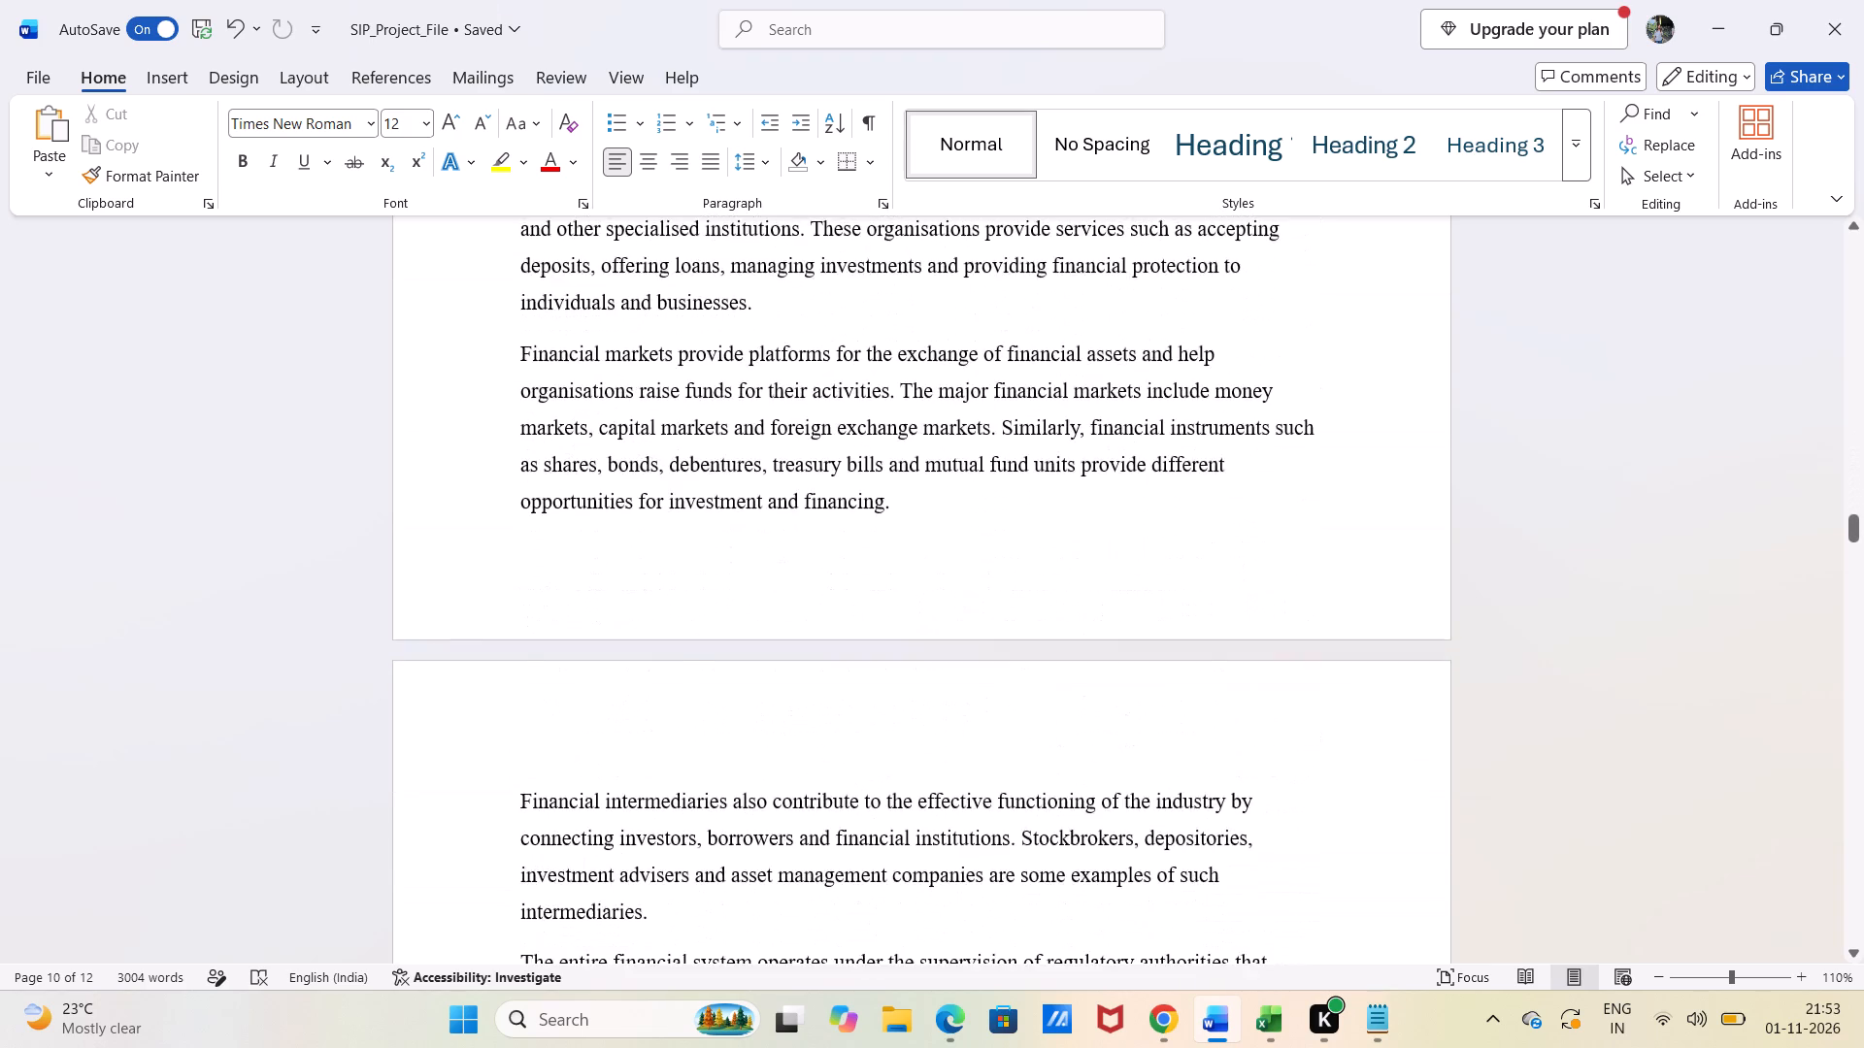
scroll(436, 704, "down", 4)
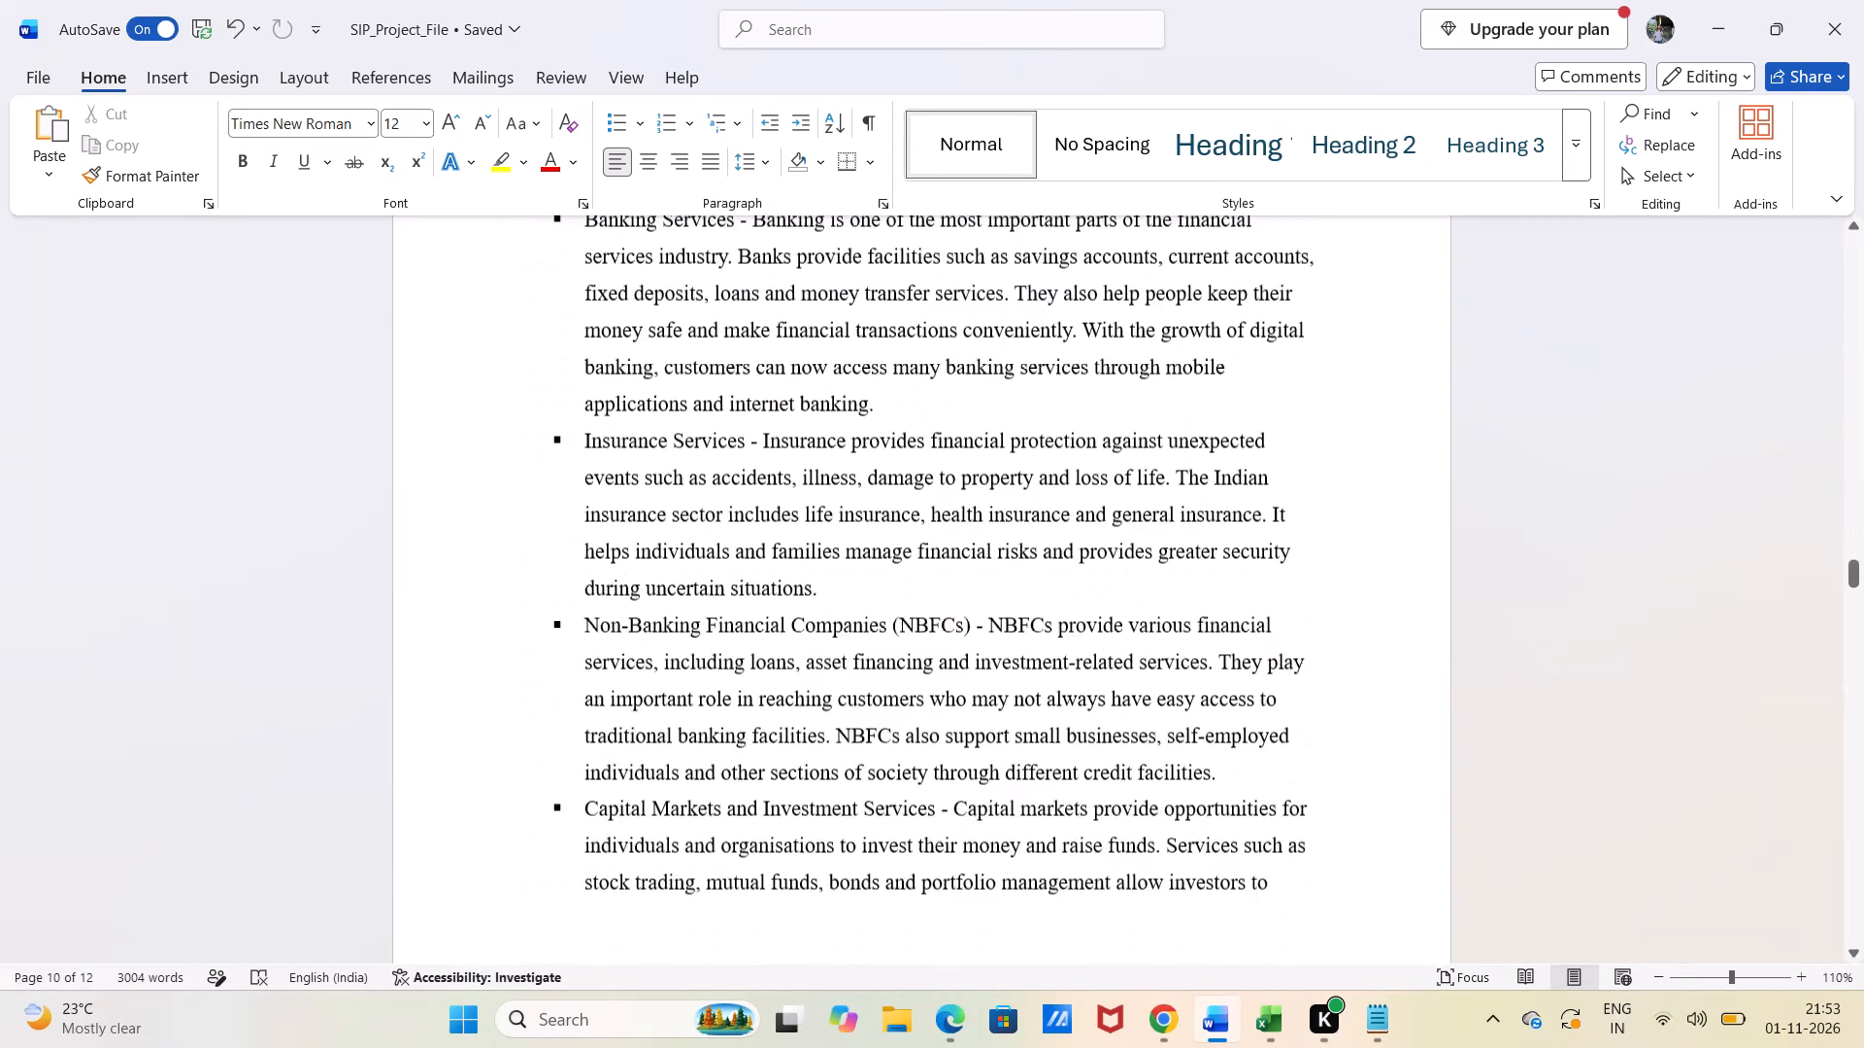
scroll(436, 704, "down", 3)
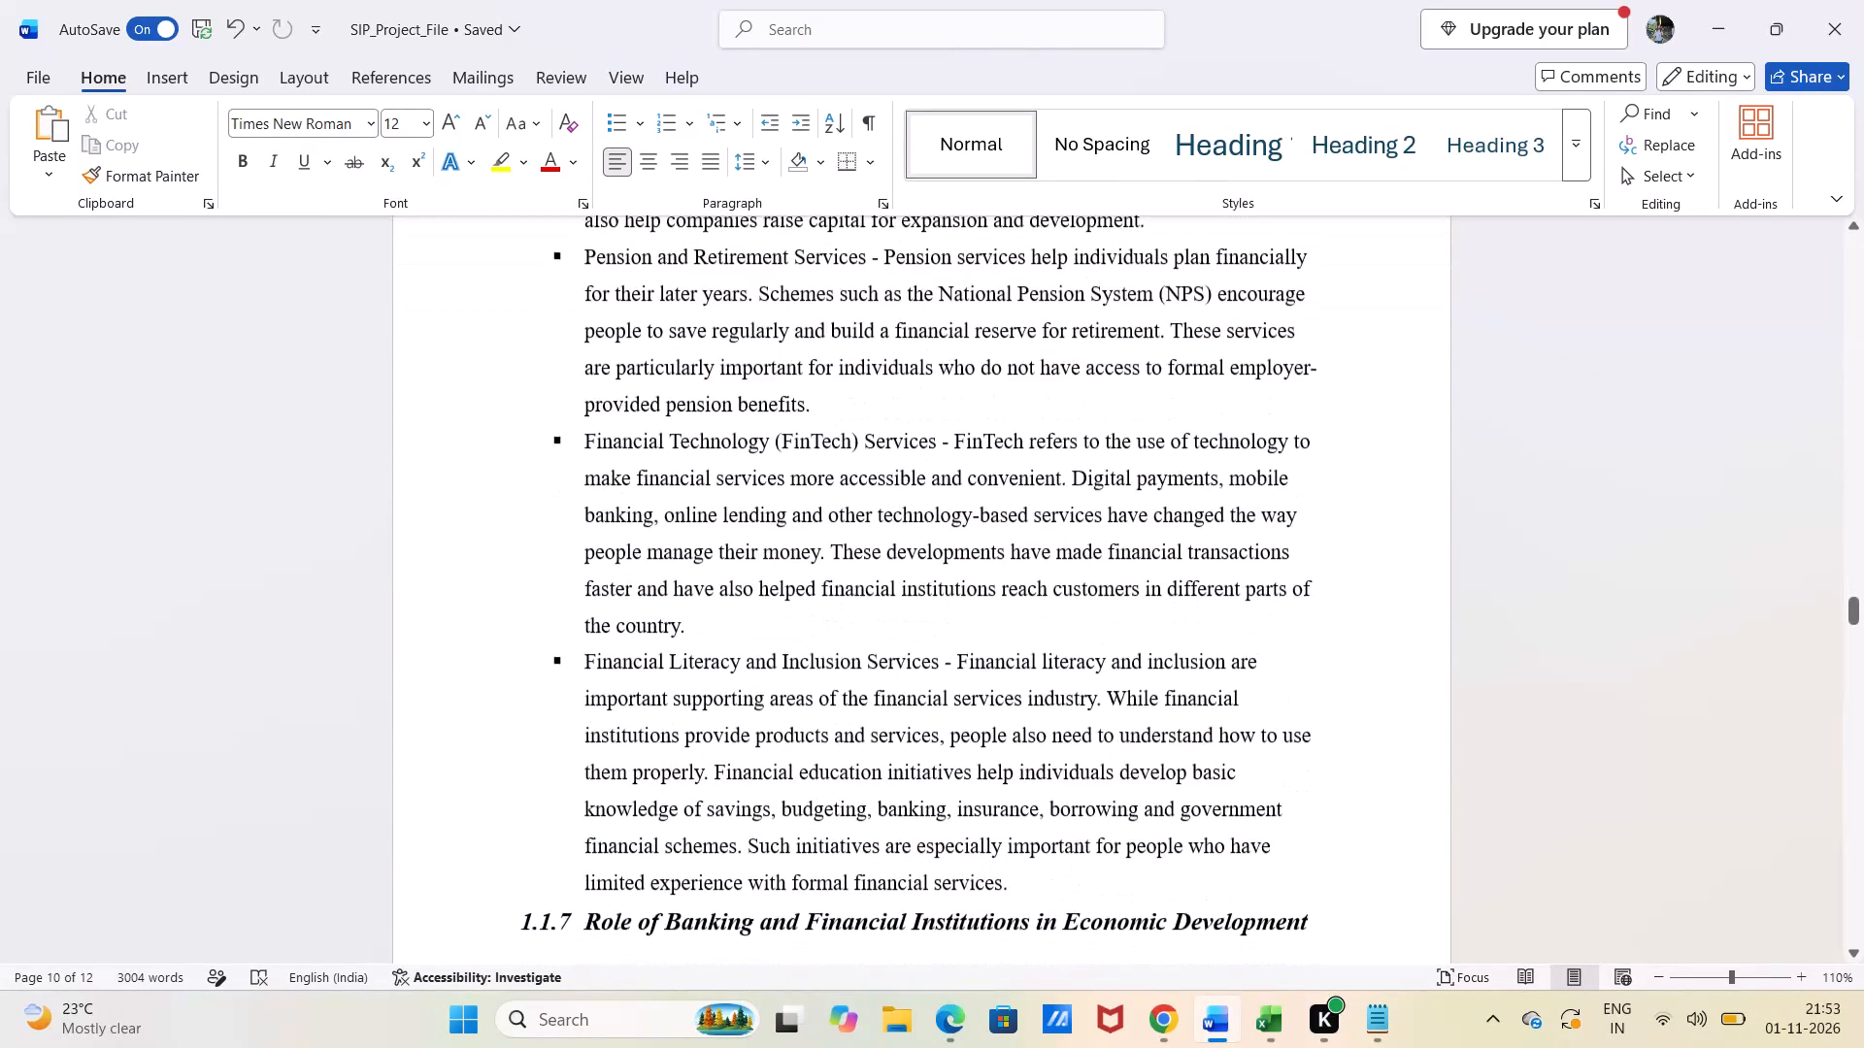
scroll(436, 704, "down", 1)
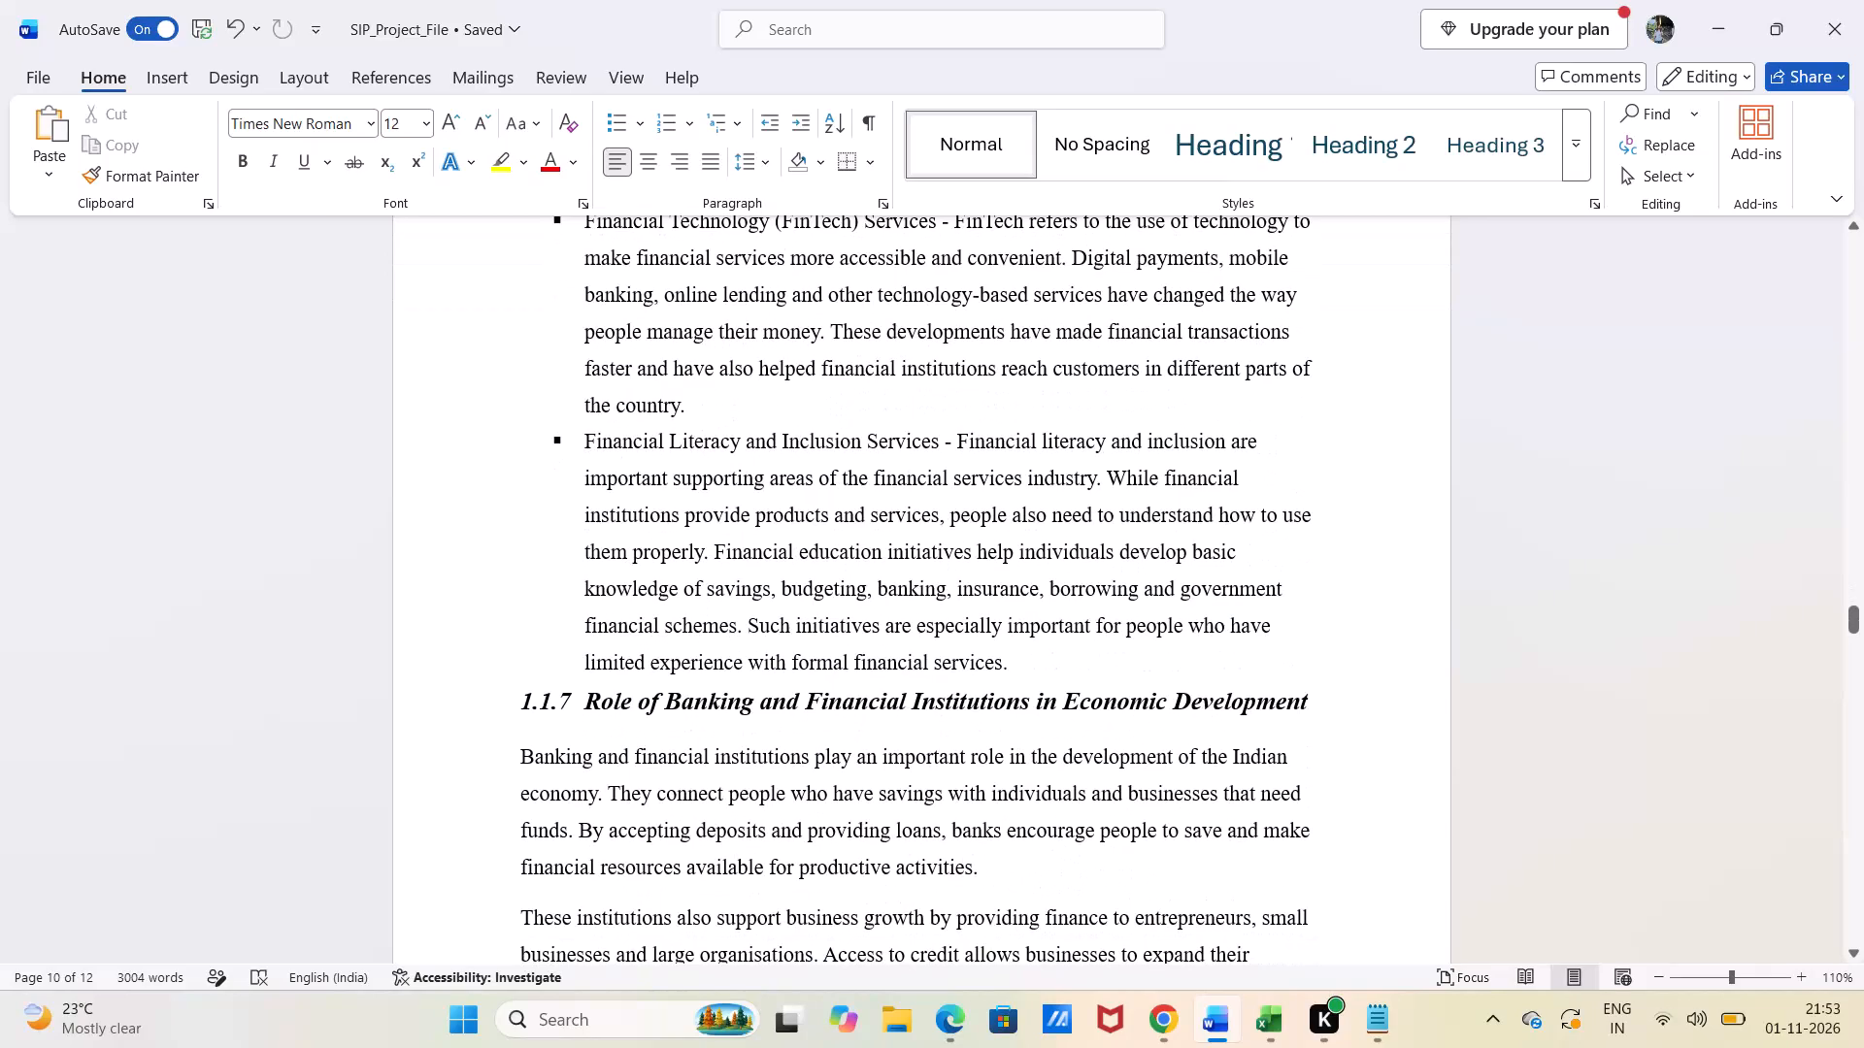
scroll(436, 704, "down", 3)
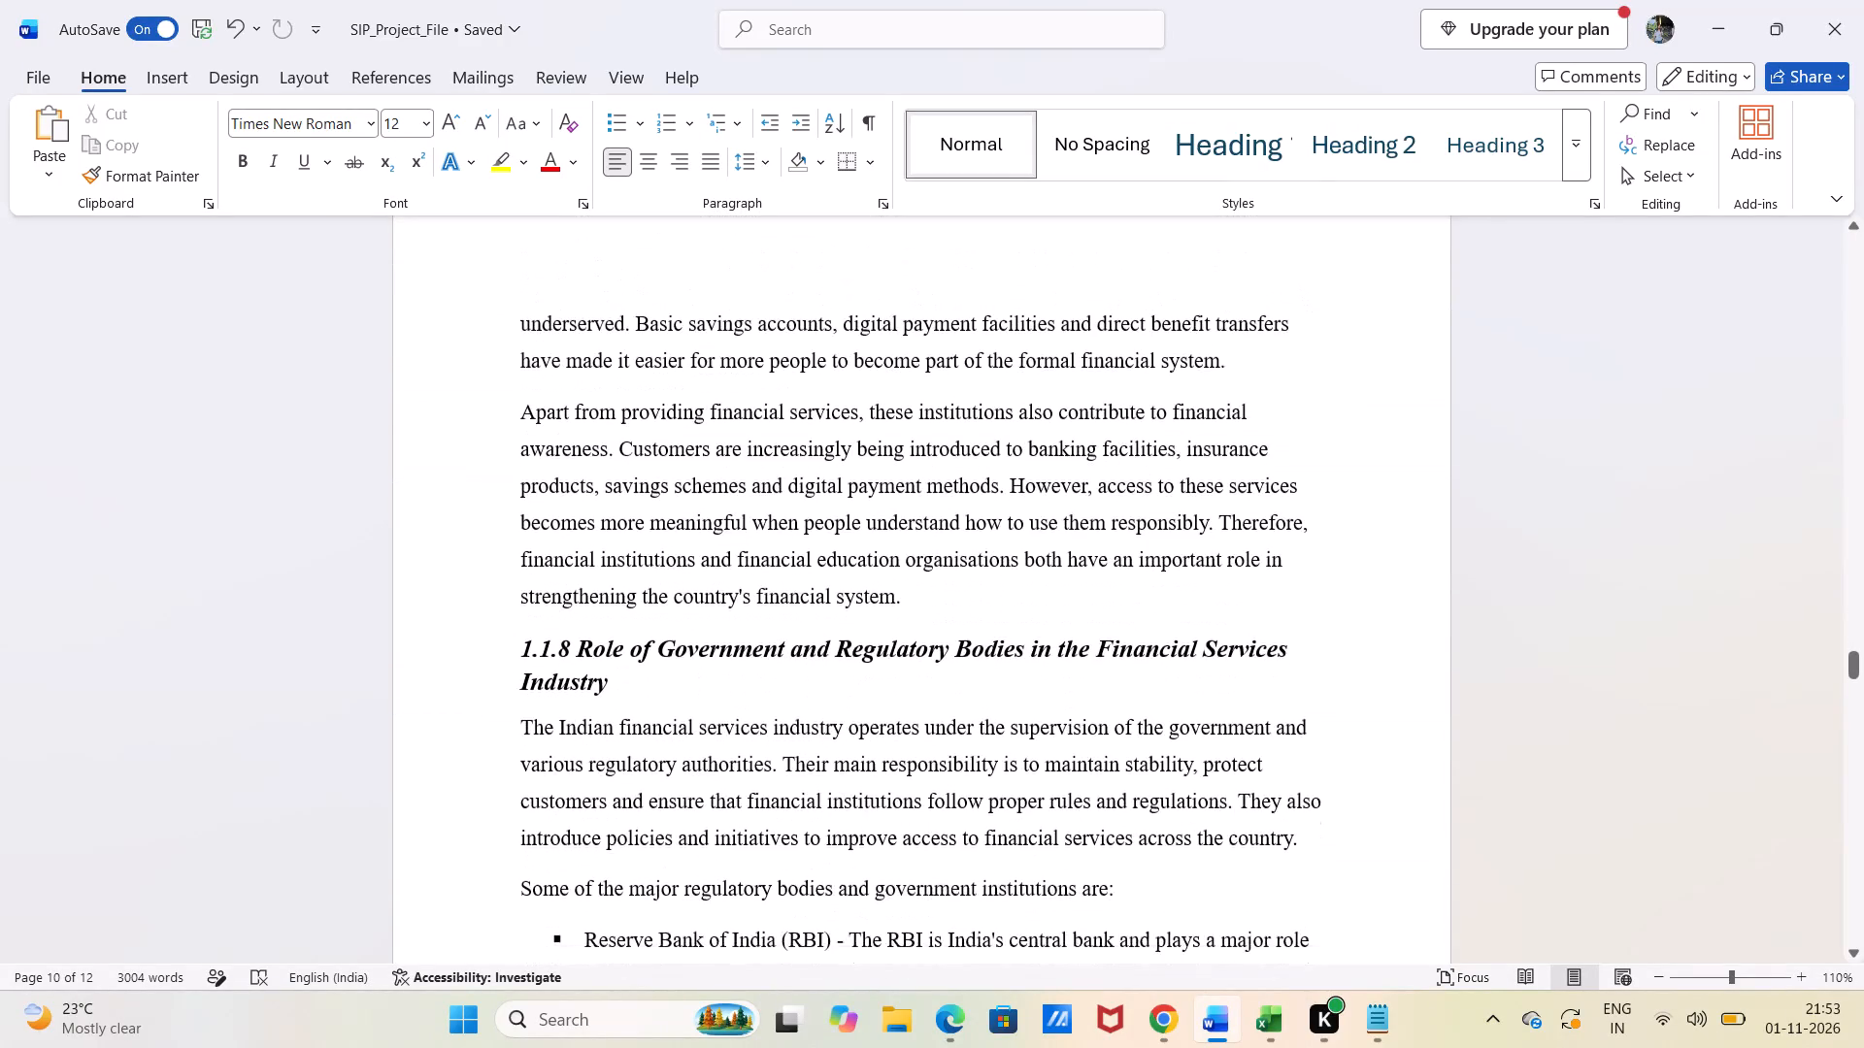
scroll(436, 704, "down", 1)
scroll(894, 595, "down", 1)
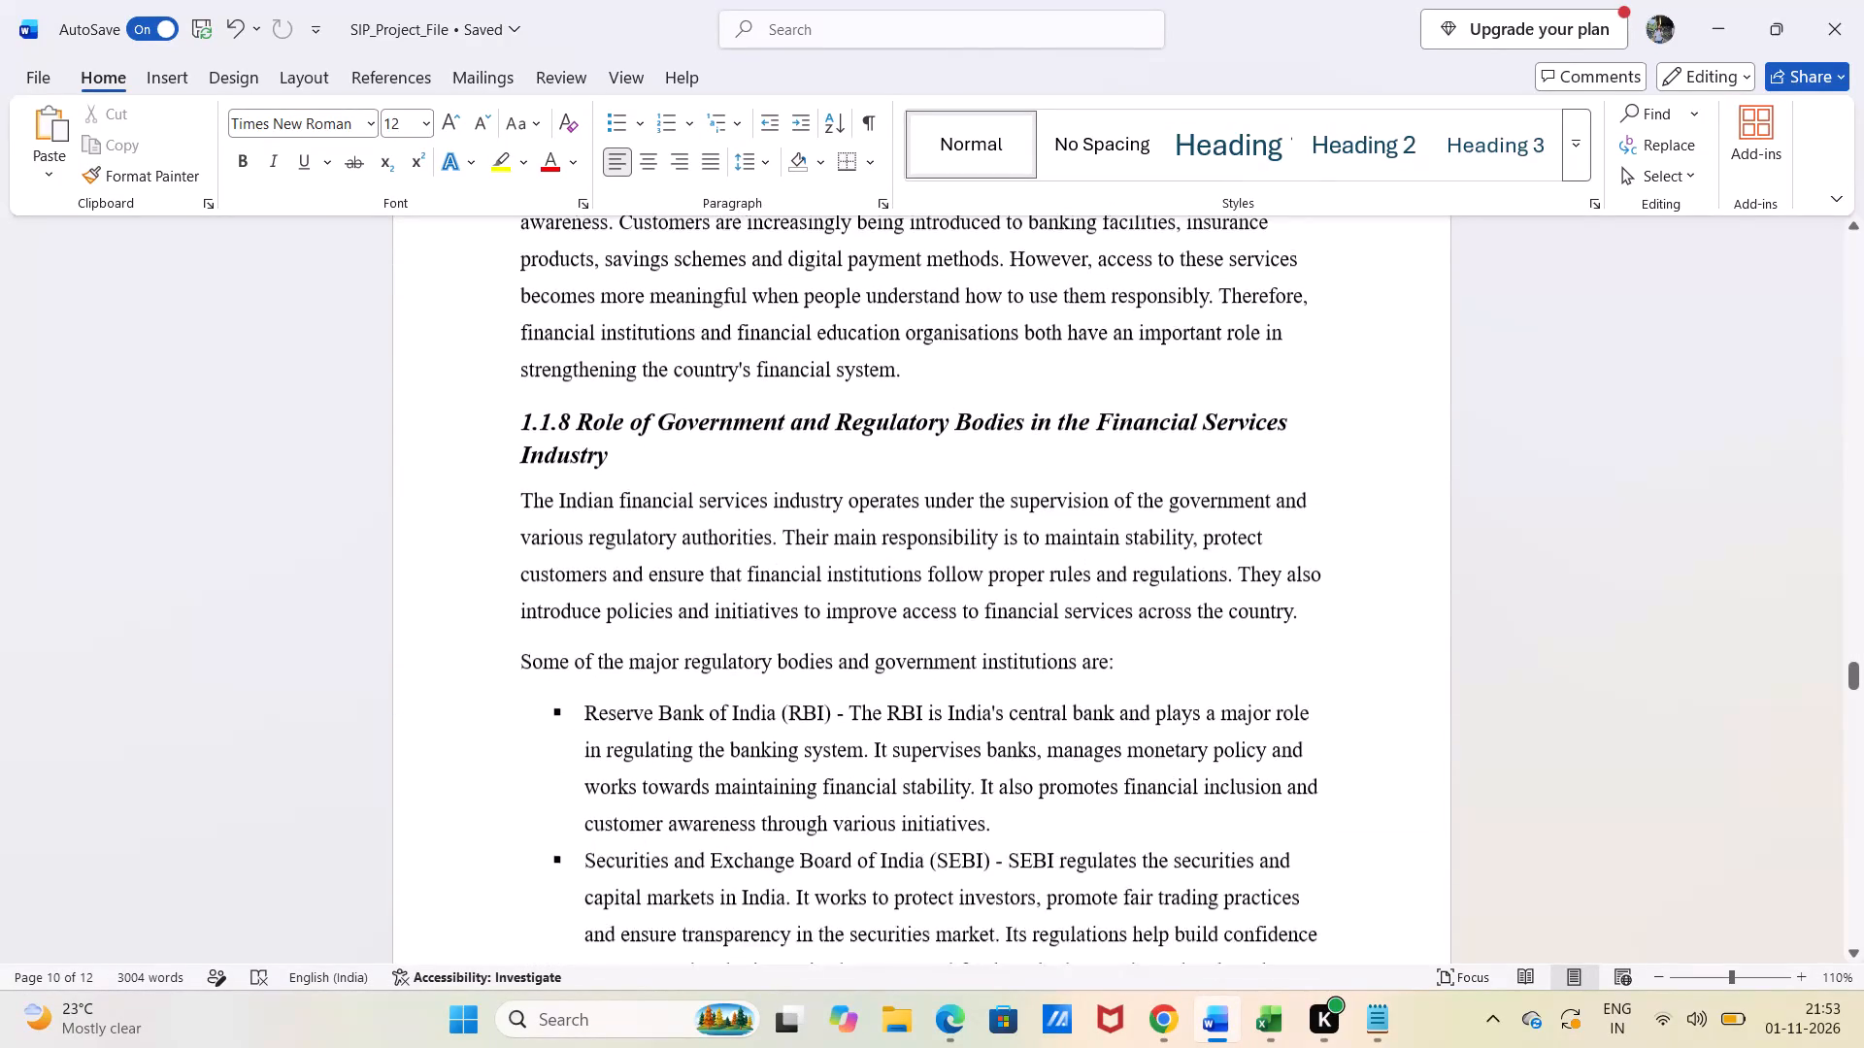
scroll(894, 595, "down", 2)
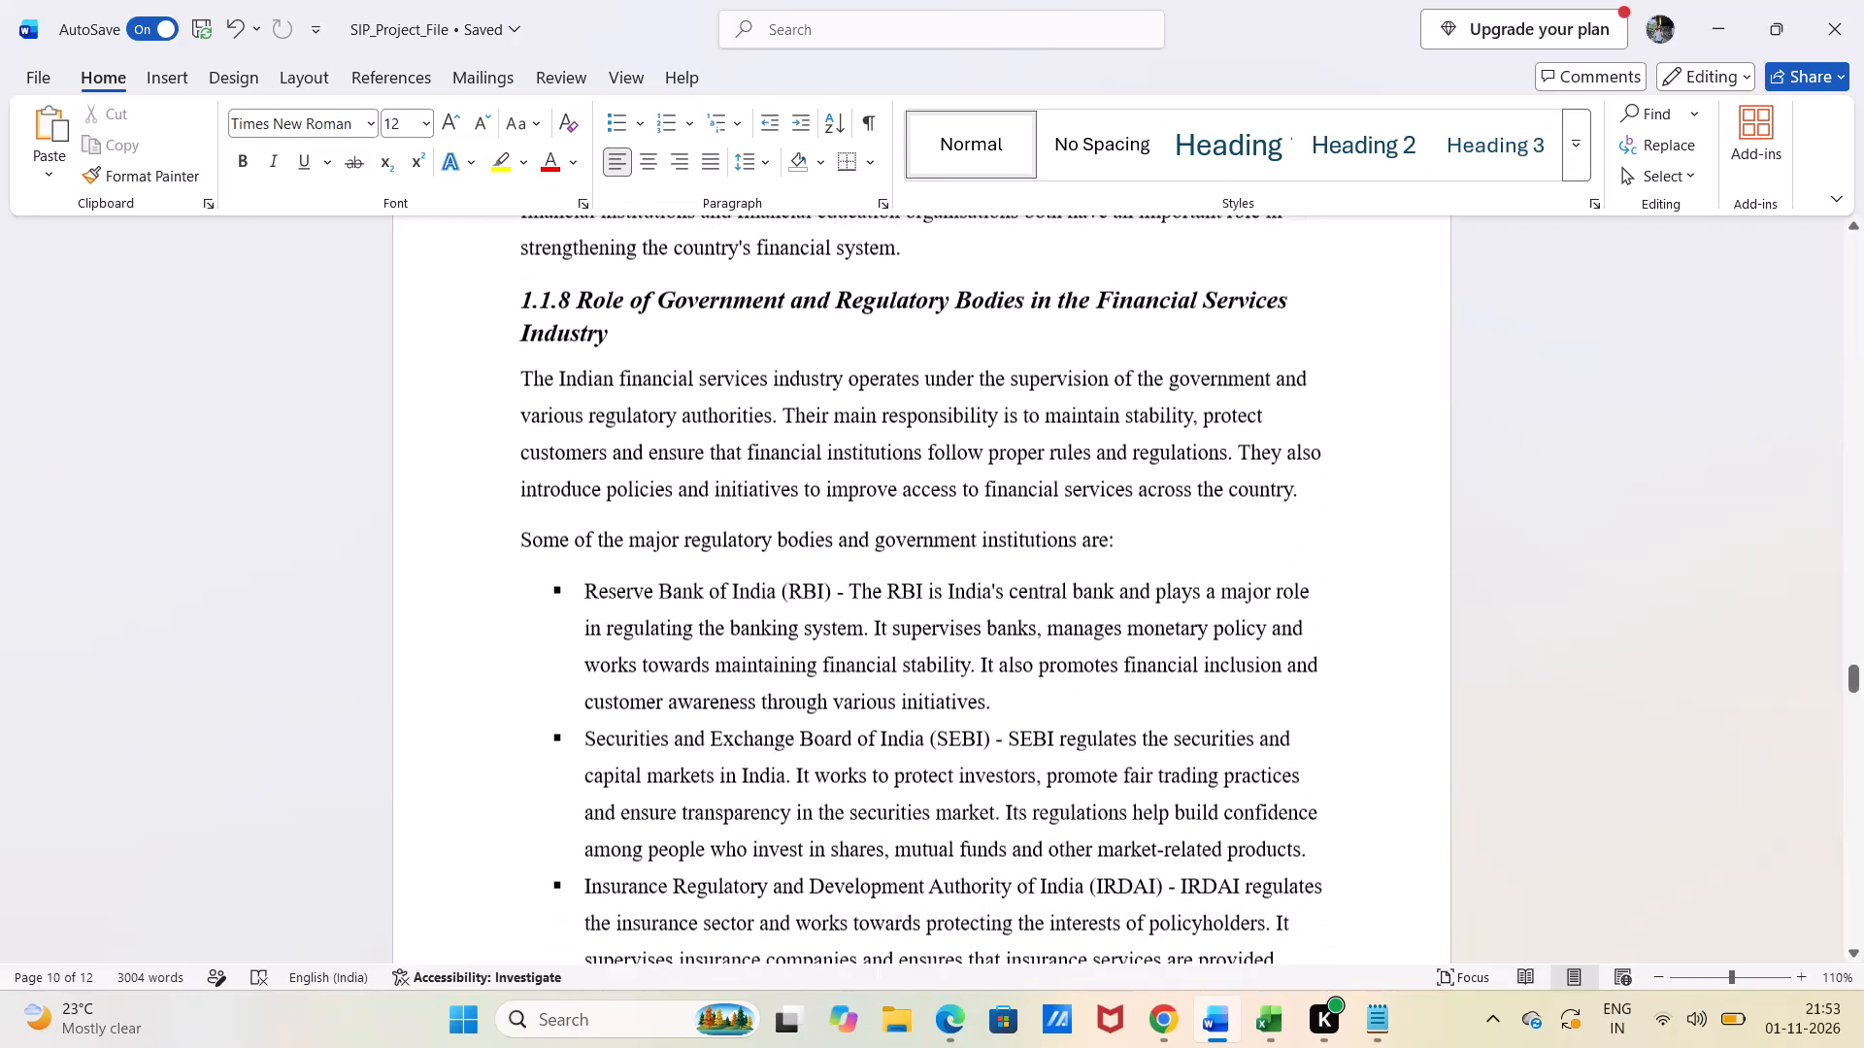
scroll(894, 595, "down", 3)
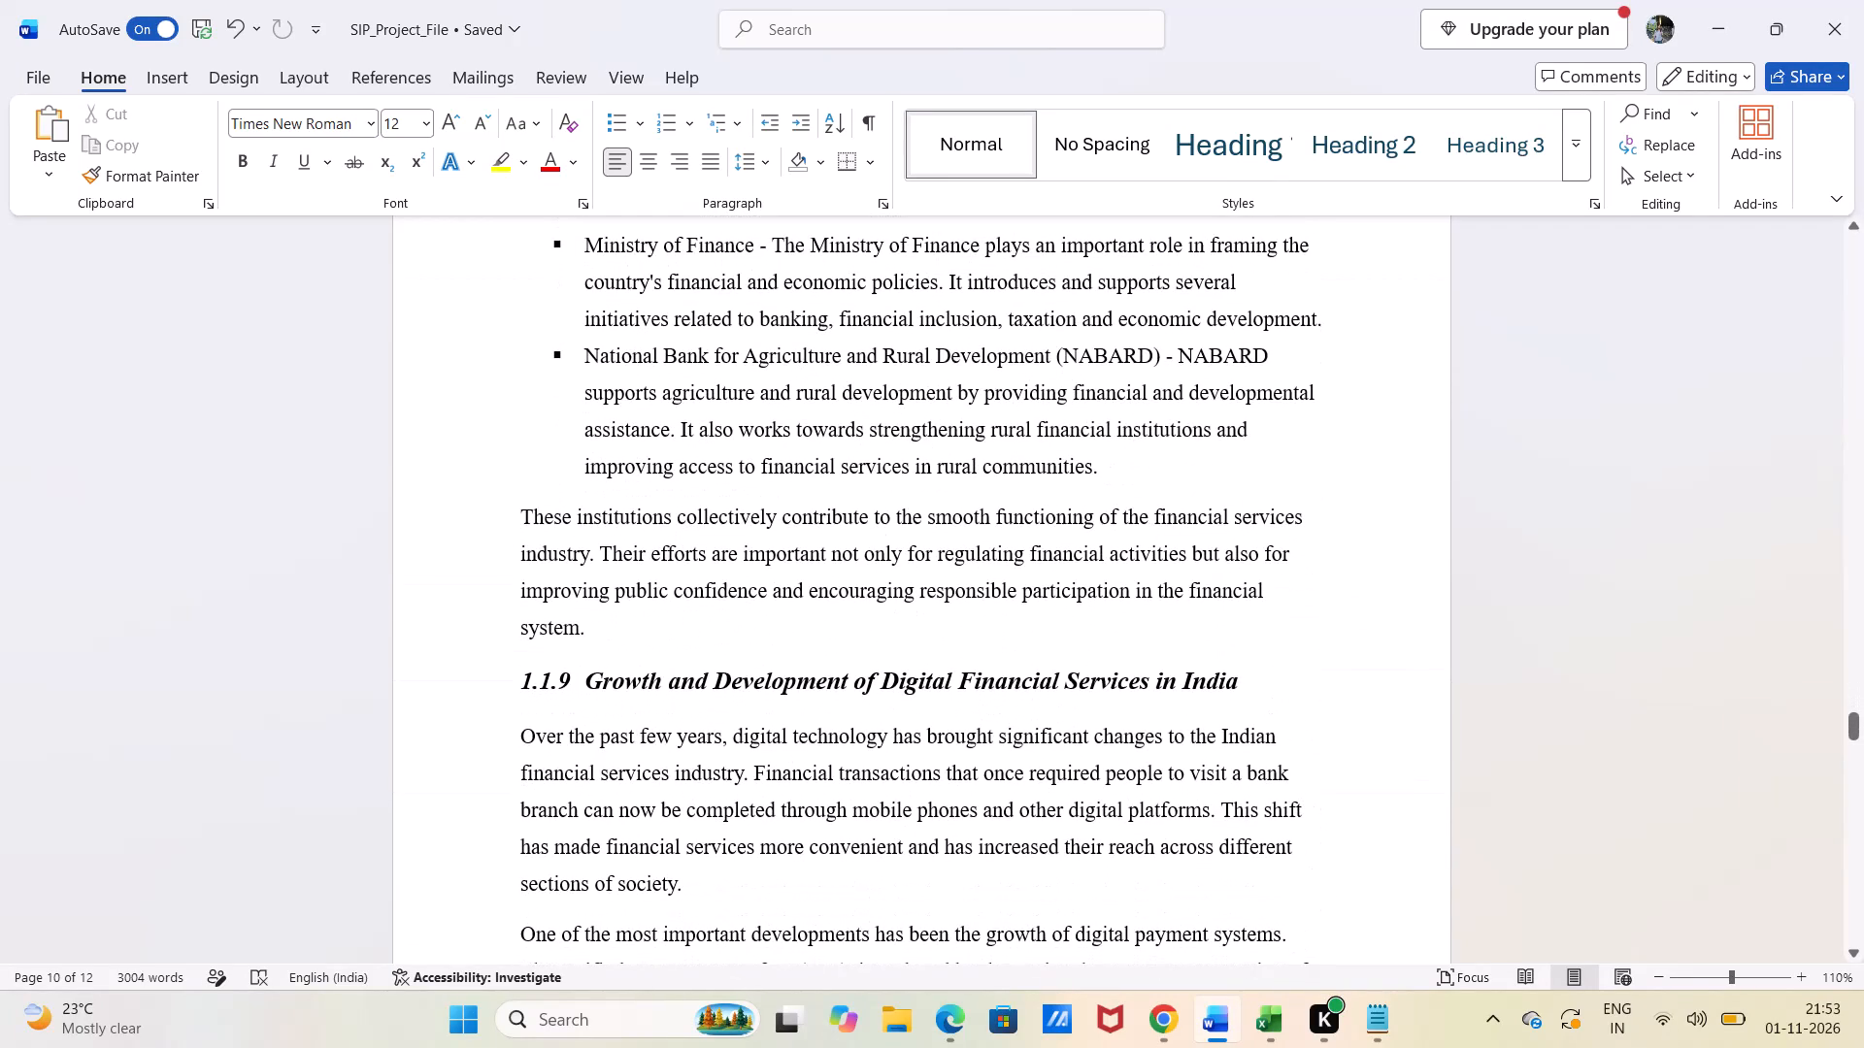
scroll(914, 759, "down", 4)
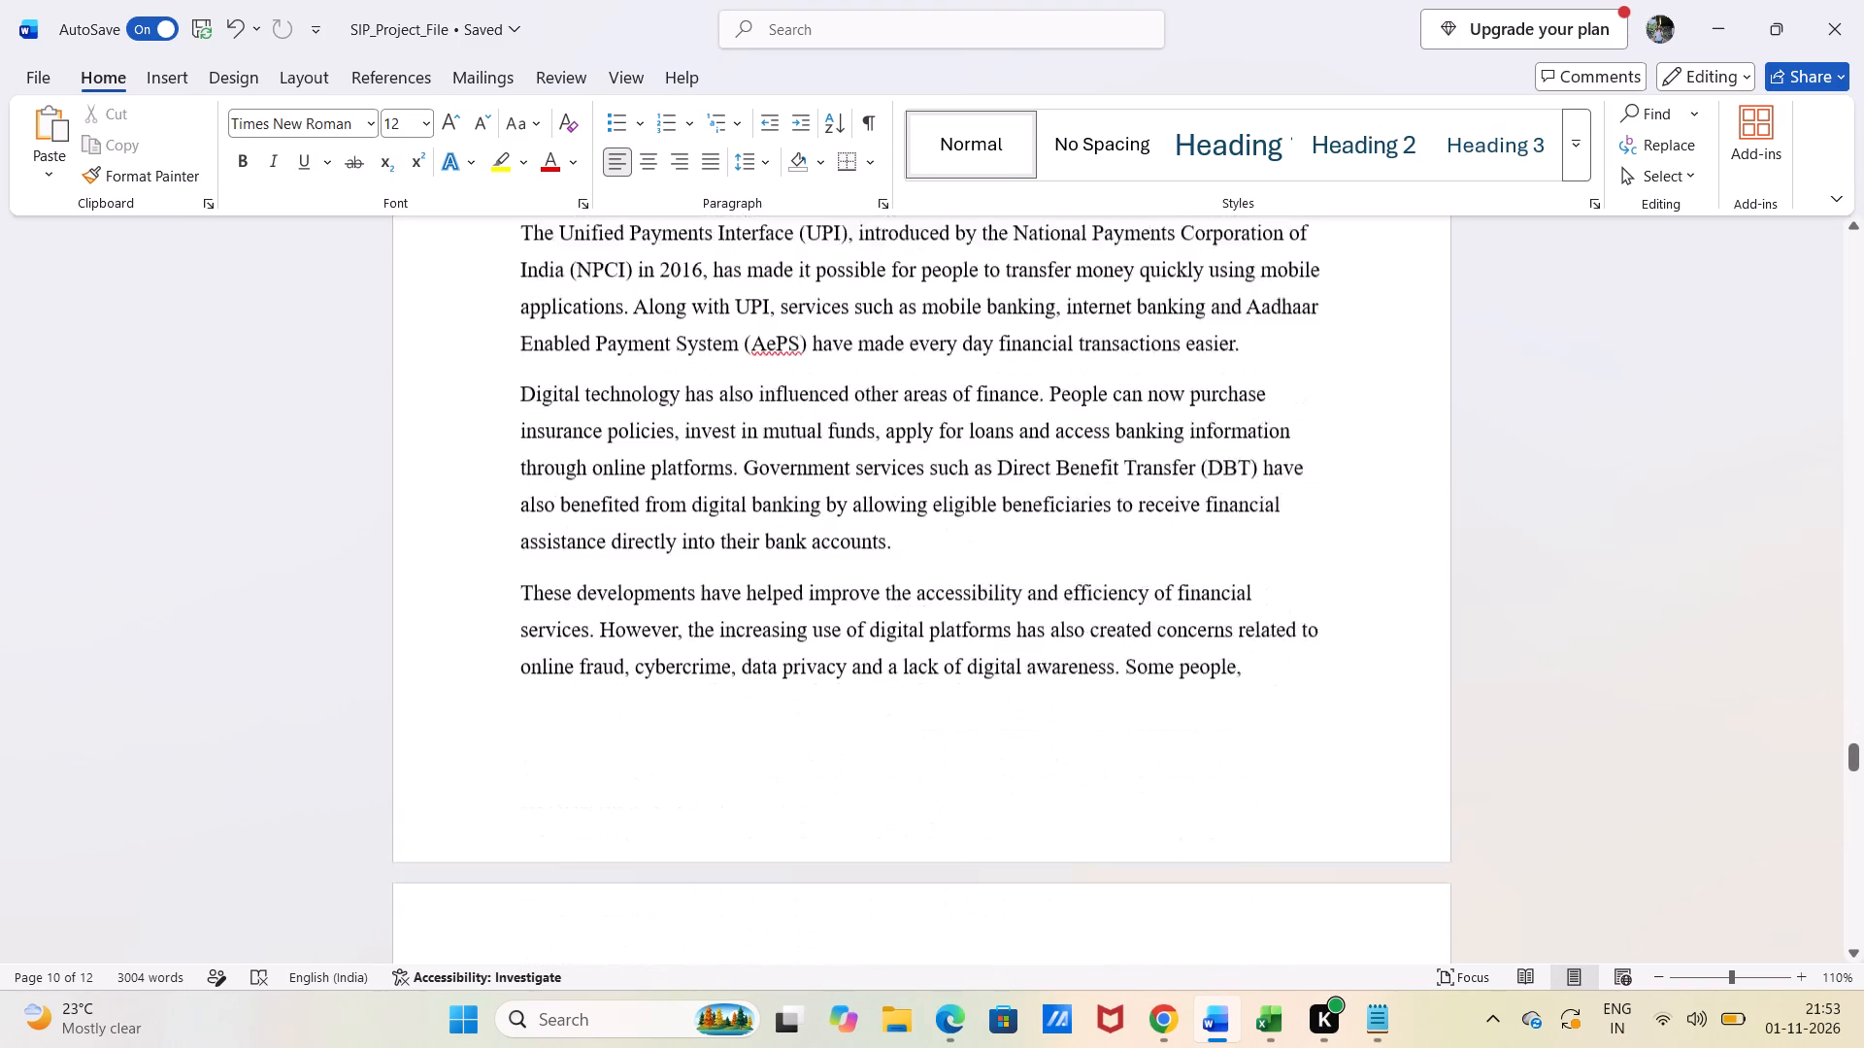
scroll(914, 759, "down", 2)
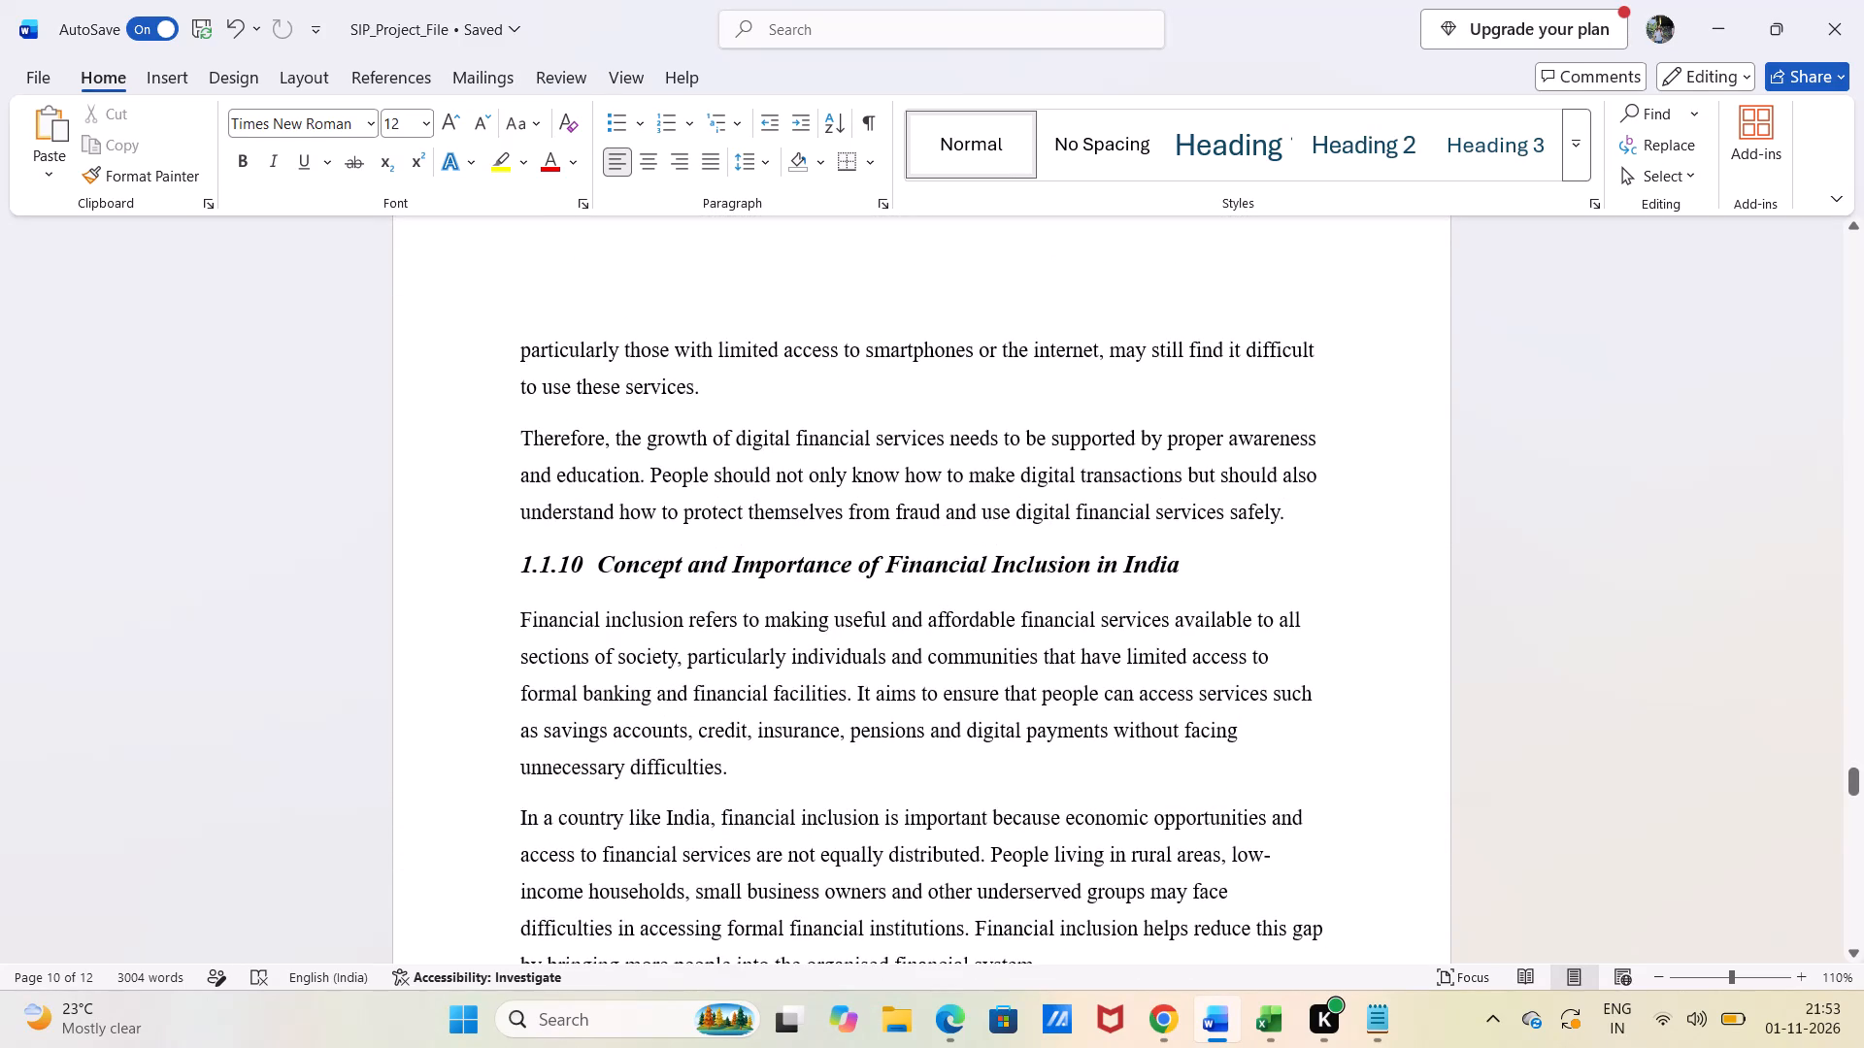
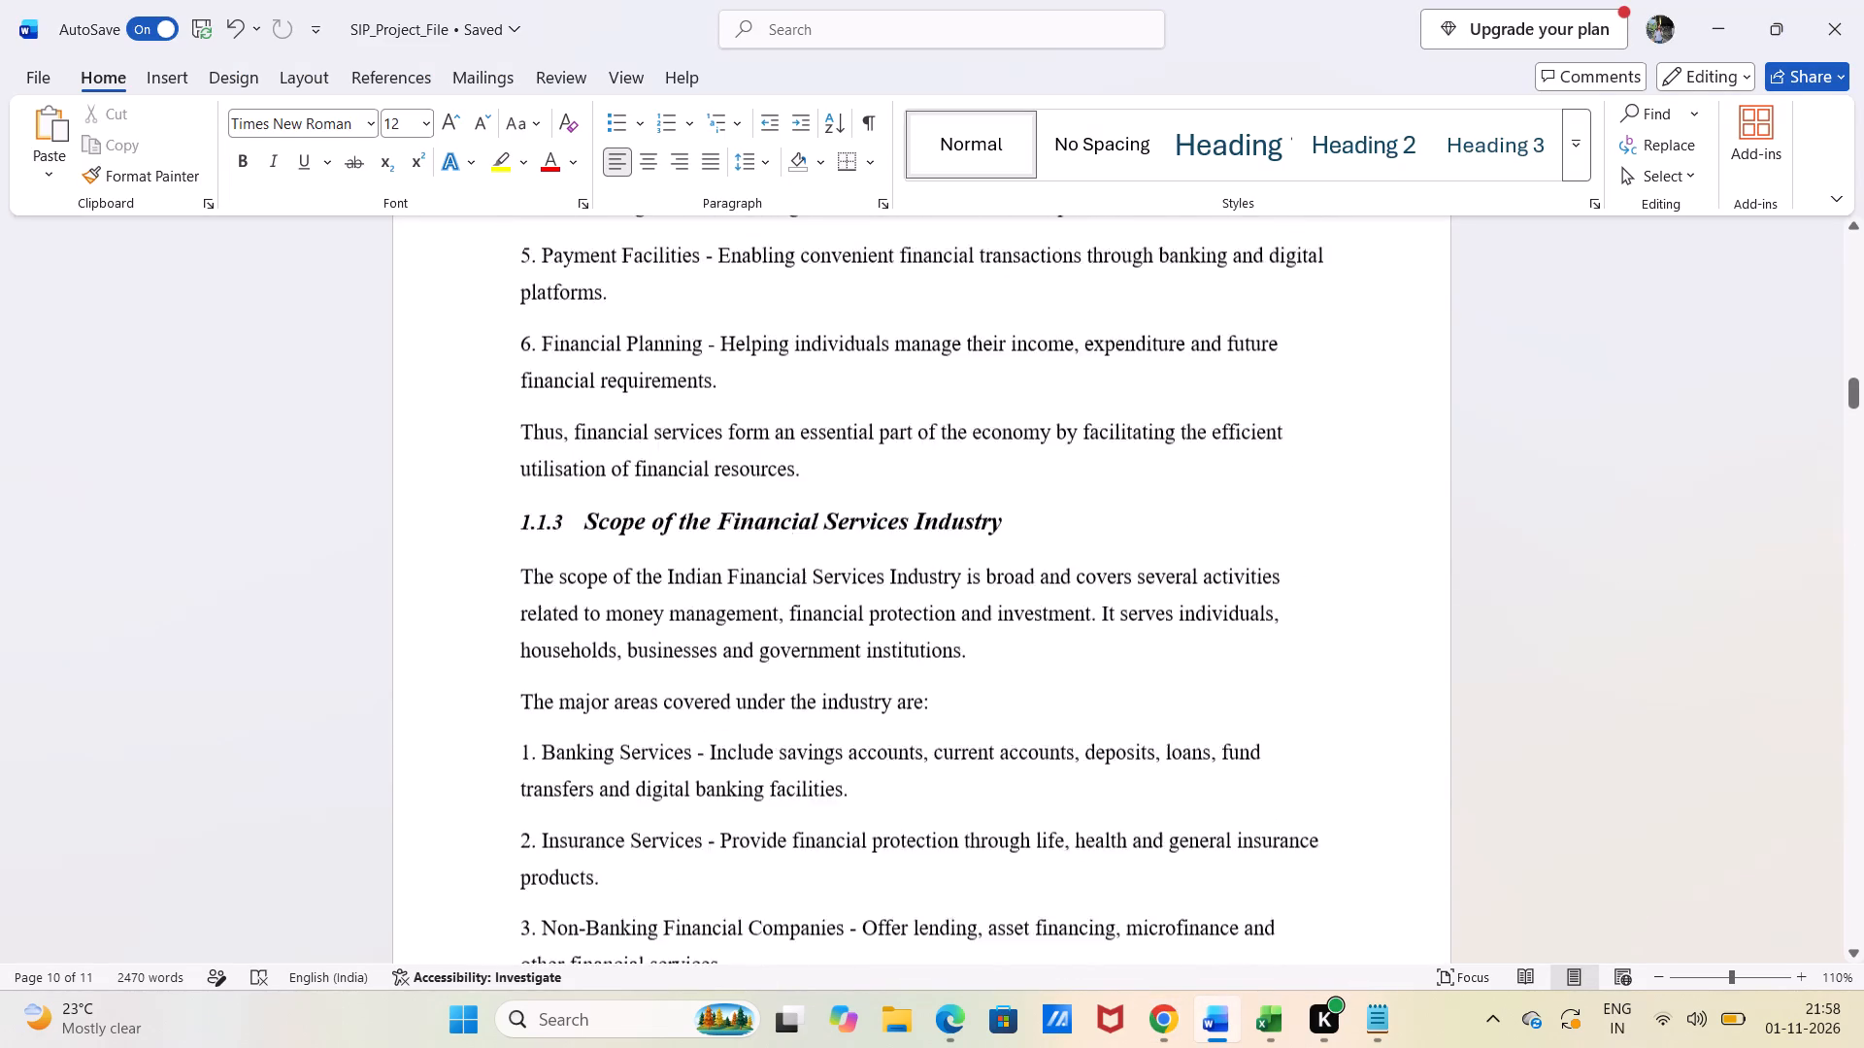
scroll(1043, 712, "up", 7)
scroll(1043, 712, "down", 1)
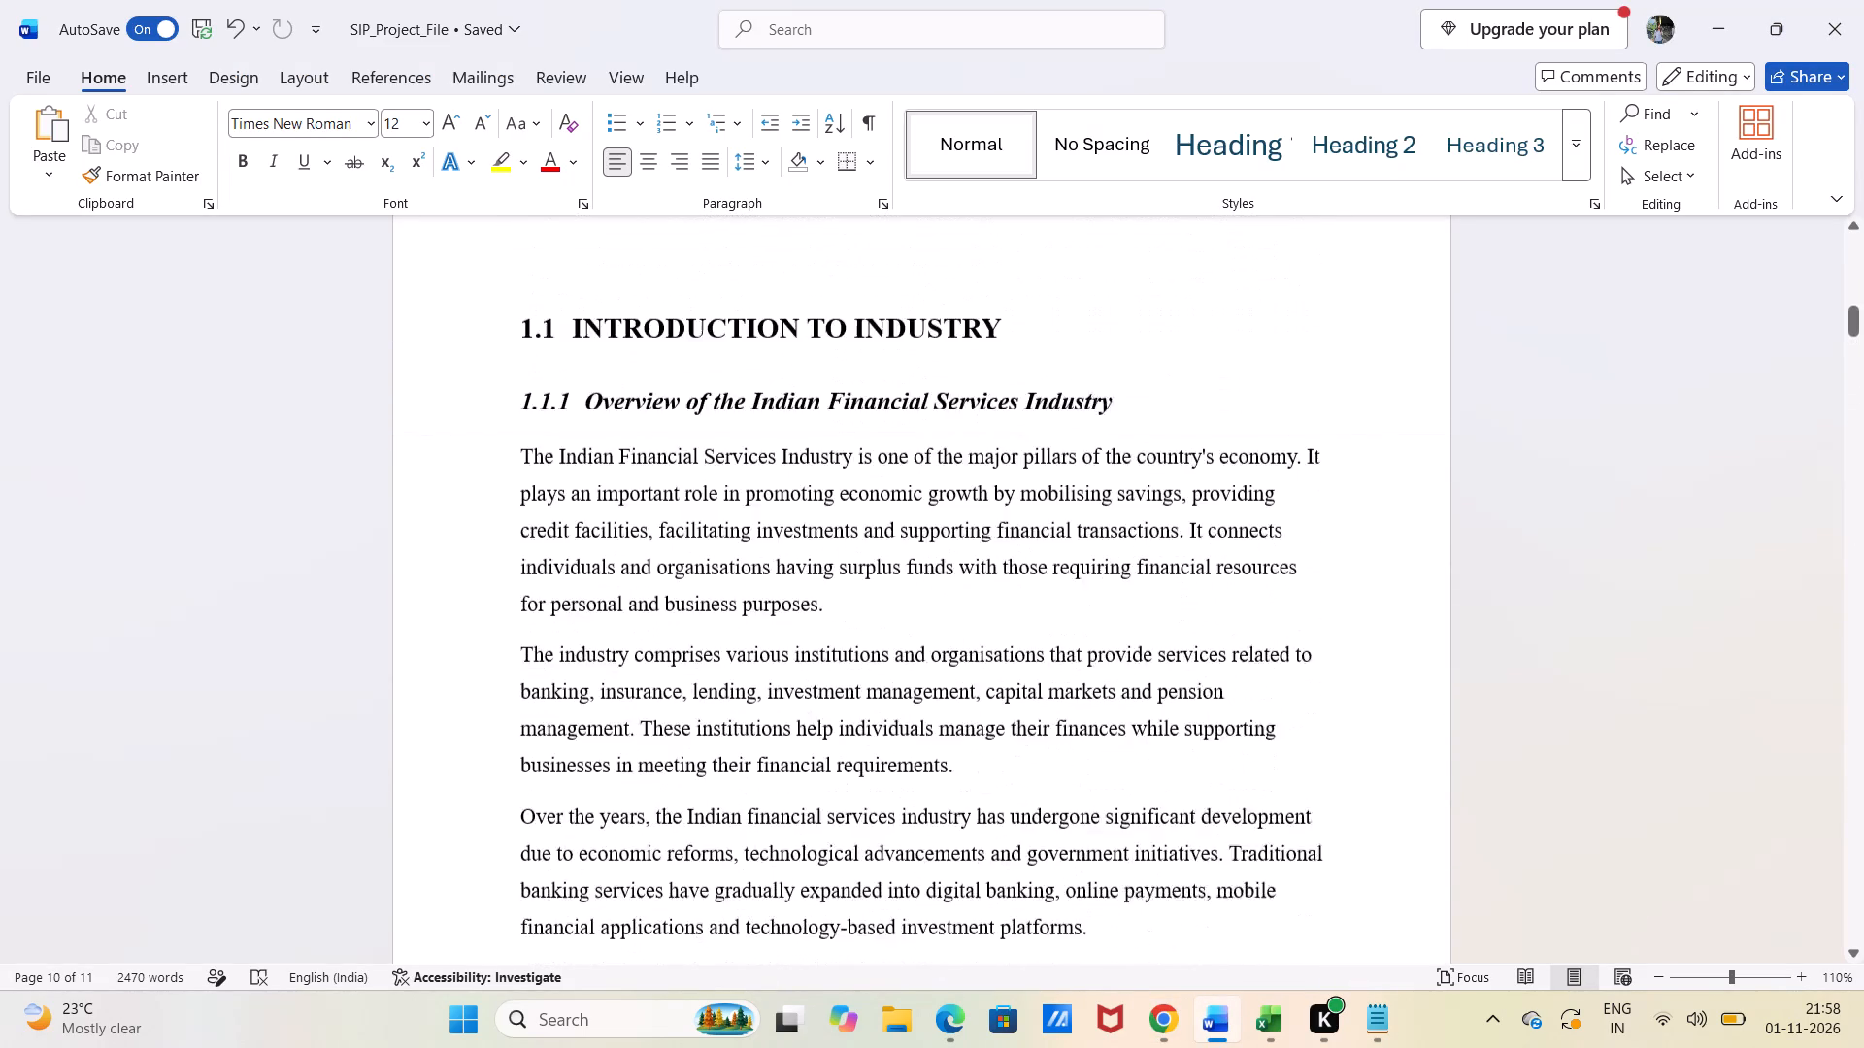
scroll(1043, 712, "down", 2)
scroll(1043, 712, "up", 2)
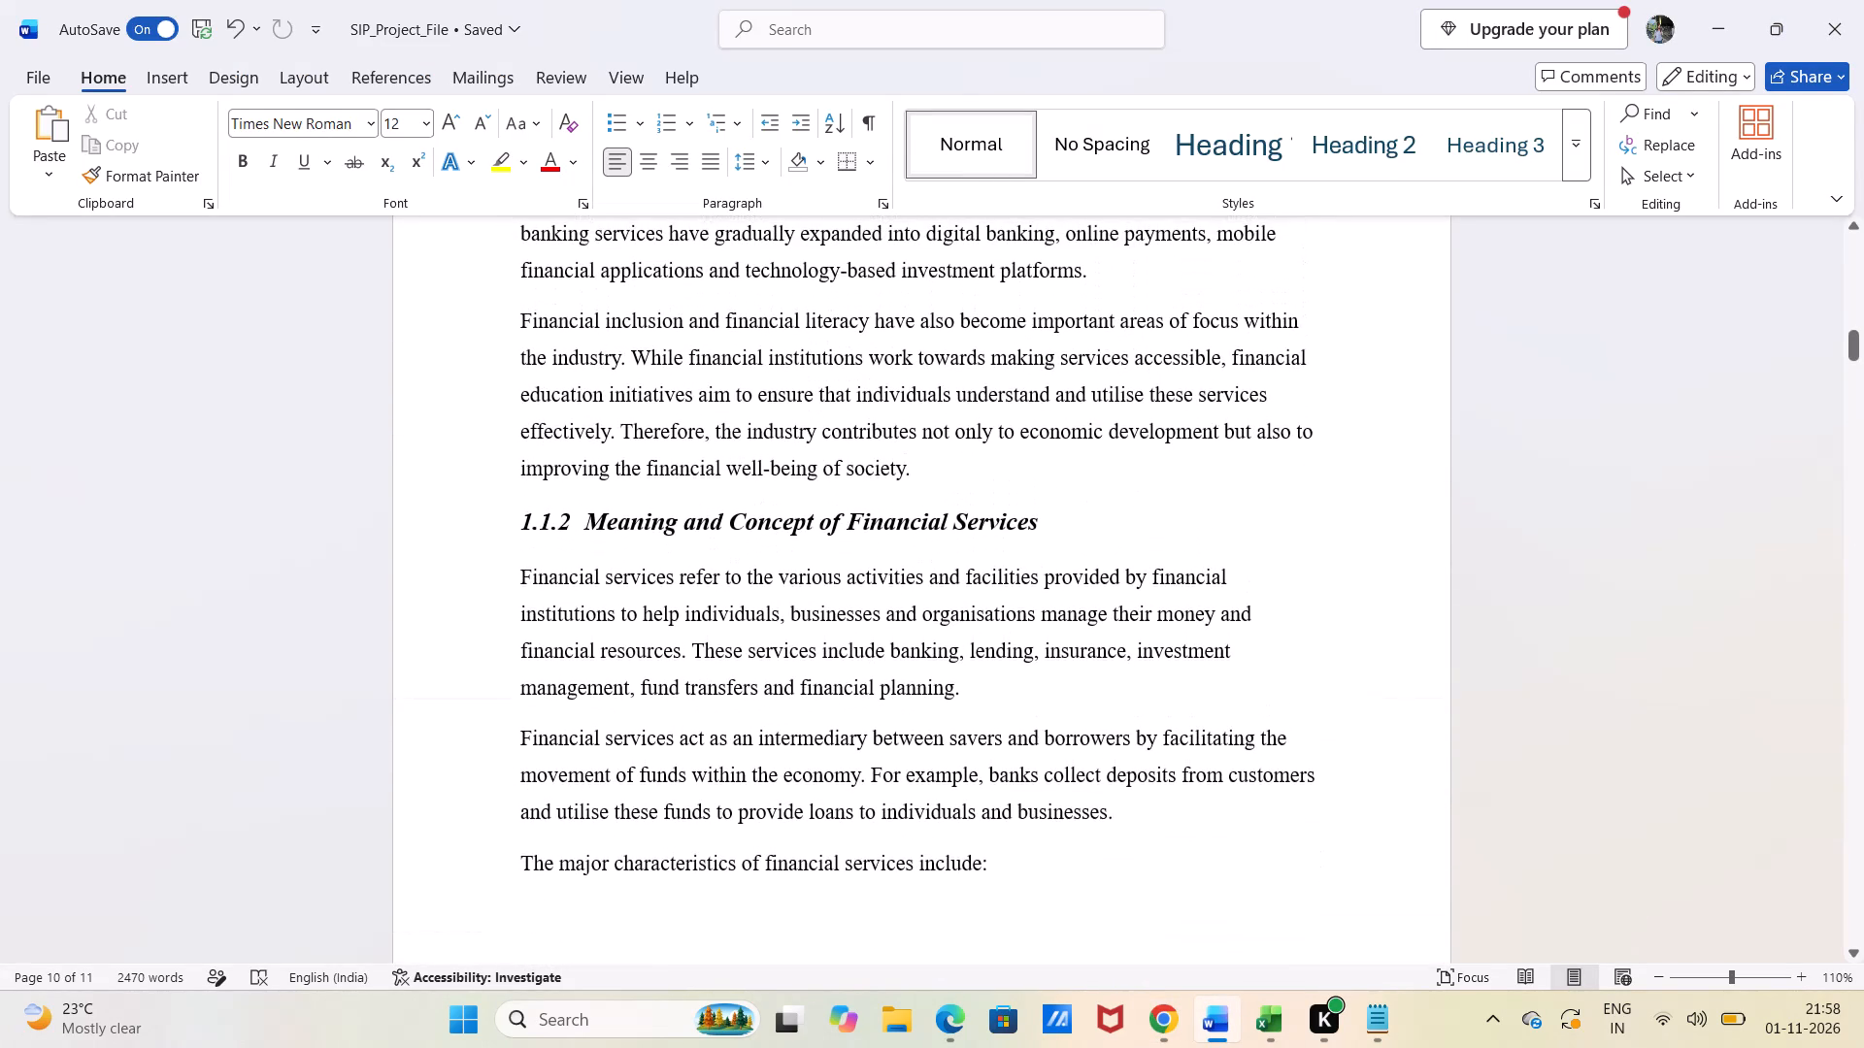
left_click(1078, 522)
key("BackSpace")
key("BackSpace")
key("BackSpace")
key("BackSpace")
key("BackSpace")
key("BackSpace")
key("BackSpace")
key("BackSpace")
key("BackSpace")
key("BackSpace")
key("BackSpace")
key("BackSpace")
key("BackSpace")
key("BackSpace")
key("BackSpace")
key("BackSpace")
key("BackSpace")
key("BackSpace")
key("BackSpace")
key("BackSpace")
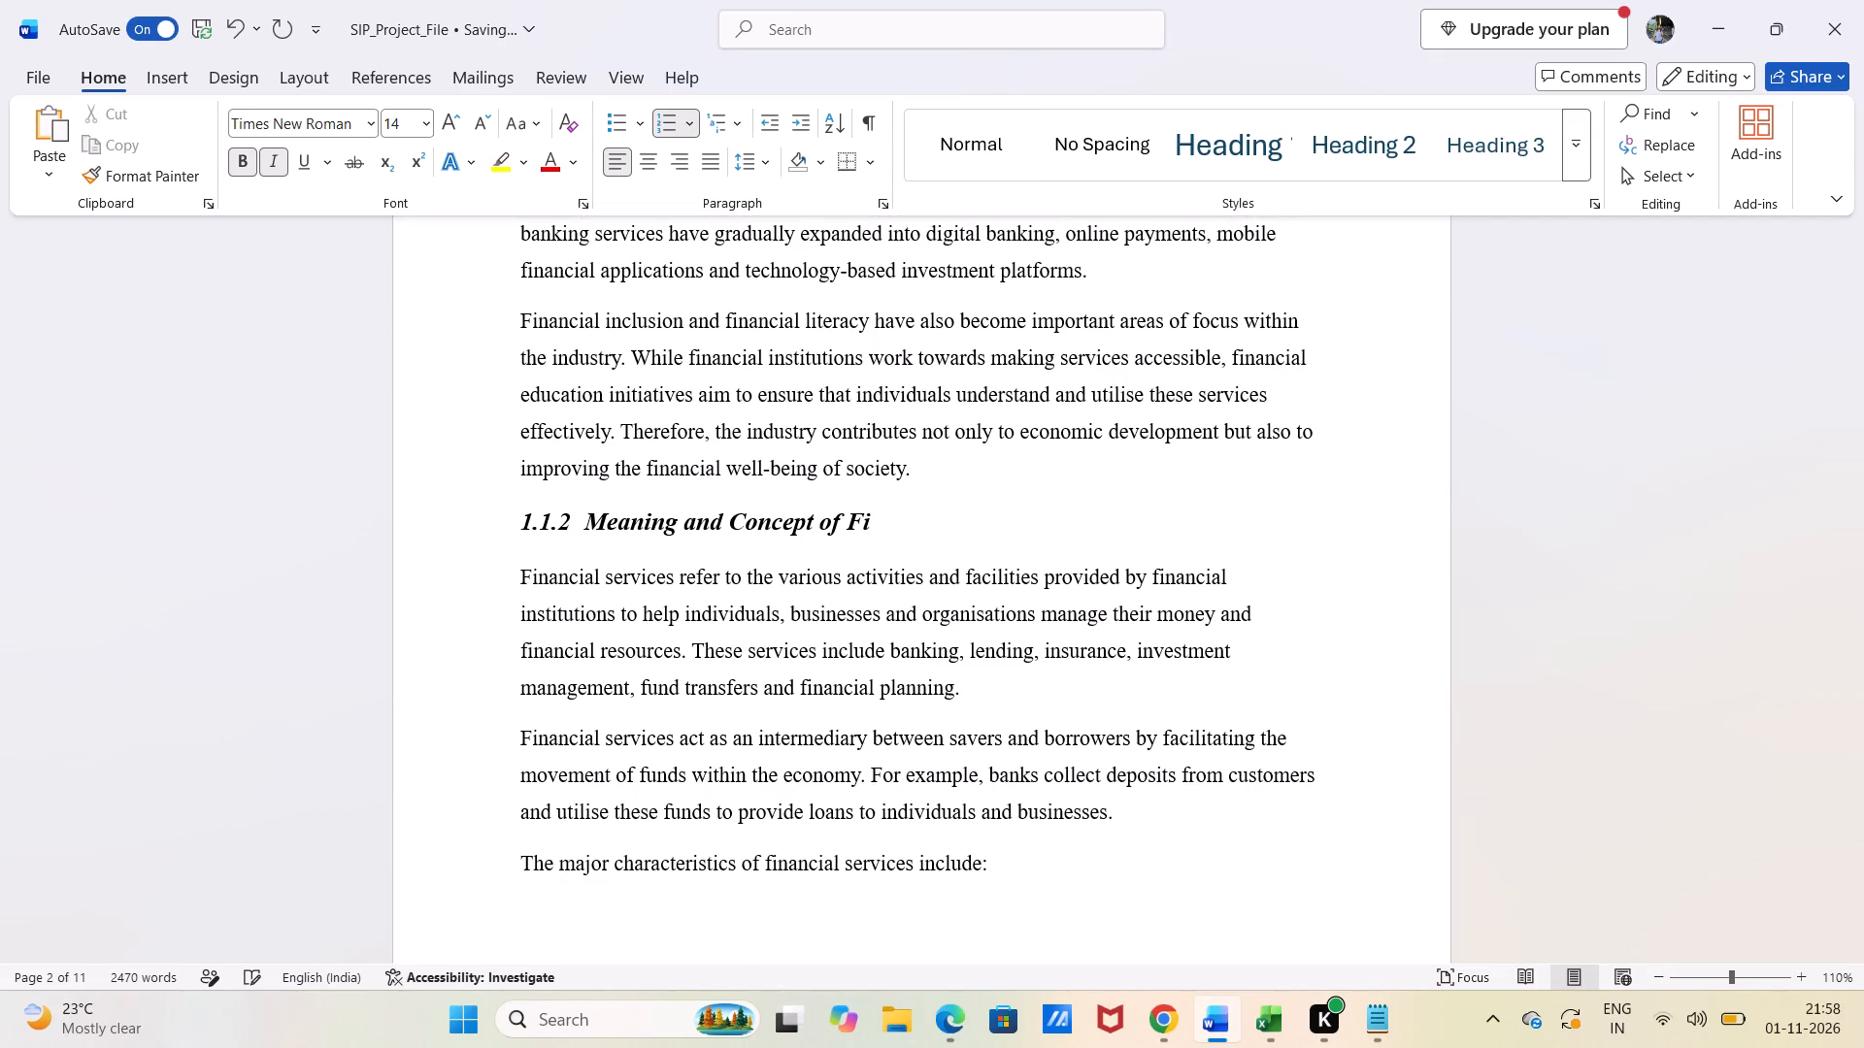
key("BackSpace")
key("BackSpace")
key("BackSpace")
key("BackSpace")
key("BackSpace")
key("BackSpace")
key("BackSpace")
key("BackSpace")
key("BackSpace")
key("BackSpace")
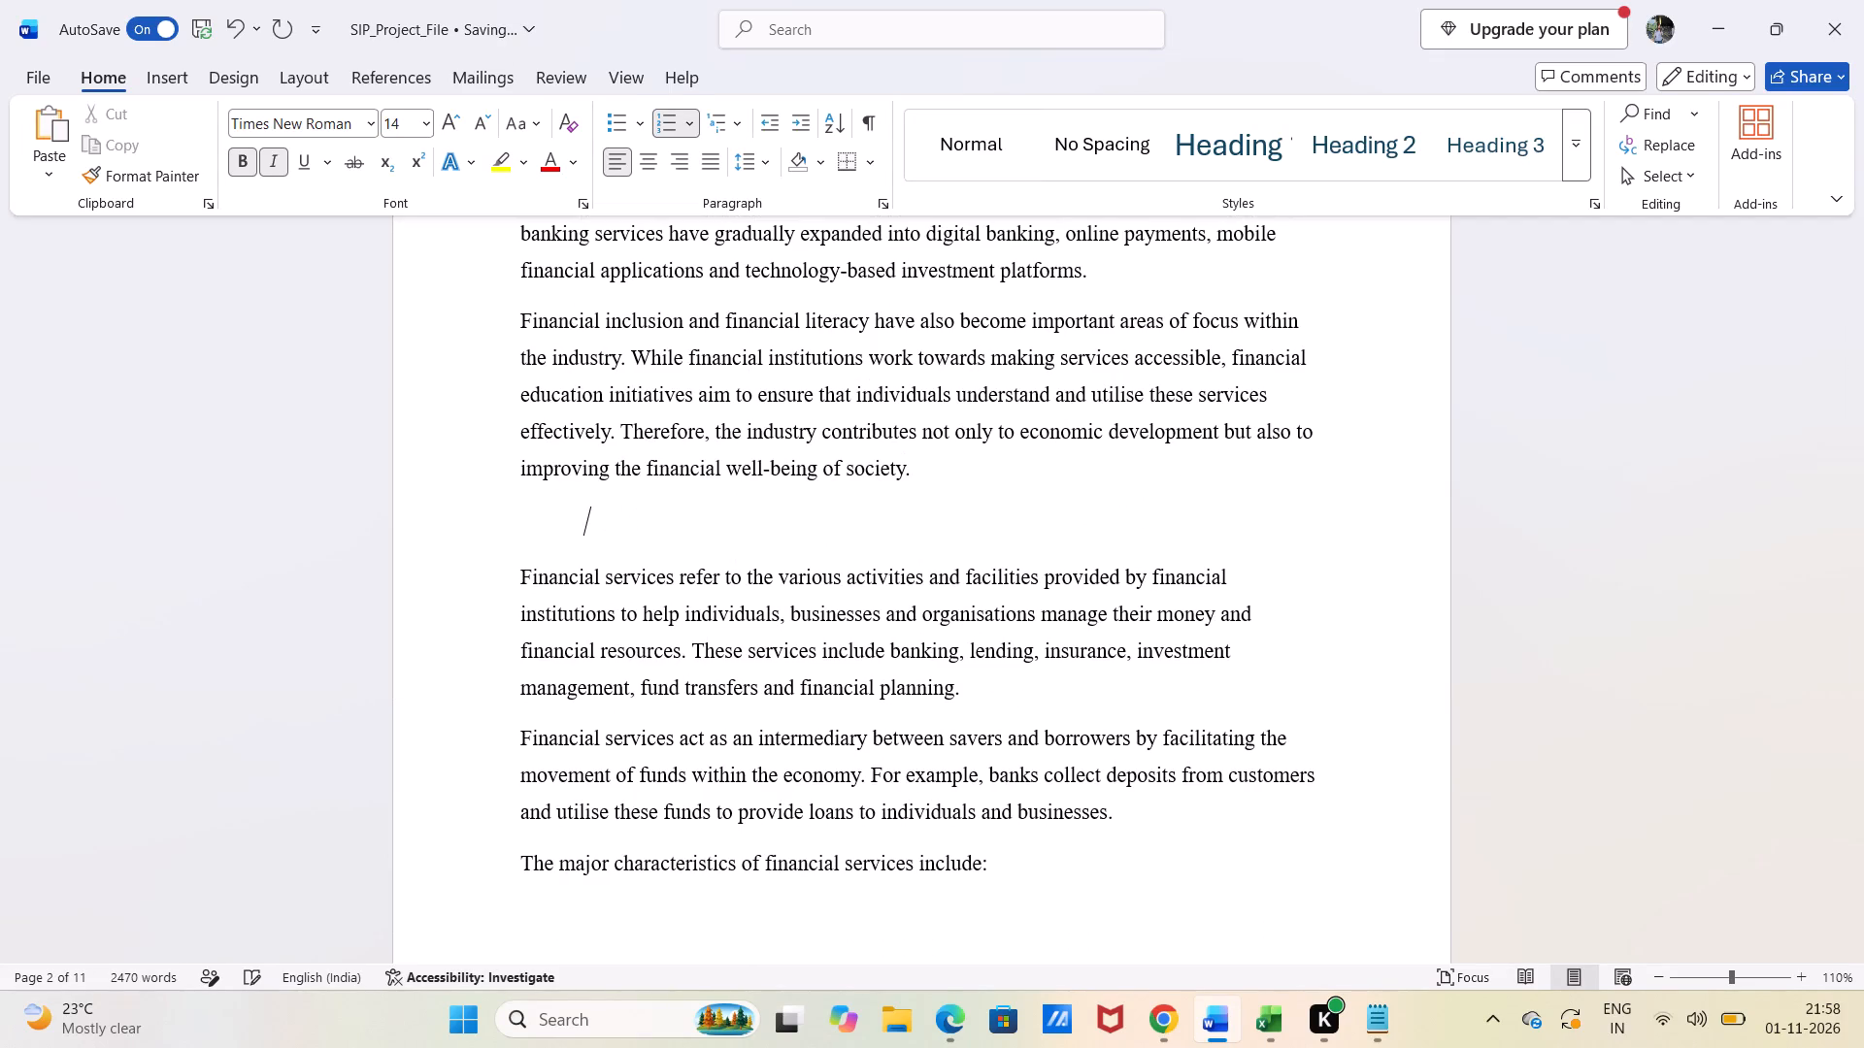
key("BackSpace")
key("BackSpace")
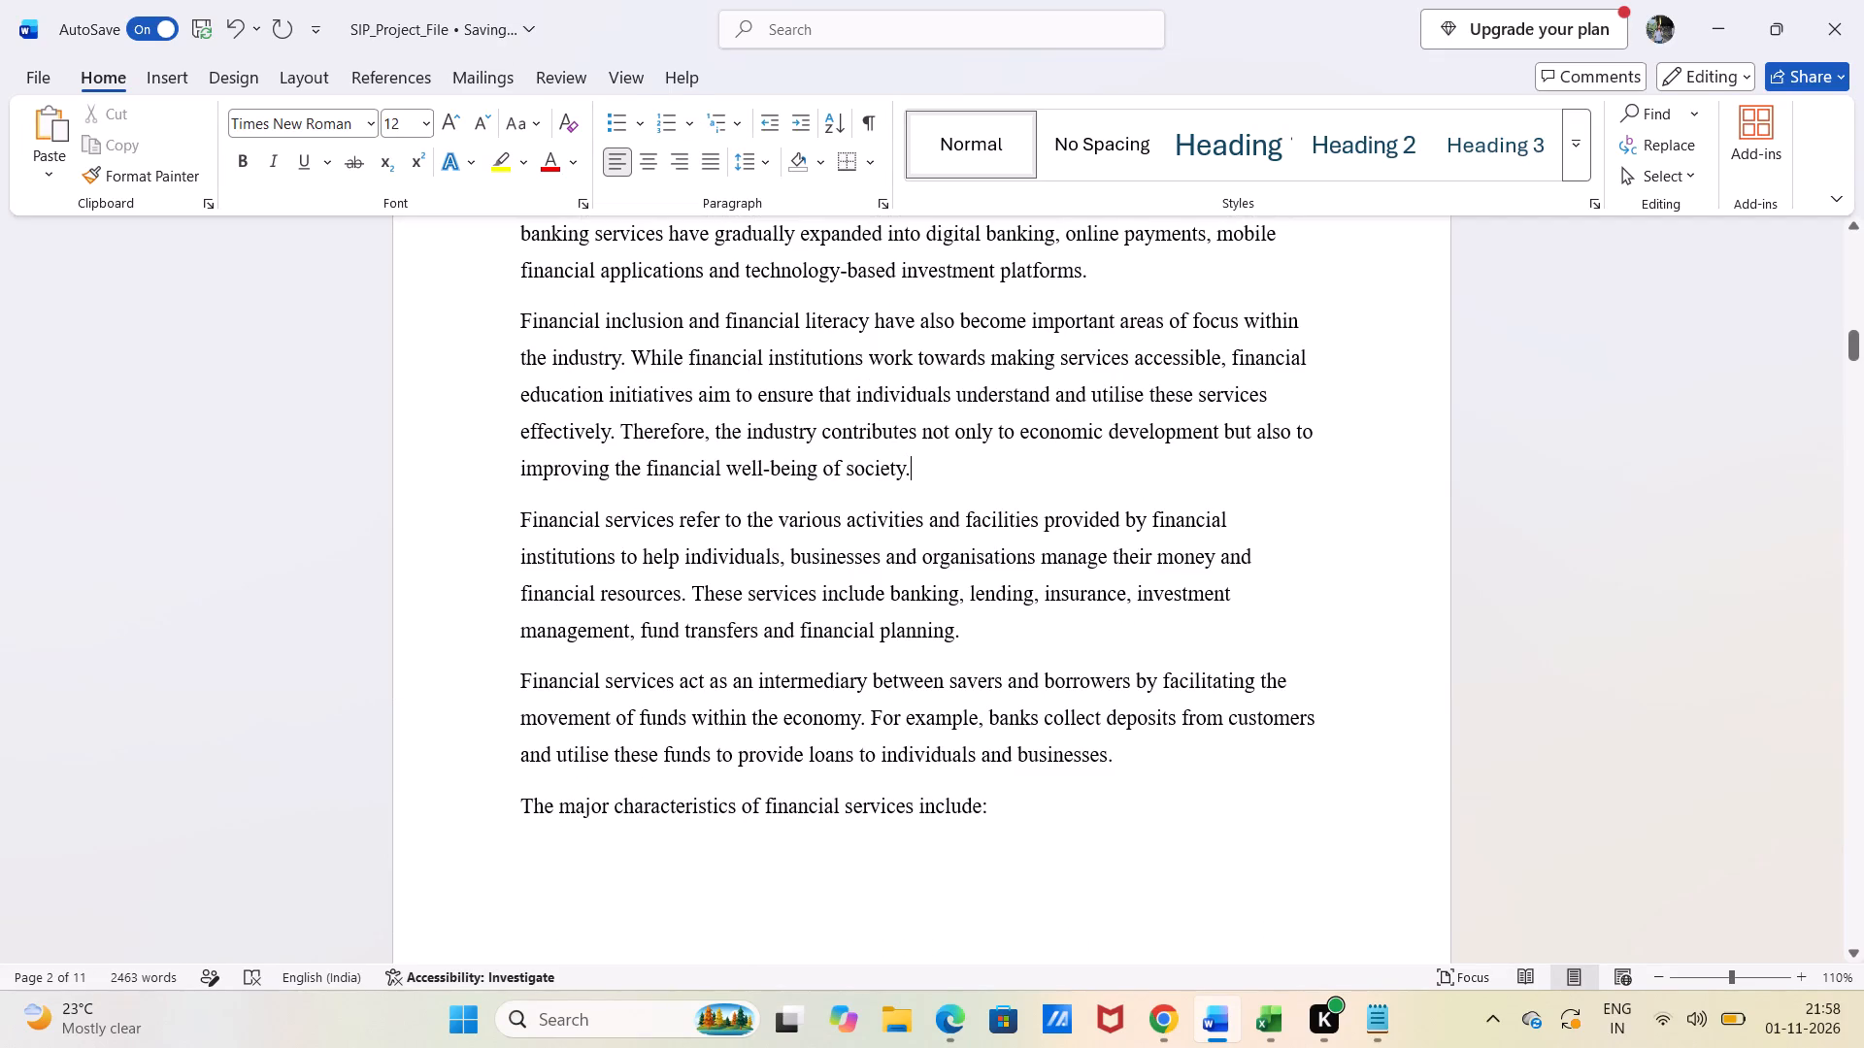
Delete the financial services concept text up to the Scope of the Financial Services Industry heading, including the six numbered characteristics and conclusion.
left_click_drag(516, 514, 989, 811)
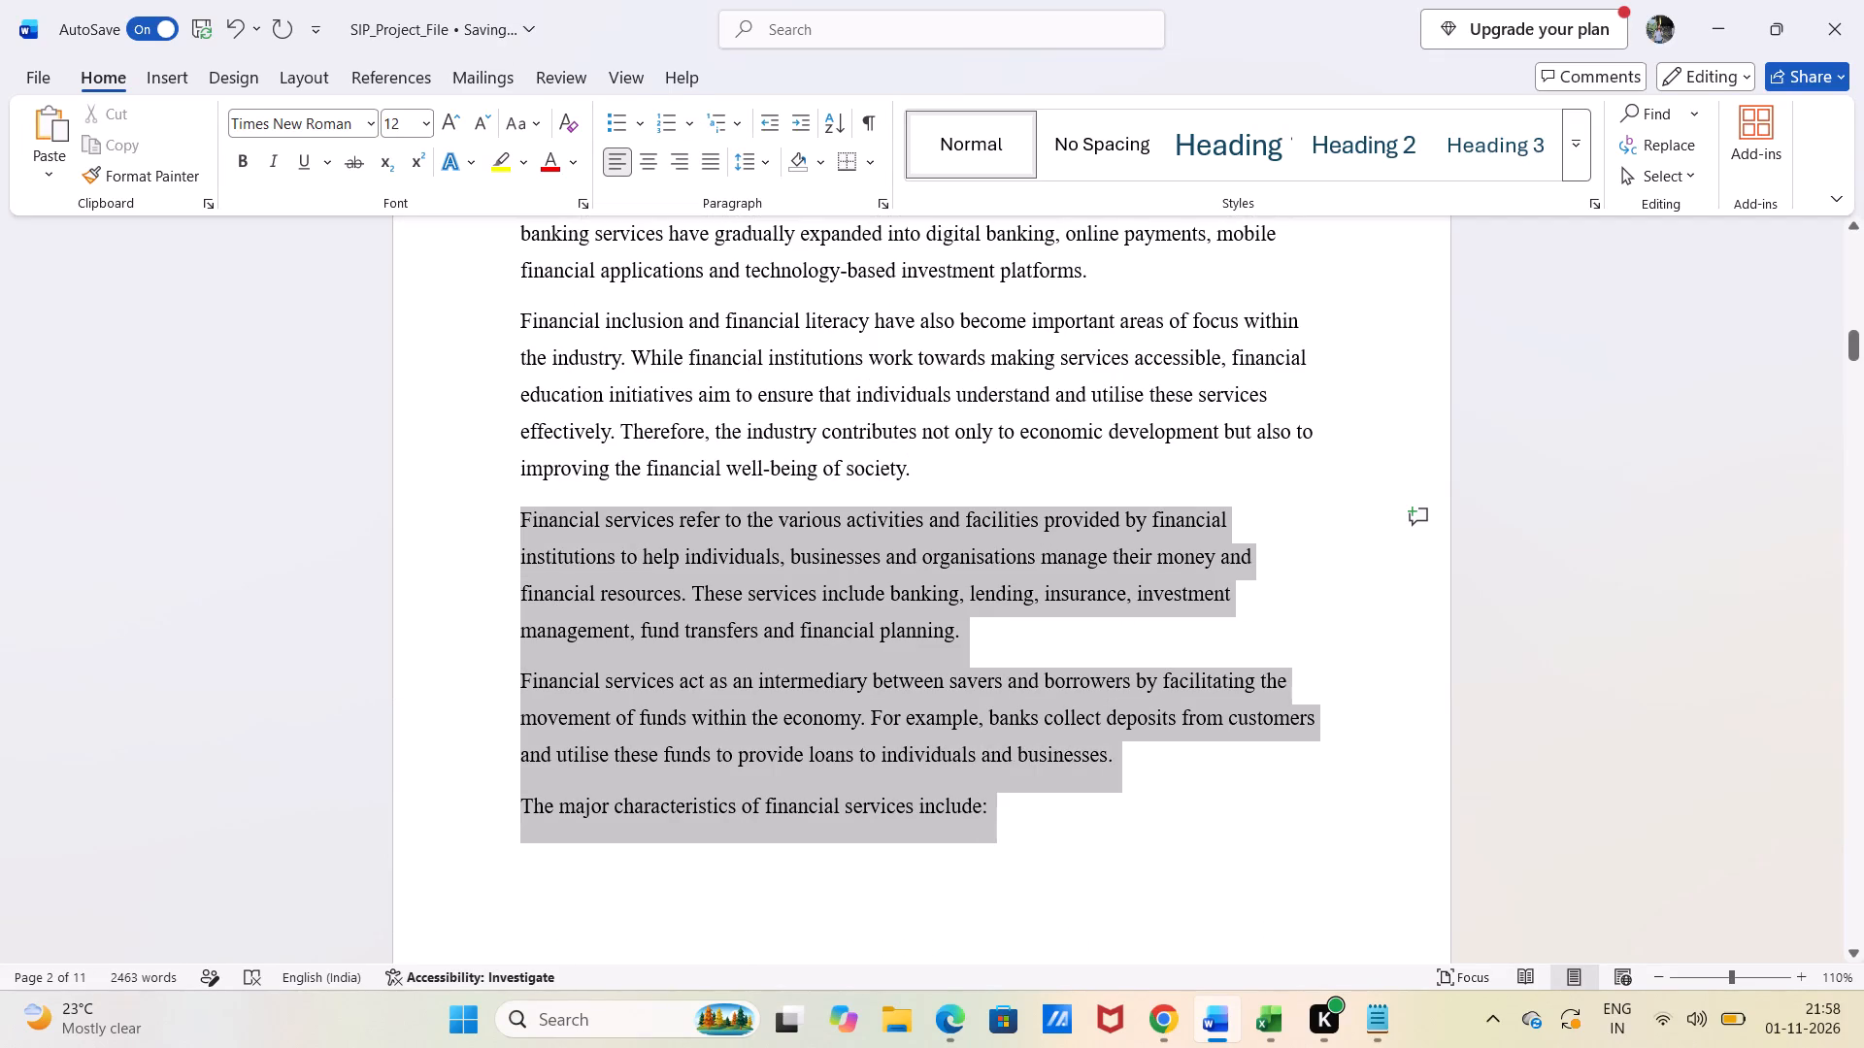
left_click_drag(989, 811, 989, 812)
key("BackSpace")
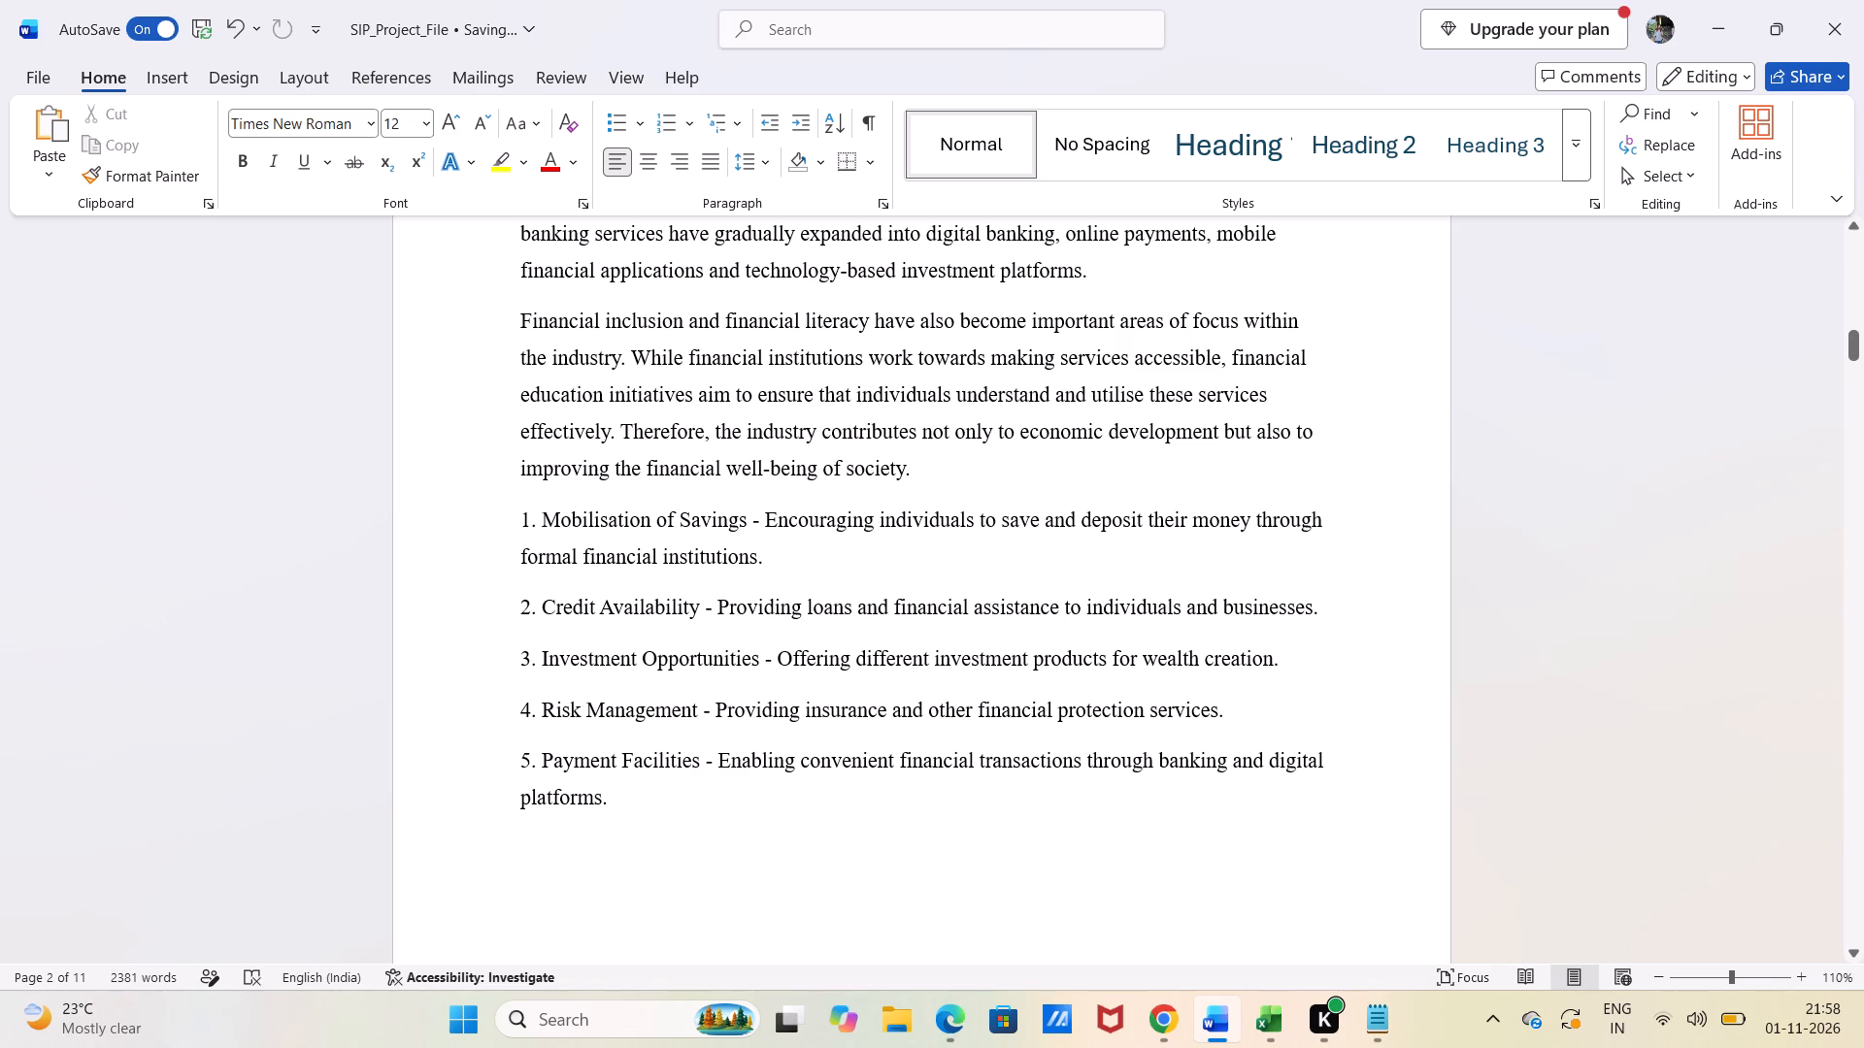
left_click_drag(519, 520, 700, 781)
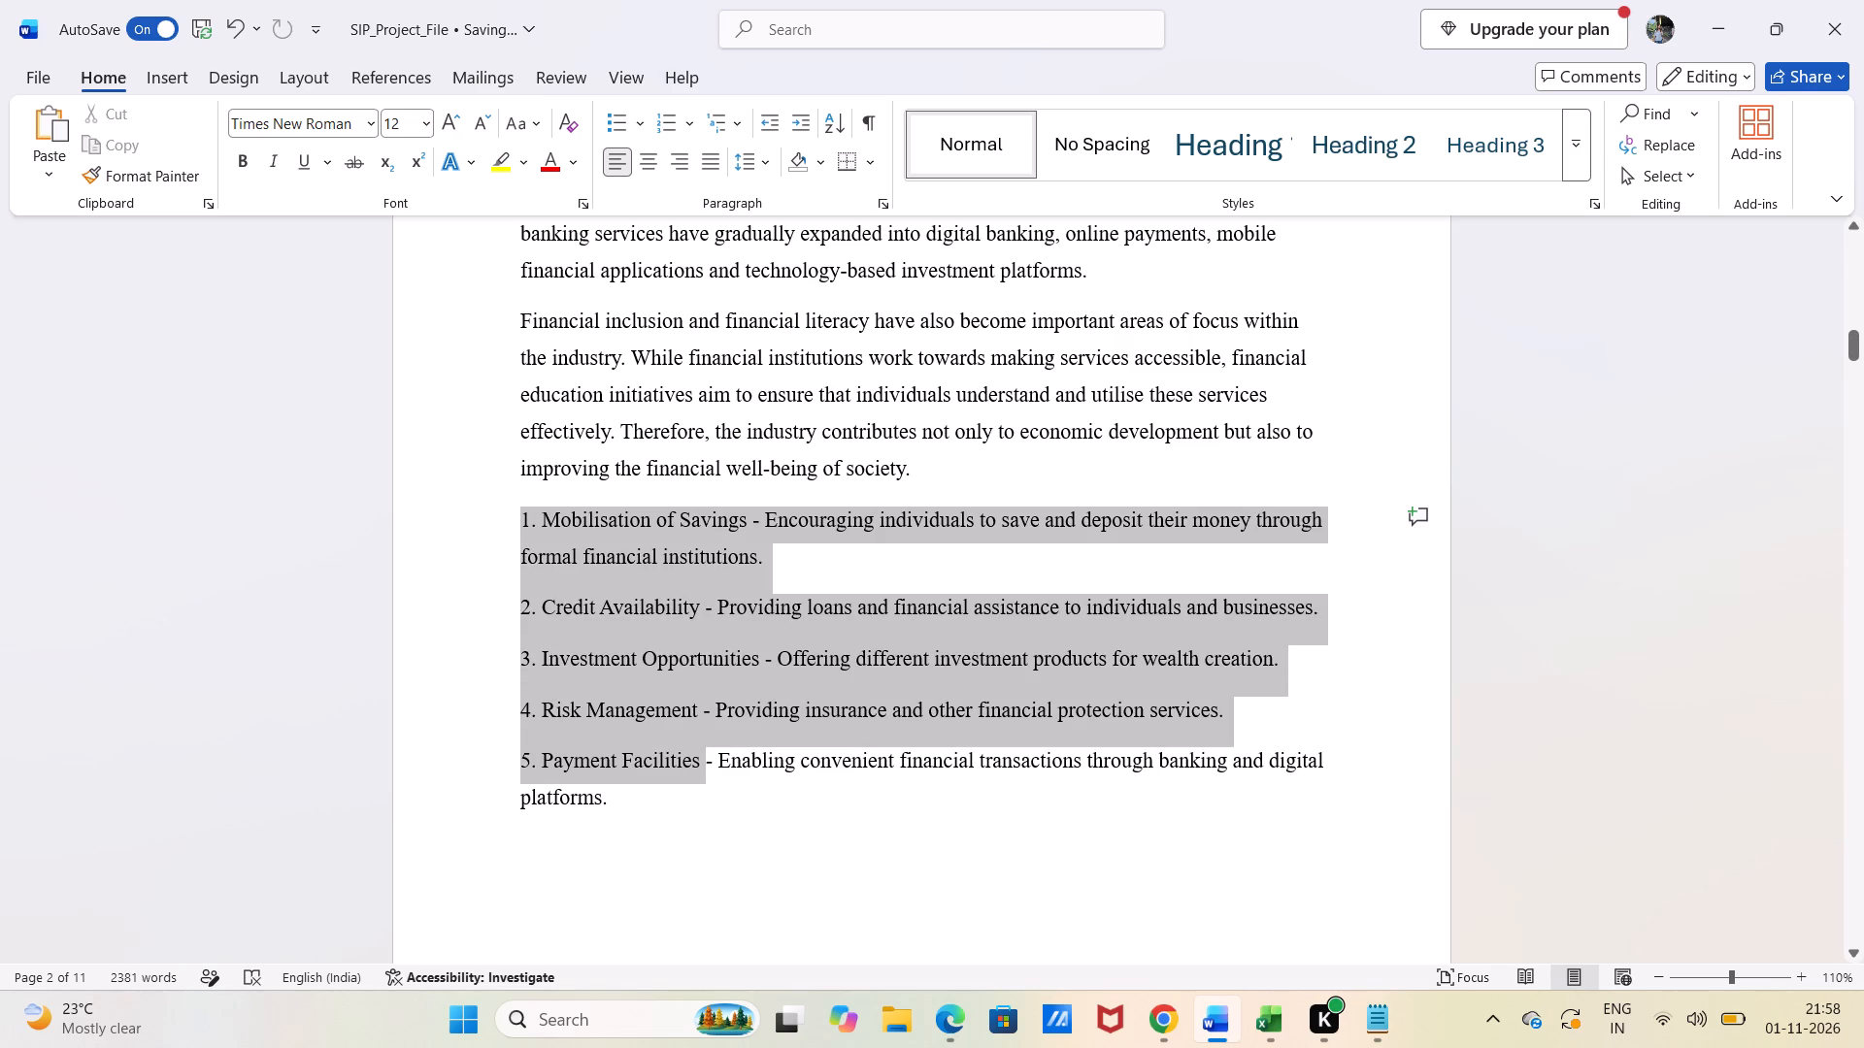
left_click_drag(700, 781, 707, 796)
key("BackSpace")
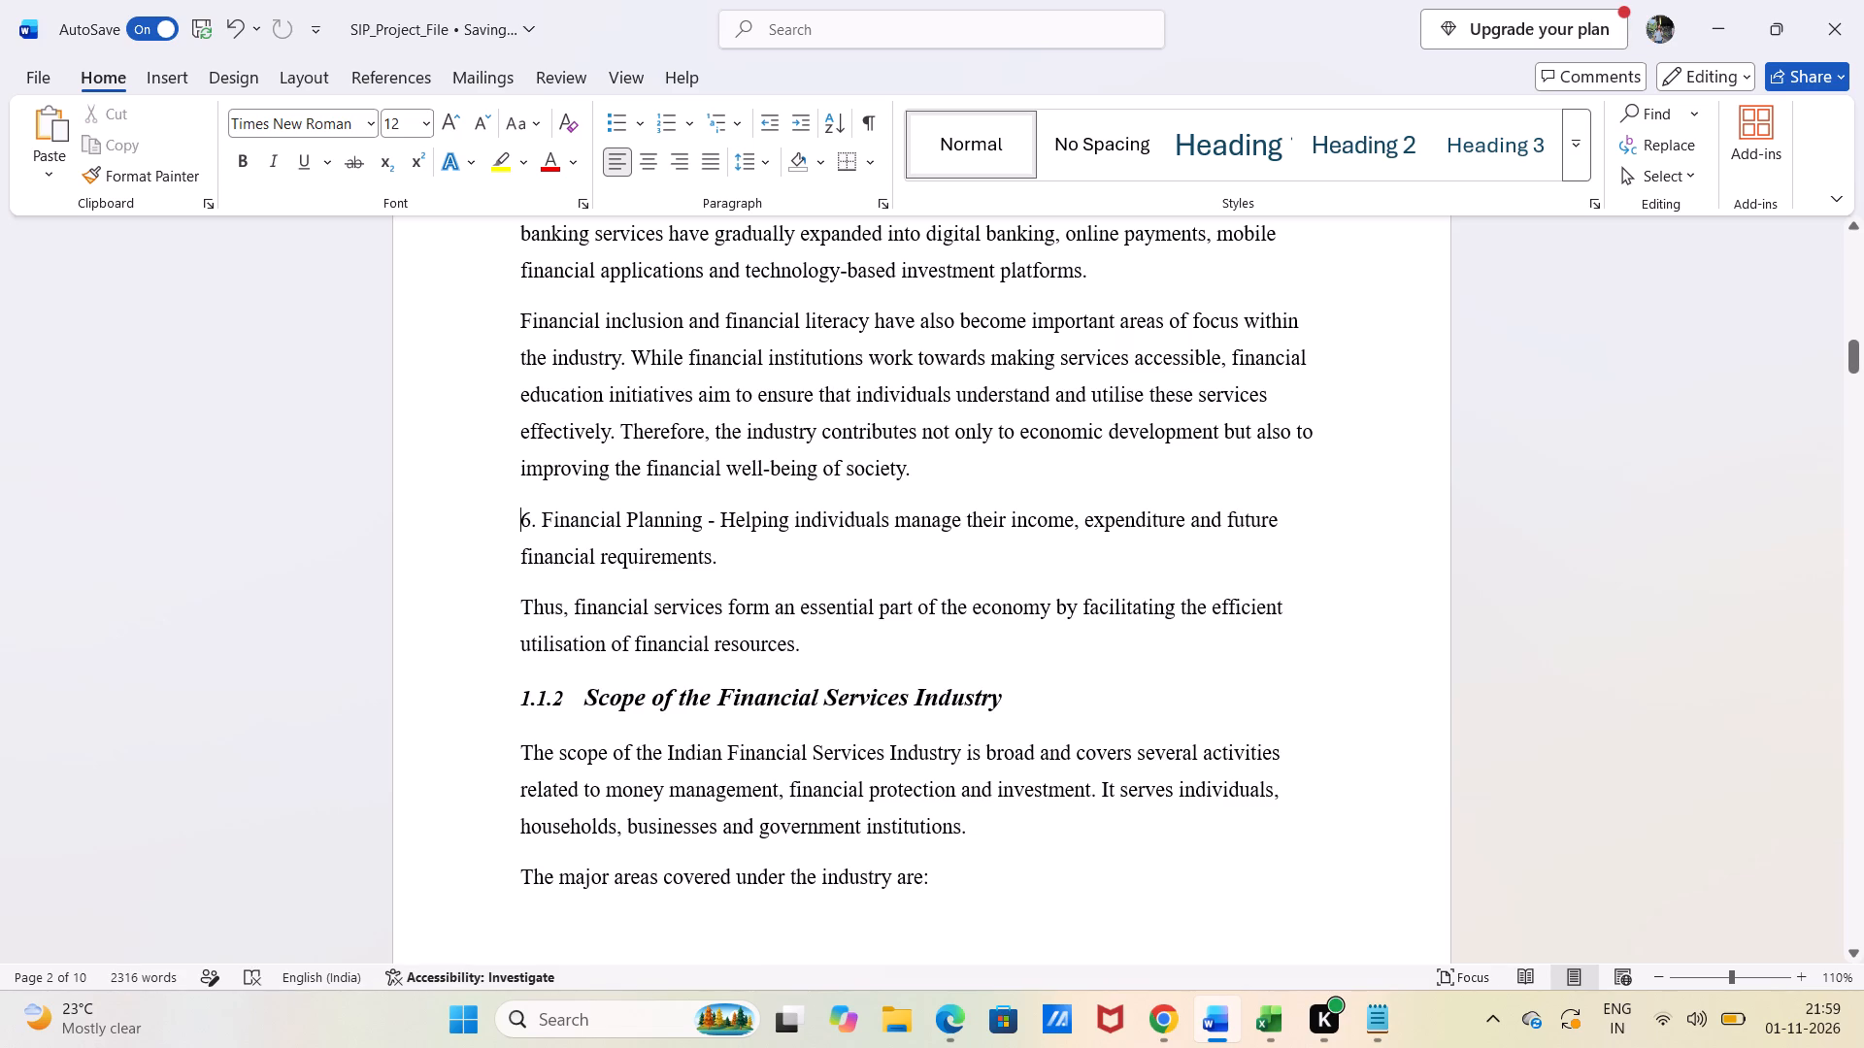
left_click_drag(516, 522, 784, 650)
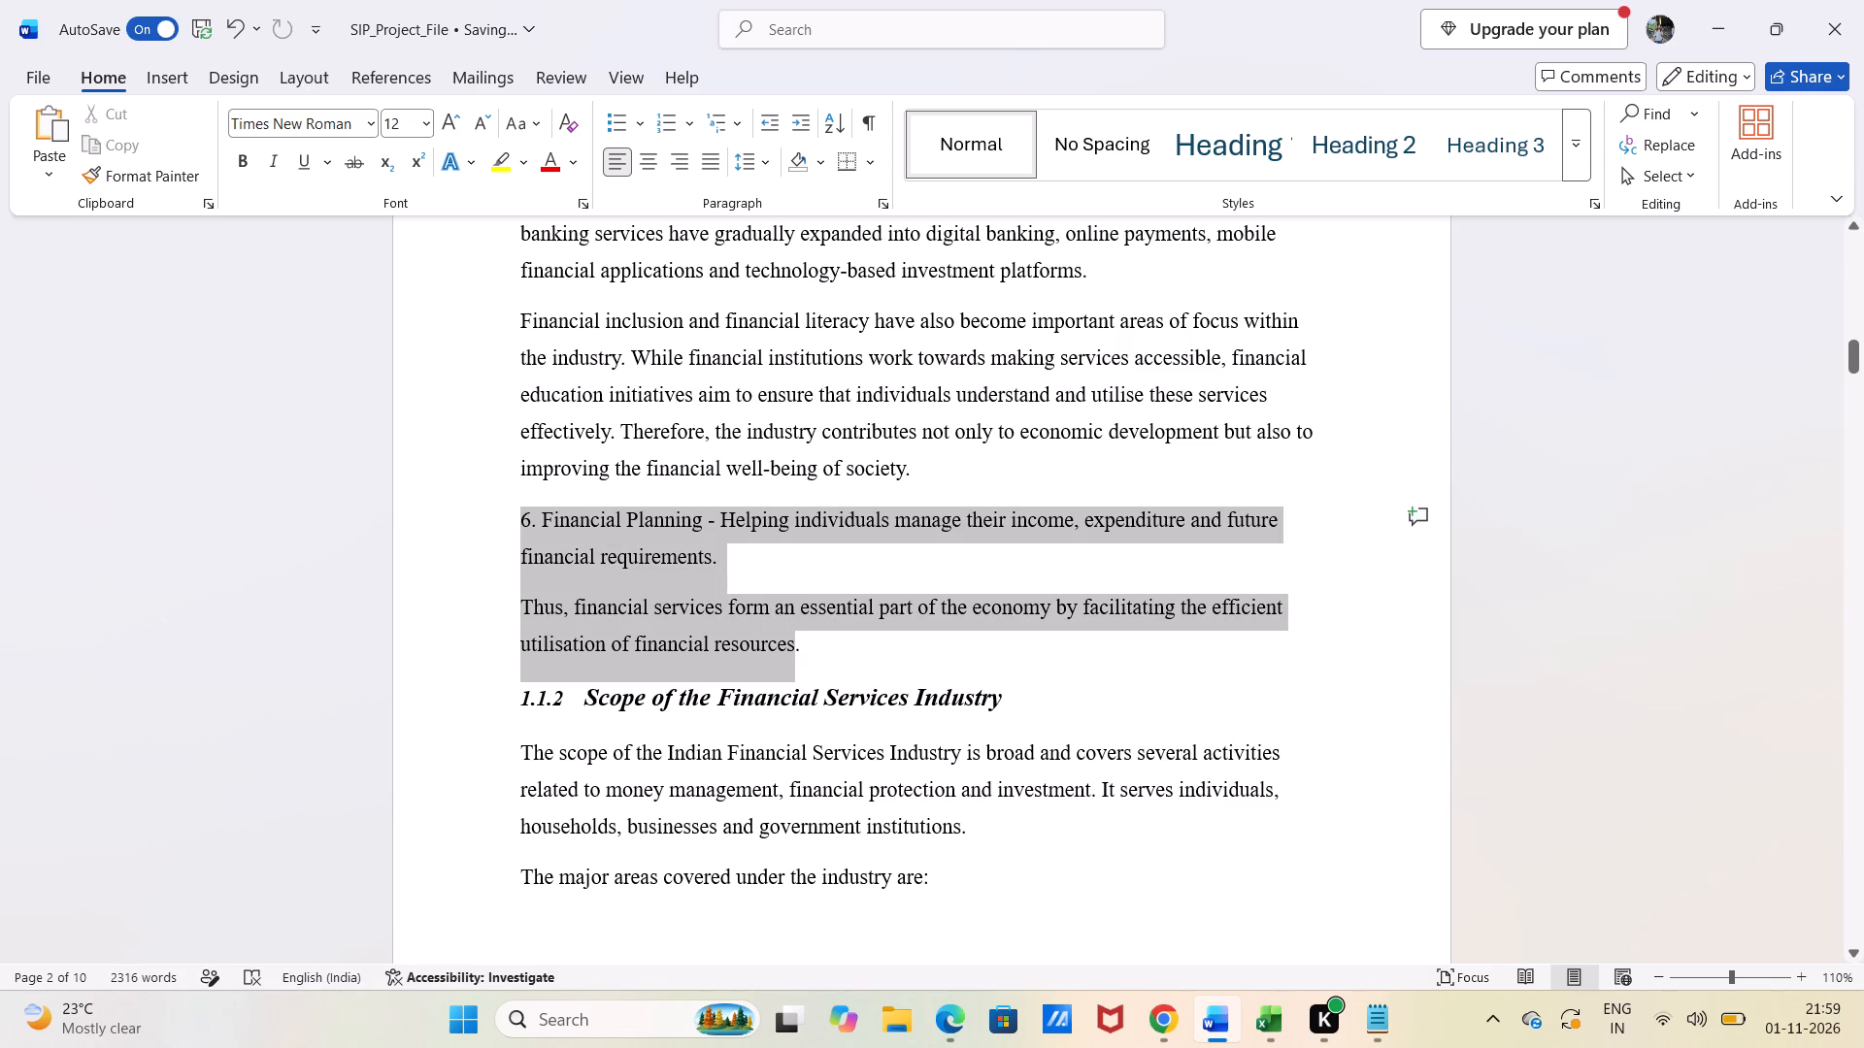
left_click_drag(784, 650, 809, 655)
key("BackSpace")
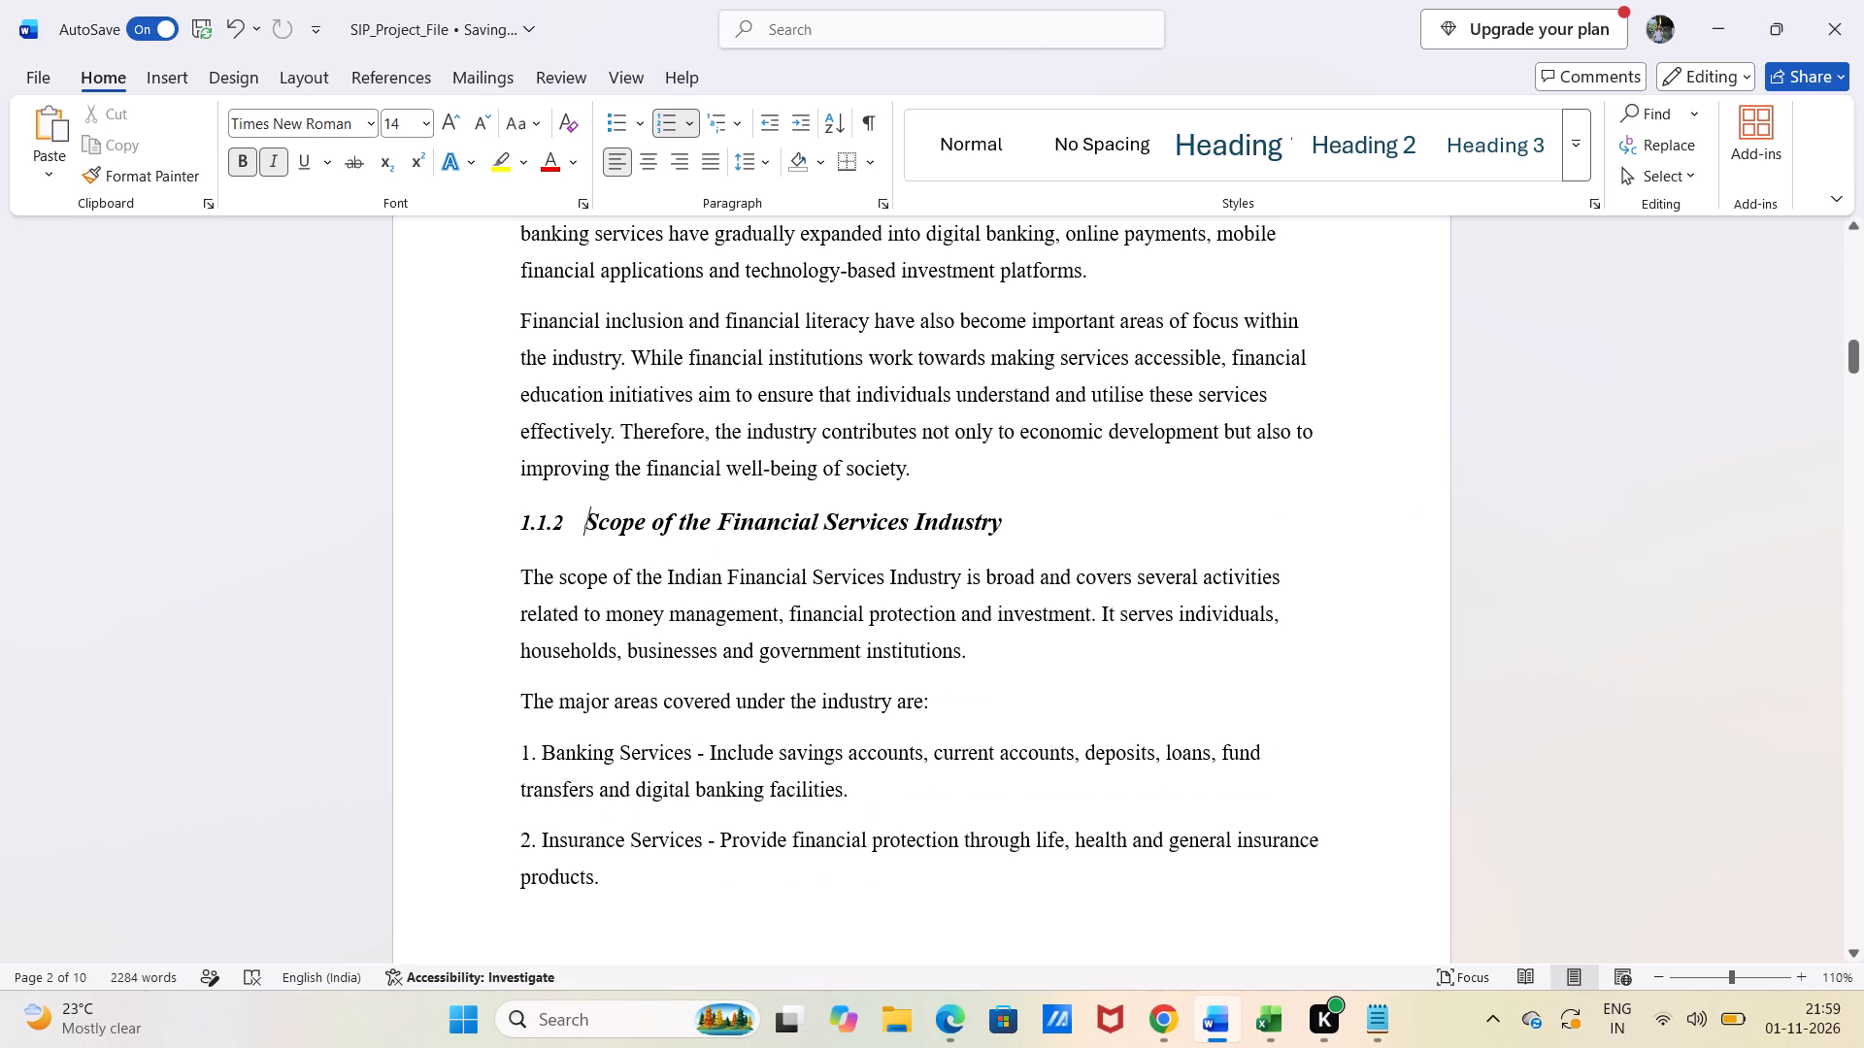
Review section 1.1 from the Overview heading through 1.1.6, examining the headings and their numbering after the deletions.
scroll(693, 569, "right", 1)
scroll(693, 569, "up", 1)
scroll(693, 569, "down", 2)
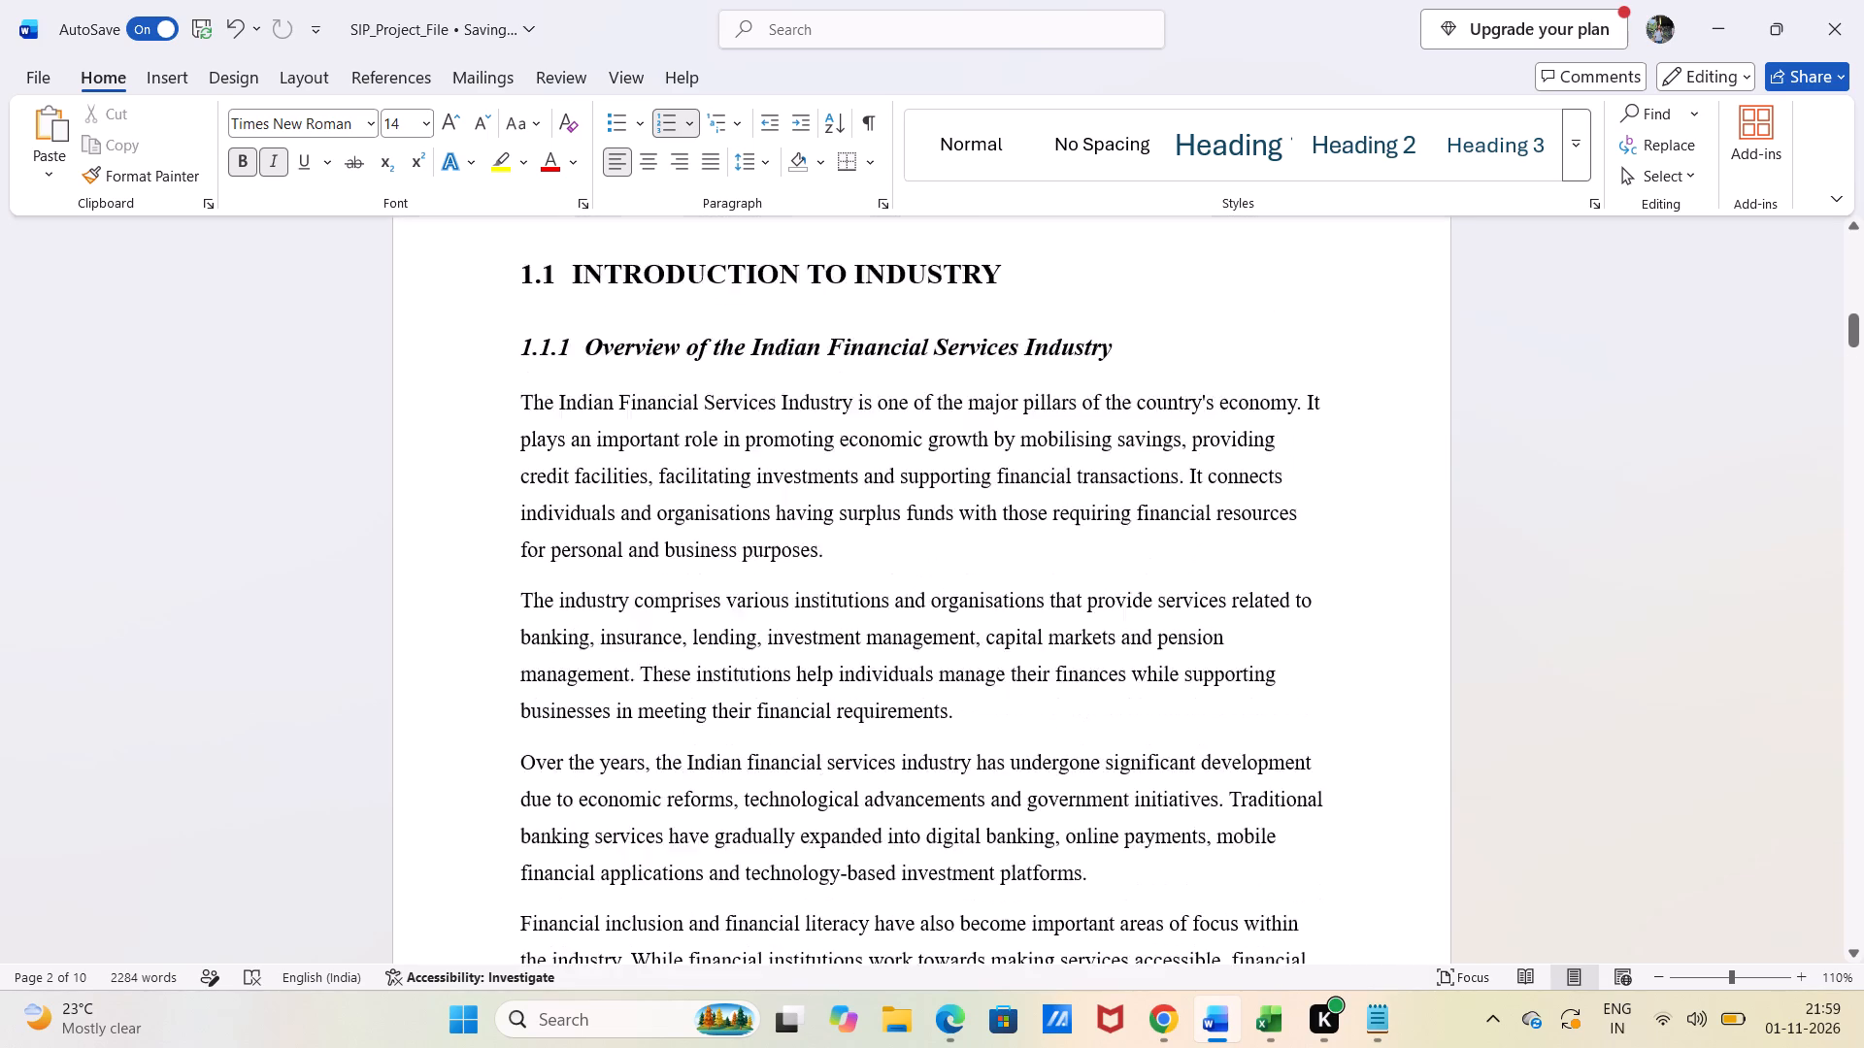
scroll(693, 569, "down", 3)
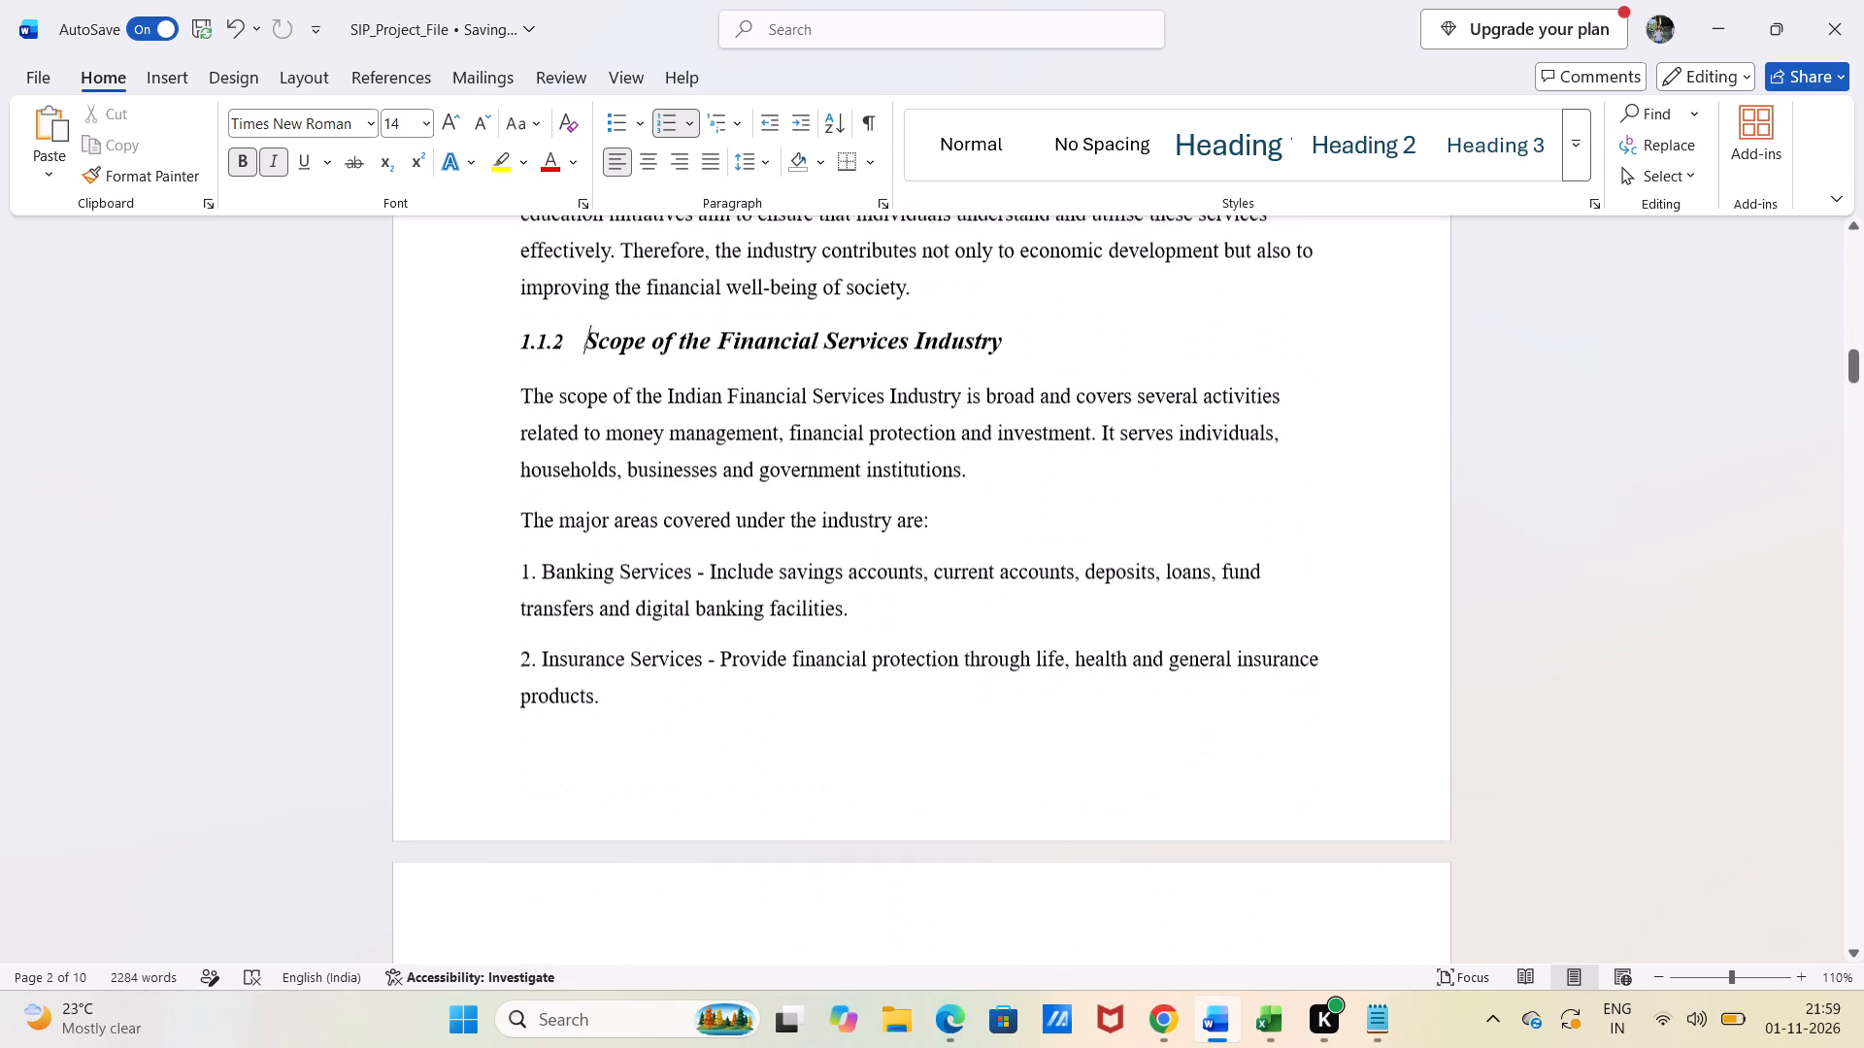
scroll(693, 569, "down", 3)
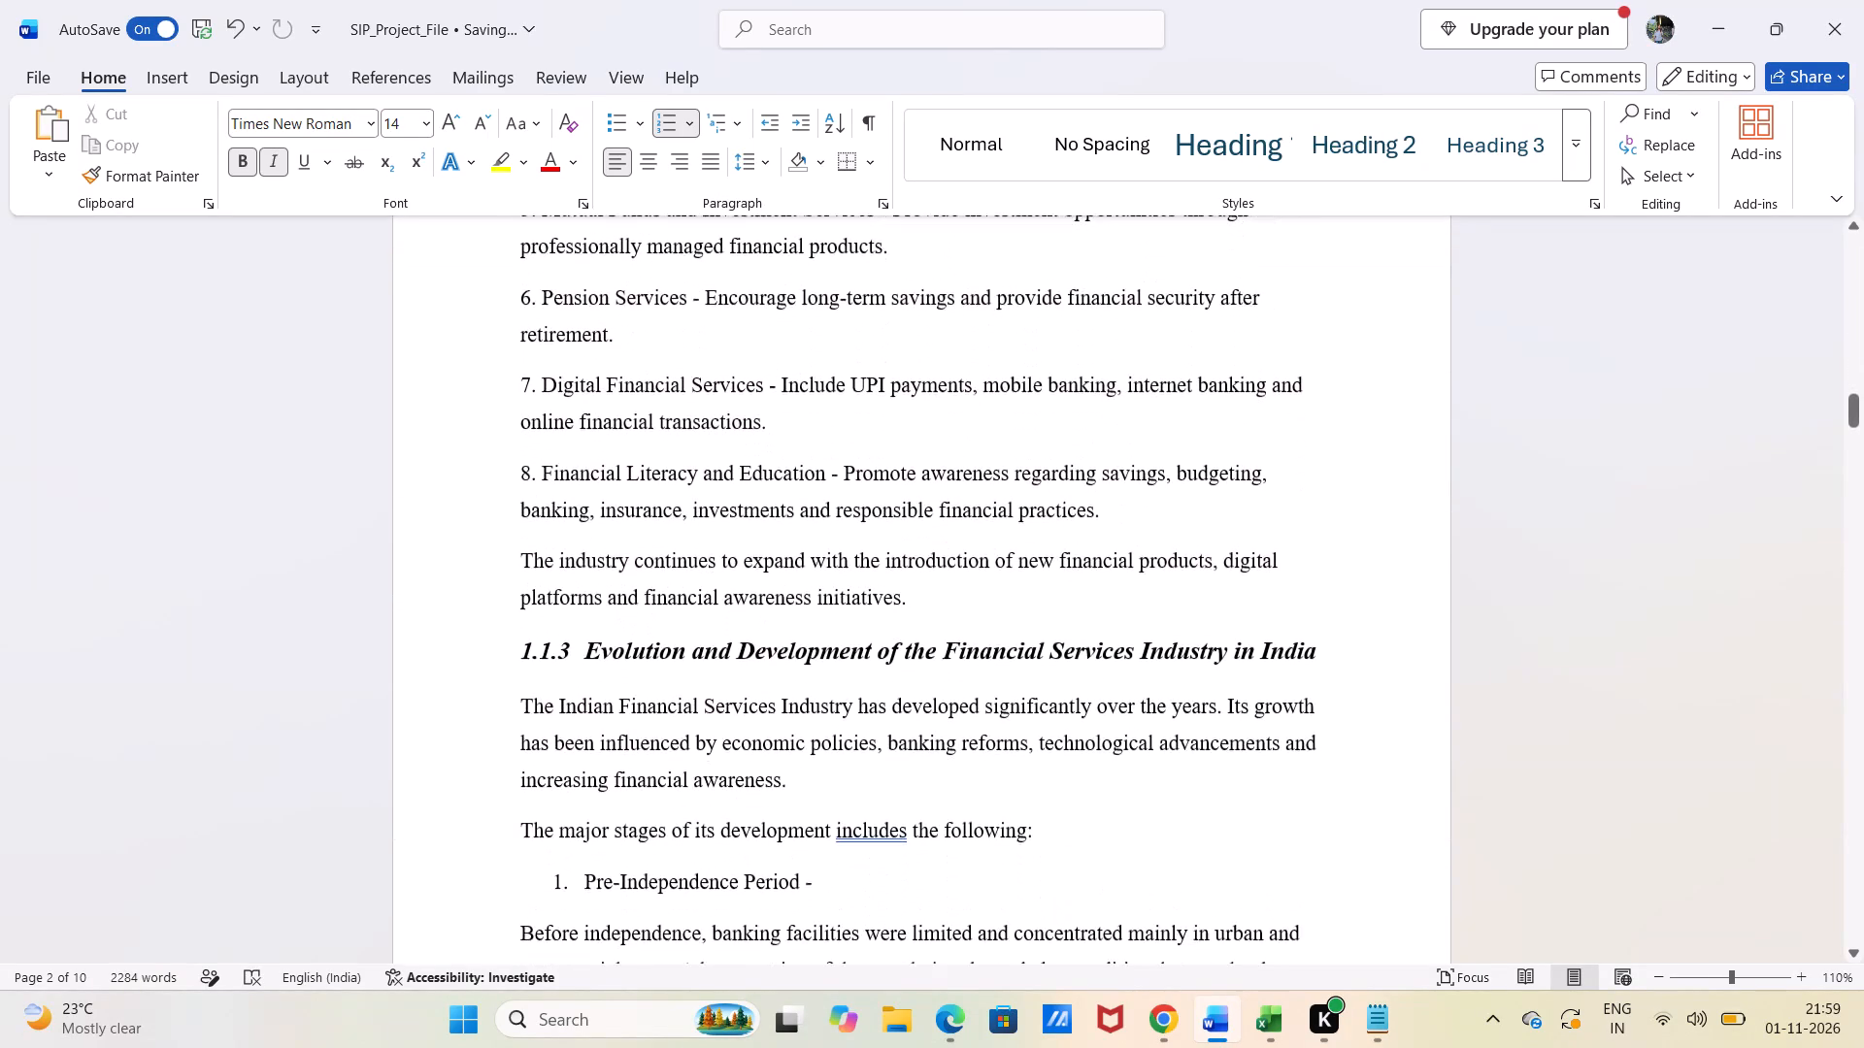
scroll(693, 569, "down", 4)
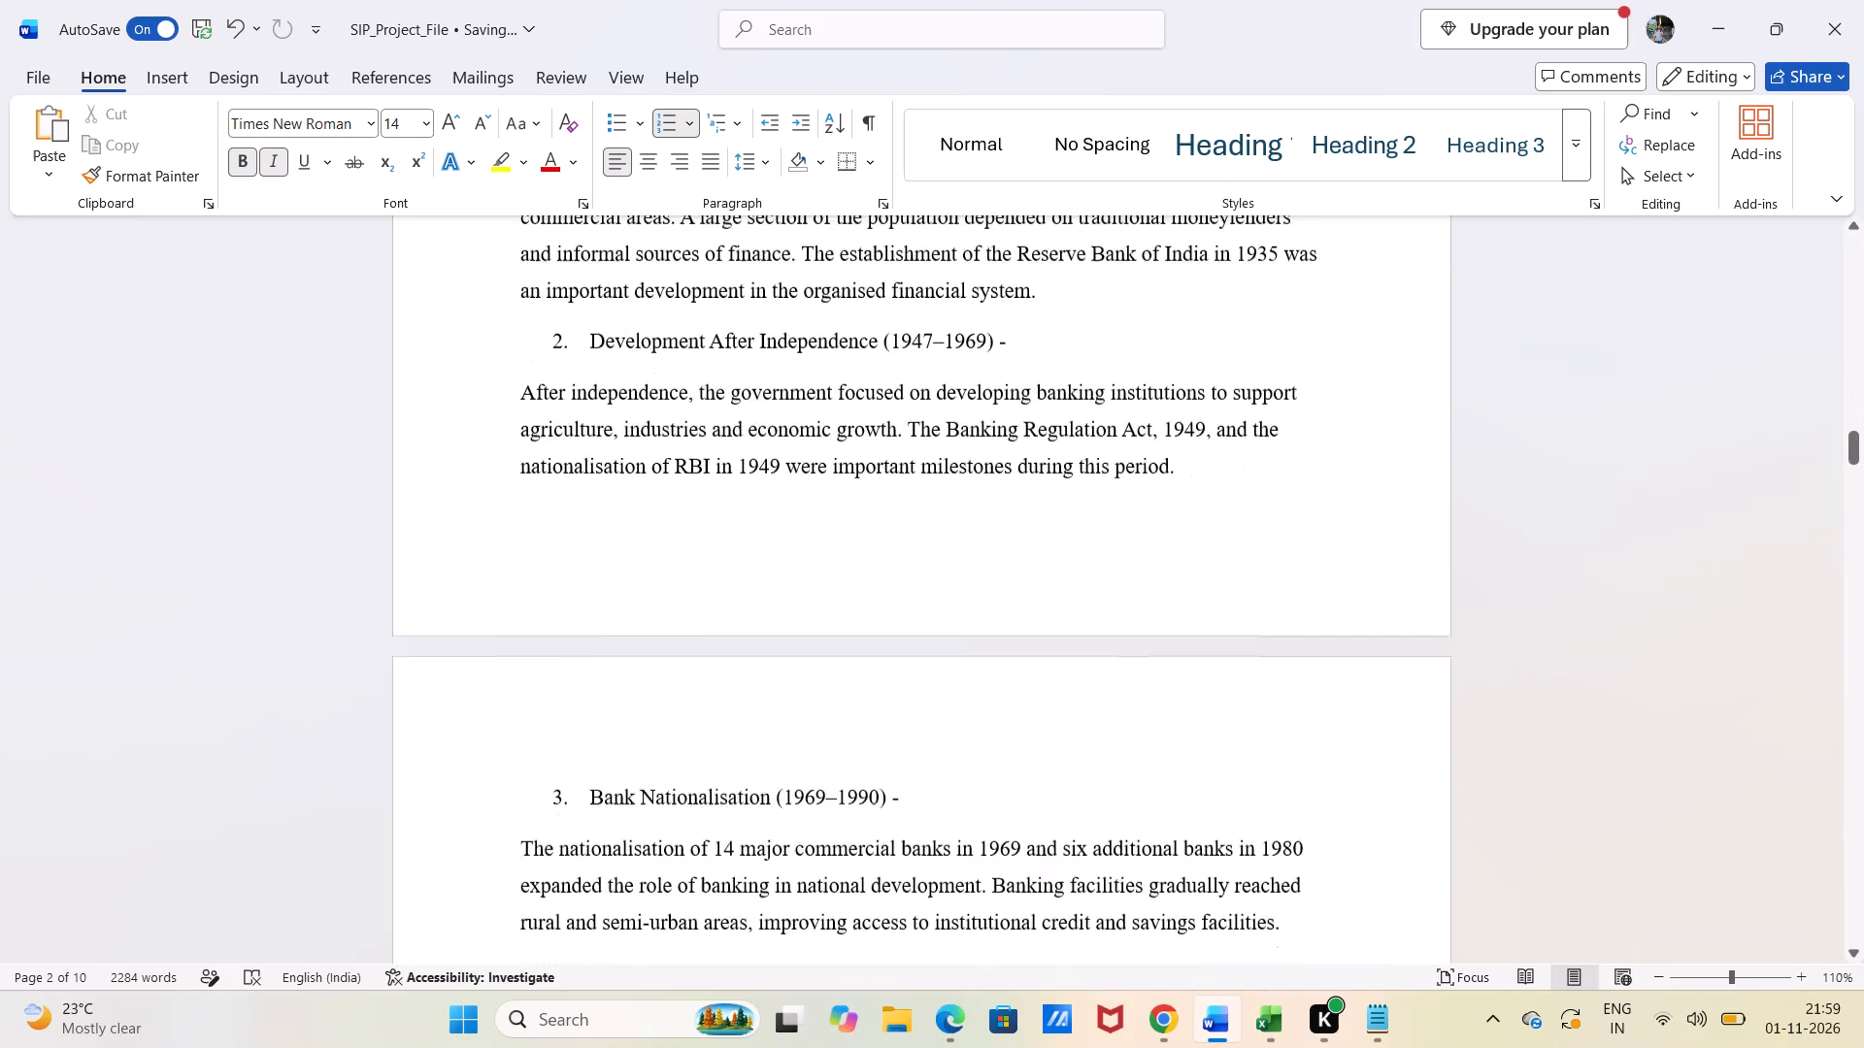
scroll(693, 569, "down", 4)
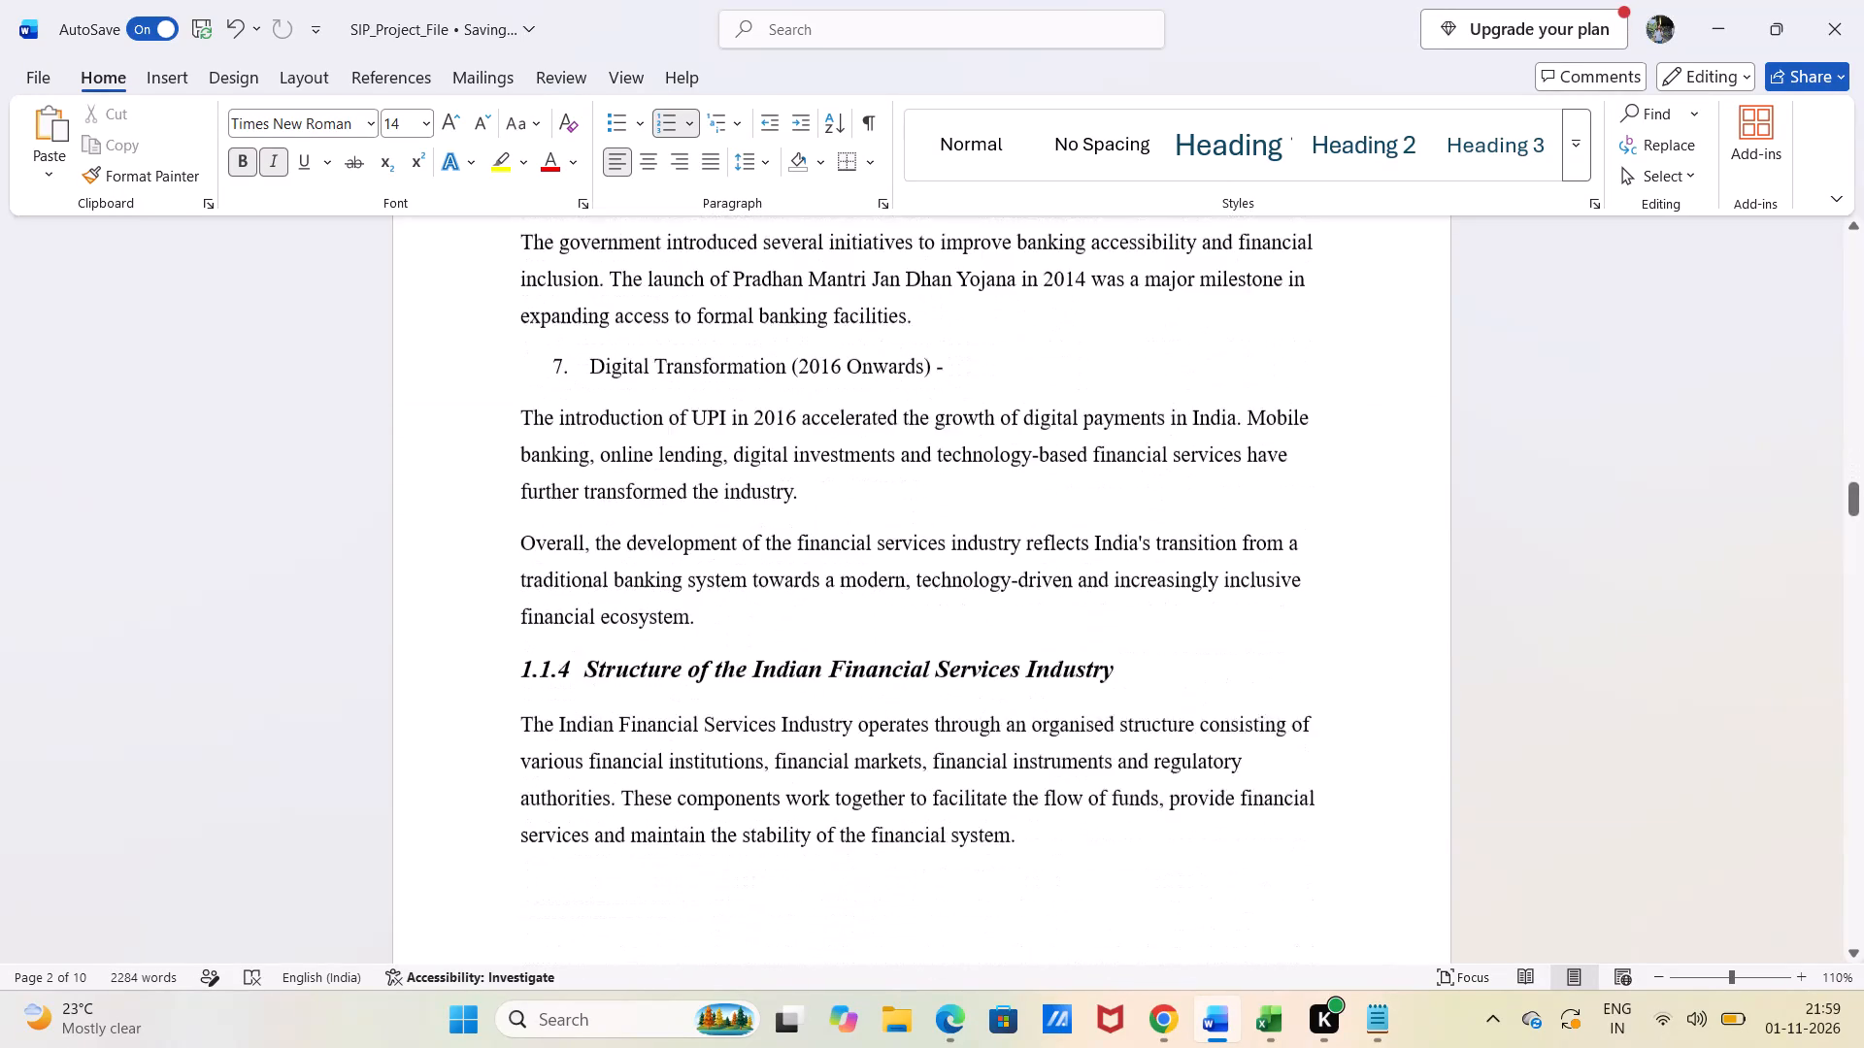
scroll(693, 569, "down", 4)
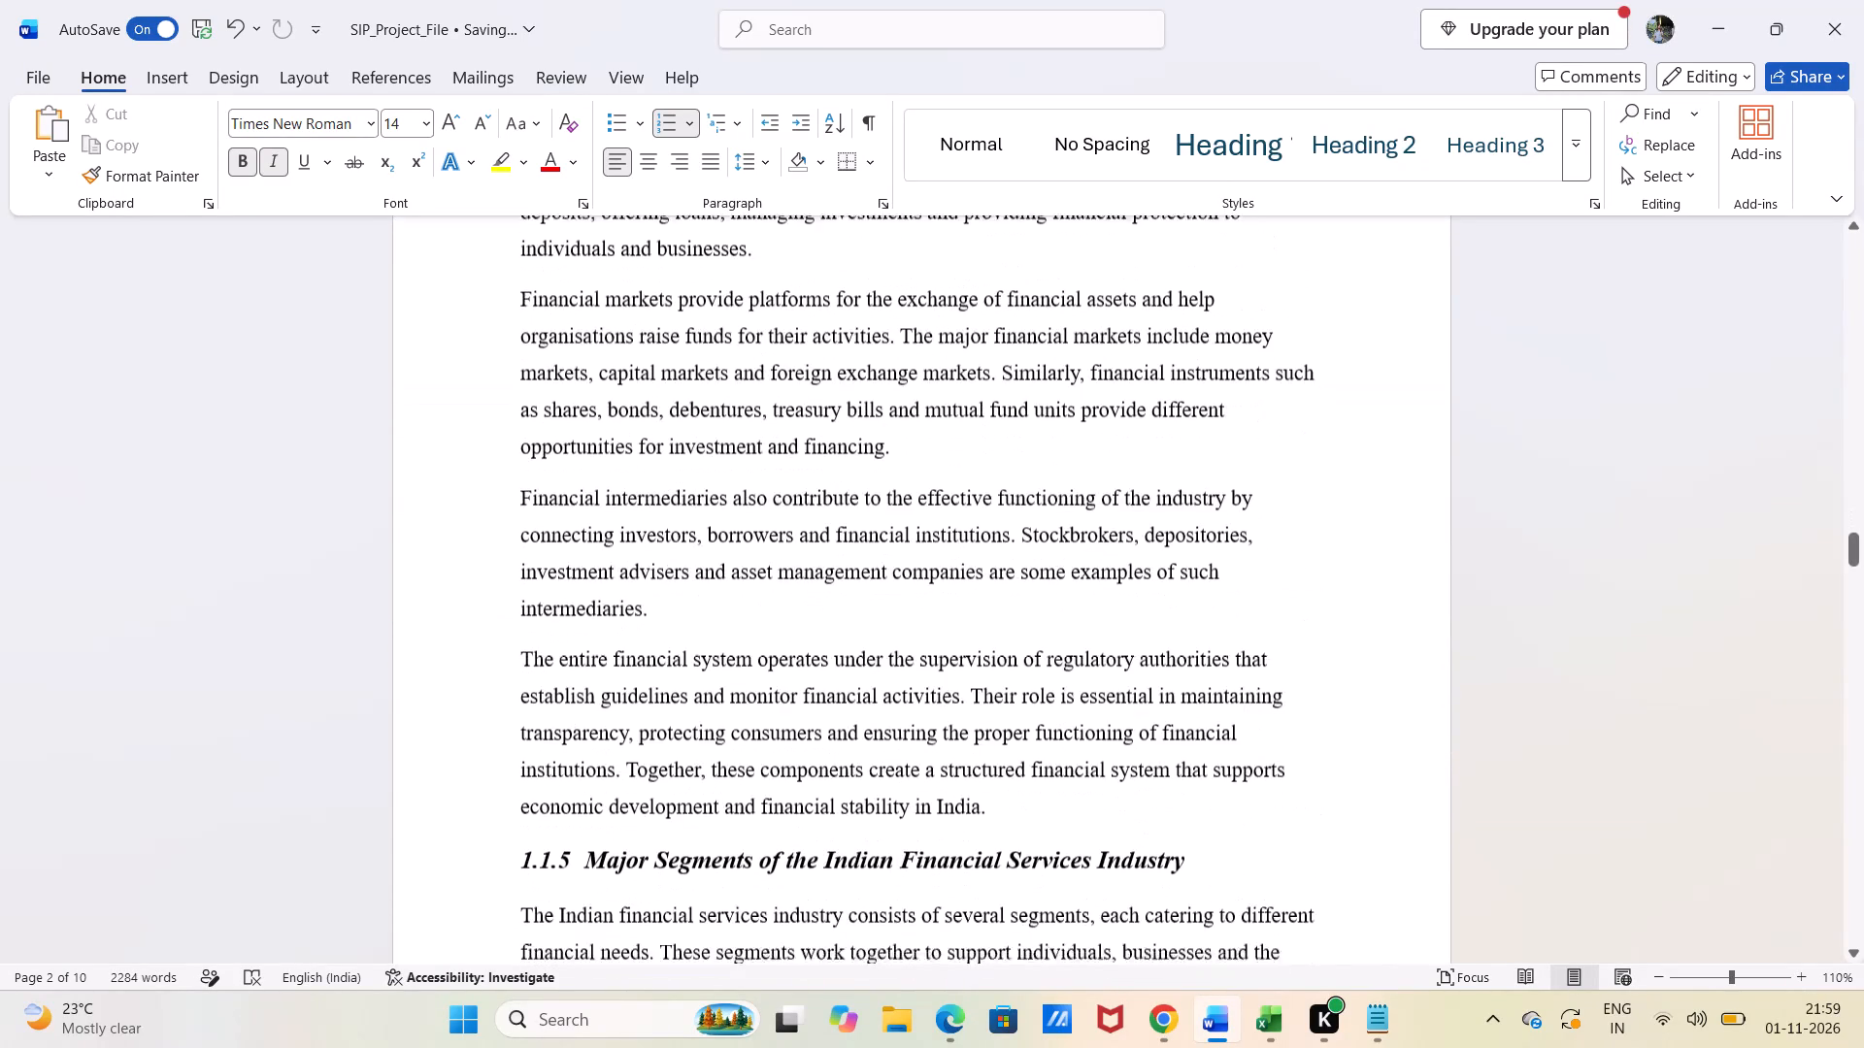
scroll(693, 569, "down", 5)
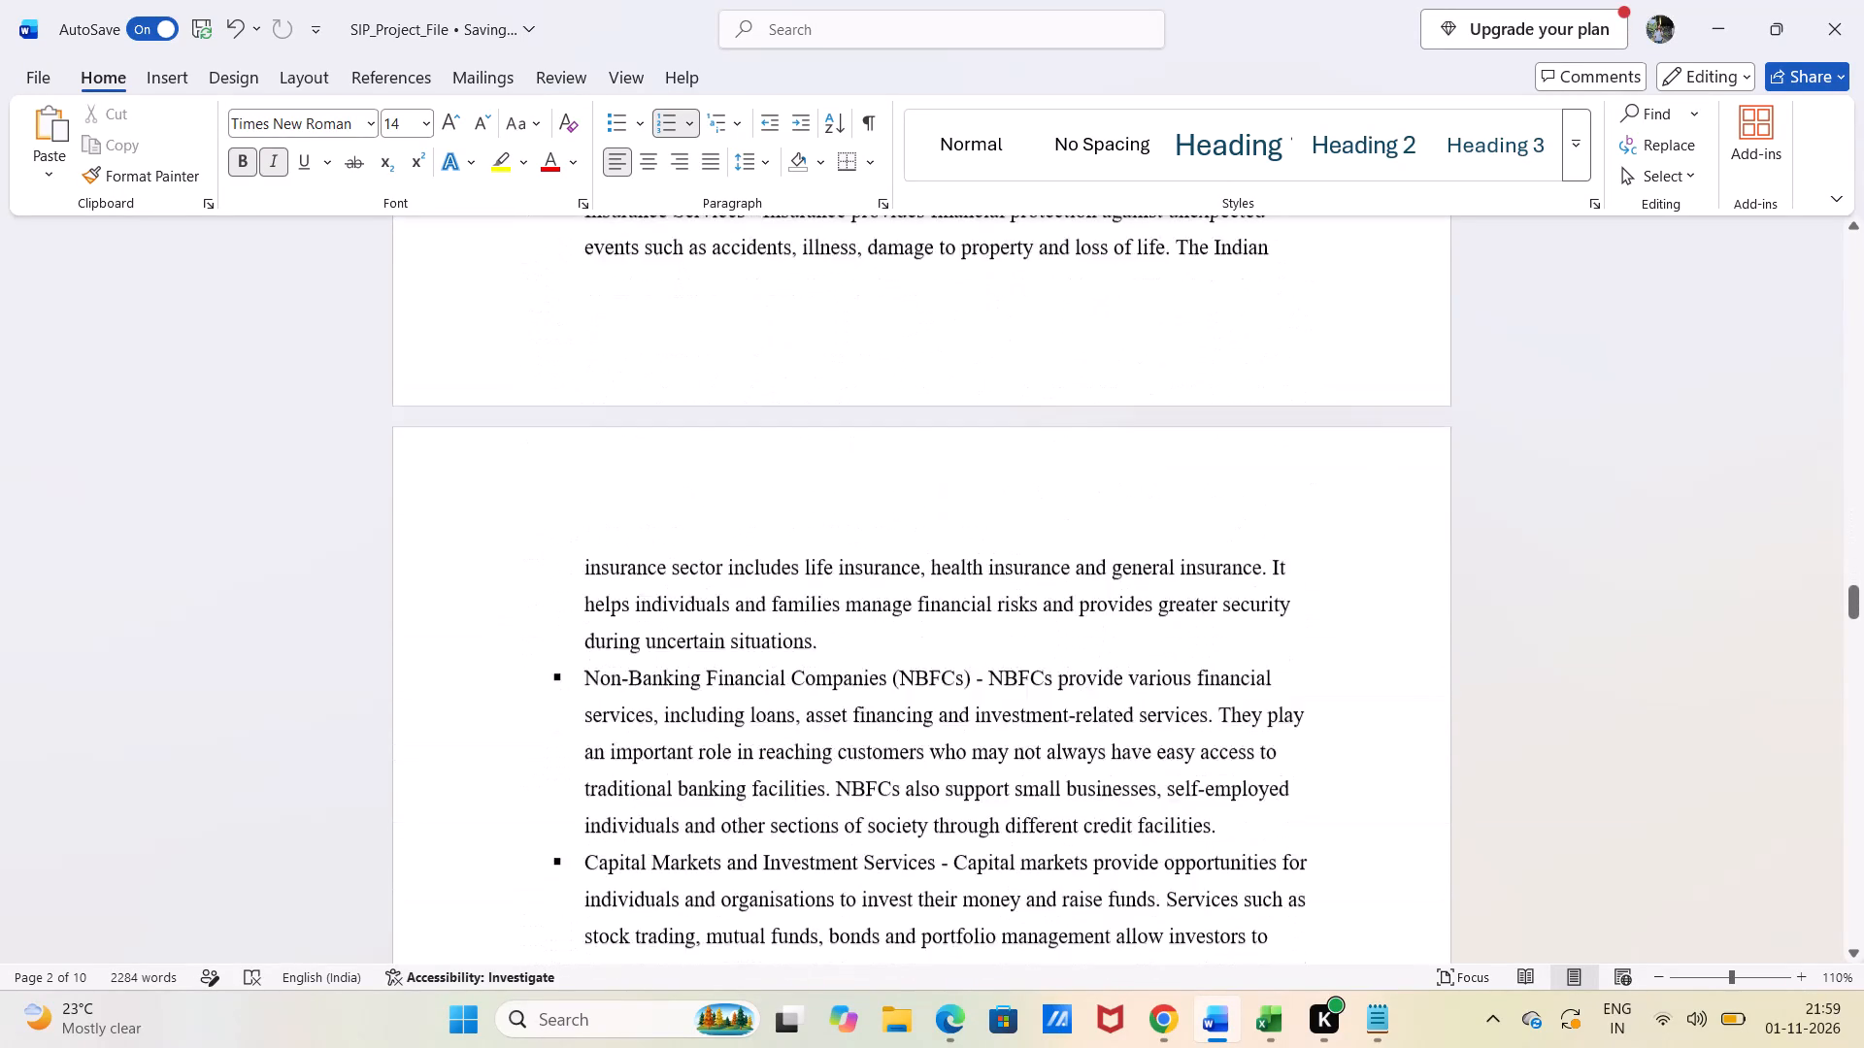
scroll(693, 569, "down", 3)
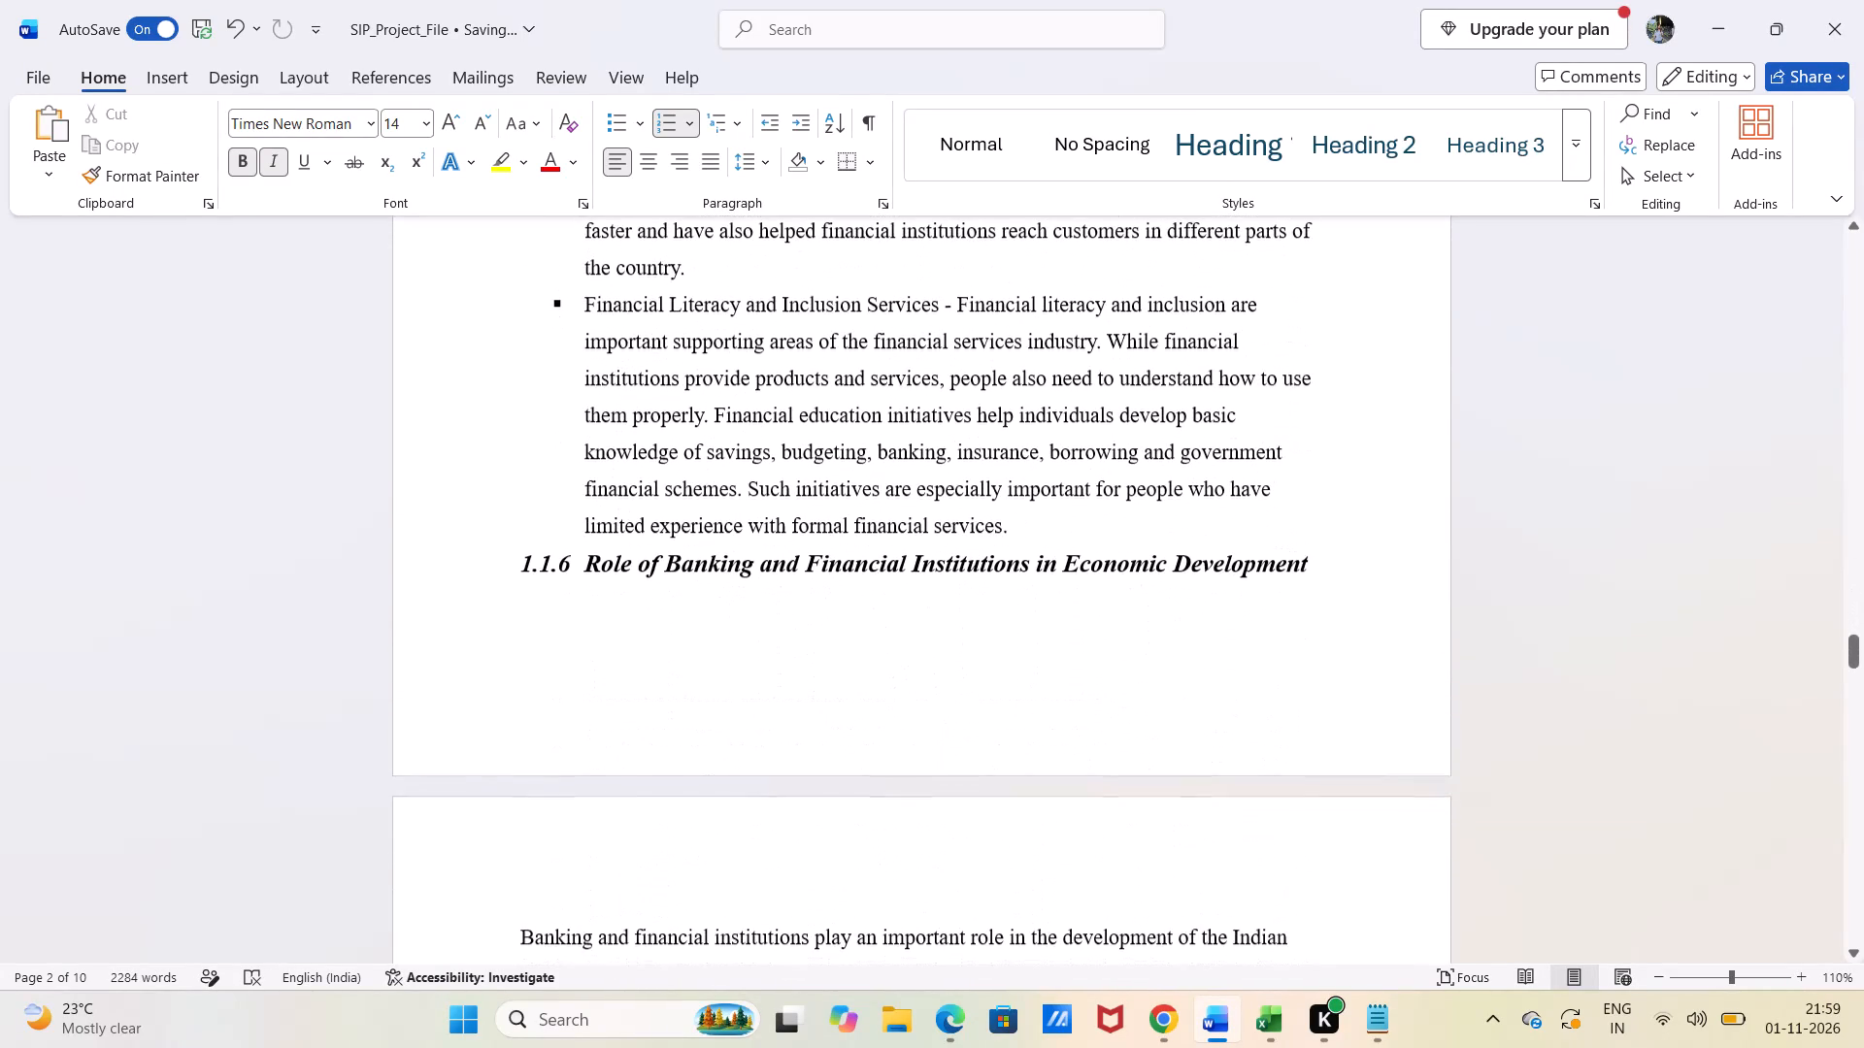
scroll(882, 612, "down", 1)
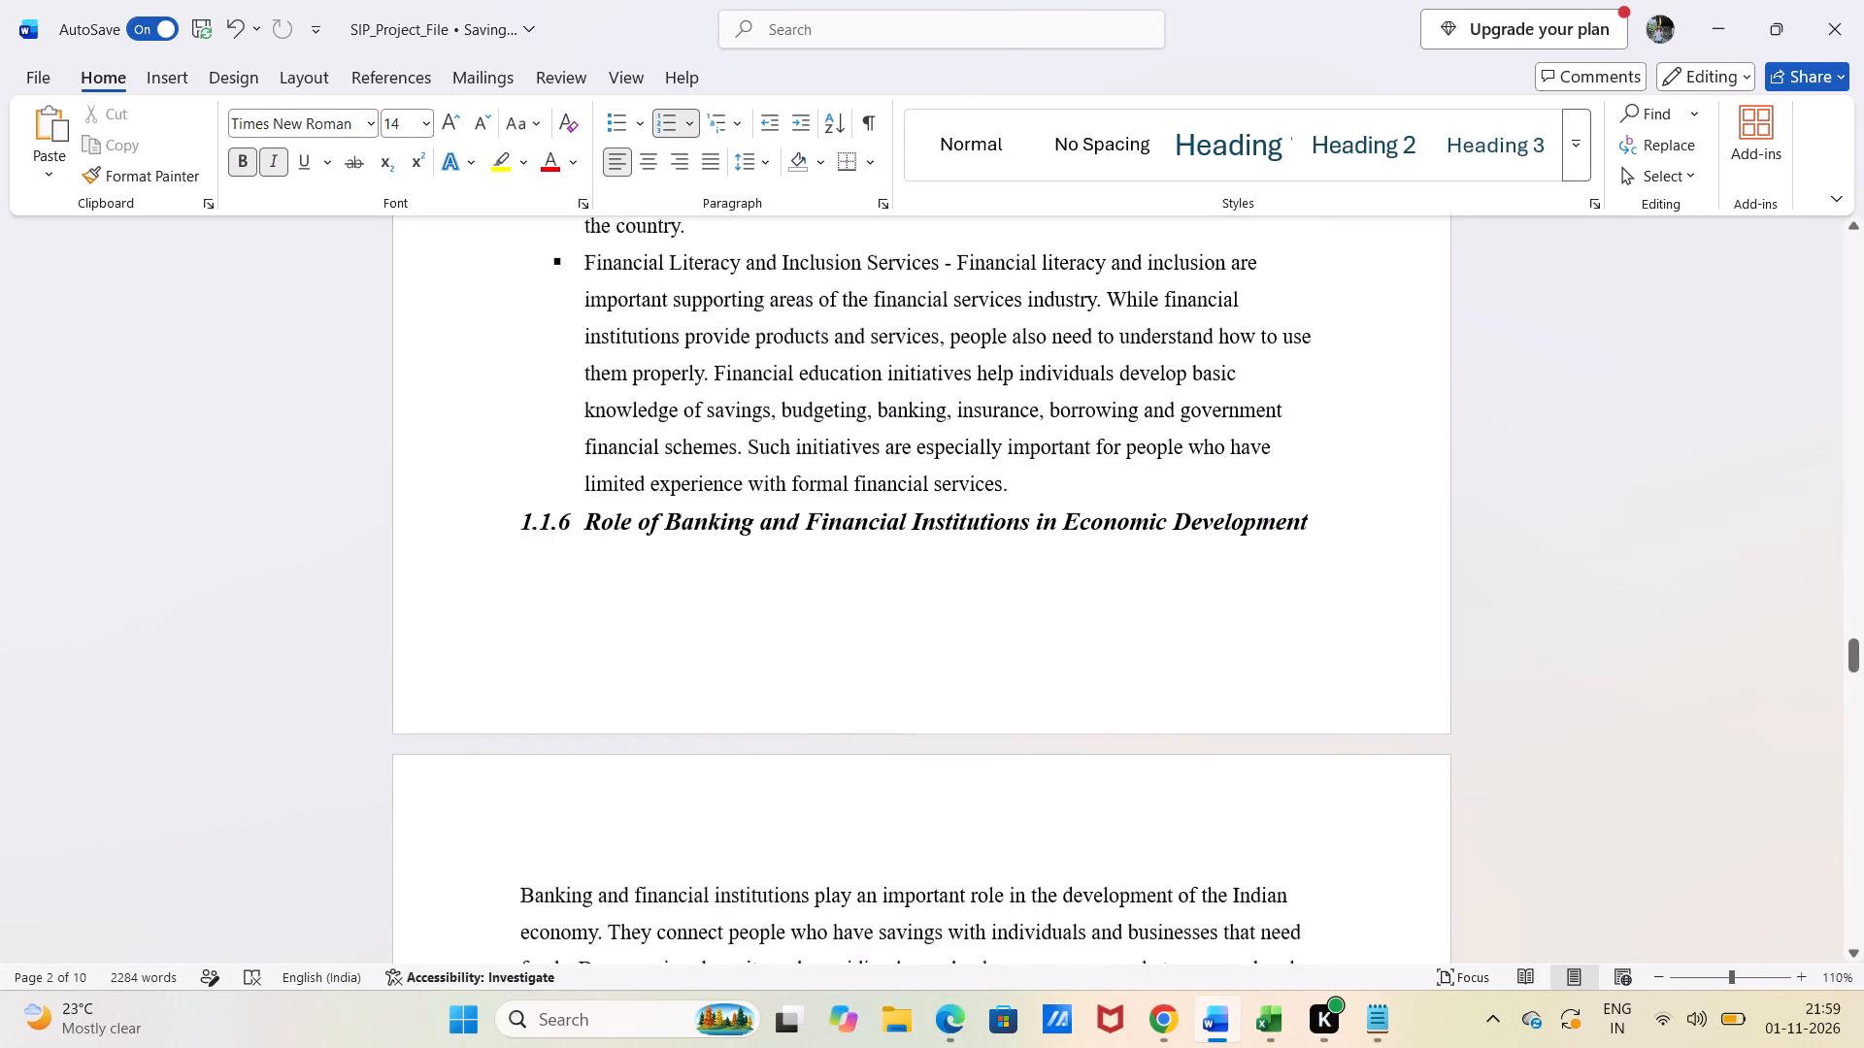
scroll(882, 612, "down", 2)
scroll(882, 612, "up", 1)
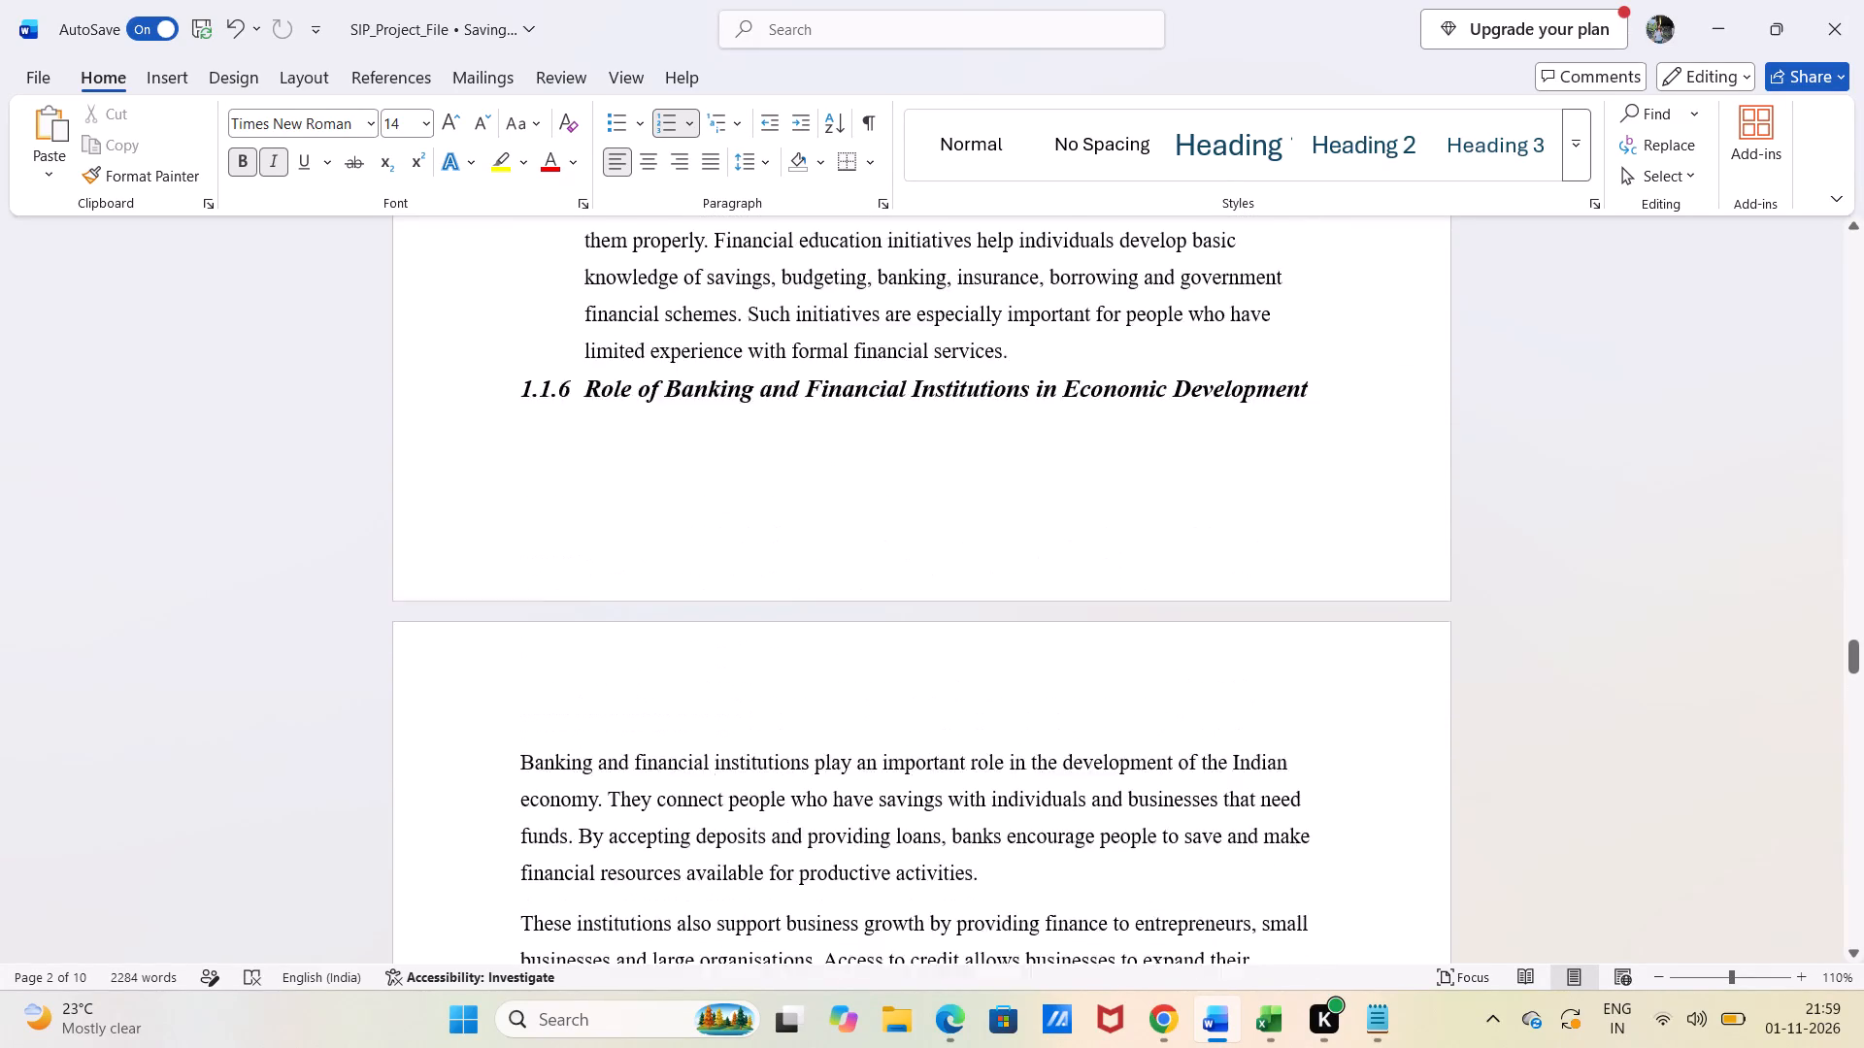
Insert unbulleted blank space after the Financial Literacy and Inclusion Services bullet so heading 1.1.6 starts on the next page.
scroll(882, 612, "up", 1)
left_click(1056, 419)
key("Return")
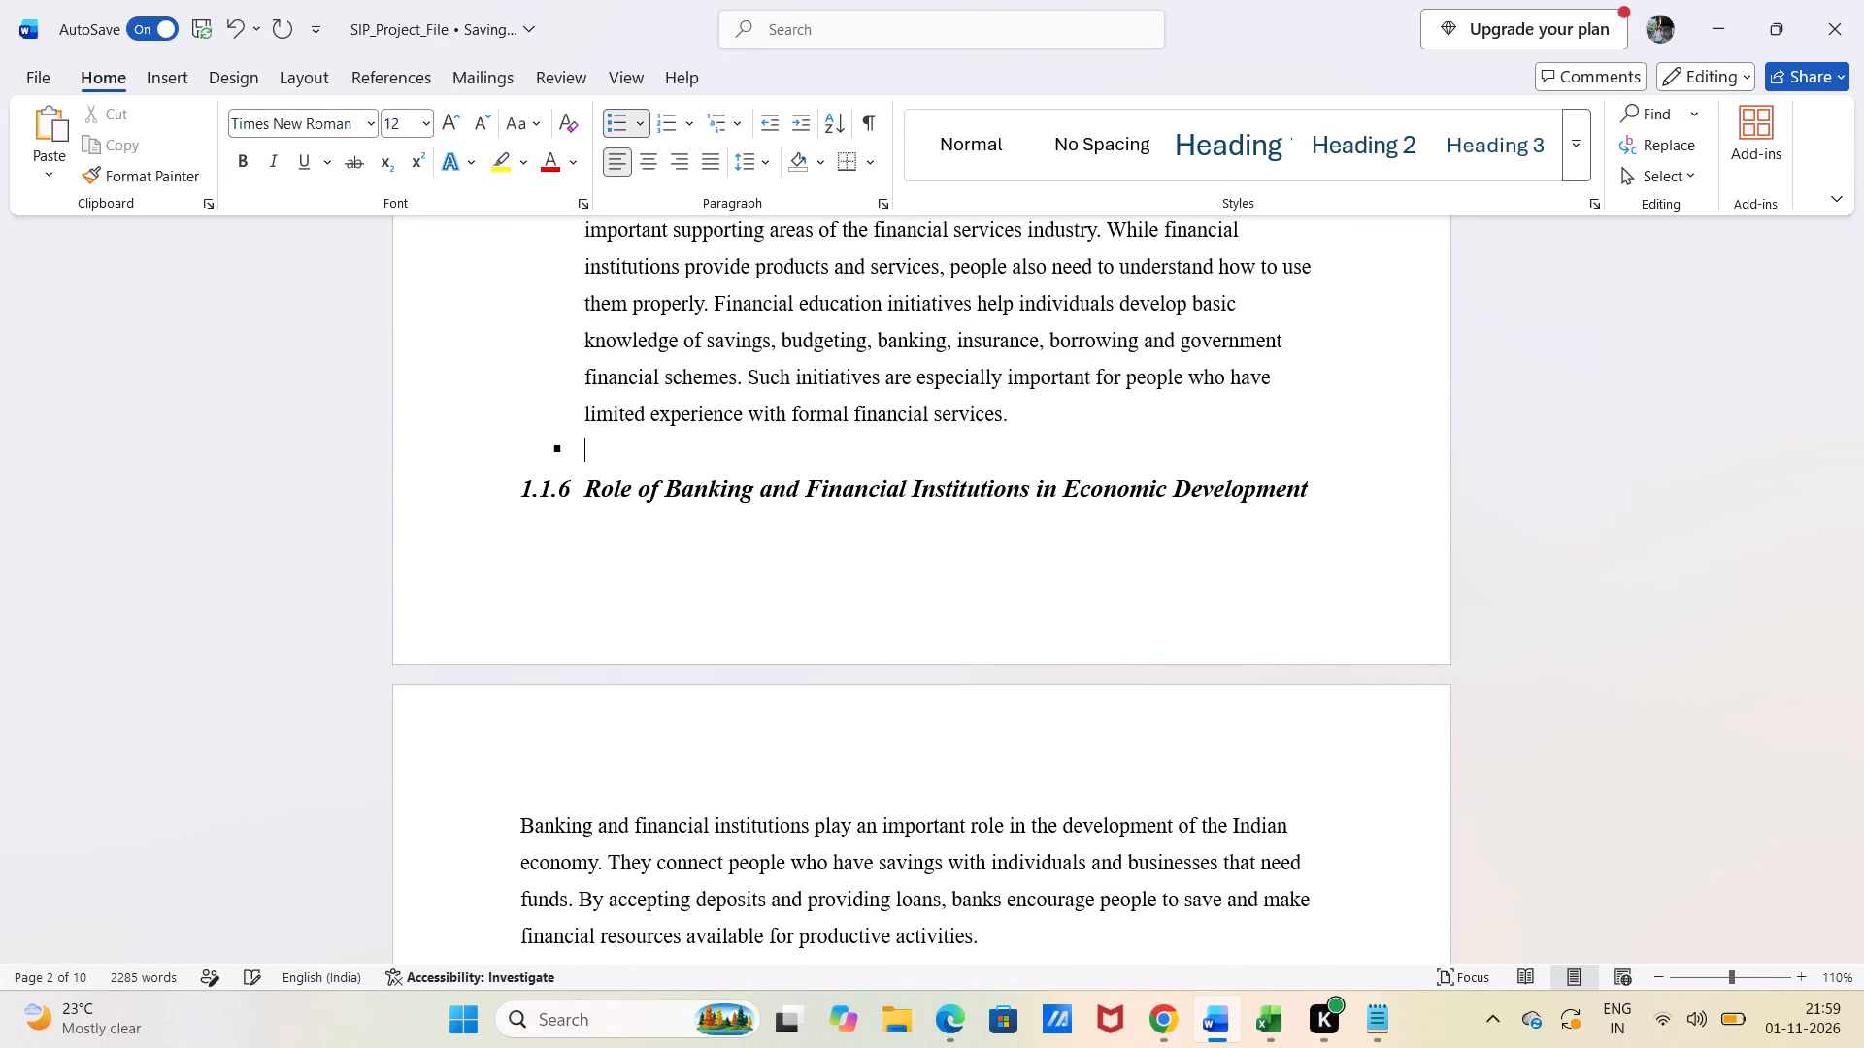
key("BackSpace")
key("Return")
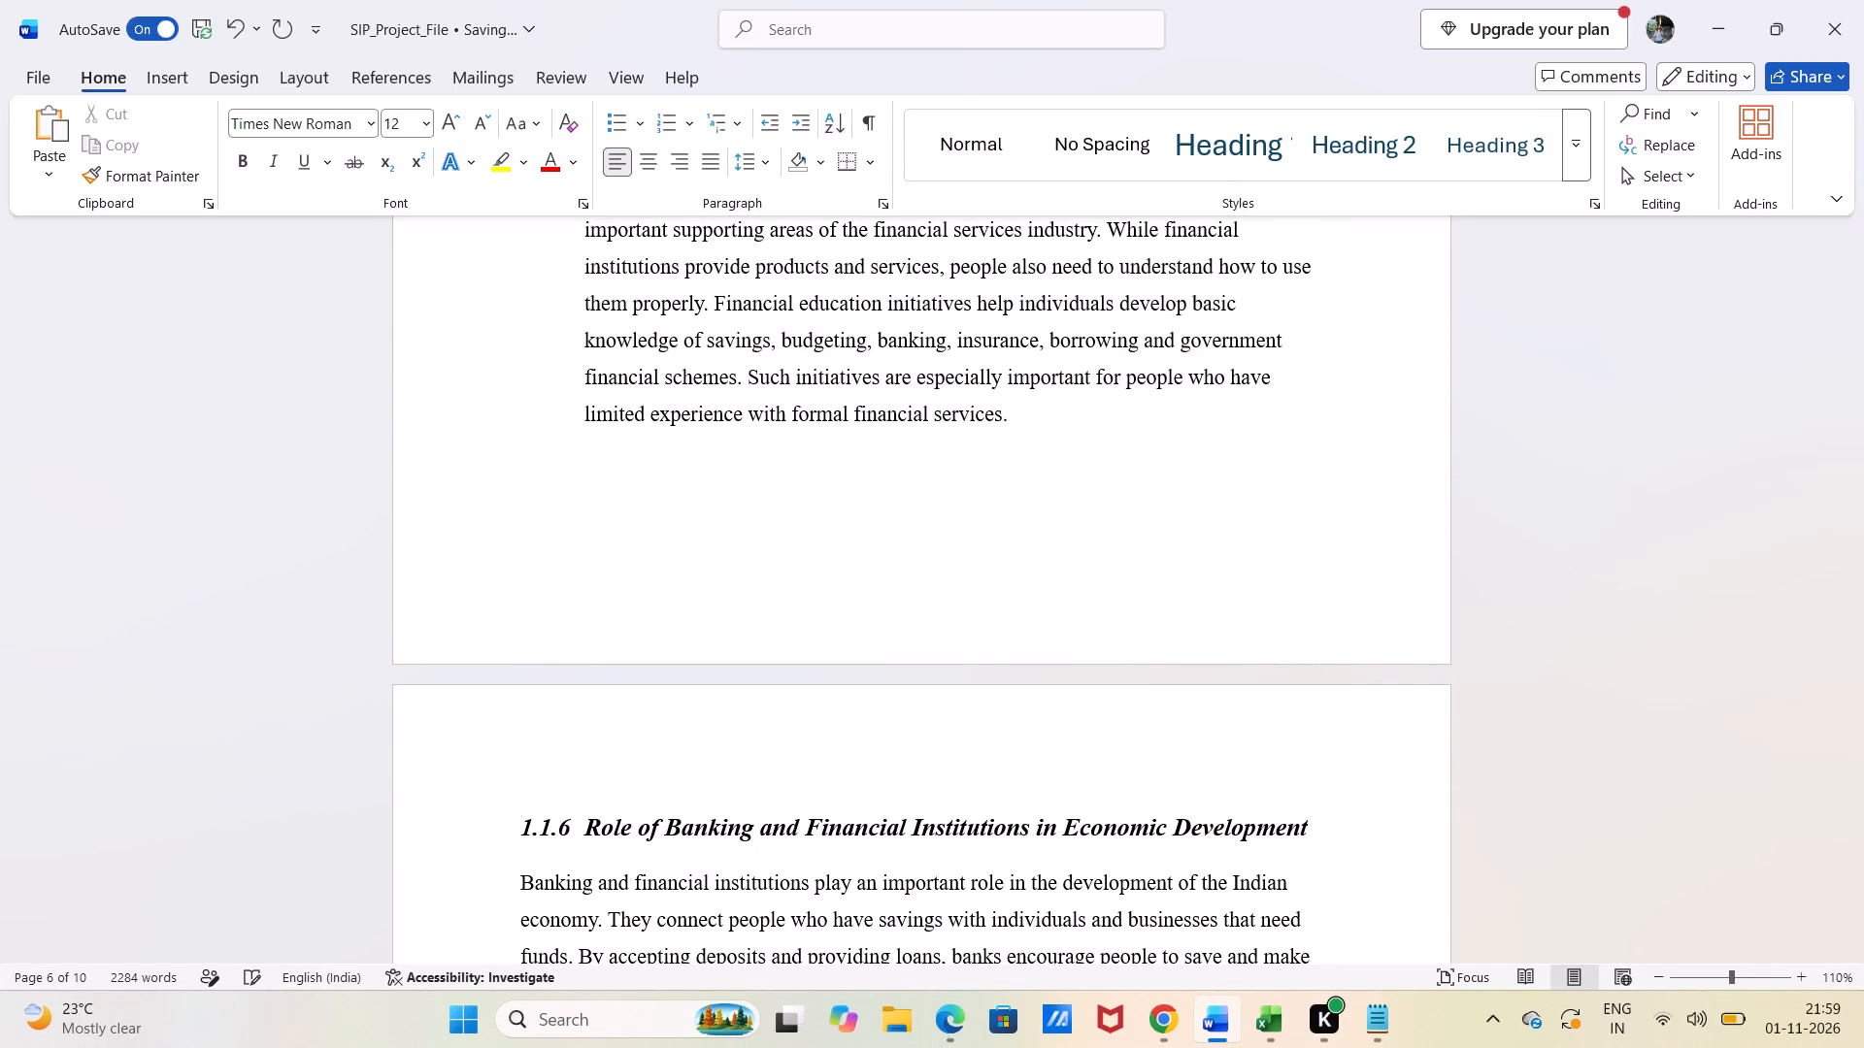
Renumber the heading Role of Government and Regulatory Bodies in the Financial Services Industry as 1.1.7.
scroll(1069, 498, "up", 4)
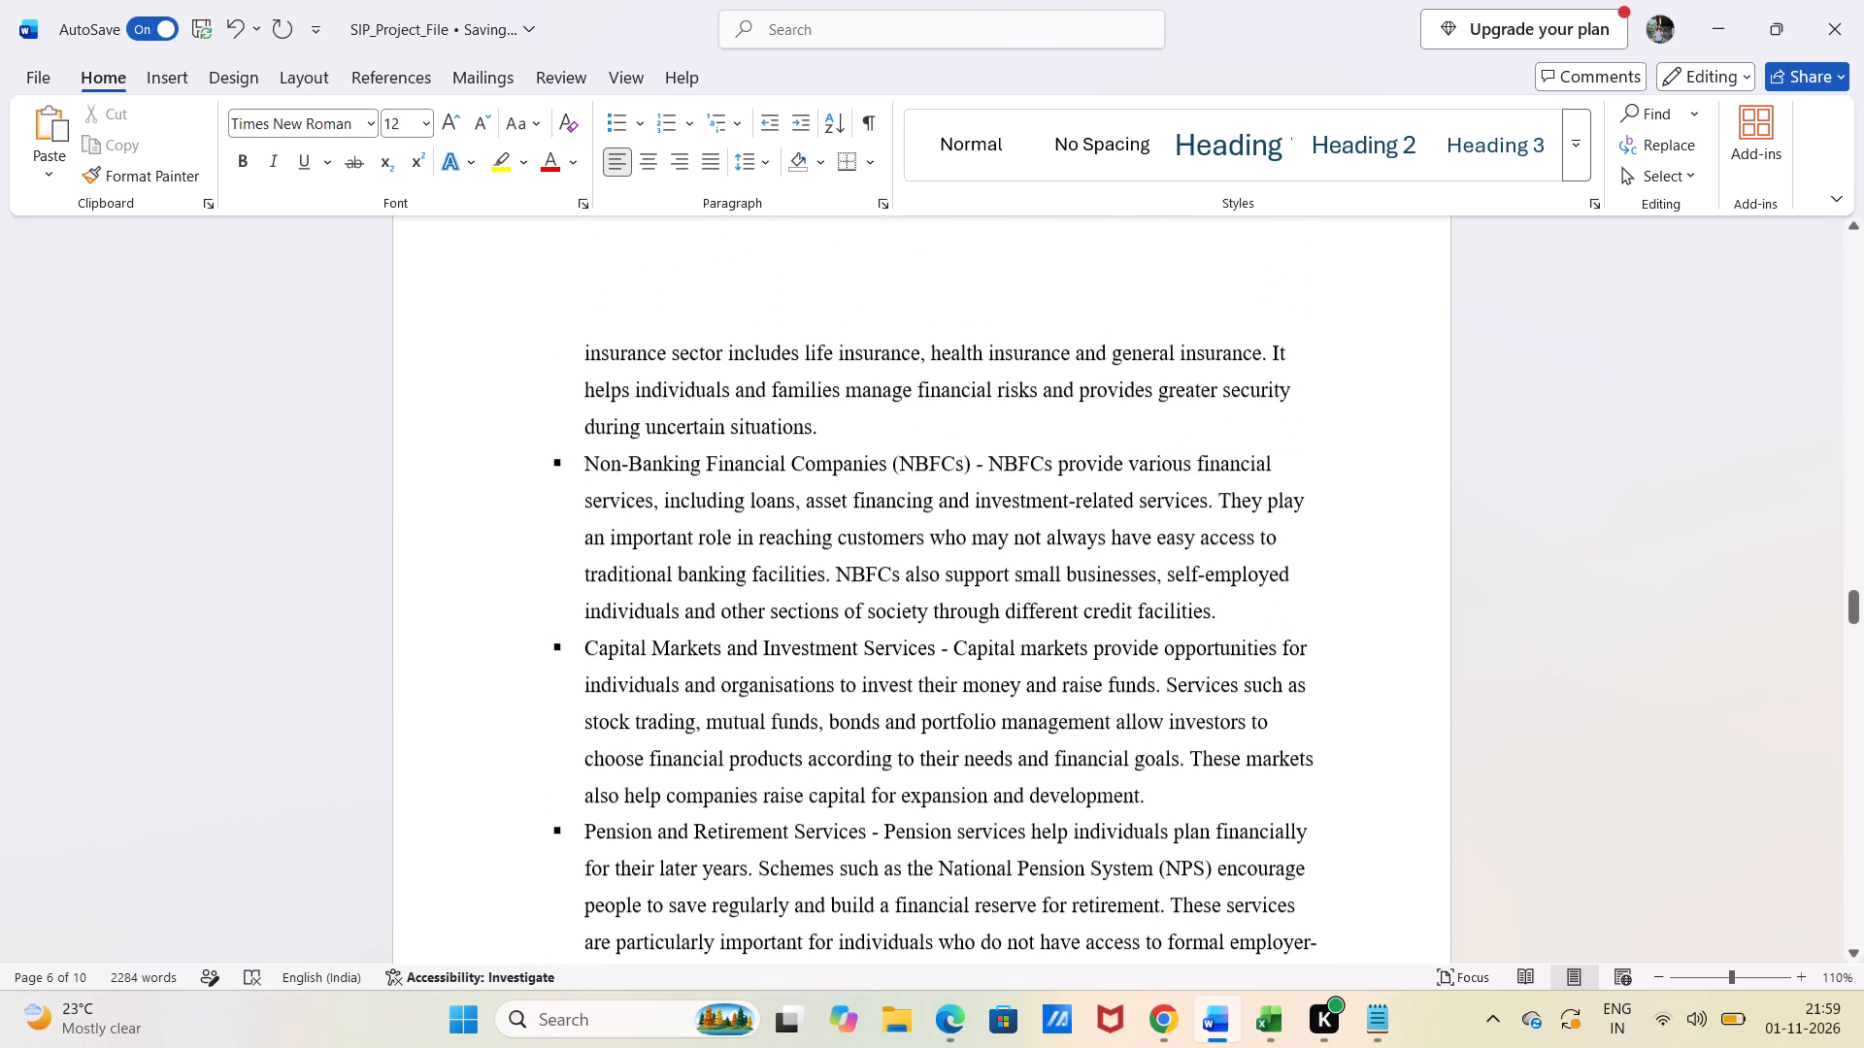
scroll(1069, 498, "down", 2)
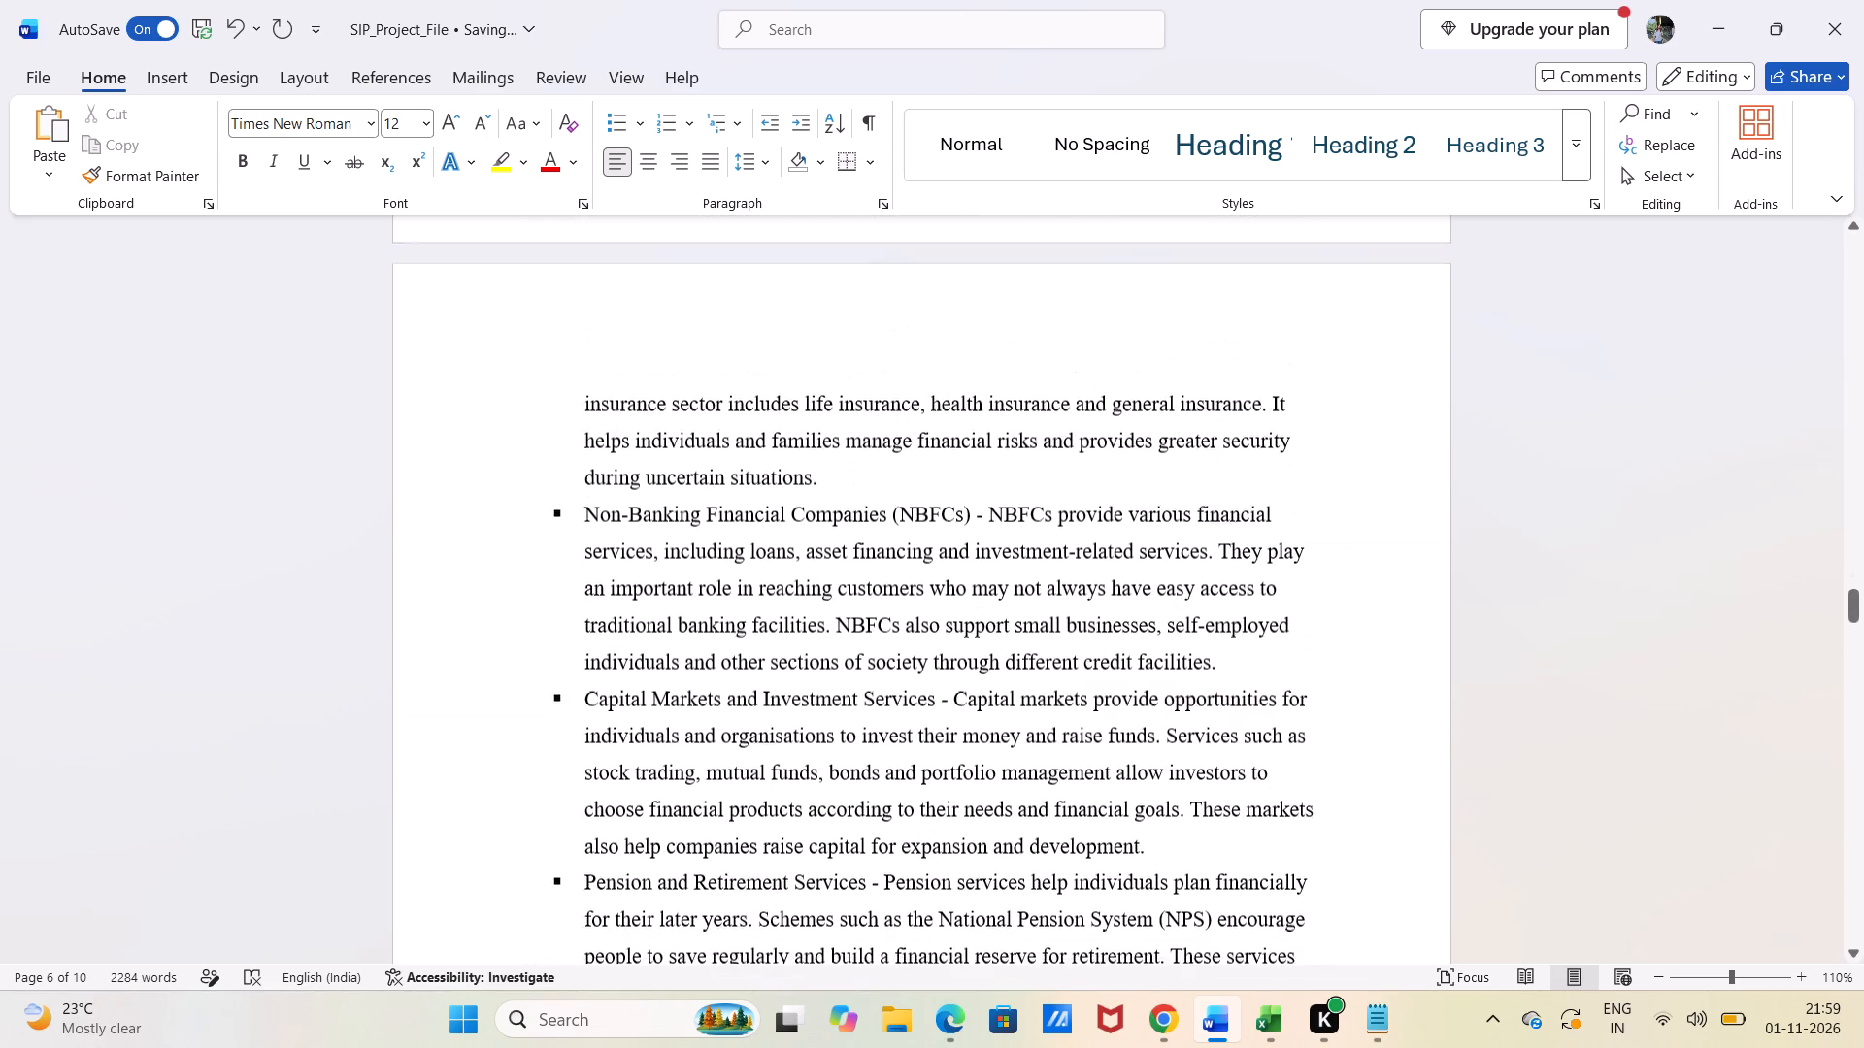
scroll(1069, 498, "down", 3)
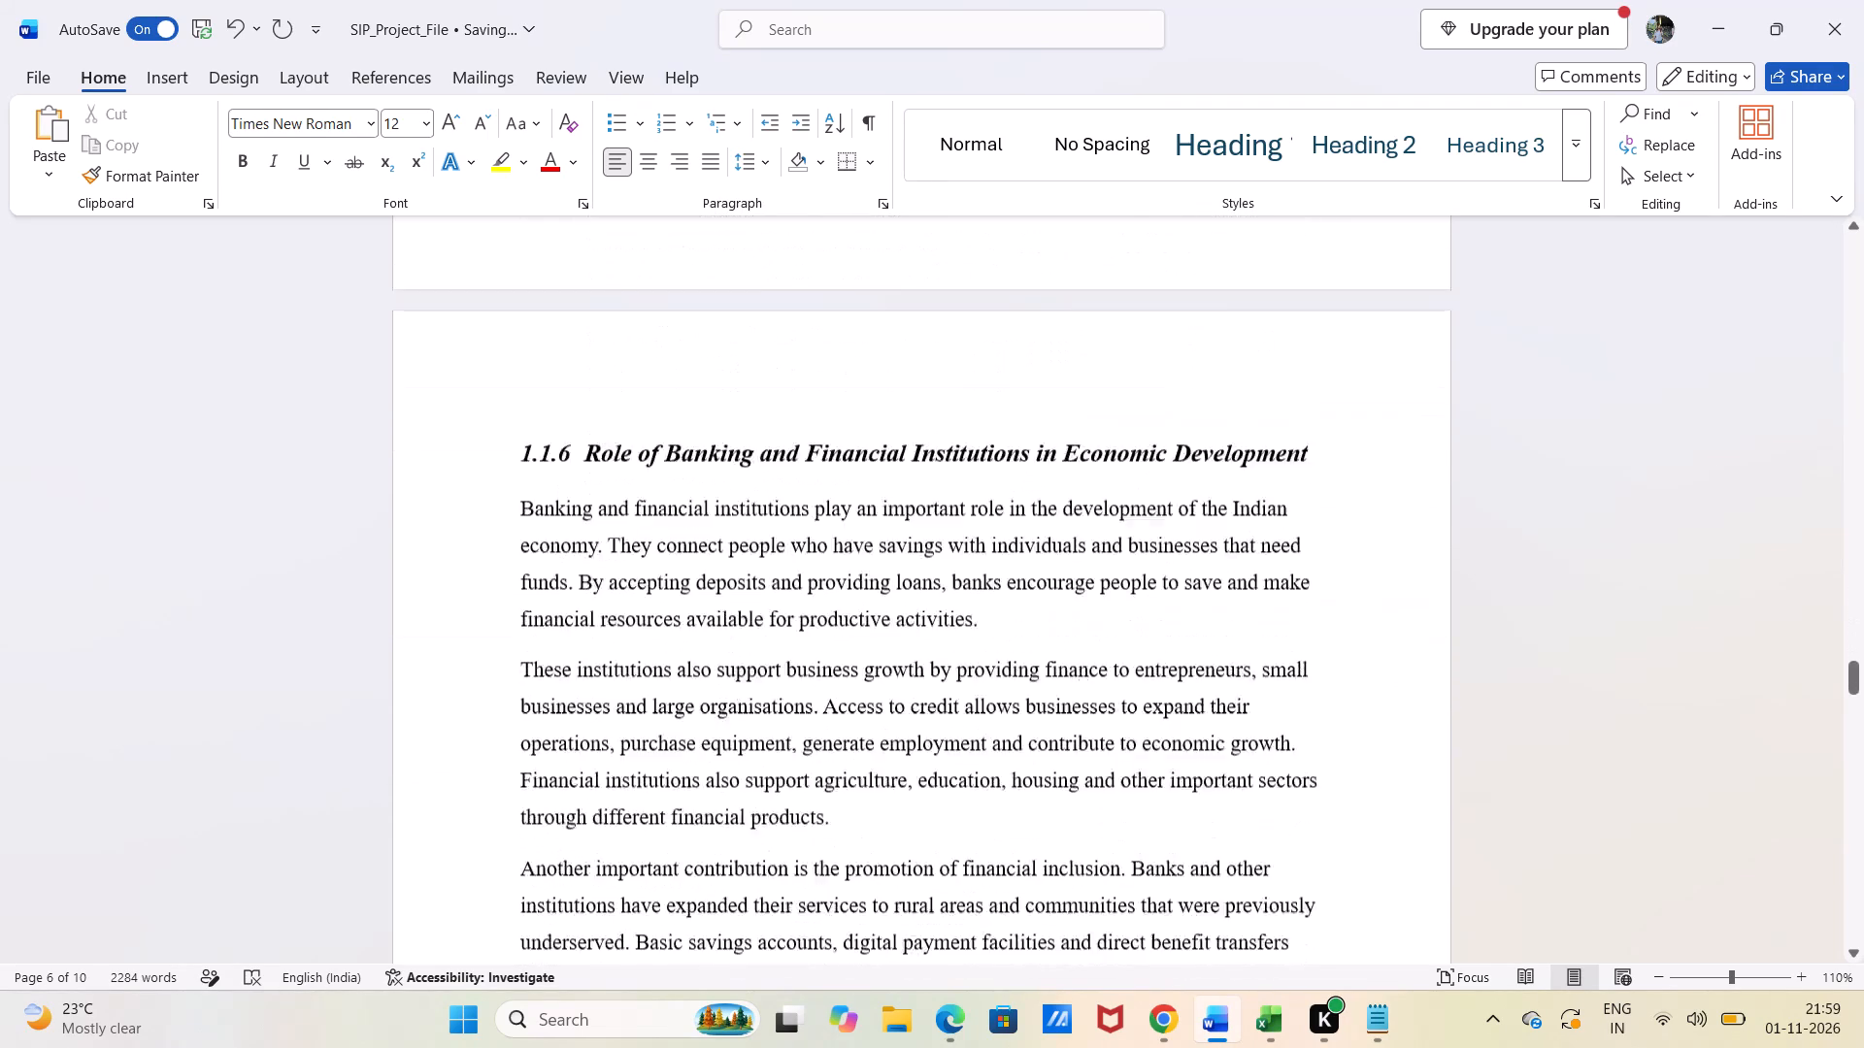
scroll(1069, 498, "down", 3)
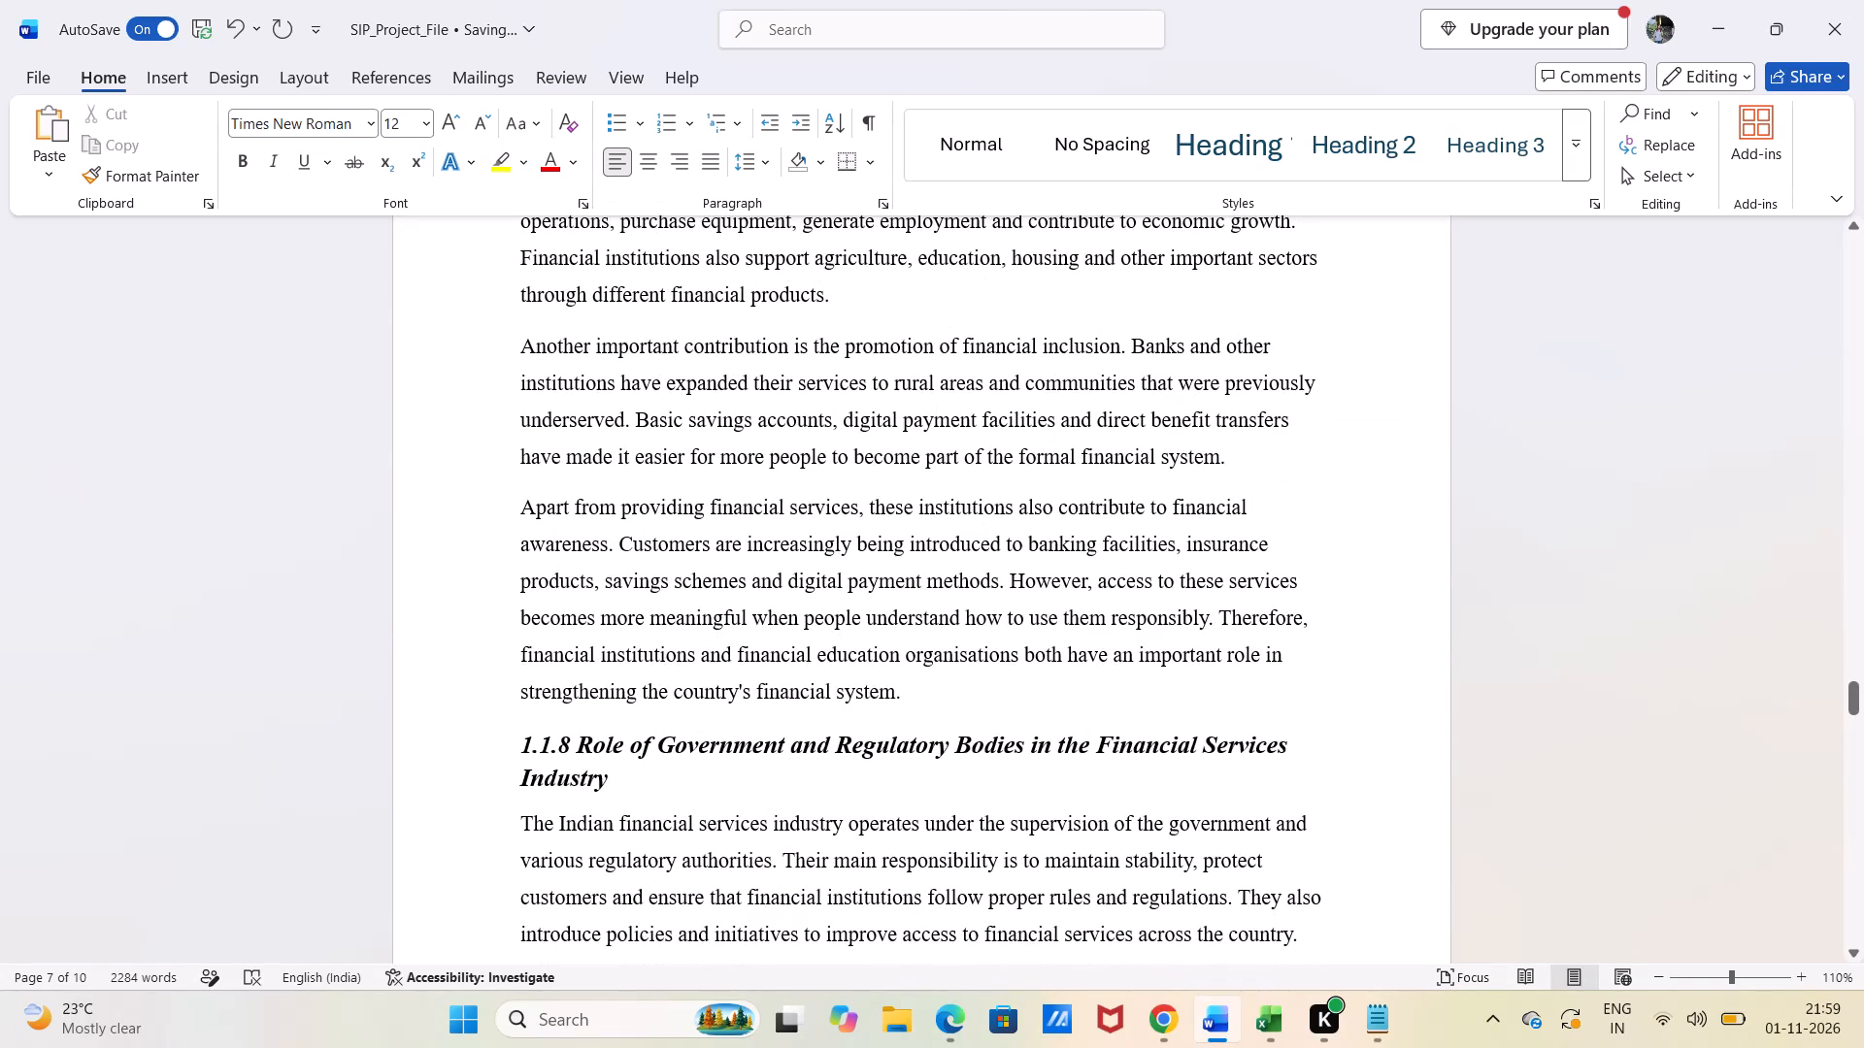
scroll(647, 639, "down", 1)
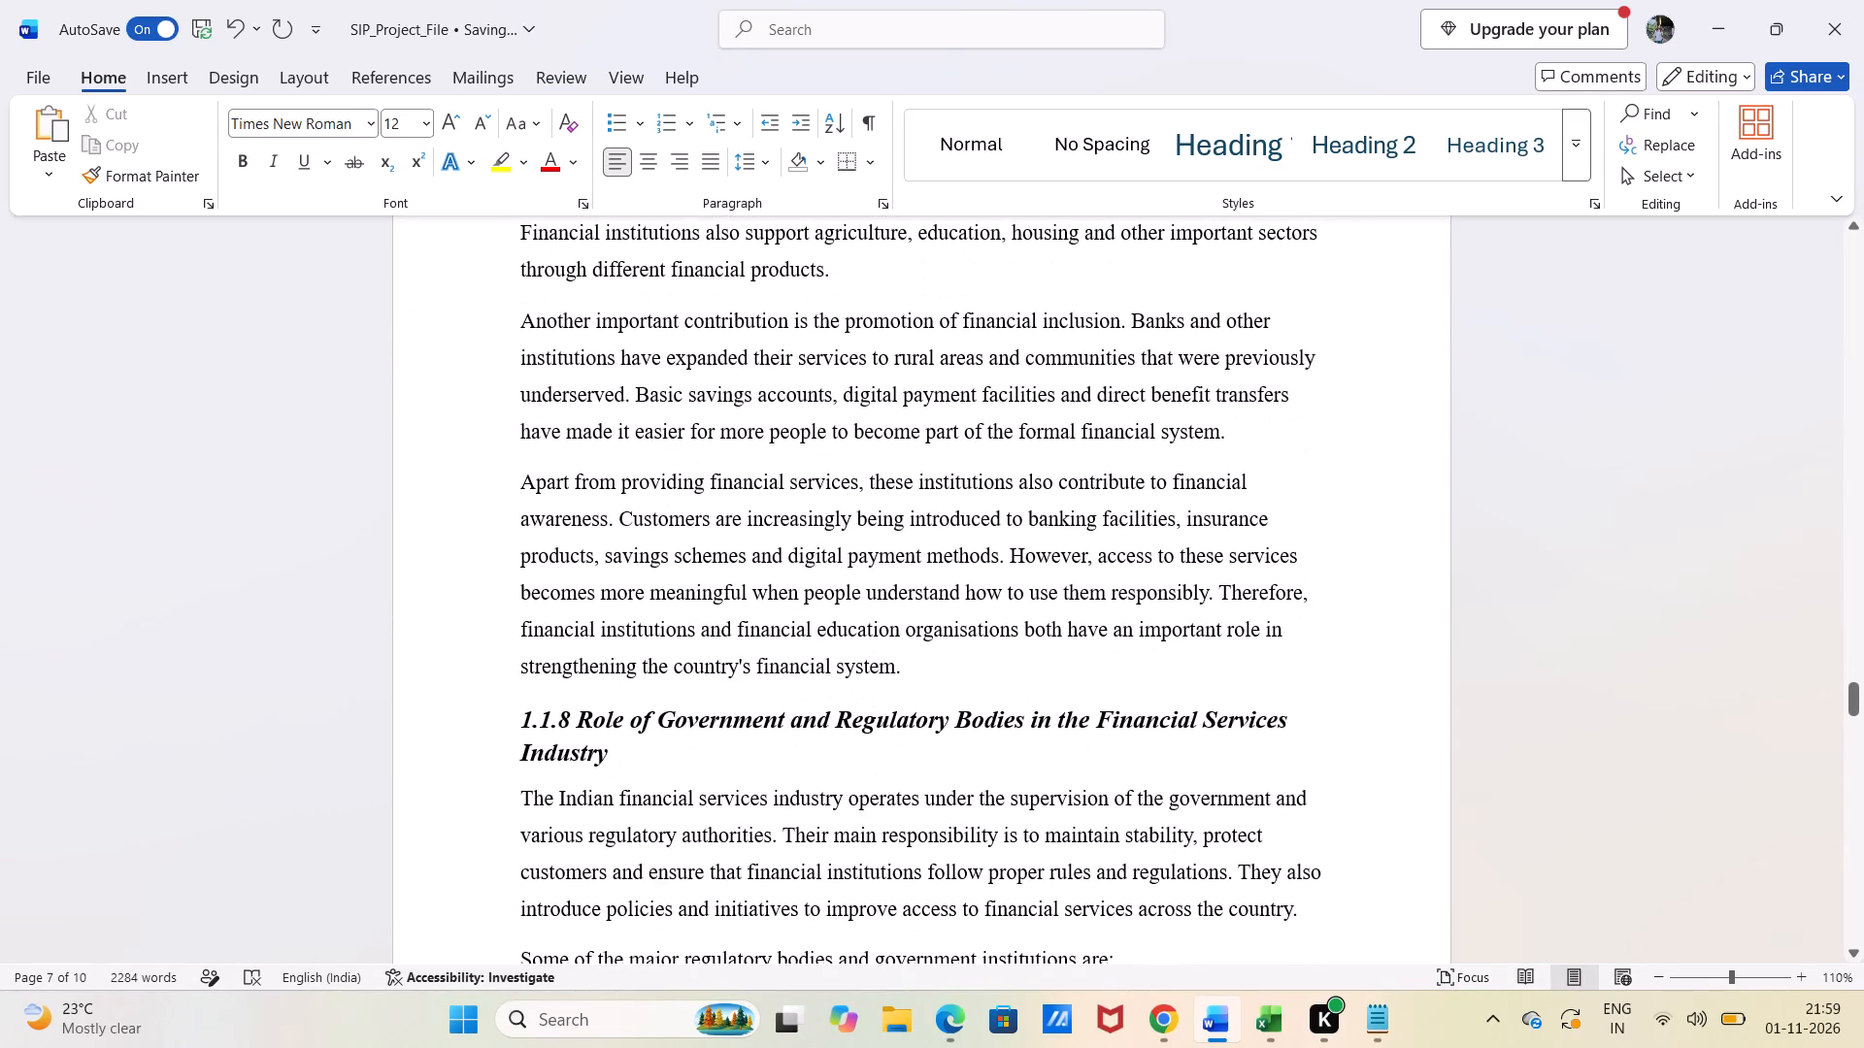
left_click(572, 710)
key("BackSpace")
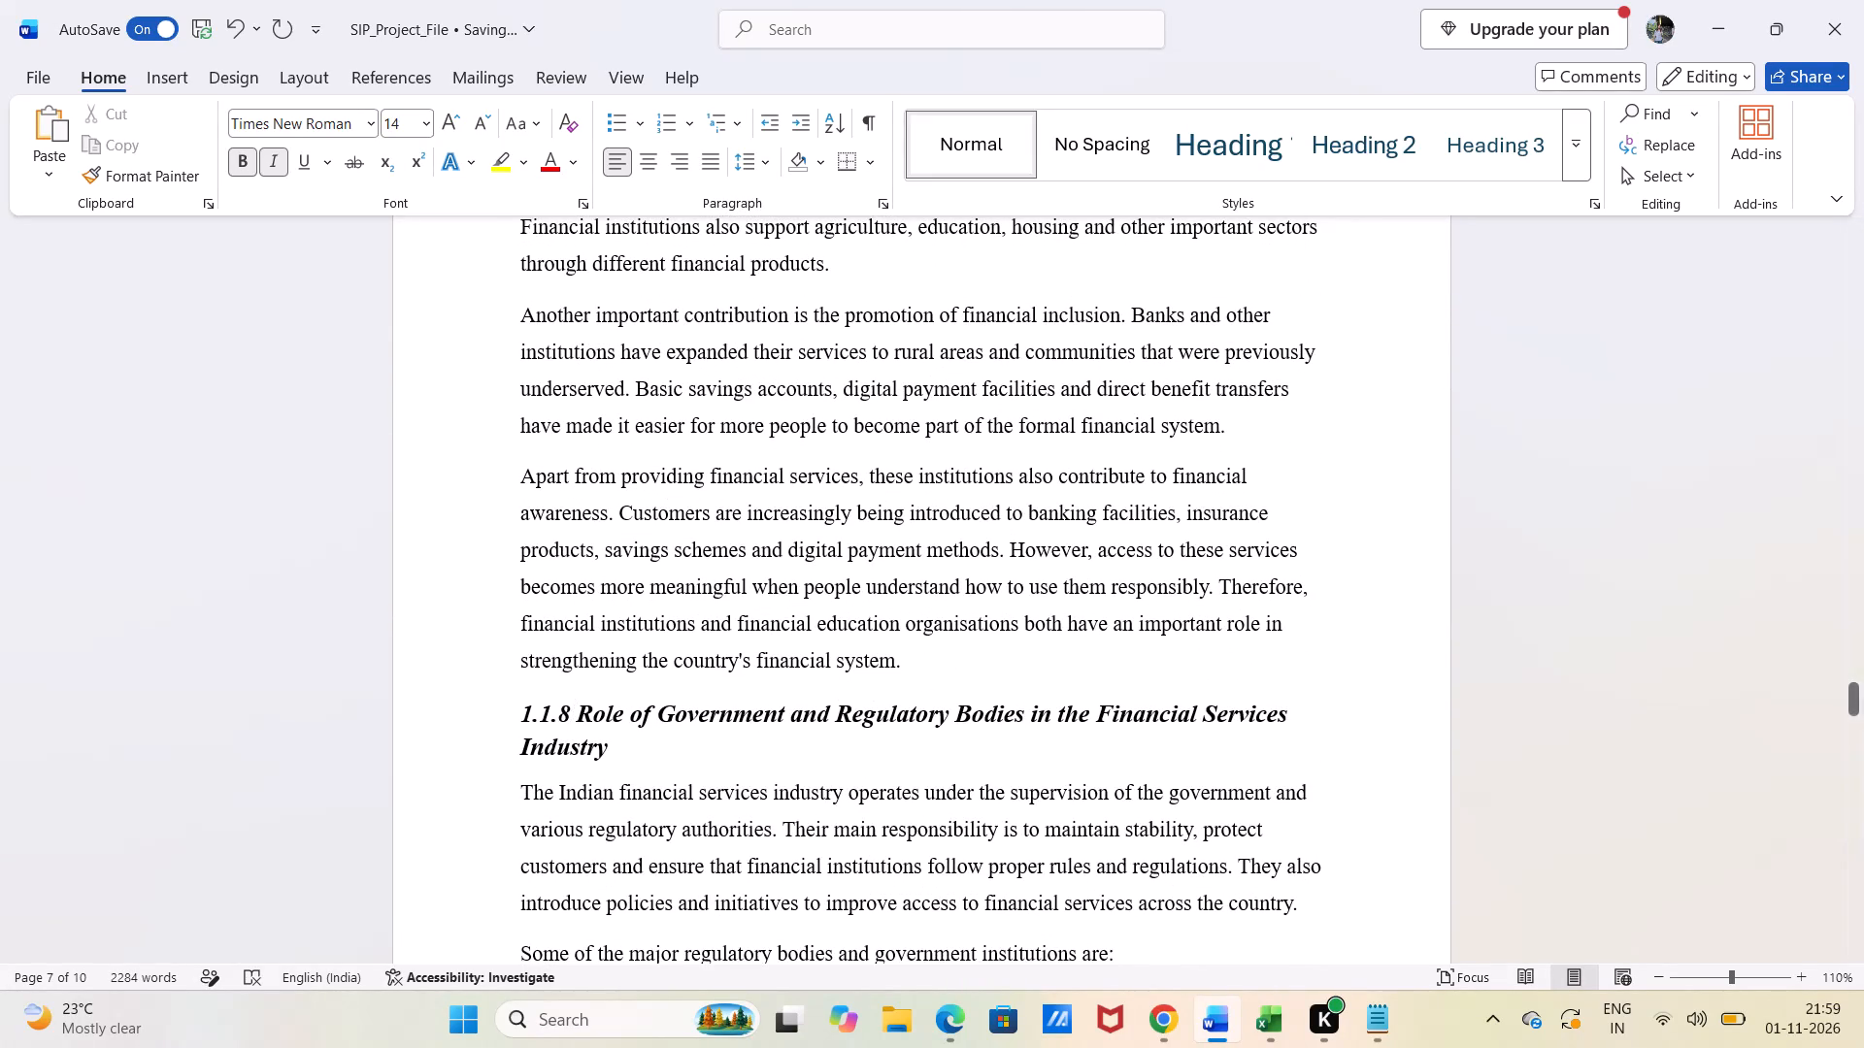
key("7")
Remove the existing number and indent from the heading Growth and Development of Digital Financial Services in India.
scroll(572, 710, "down", 2)
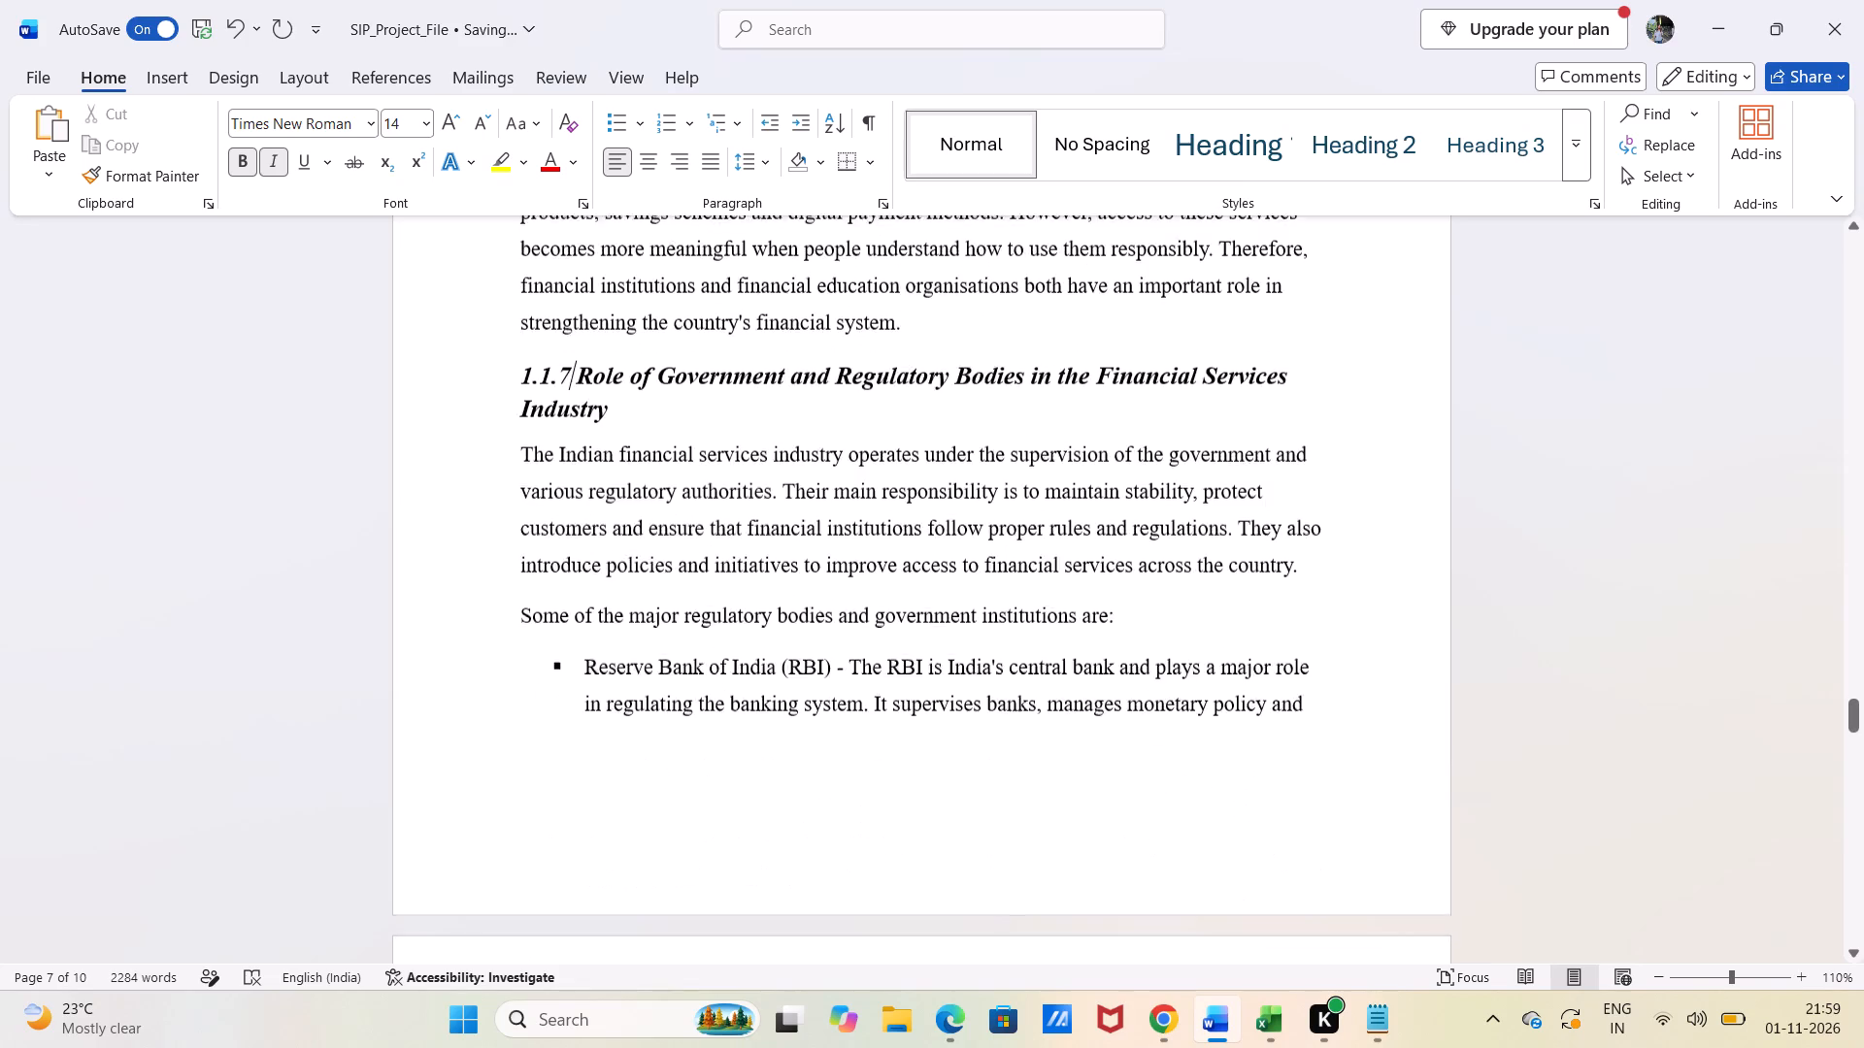
scroll(572, 710, "down", 5)
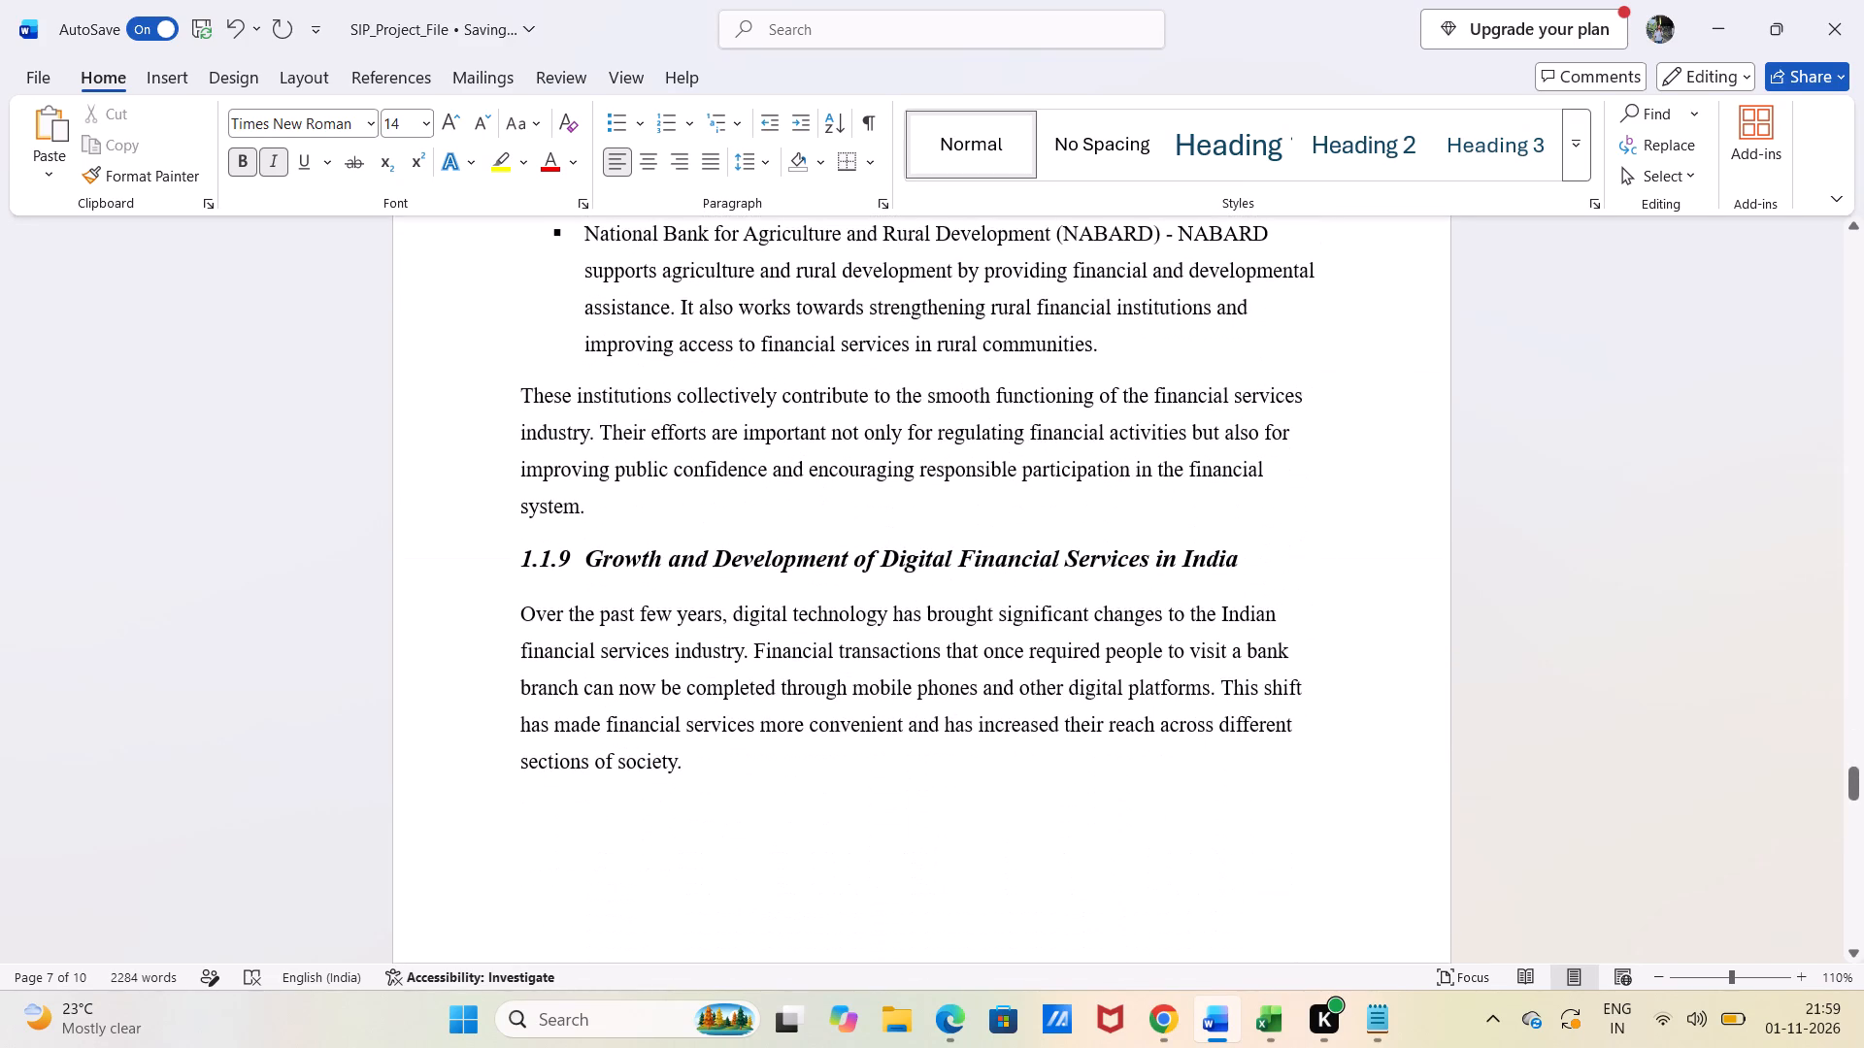
left_click(577, 558)
key("BackSpace")
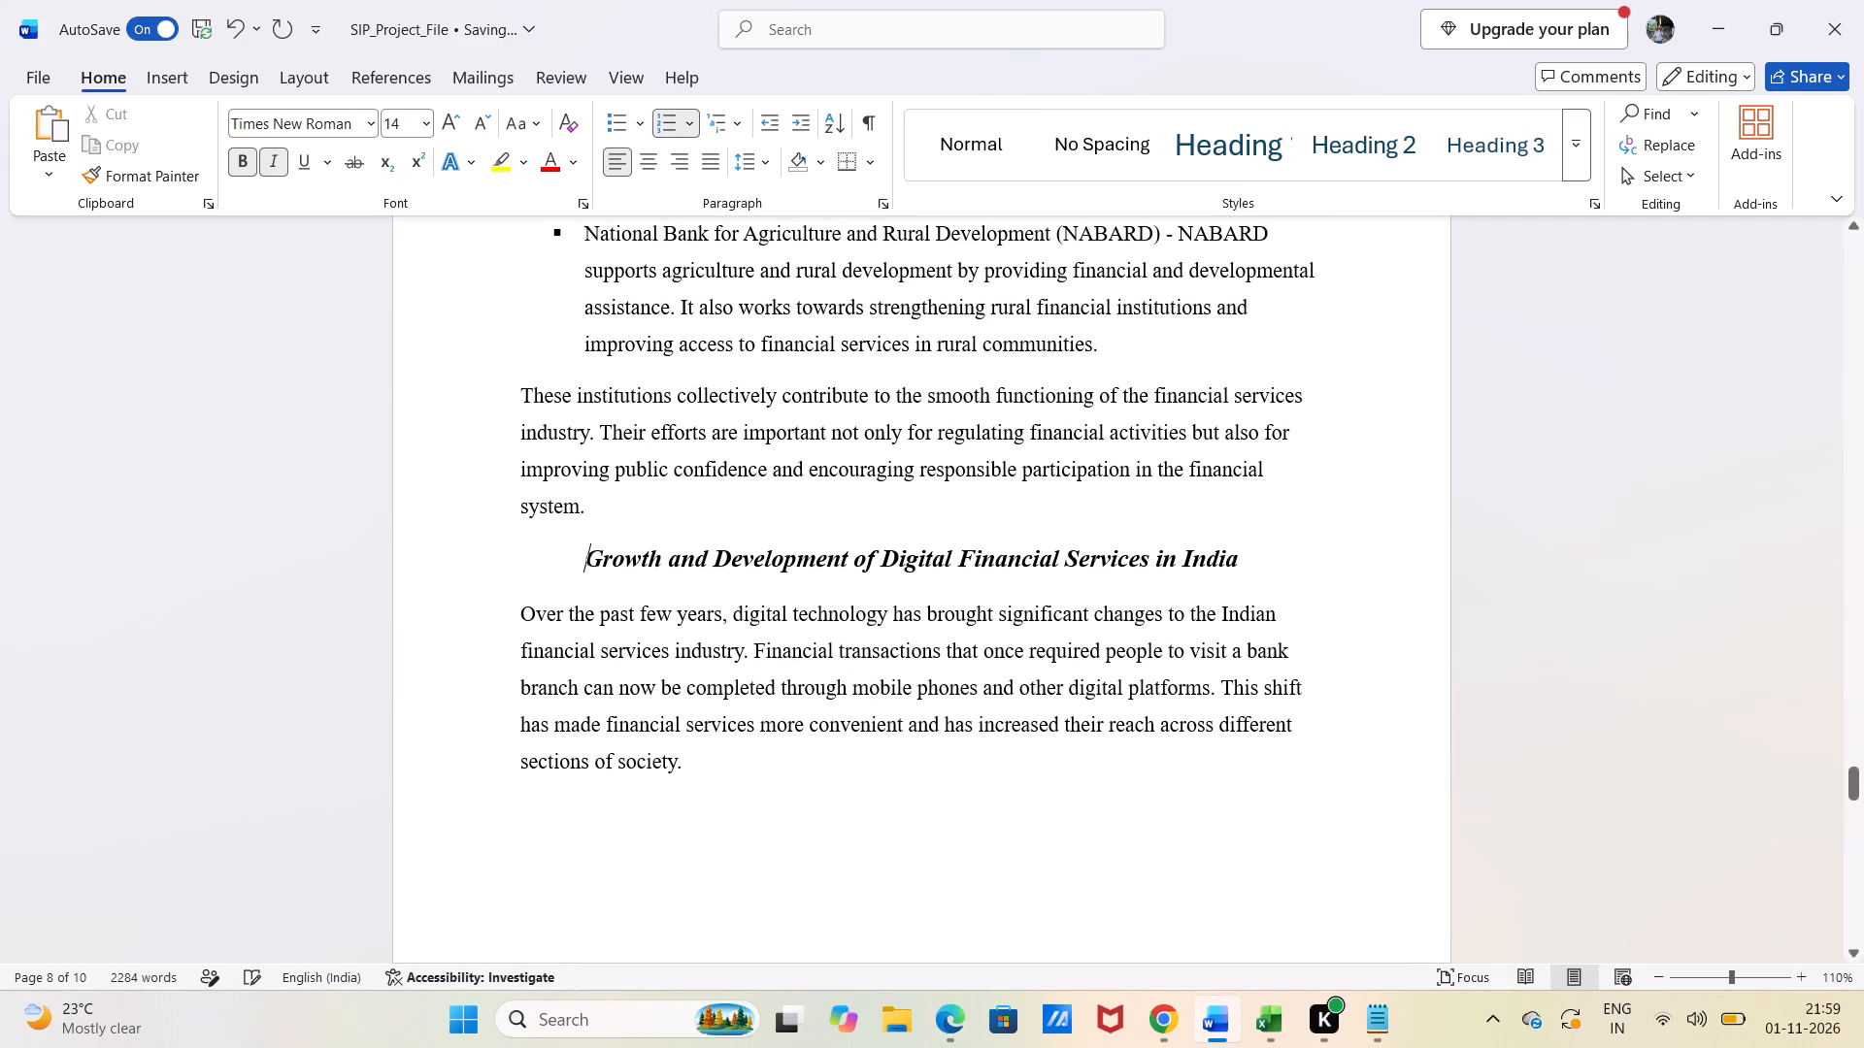
key("BackSpace")
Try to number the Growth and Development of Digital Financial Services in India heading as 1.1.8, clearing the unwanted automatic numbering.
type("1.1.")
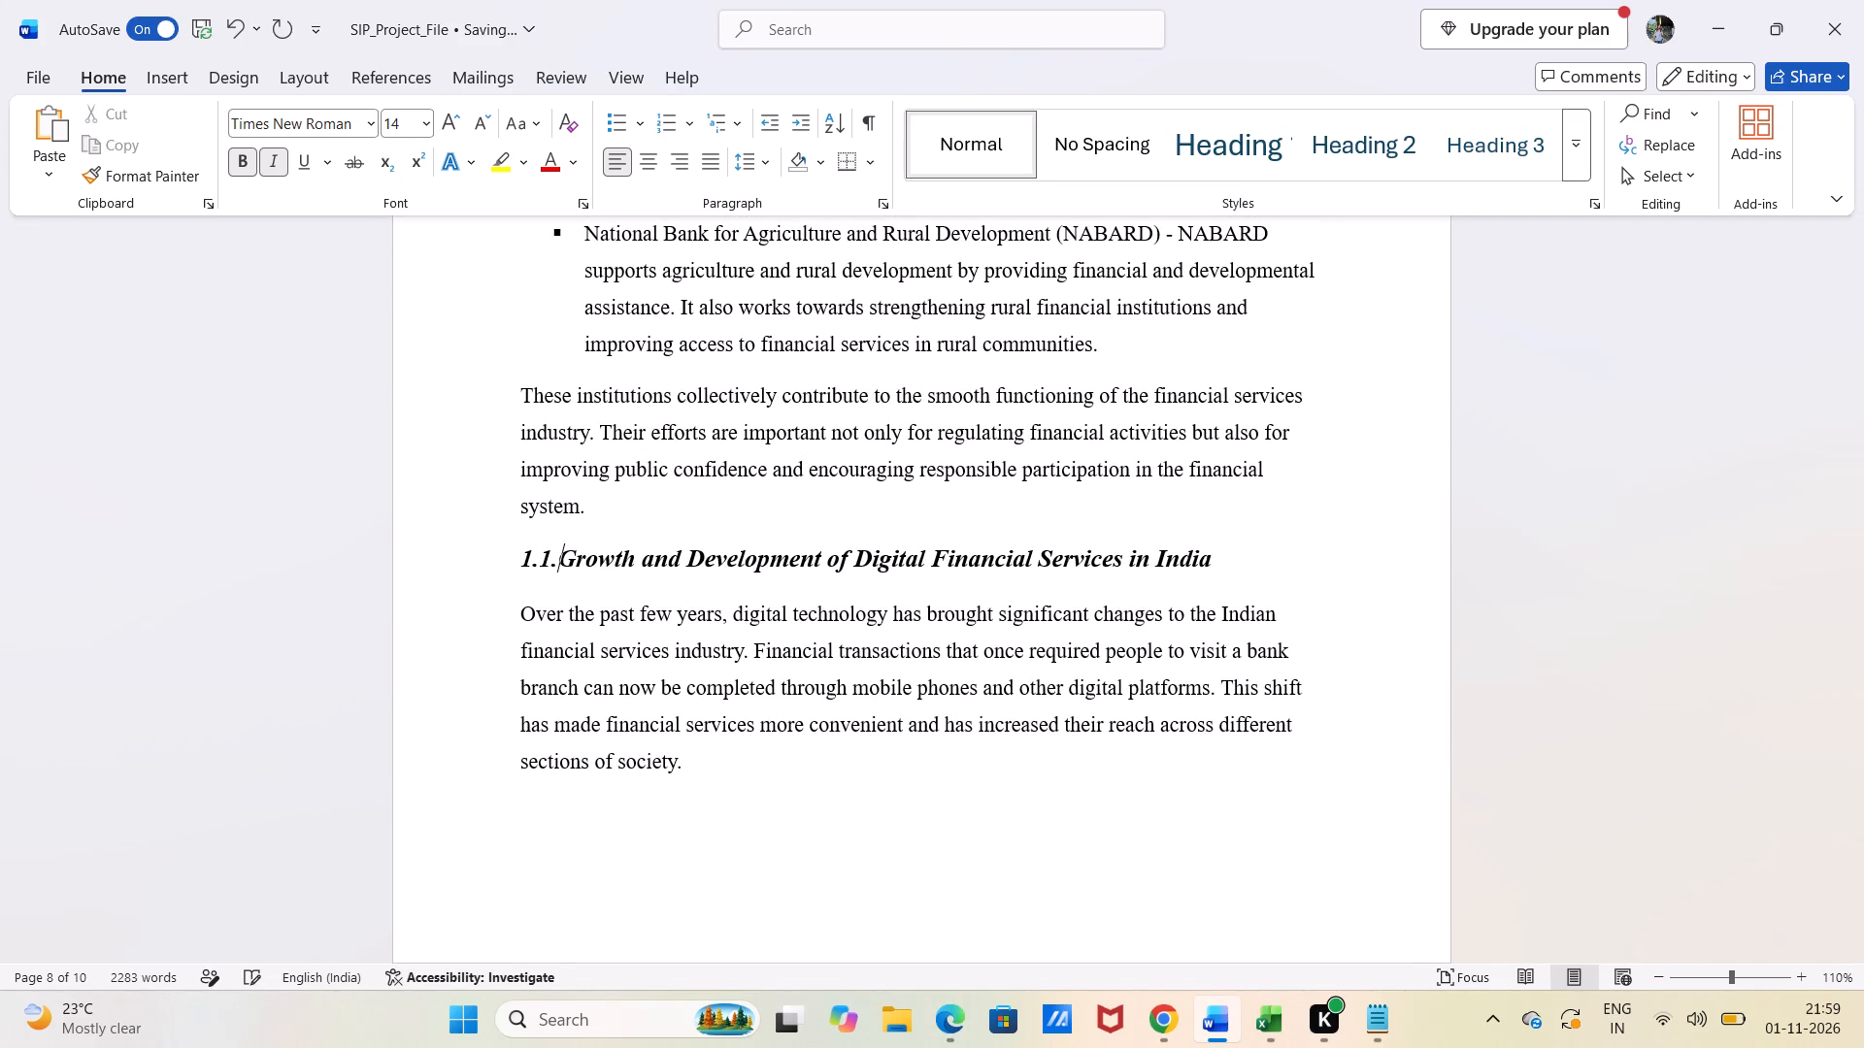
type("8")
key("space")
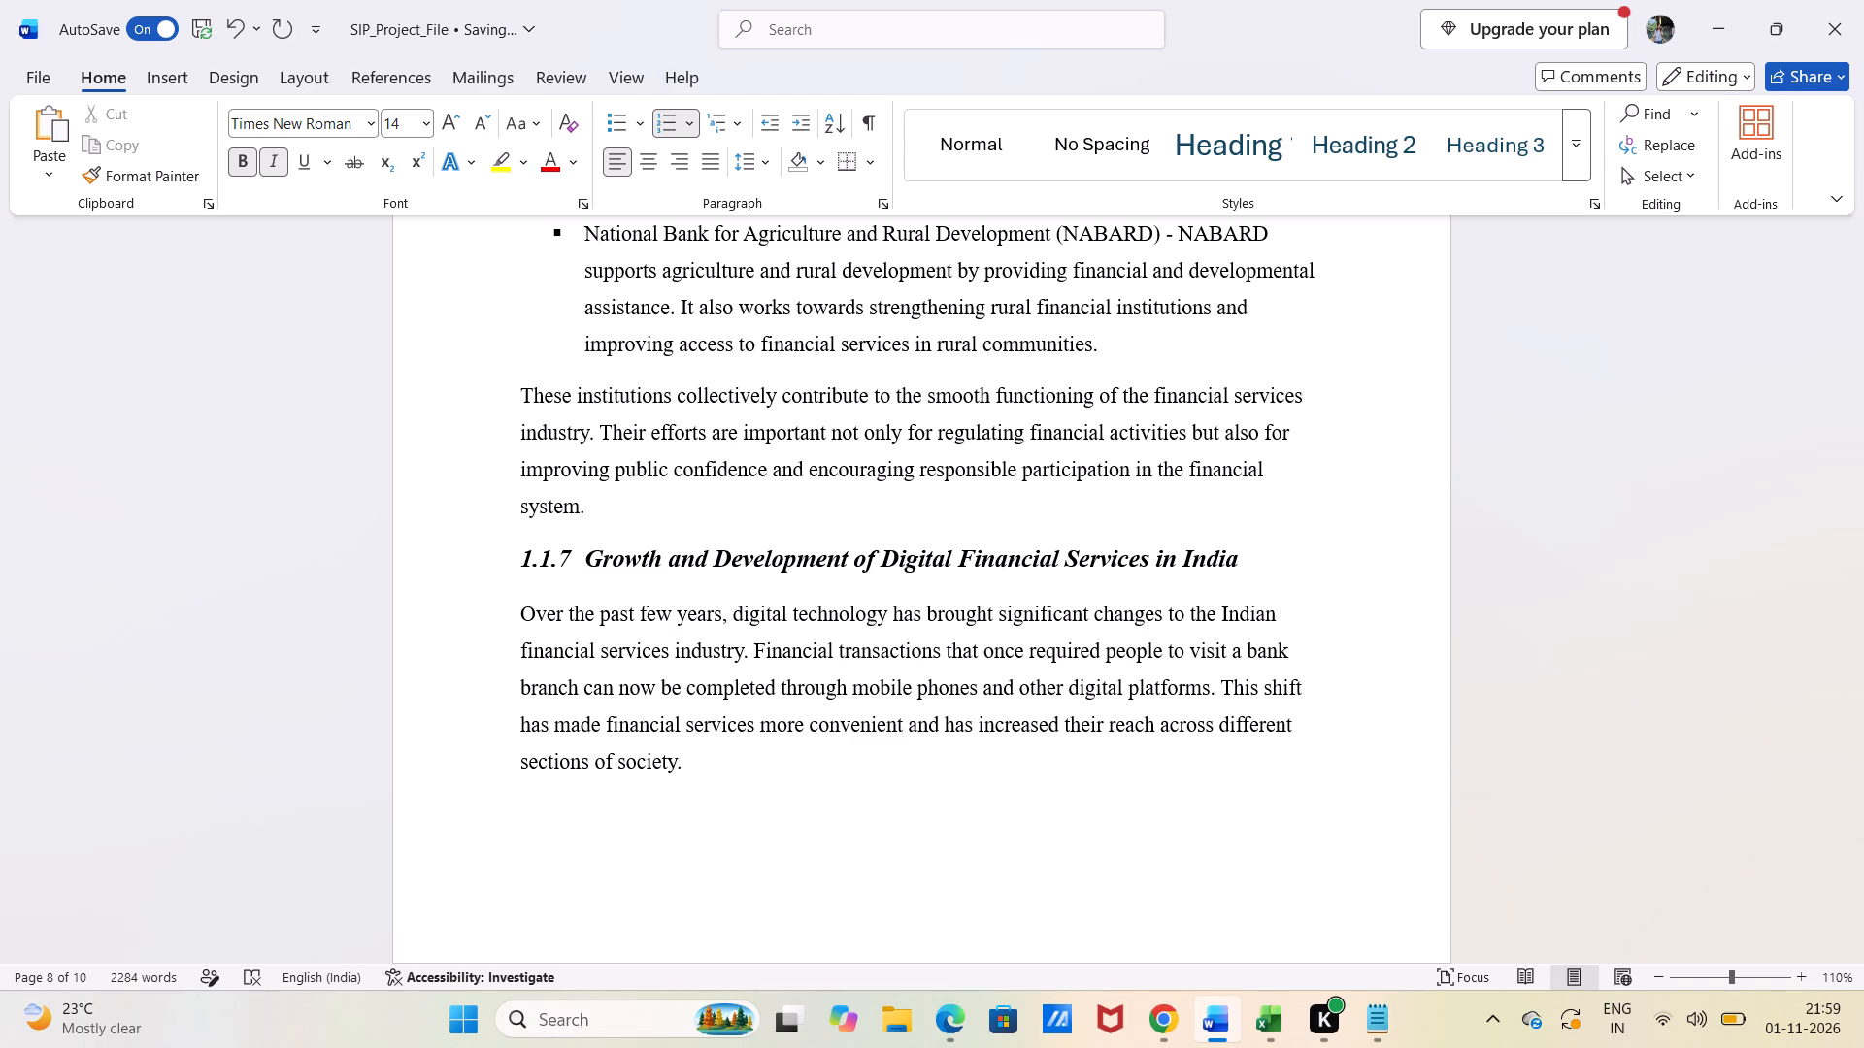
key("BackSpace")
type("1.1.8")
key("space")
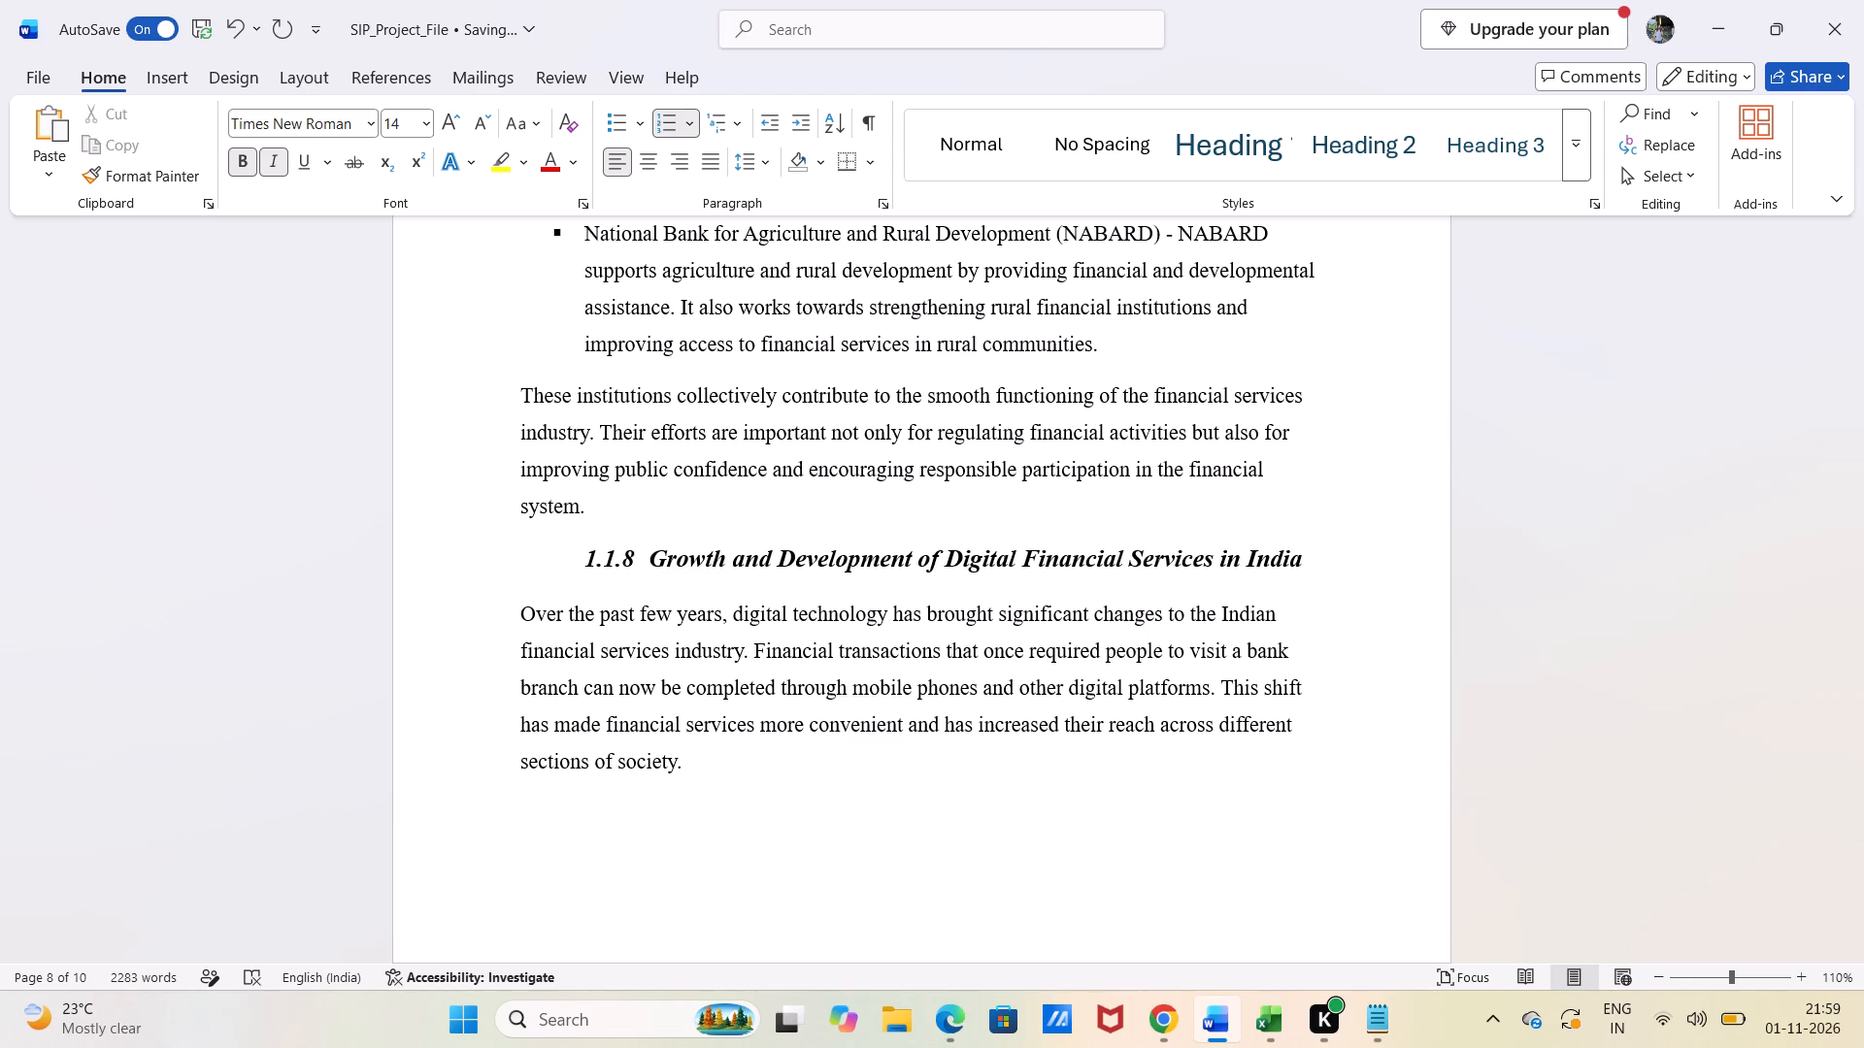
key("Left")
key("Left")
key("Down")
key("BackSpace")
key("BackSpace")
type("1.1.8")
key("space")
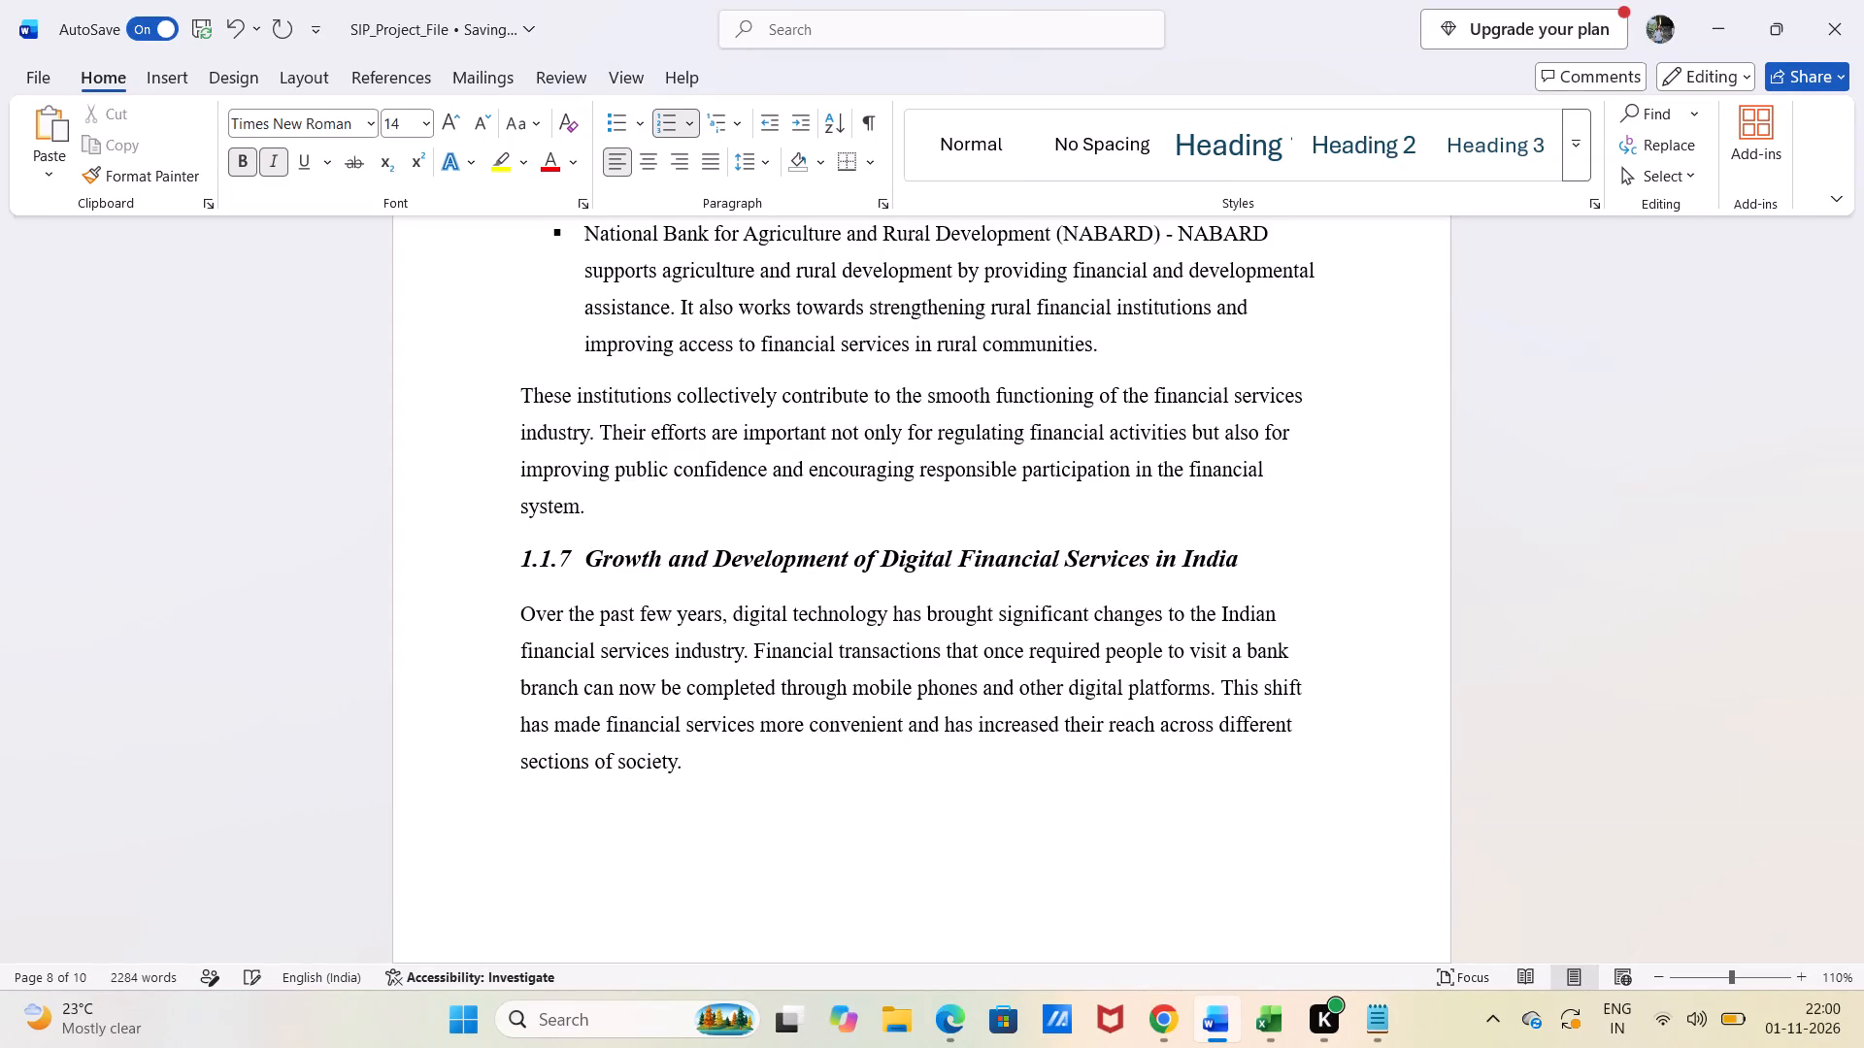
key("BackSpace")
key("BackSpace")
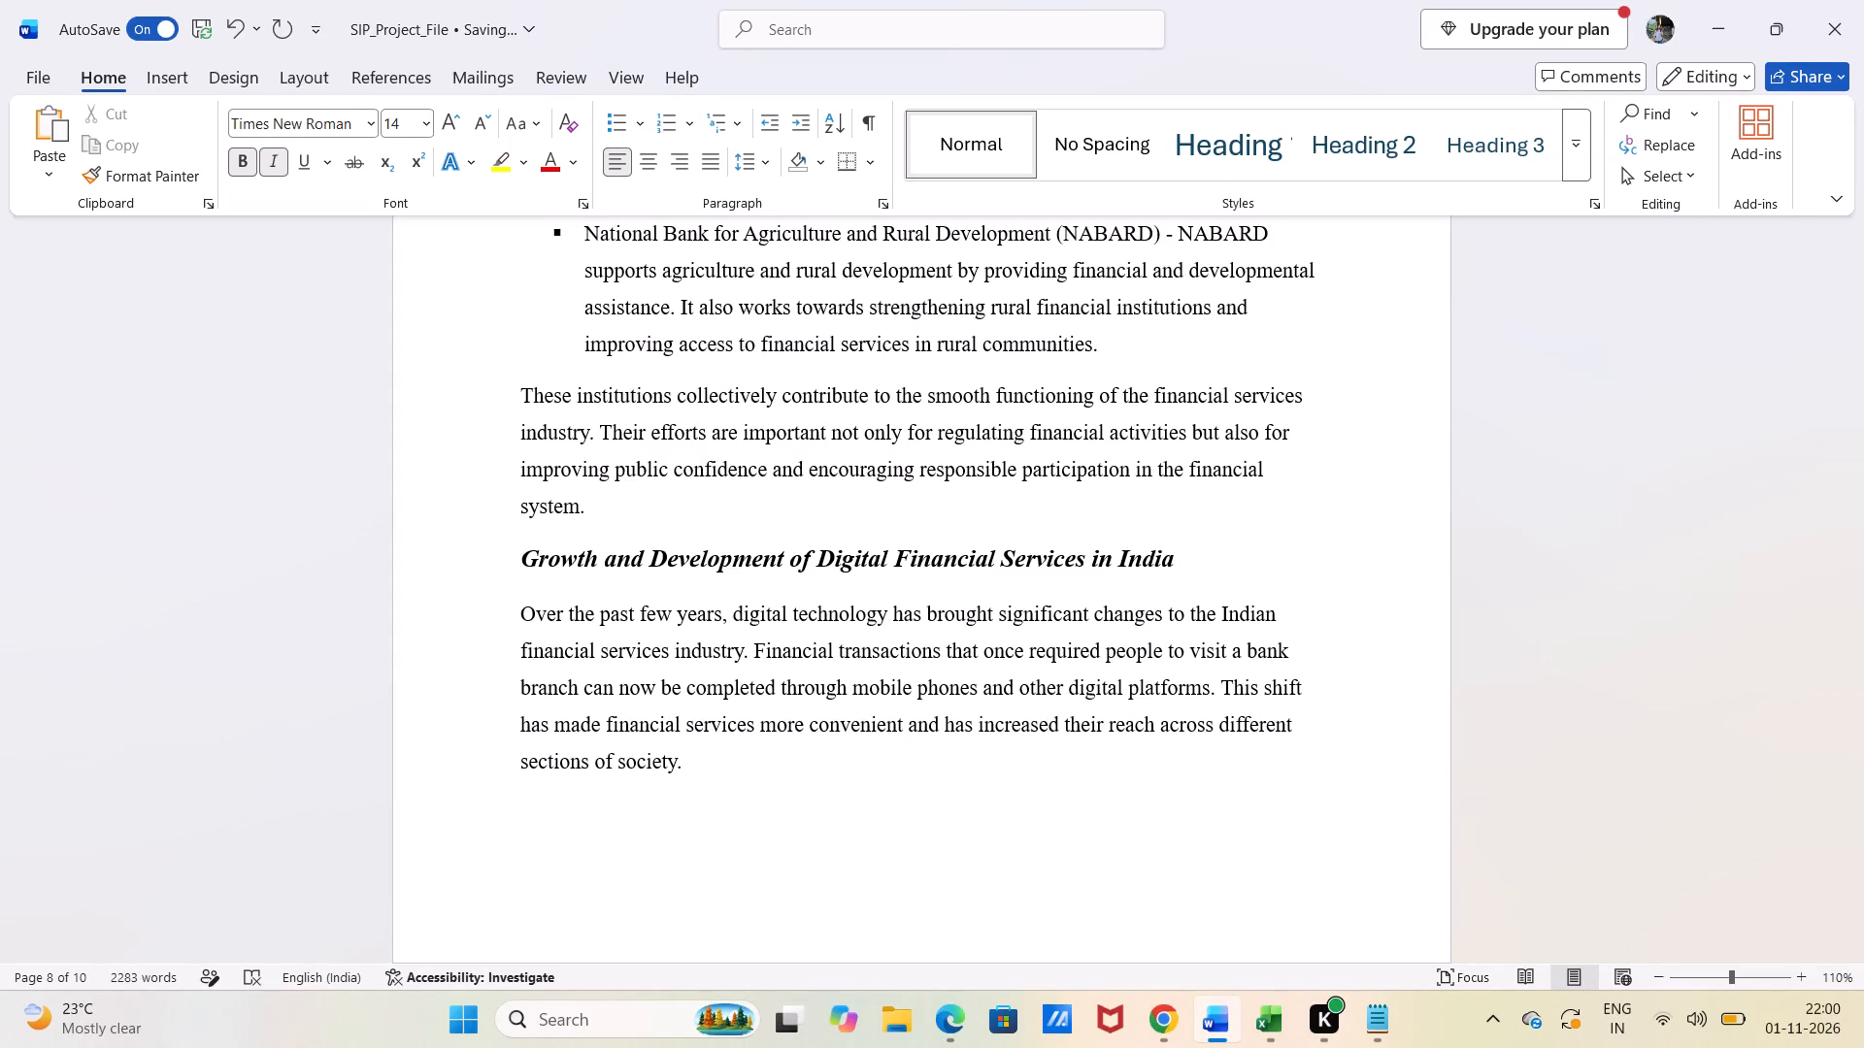
Check the preceding 1.1.7 heading, and number the Growth and Development of Digital Financial Services in India heading as 1.1.8.
scroll(647, 545, "up", 4)
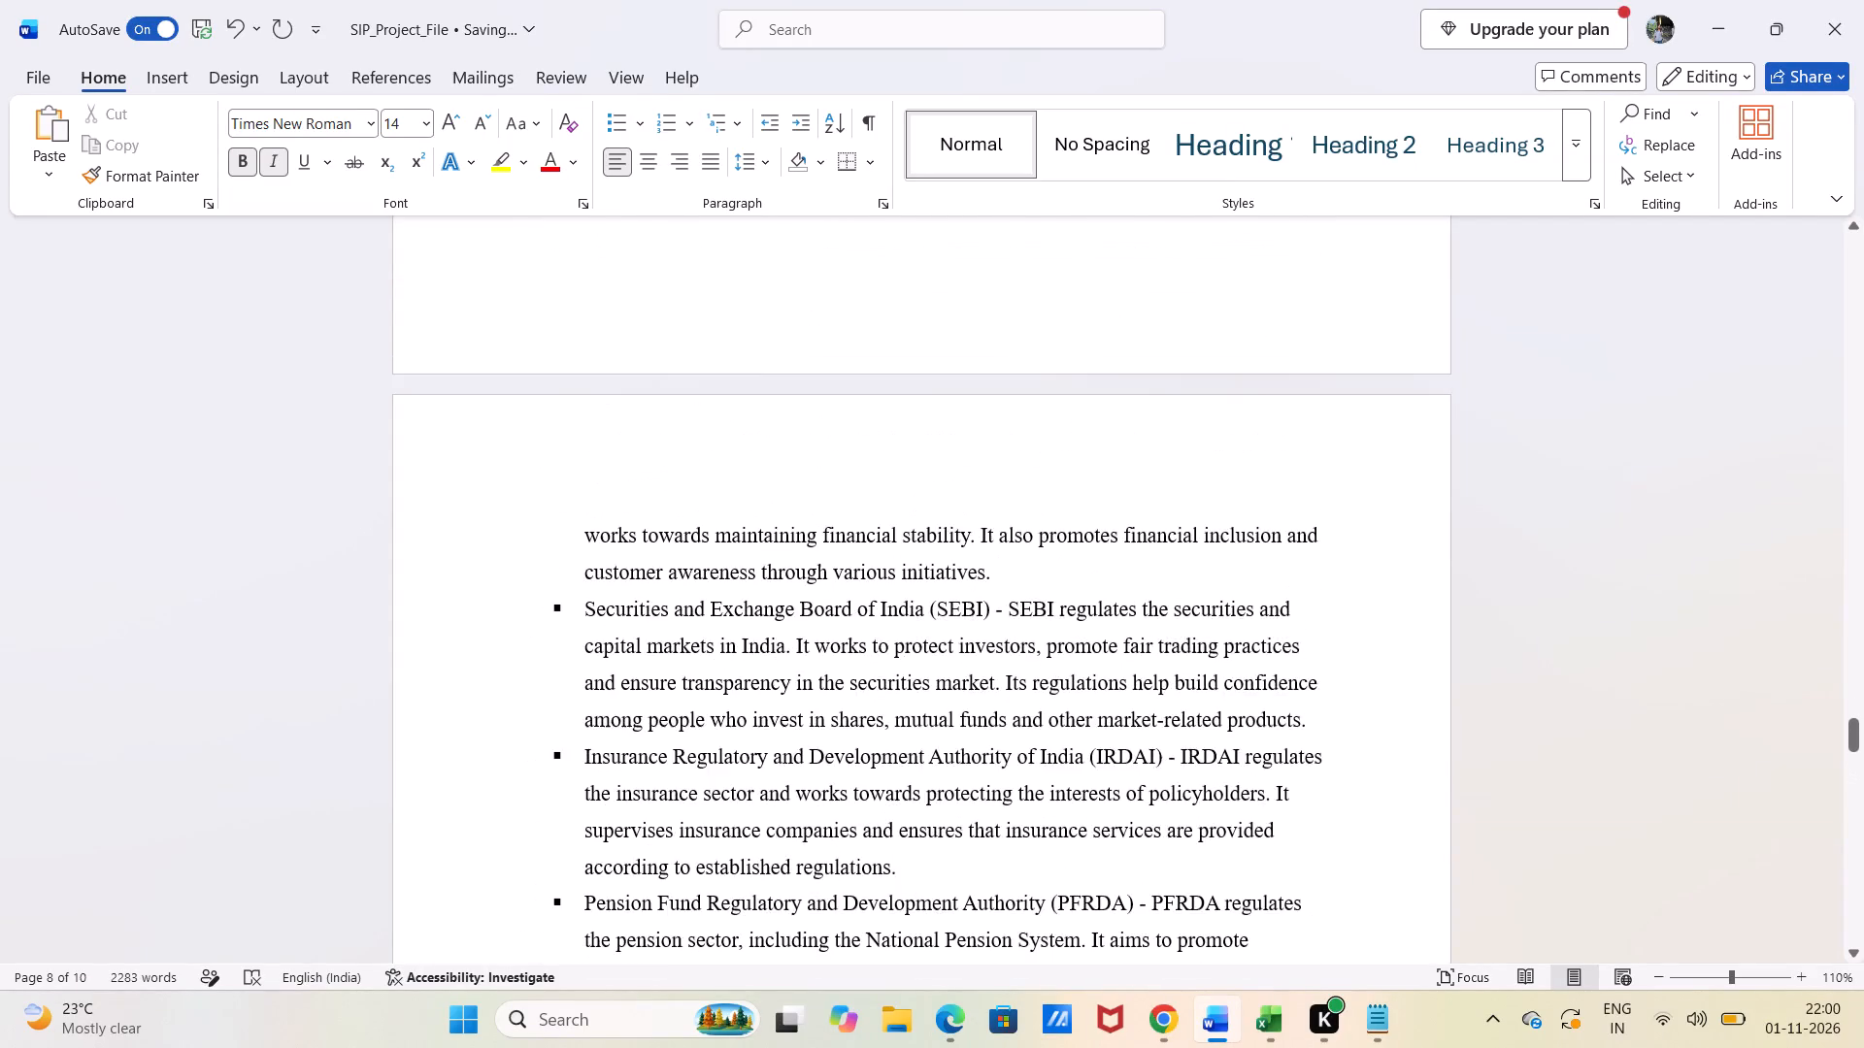
scroll(647, 545, "up", 3)
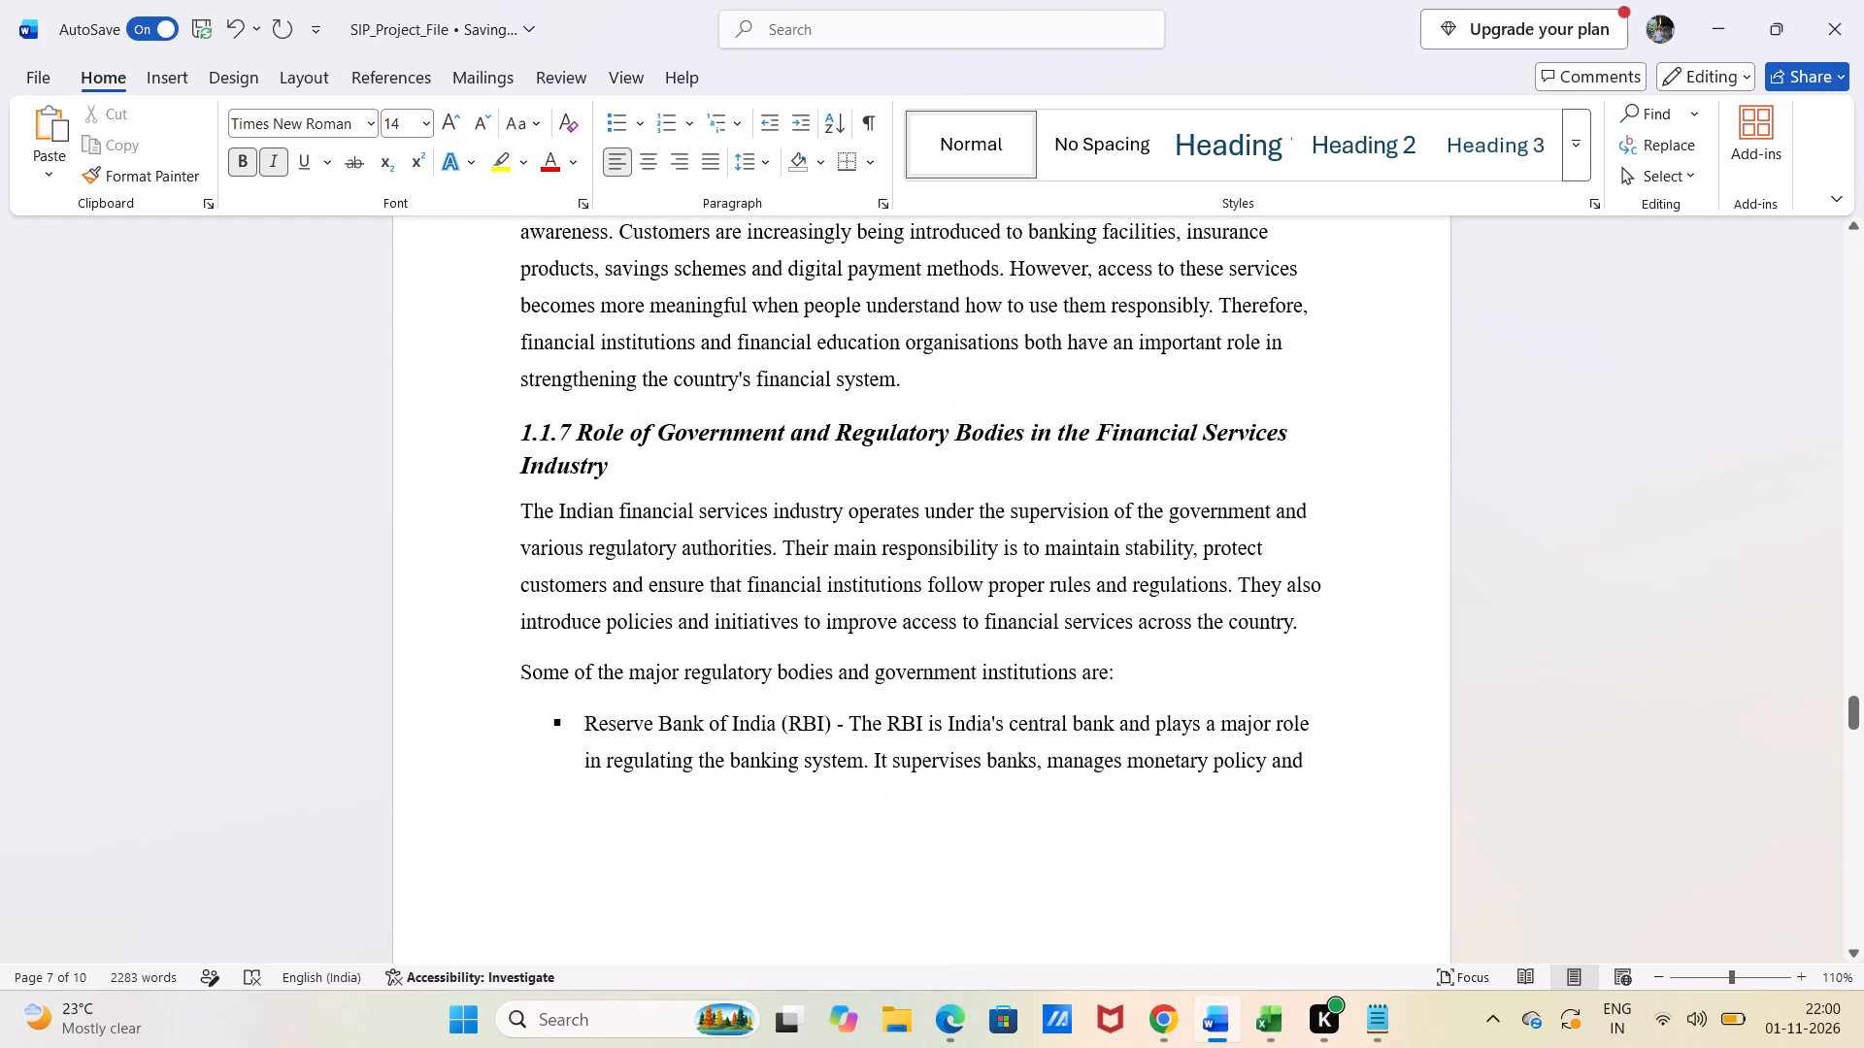
scroll(723, 601, "down", 4)
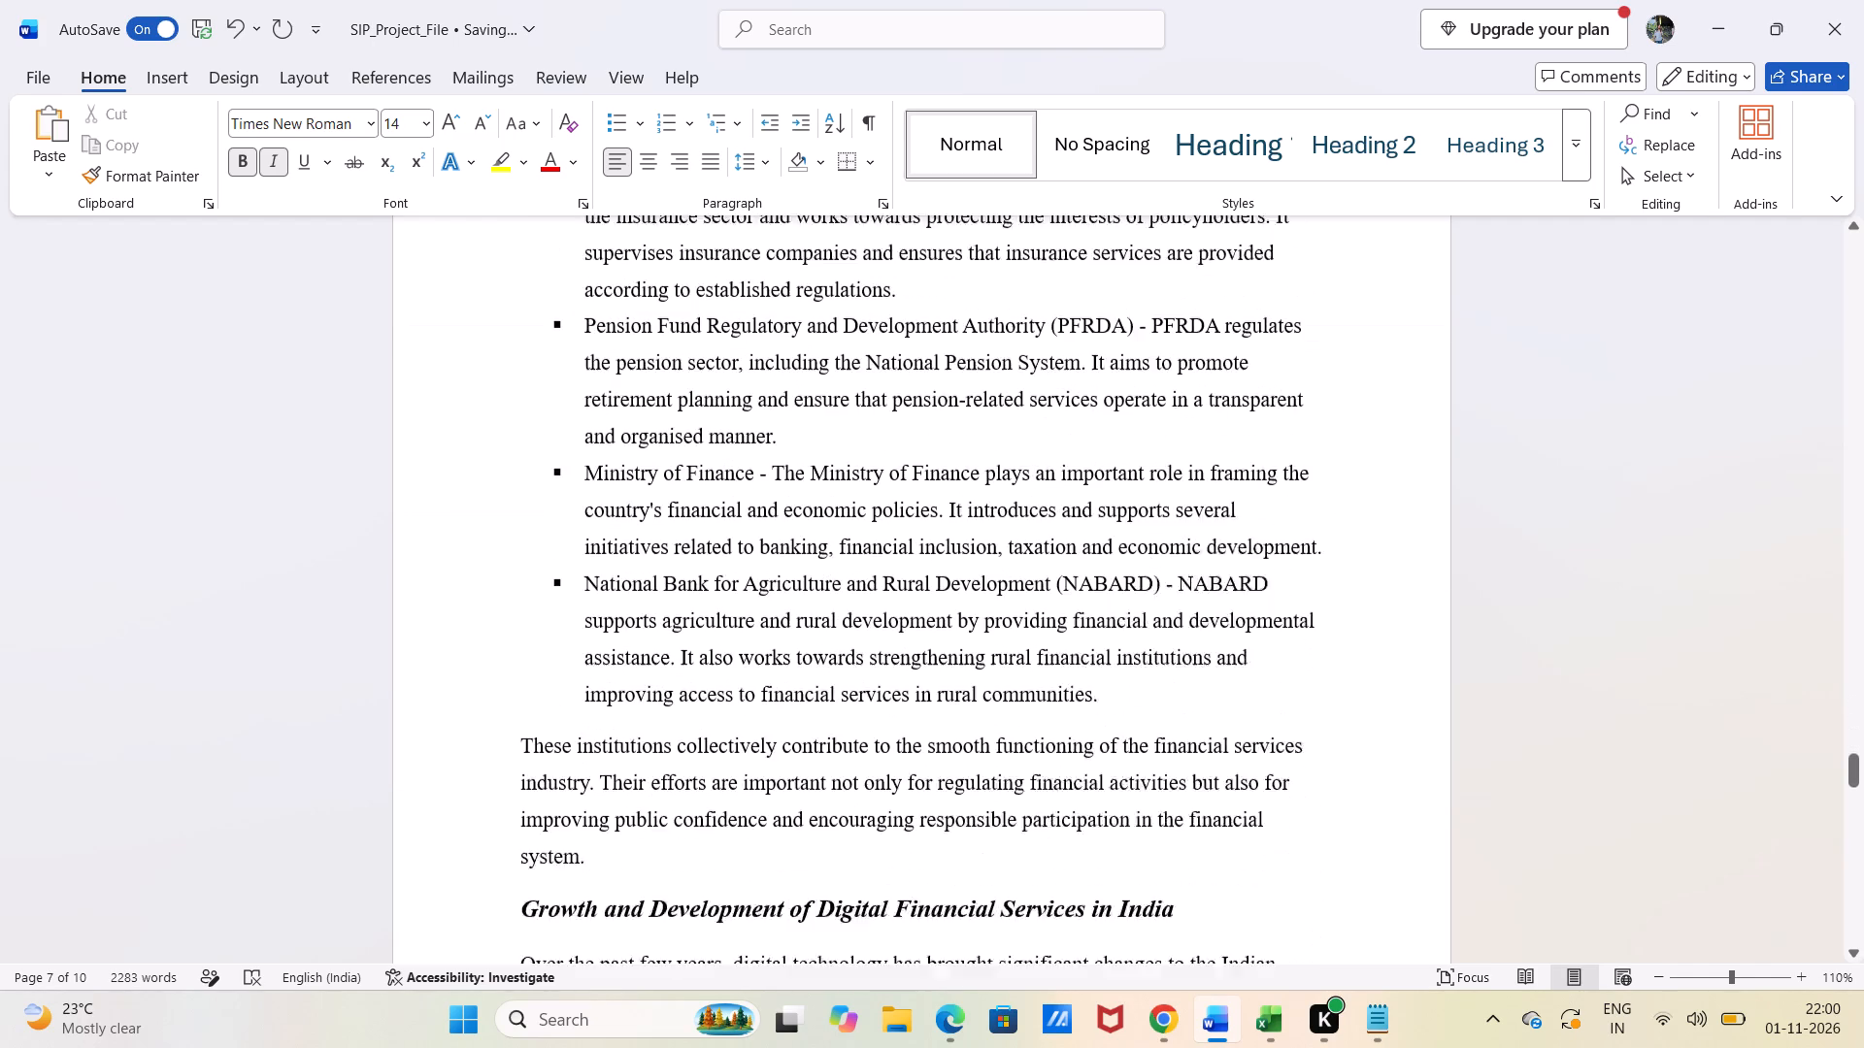
scroll(723, 601, "down", 2)
type("1.1.")
type("8")
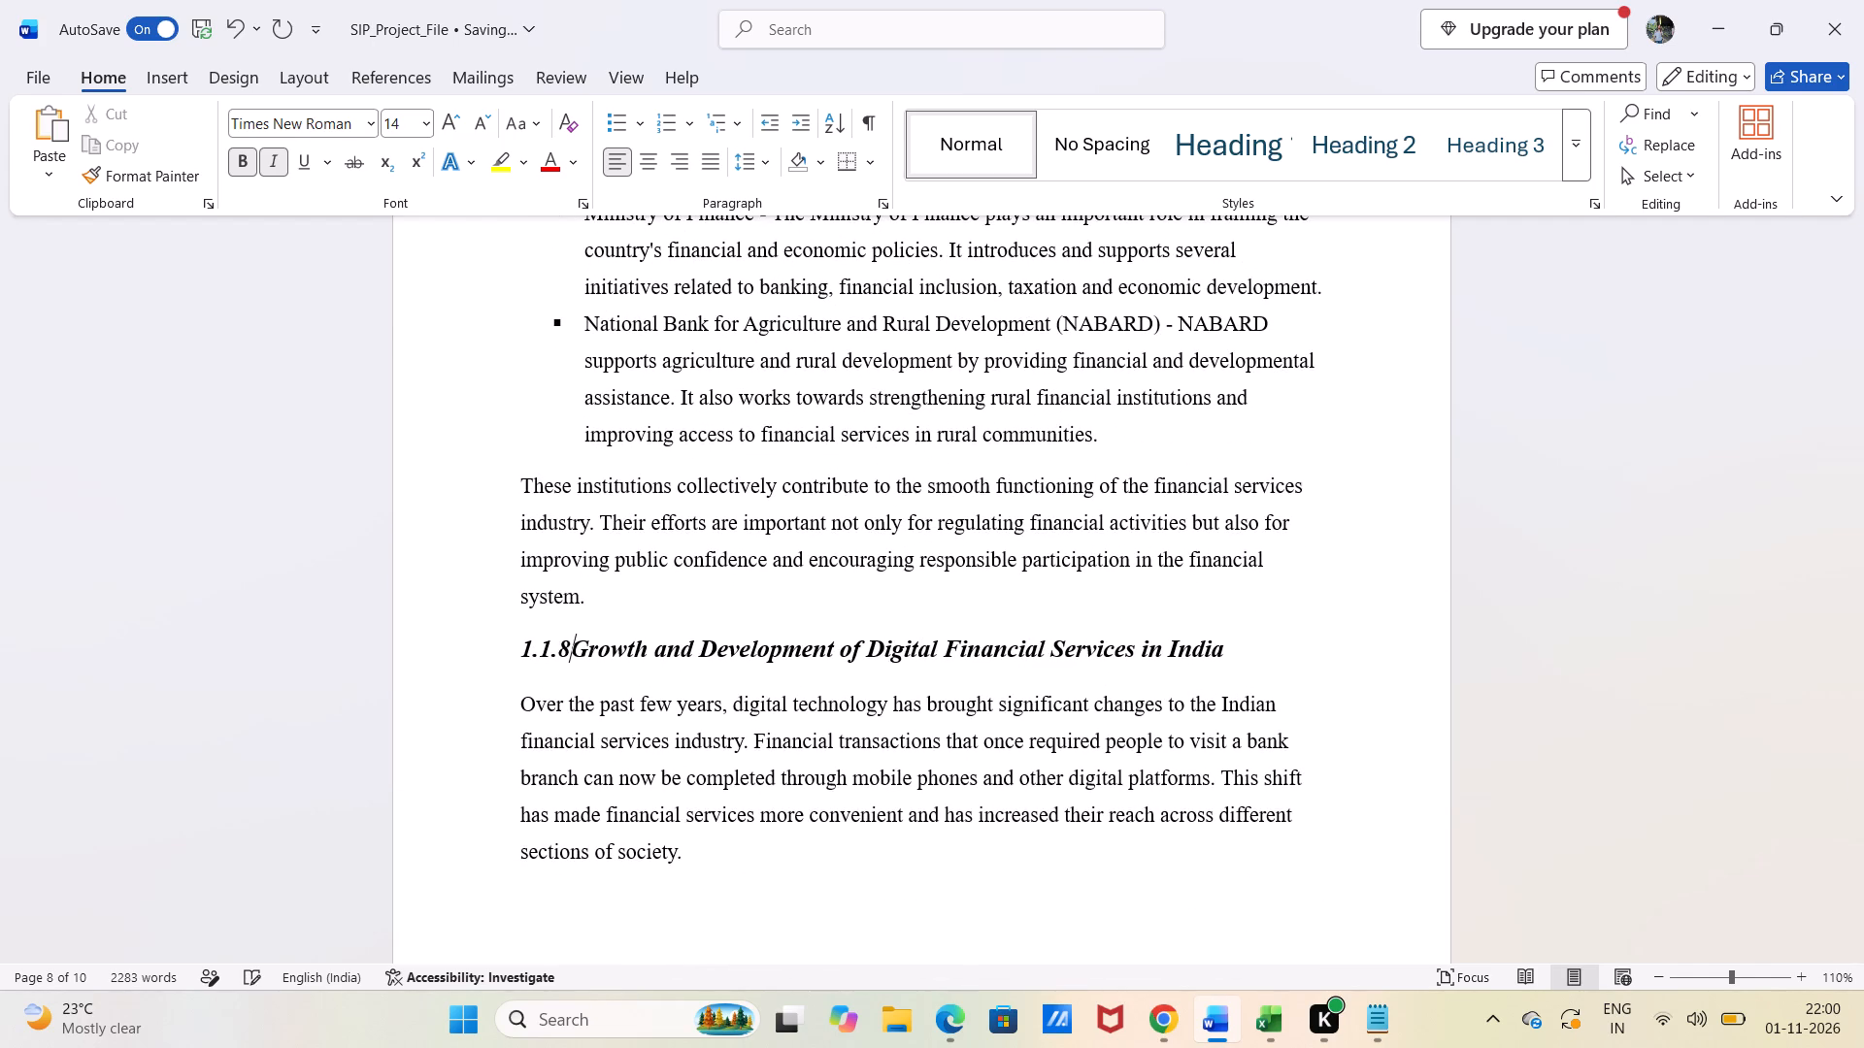
key("space")
Start a new 14 pt bold italic heading numbered 1.1.9 below the last paragraph of the 1.1.8 digital financial services section.
scroll(723, 601, "down", 2)
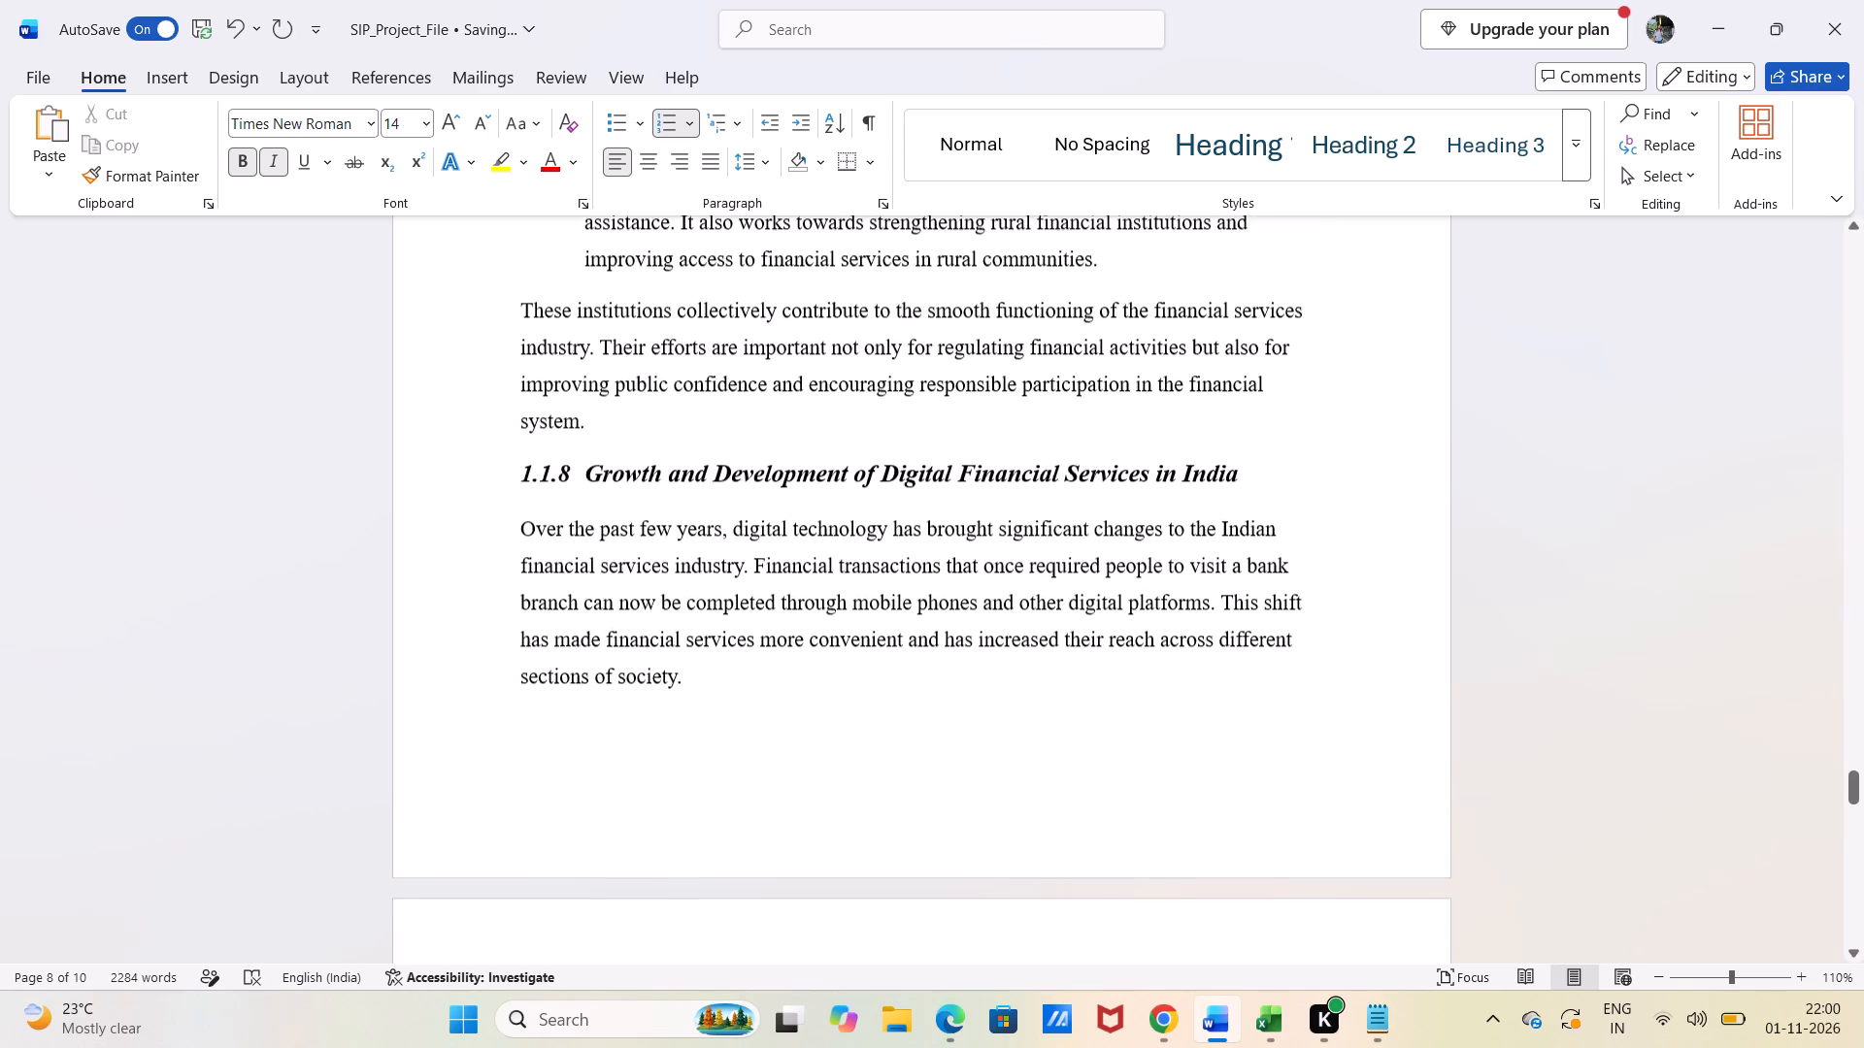
scroll(723, 601, "down", 4)
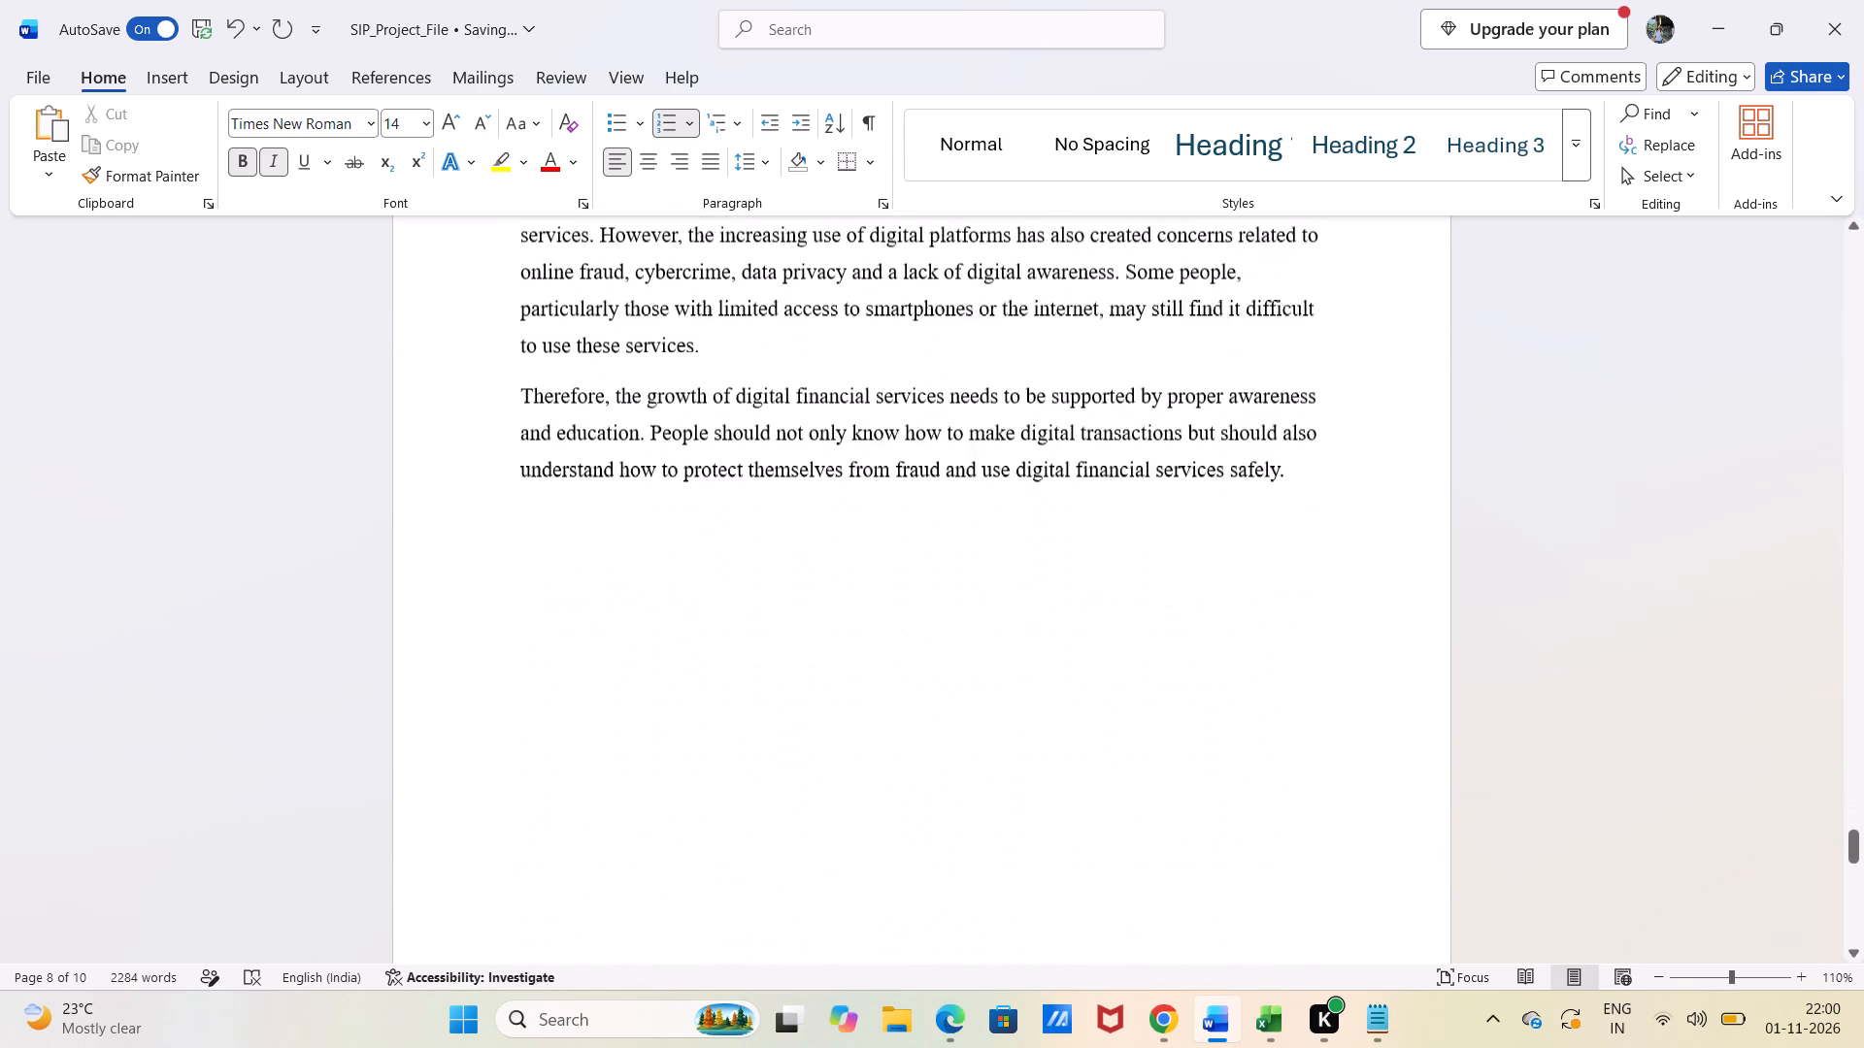
left_click(1325, 454)
key("Return")
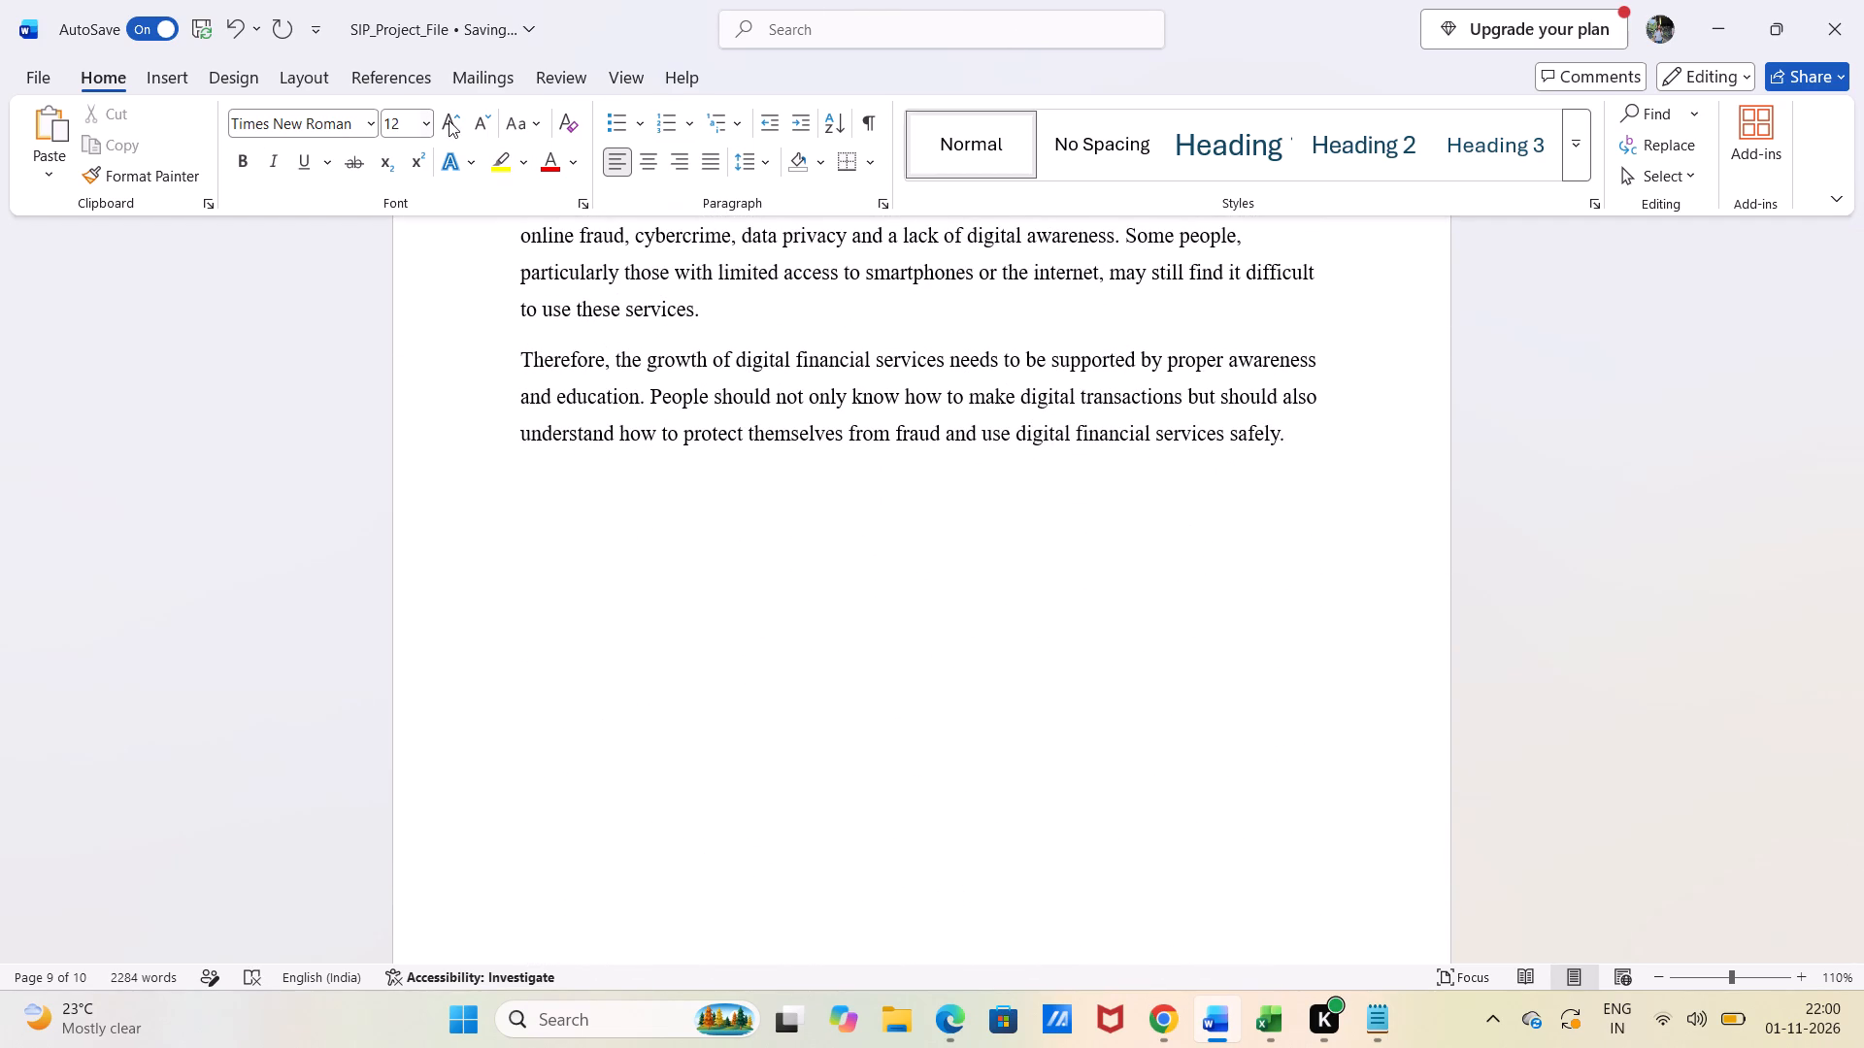
left_click(391, 115)
type("14")
key("Return")
left_click(242, 167)
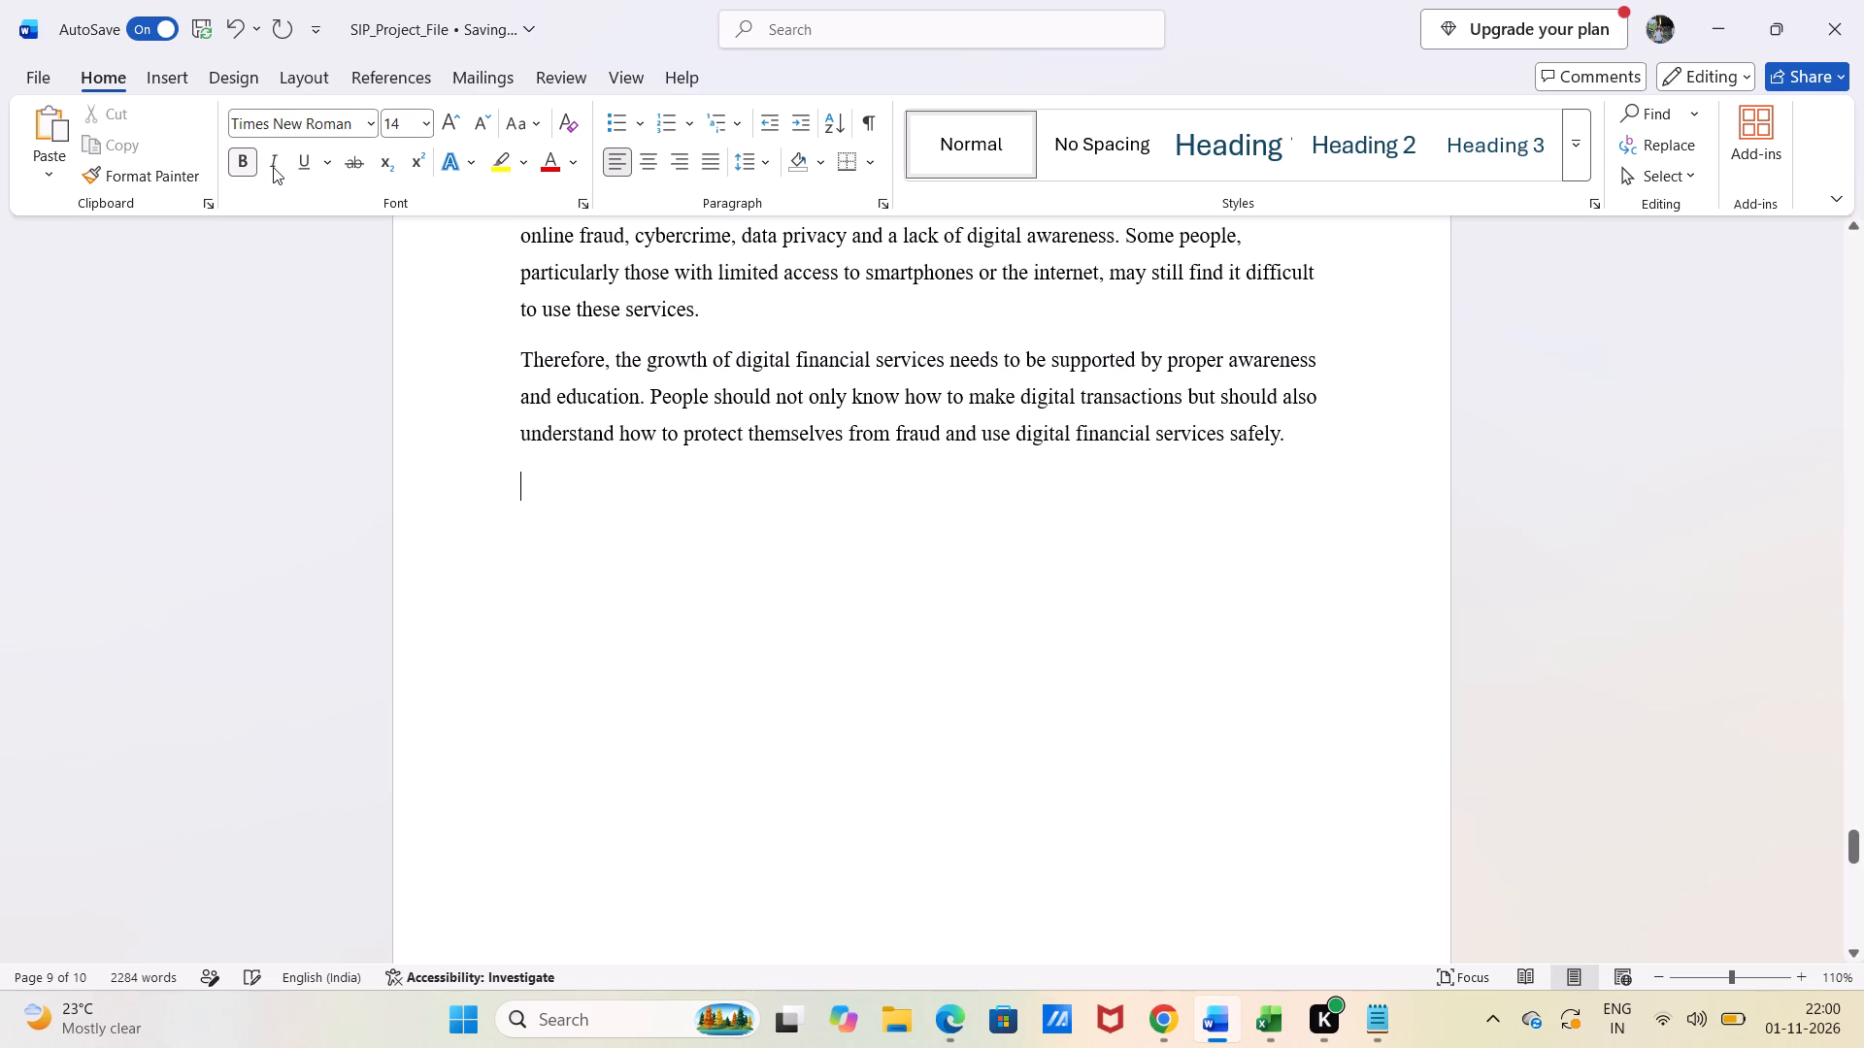
left_click(275, 167)
type("1.1.9")
key("space")
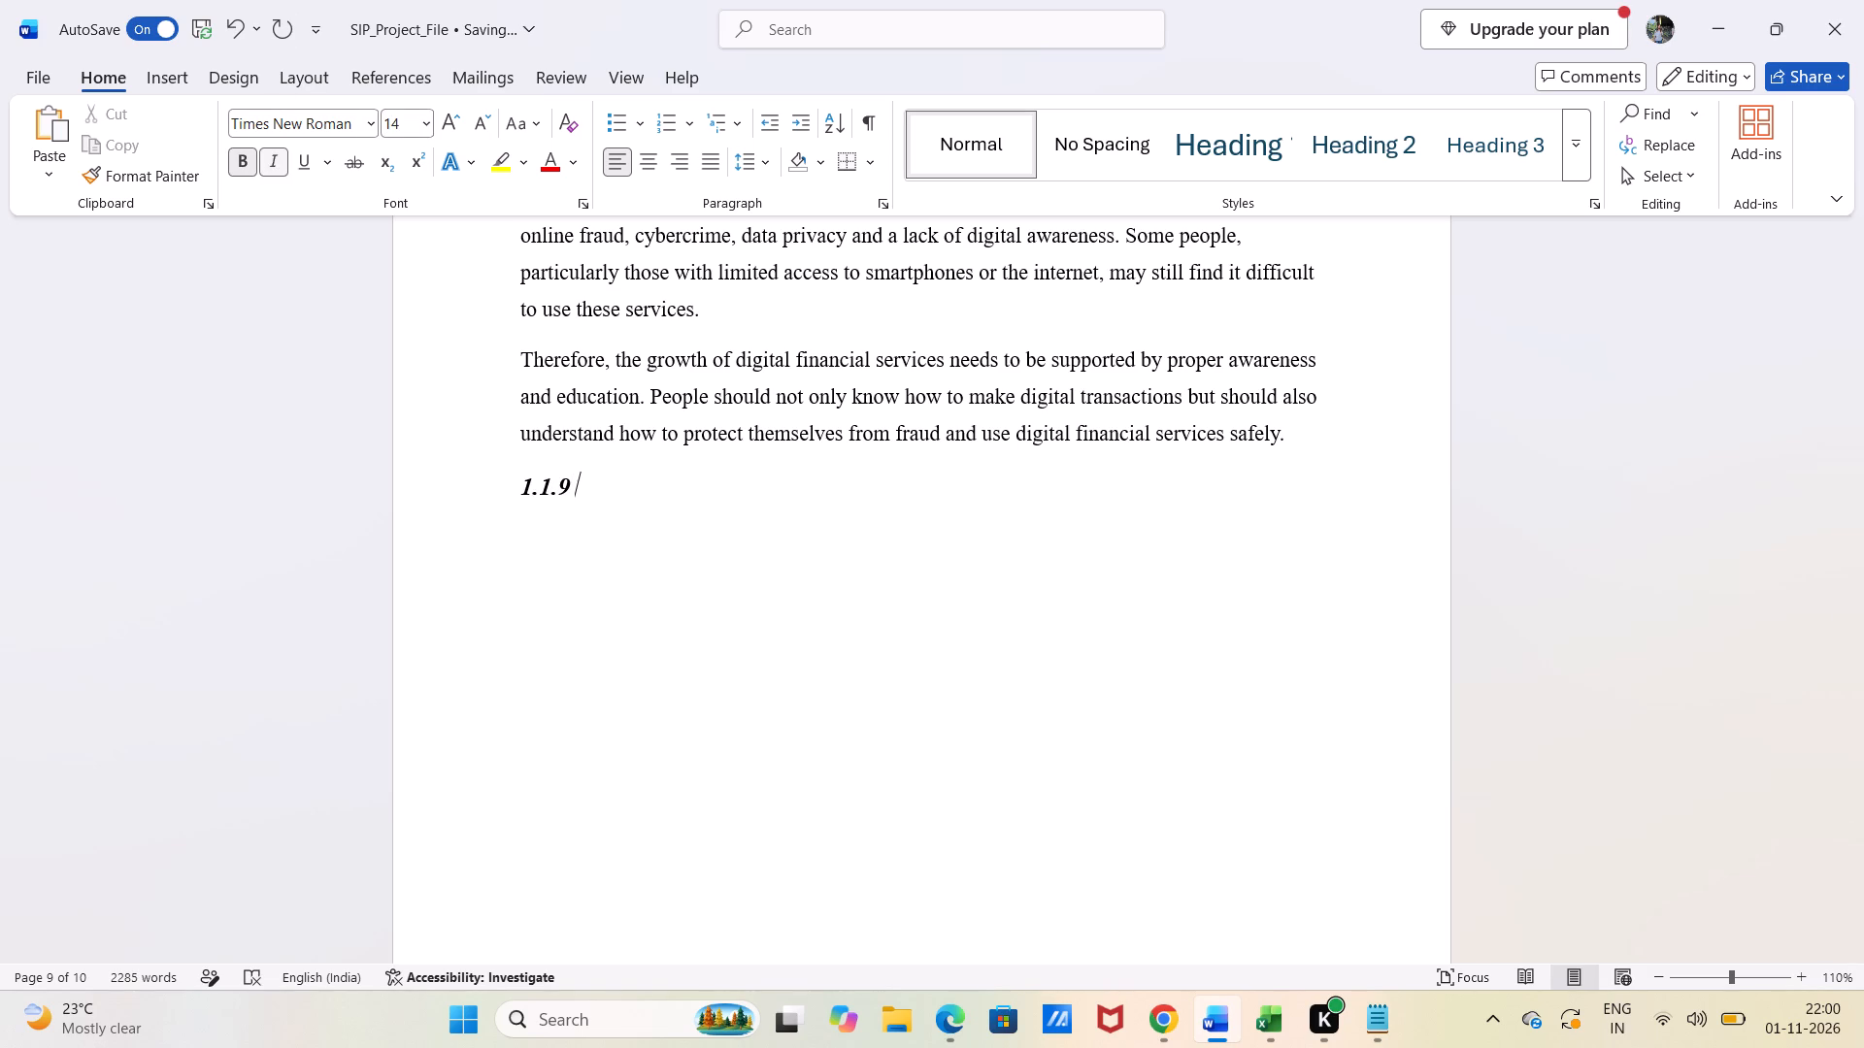
left_click(1172, 1036)
scroll(939, 576, "up", 1)
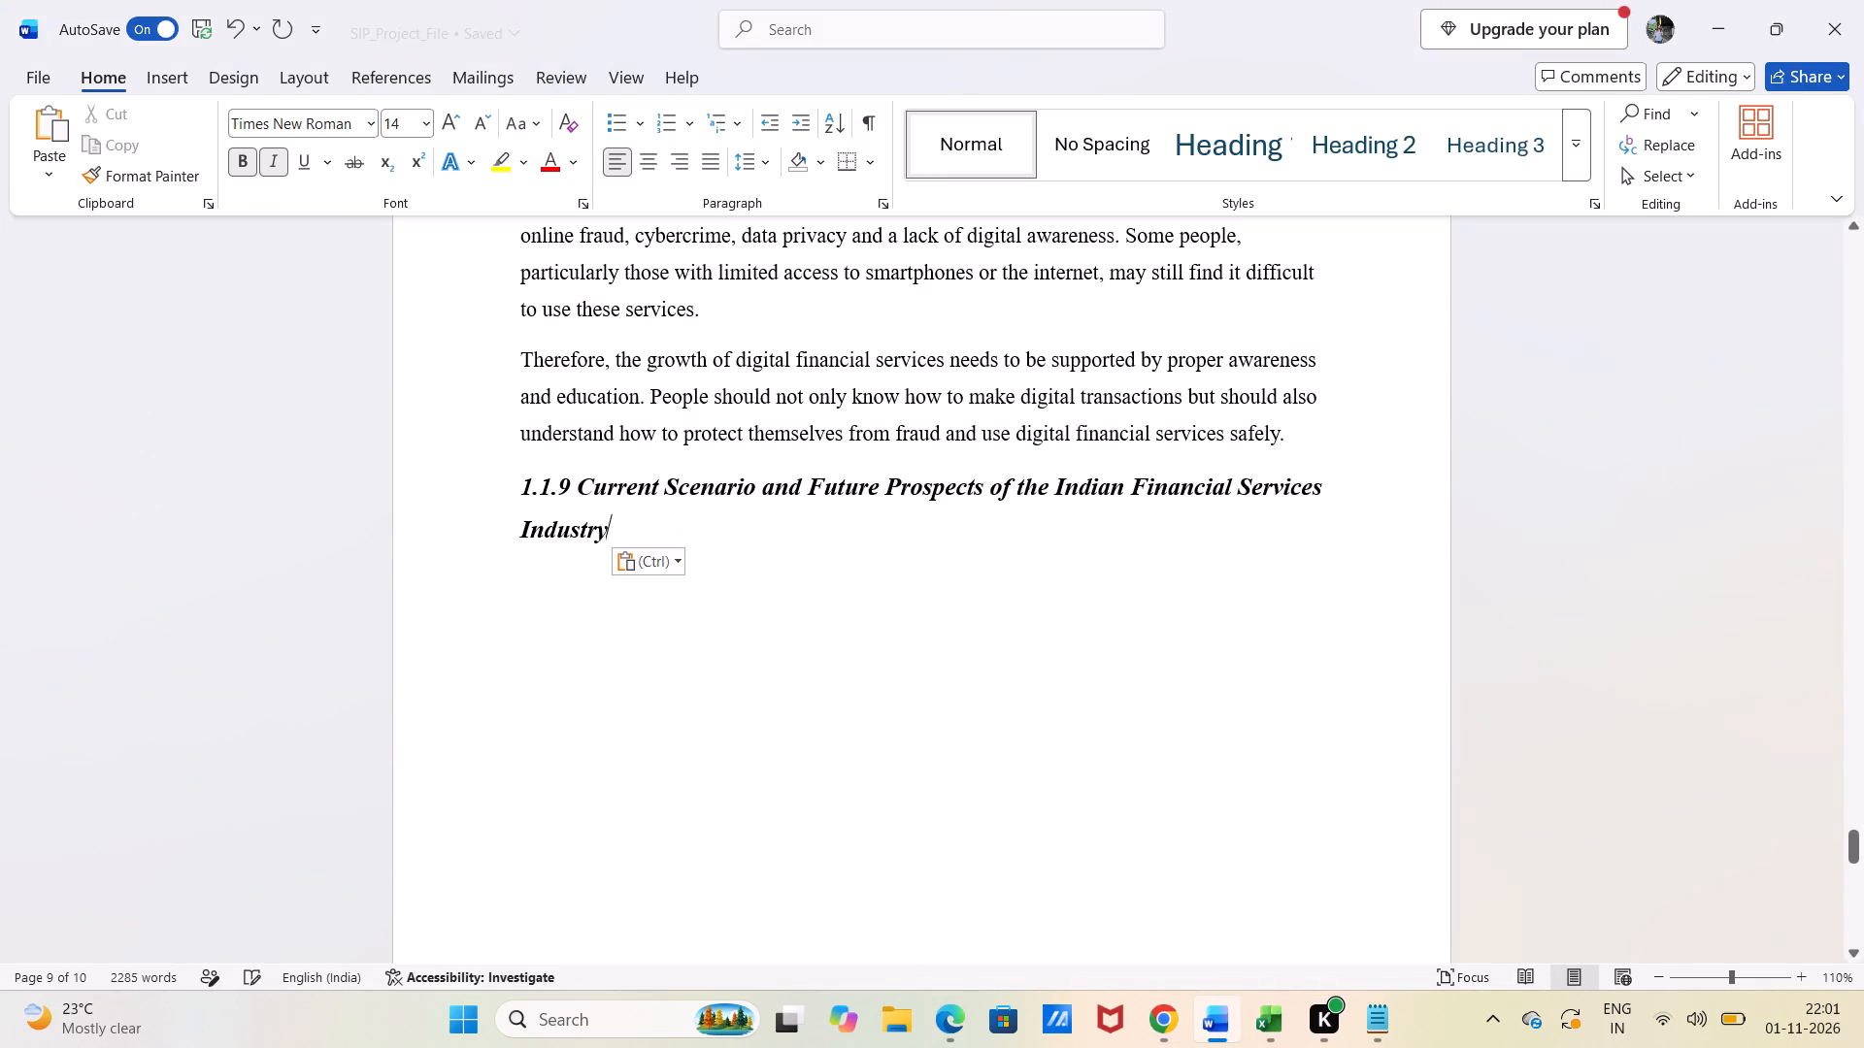
Widen the gap between the number 1.1.9 and its heading title with two extra spaces, checking it against the 1.1.8 heading.
left_click(576, 487)
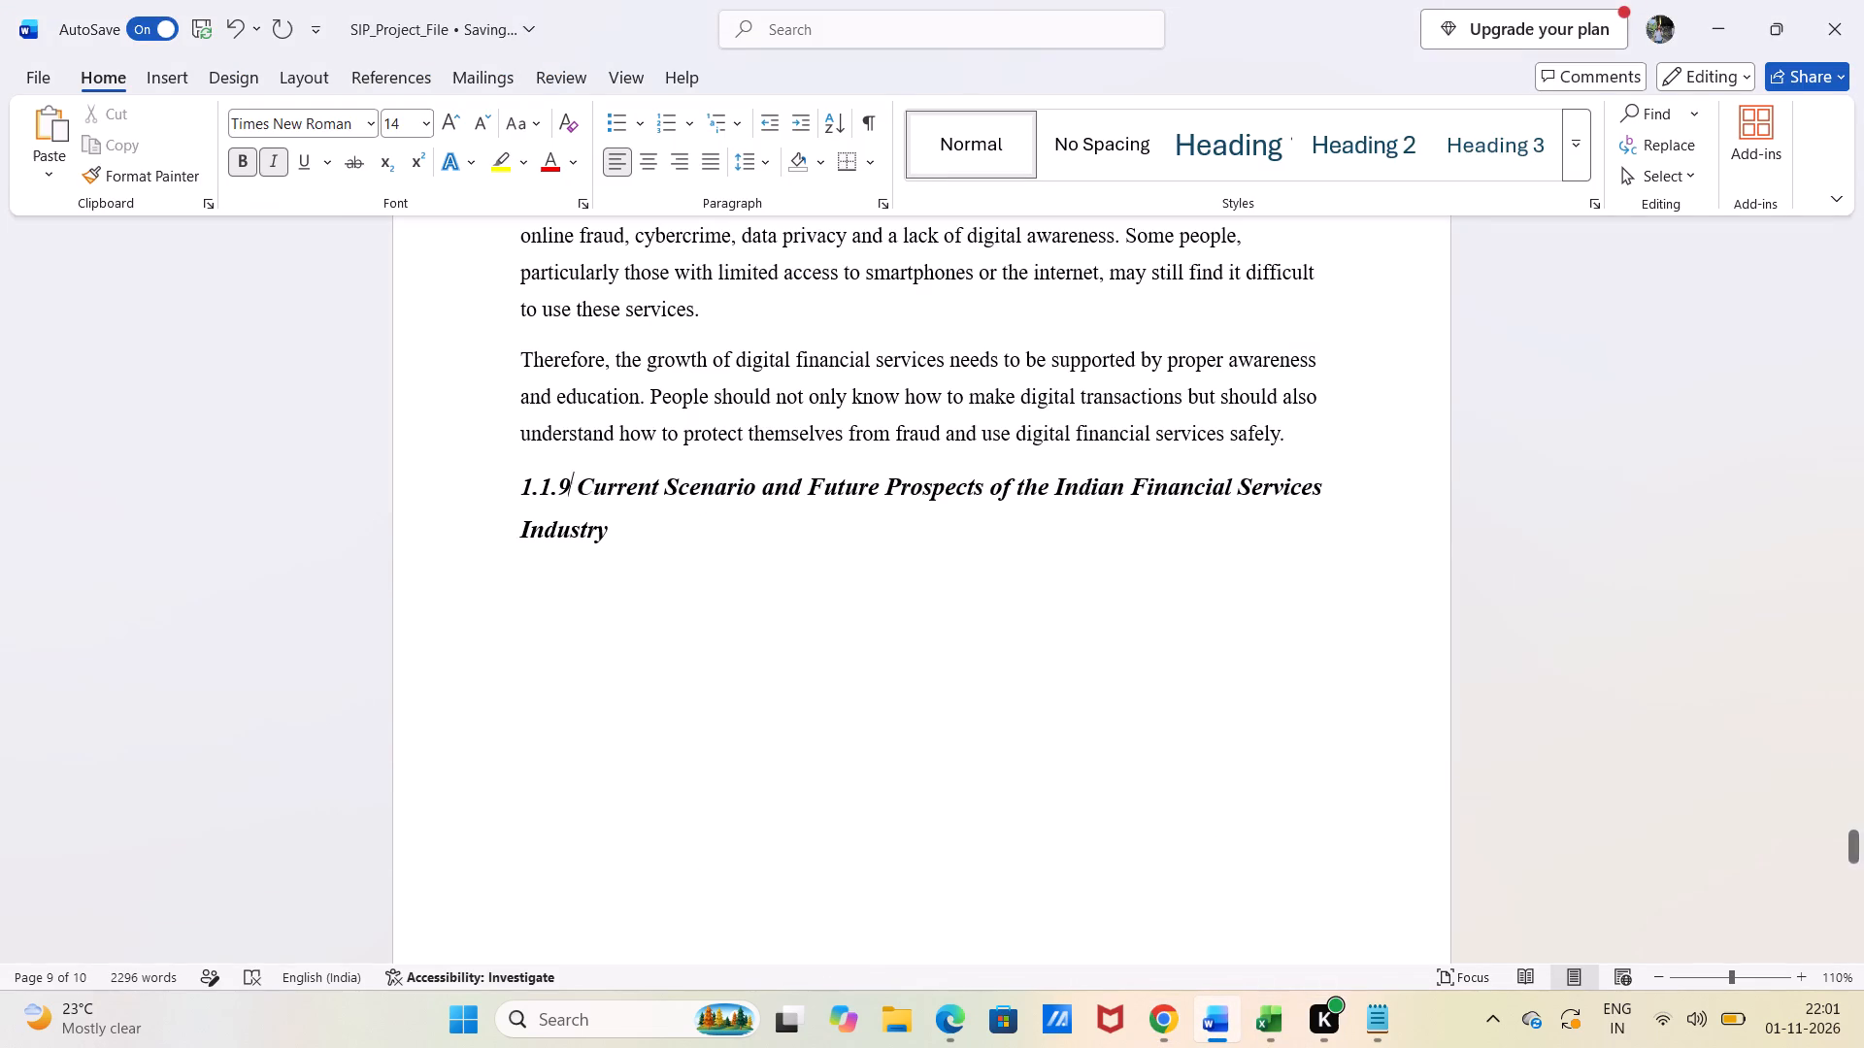
key("space")
left_click(607, 675)
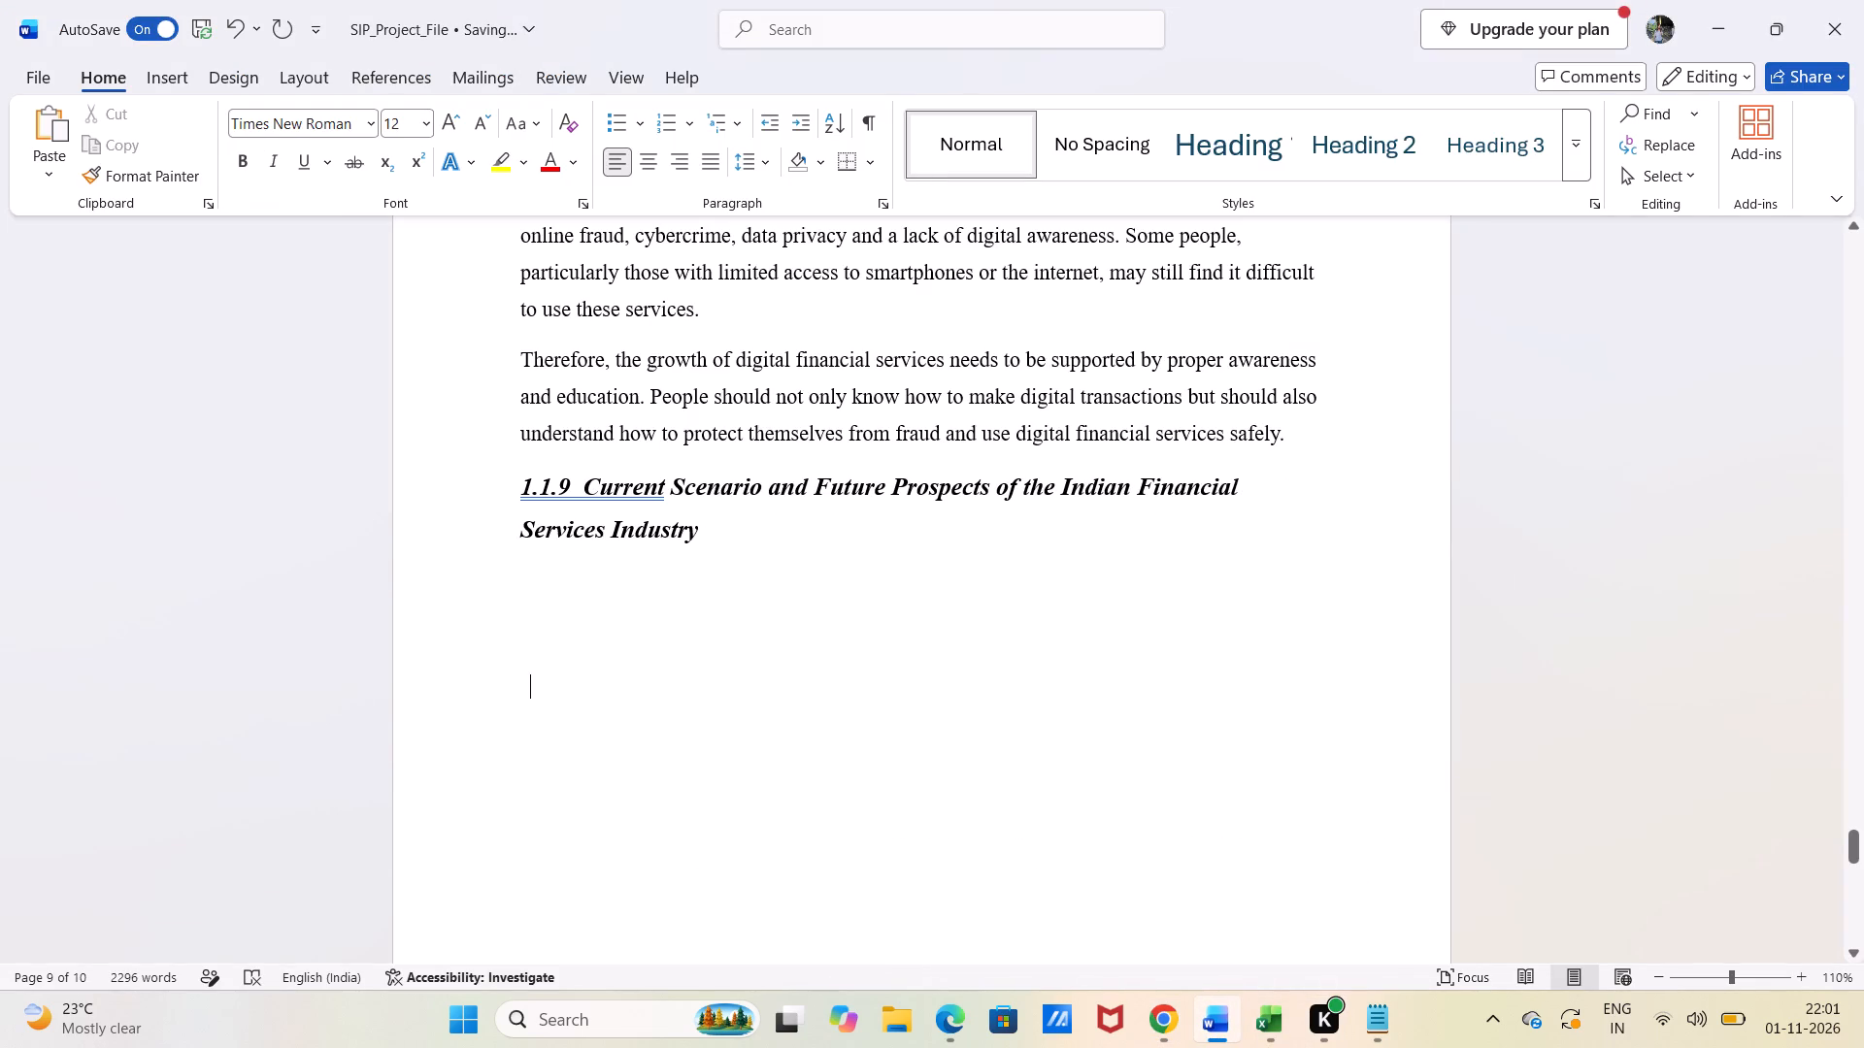
scroll(585, 540, "up", 4)
scroll(585, 540, "down", 1)
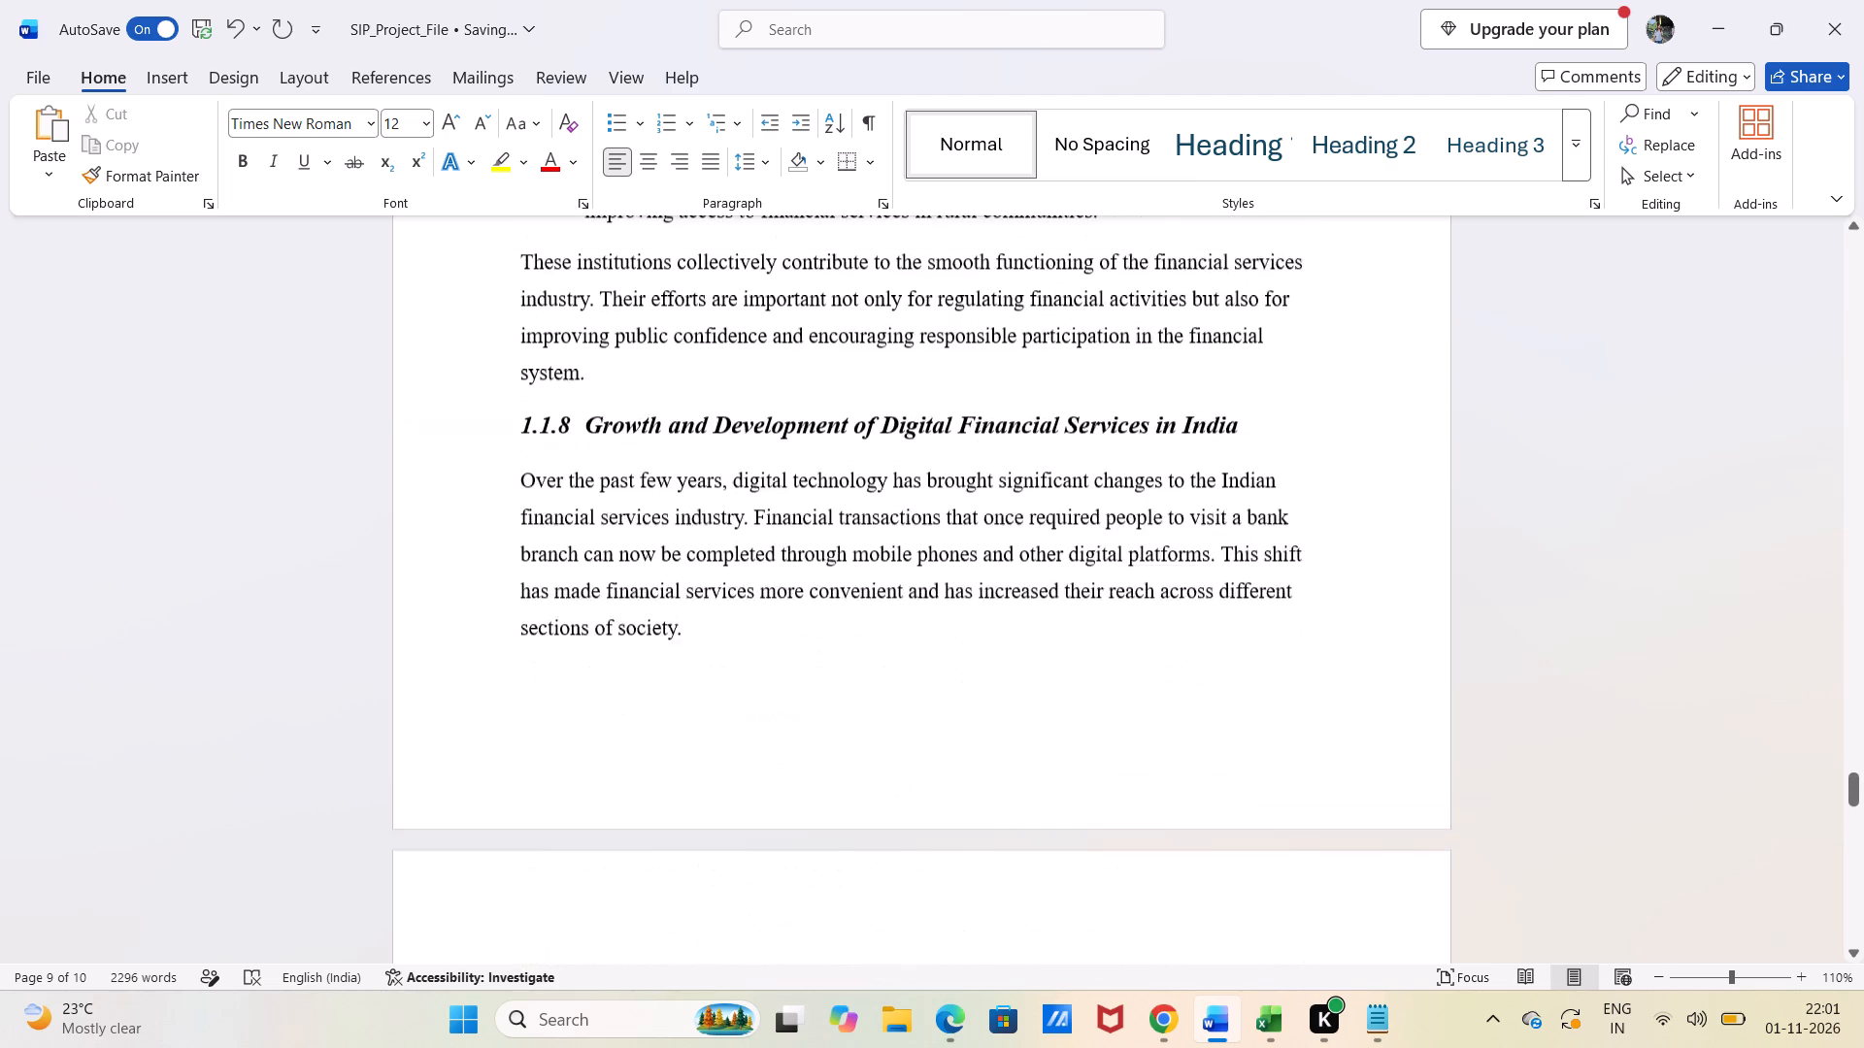
scroll(585, 540, "down", 1)
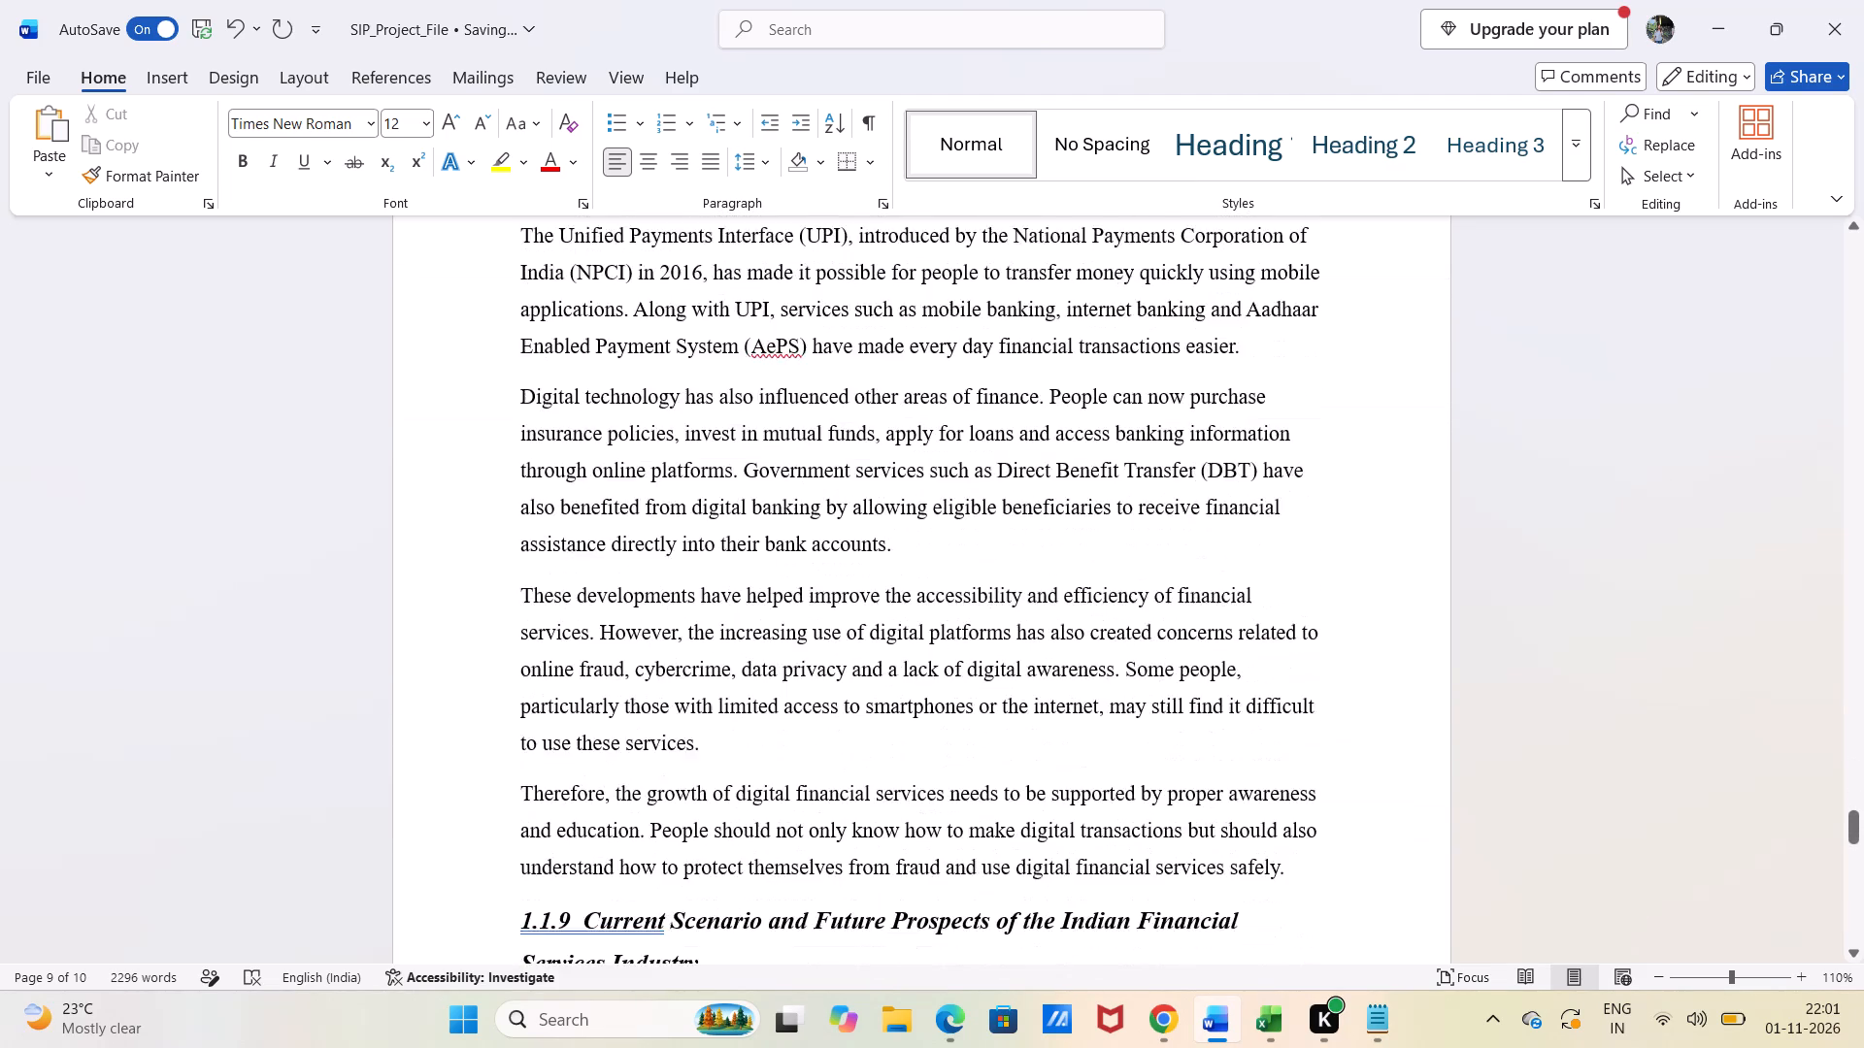
scroll(585, 540, "down", 1)
left_click(580, 540)
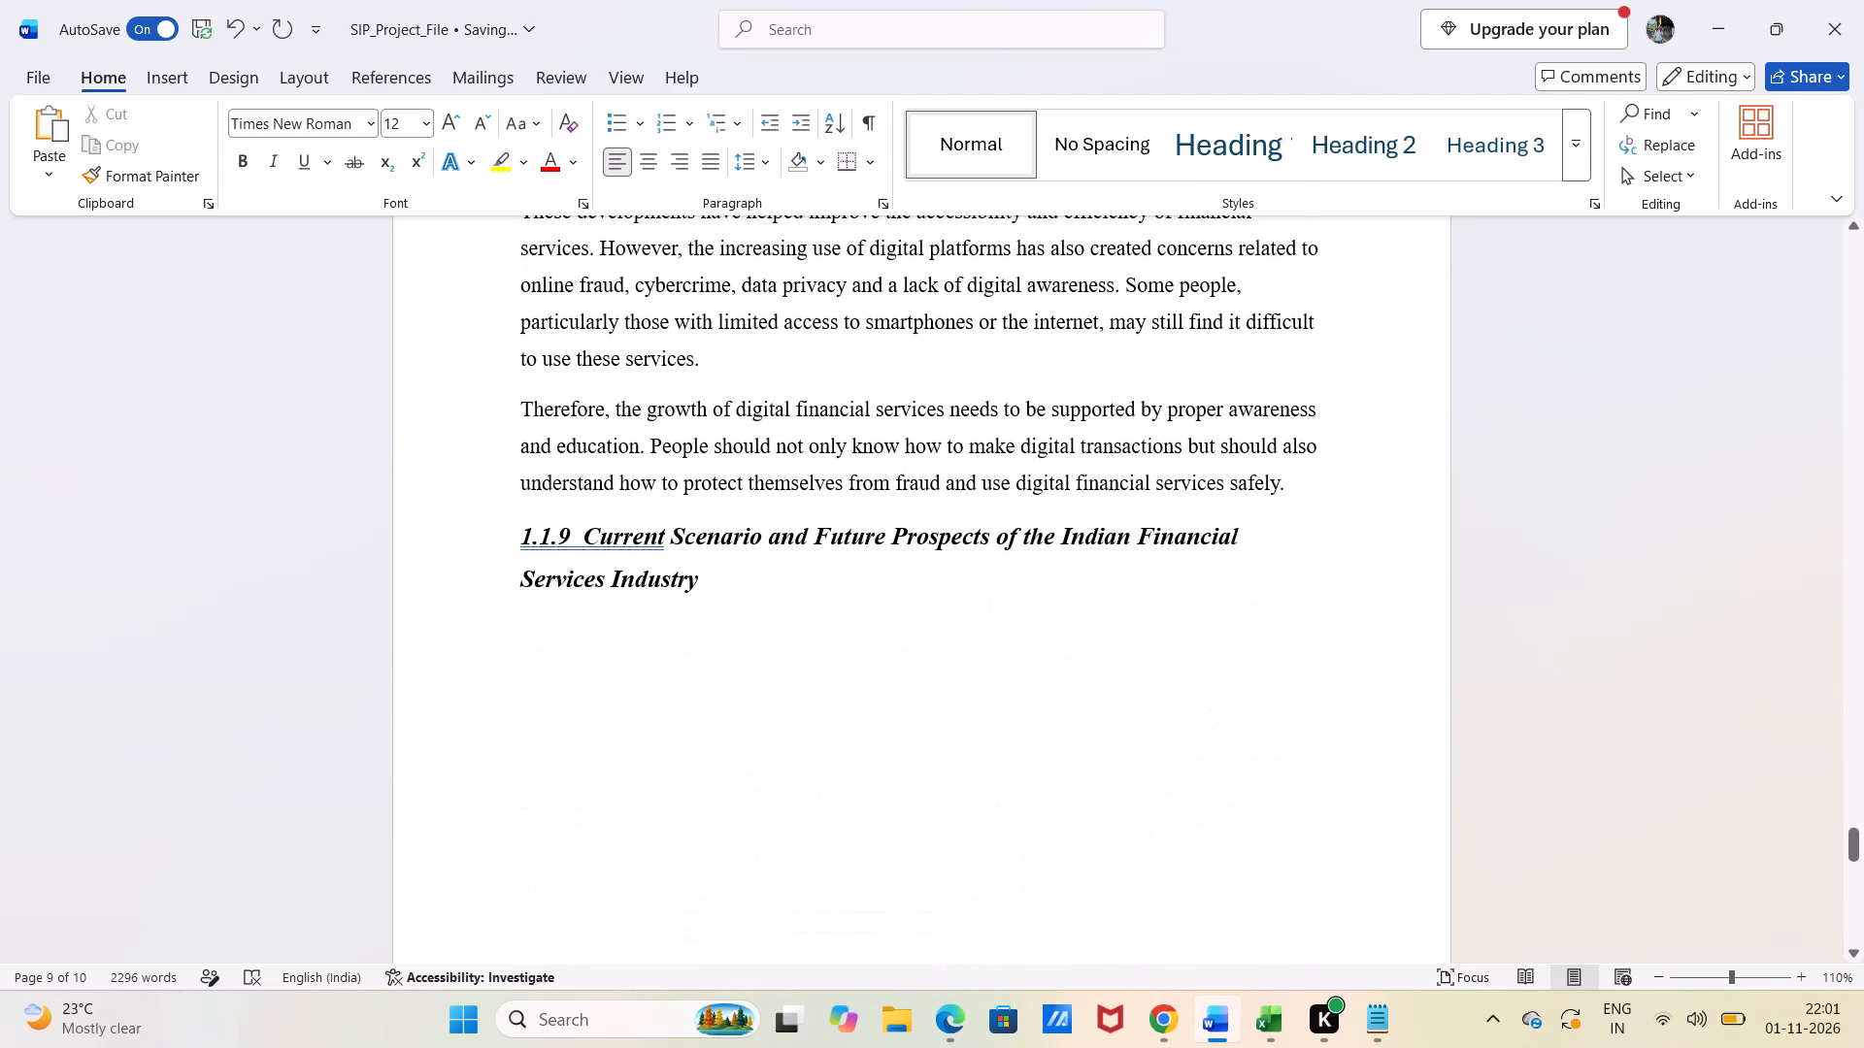
key("space")
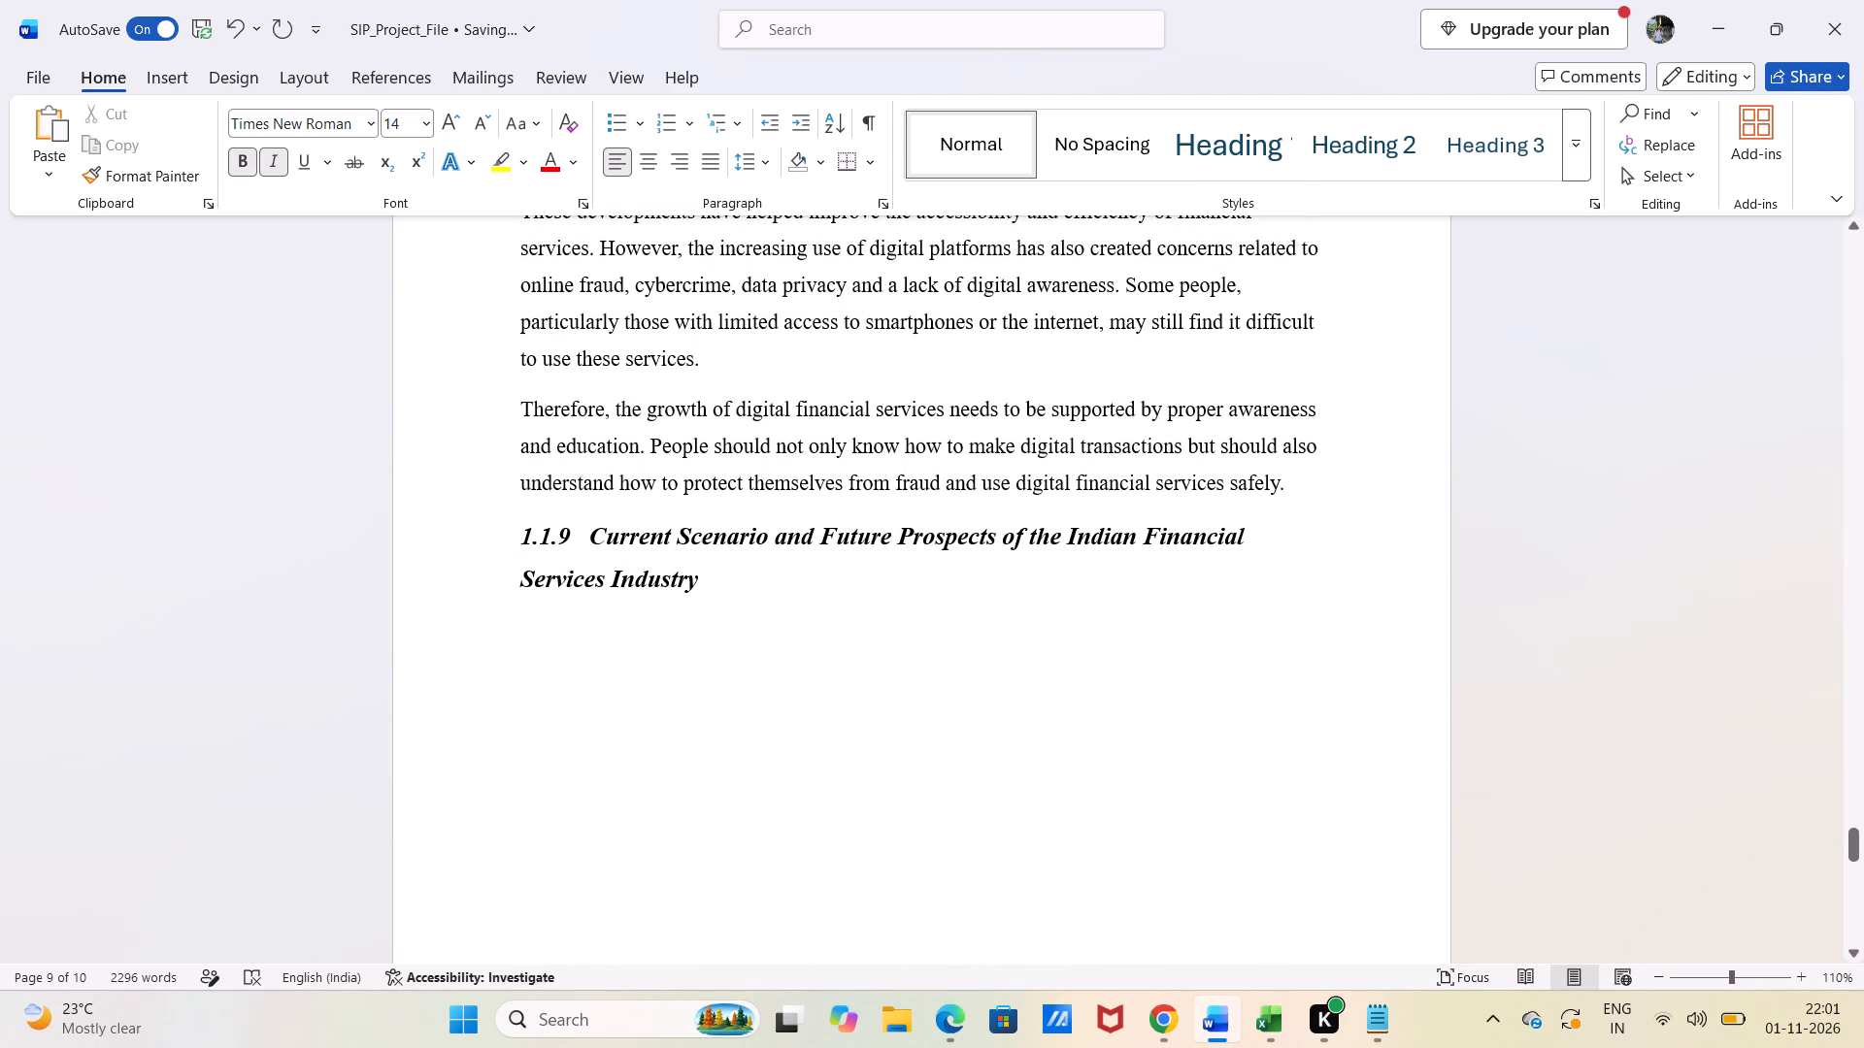
Add an empty paragraph below the 1.1.9 heading and clear its automatic numbering.
left_click(743, 590)
key("Return")
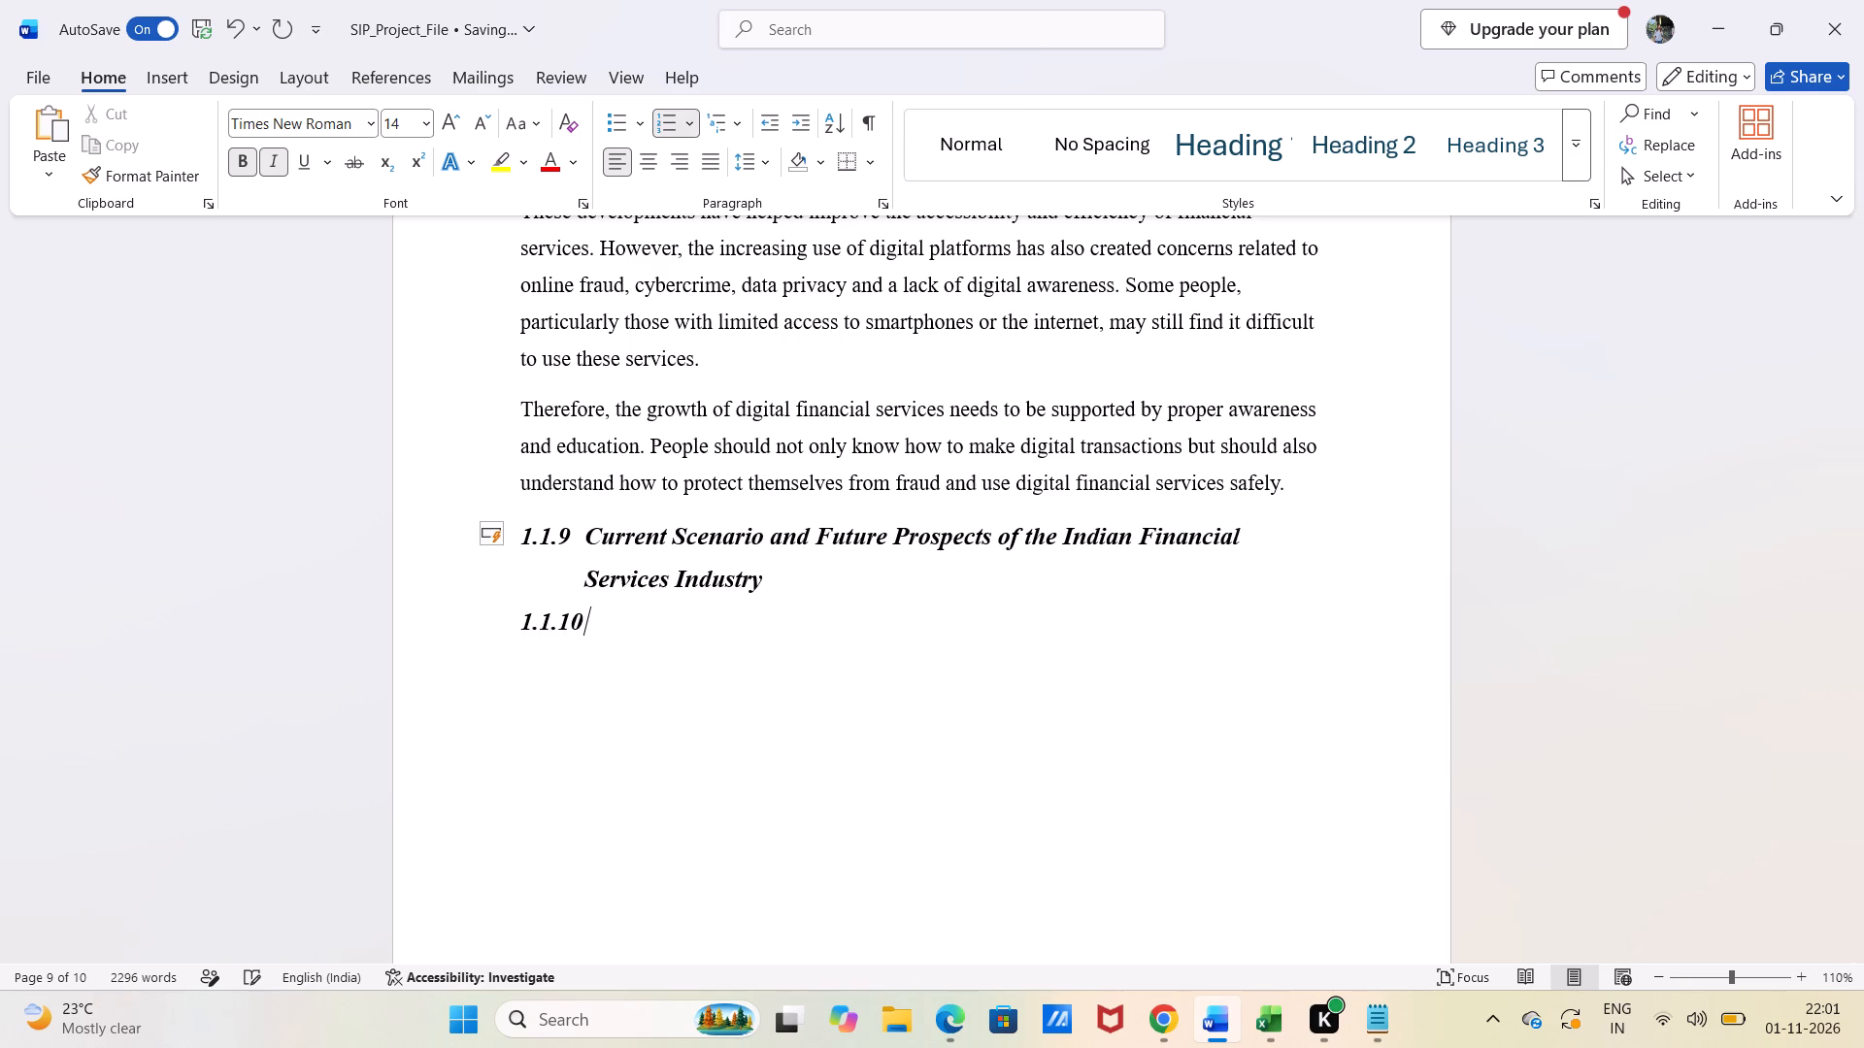
key("BackSpace")
key("BackSpace")
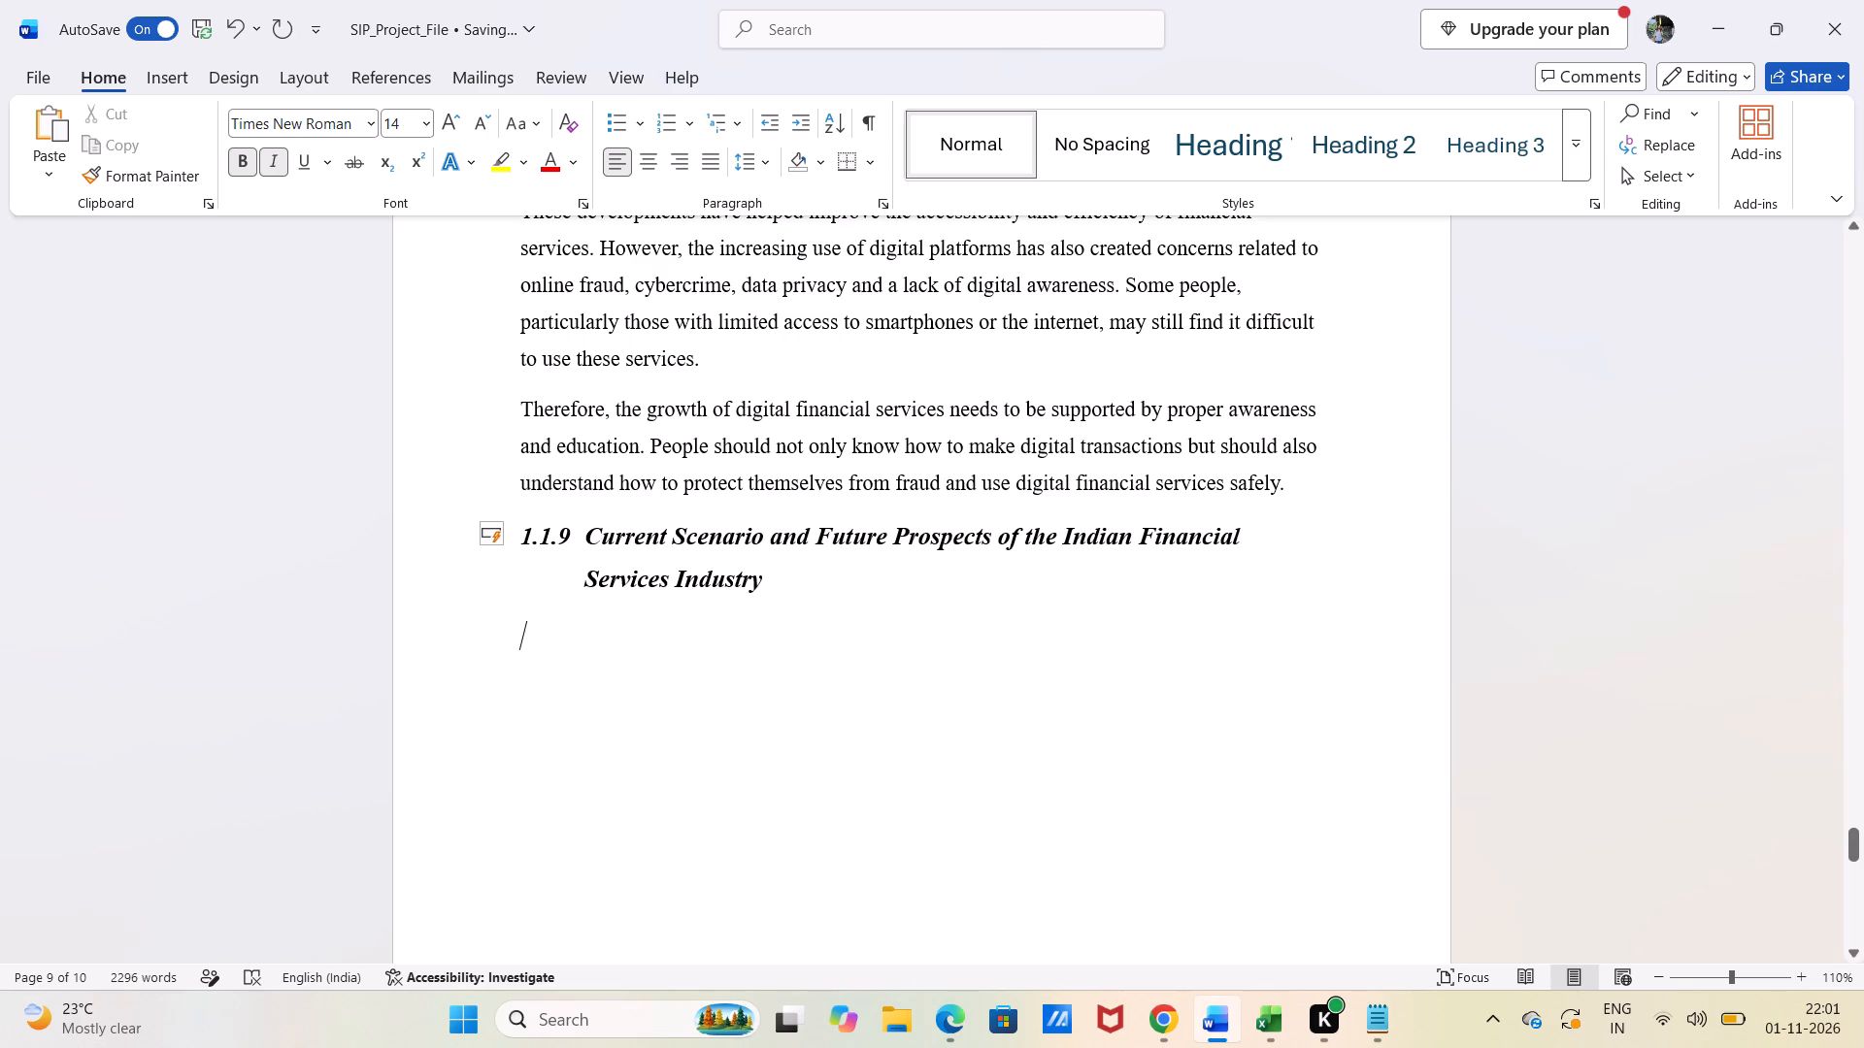
Widen the gap between the number 1.1.7 and its heading title with two extra spaces.
scroll(709, 684, "up", 5)
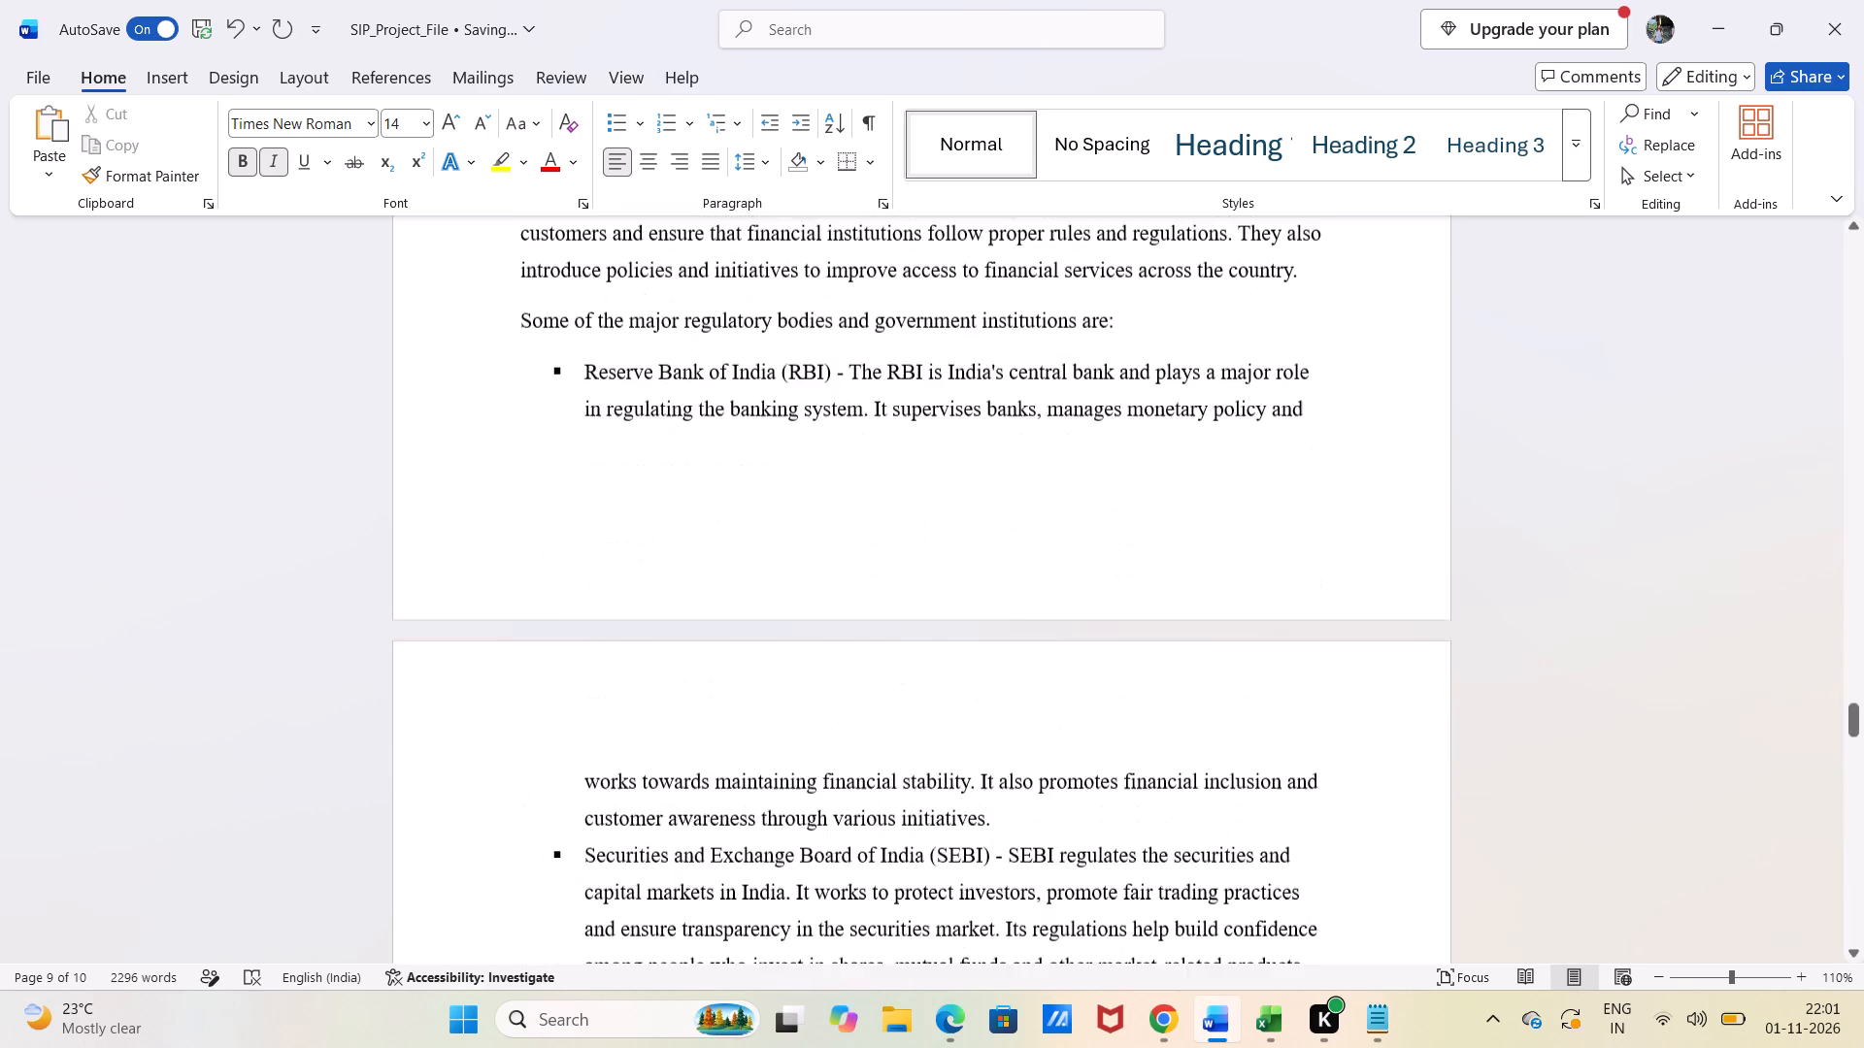
scroll(709, 684, "up", 2)
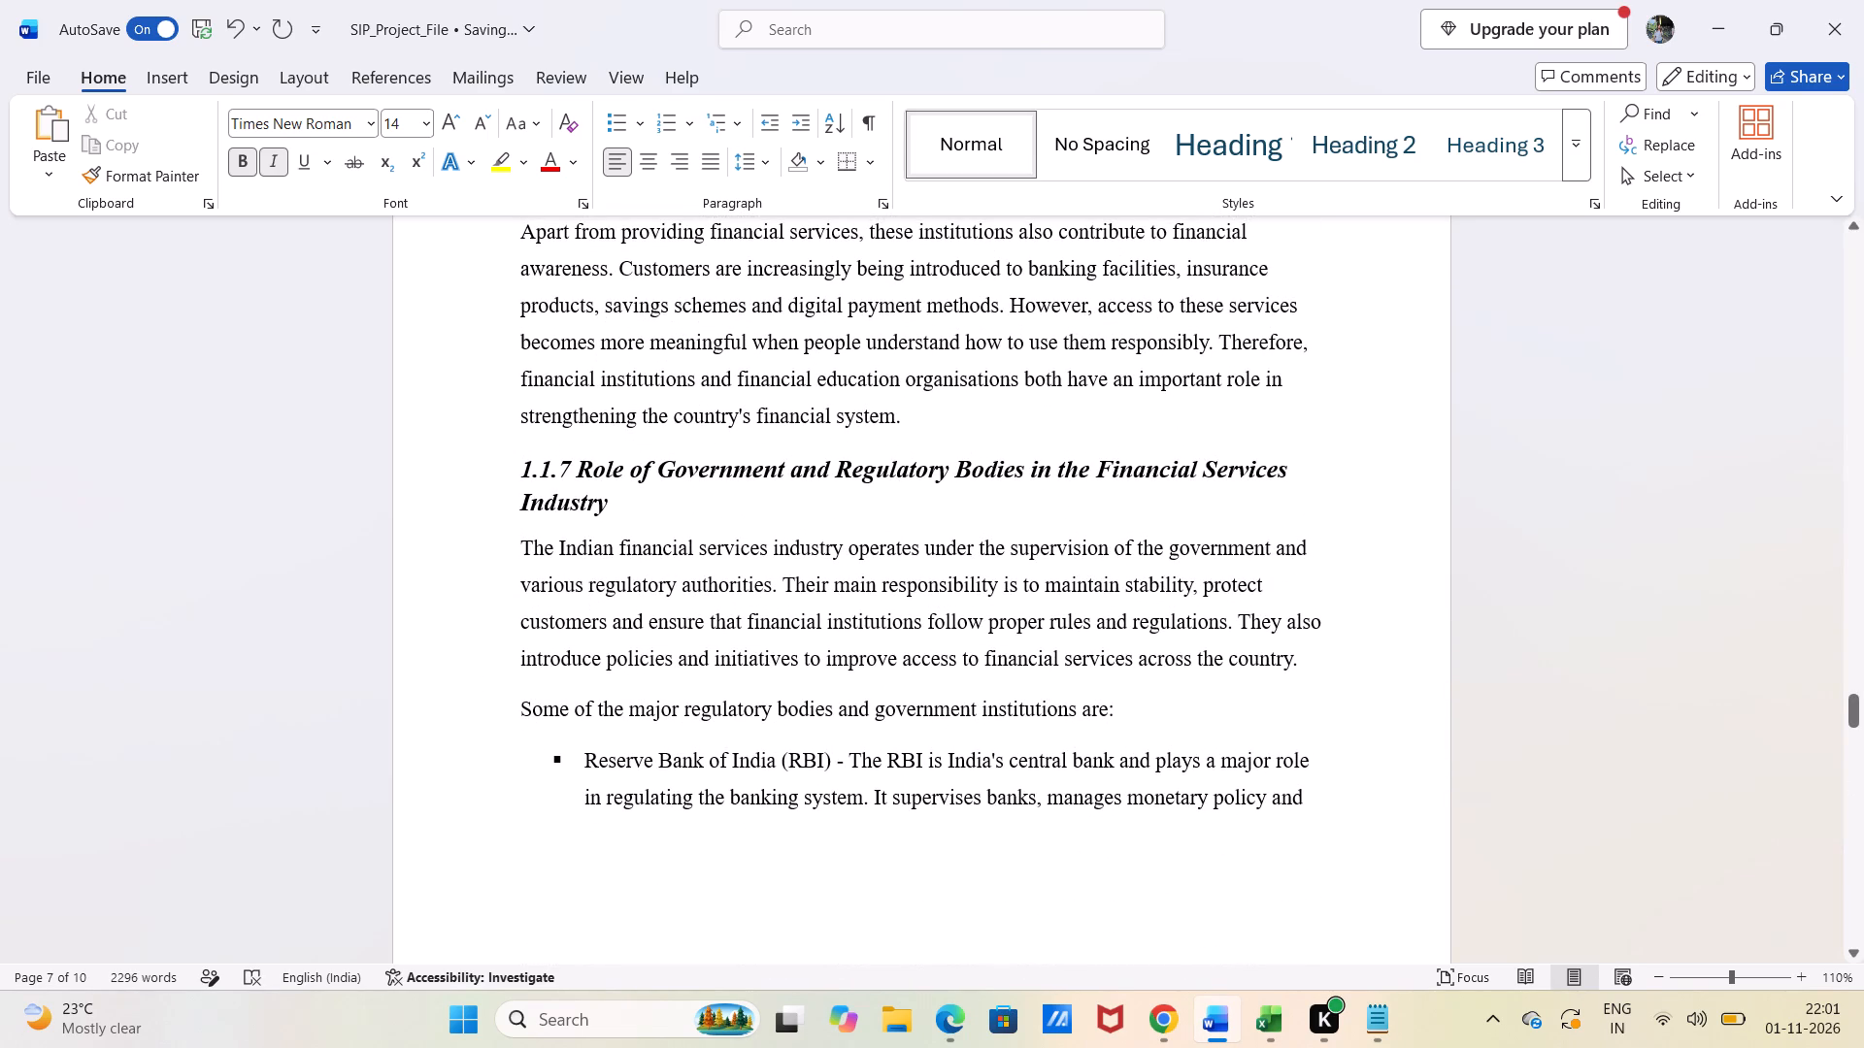
left_click(582, 465)
key("space")
key("space")
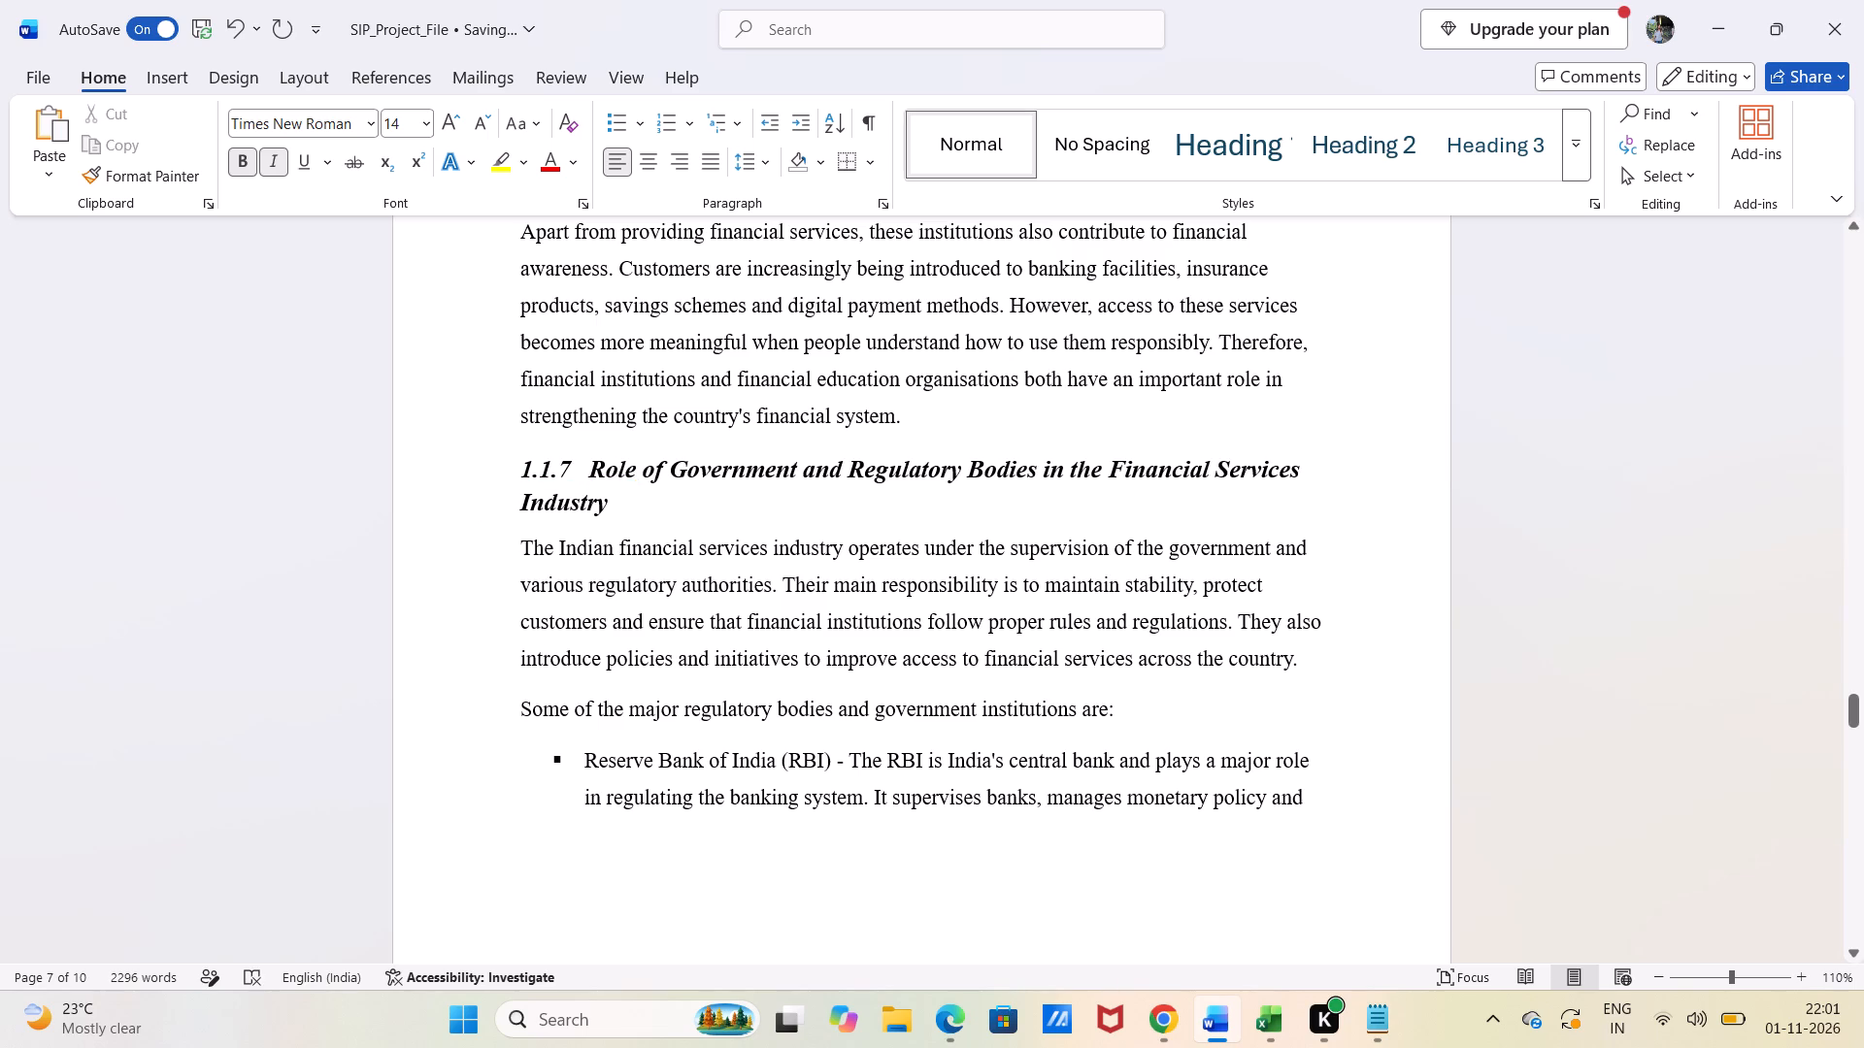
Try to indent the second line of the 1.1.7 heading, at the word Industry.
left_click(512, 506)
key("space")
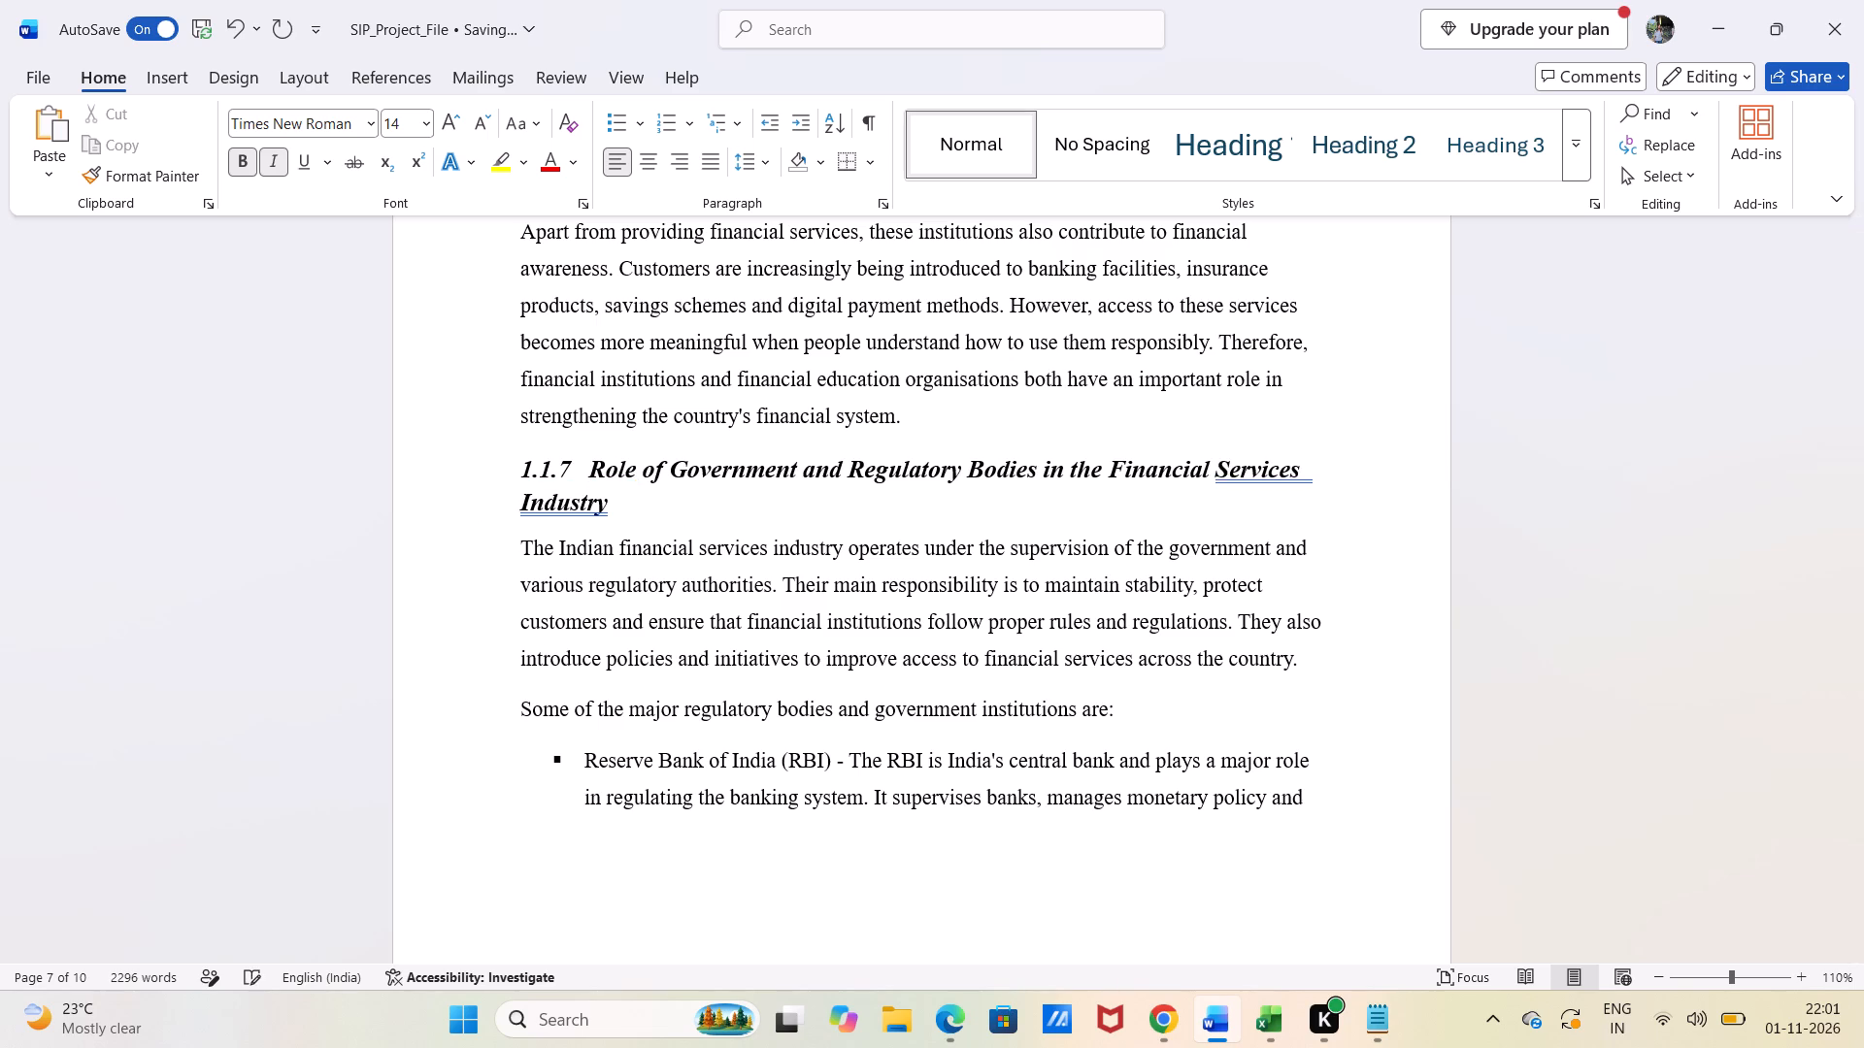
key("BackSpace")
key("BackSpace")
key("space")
Remove the number before the Role of Banking and Financial Institutions heading and re-enter it as automatic number 1.1.6.
scroll(679, 554, "up", 2)
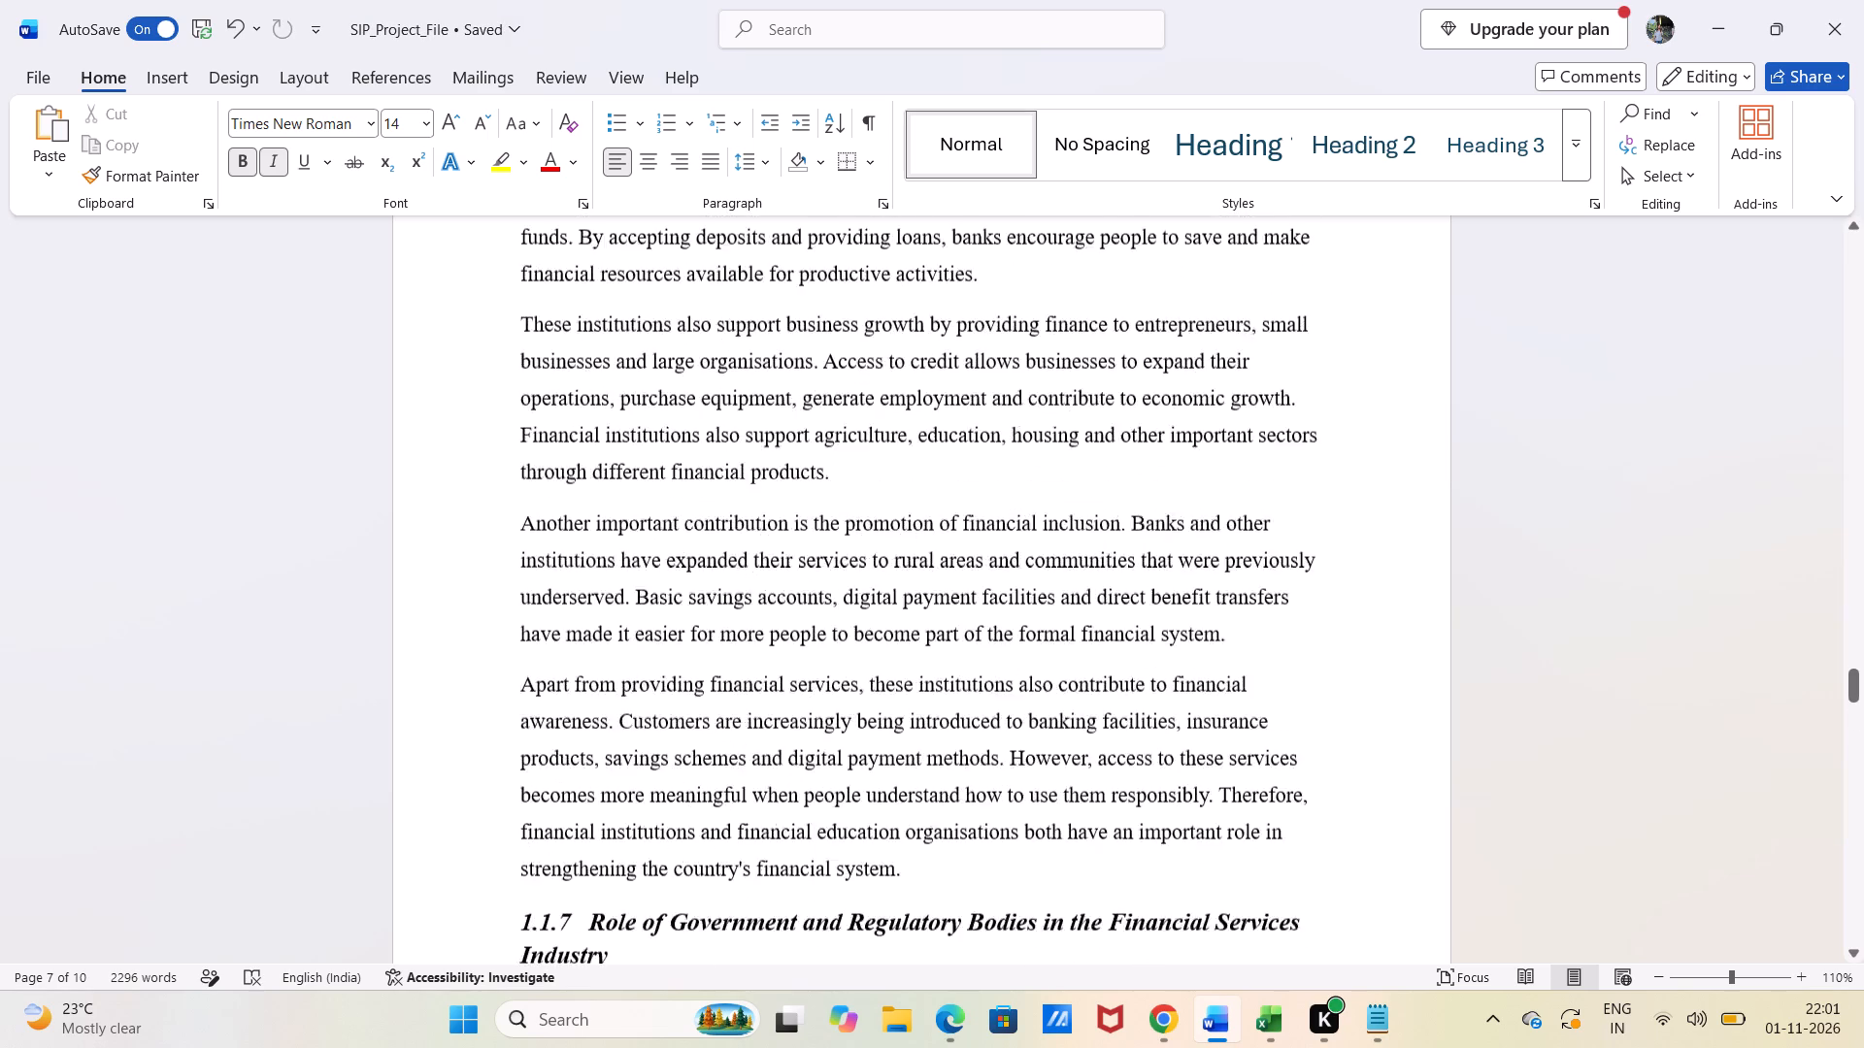
scroll(679, 554, "up", 2)
left_click(582, 619)
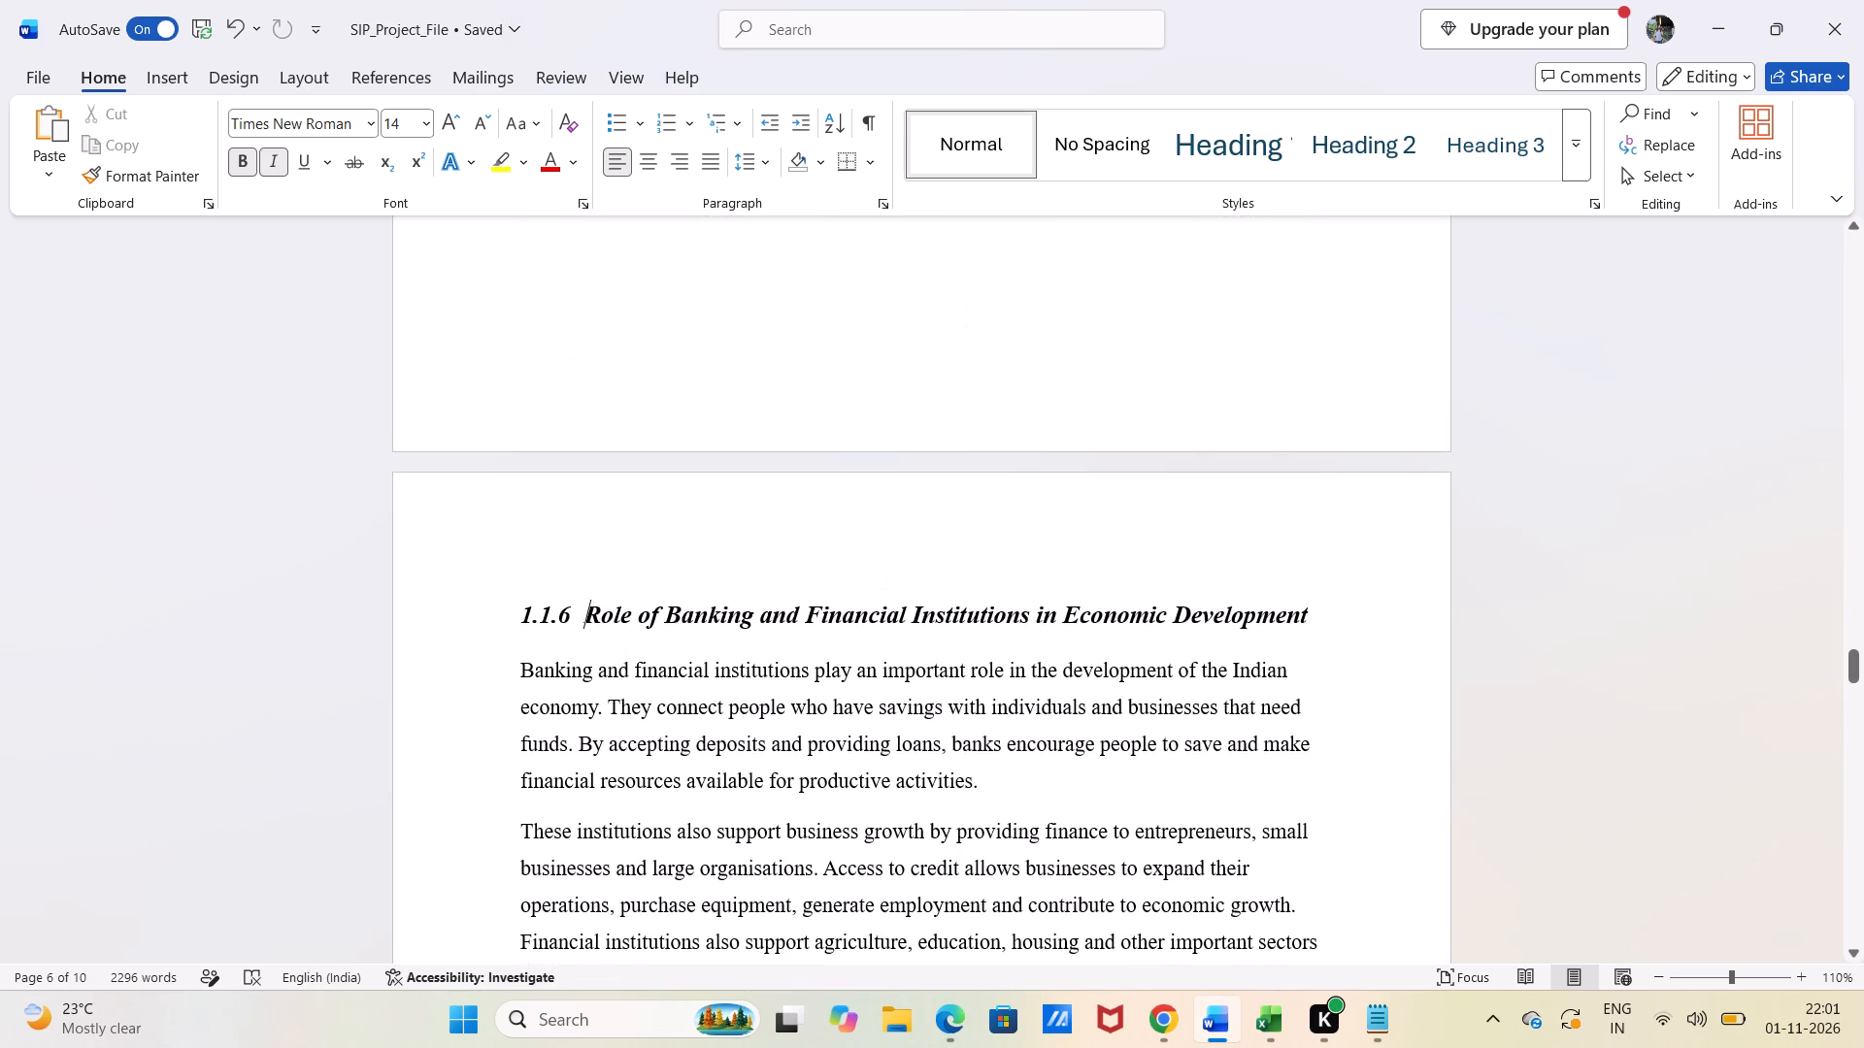
key("space")
scroll(582, 619, "up", 1)
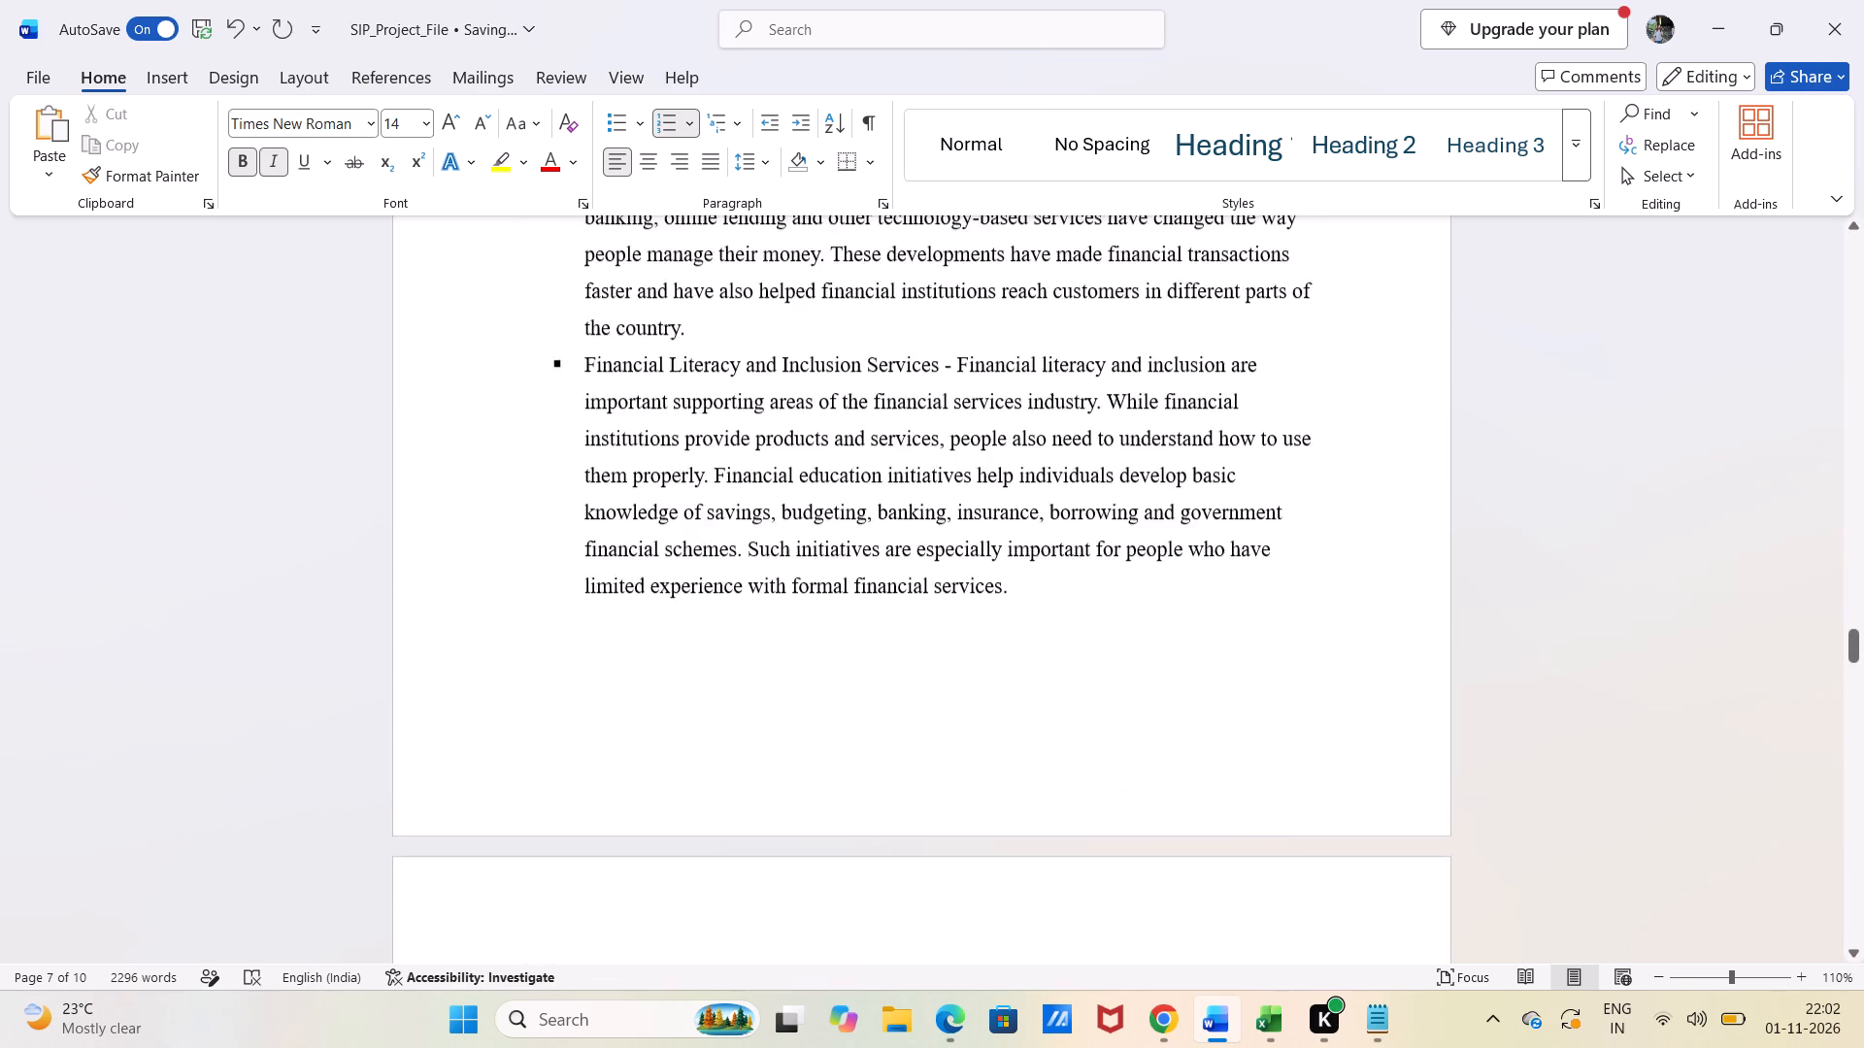
key("BackSpace")
key("BackSpace")
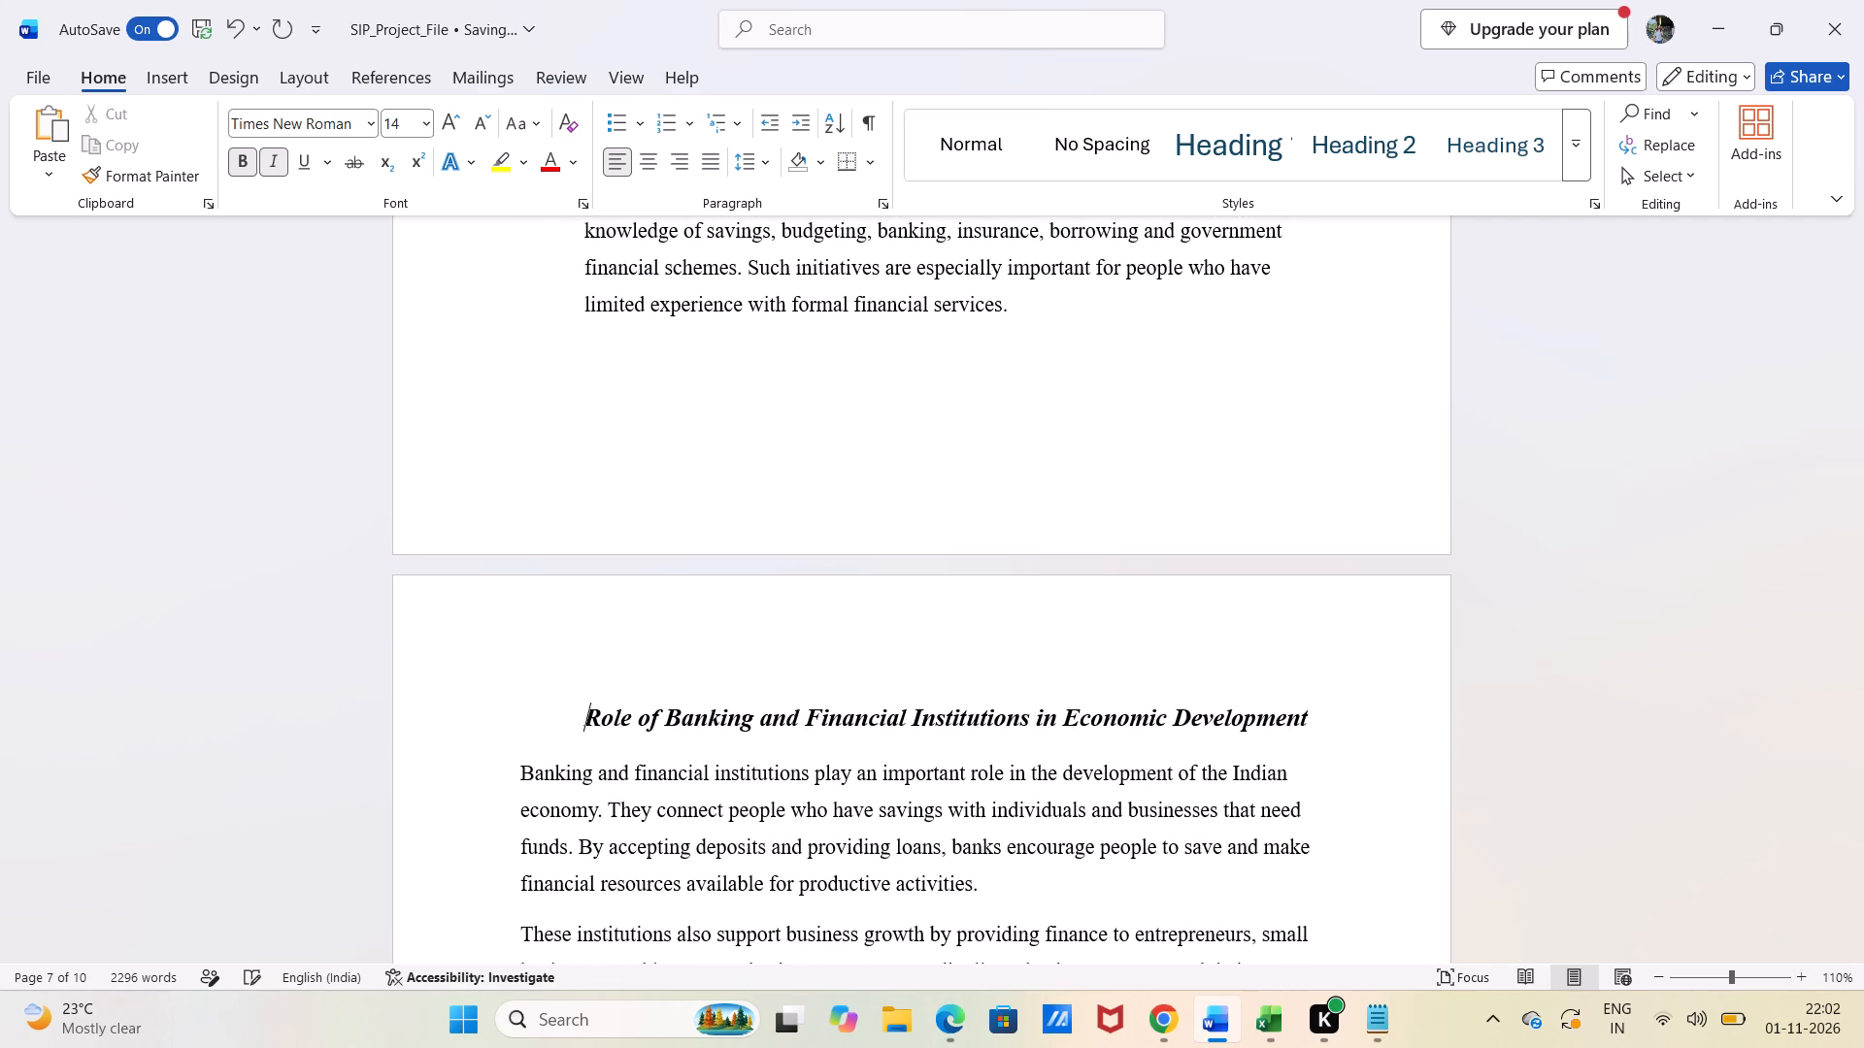
key("BackSpace")
type("1.1.")
type("6")
key("space")
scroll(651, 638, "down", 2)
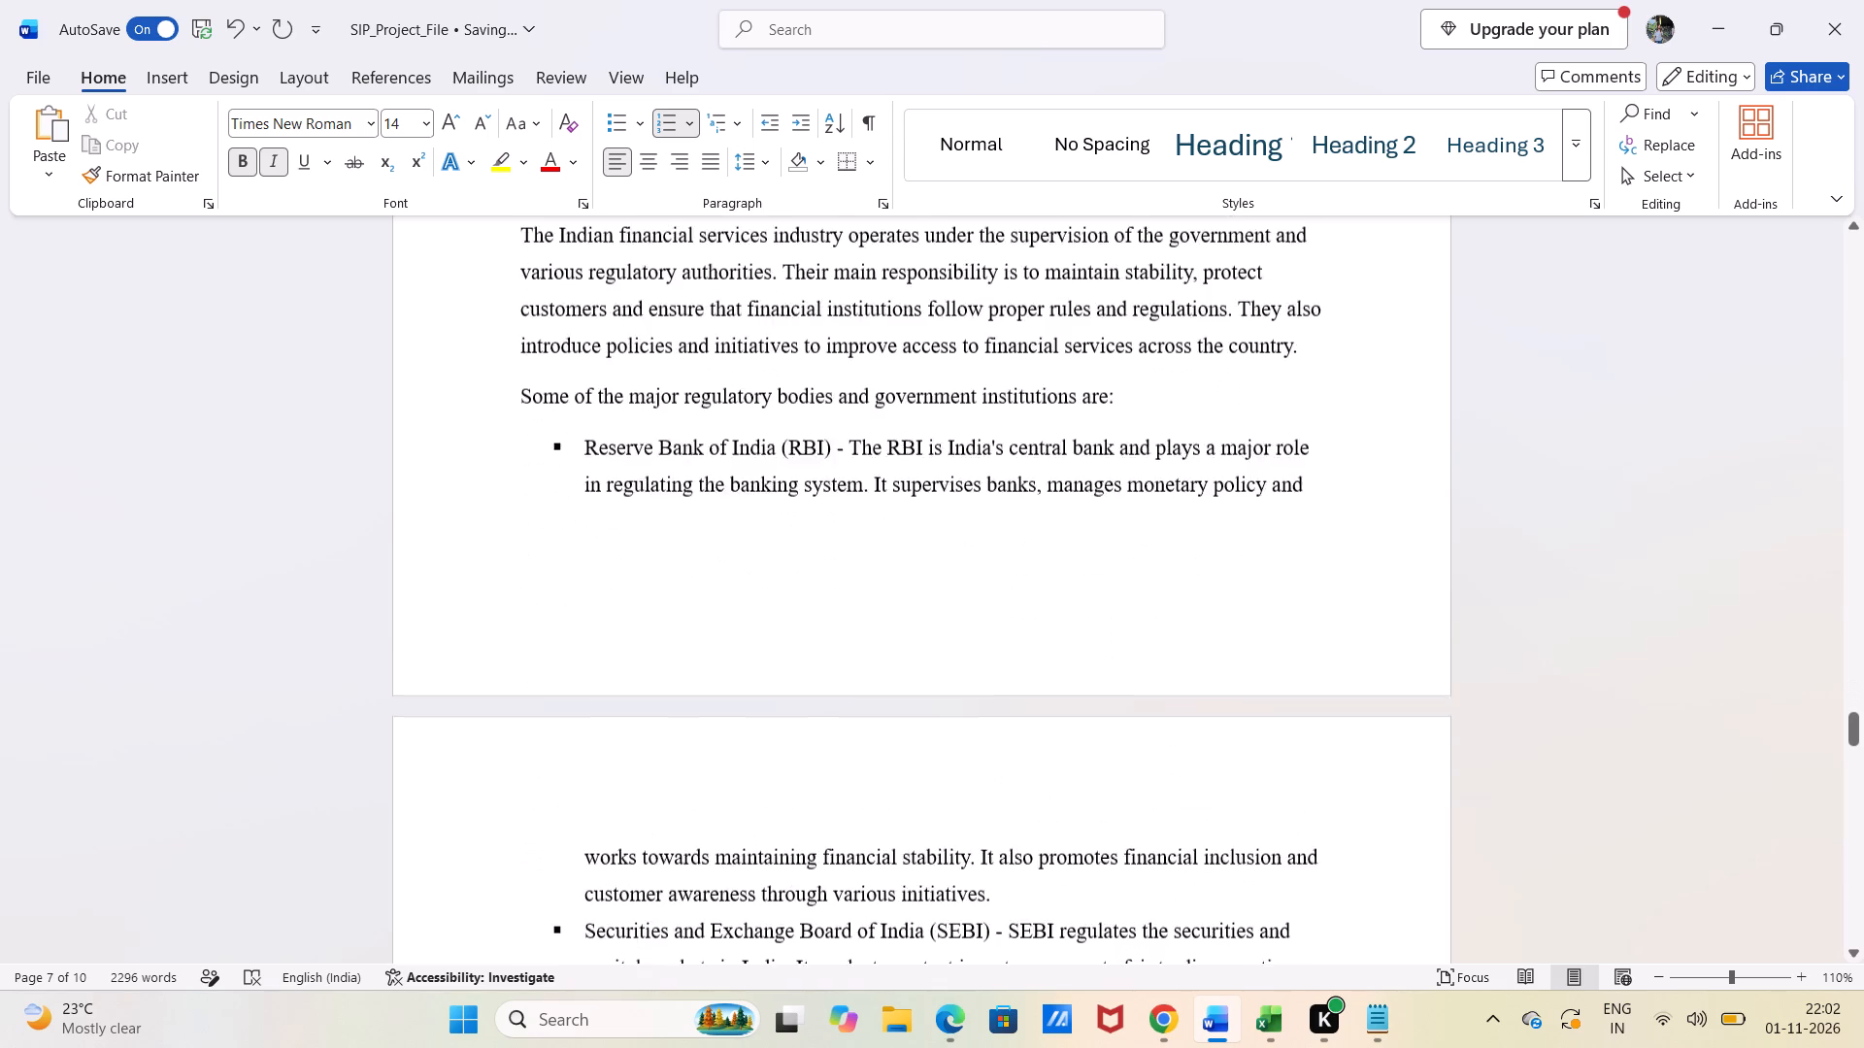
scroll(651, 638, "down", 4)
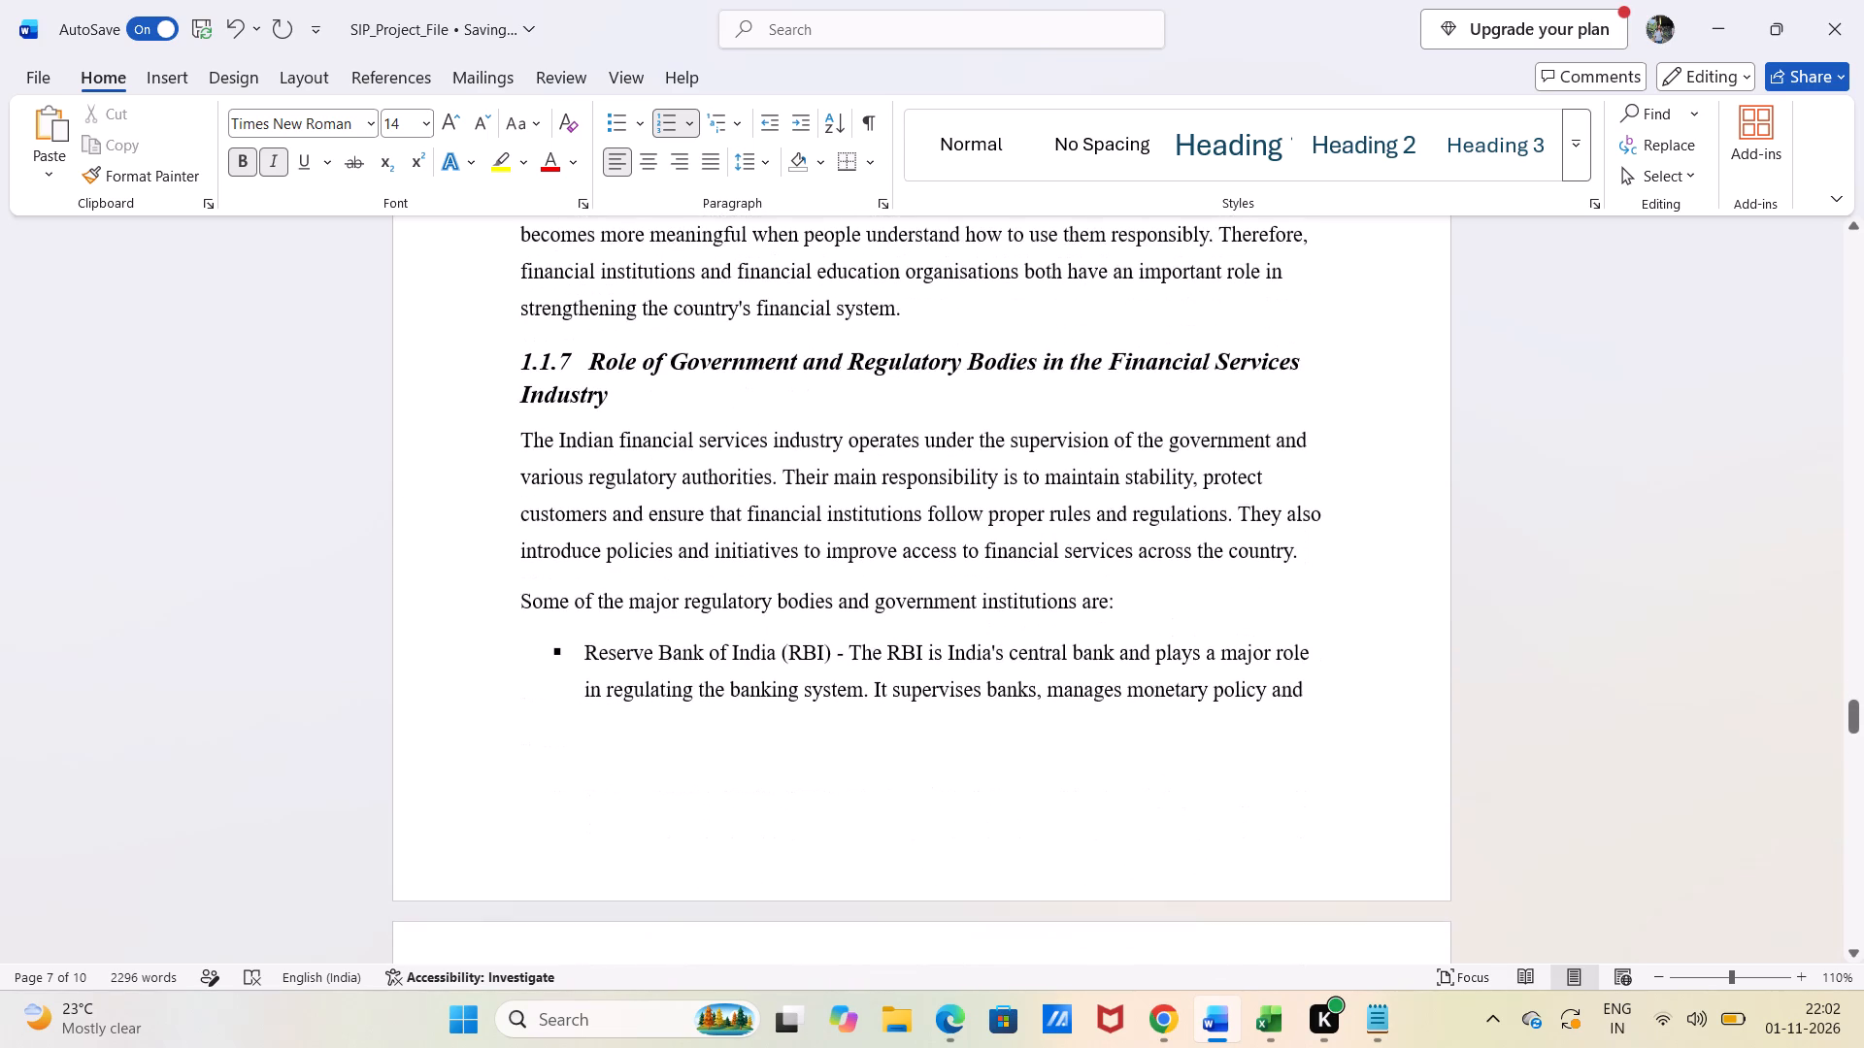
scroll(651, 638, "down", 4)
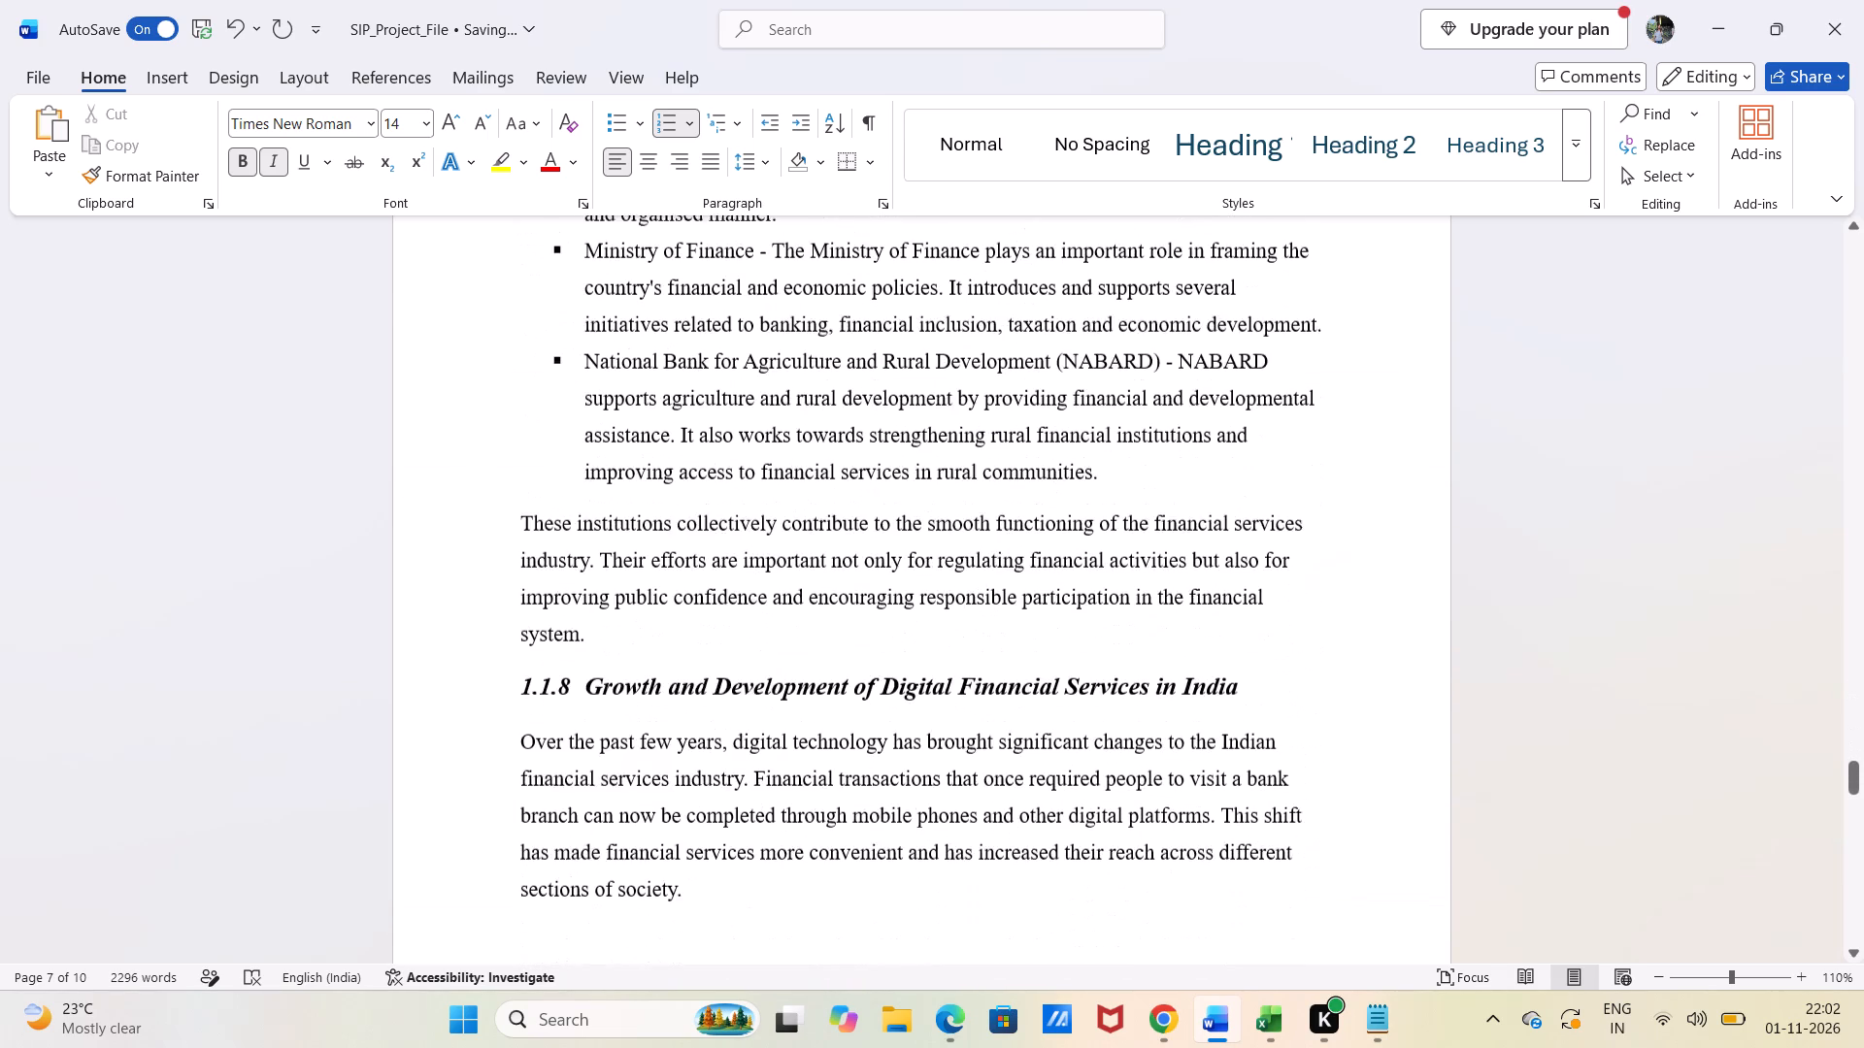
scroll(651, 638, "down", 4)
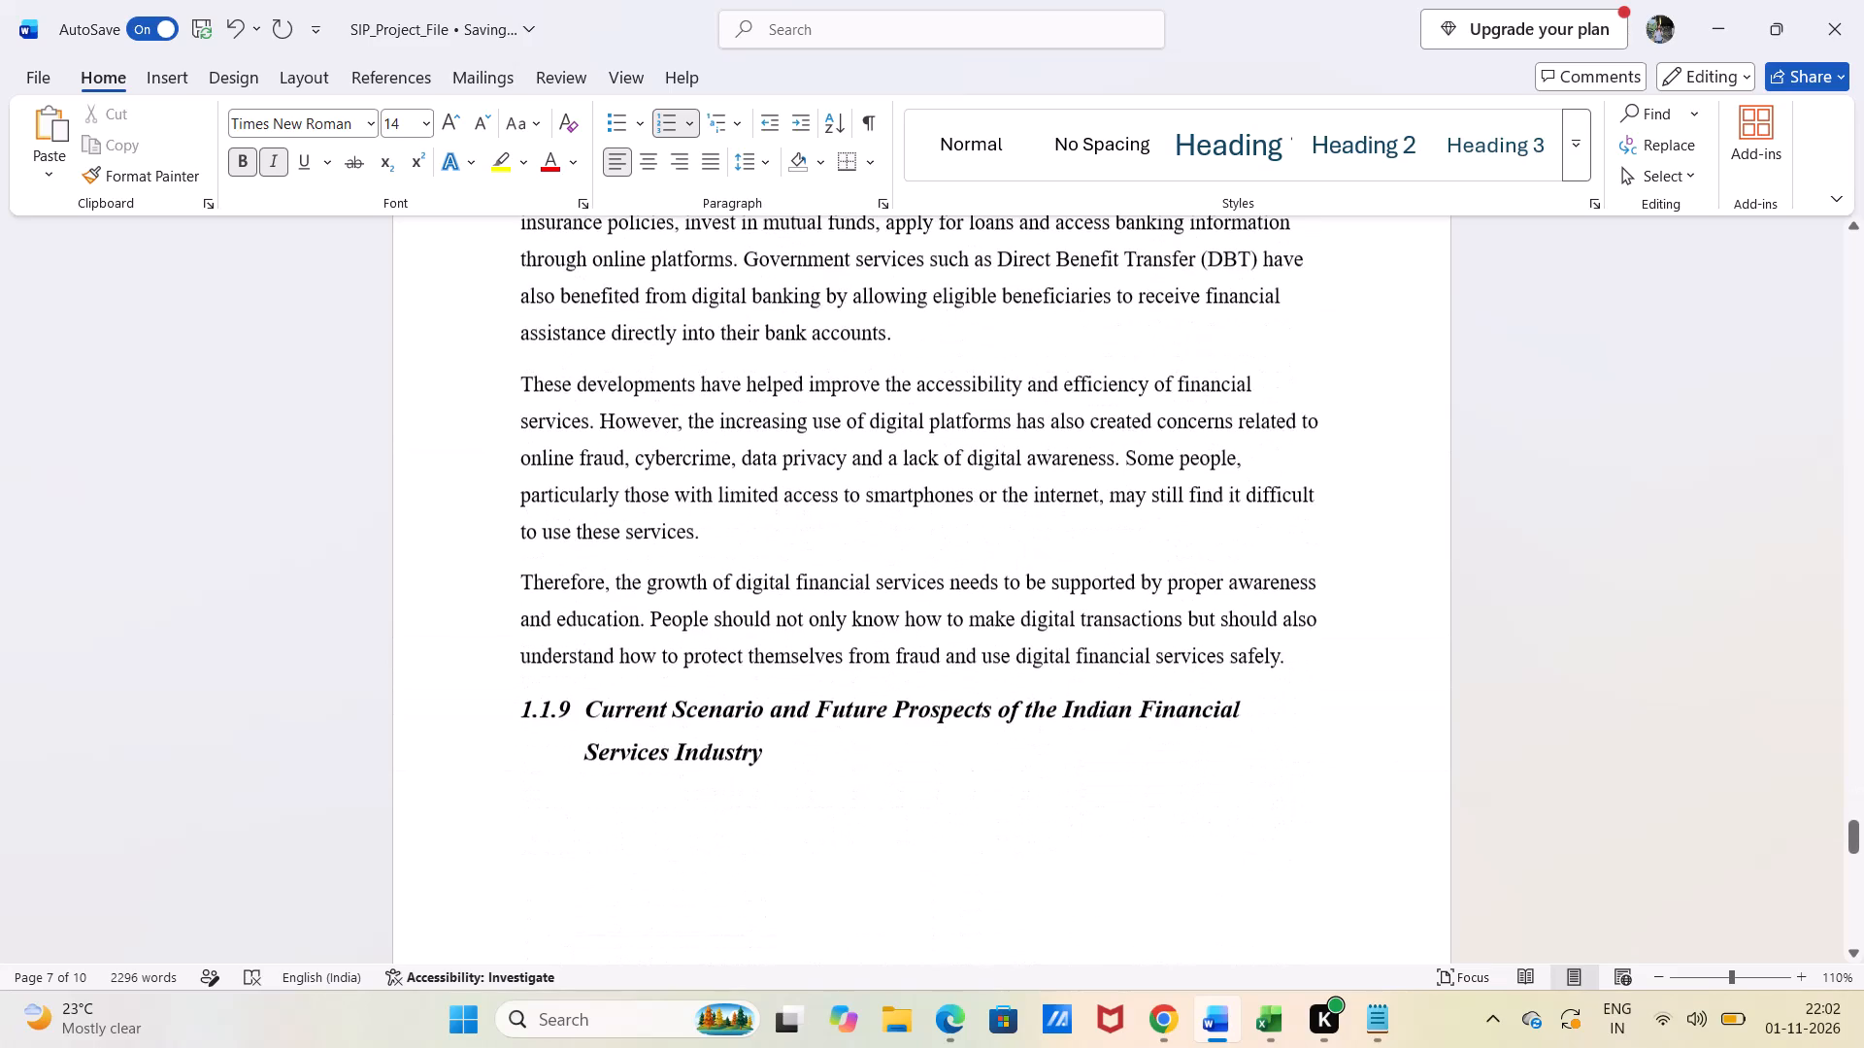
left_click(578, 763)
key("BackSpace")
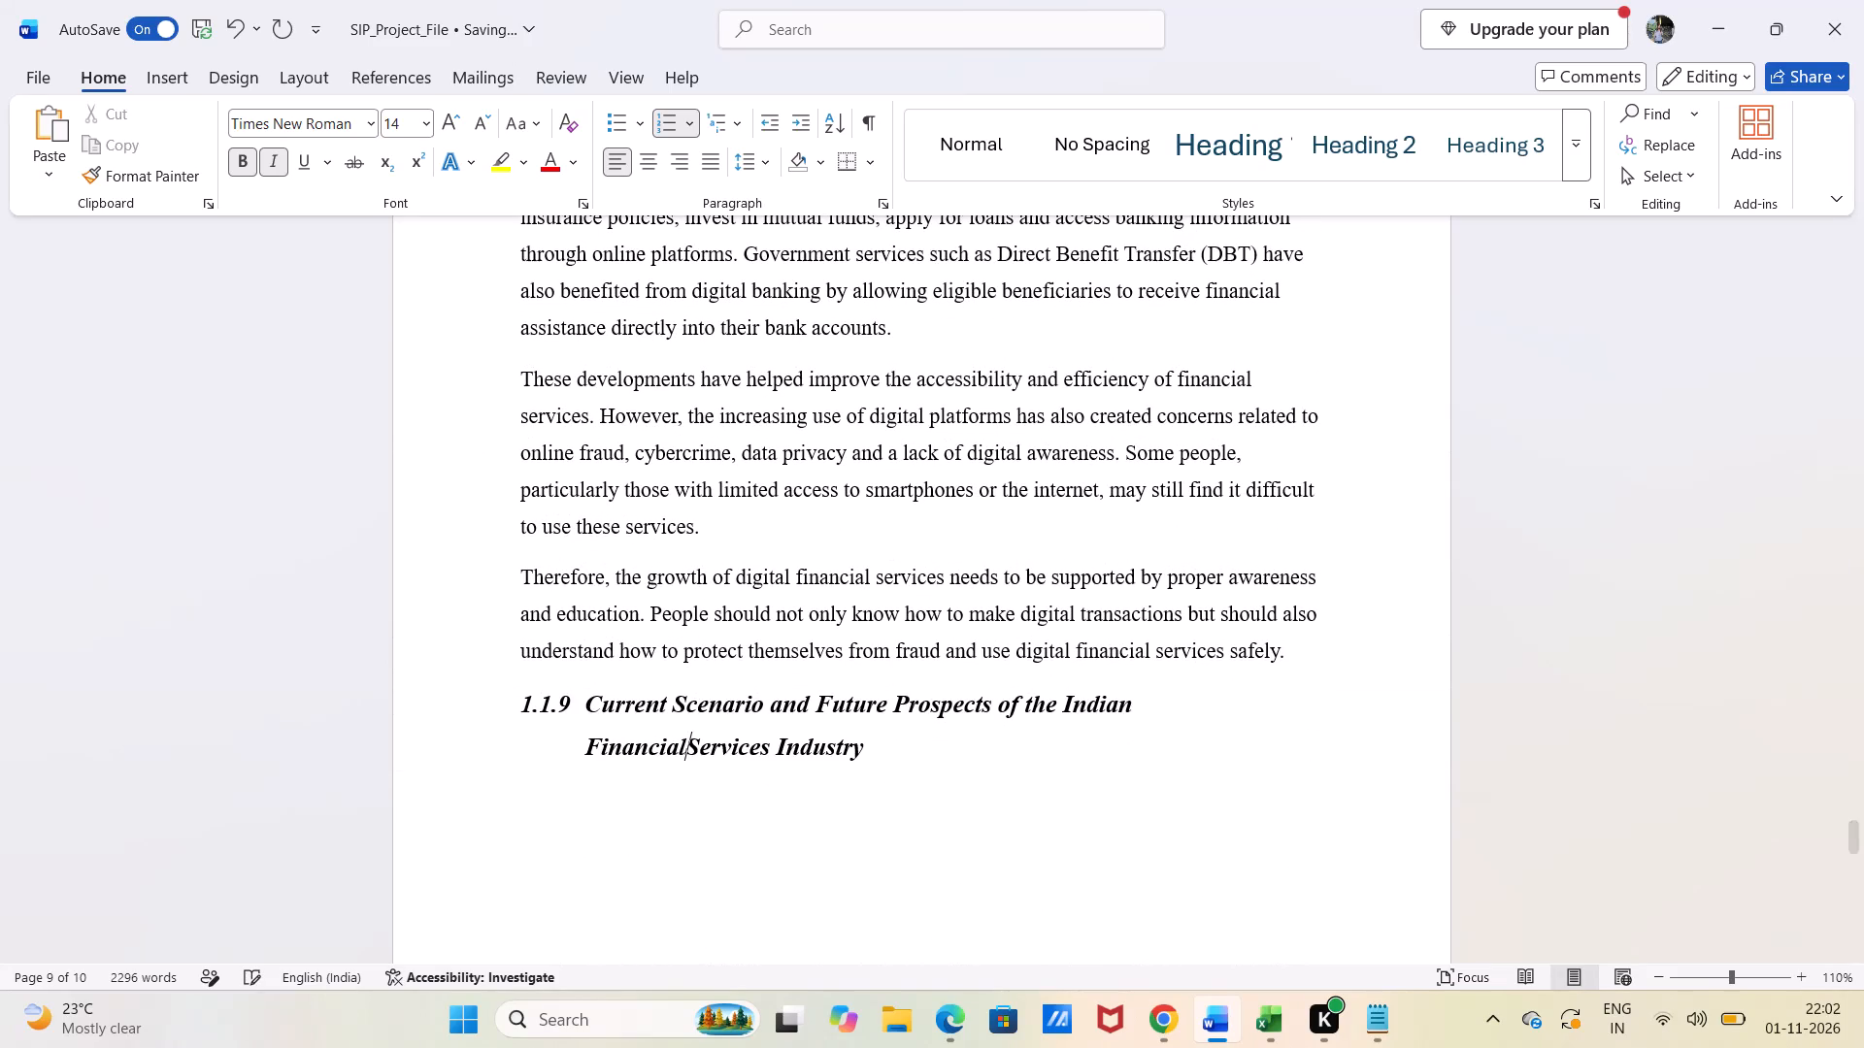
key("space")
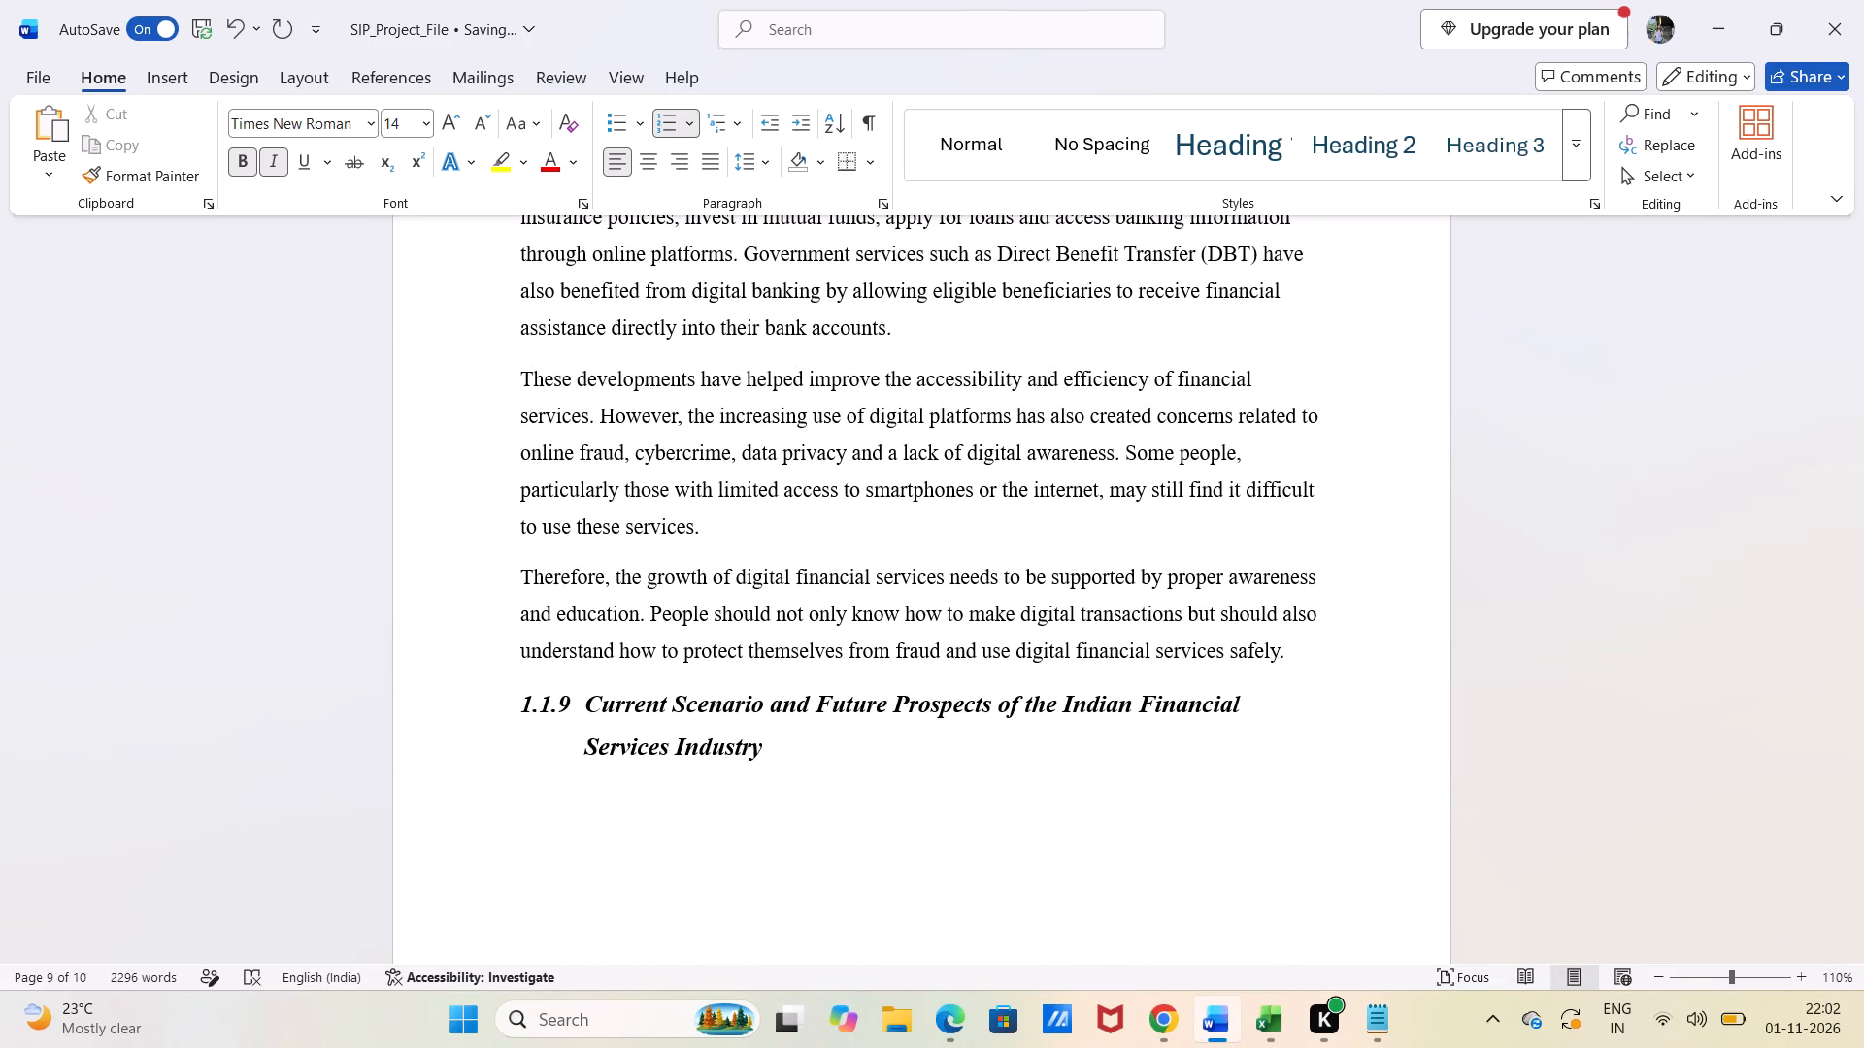
Remove the number before the Current Scenario and Future Prospects heading and re-enter it as automatic number 1.1.9.
left_click(577, 708)
key("BackSpace")
key("BackSpace")
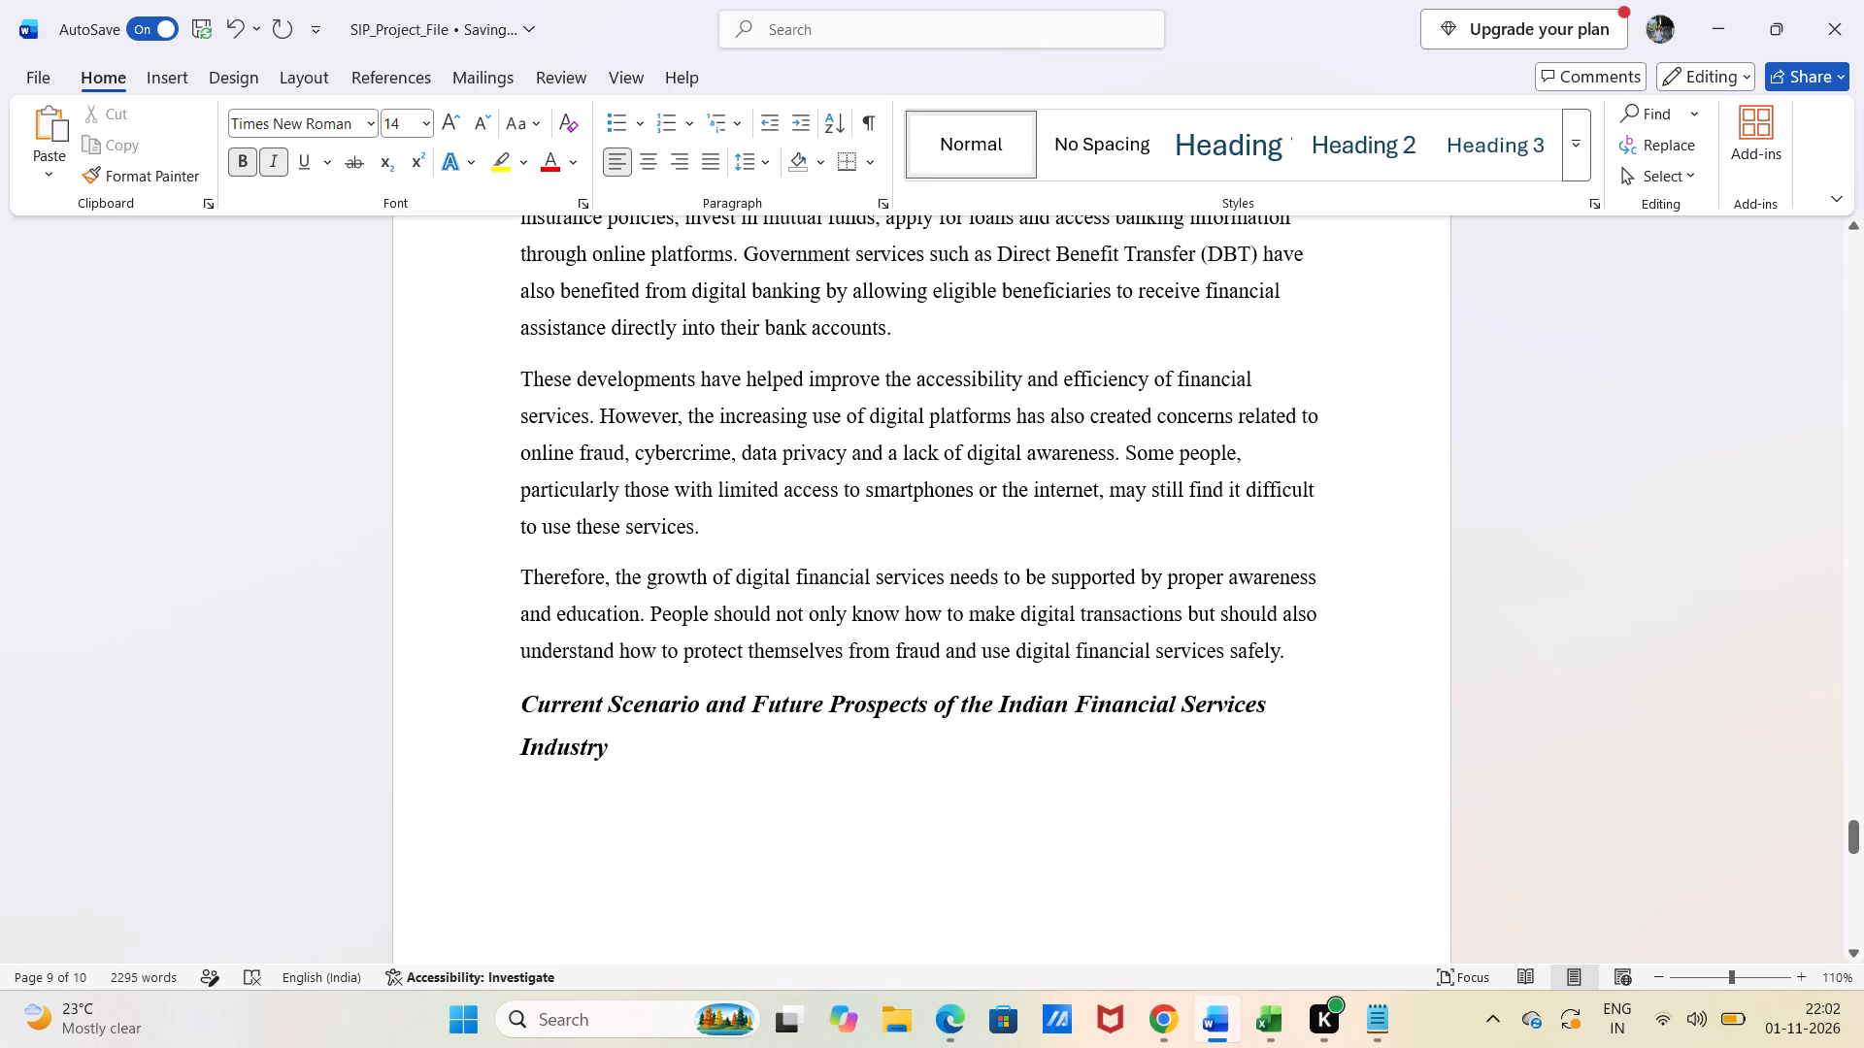
type("1.1.9")
key("space")
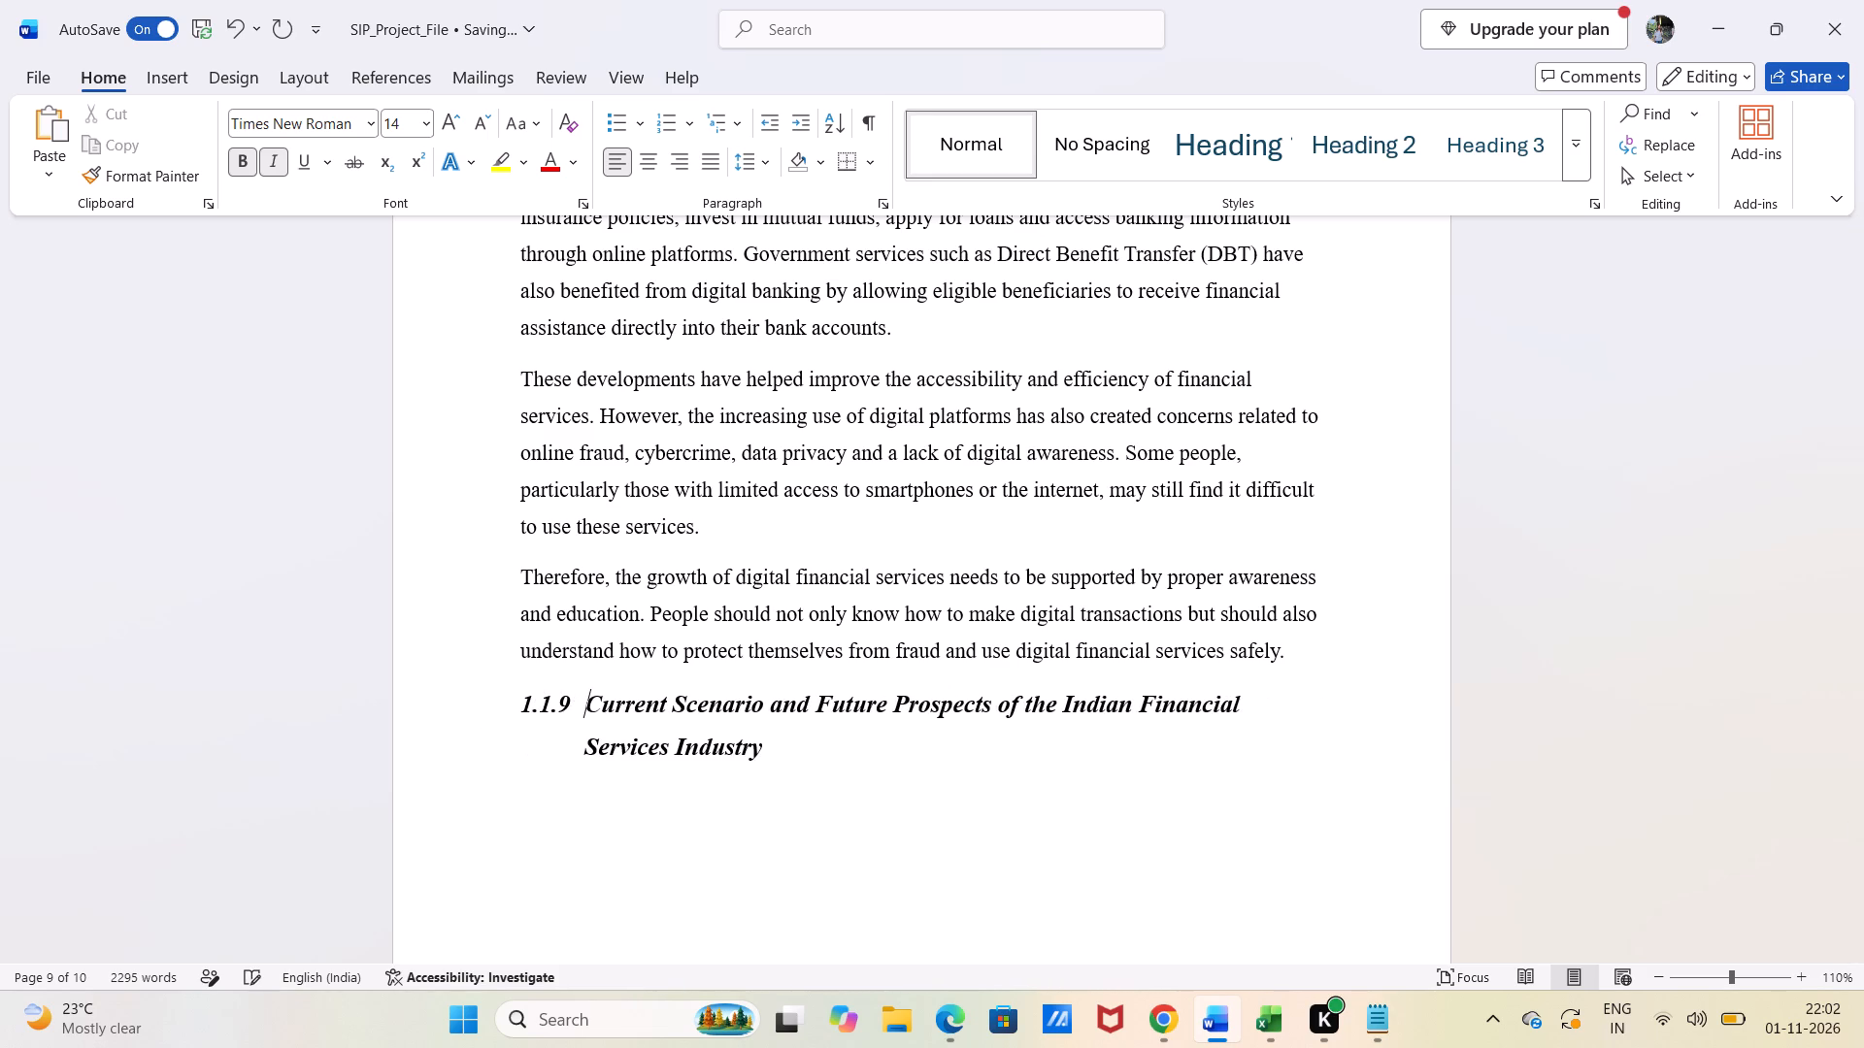
Add an unnumbered empty paragraph below the 1.1.9 heading, with italic and bold off and the font size set to 12.
left_click(796, 758)
key("Return")
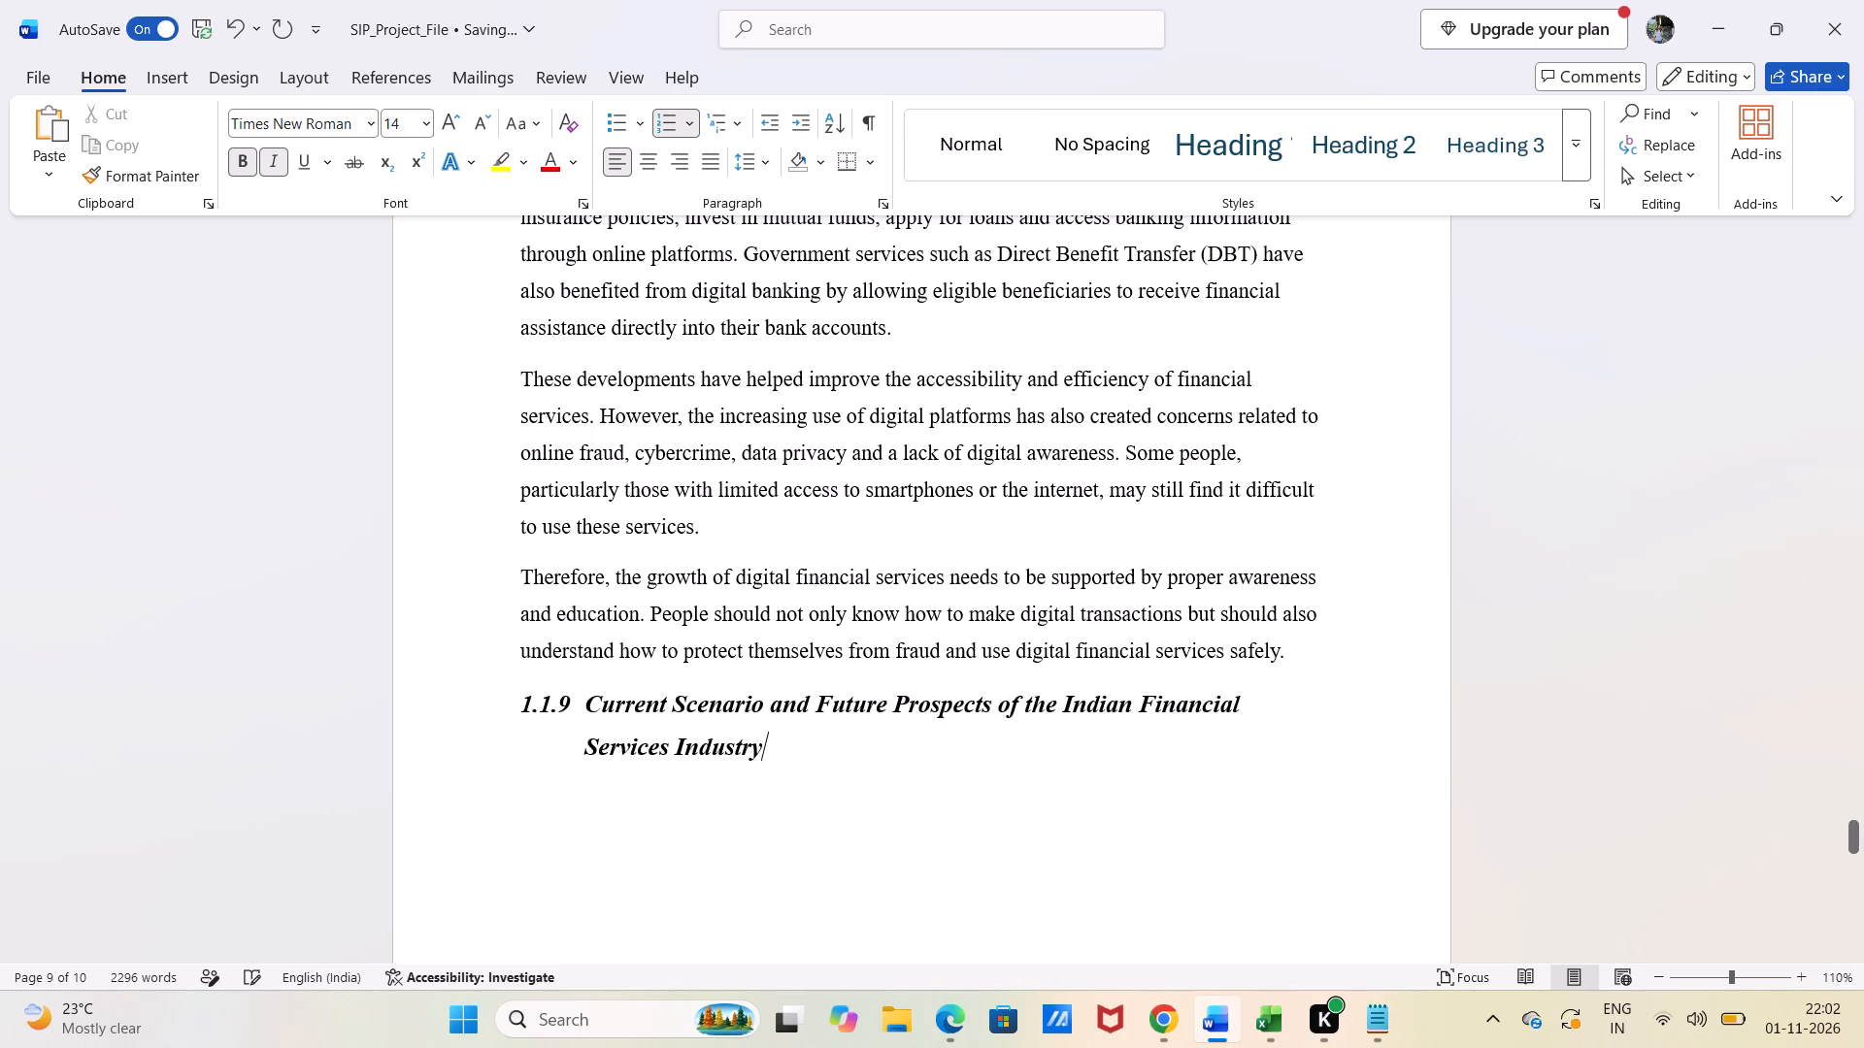
key("BackSpace")
key("BackSpace")
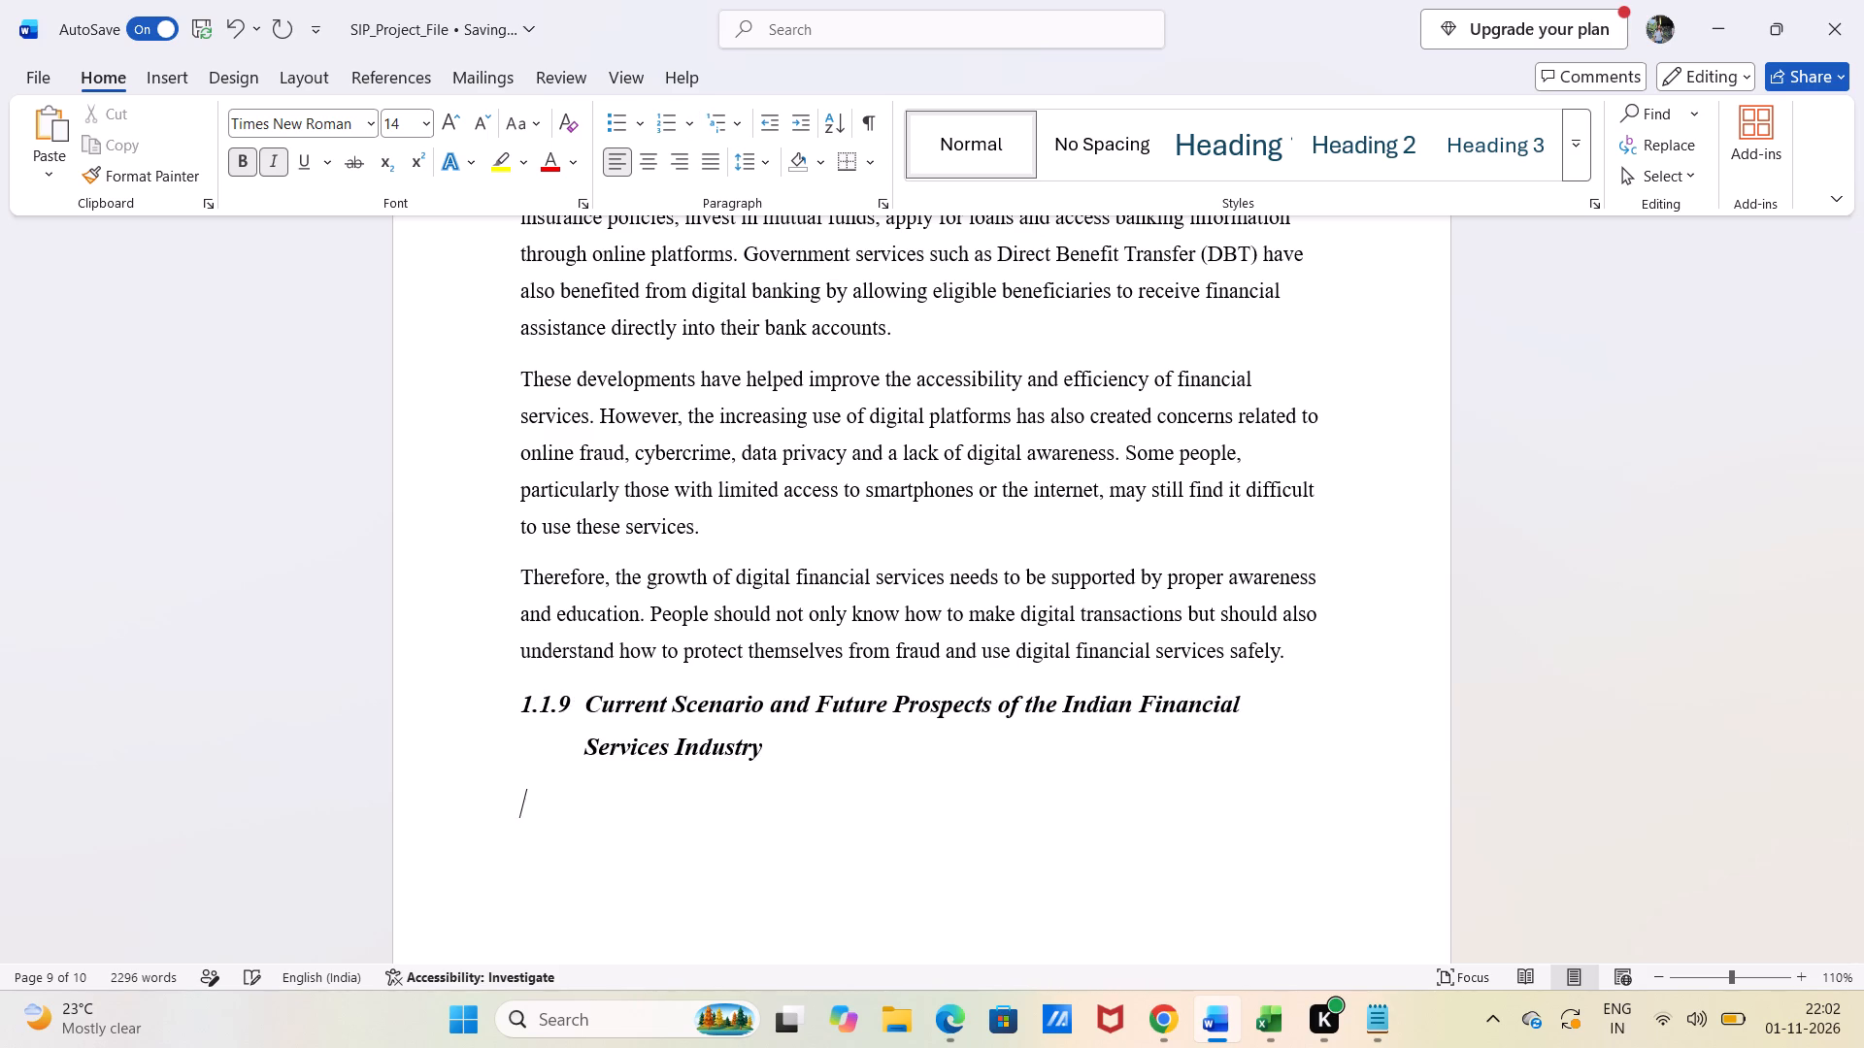
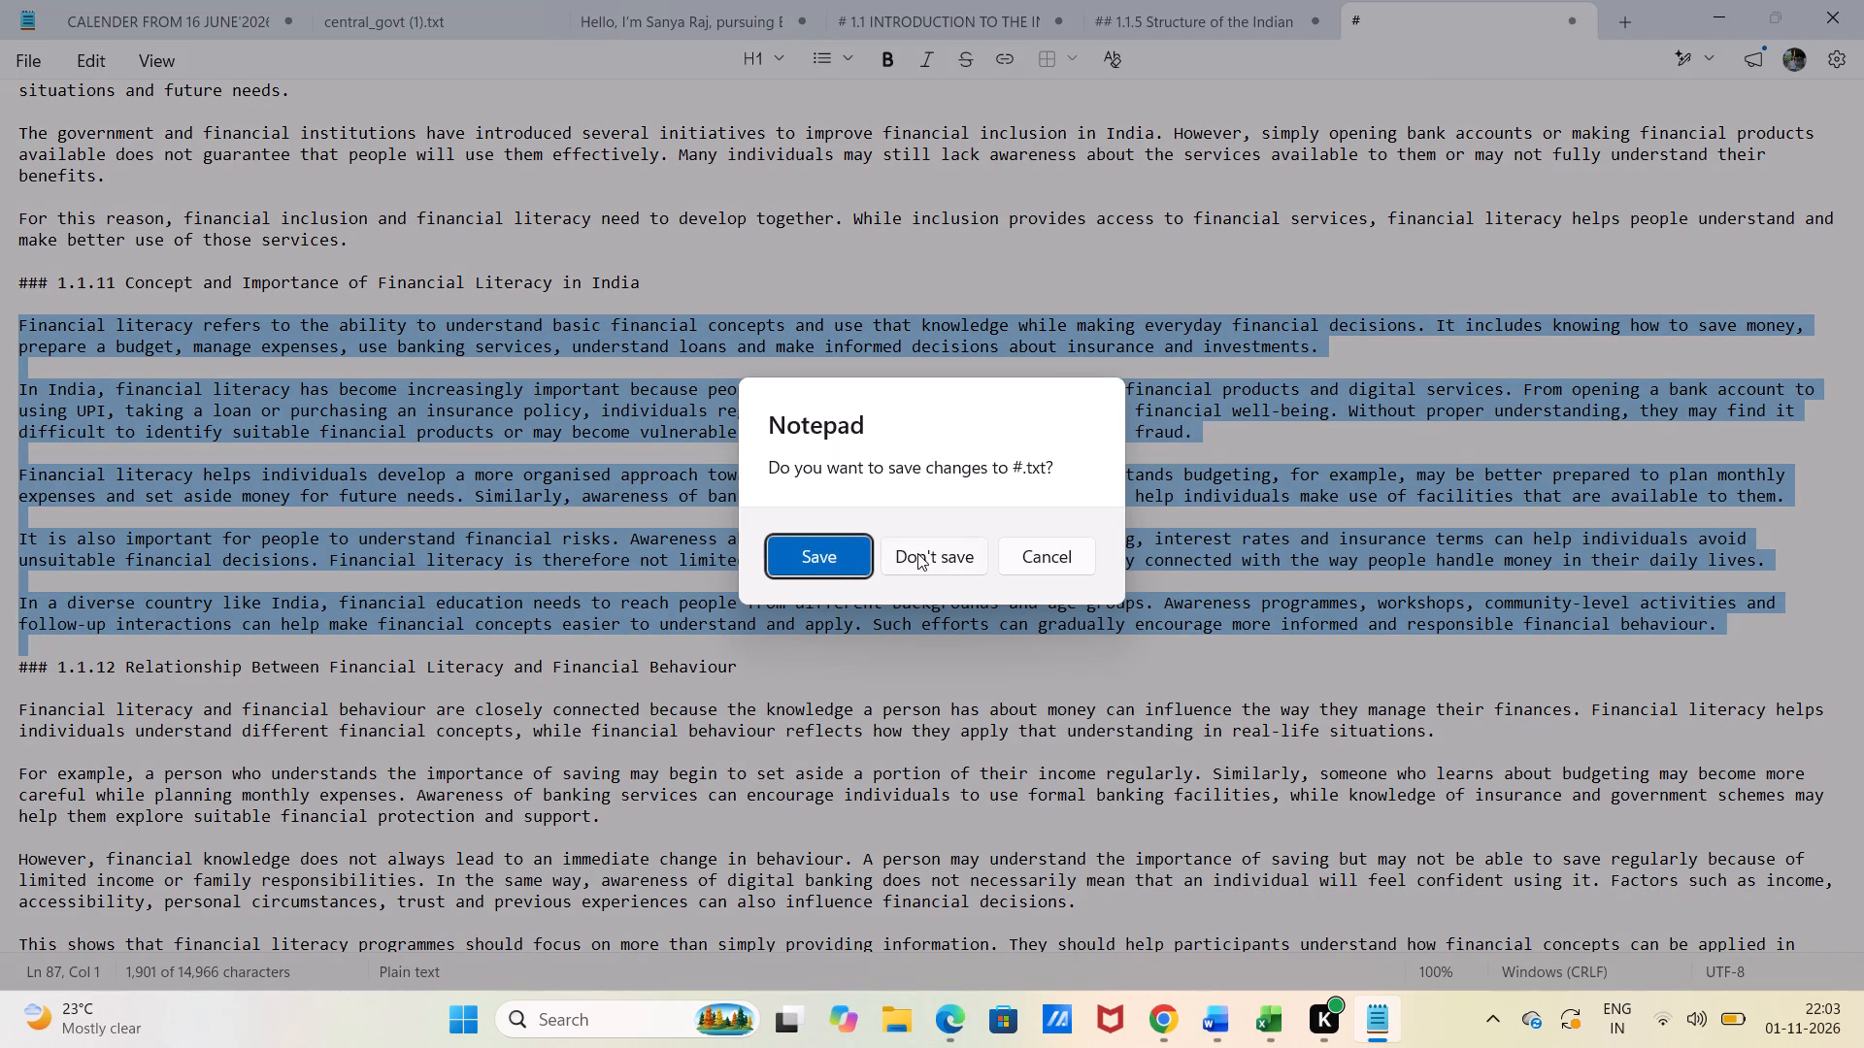
left_click(917, 553)
left_click(1536, 18)
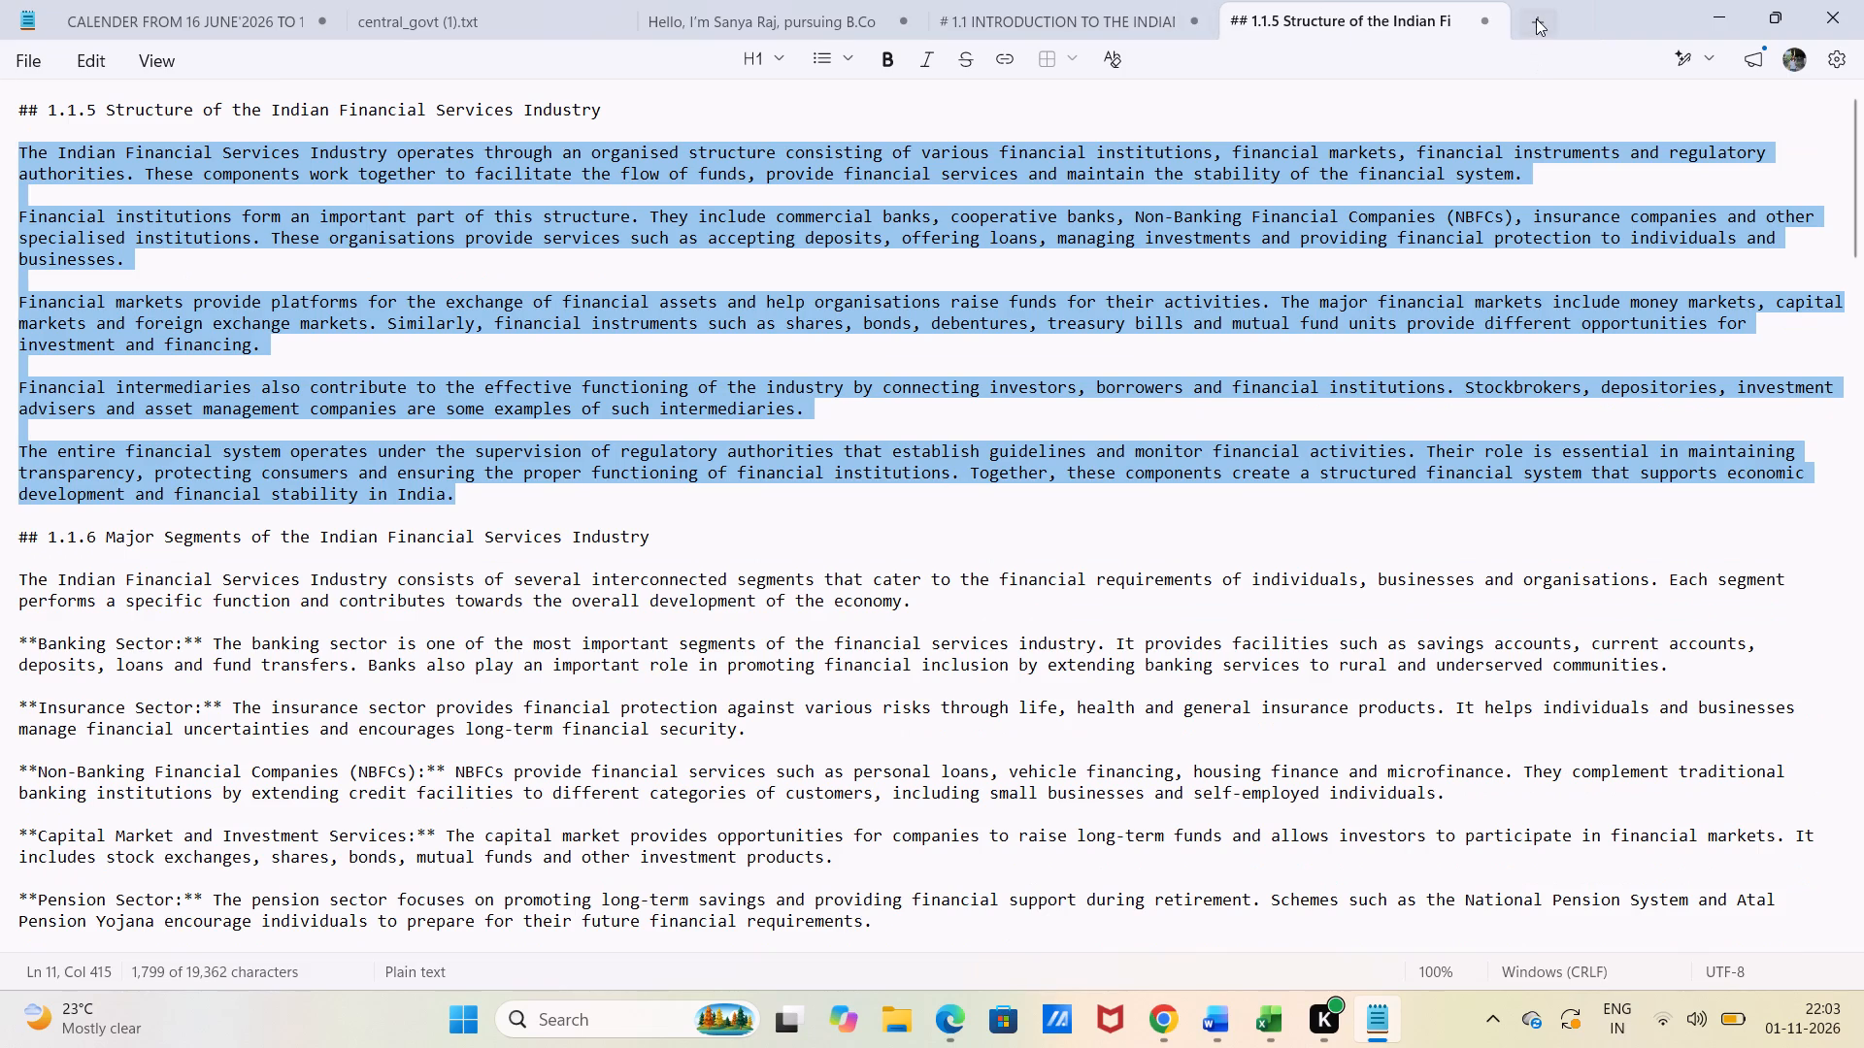
key("ctrl+v")
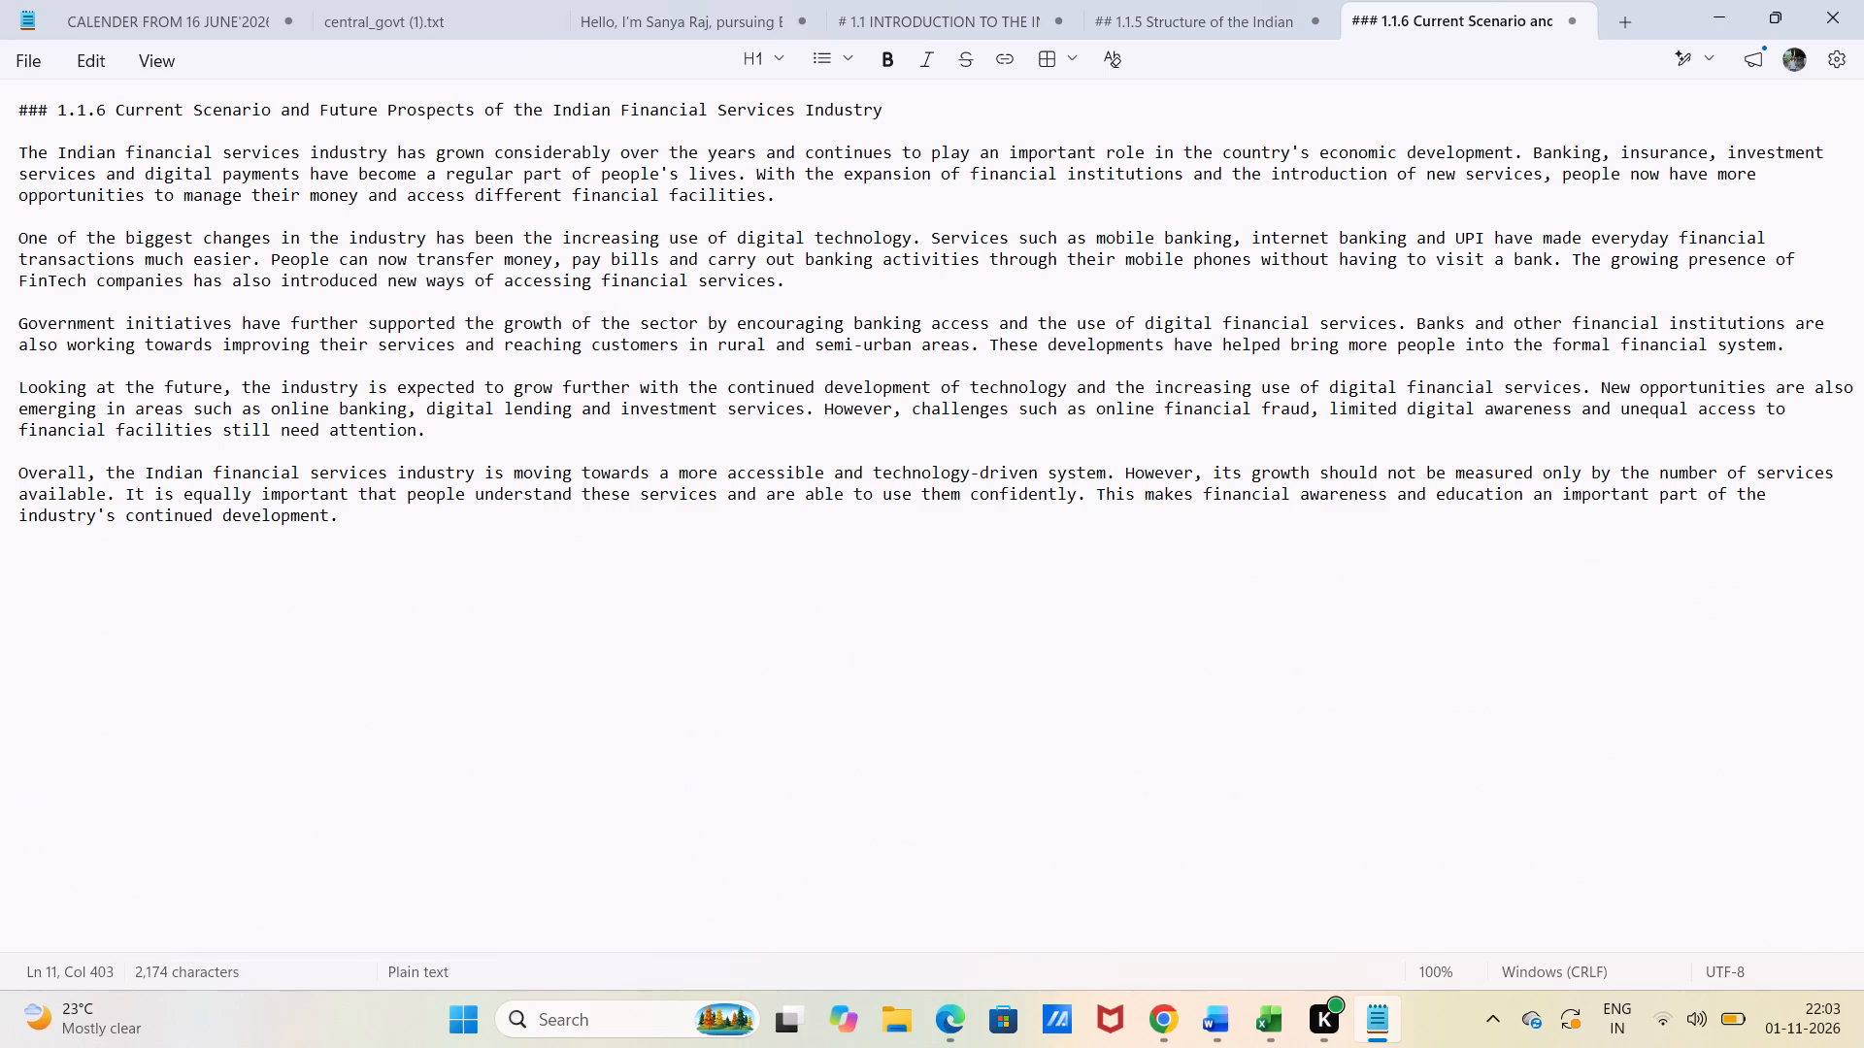
Copy the note's body paragraphs without their heading and paste them below the 1.1.9 heading in the Word report.
left_click_drag(18, 148, 454, 533)
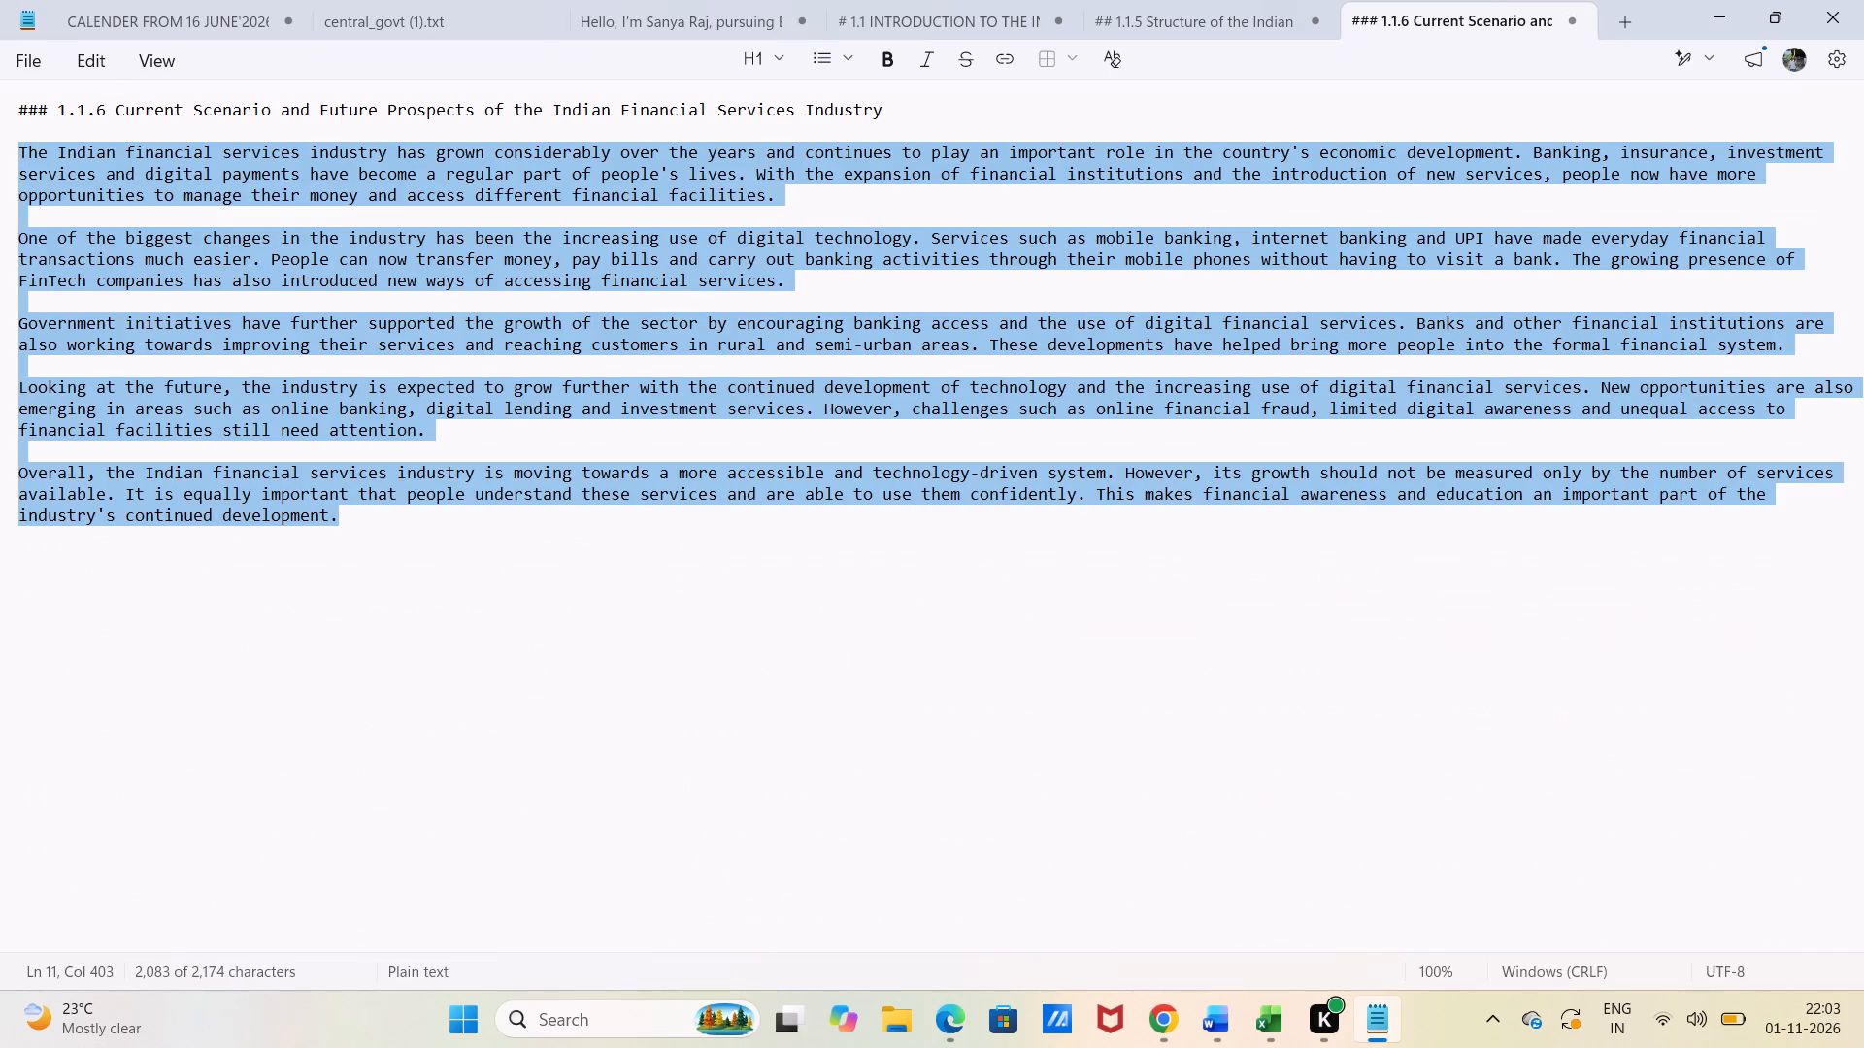
key("ctrl+c")
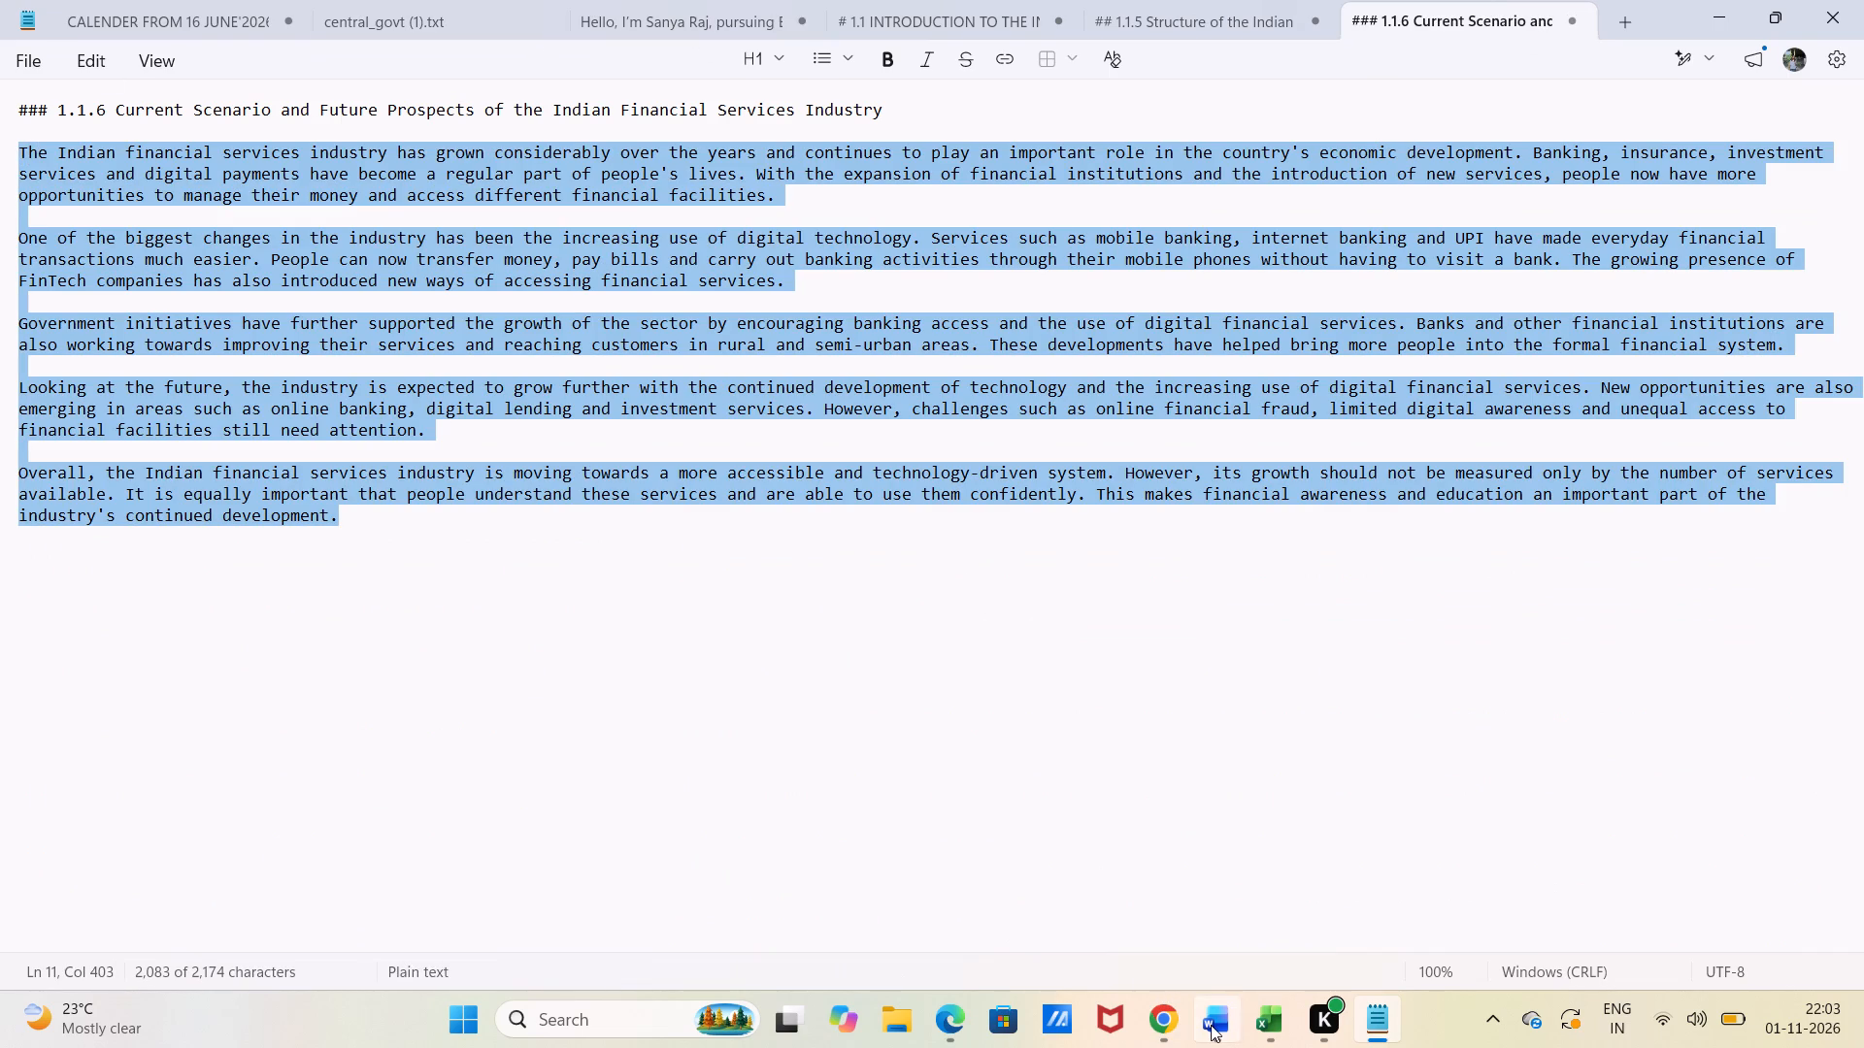
left_click(1211, 1025)
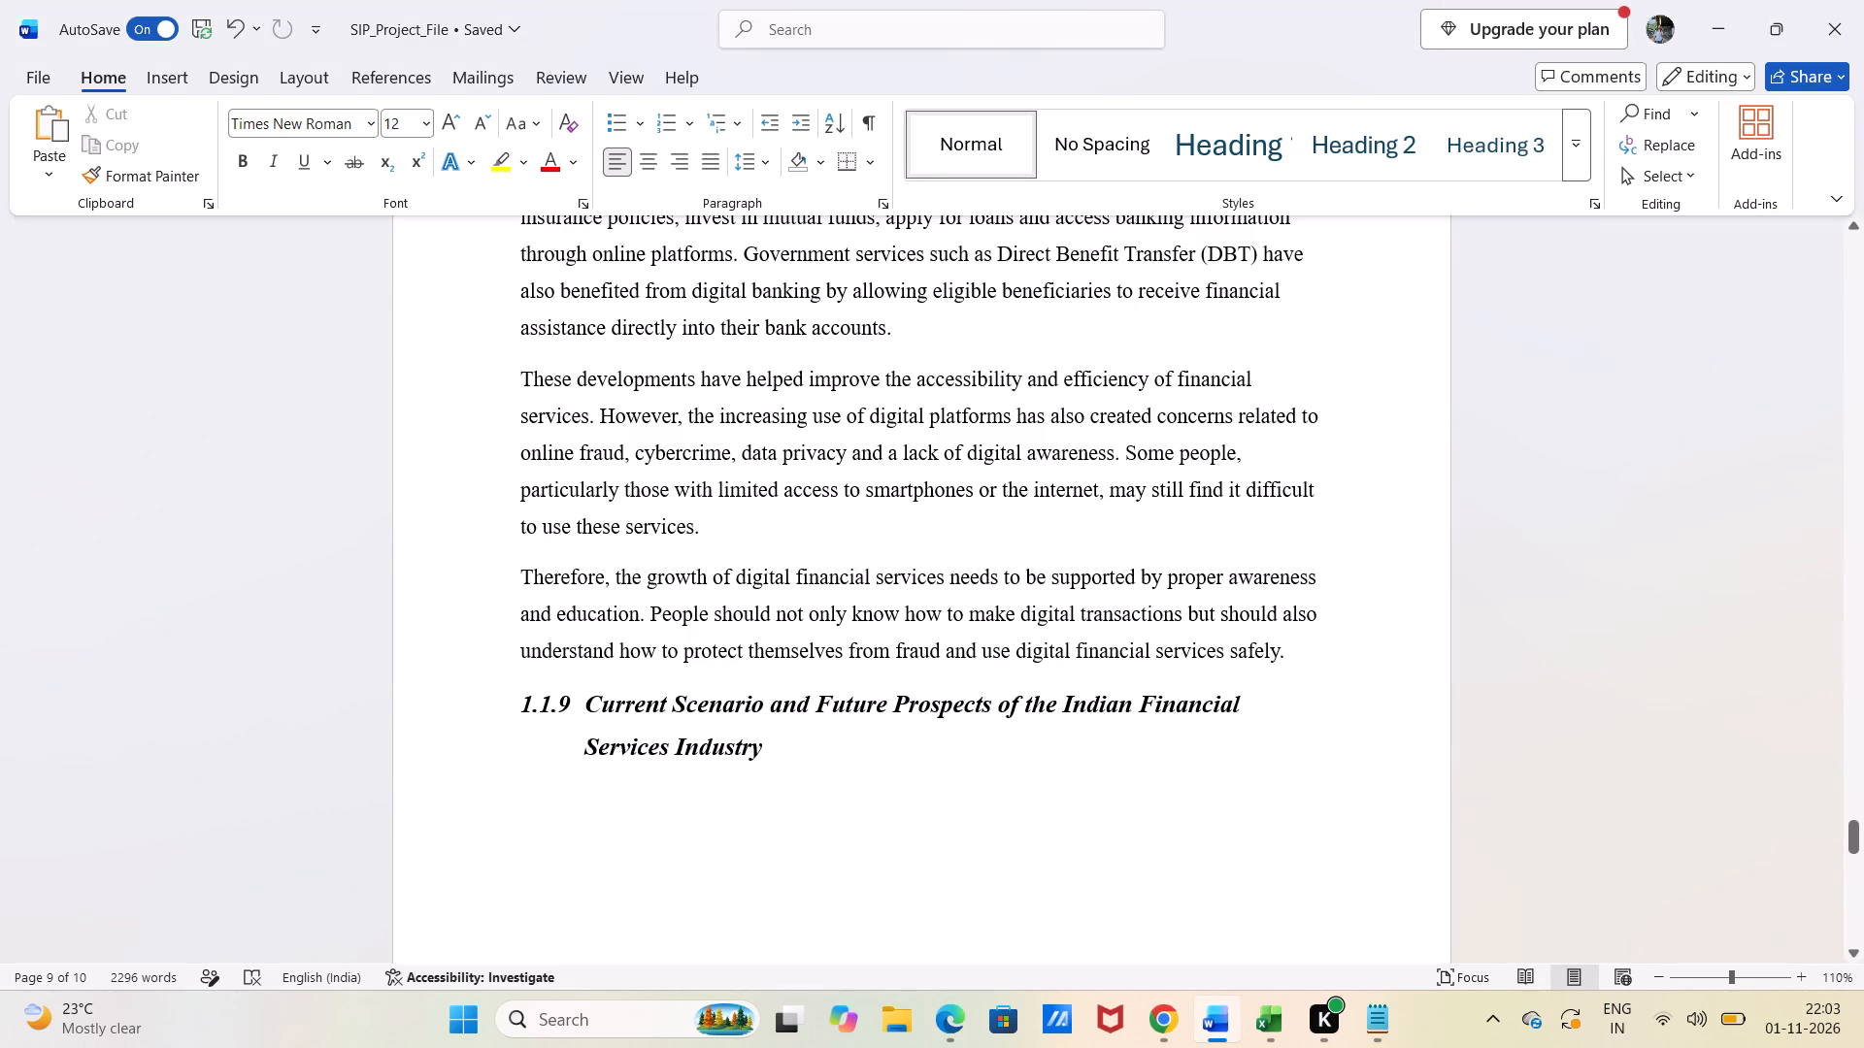
key("ctrl+v")
Remove the empty paragraphs between the pasted 1.1.9 paragraphs, keeping each text block as a separate paragraph.
left_click(579, 470)
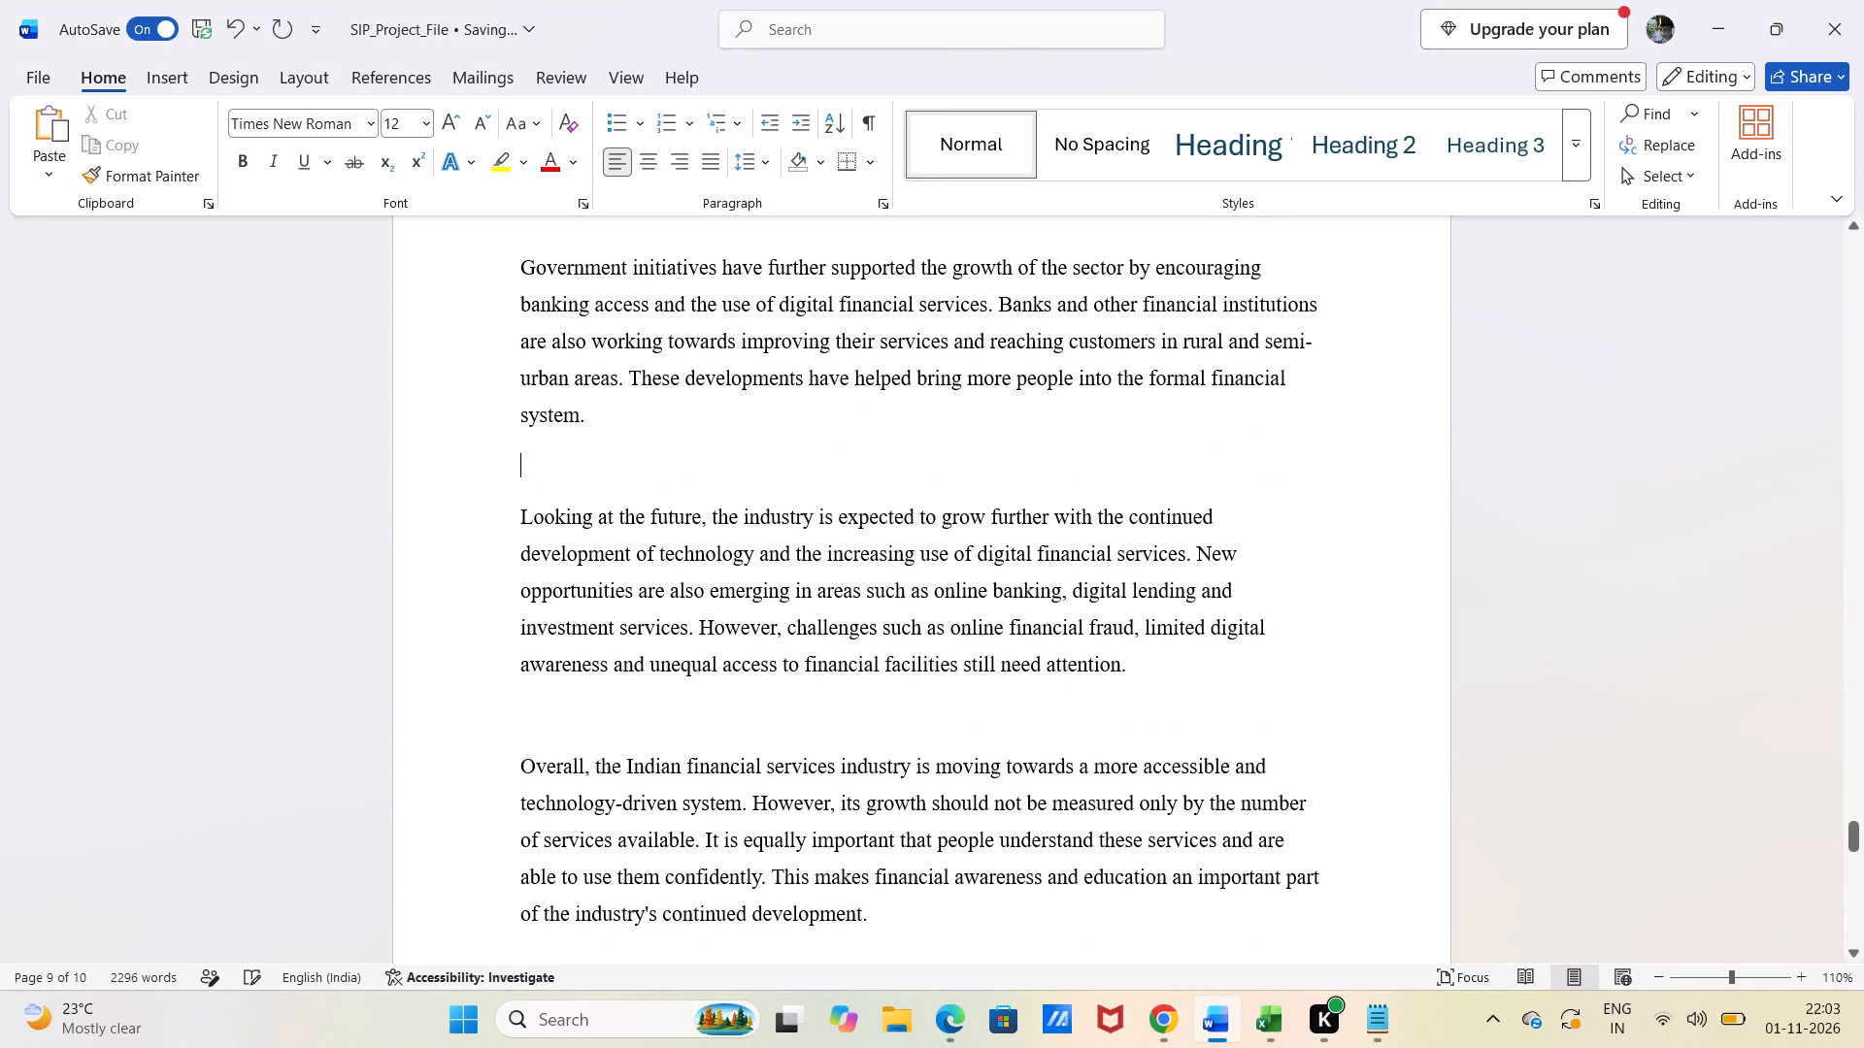
key("BackSpace")
left_click(567, 668)
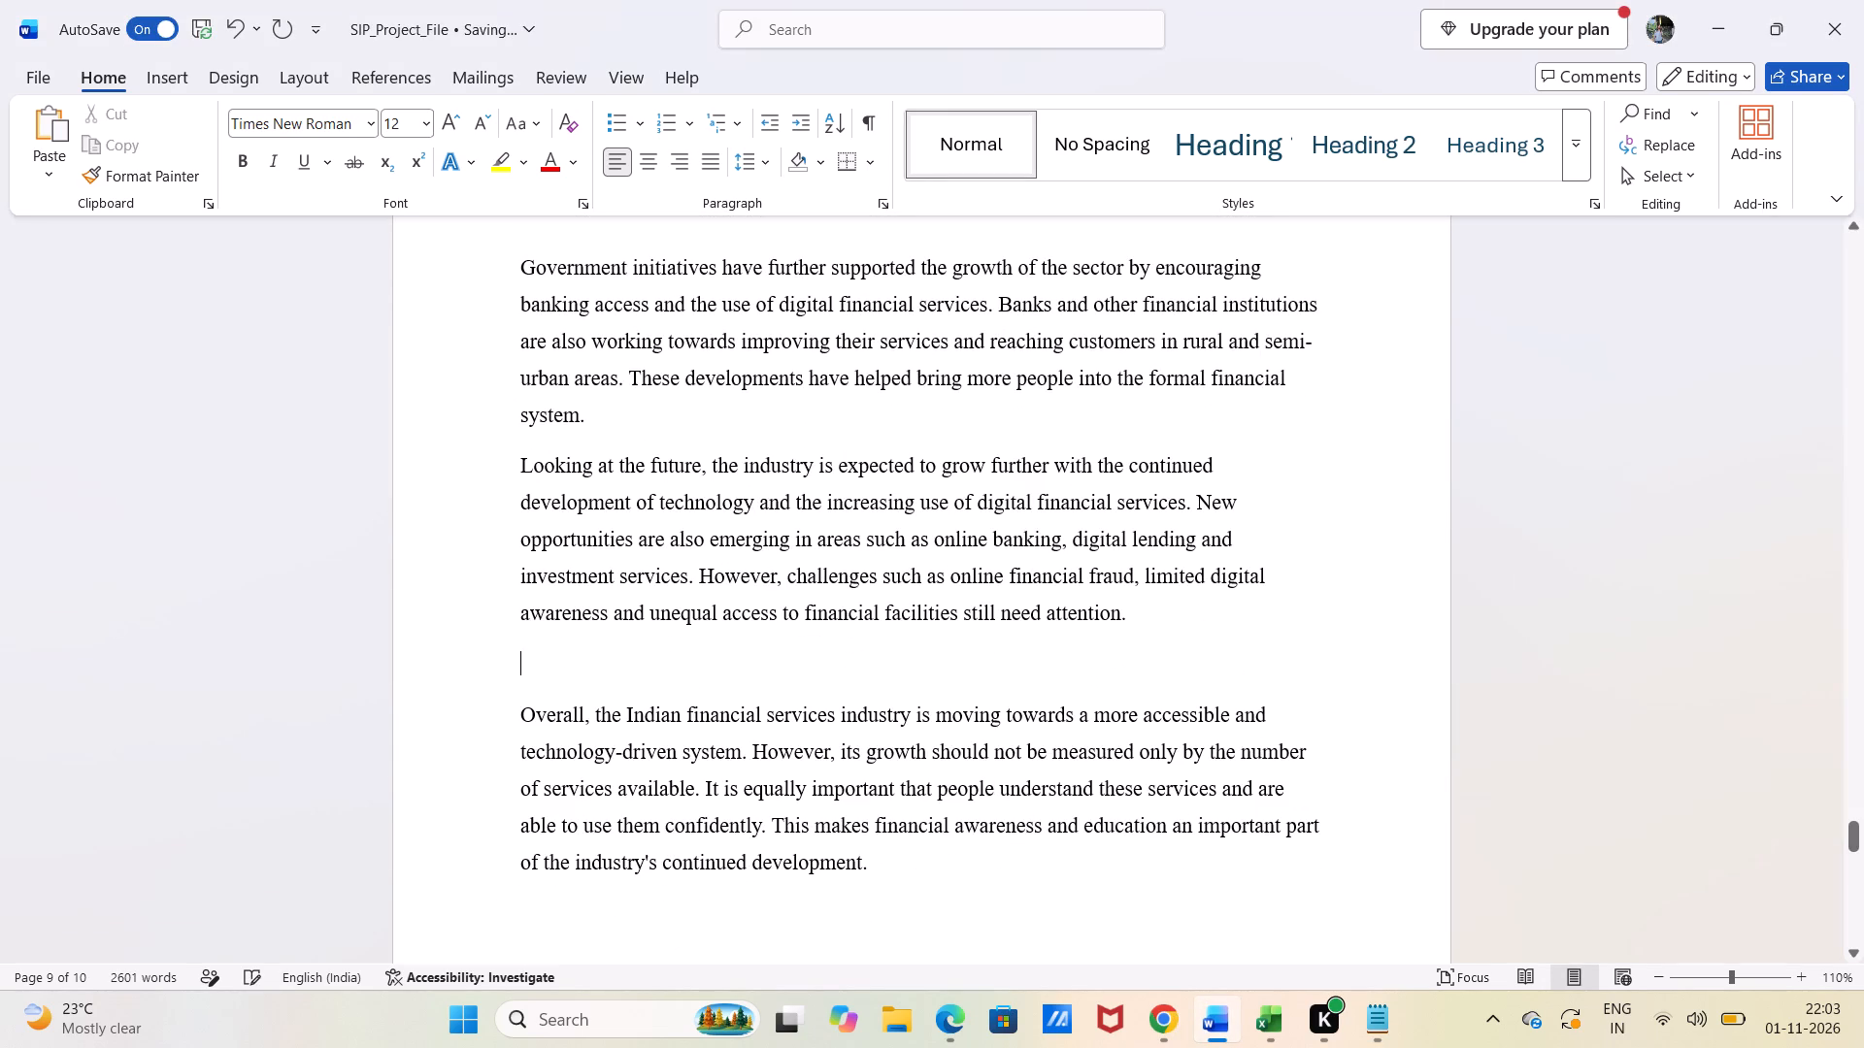
key("BackSpace")
scroll(423, 661, "up", 1)
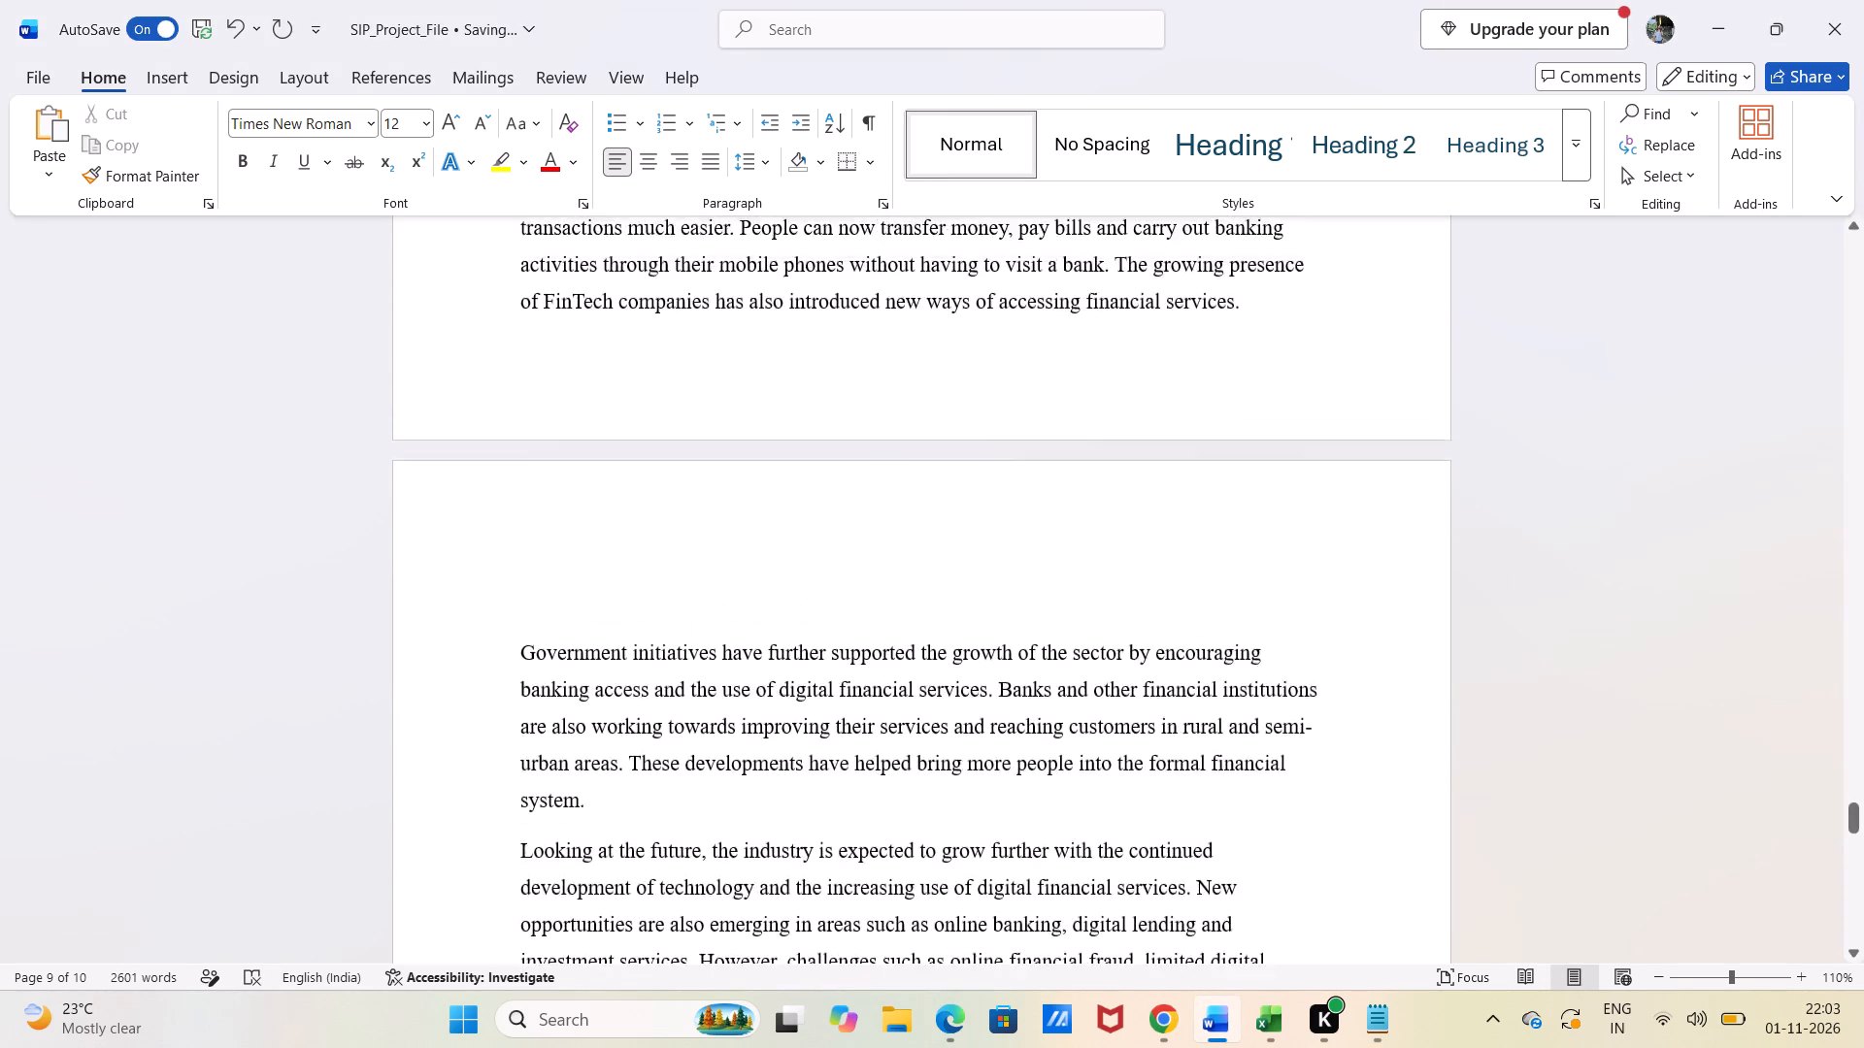
scroll(423, 661, "up", 1)
left_click(539, 400)
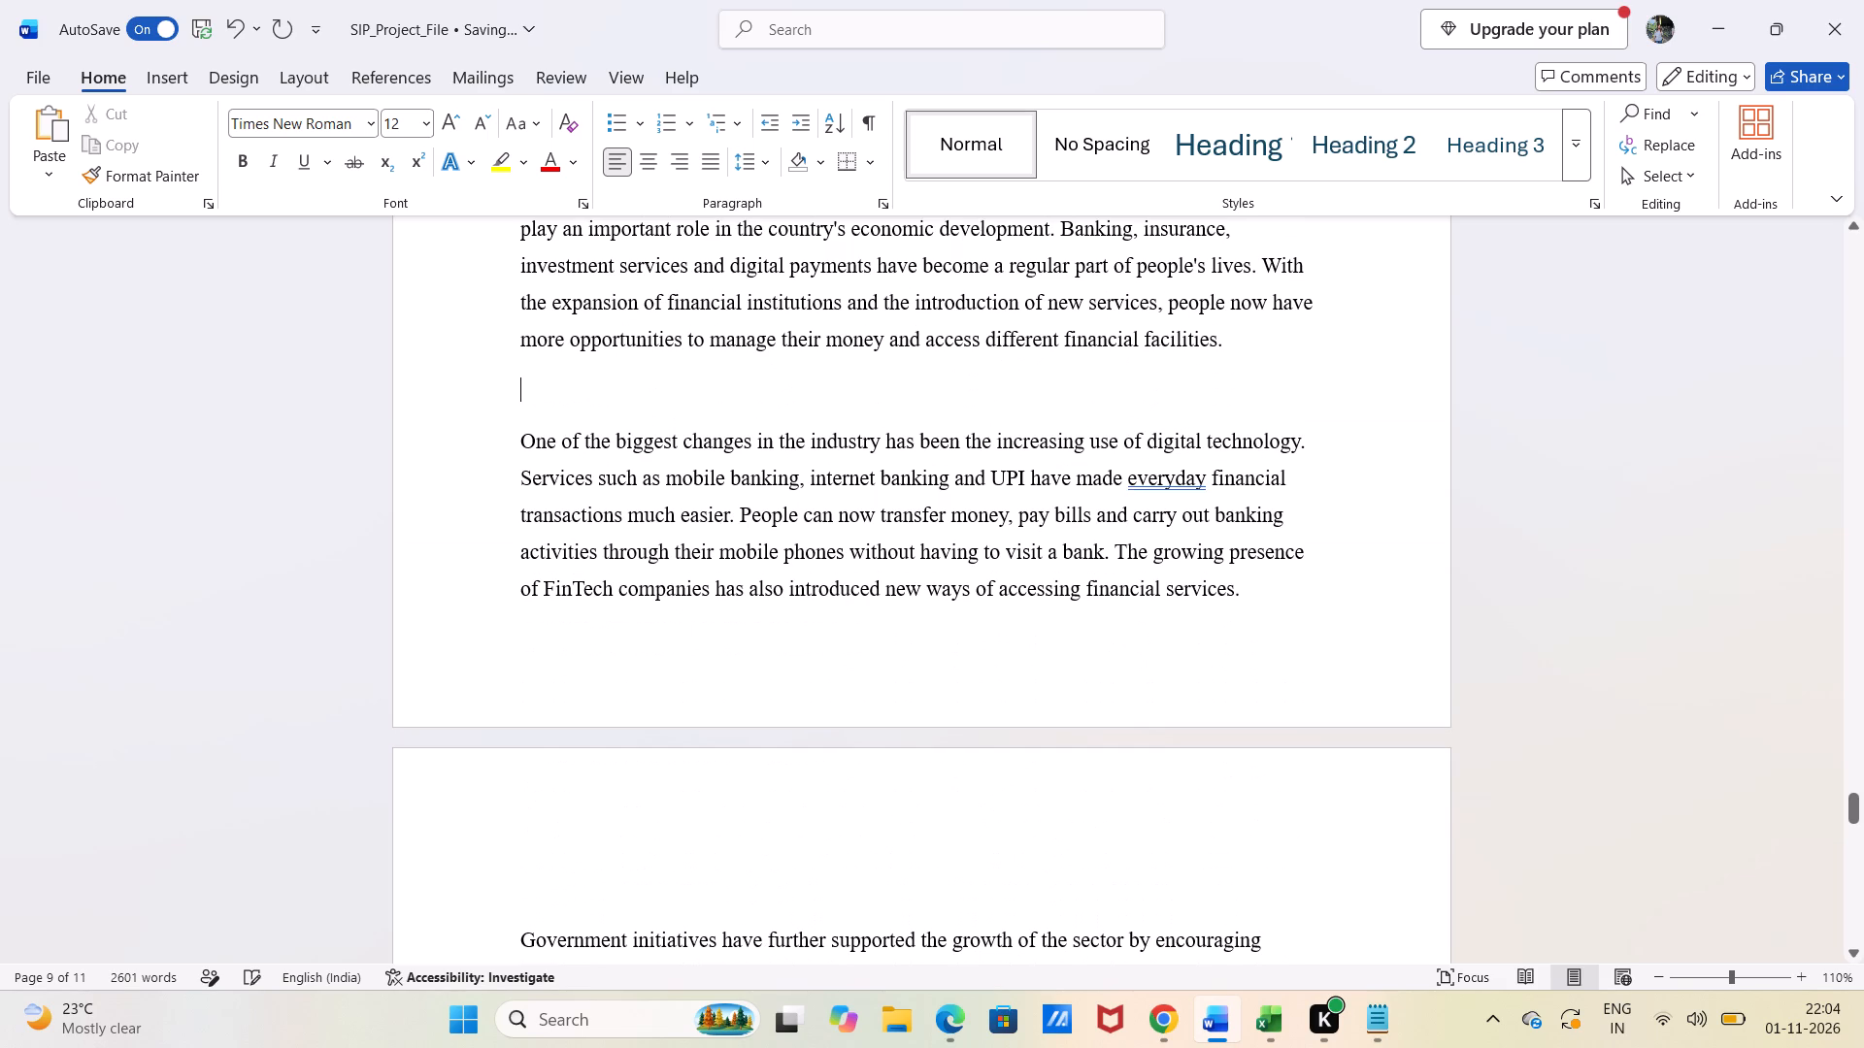
key("BackSpace")
scroll(539, 400, "up", 1)
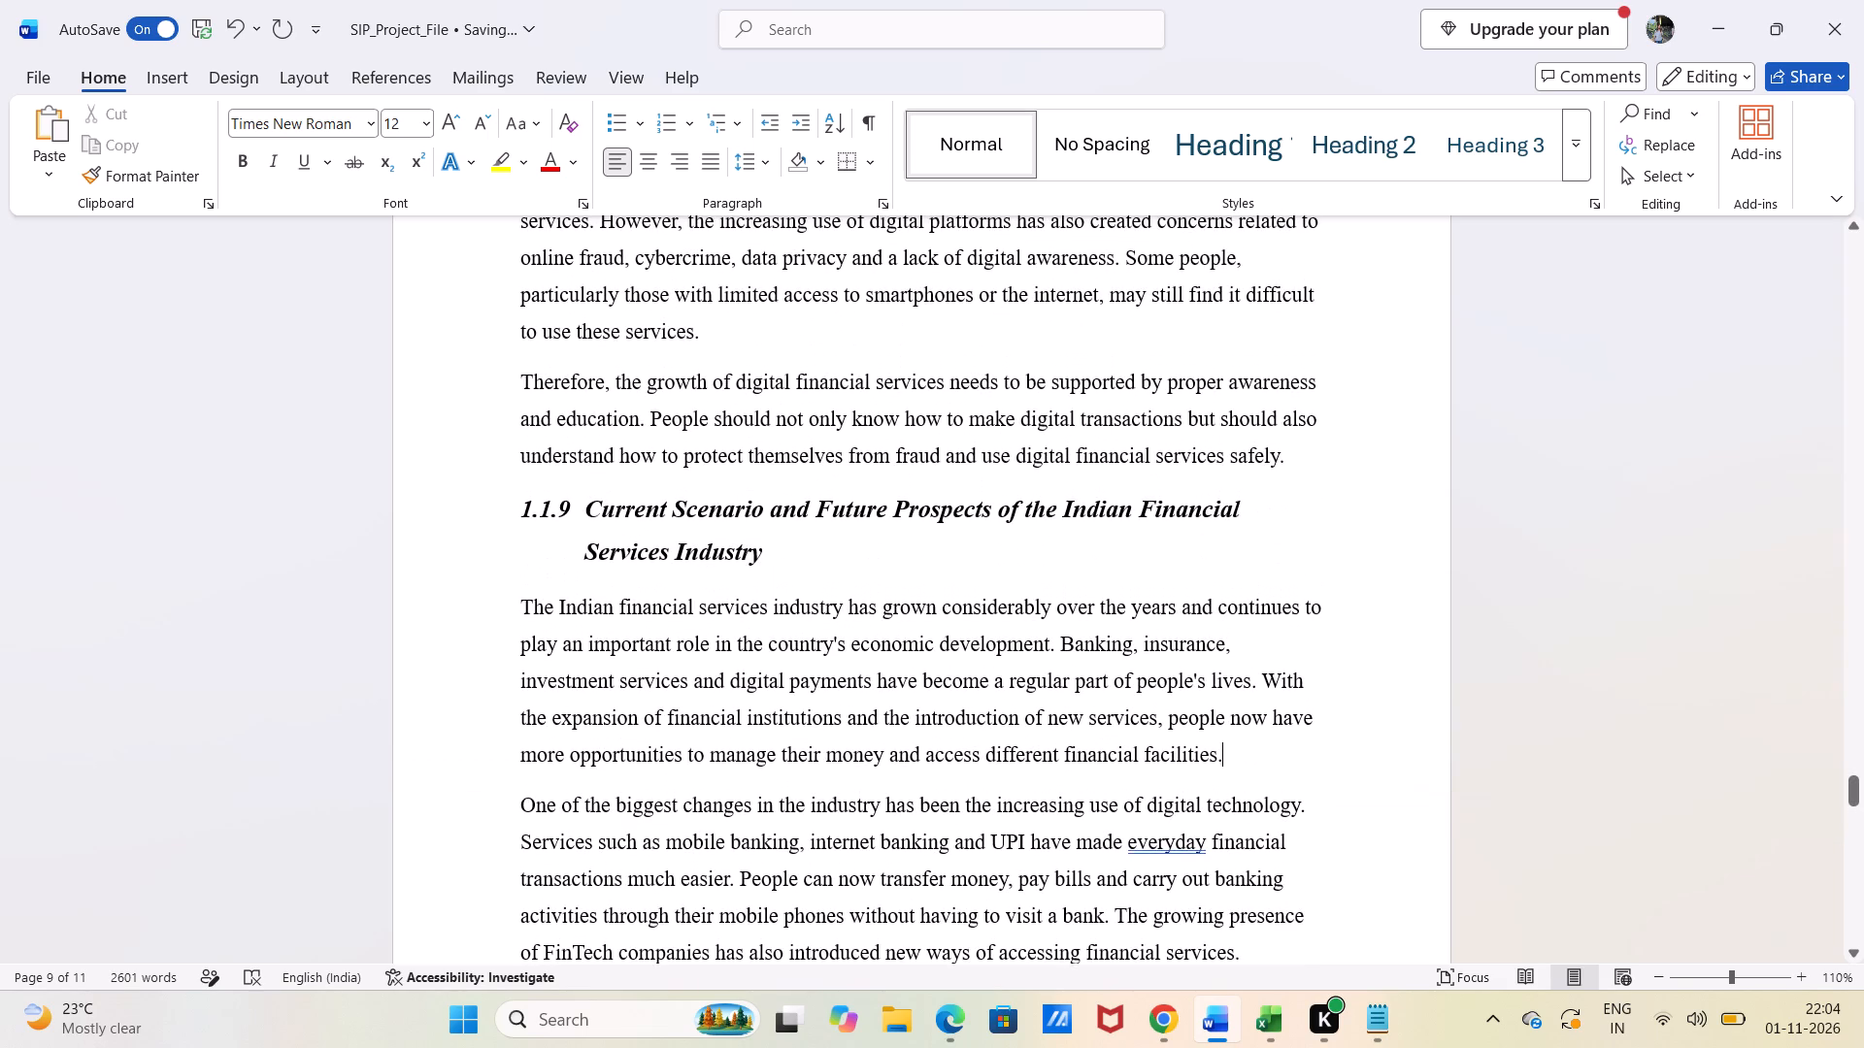
scroll(522, 520, "down", 2)
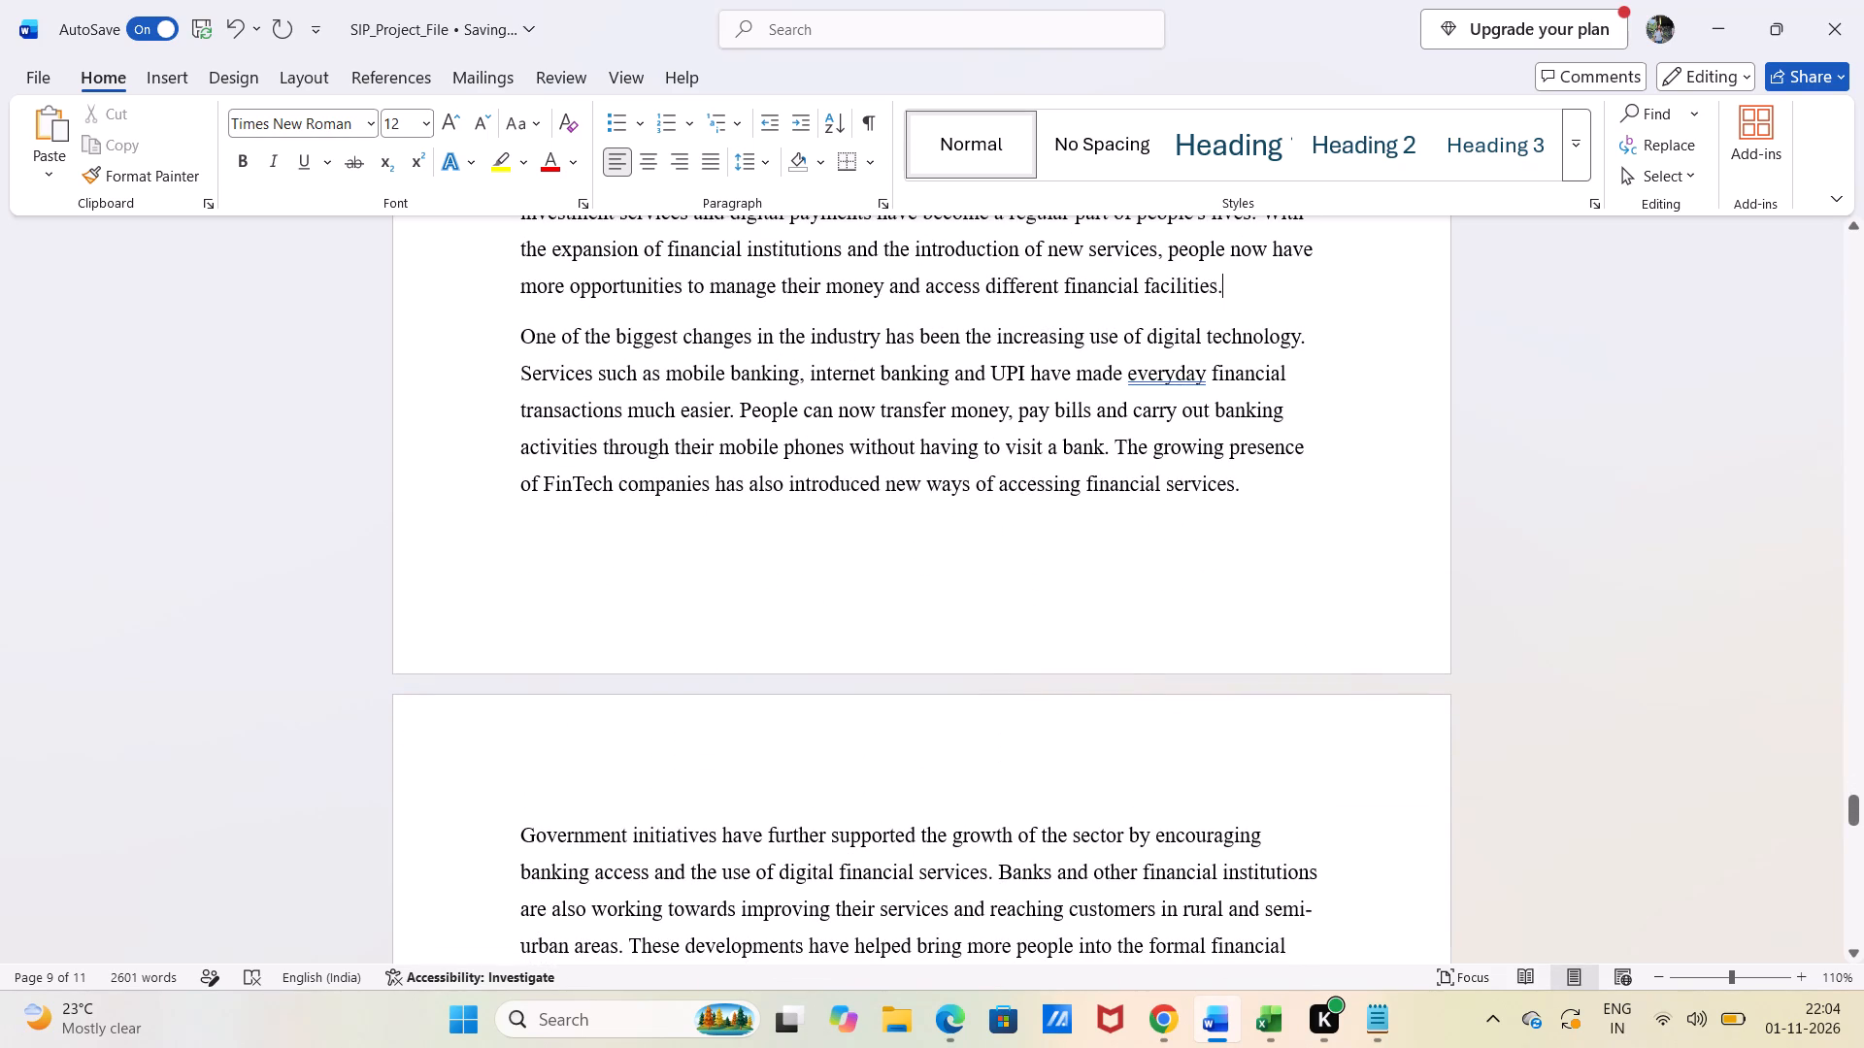
left_click(516, 832)
key("BackSpace")
key("BackSpace")
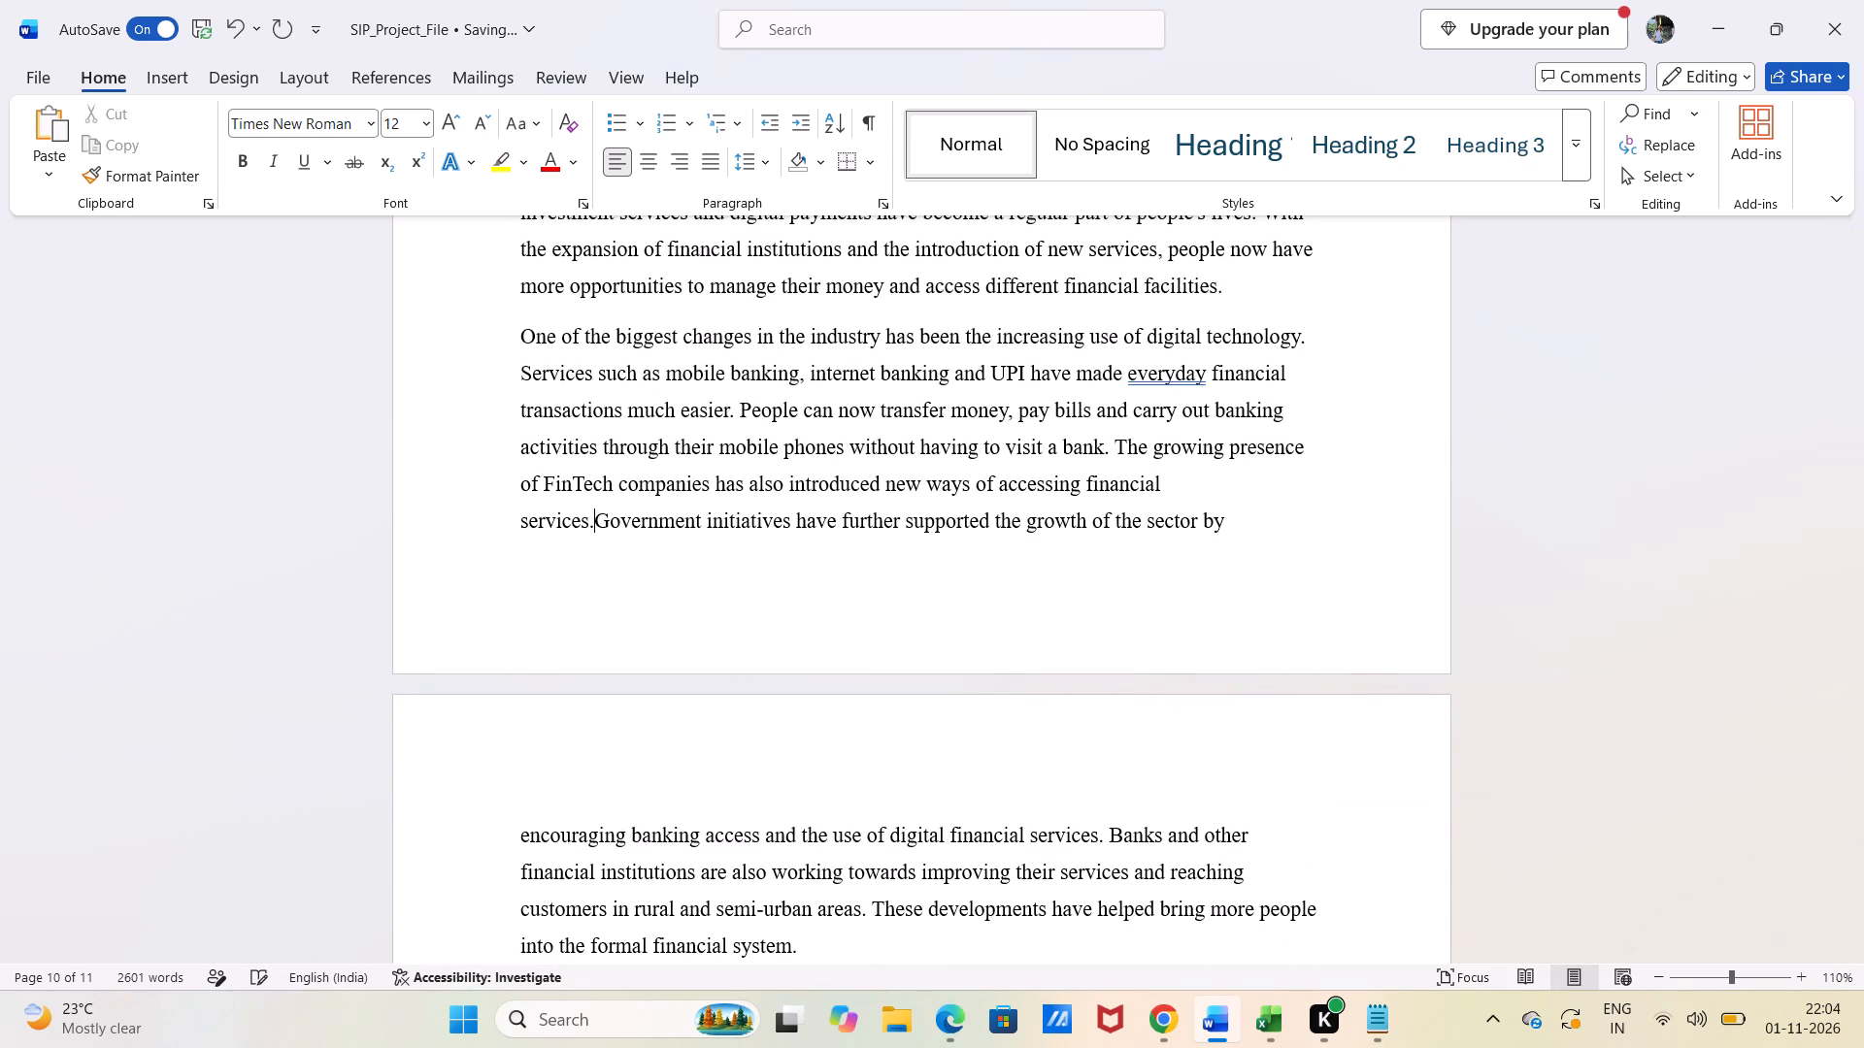
key("Return")
scroll(516, 832, "down", 2)
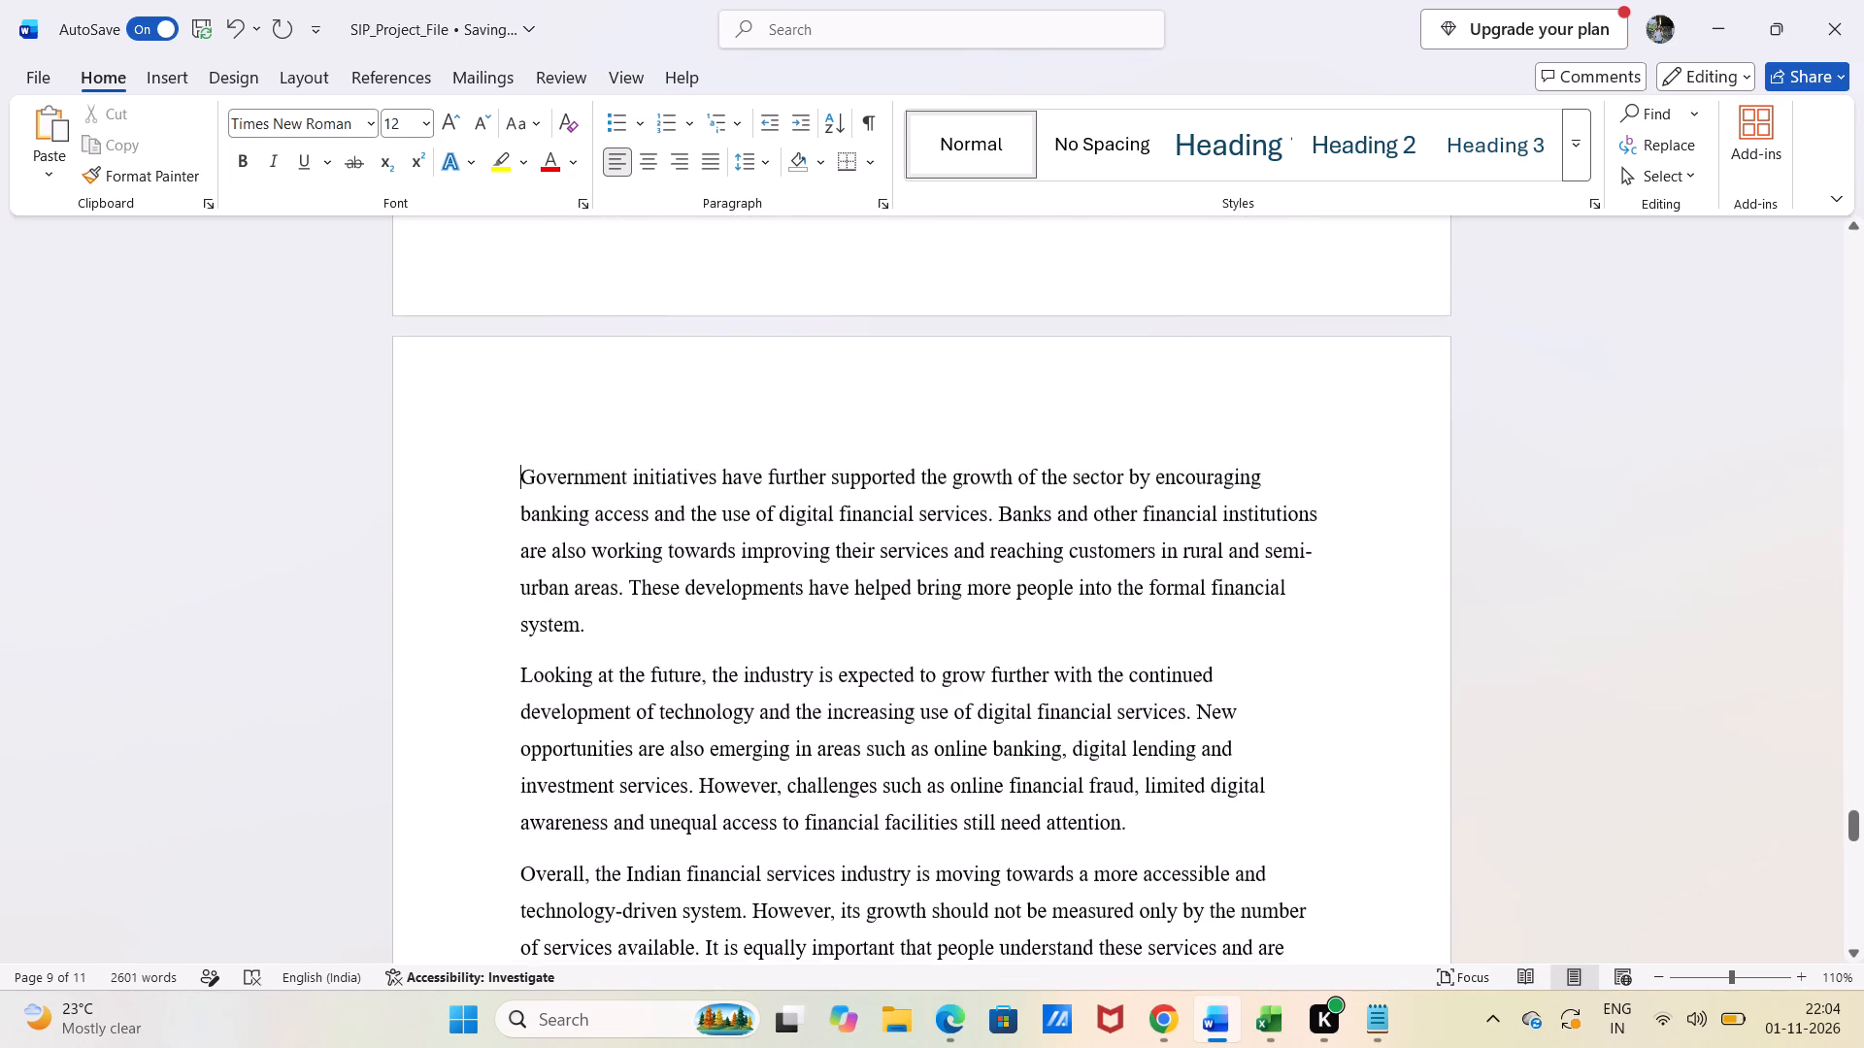
scroll(578, 683, "down", 1)
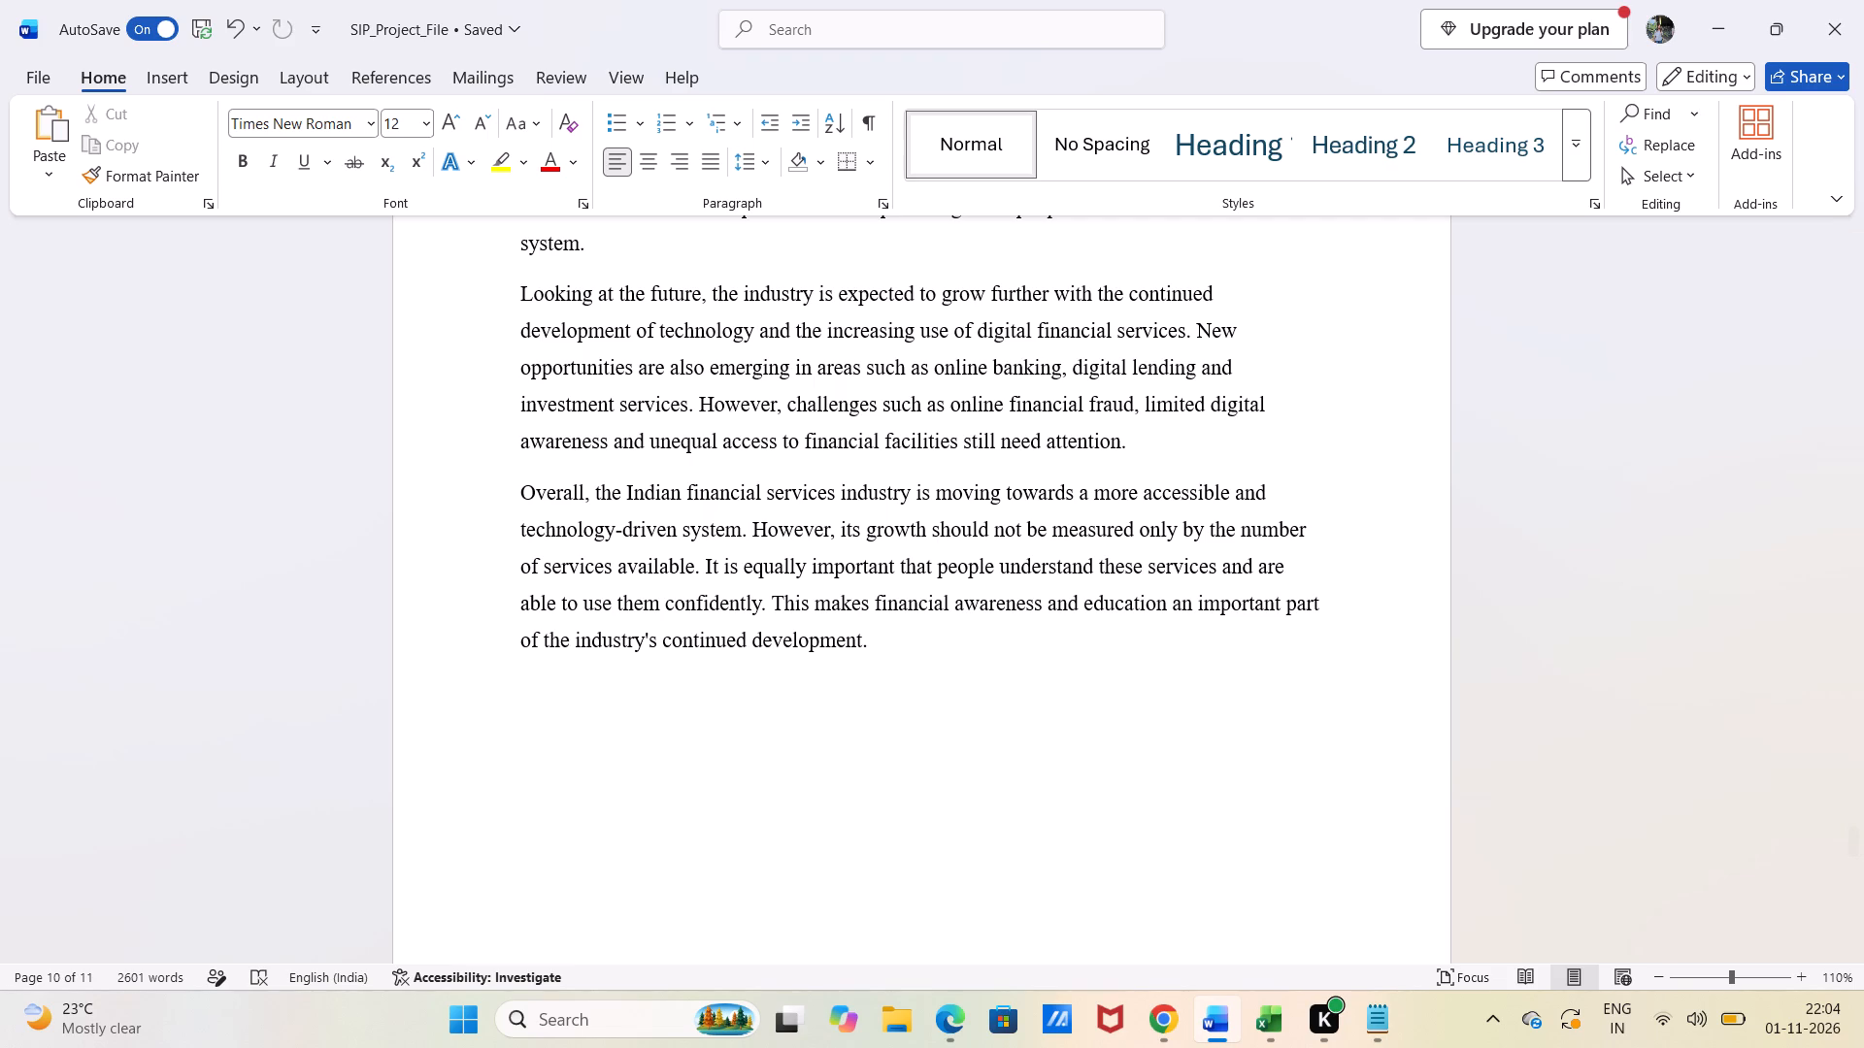
Copy the section 1.1 title INTRODUCTION TO INDUSTRY and paste it in a new paragraph after the last 1.1.9 paragraph.
scroll(720, 627, "up", 4)
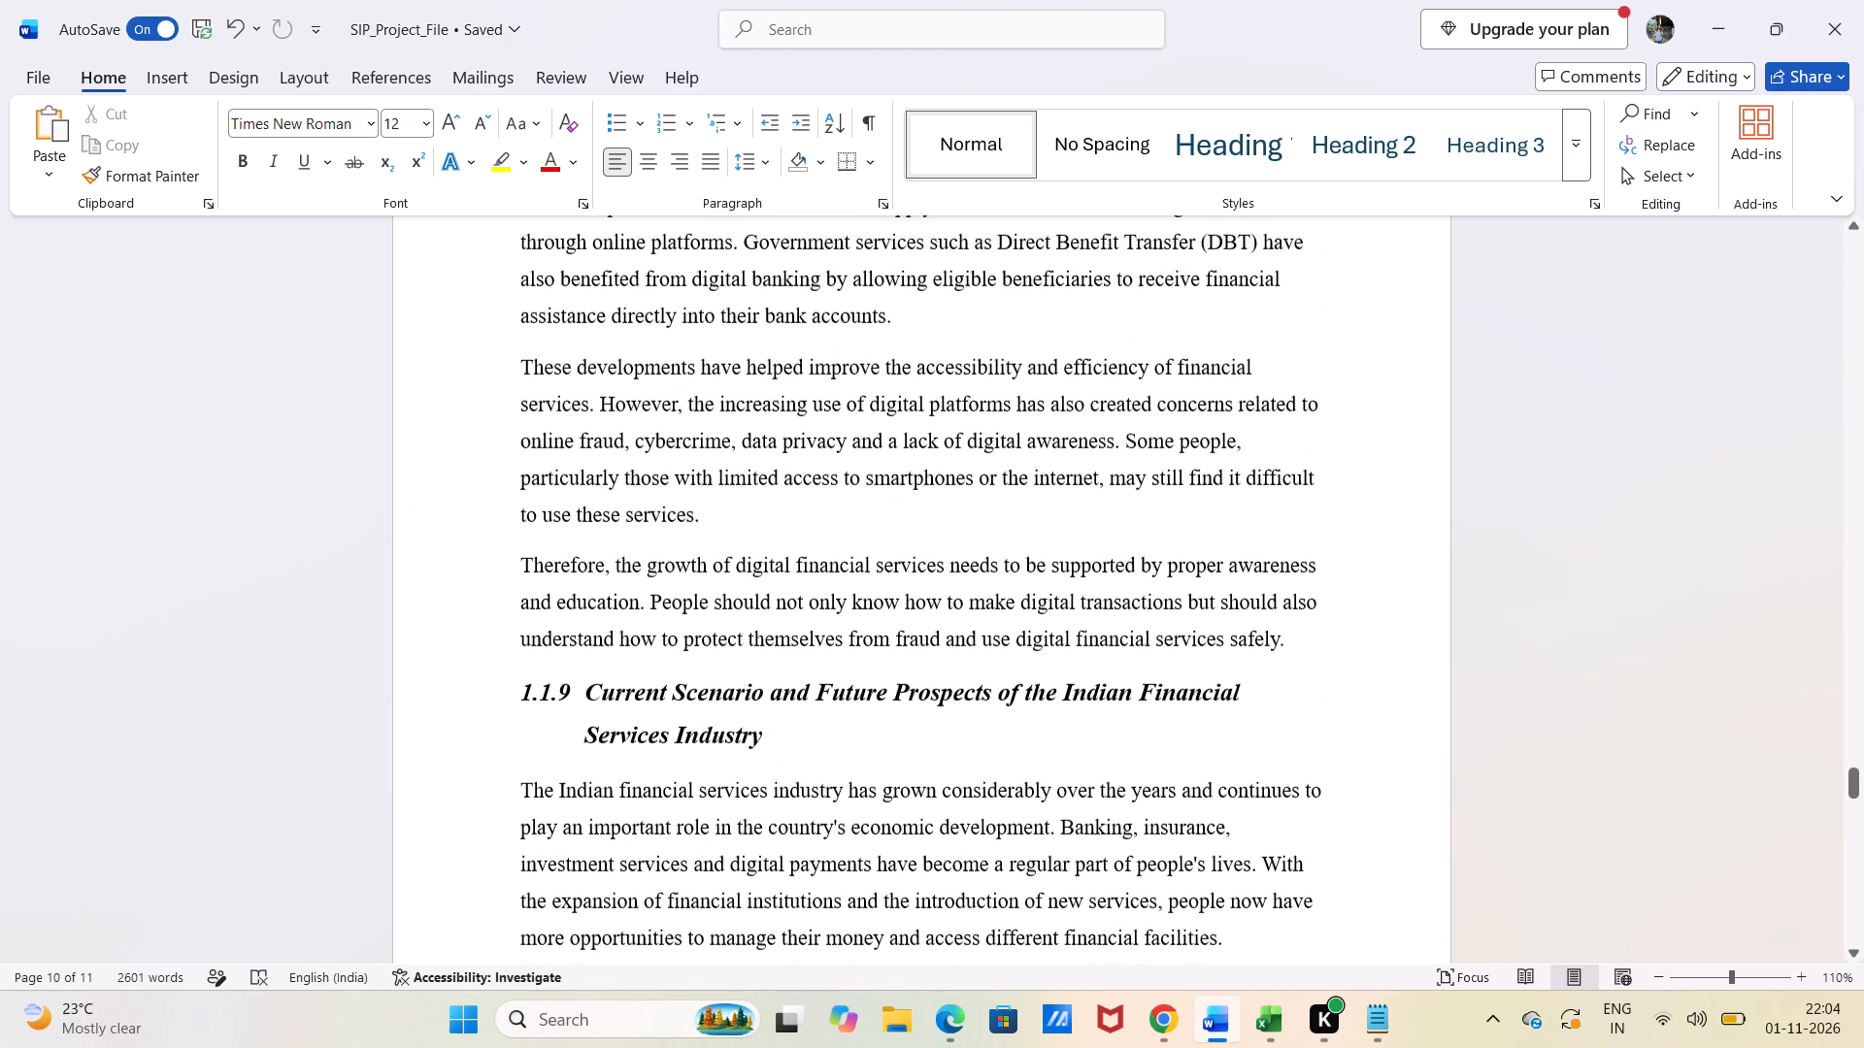
scroll(720, 627, "up", 8)
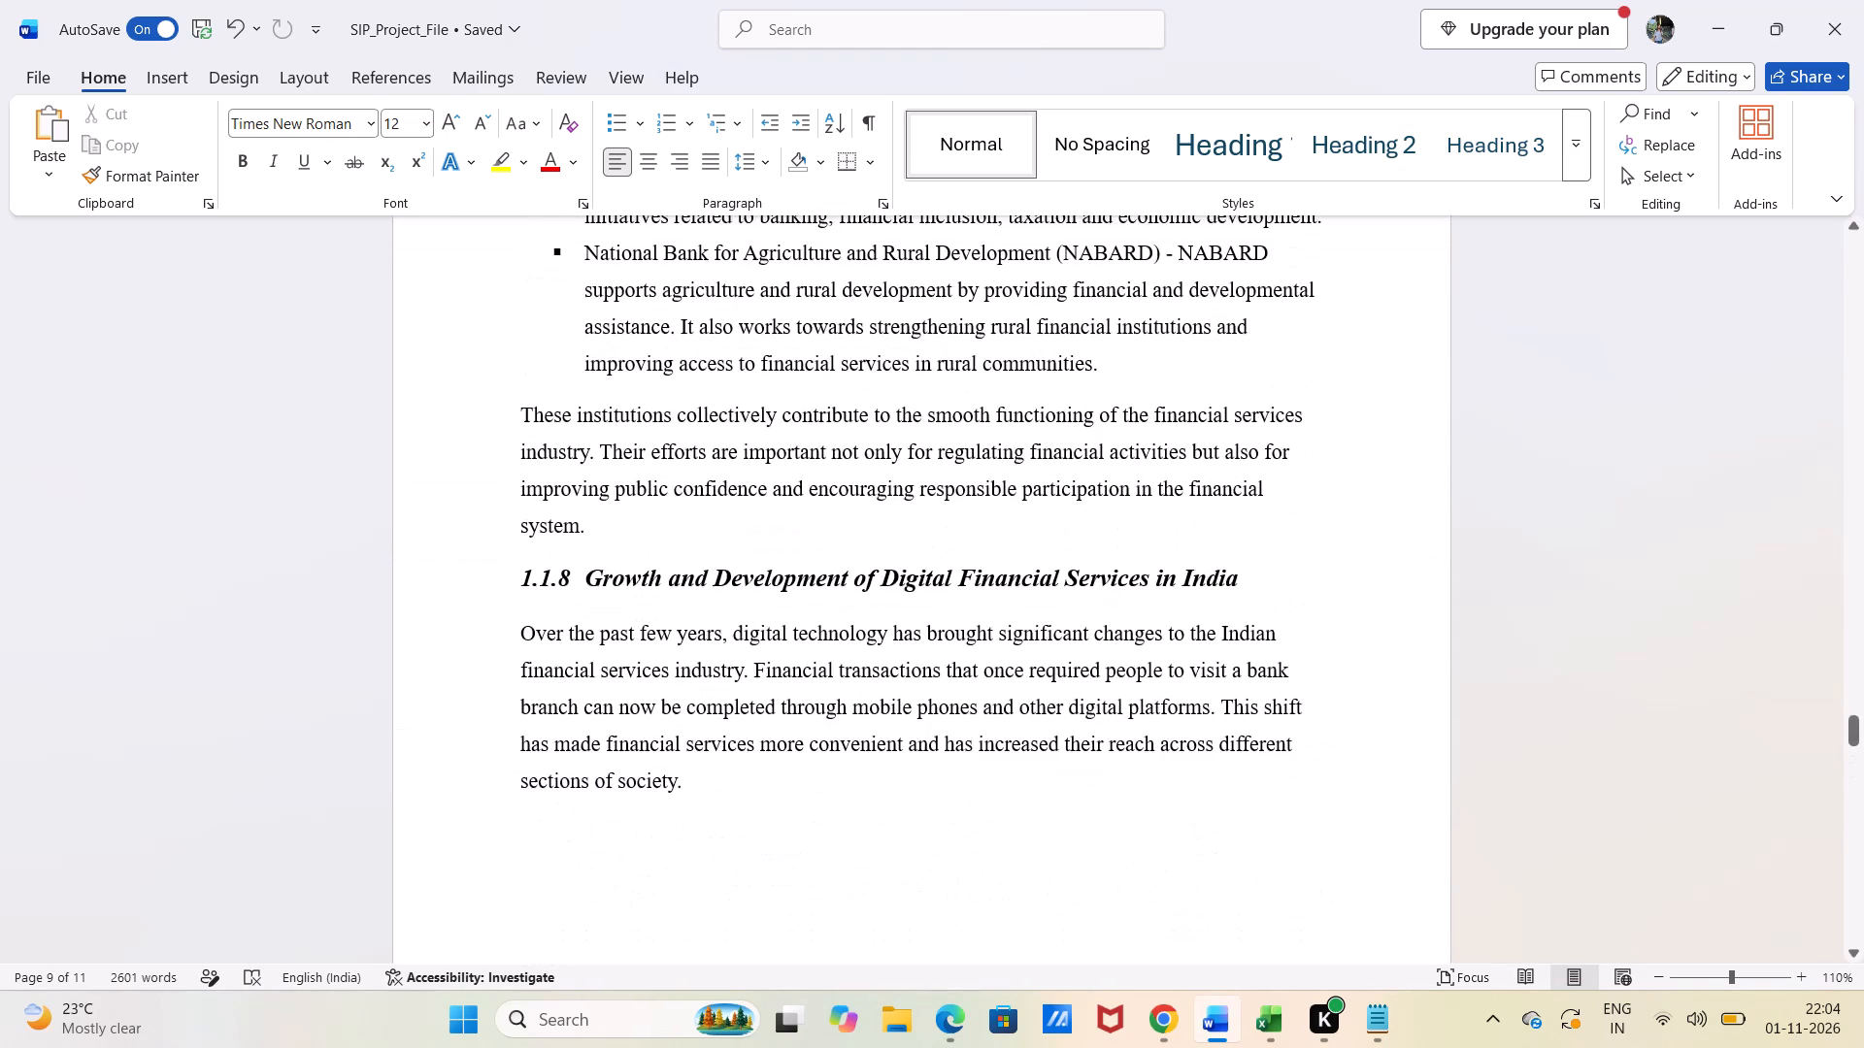
scroll(720, 627, "up", 8)
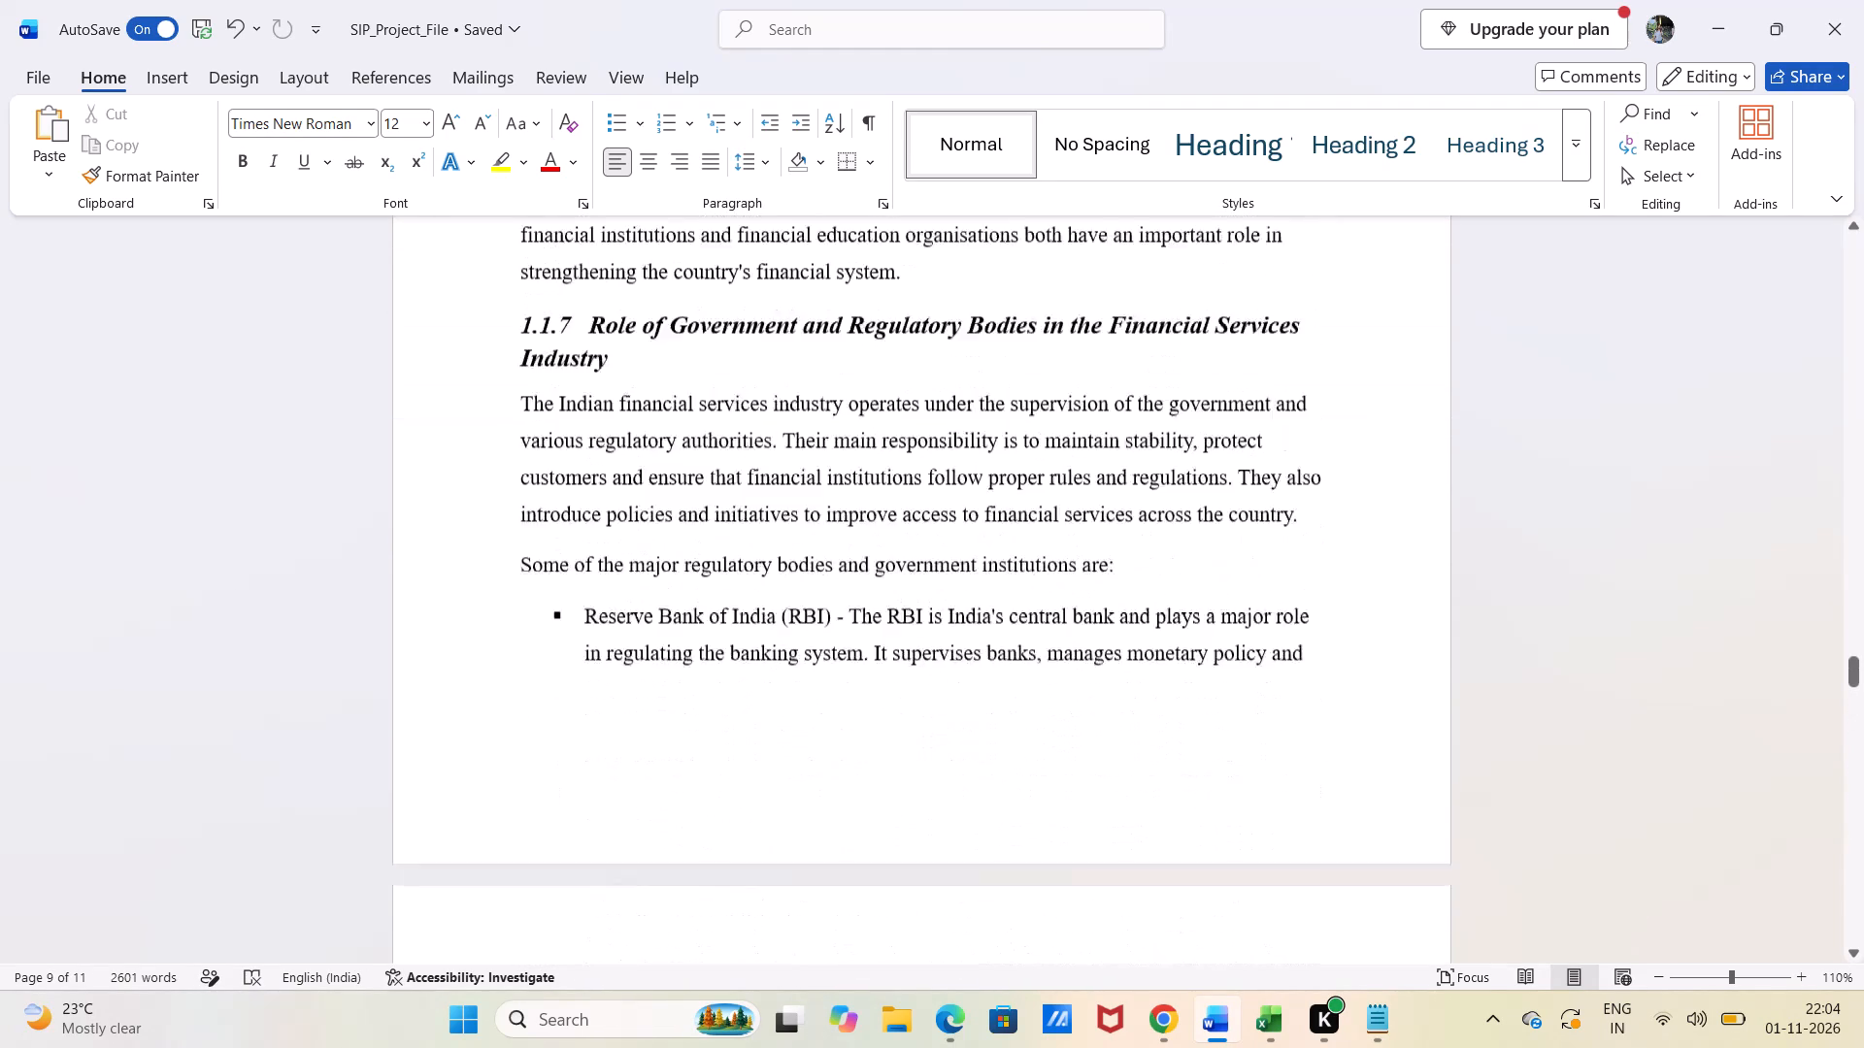
scroll(720, 627, "up", 10)
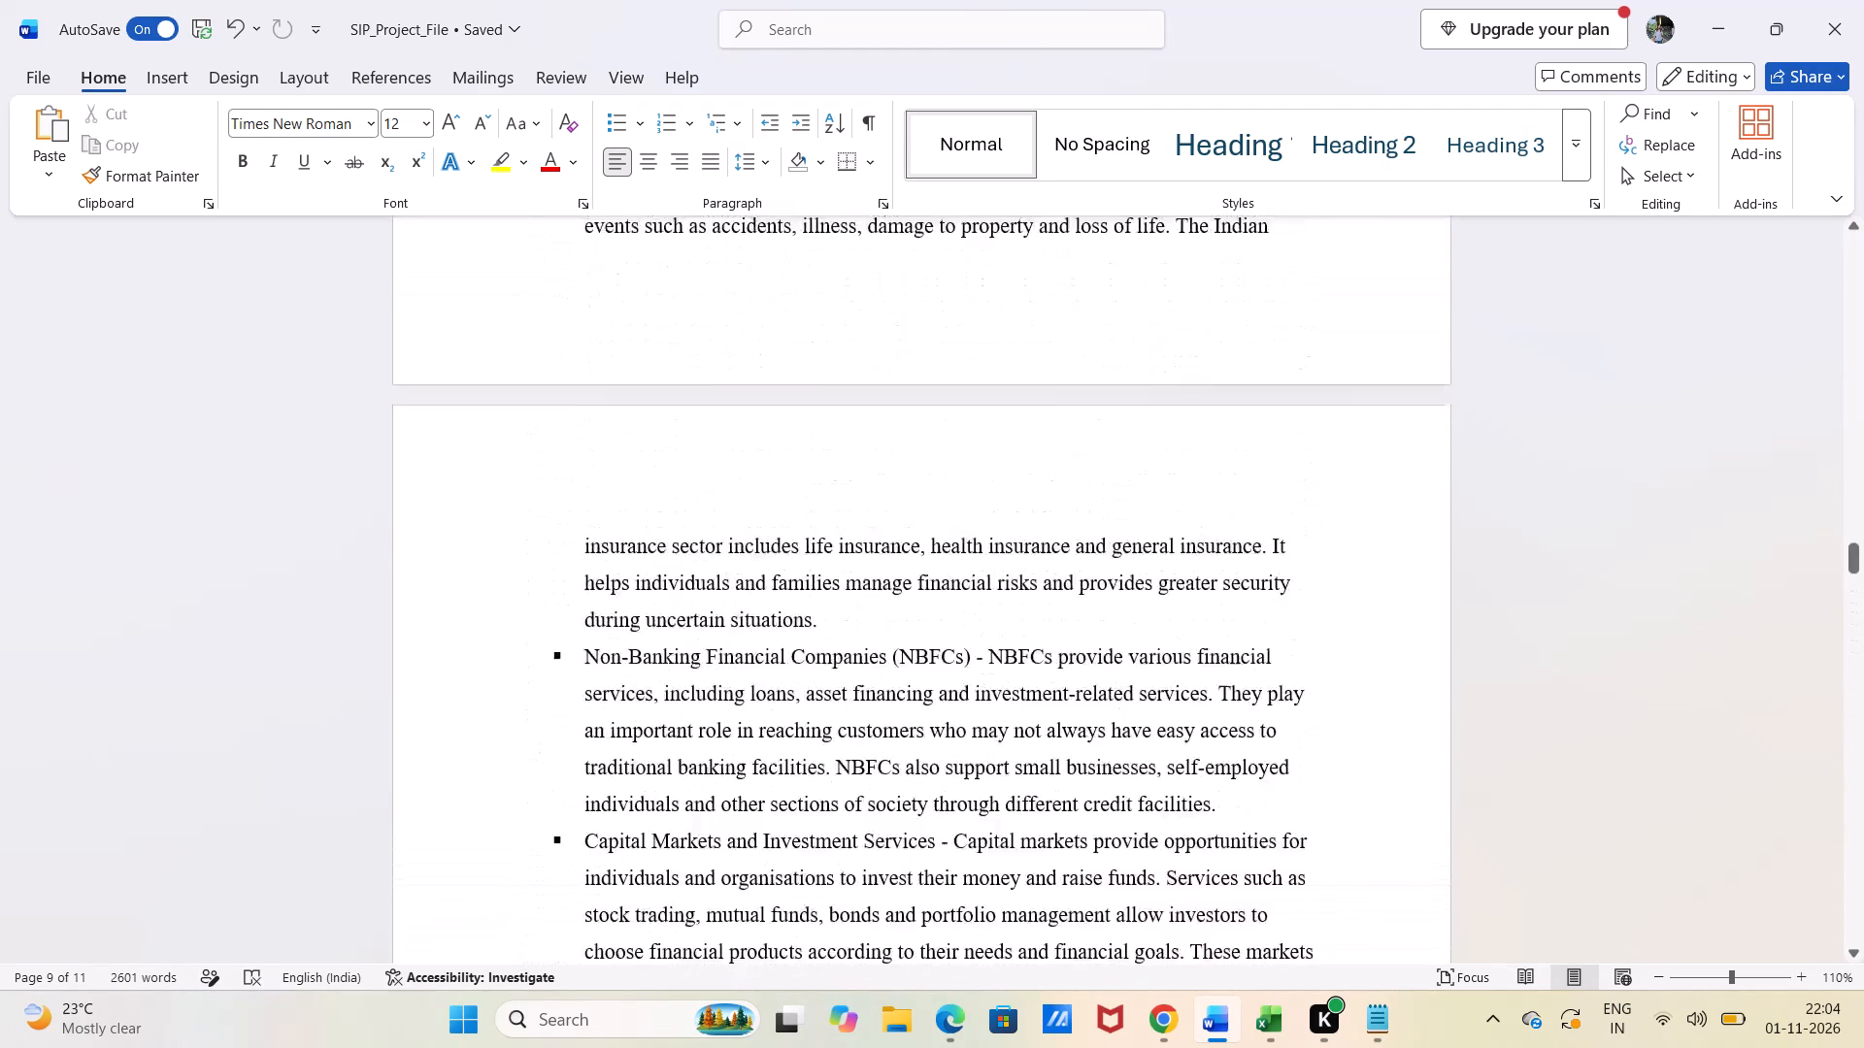
scroll(722, 677, "up", 11)
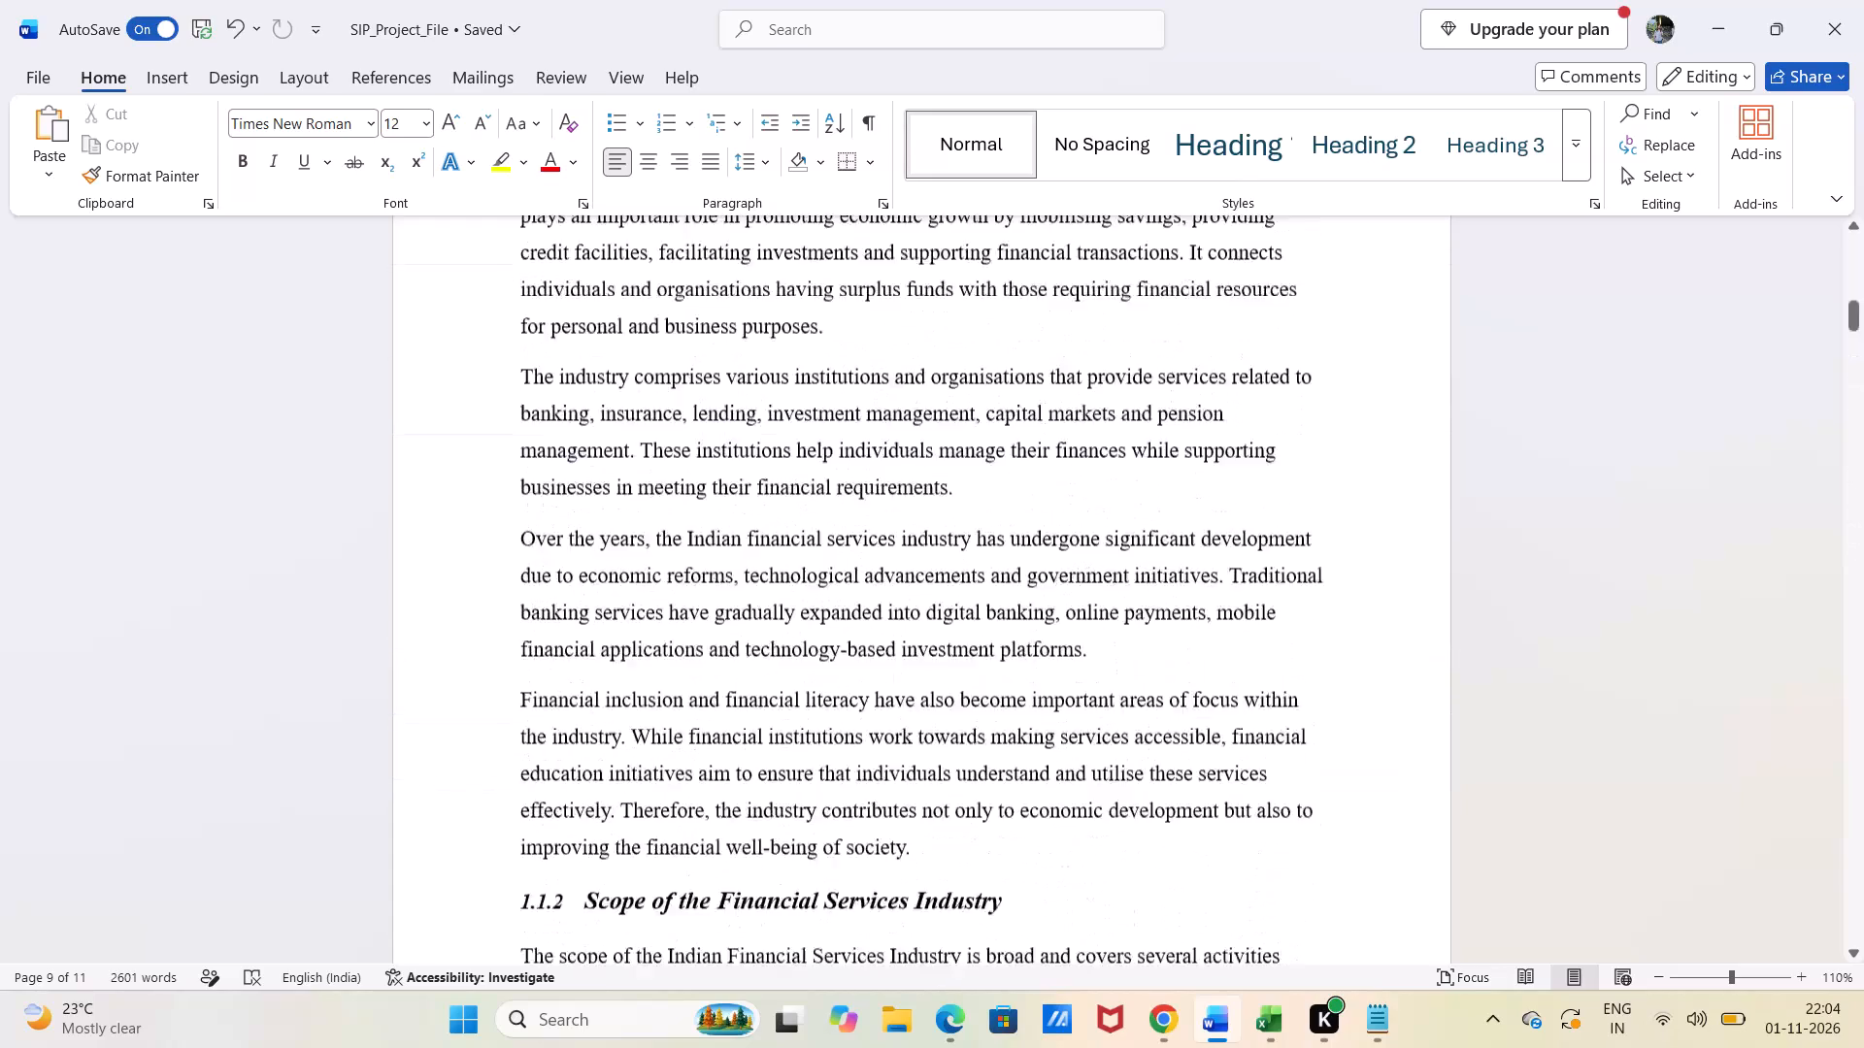
scroll(722, 677, "up", 3)
scroll(722, 677, "down", 6)
scroll(722, 677, "up", 2)
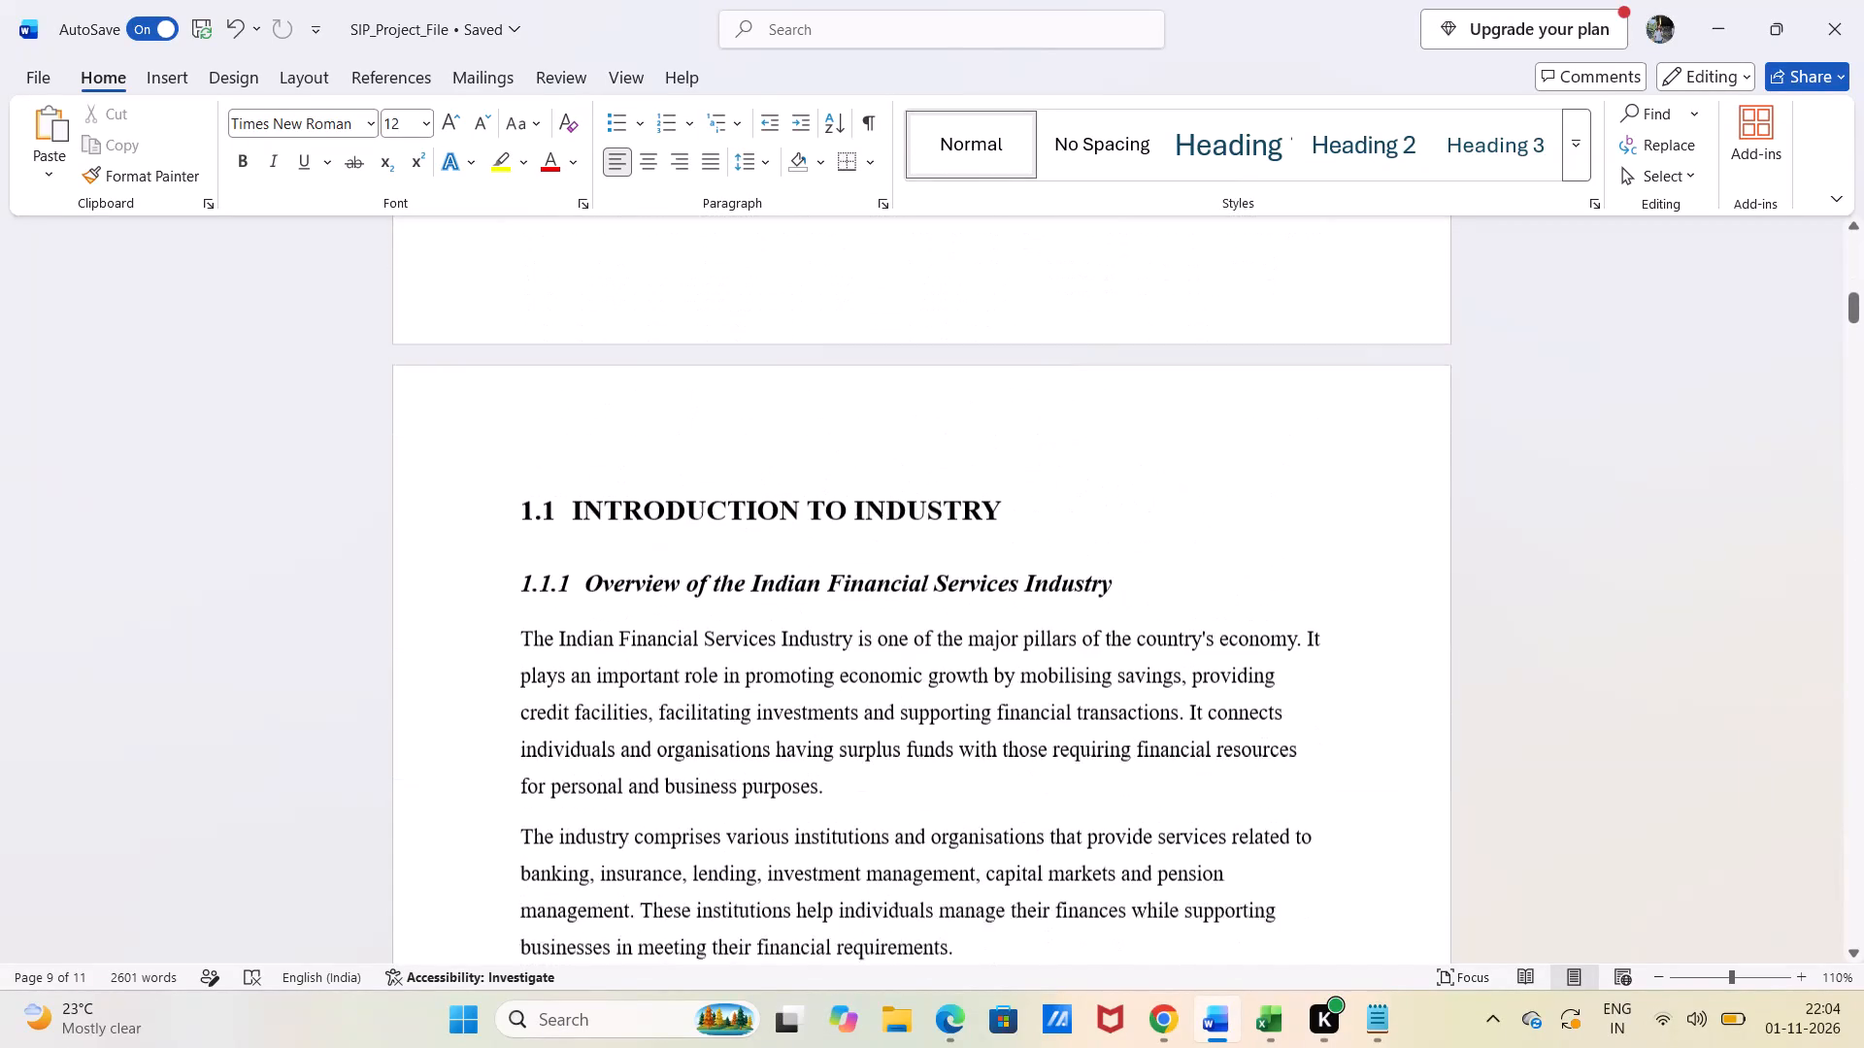
scroll(722, 677, "up", 2)
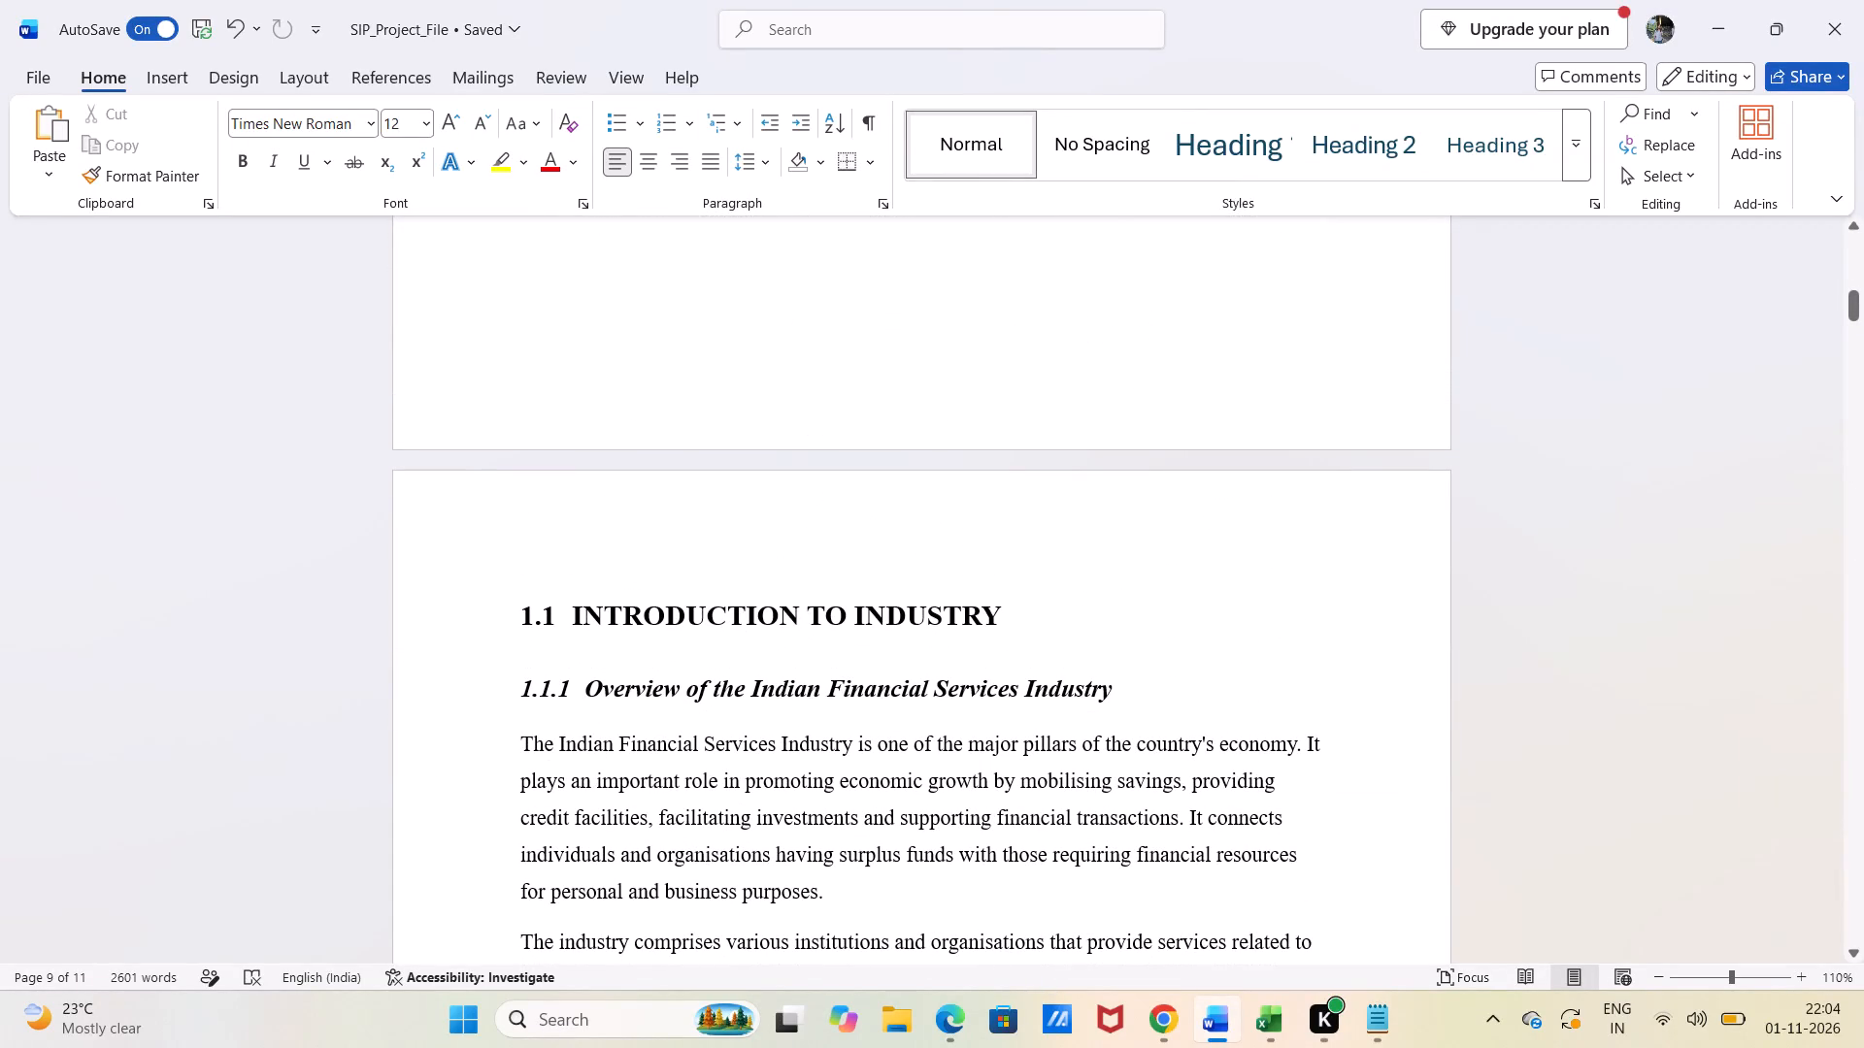
left_click_drag(569, 611, 1186, 635)
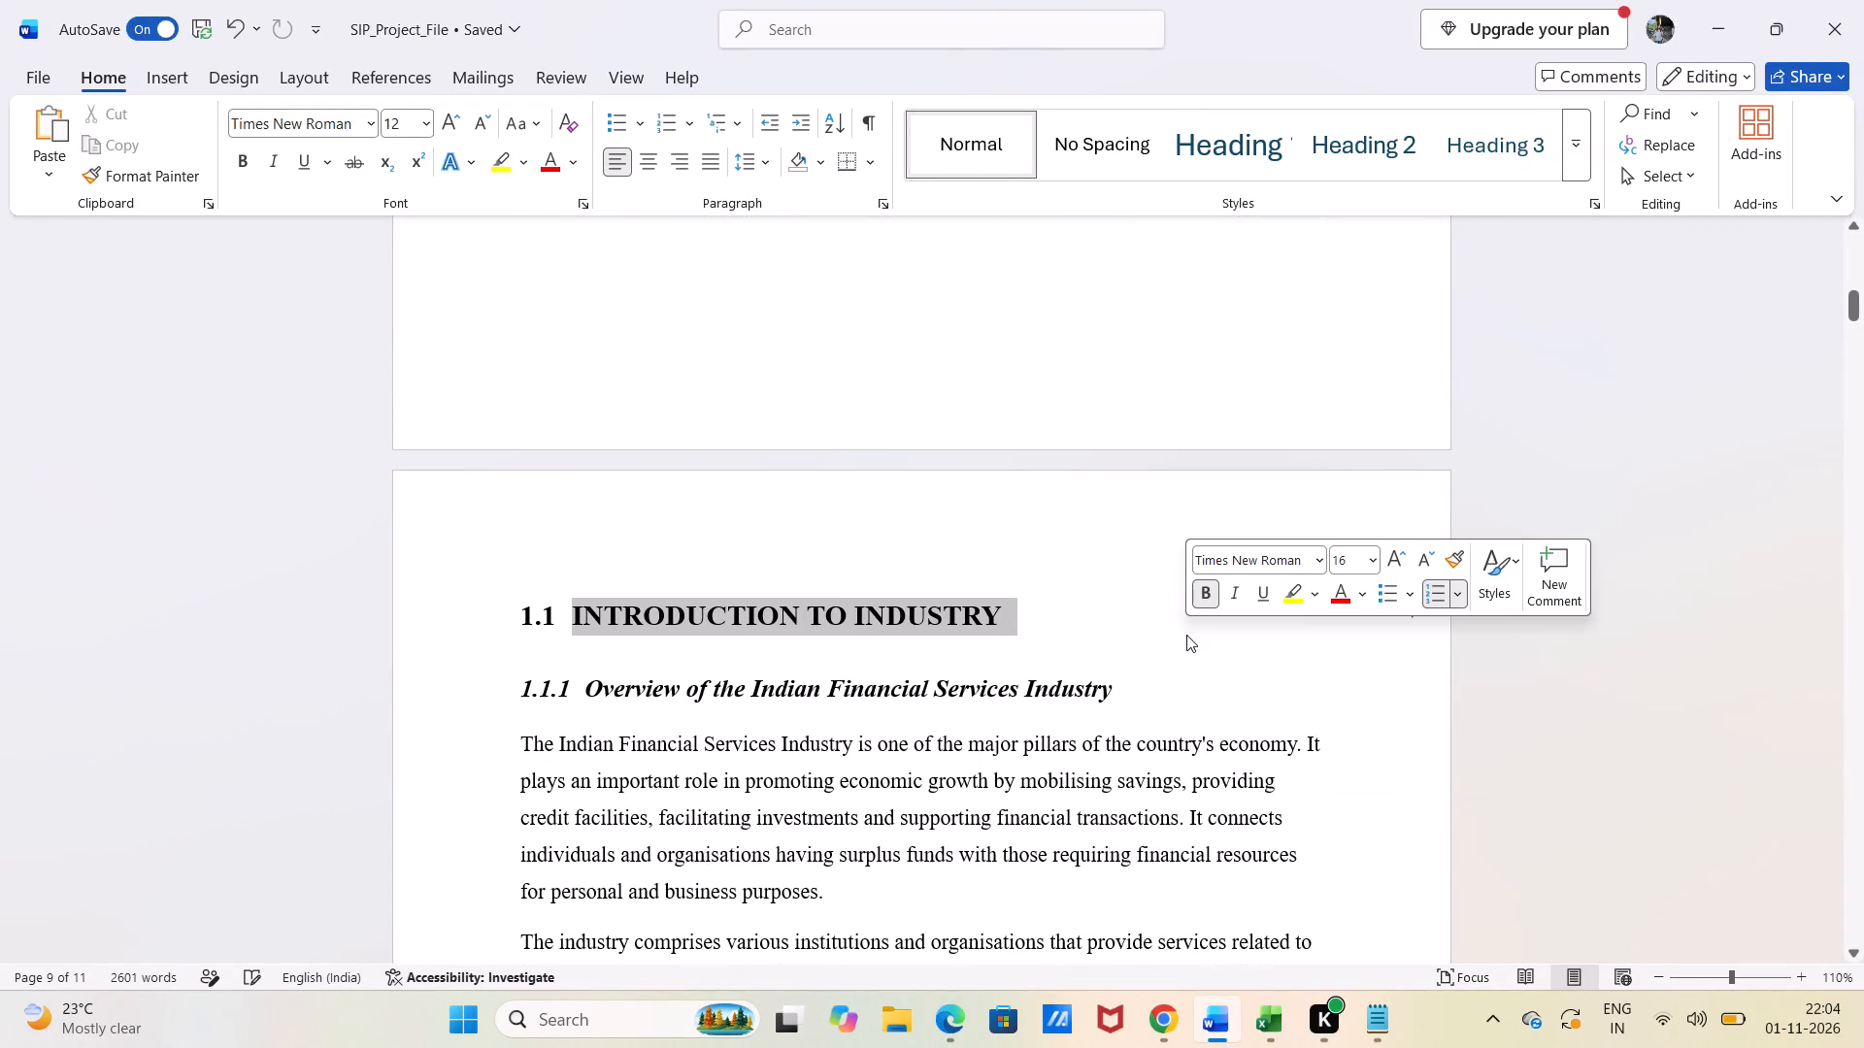
key("ctrl+c")
scroll(791, 689, "down", 12)
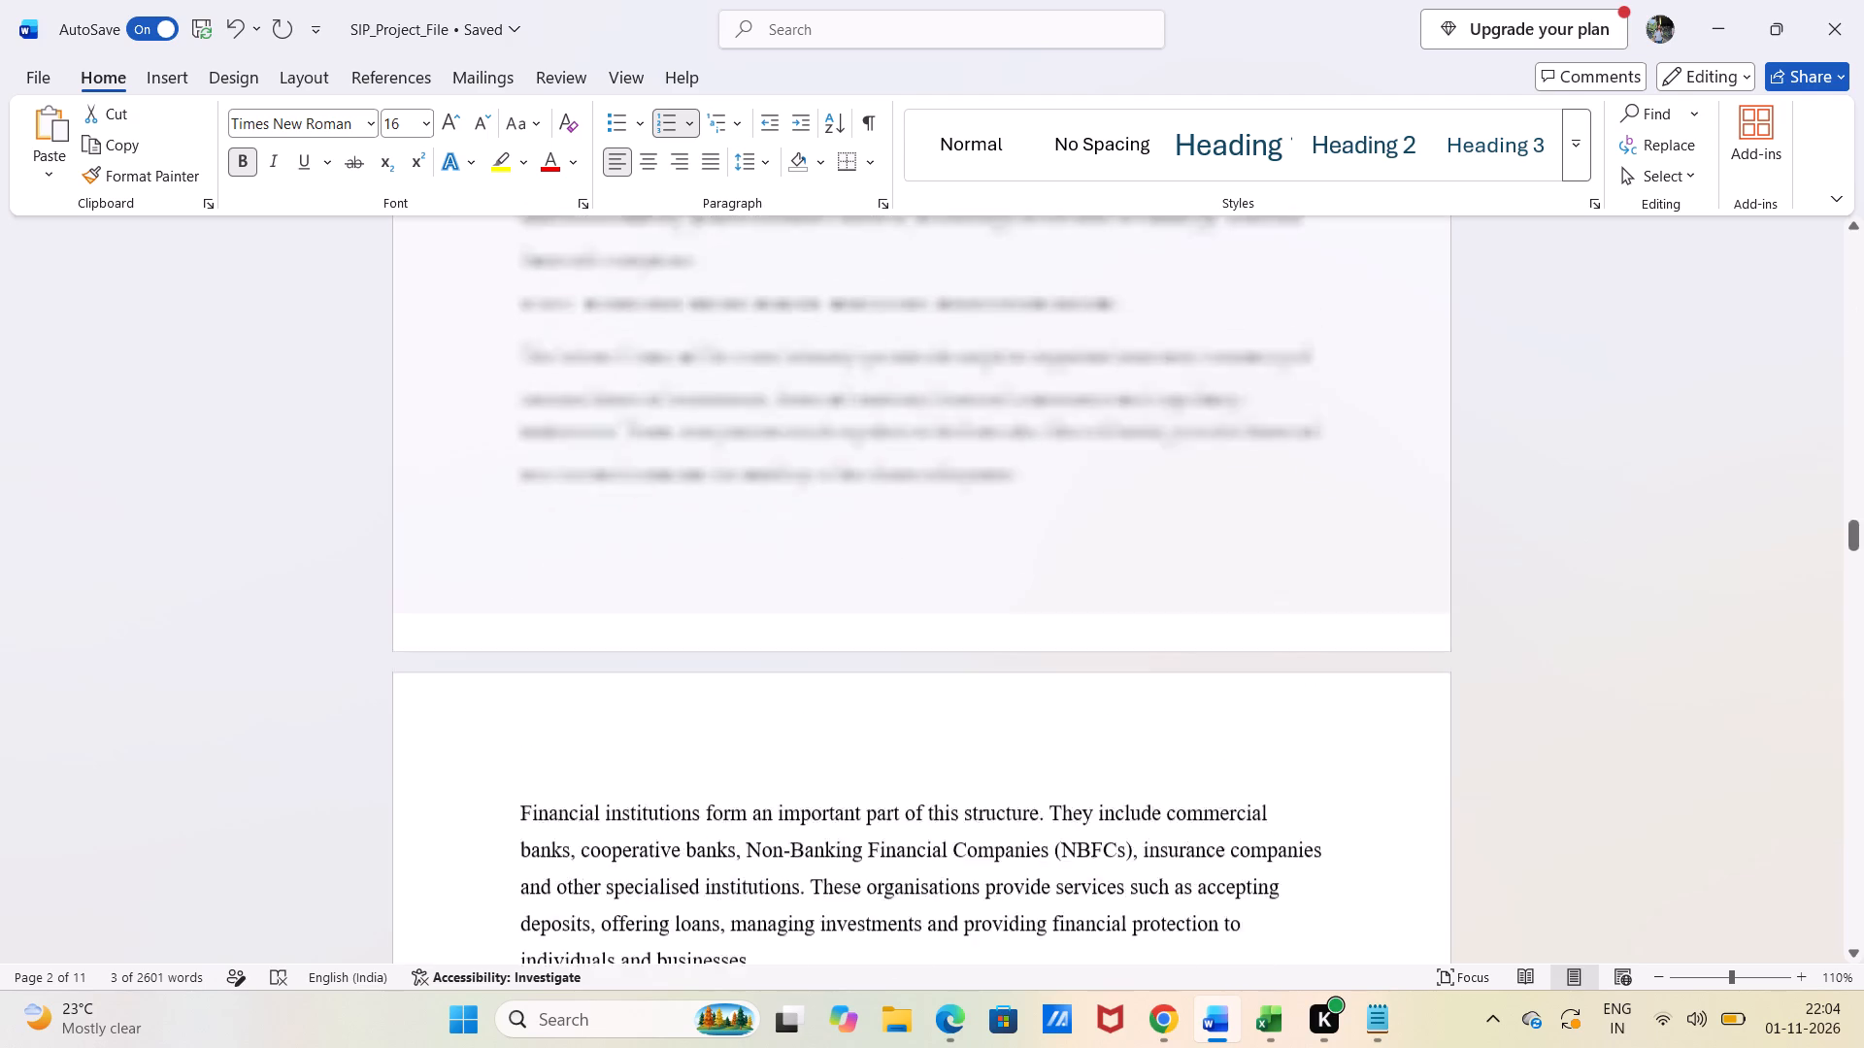
scroll(791, 689, "down", 18)
scroll(791, 689, "up", 11)
scroll(791, 689, "down", 2)
left_click(919, 579)
key("Return")
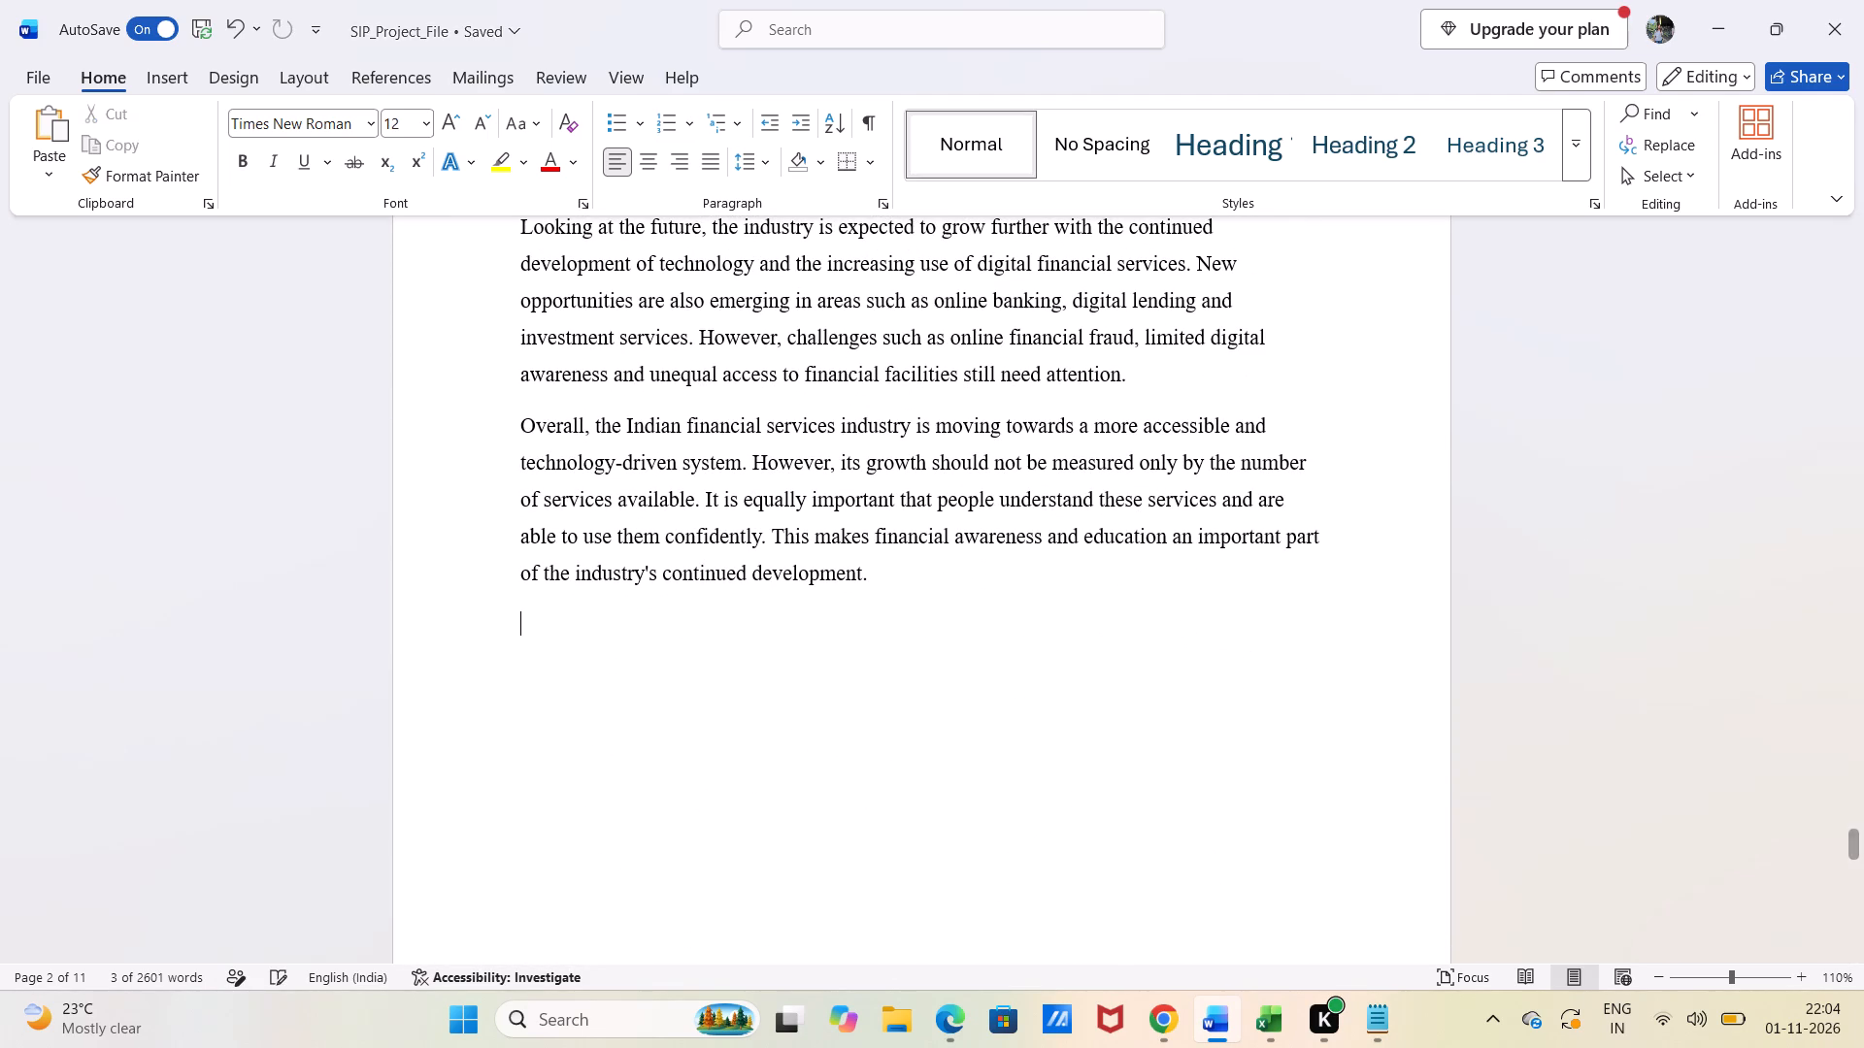
key("ctrl+v")
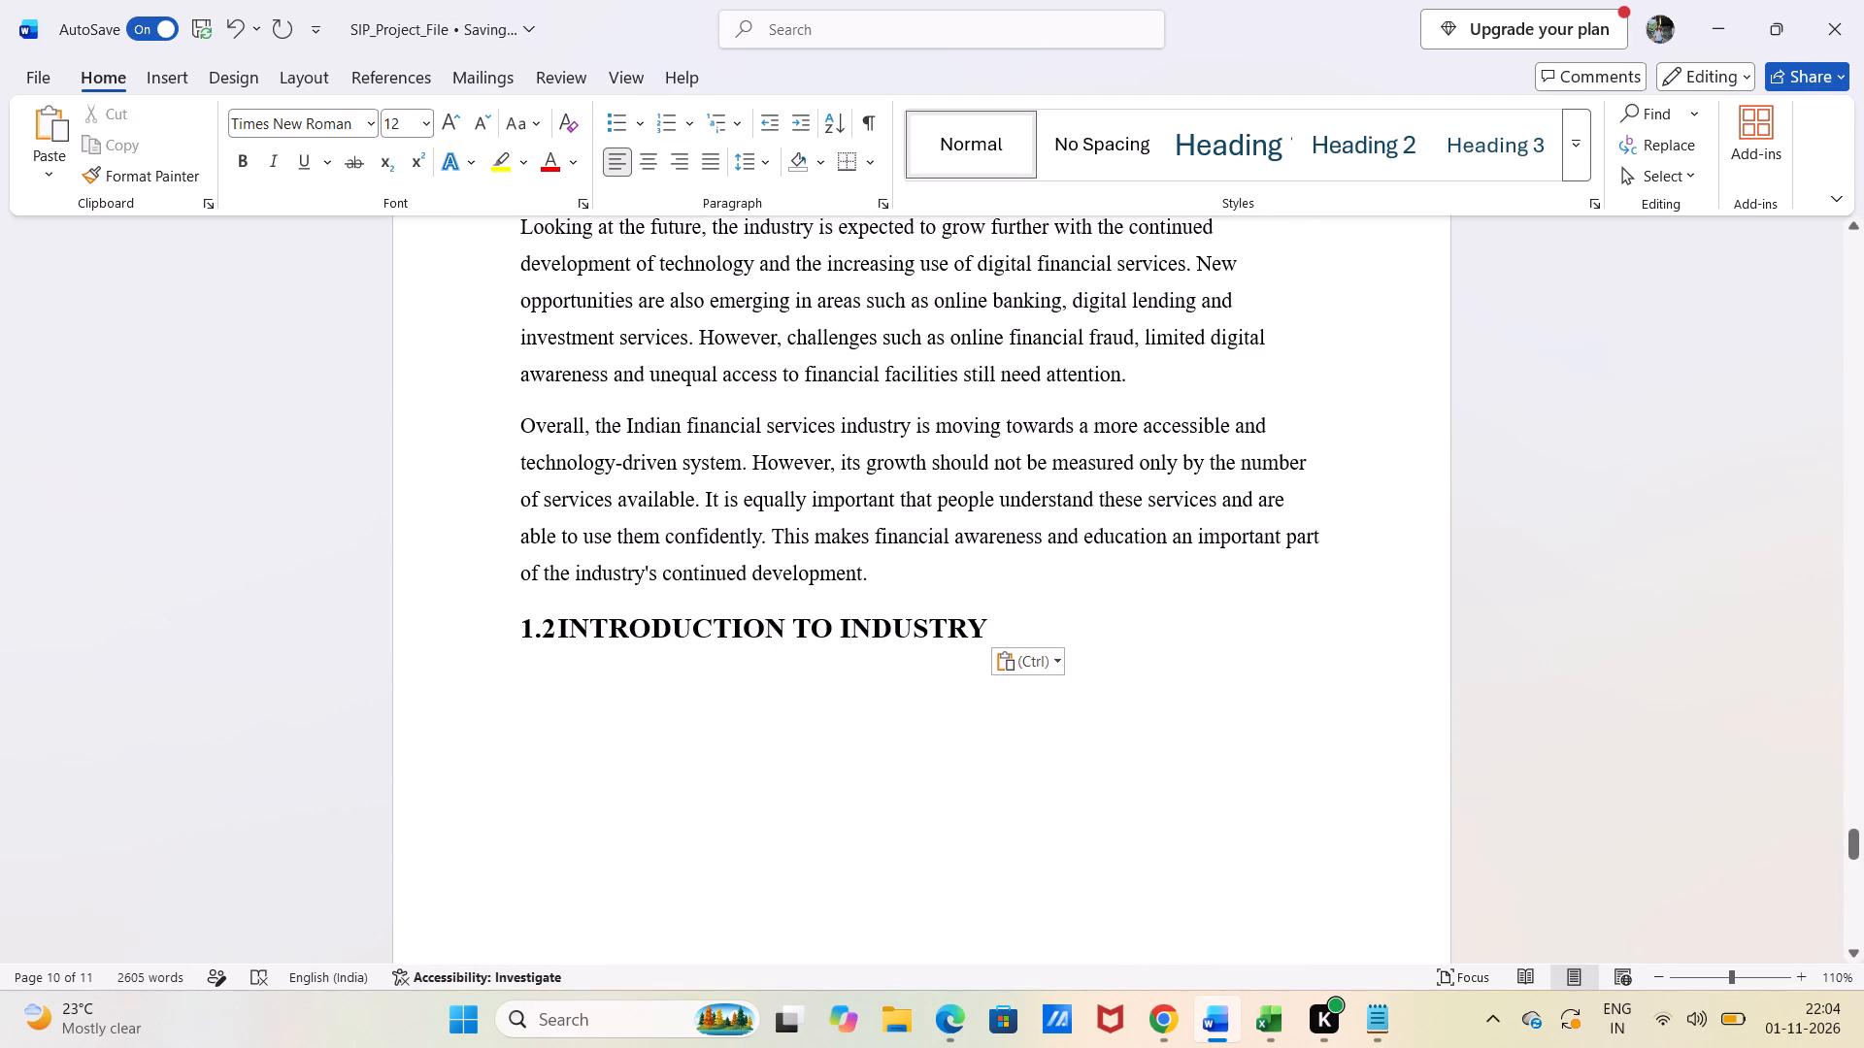
Re-enter the pasted heading's number as 1.2, with proper spacing before the title.
left_click(552, 628)
key("space")
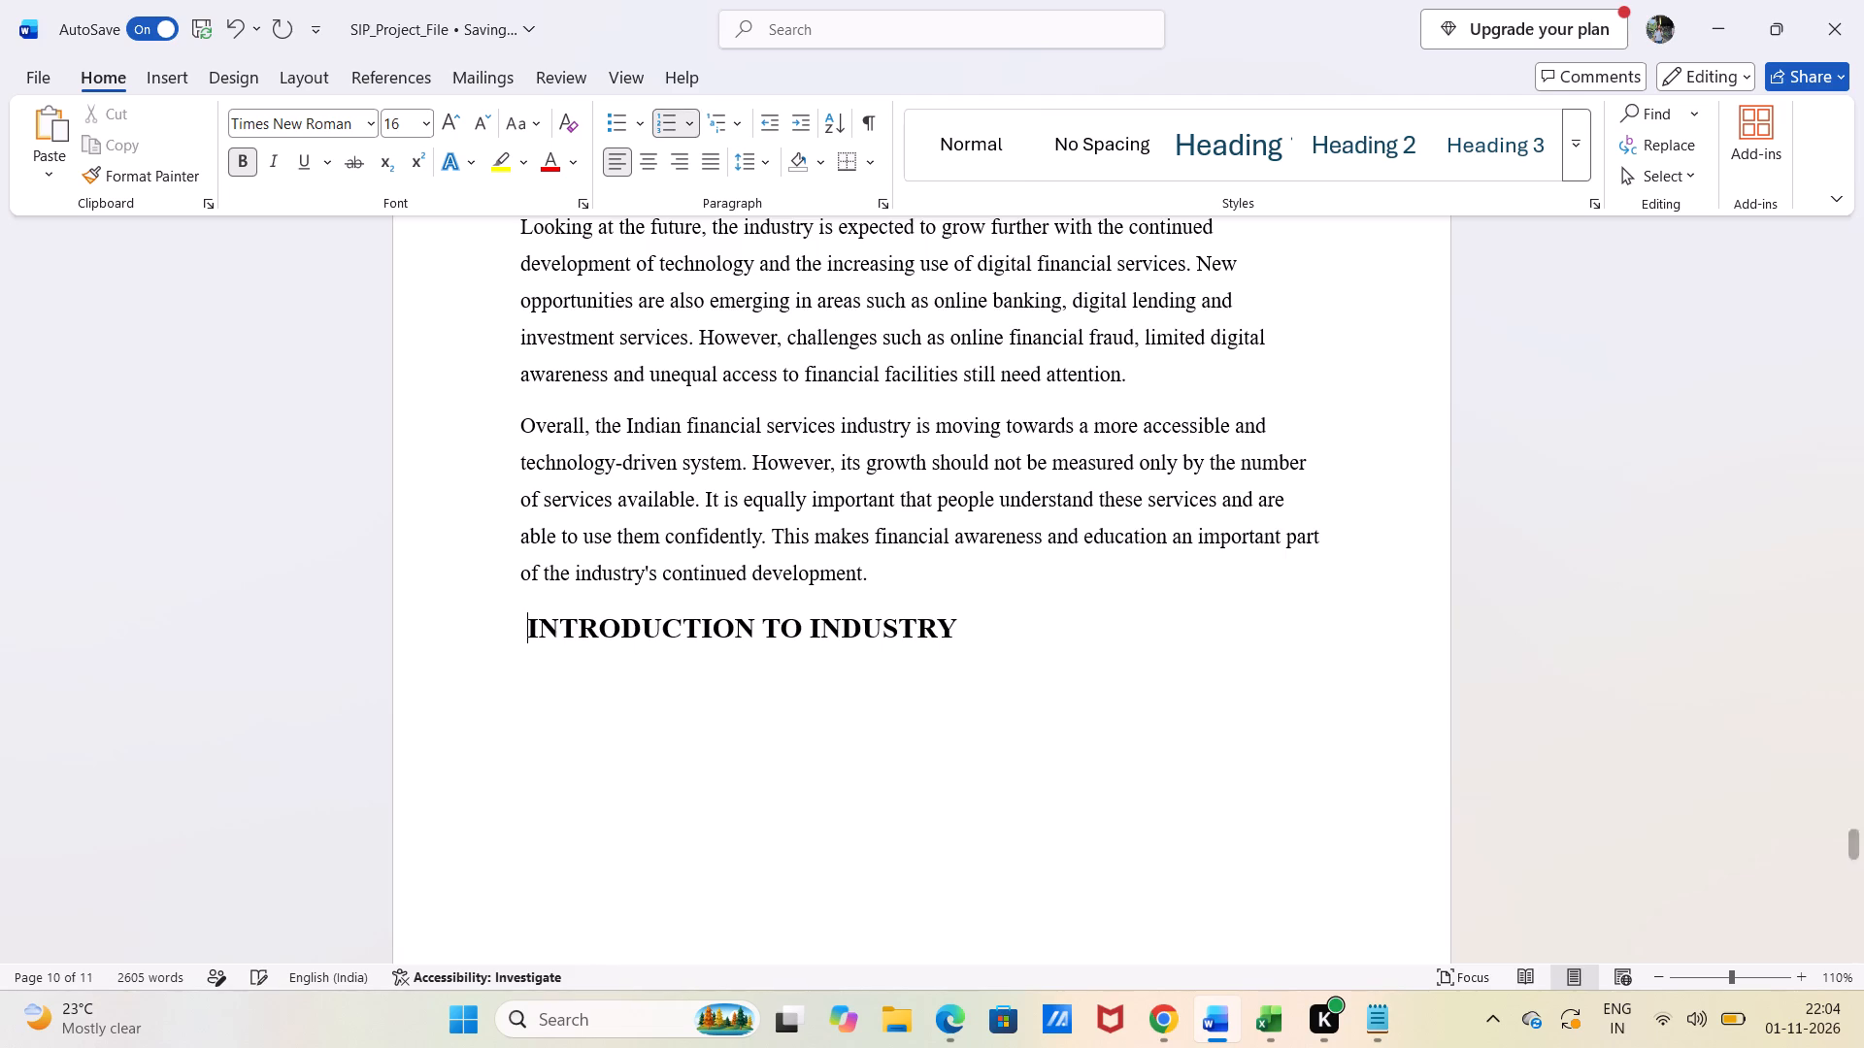
type("1.2")
key("space")
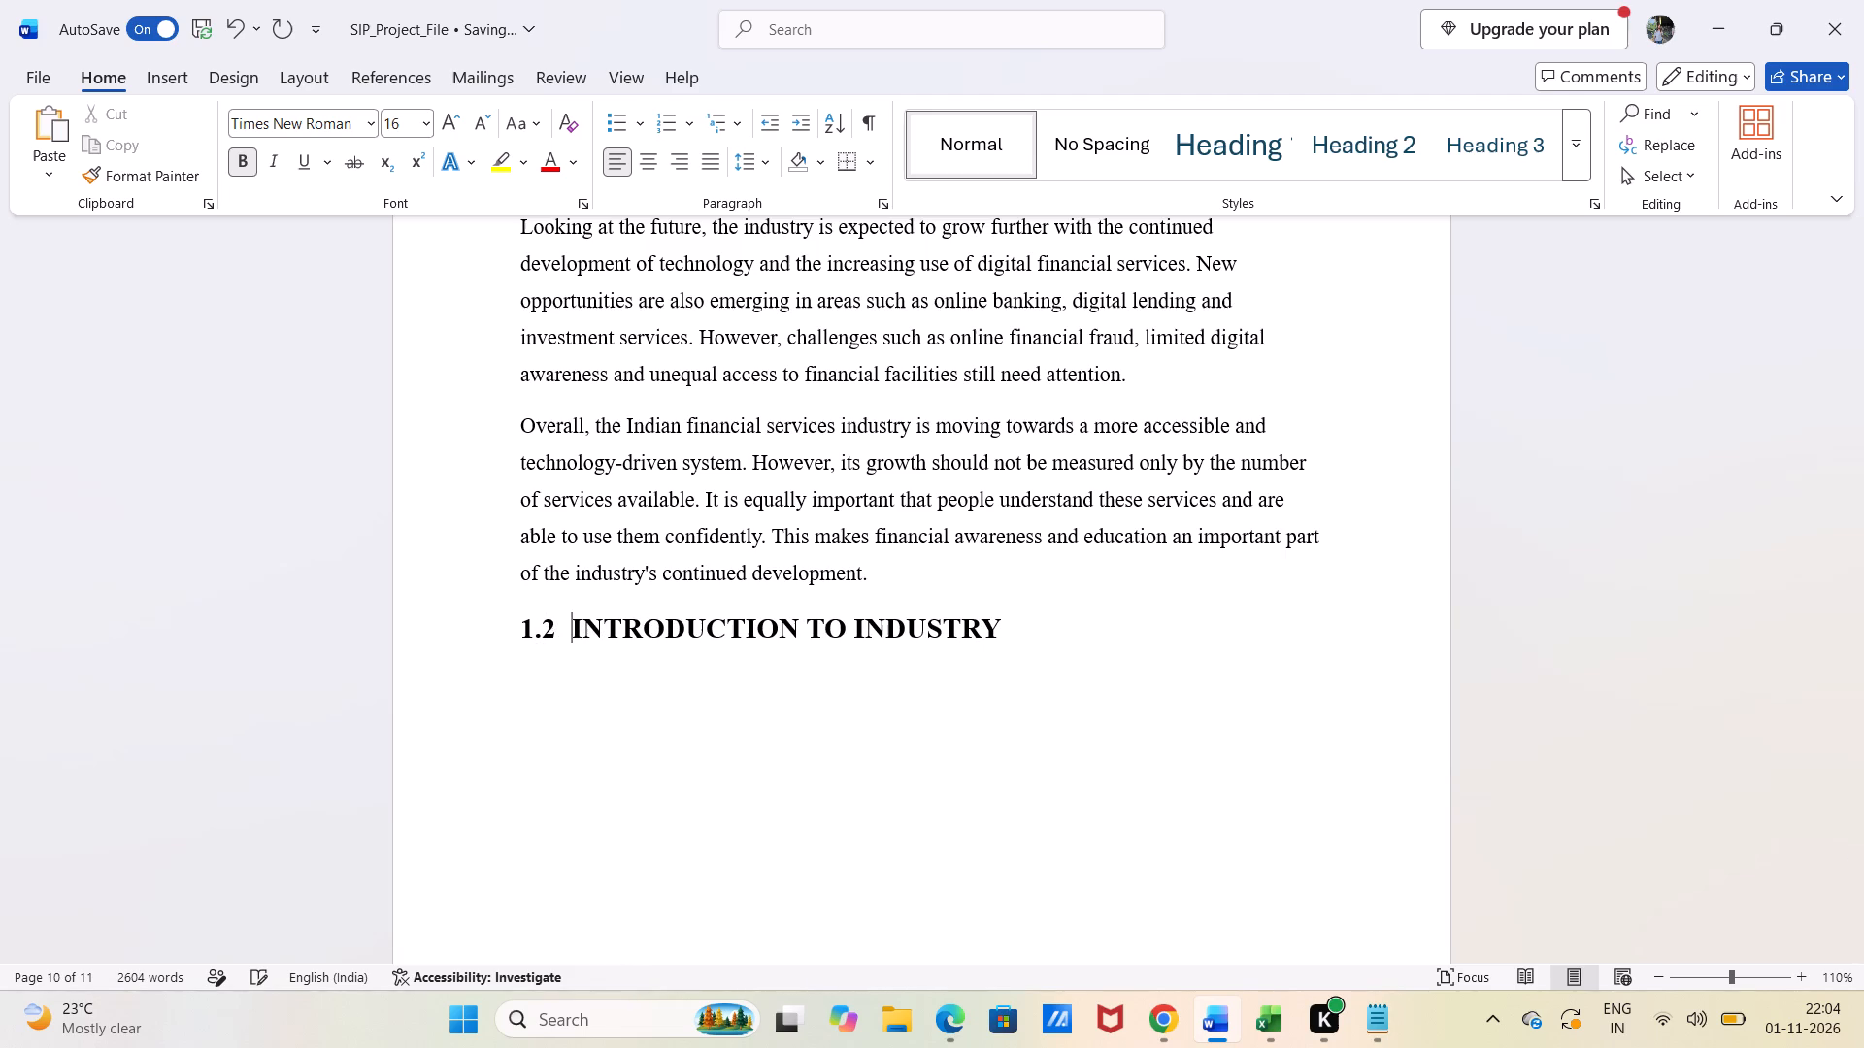
Change the last word of the 1.2 heading to COMPANY and place the cursor below the heading.
left_click(1007, 627)
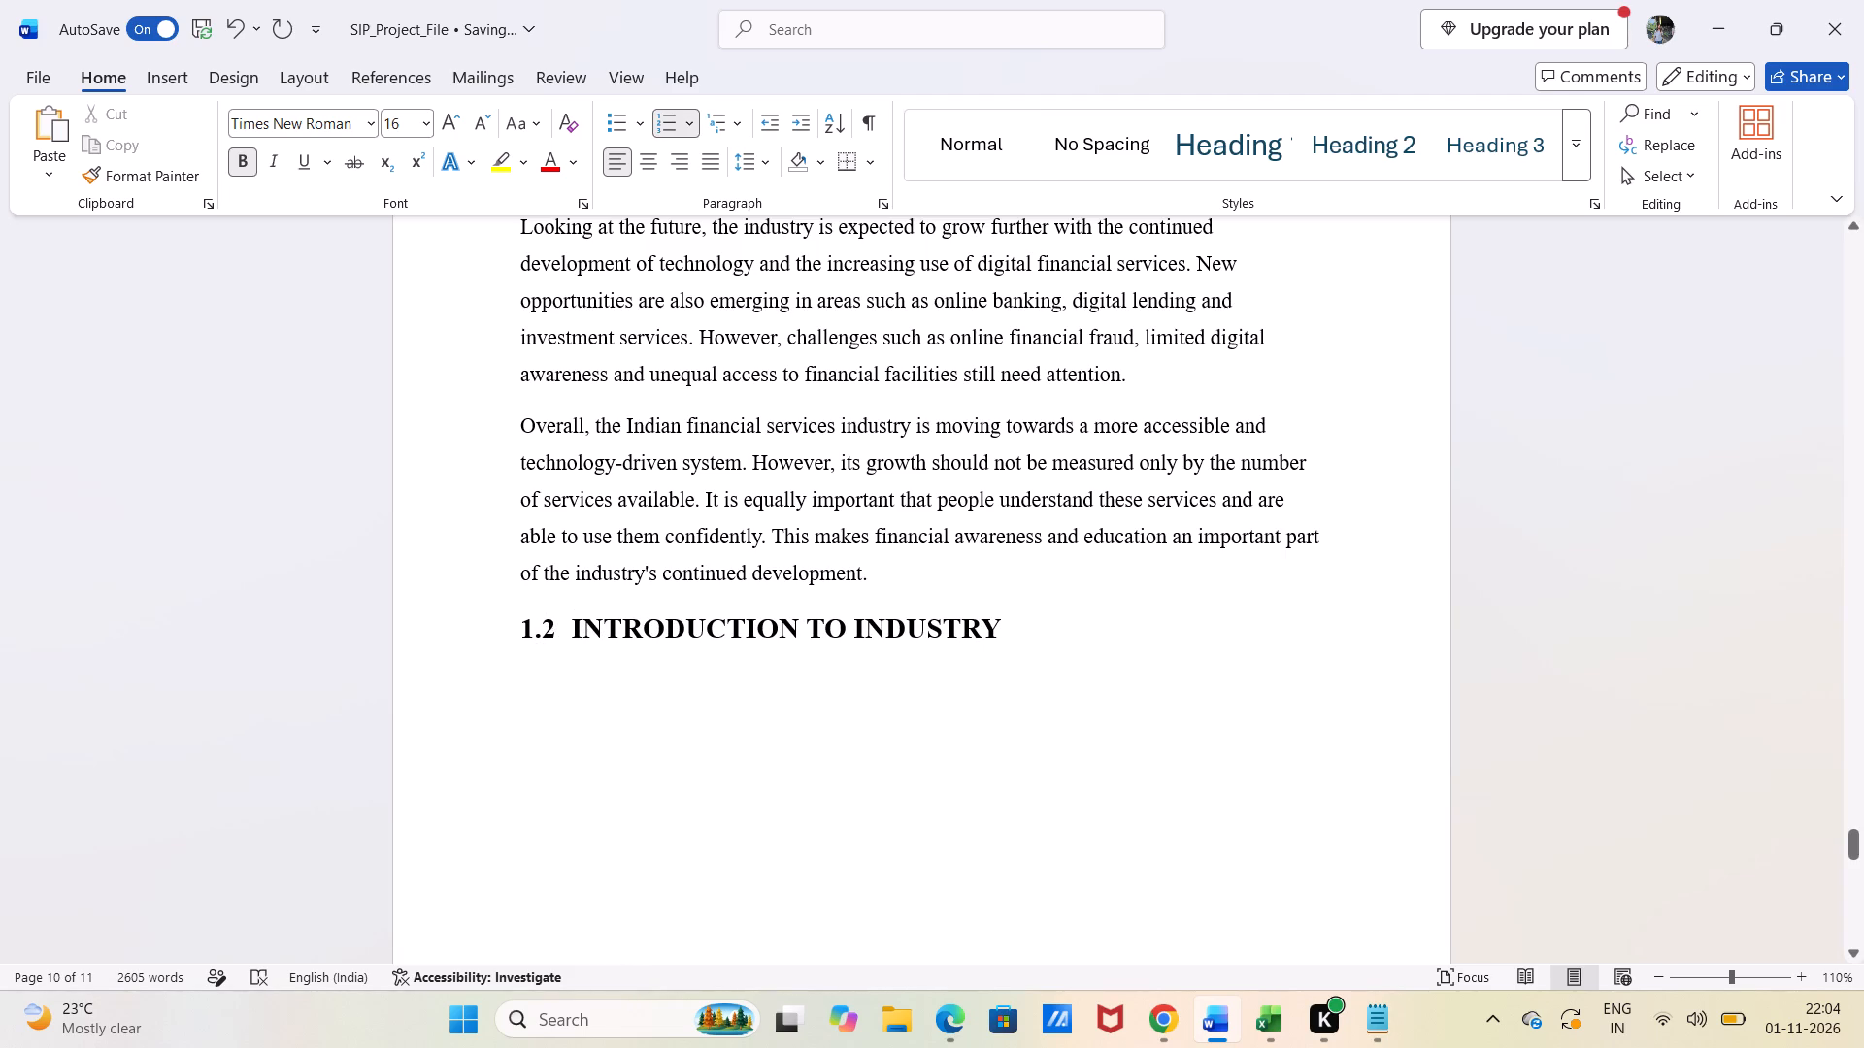
key("BackSpace")
key("BackSpace")
key("BackSpace")
key("BackSpace")
key("BackSpace")
key("BackSpace")
key("BackSpace")
key("BackSpace")
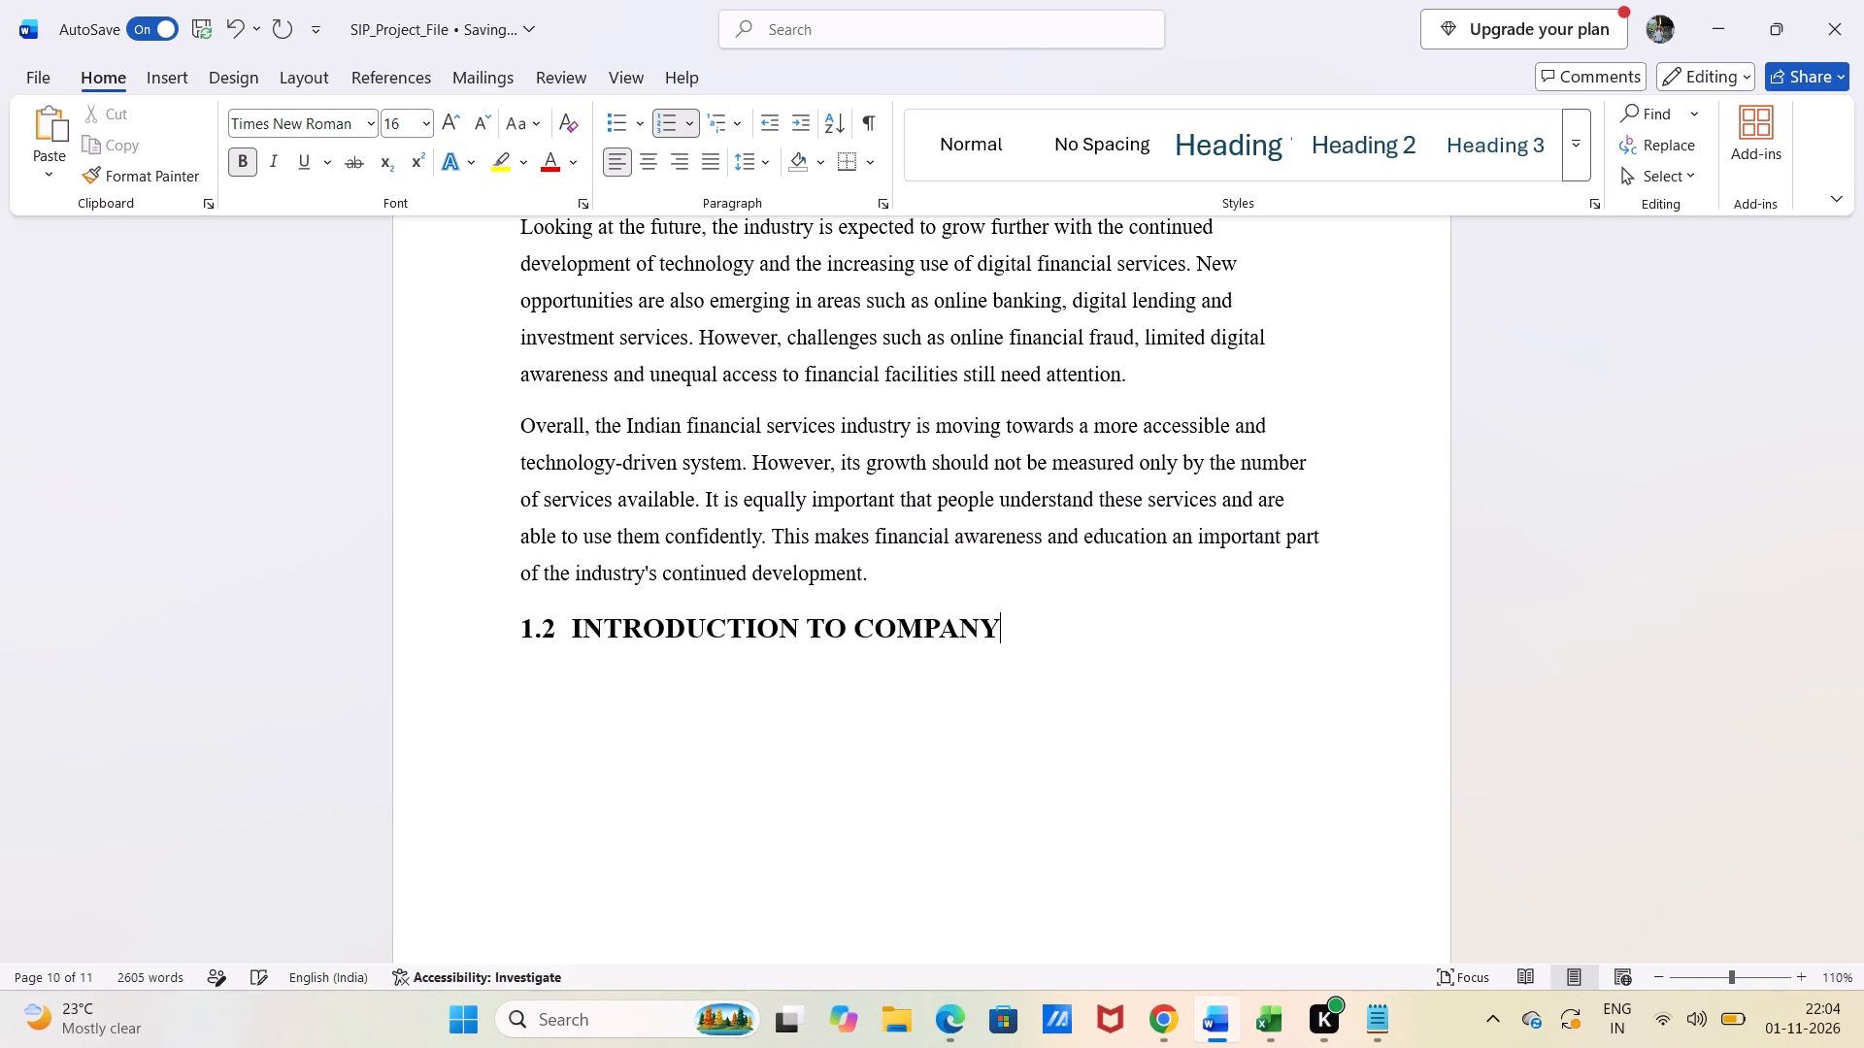
left_click(820, 771)
Remove the extra blank lines below the 1.2 INTRODUCTION TO COMPANY heading.
key("BackSpace")
key("BackSpace")
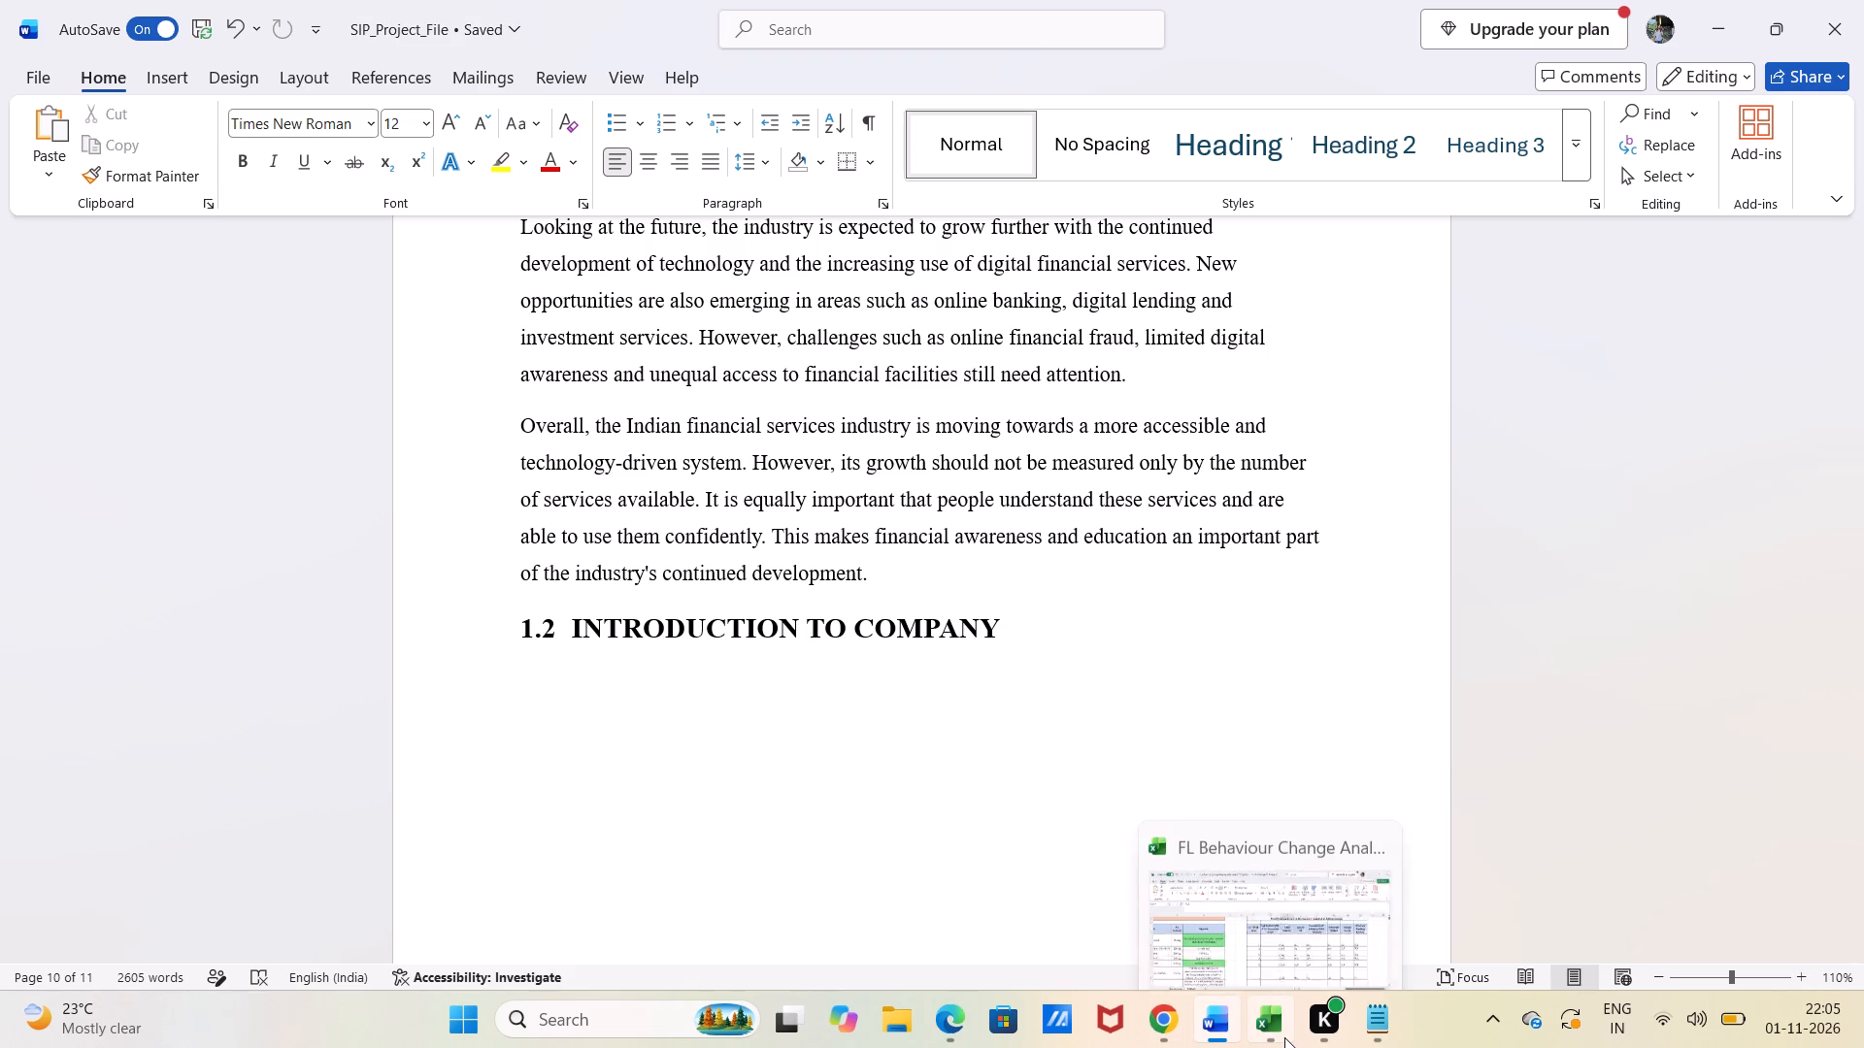
Switch to Chrome, search Google in a new tab for bankers klub india foundation, and open the foundation's official website.
left_click(1236, 1038)
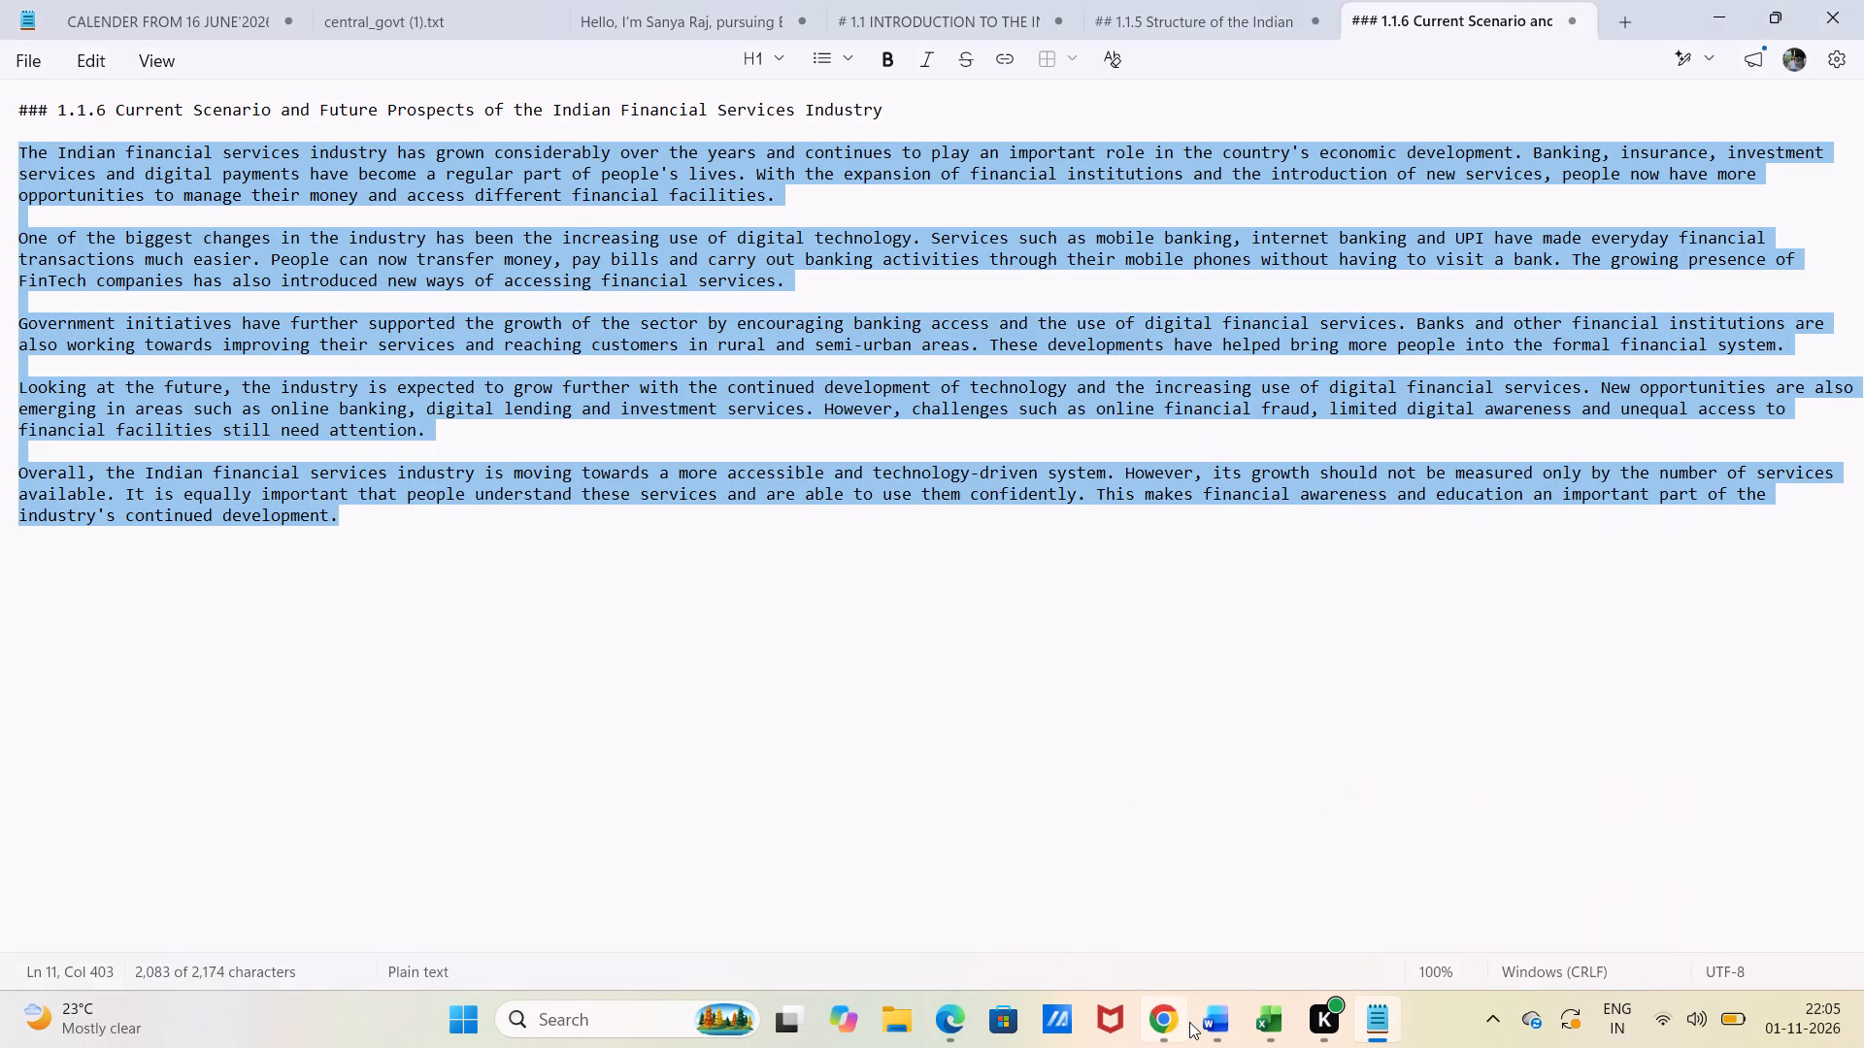
left_click(1189, 1022)
left_click(1231, 1021)
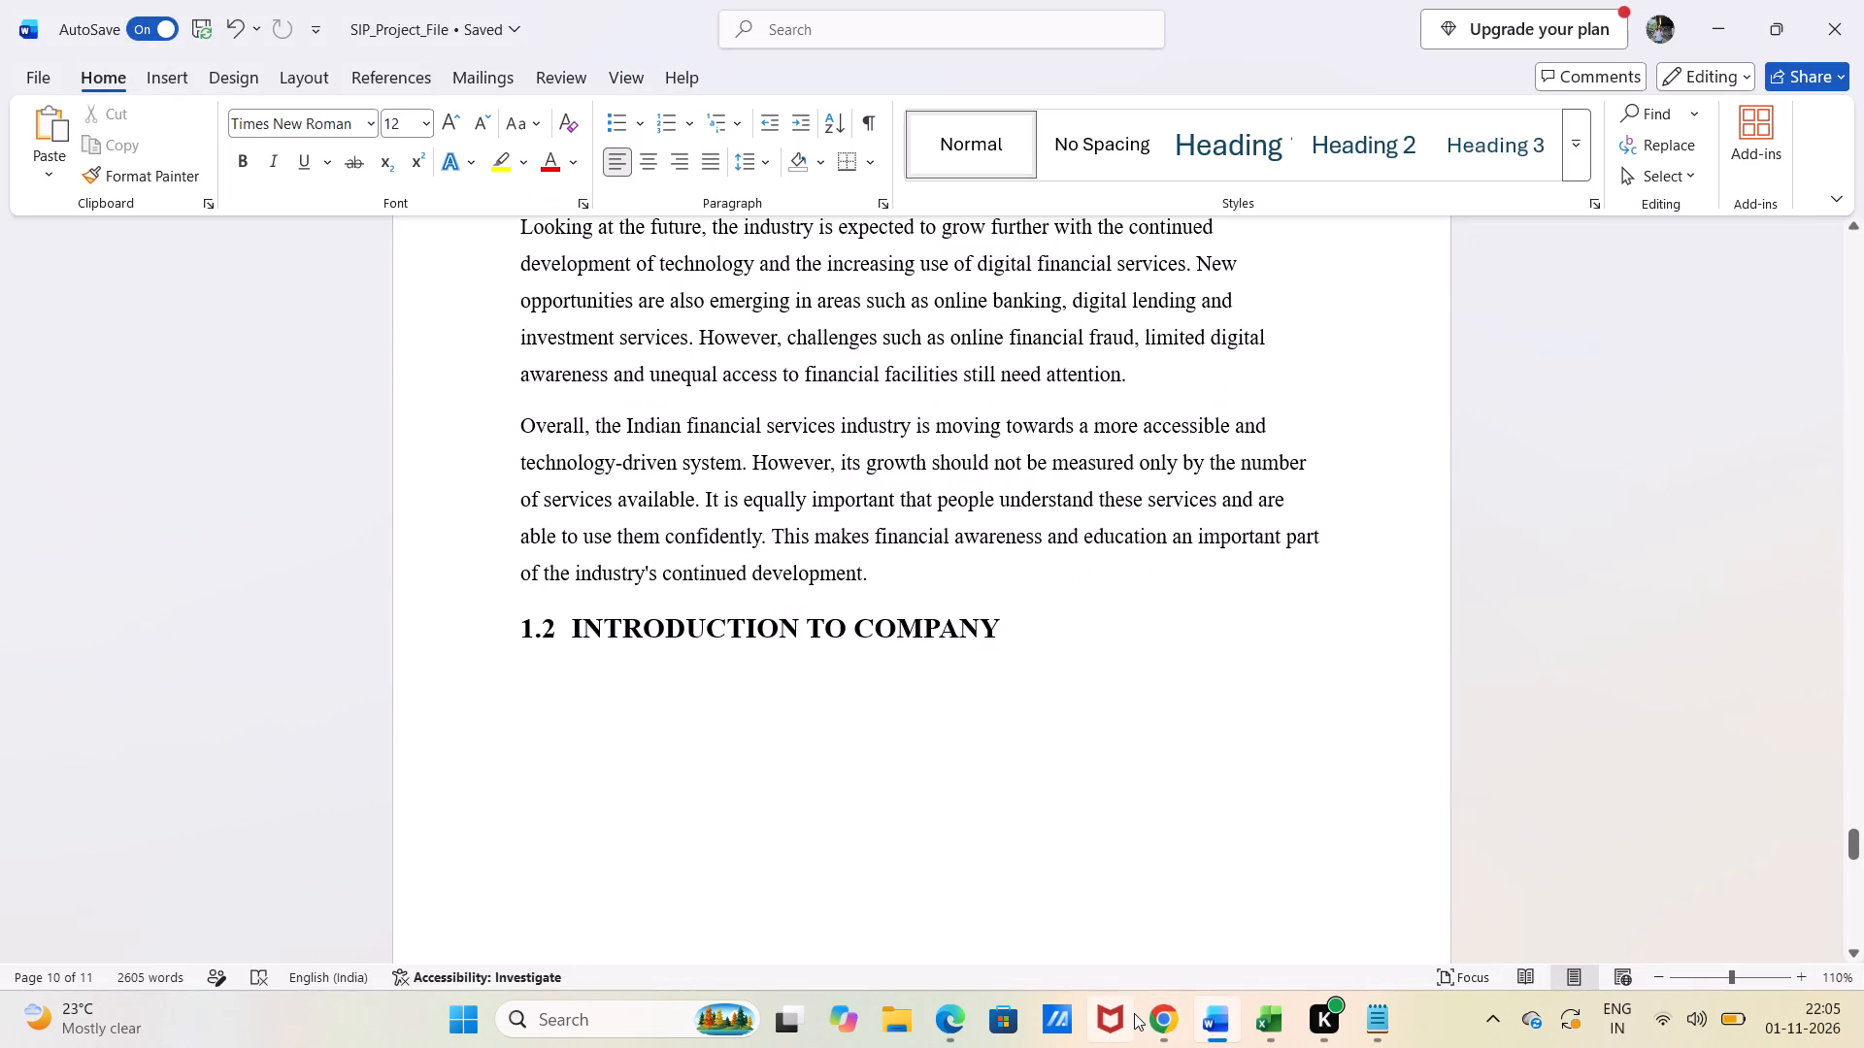
left_click(1176, 1023)
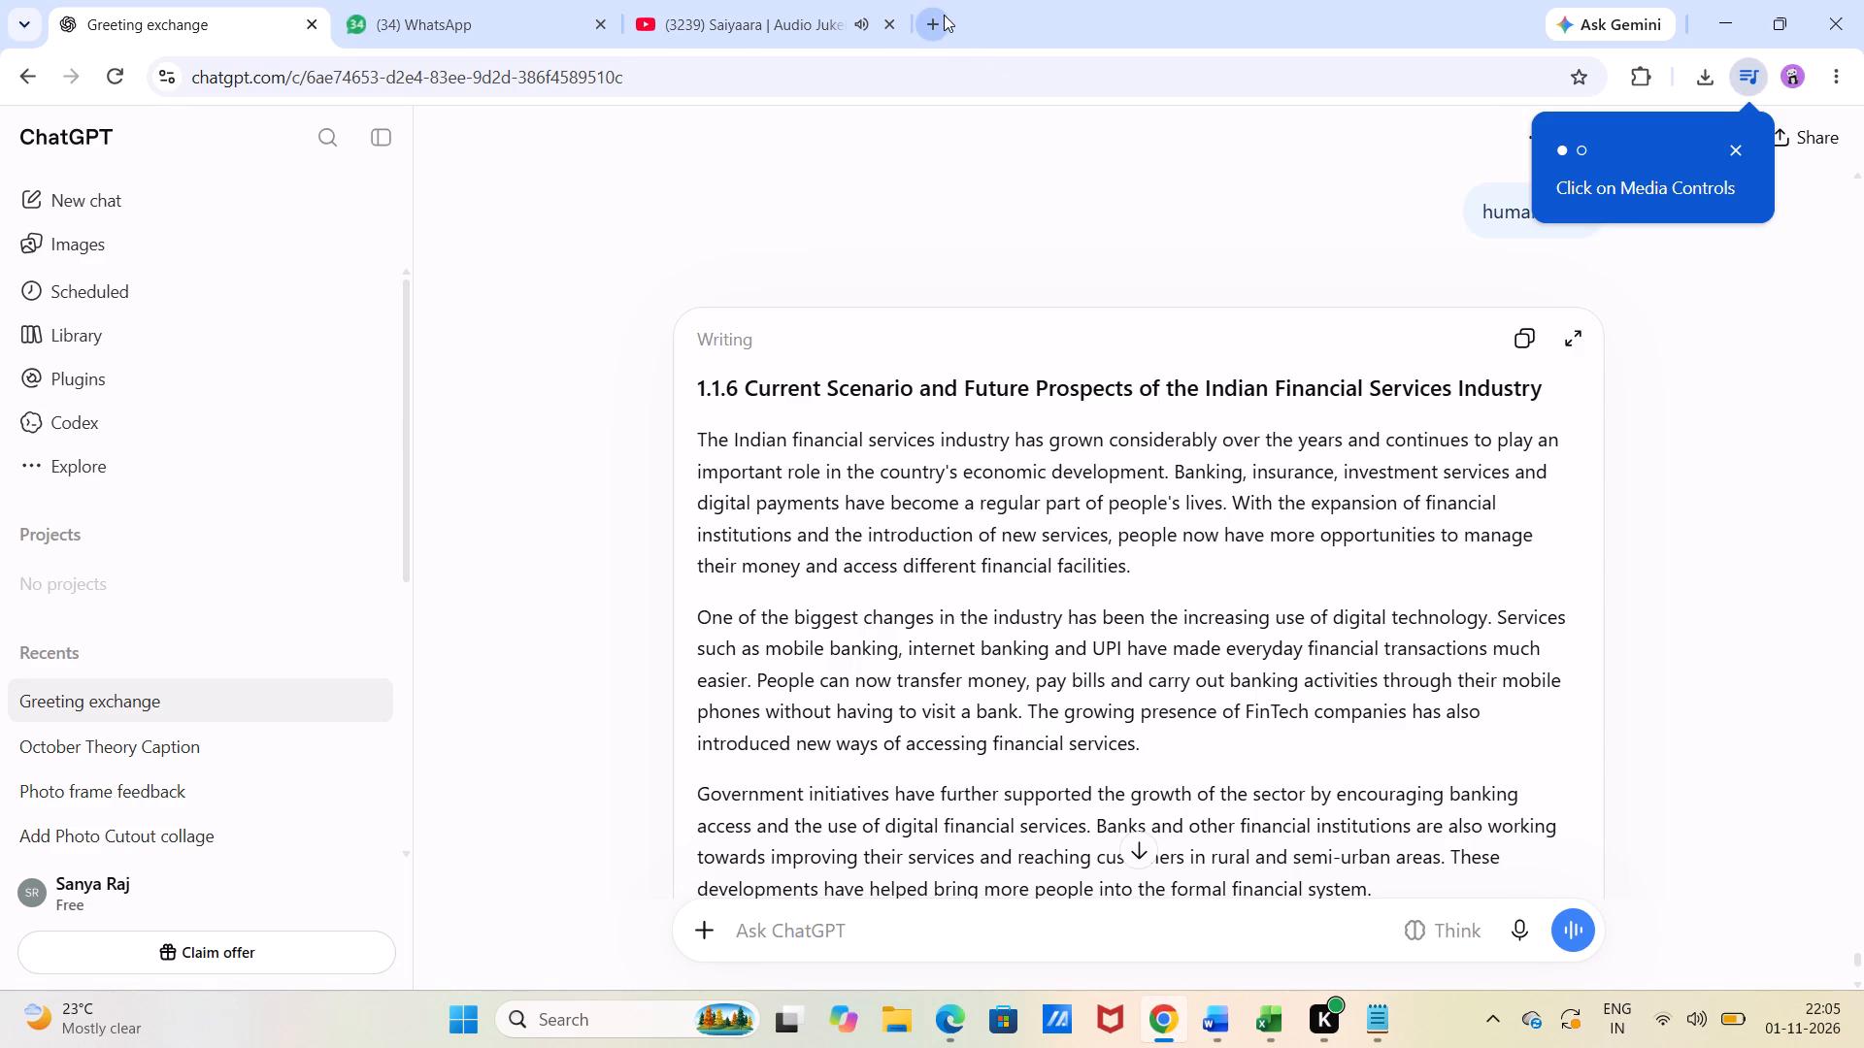
left_click(944, 15)
left_click(622, 454)
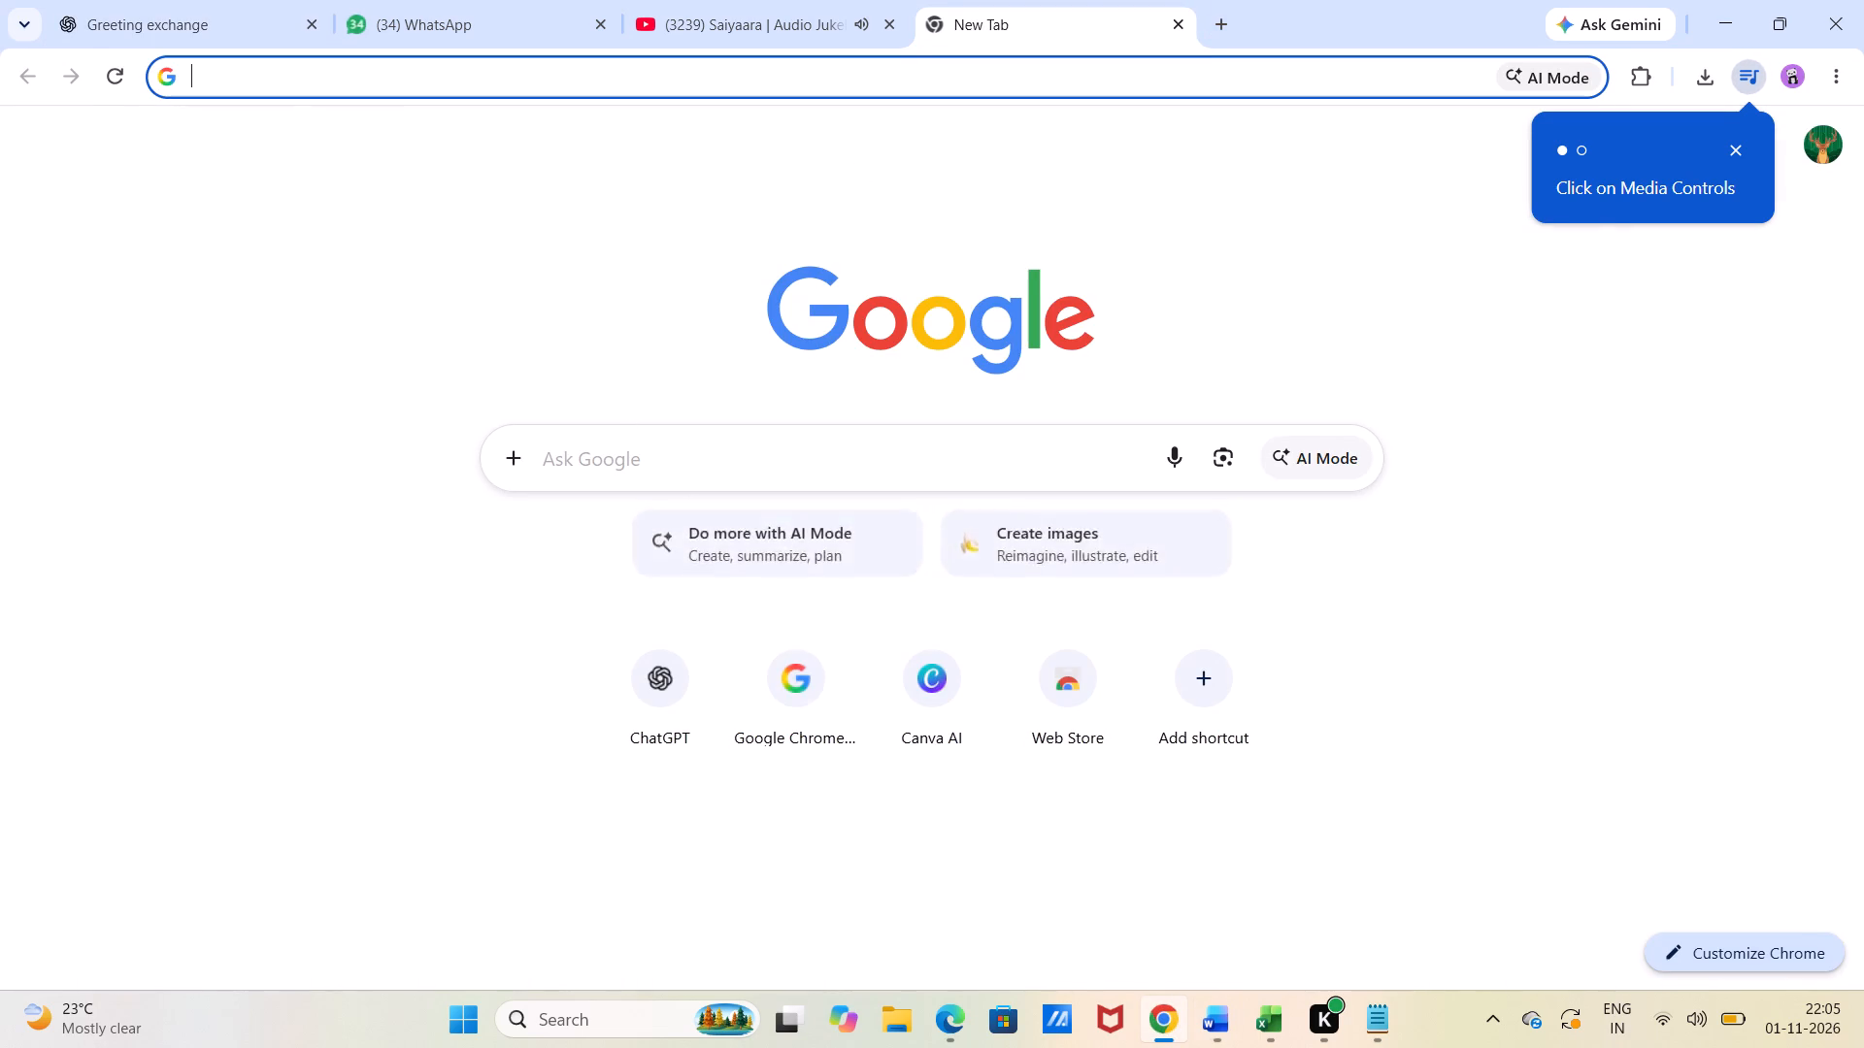
type("BANK")
key("BackSpace")
key("BackSpace")
key("BackSpace")
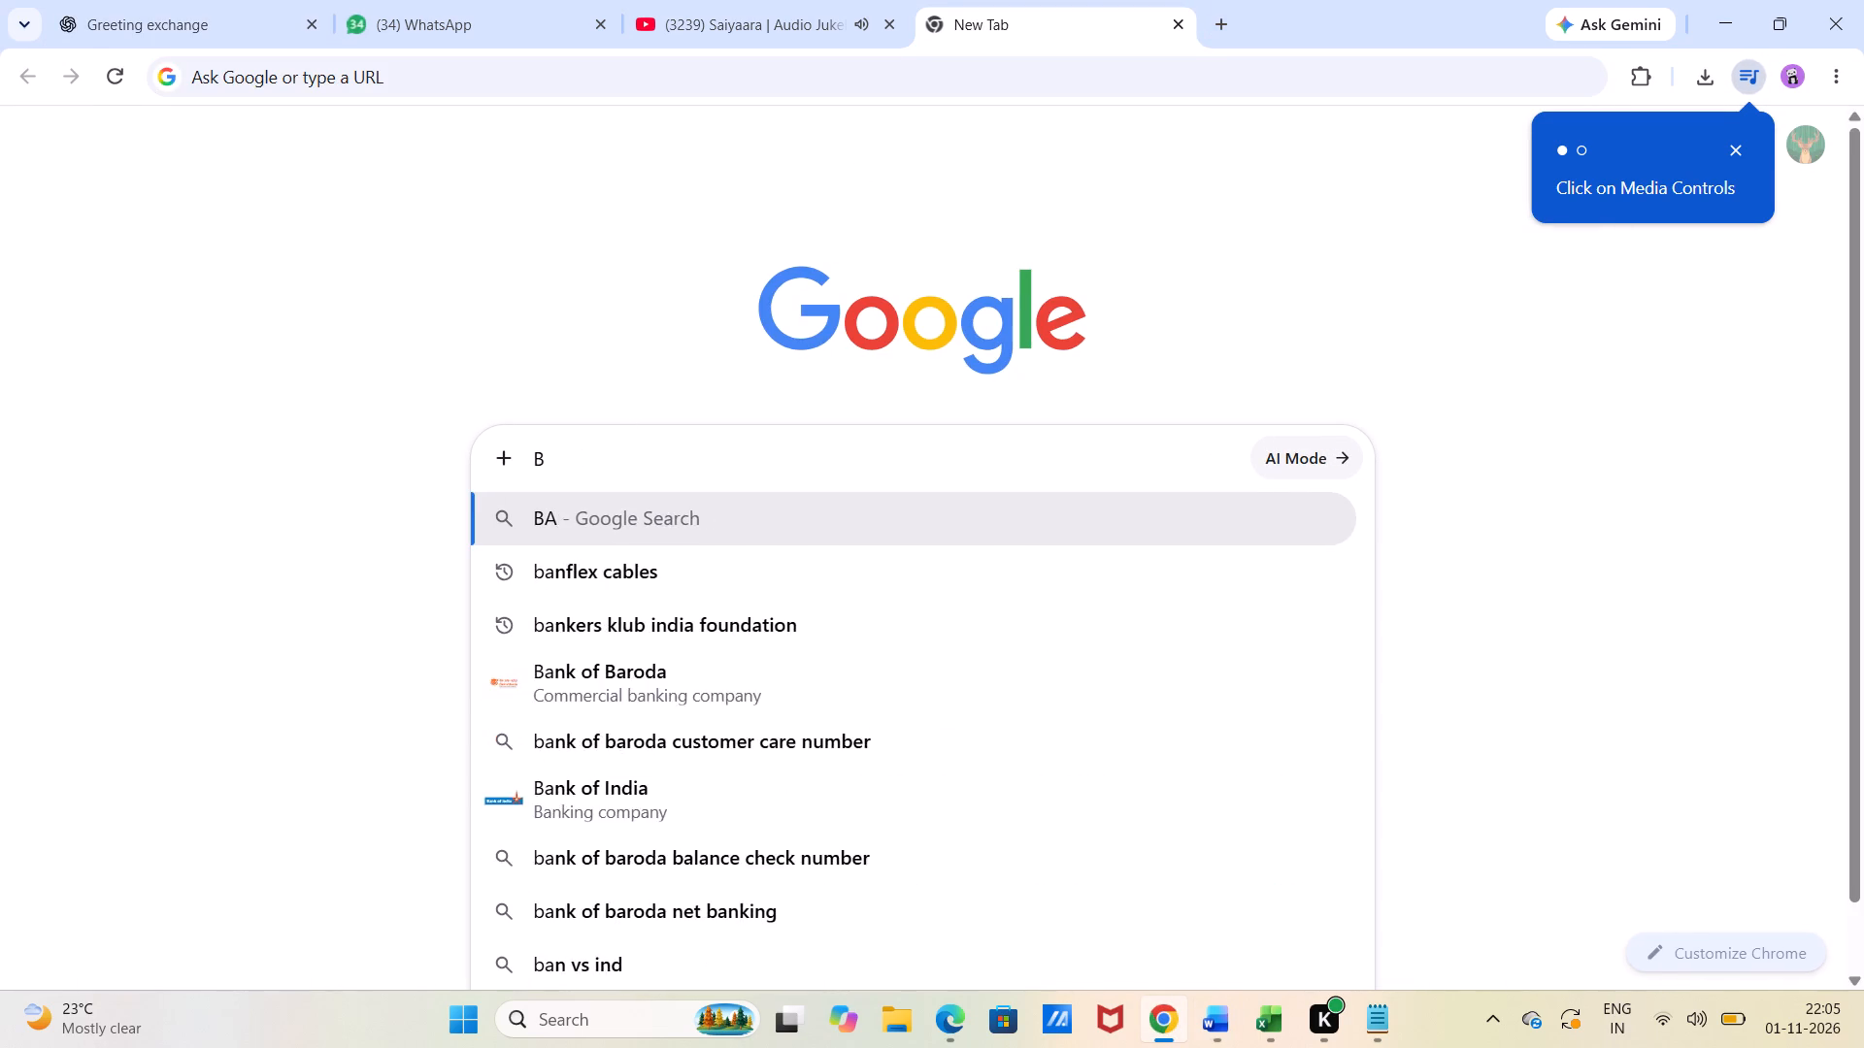
key("BackSpace")
type("bank")
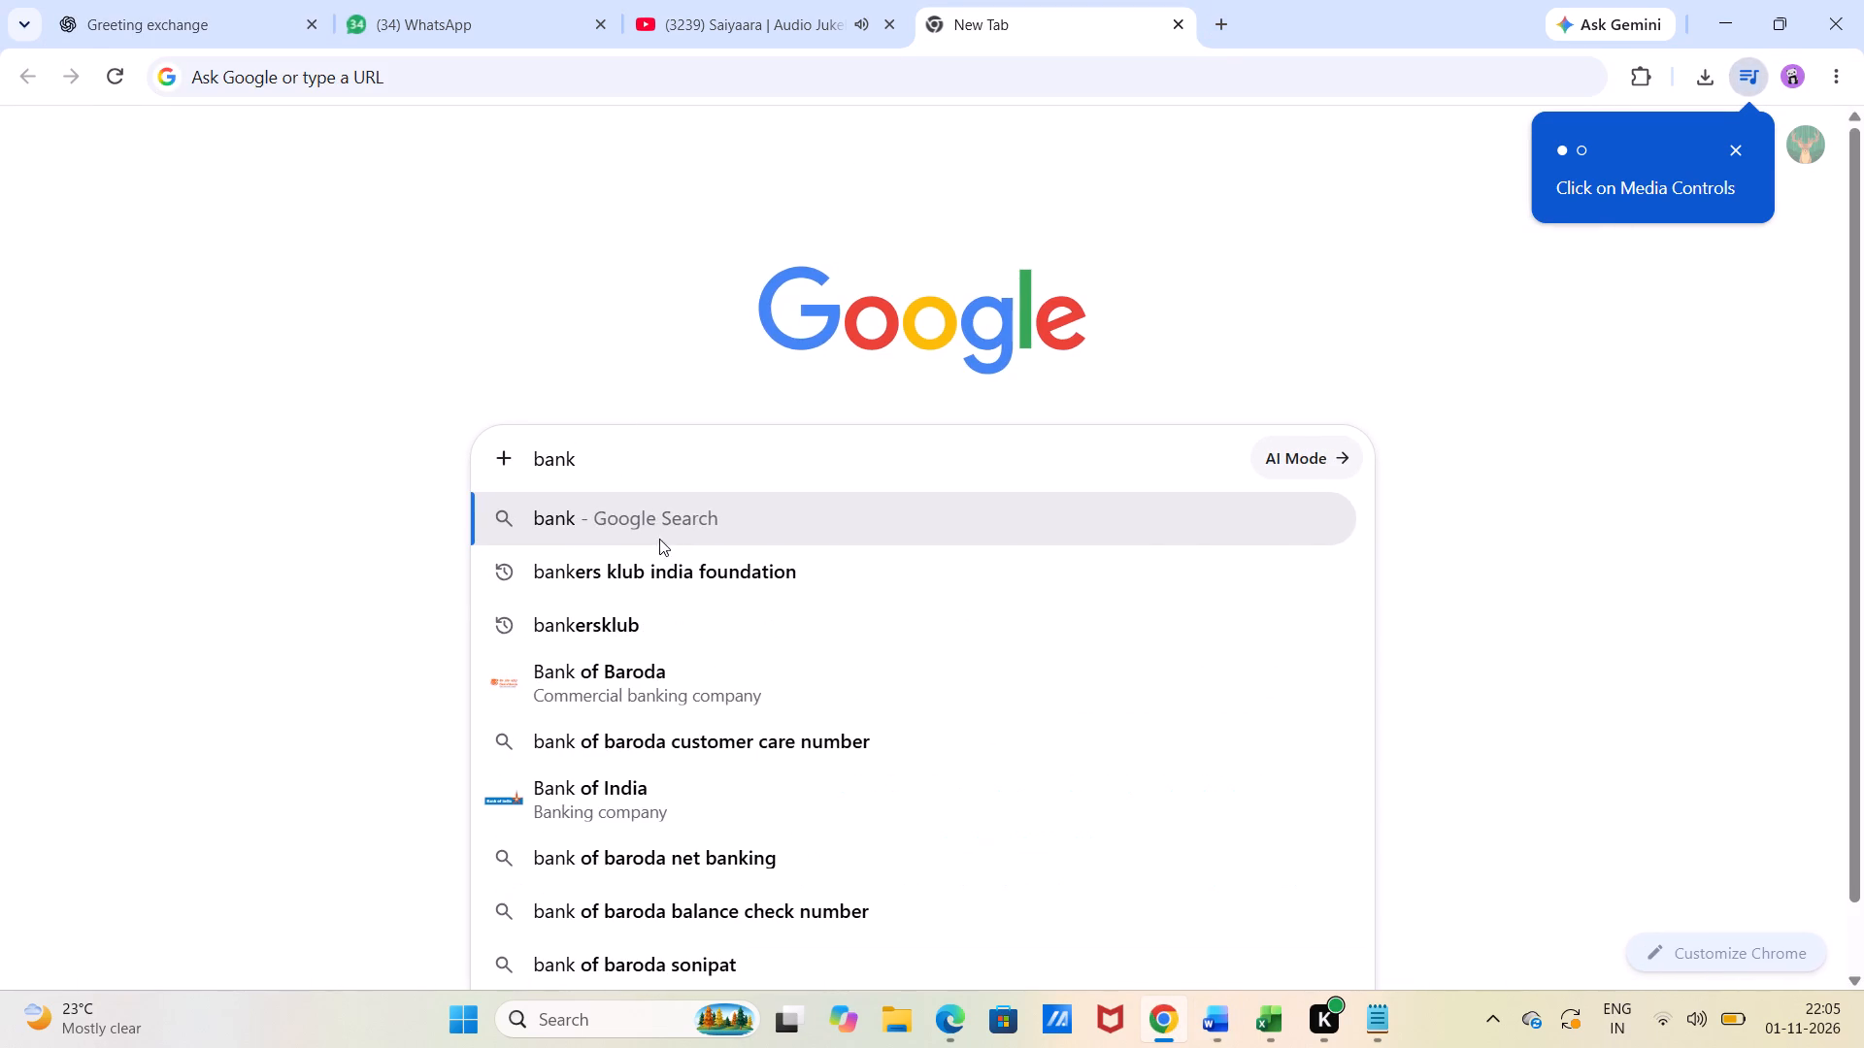
left_click(662, 565)
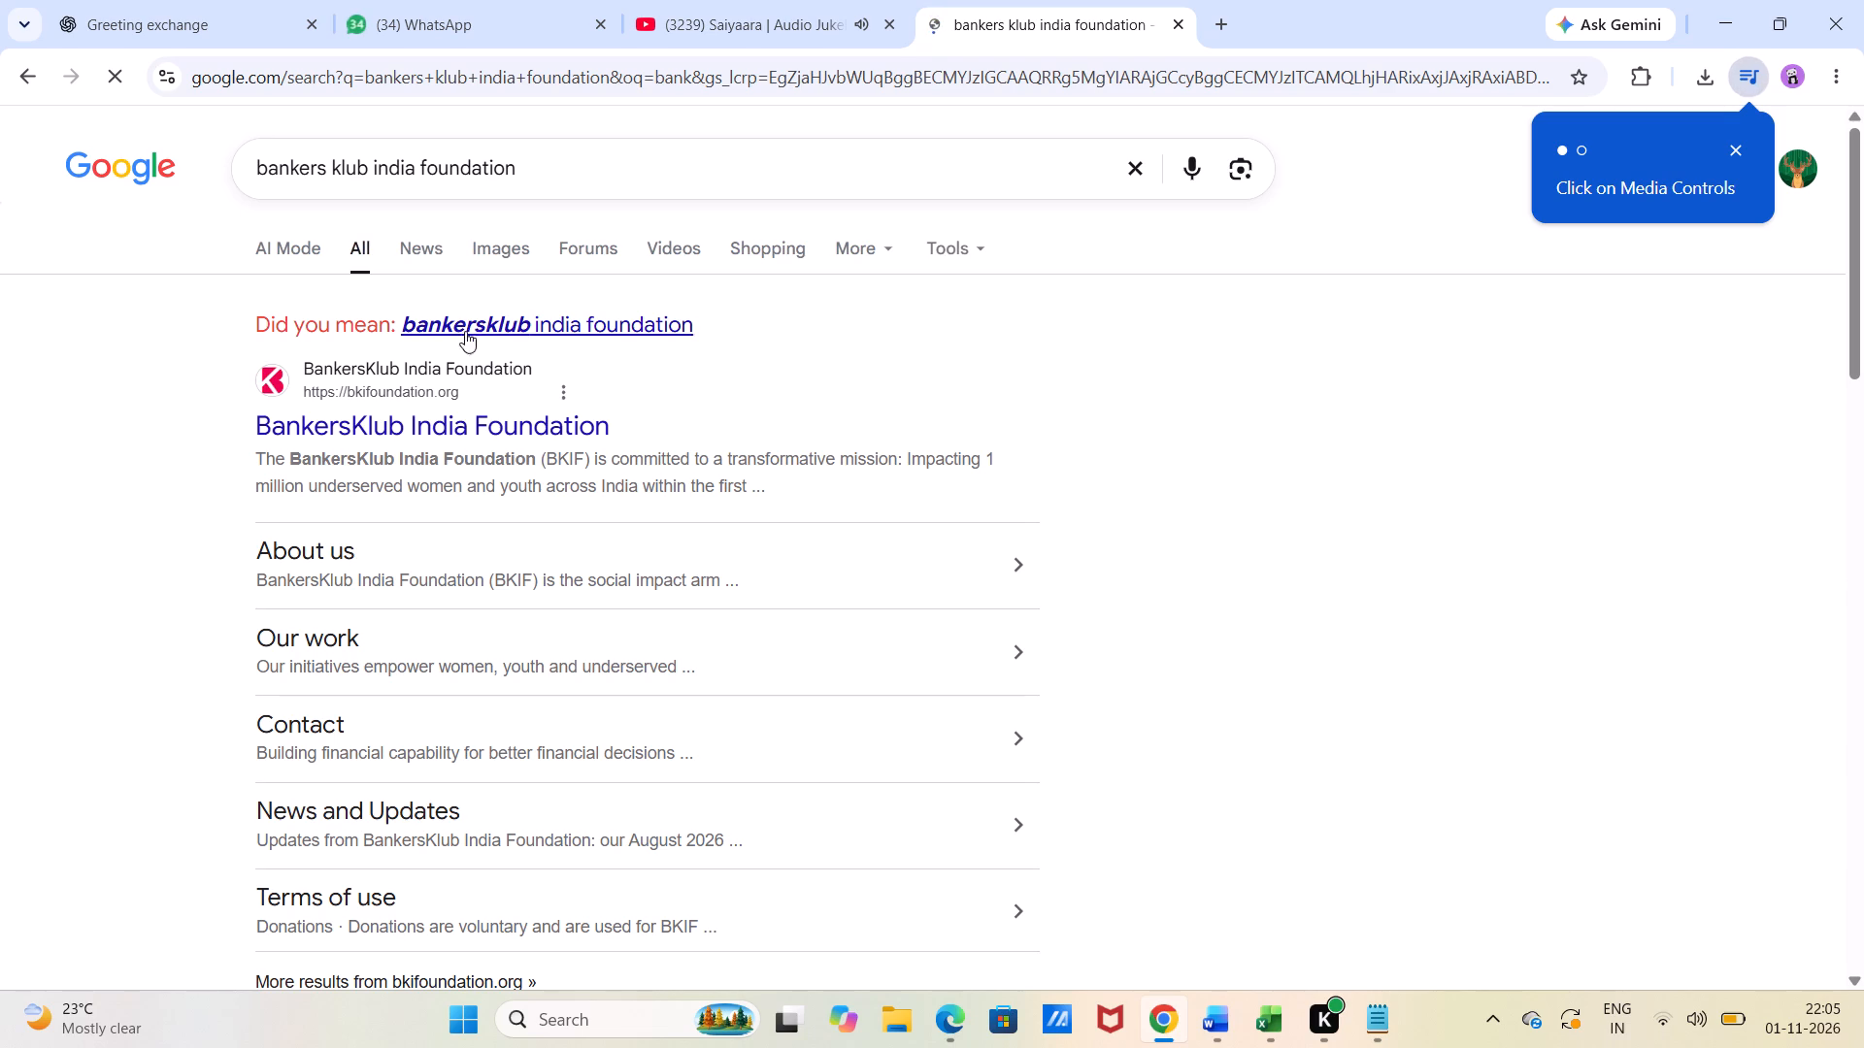
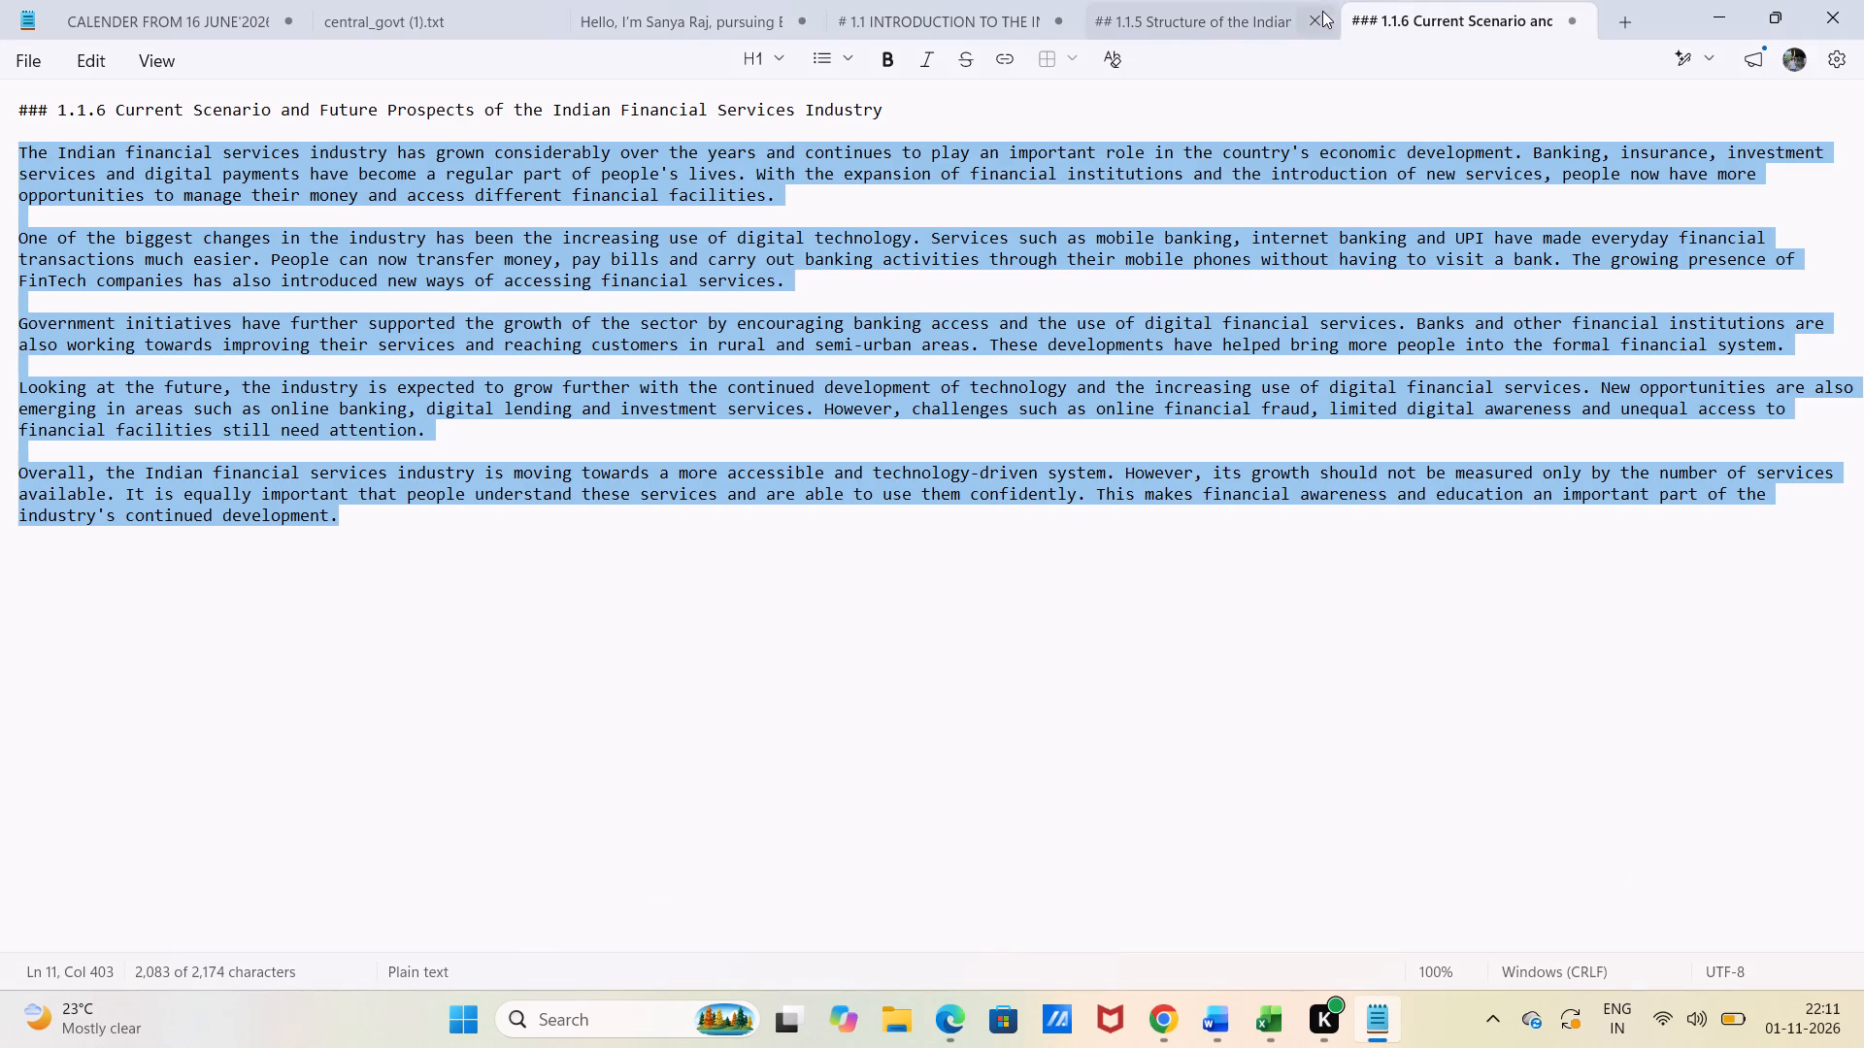
left_click(1318, 19)
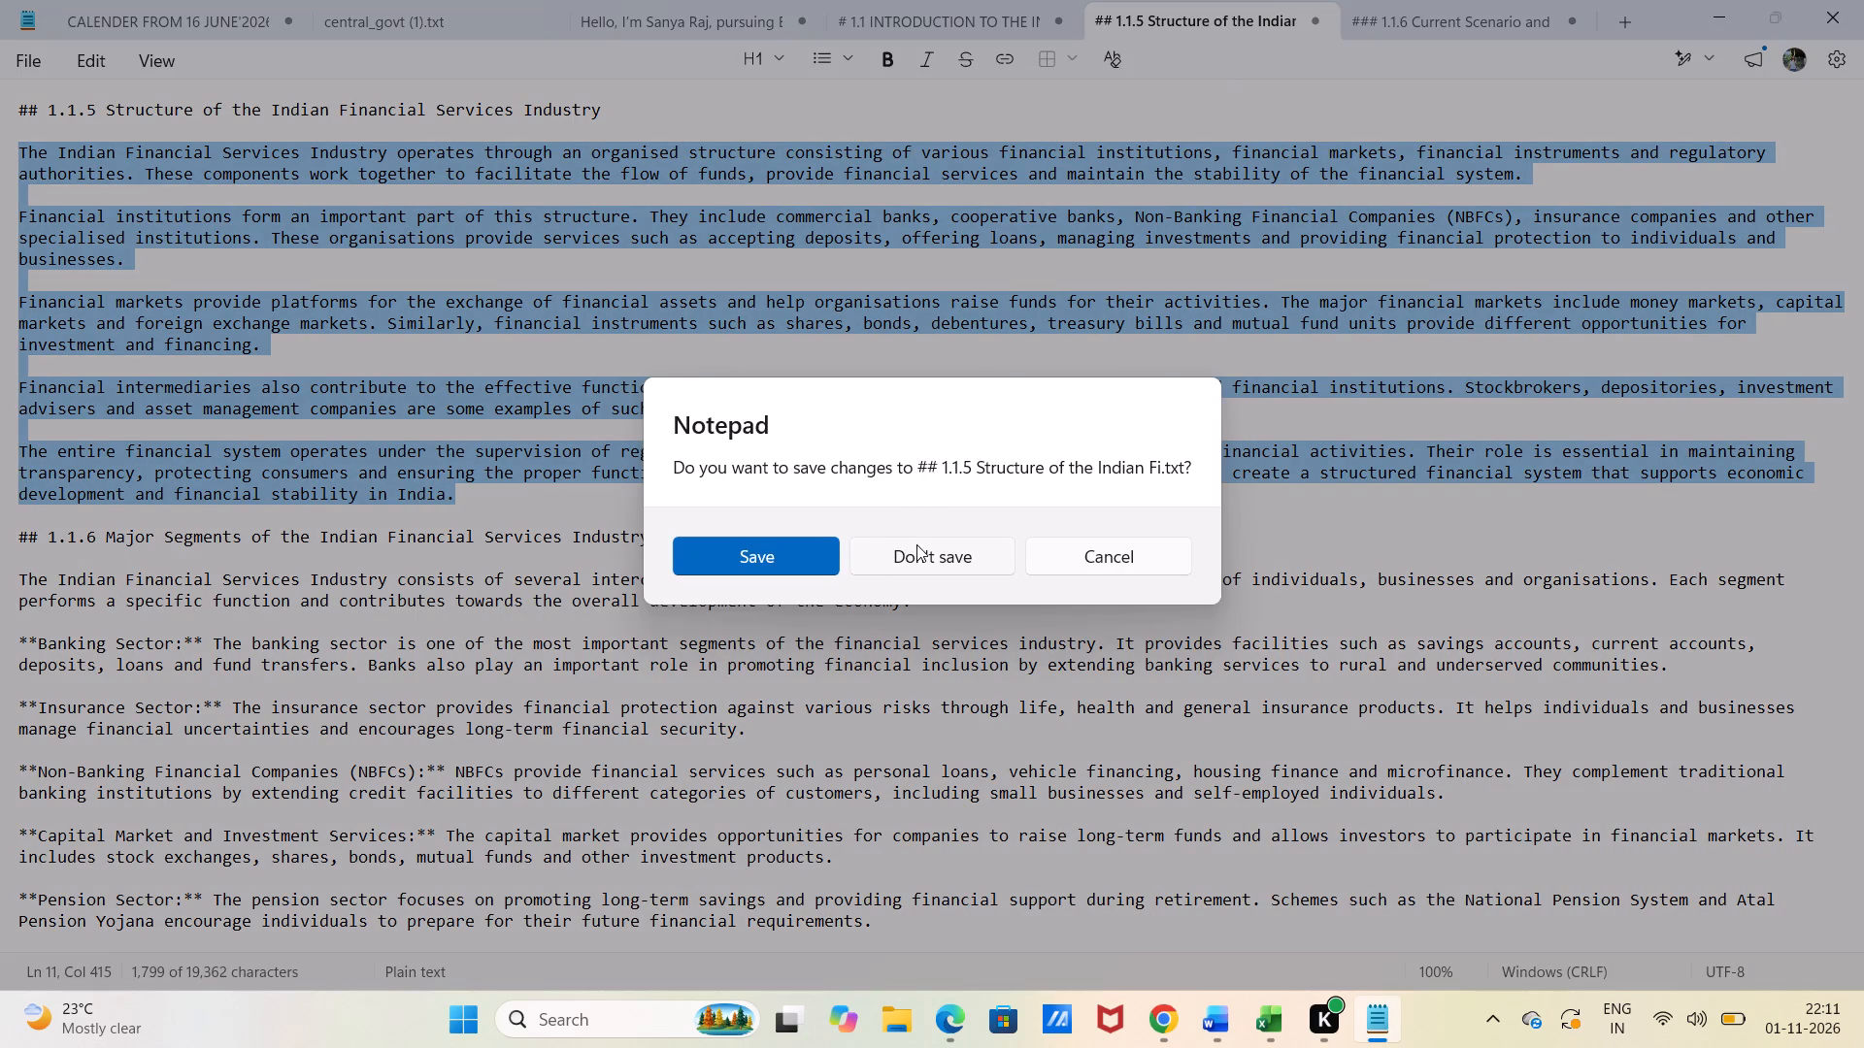
left_click(918, 555)
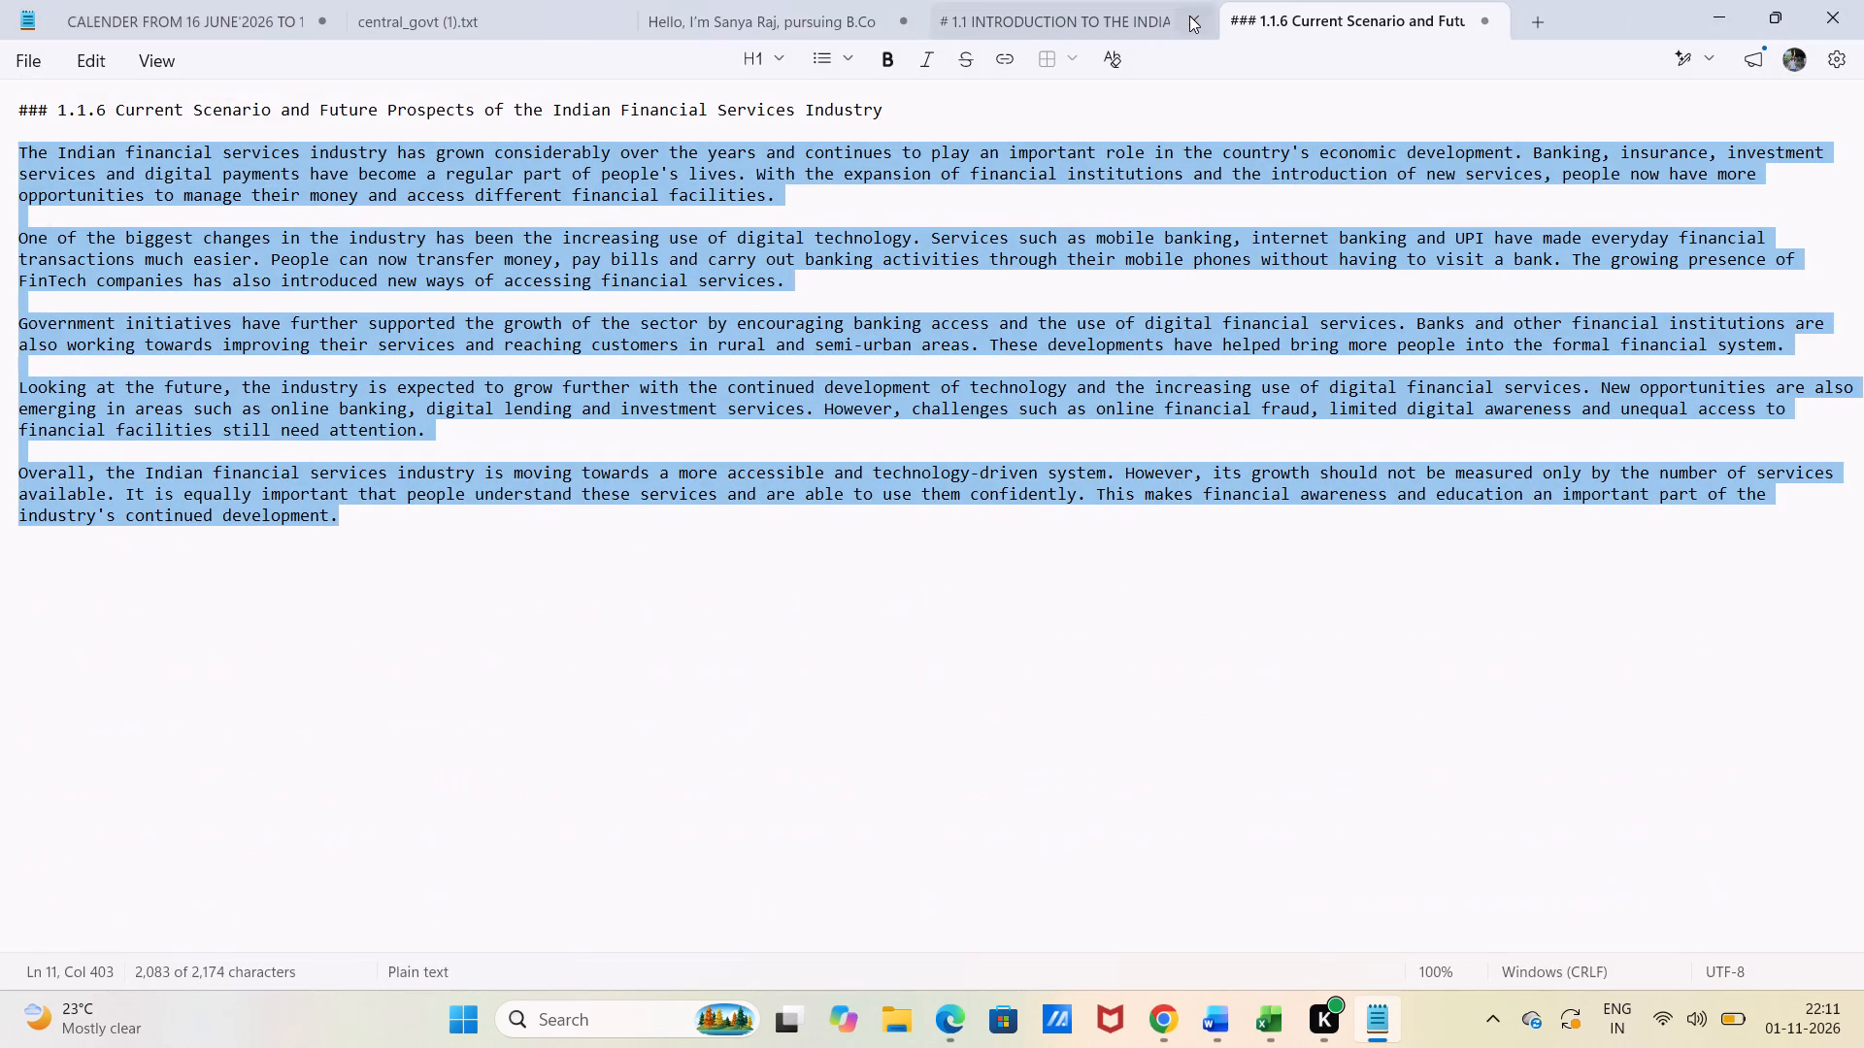
left_click(1190, 16)
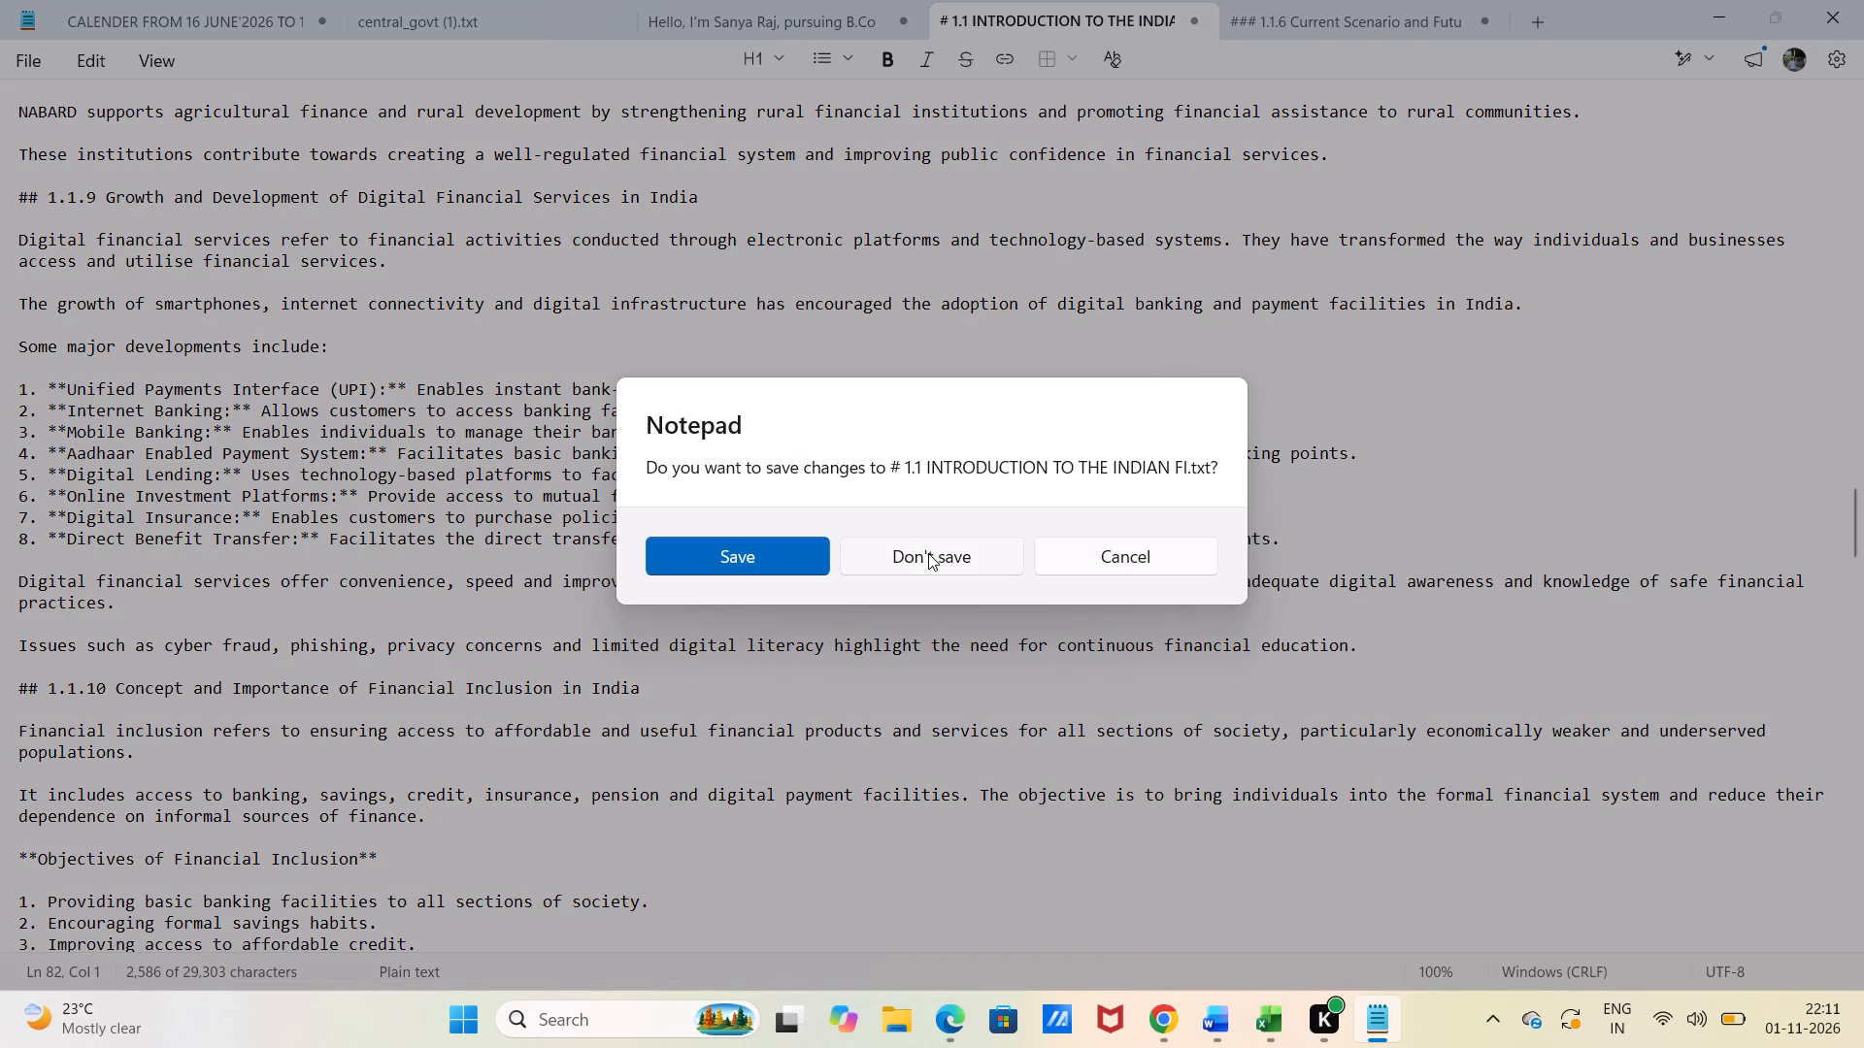
left_click(928, 553)
Paste the copied 1.2 Introduction to the Company text into a new Notepad note.
left_click(1243, 25)
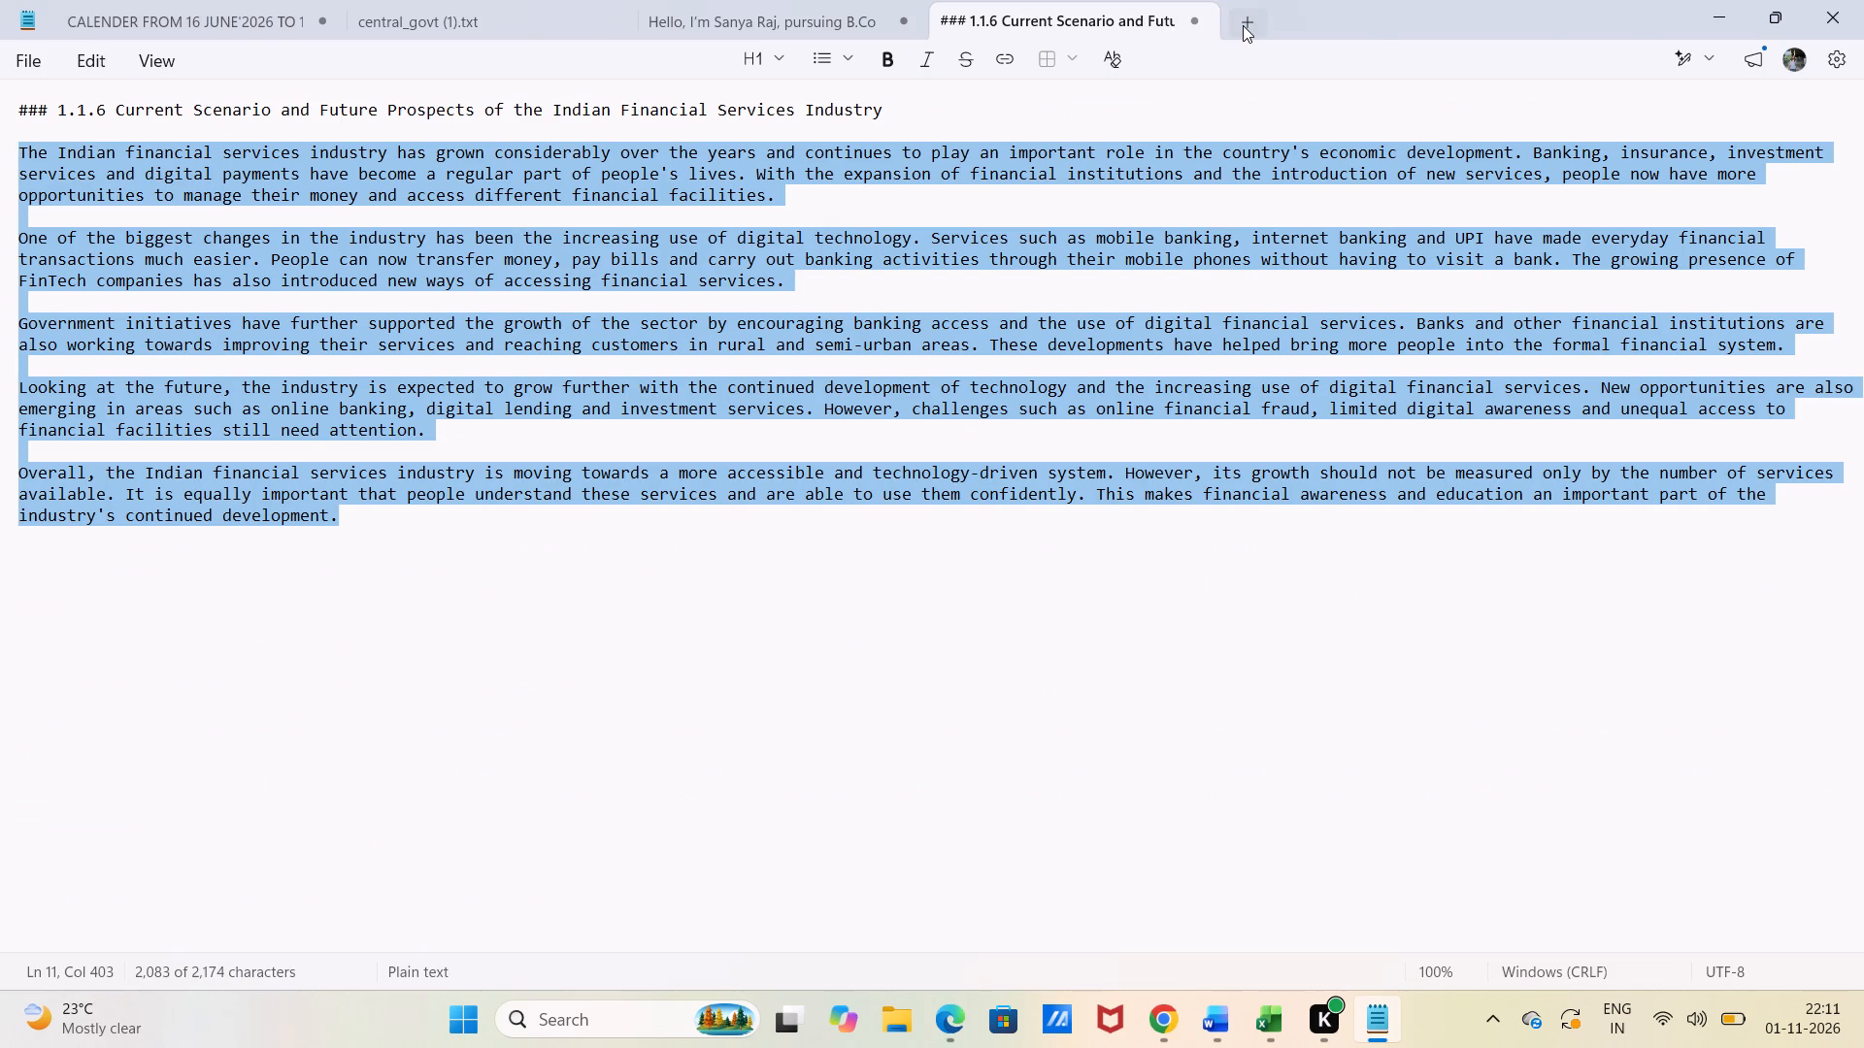
key("ctrl+v")
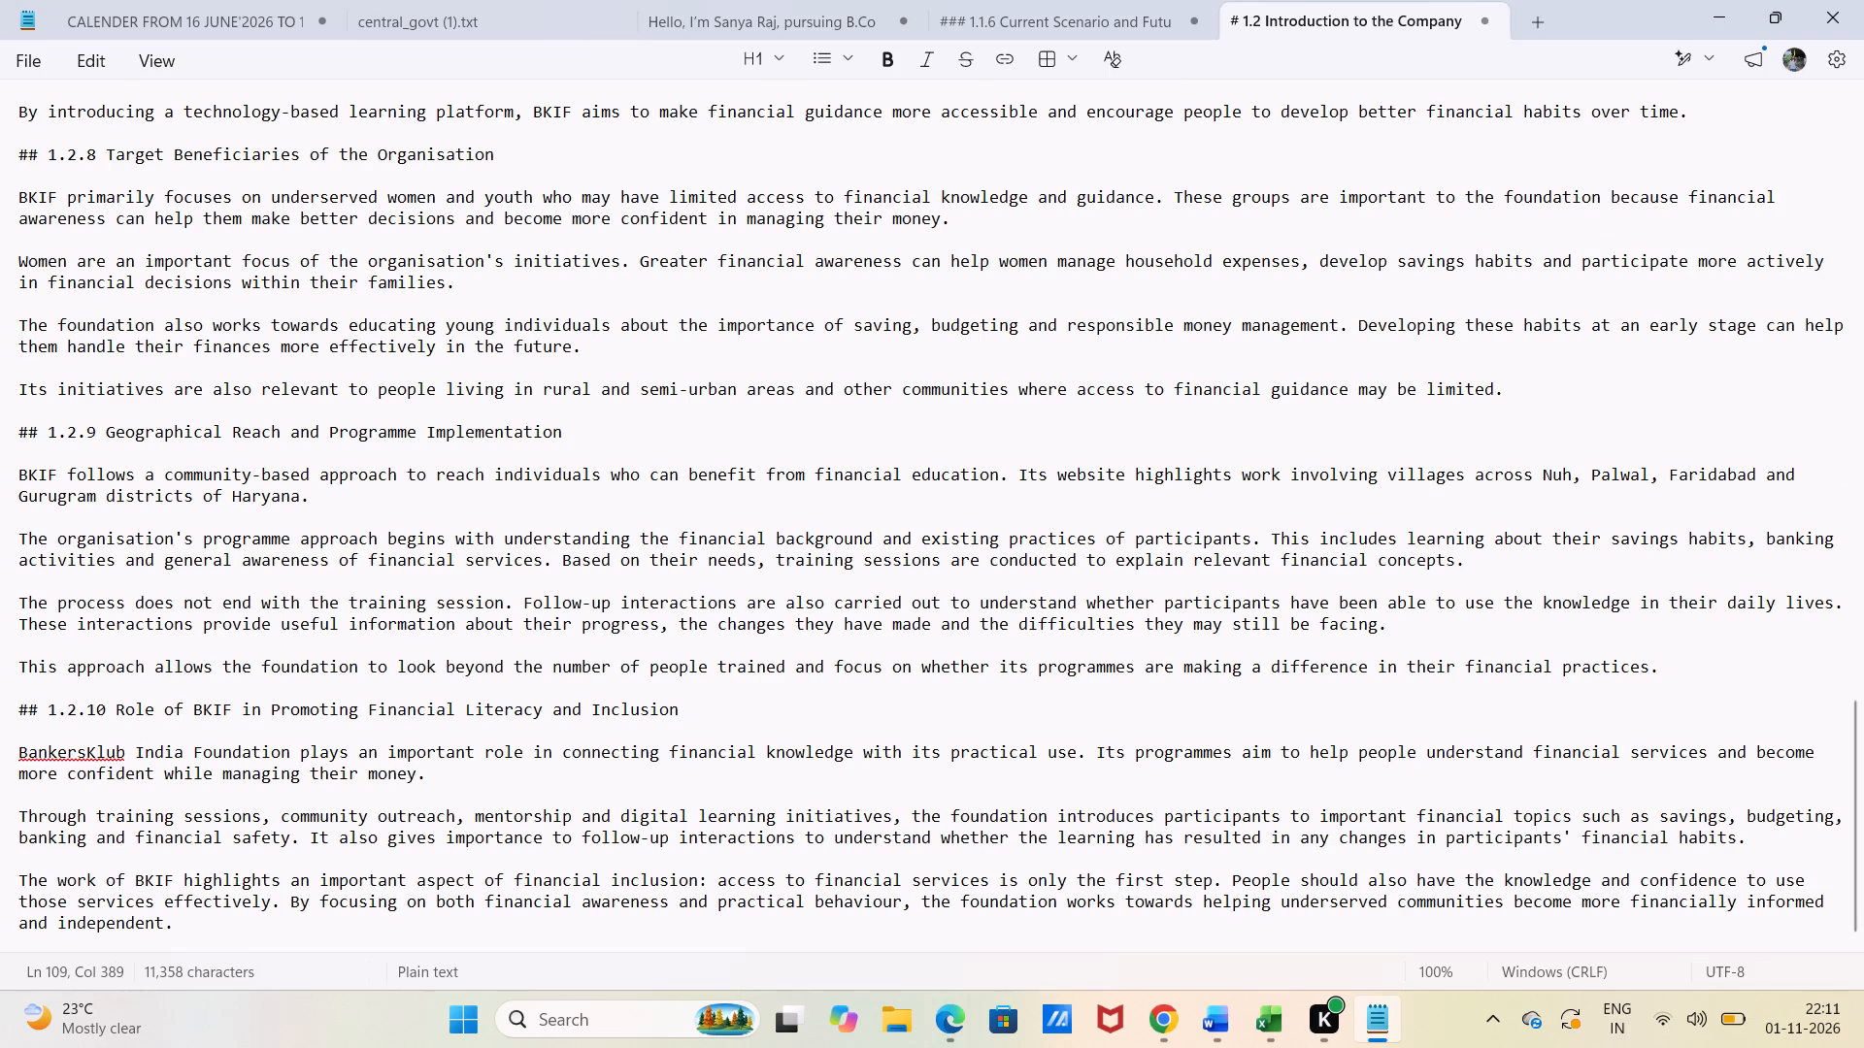
Copy the heading "1.2.1 Company Profile" into the Word report as 14 pt bold italic, directly beneath 1.2 COMPANY OVERVIEW with no blank line between.
scroll(418, 496, "up", 11)
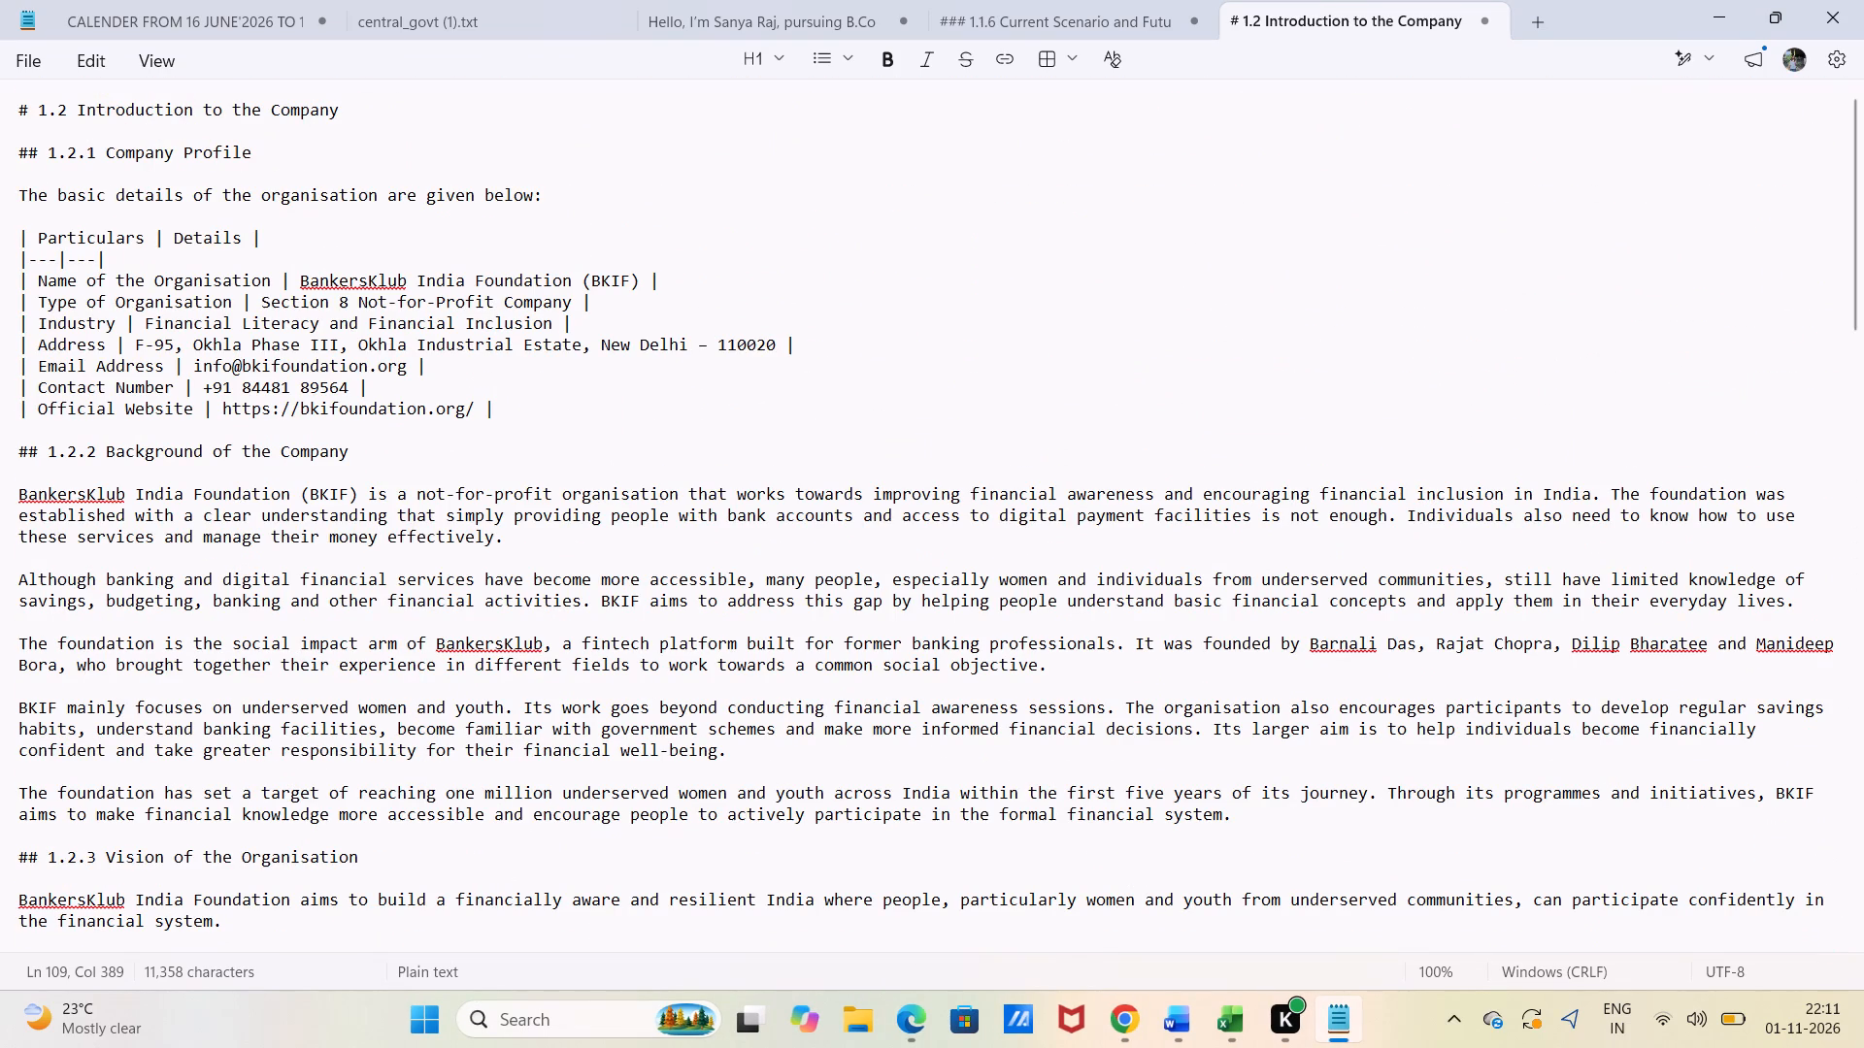
left_click_drag(44, 150, 250, 150)
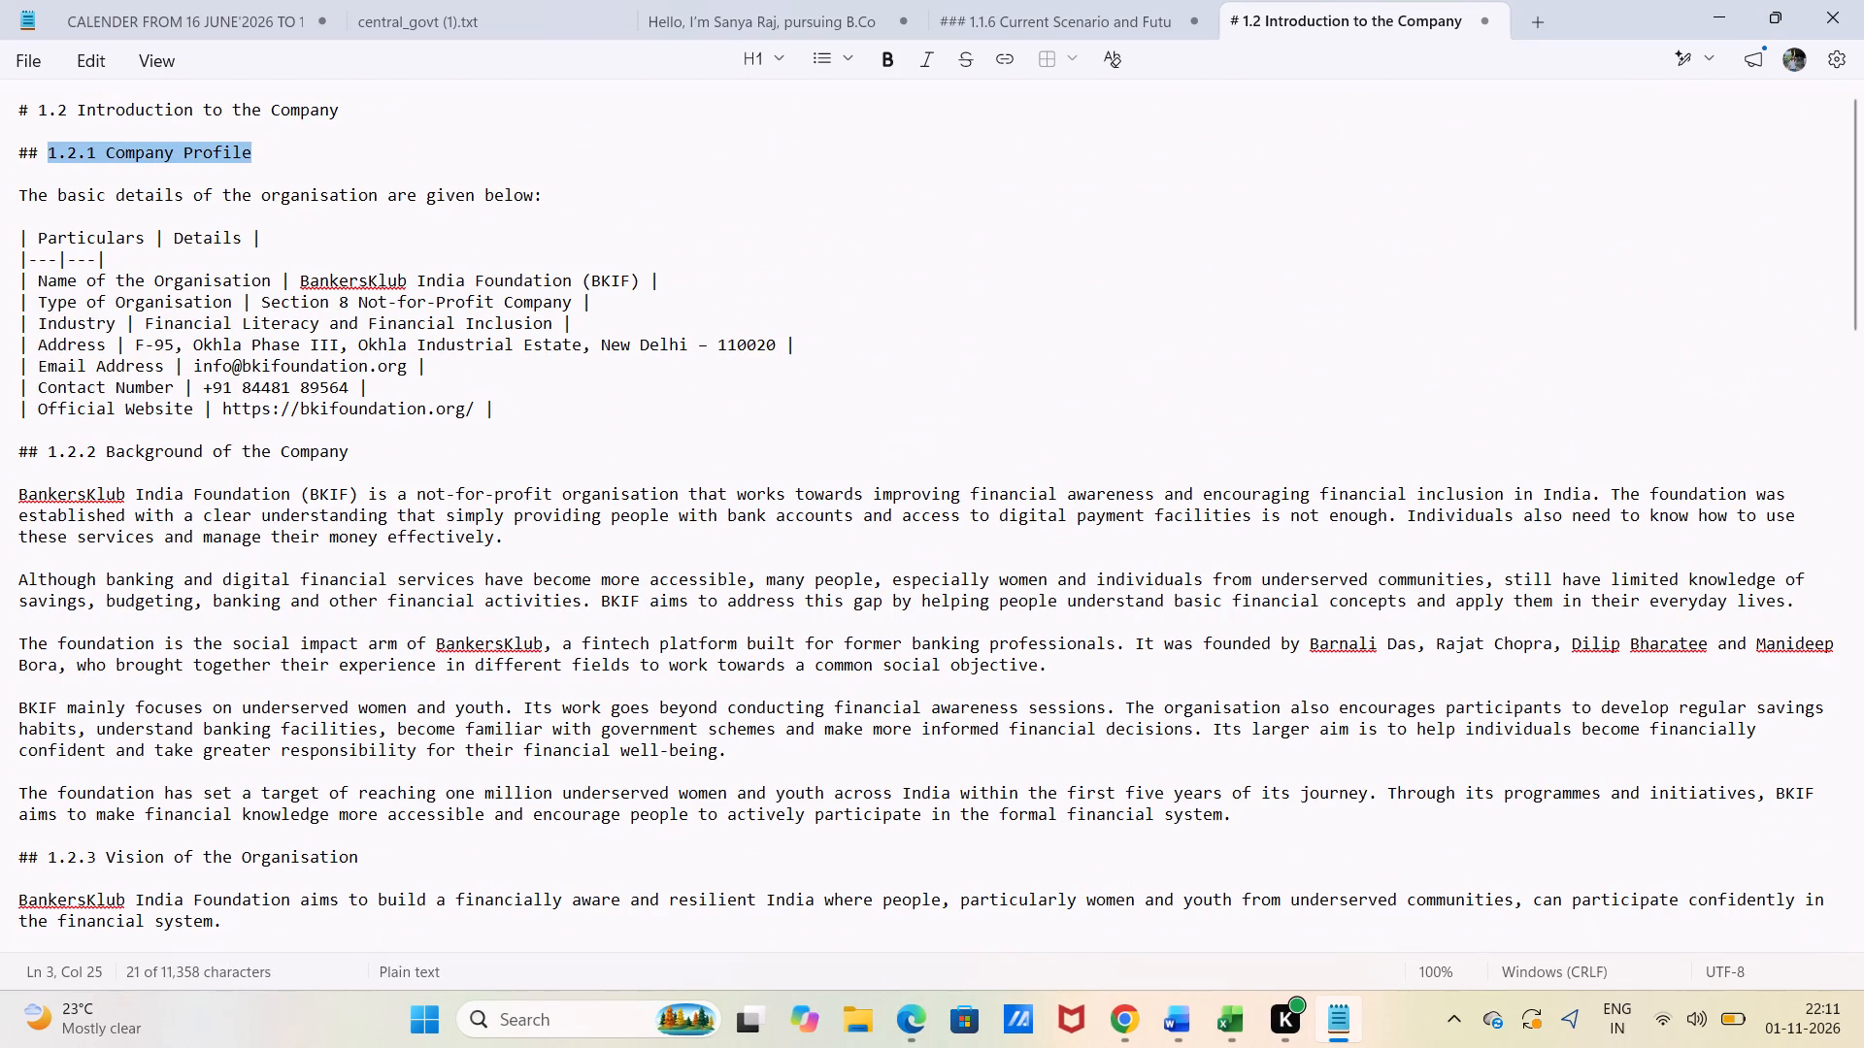
left_click_drag(250, 150, 252, 153)
key("ctrl+c")
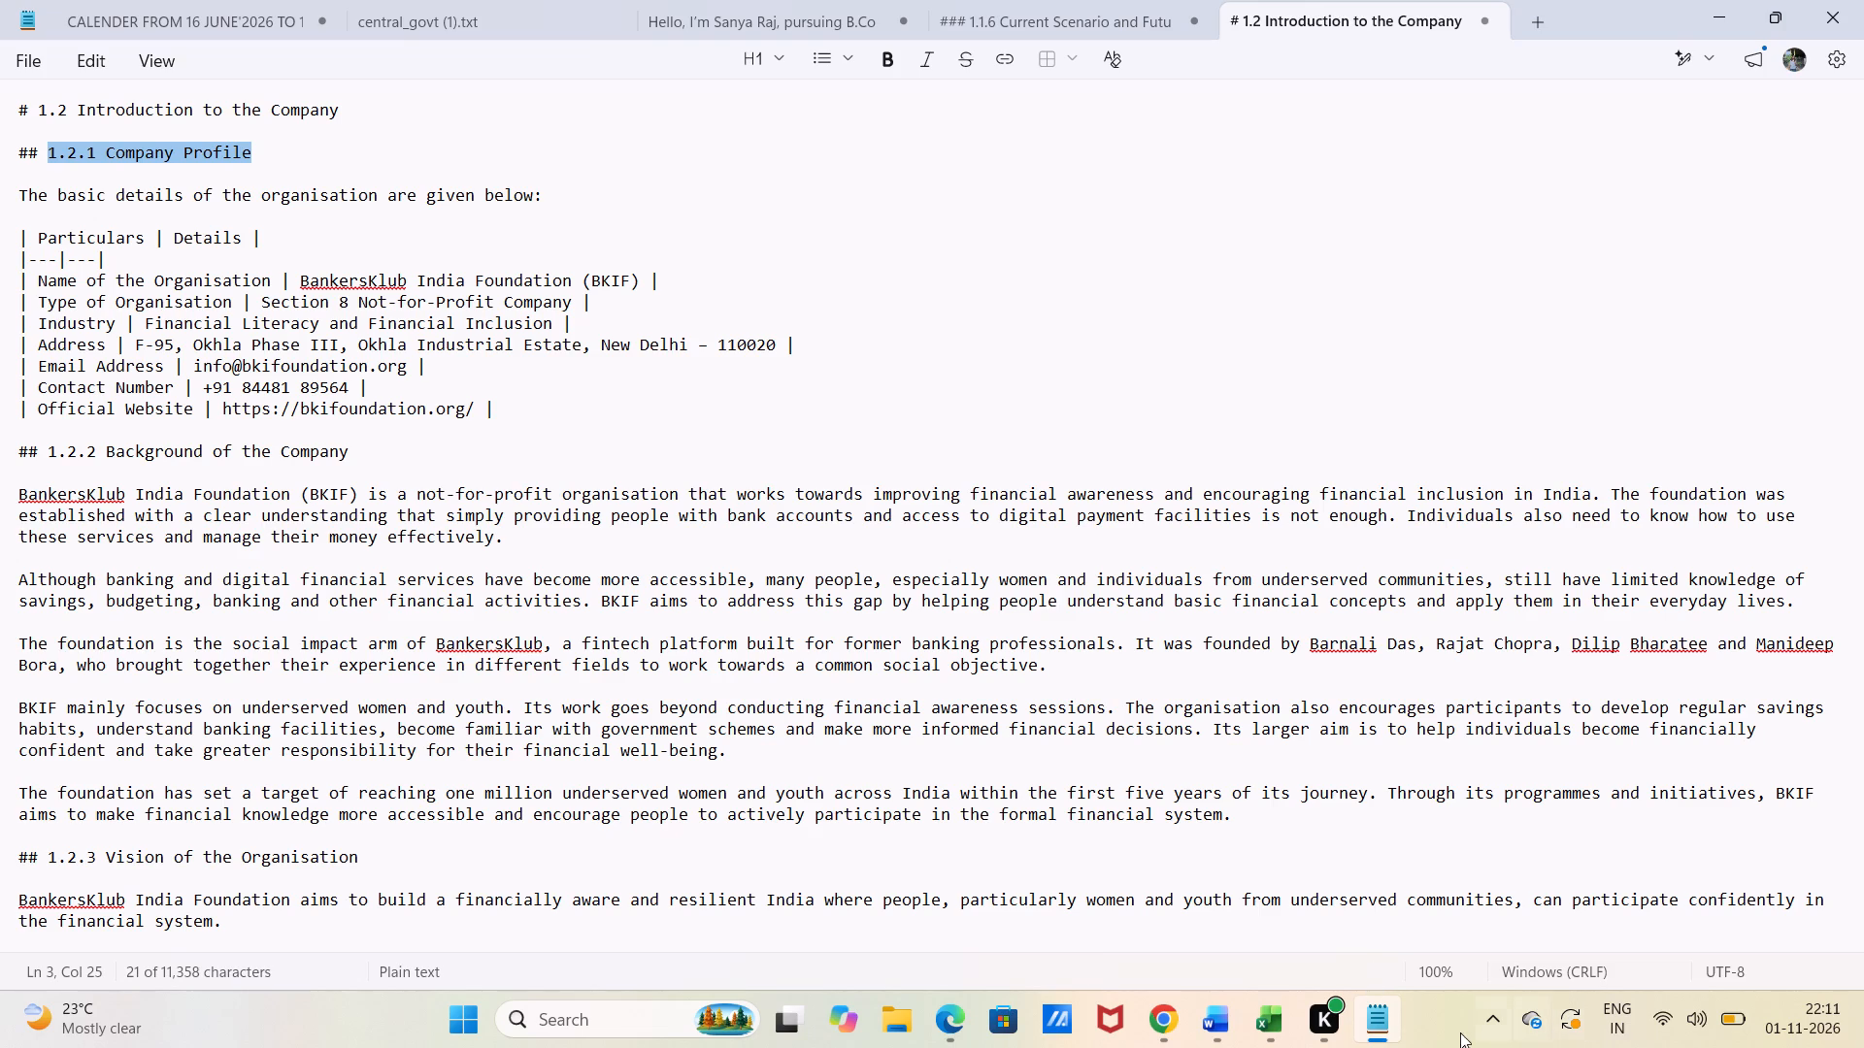
left_click(1200, 1028)
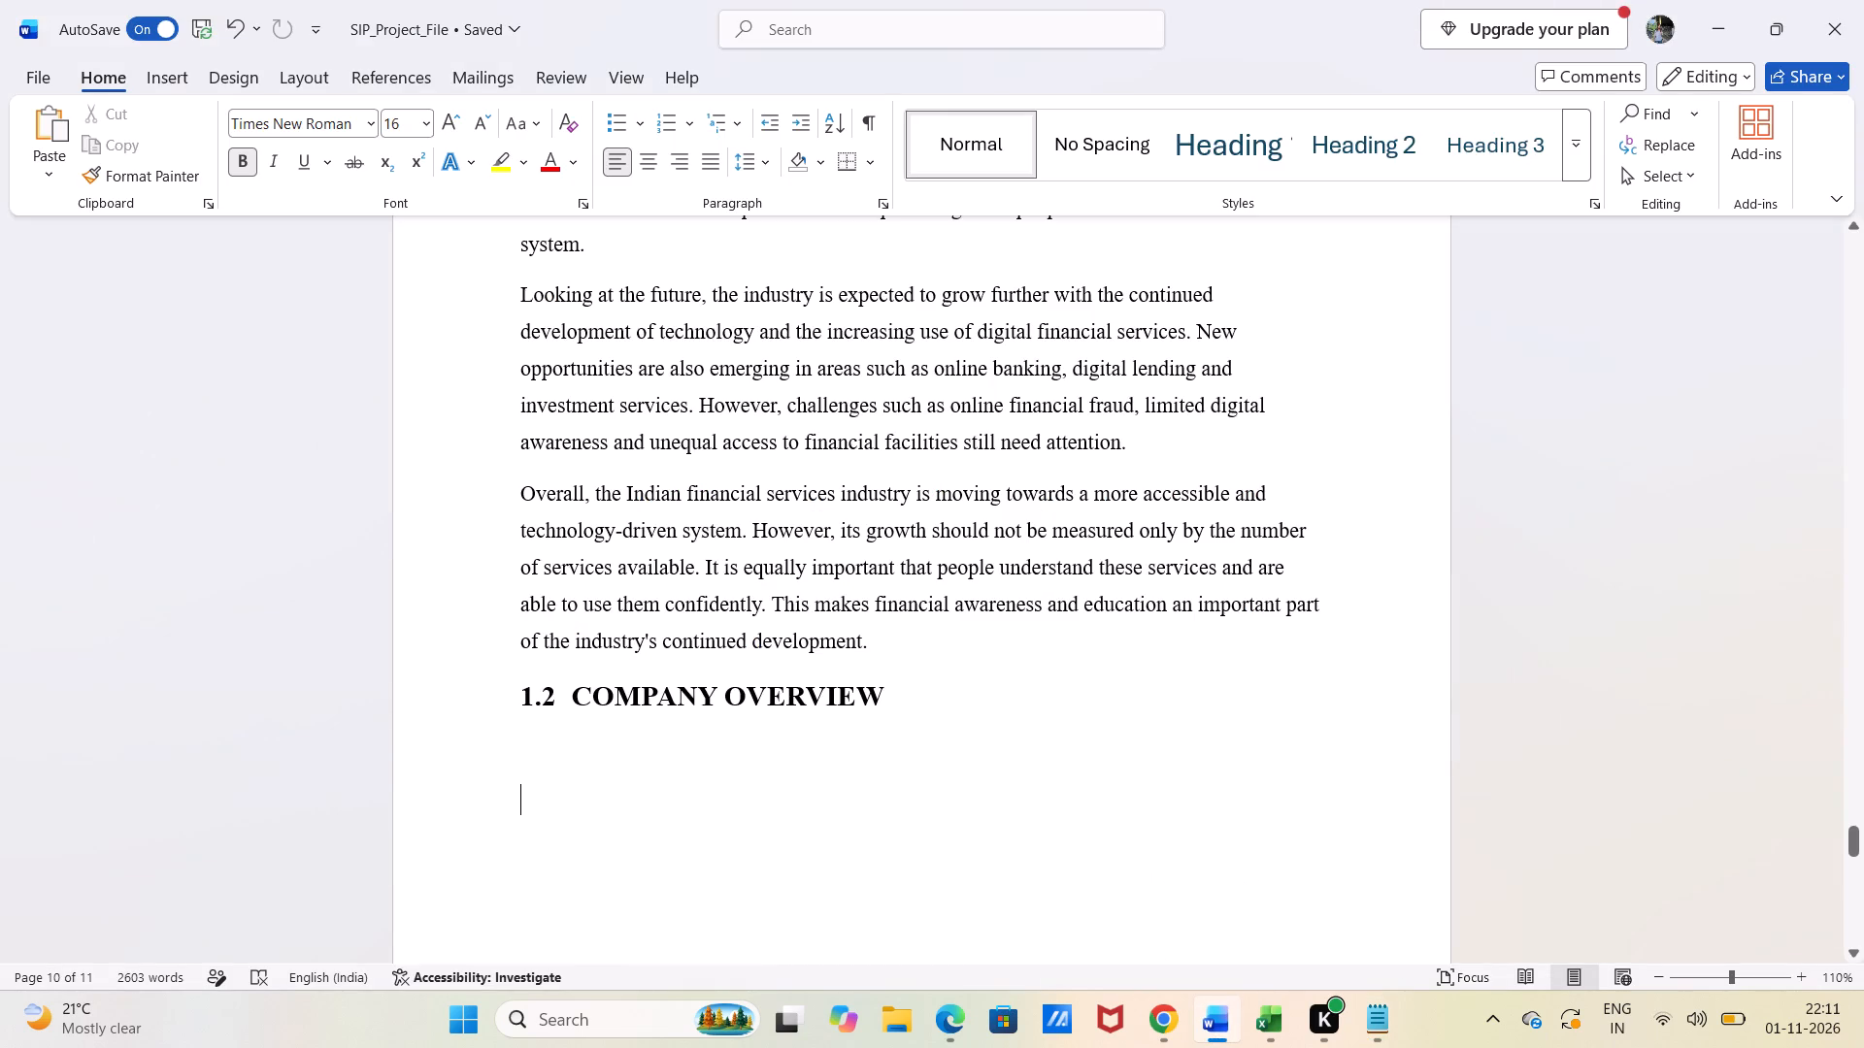
left_click(395, 124)
type("14")
key("Return")
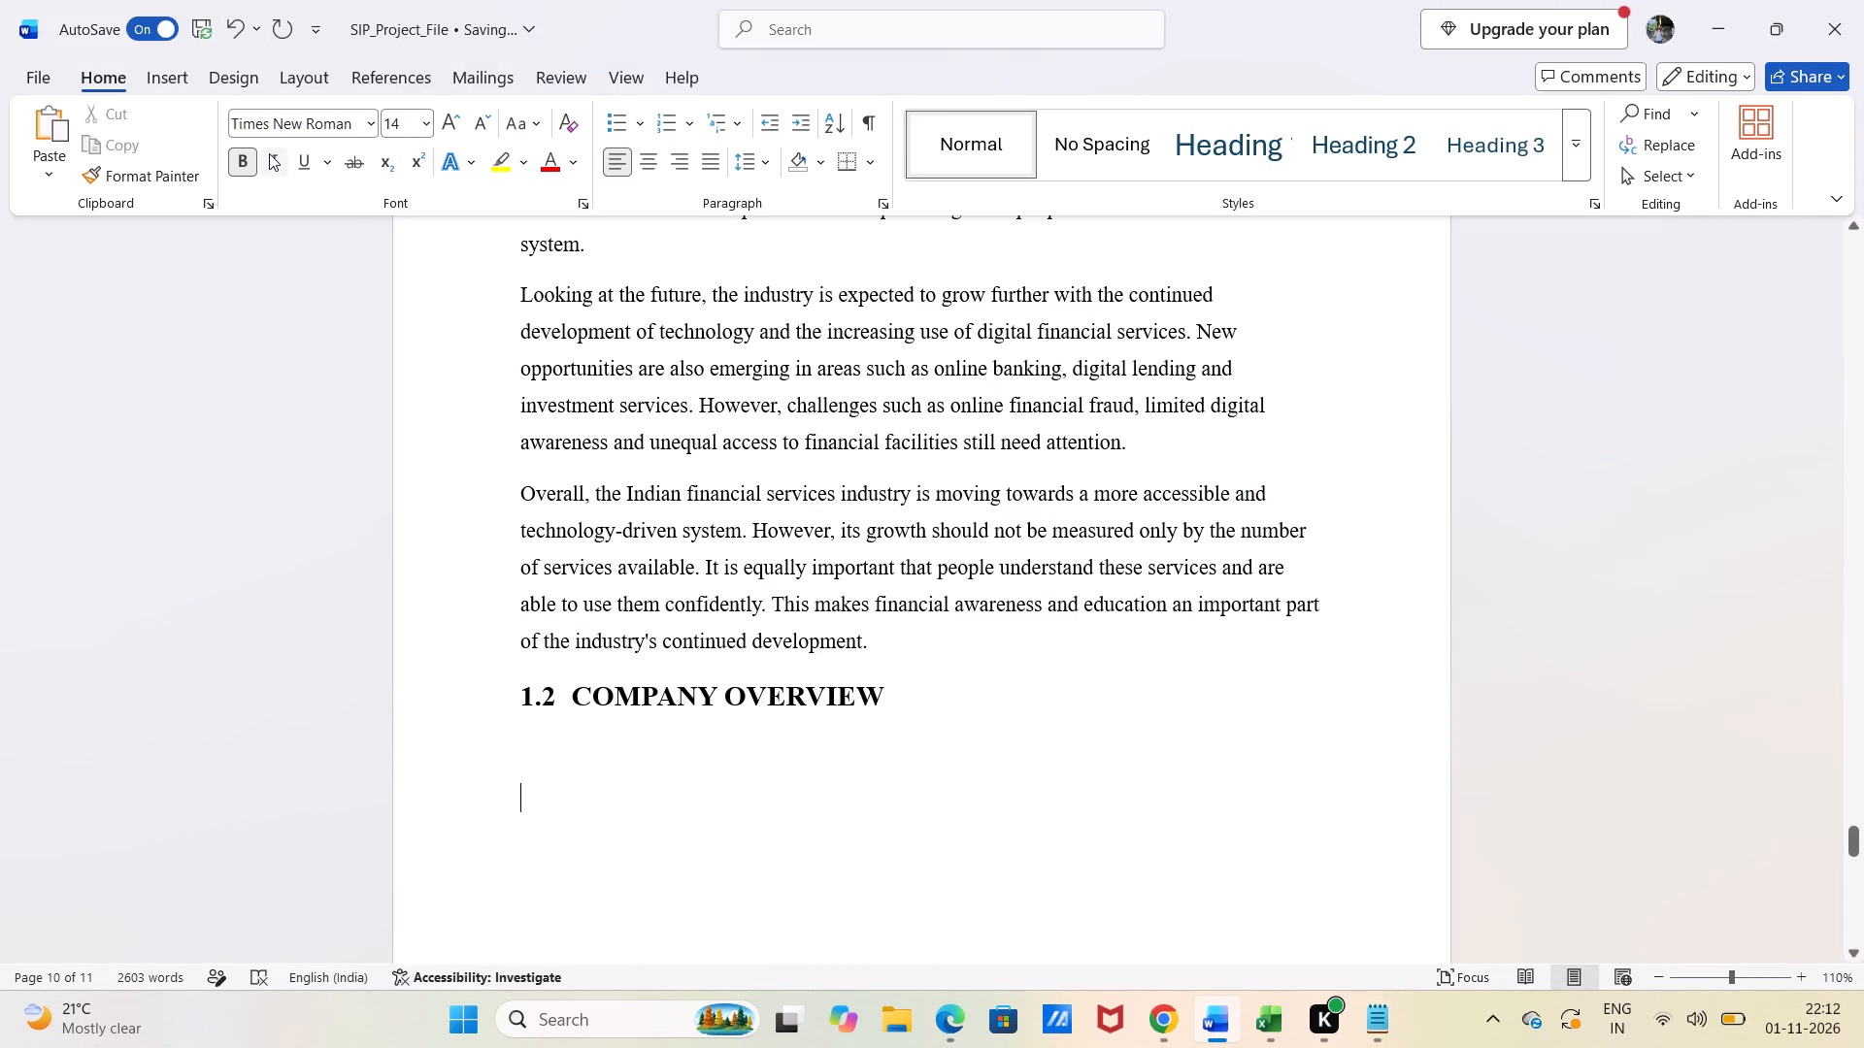
left_click(269, 153)
key("ctrl+v")
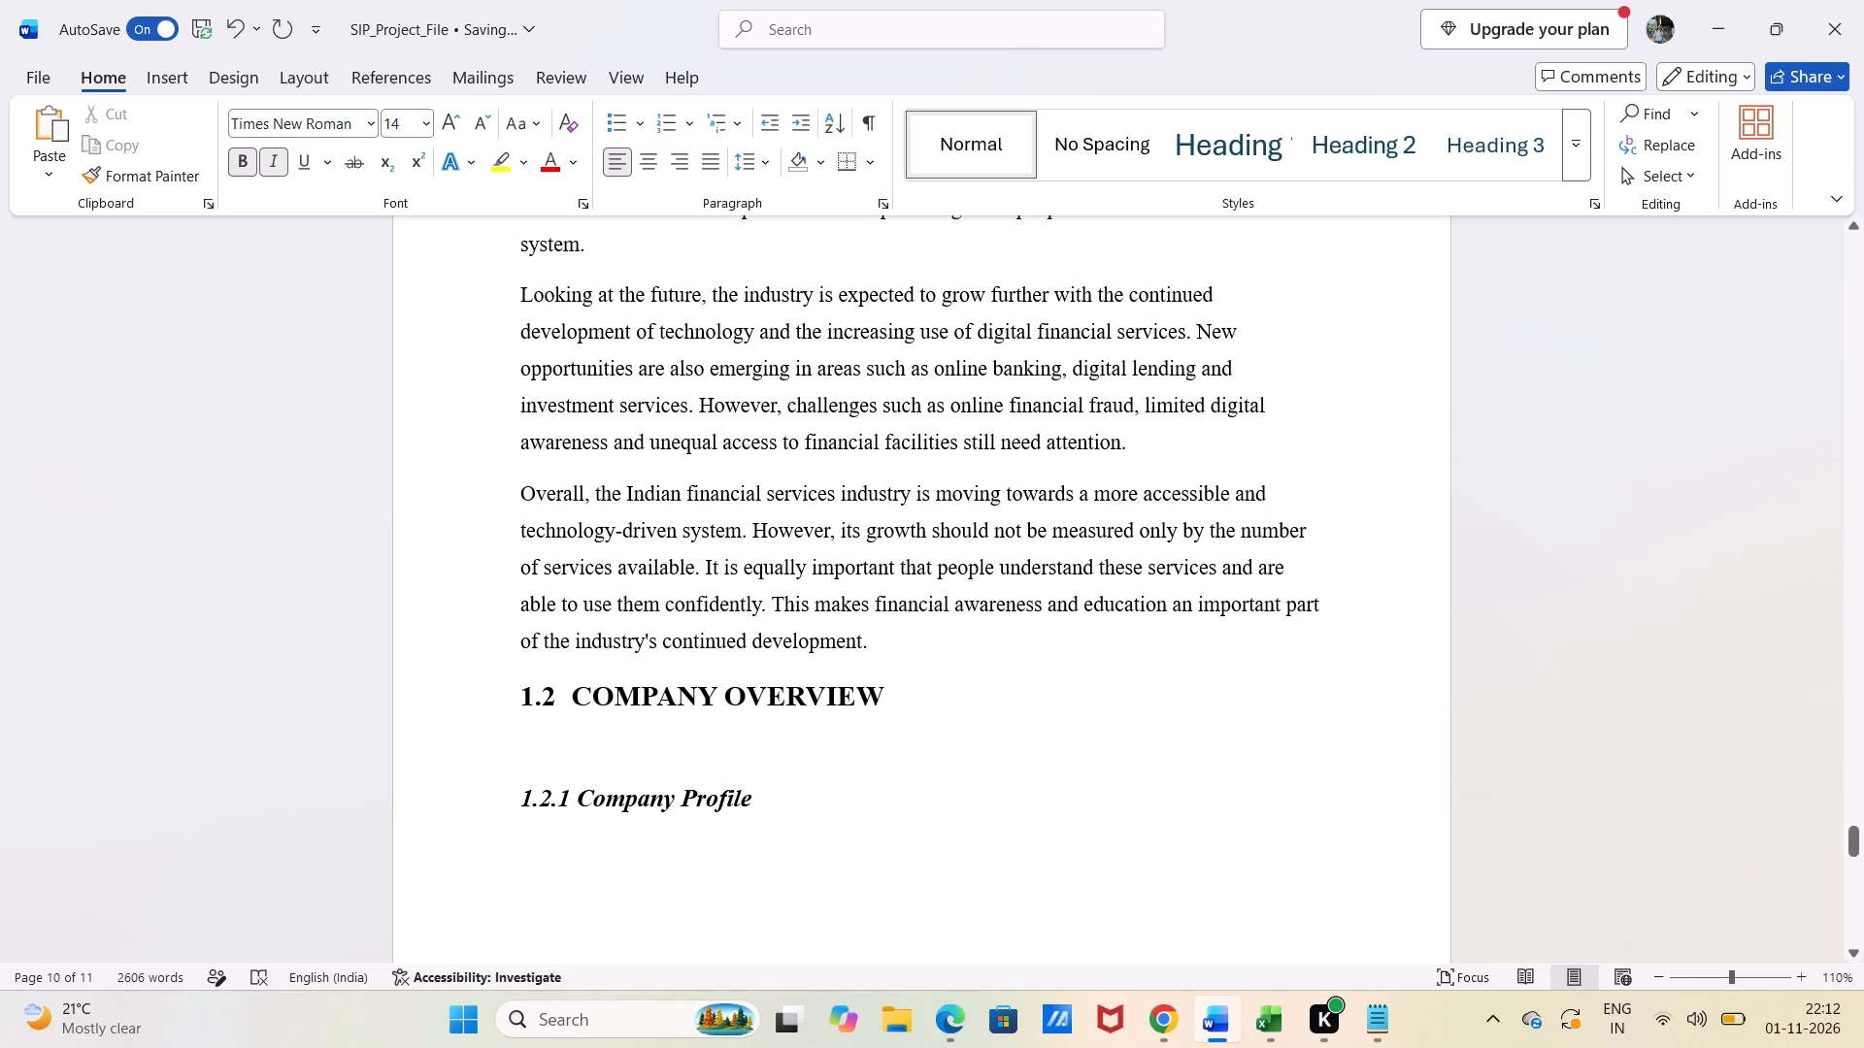
left_click(535, 770)
key("BackSpace")
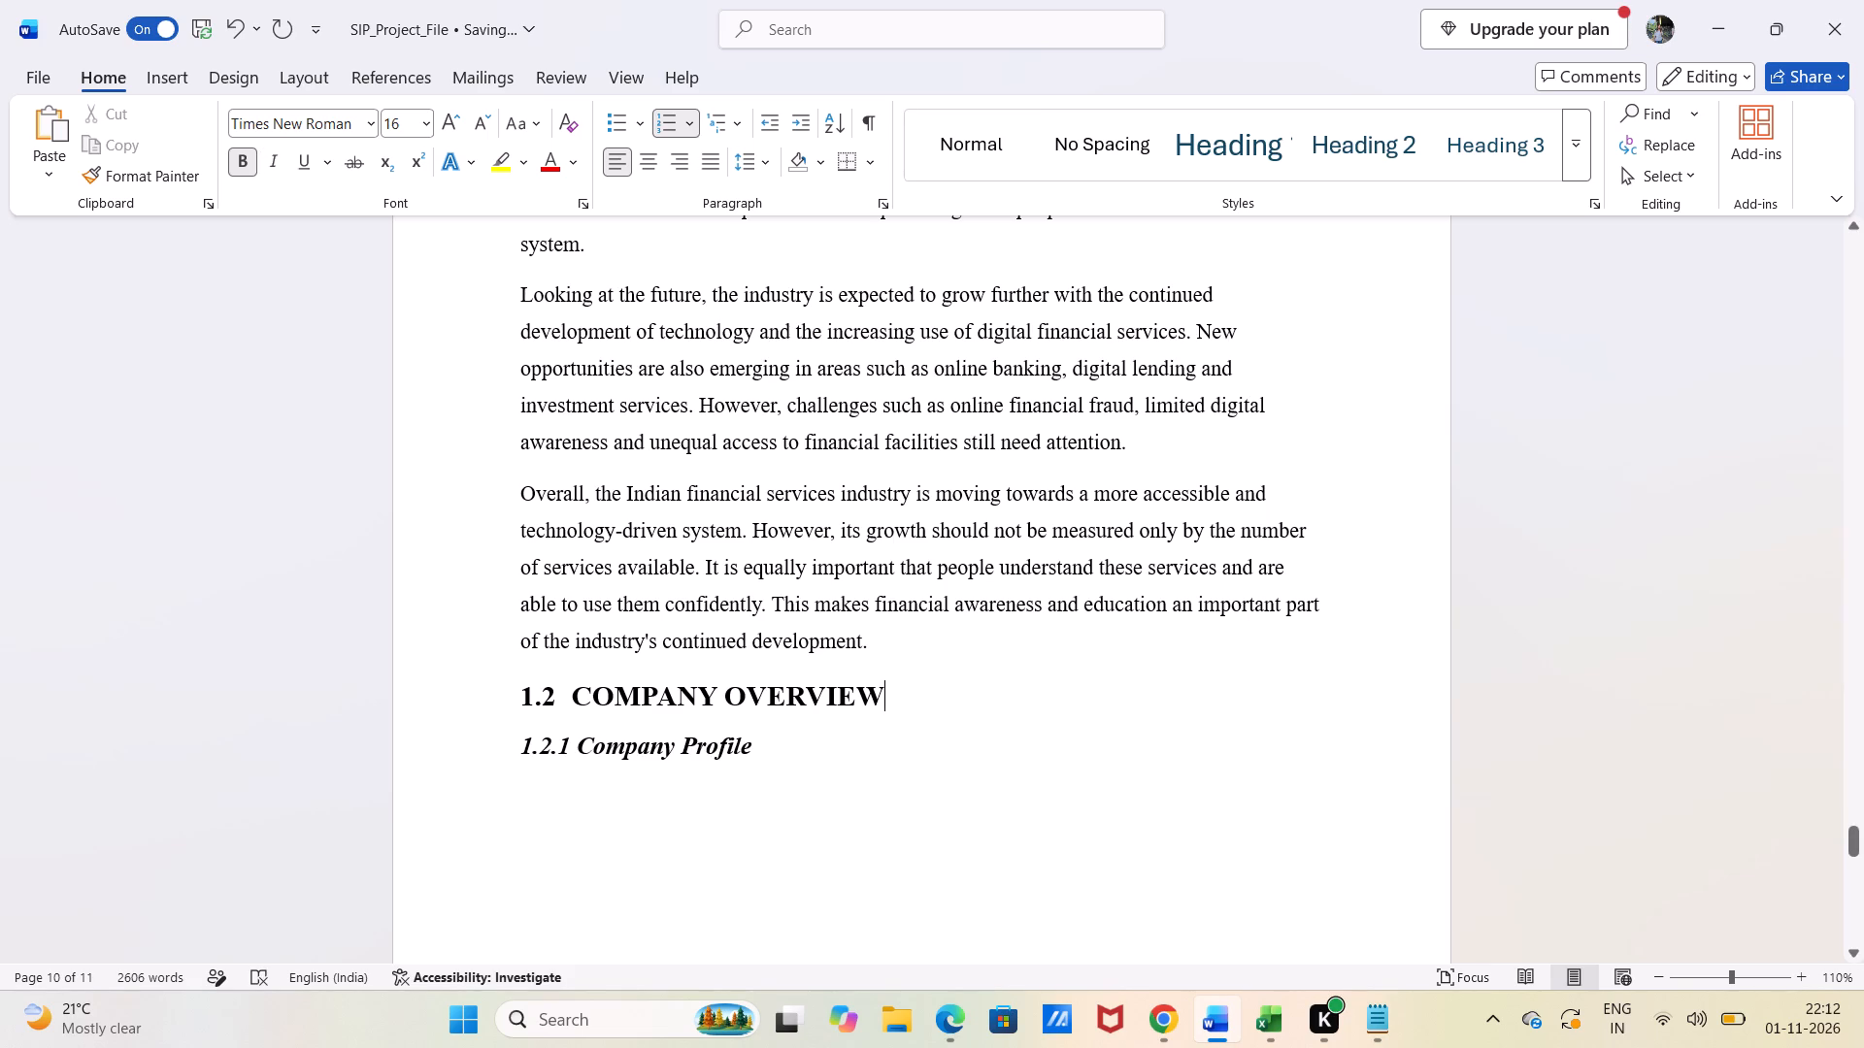
Examine the heading spacing and formatting in section 1.1 Industry Overview as a reference for section 1.2.
left_click(701, 745)
scroll(829, 745, "up", 20)
scroll(829, 745, "up", 18)
scroll(829, 745, "down", 2)
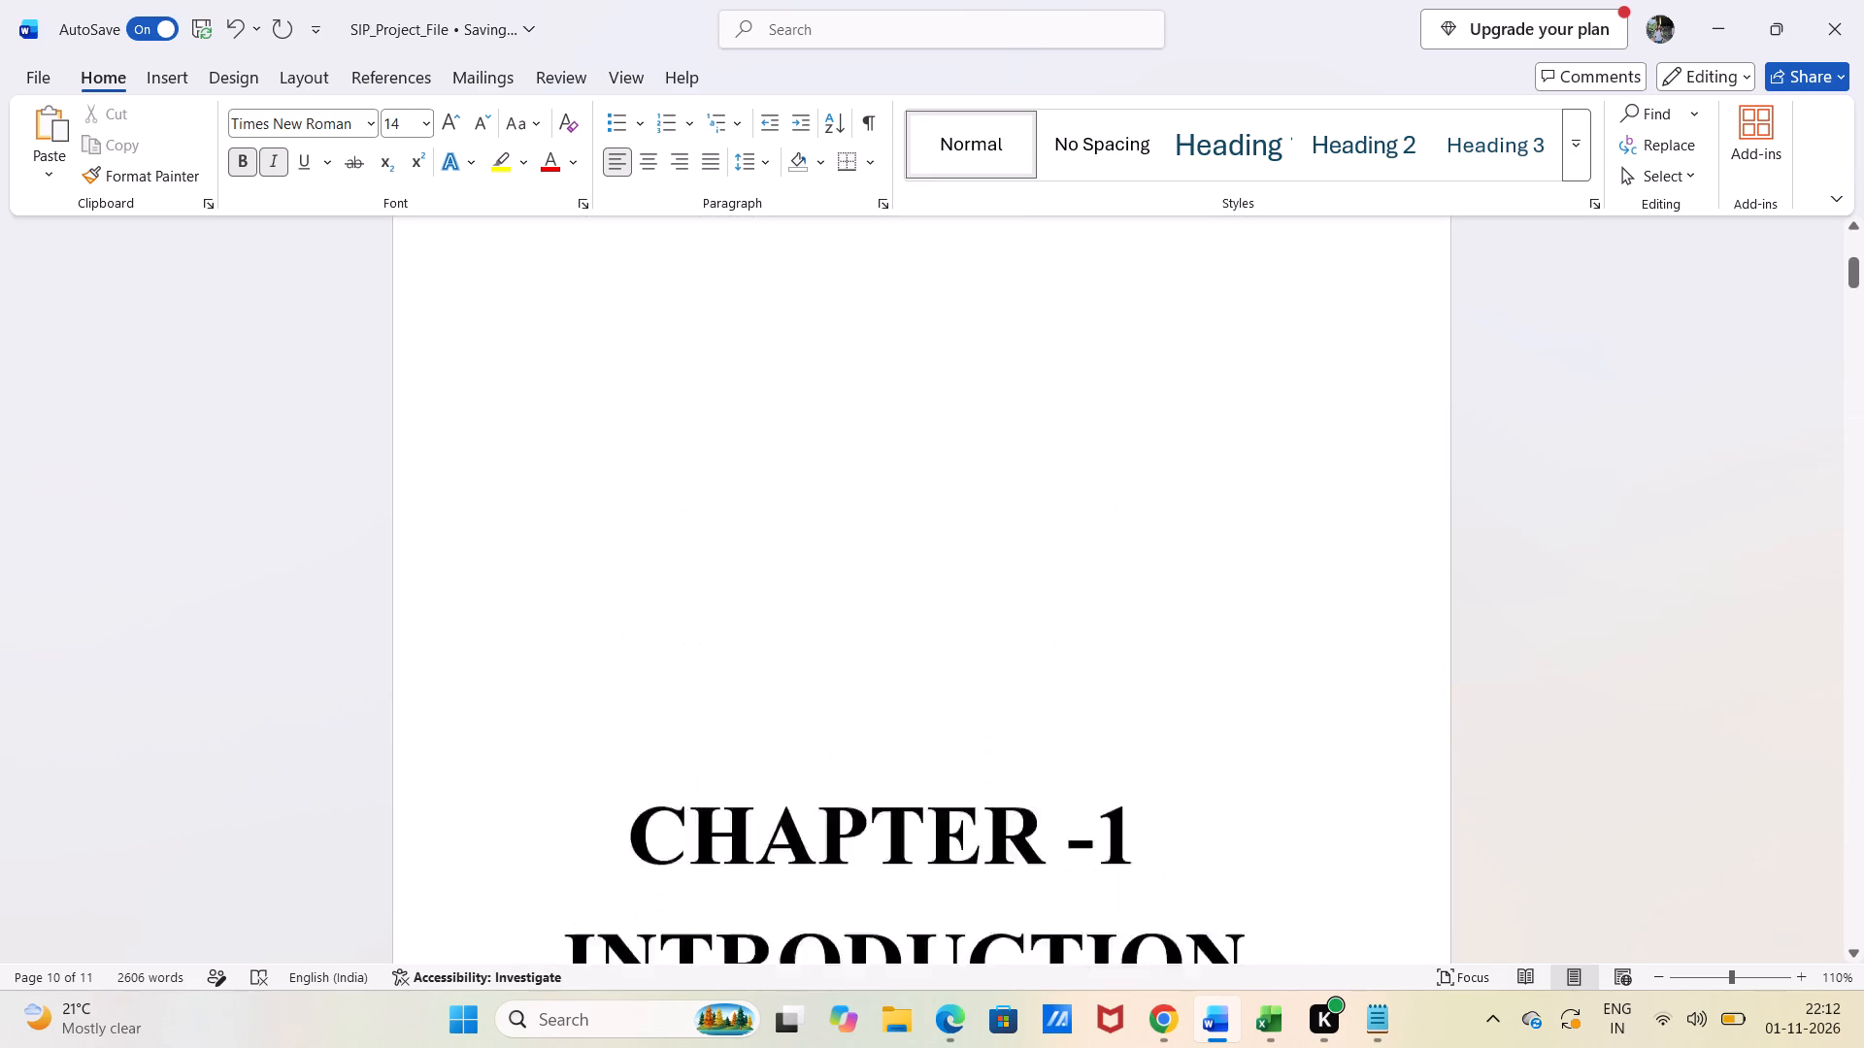
scroll(829, 745, "down", 1)
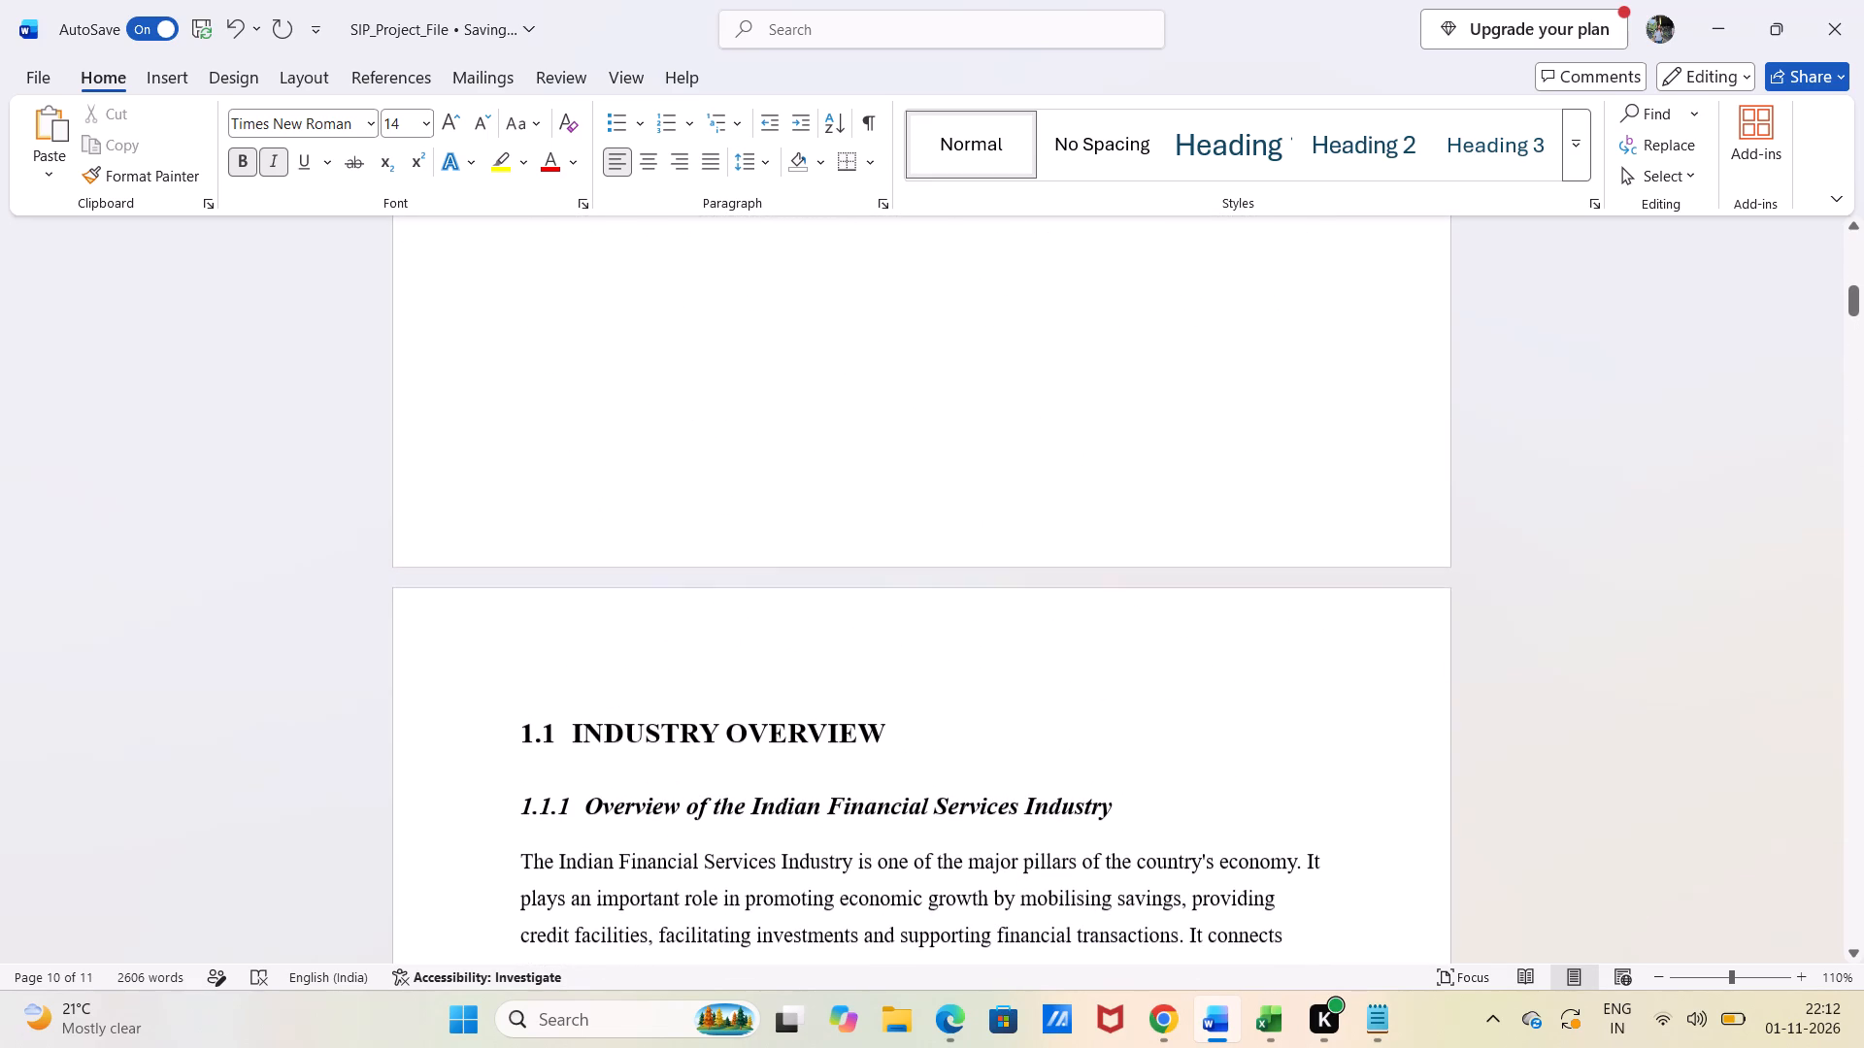
left_click(603, 769)
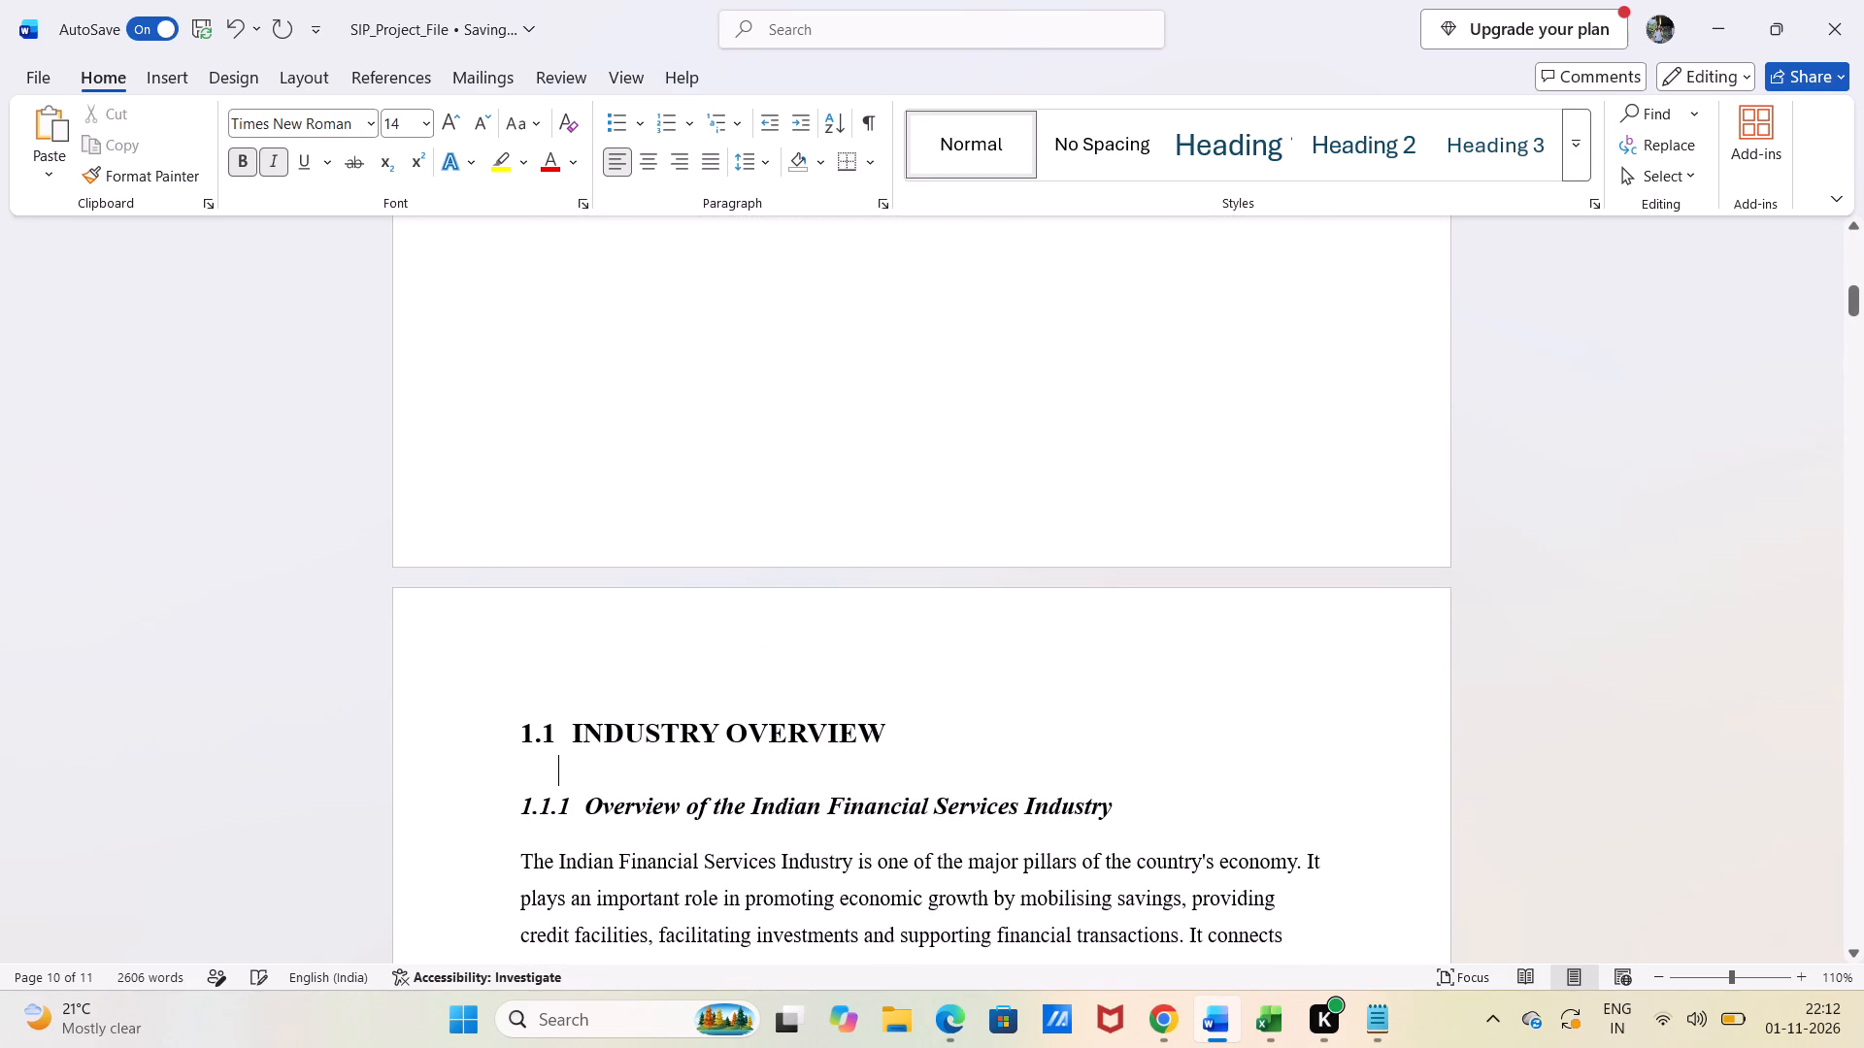
scroll(603, 769, "down", 3)
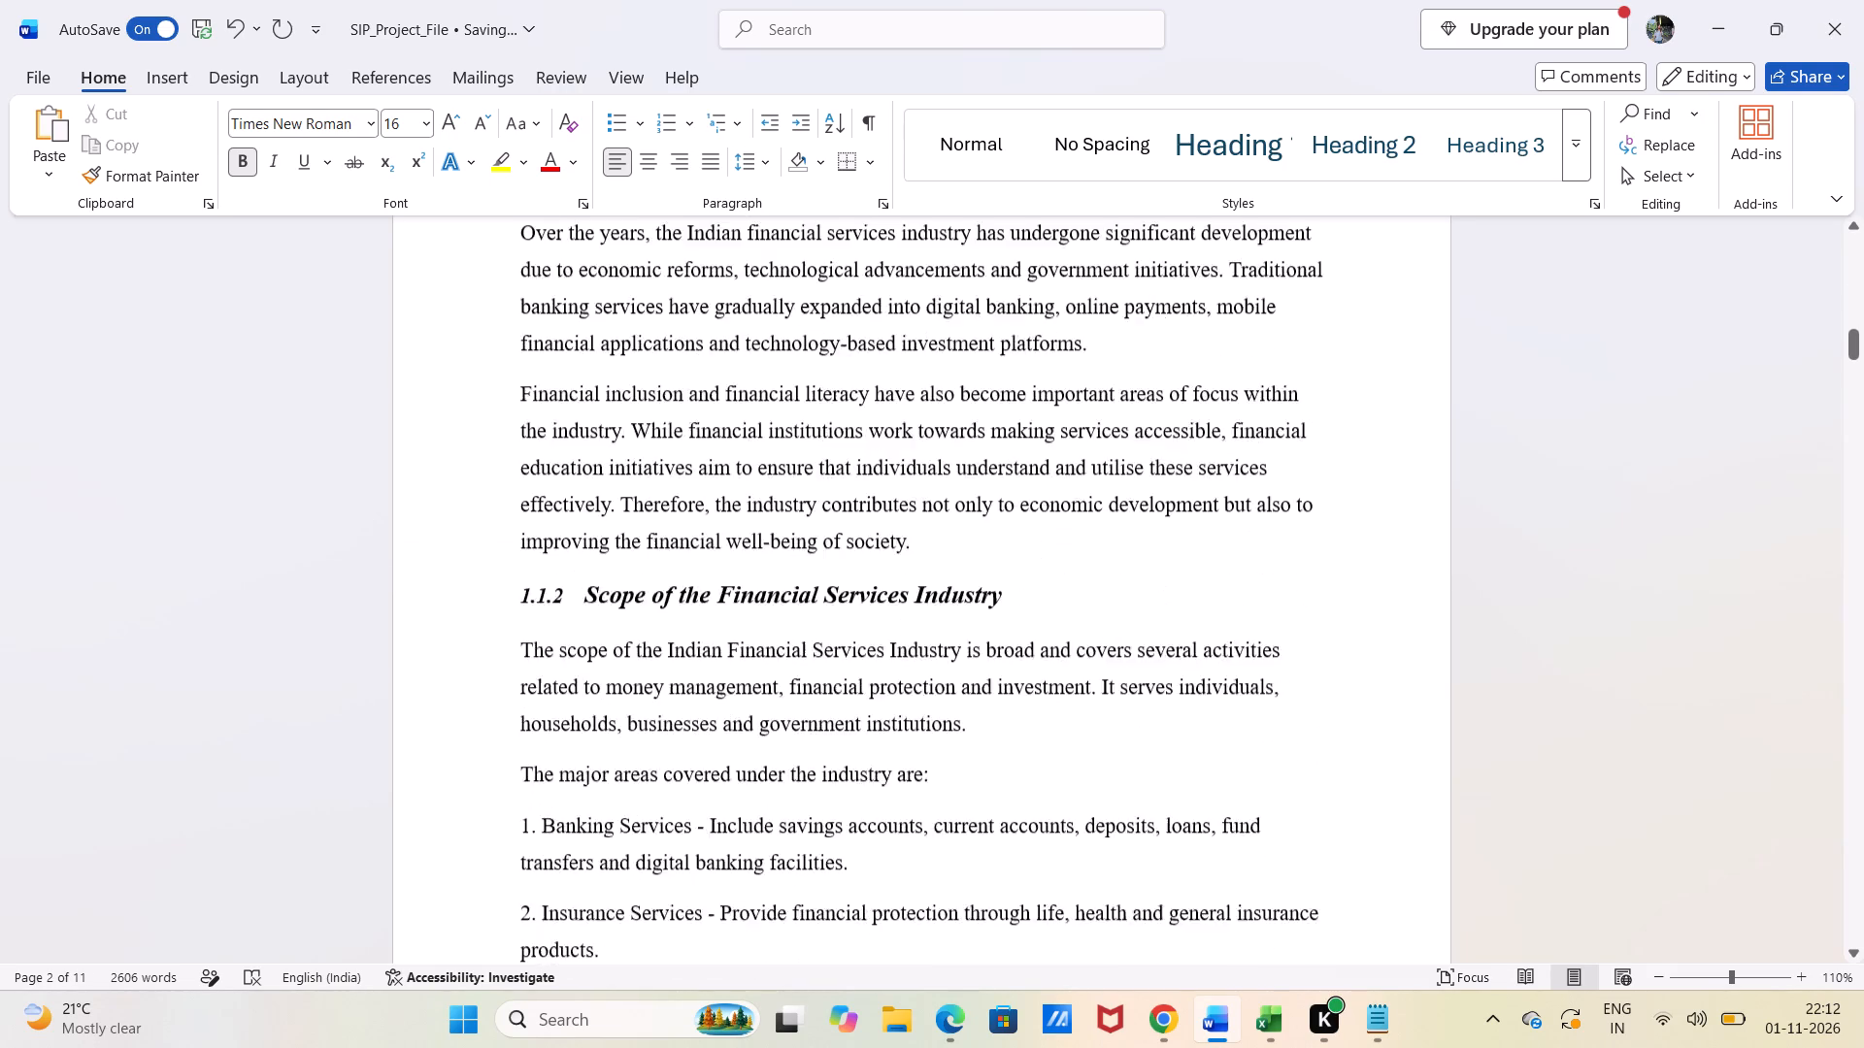
scroll(603, 769, "down", 9)
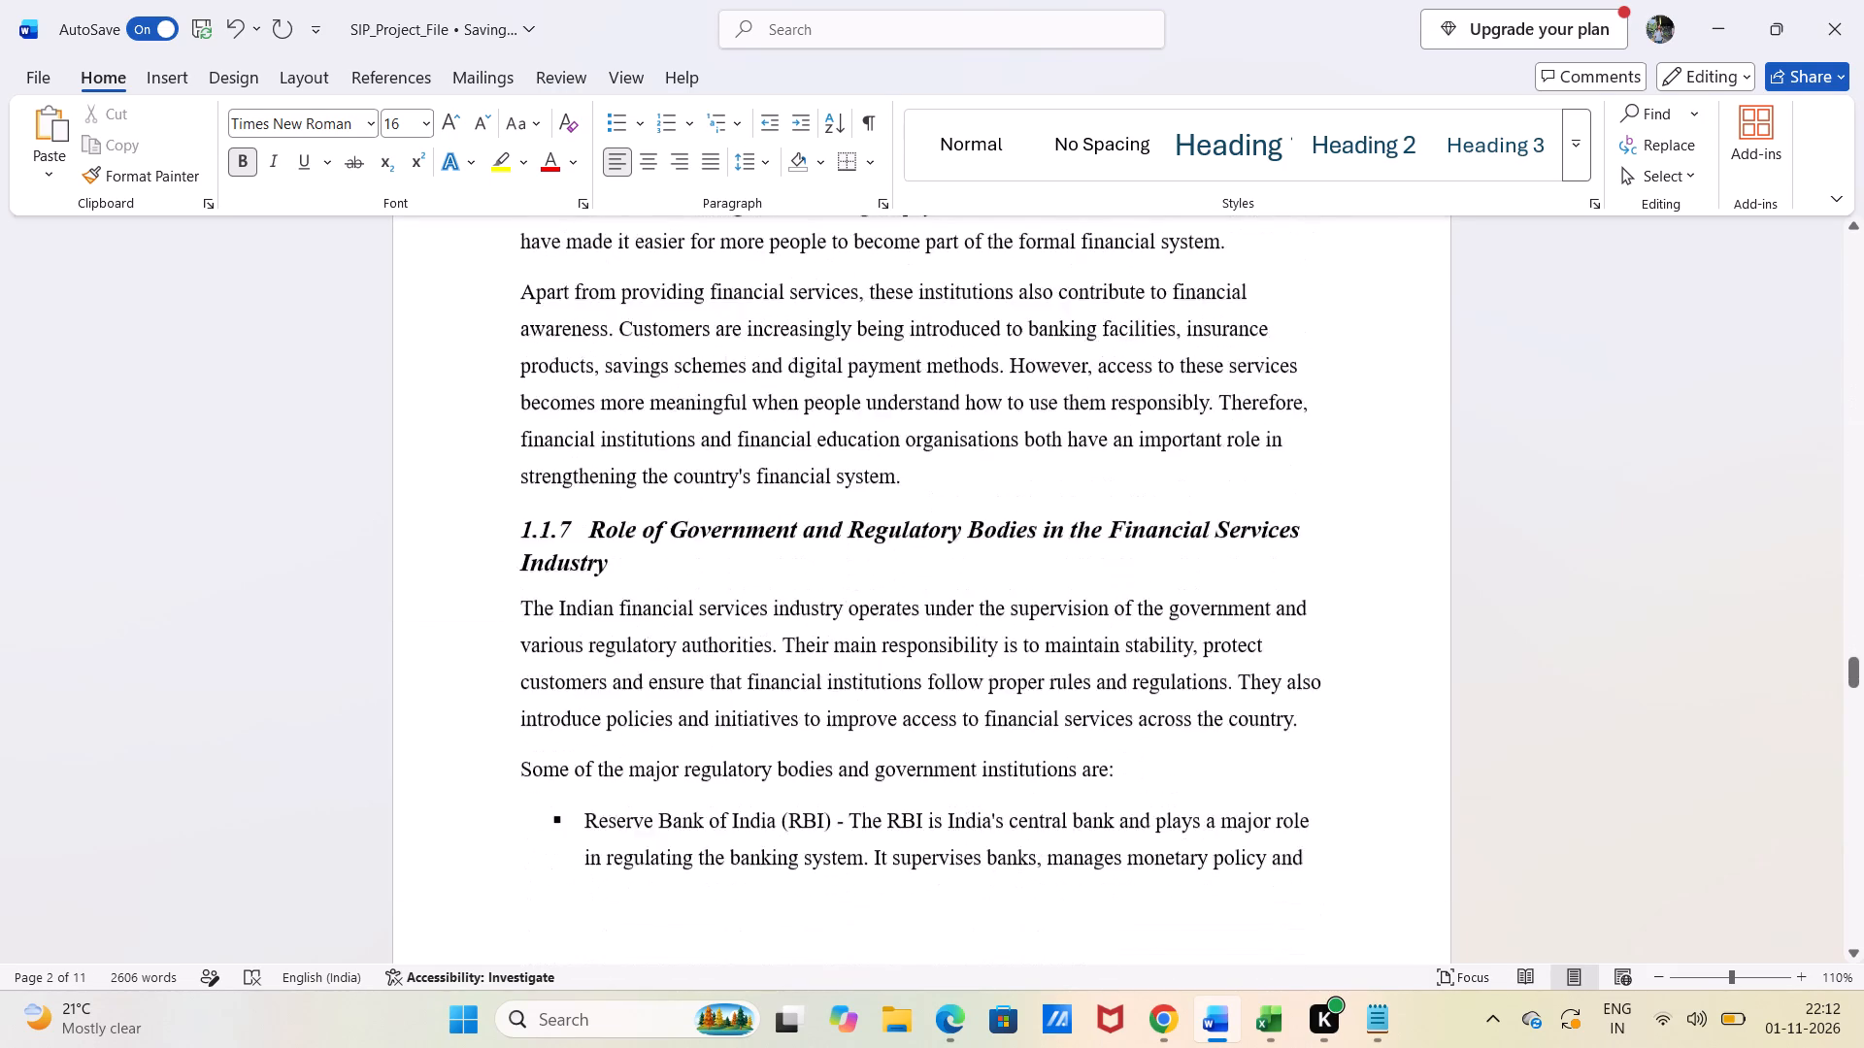
scroll(603, 769, "down", 8)
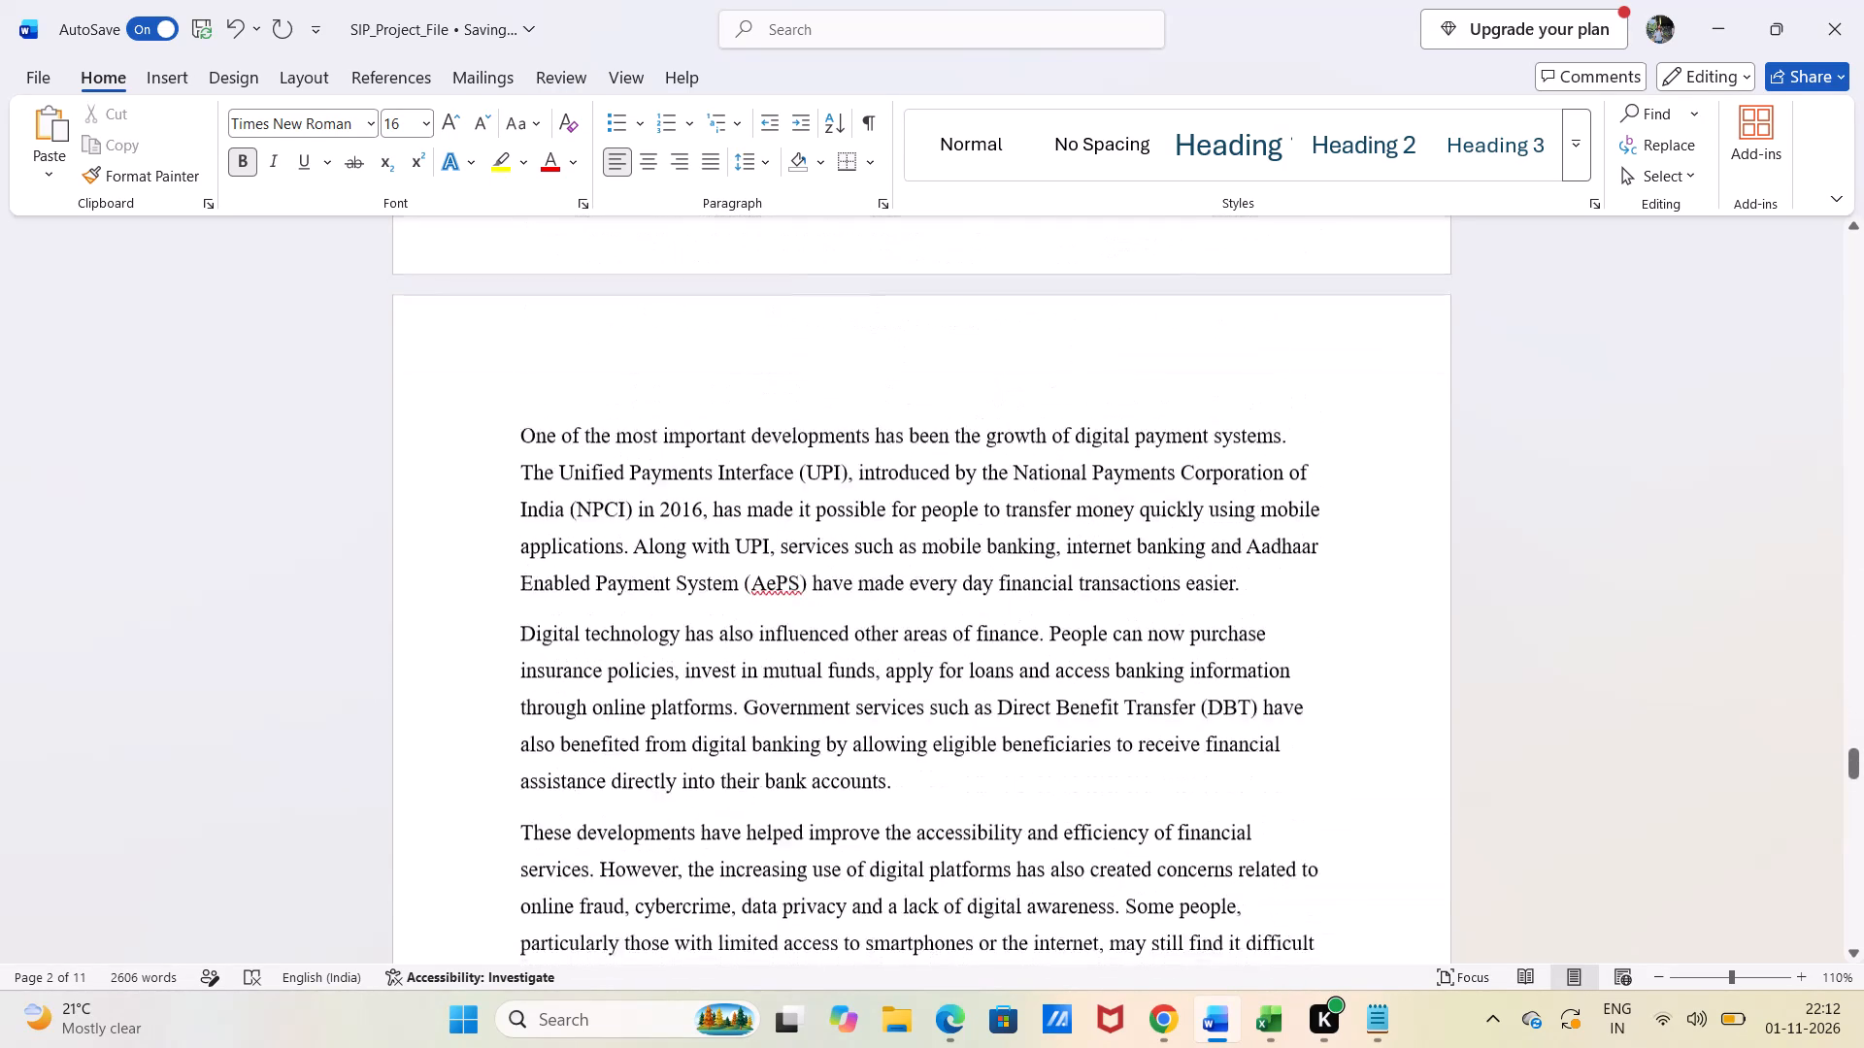
scroll(603, 769, "down", 8)
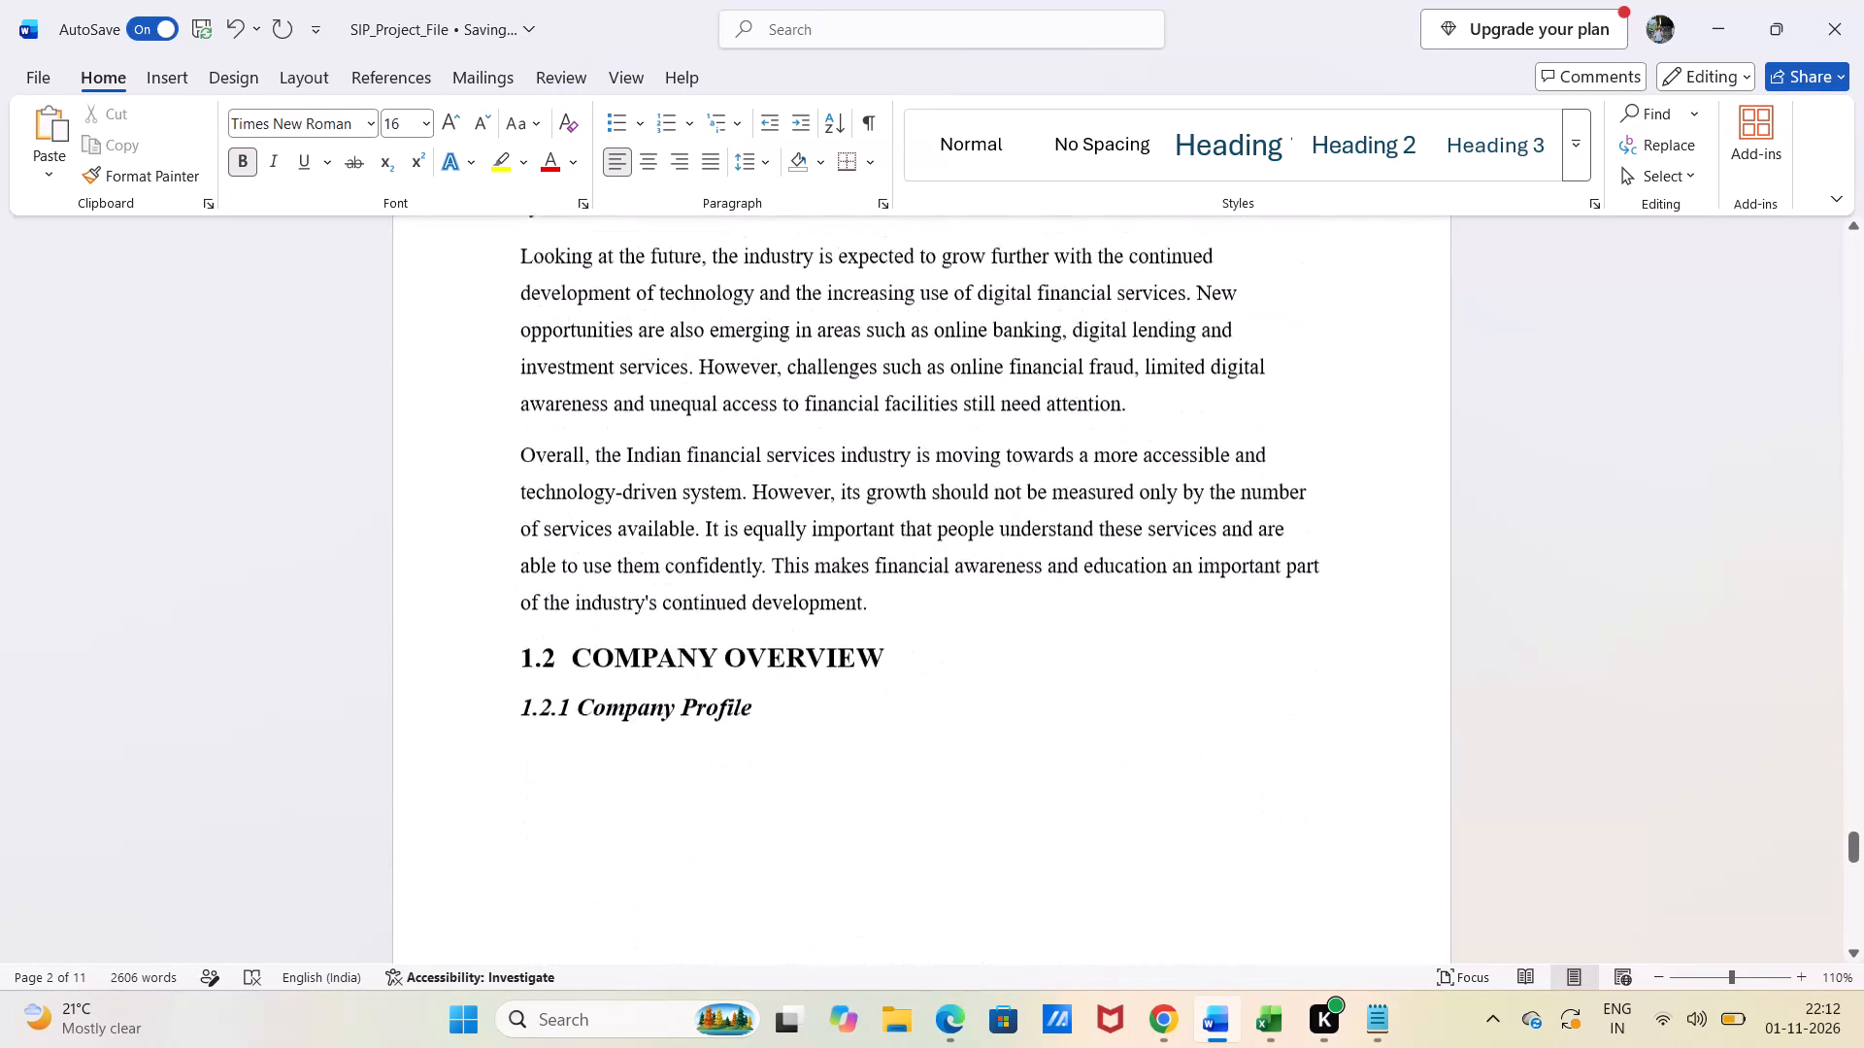
scroll(603, 769, "down", 1)
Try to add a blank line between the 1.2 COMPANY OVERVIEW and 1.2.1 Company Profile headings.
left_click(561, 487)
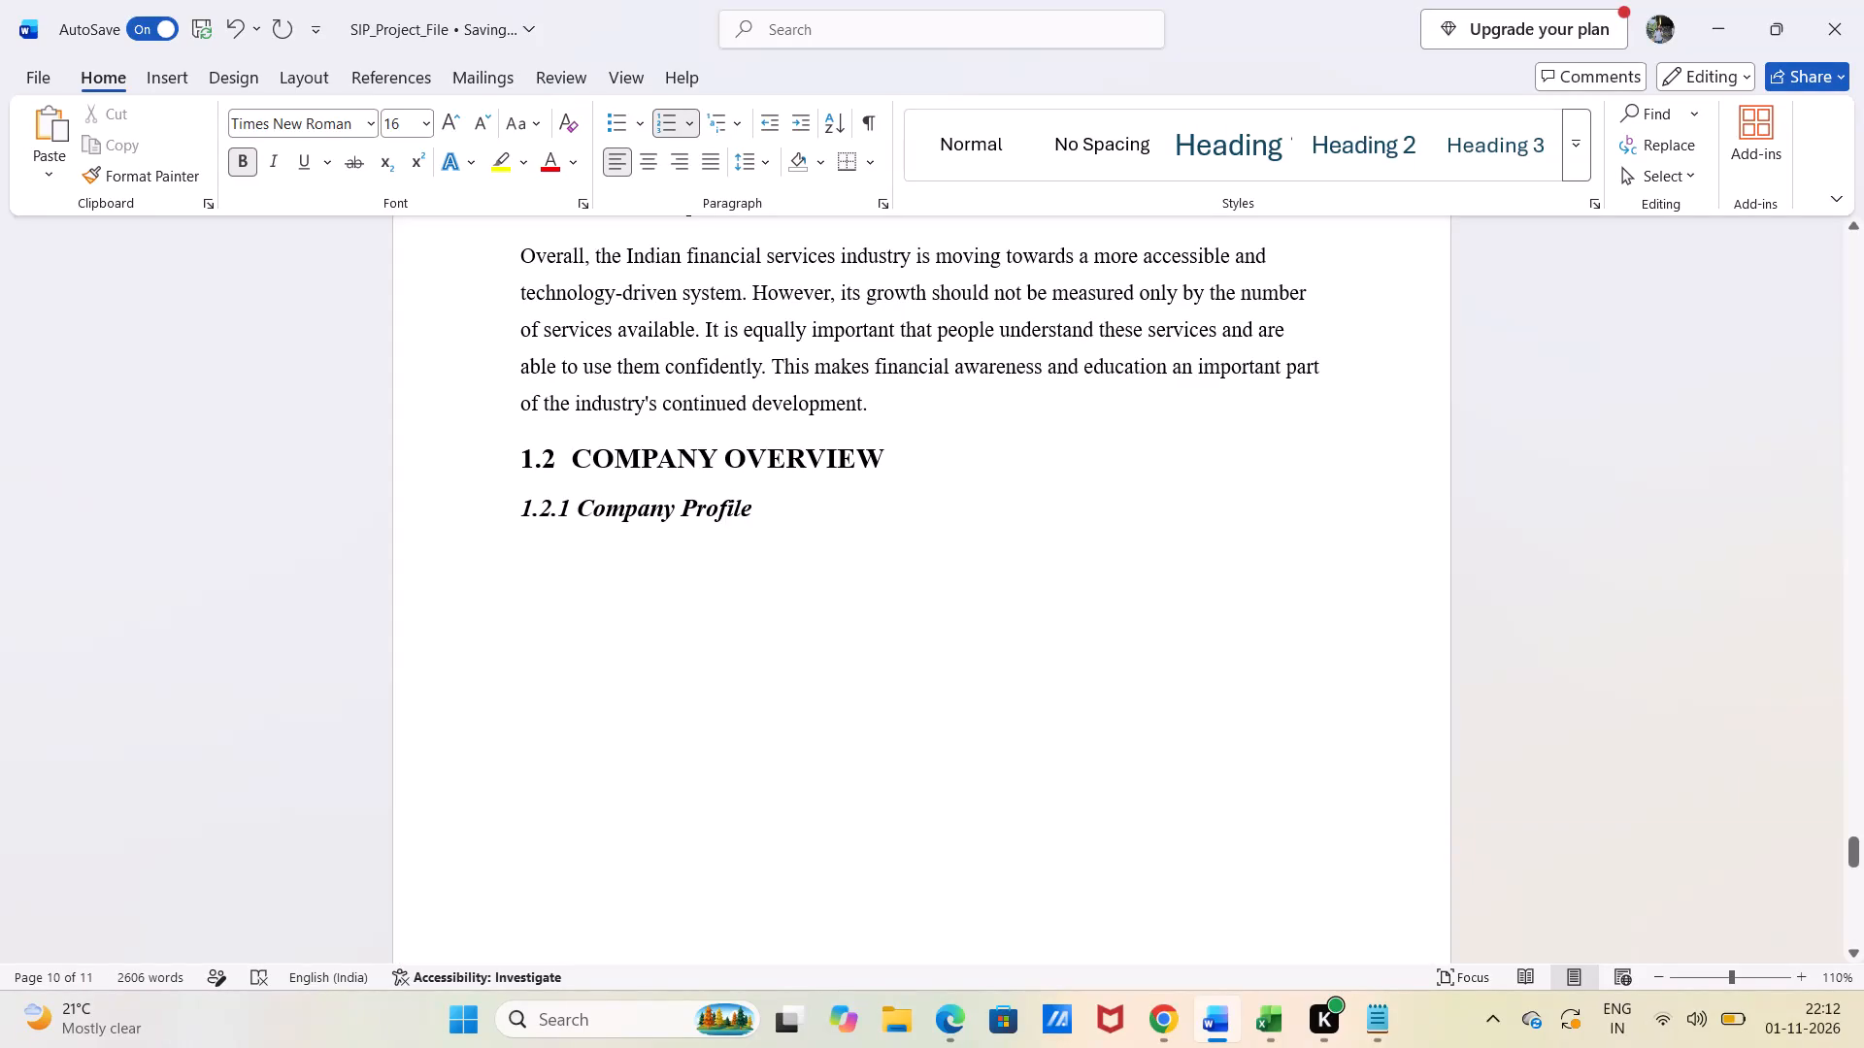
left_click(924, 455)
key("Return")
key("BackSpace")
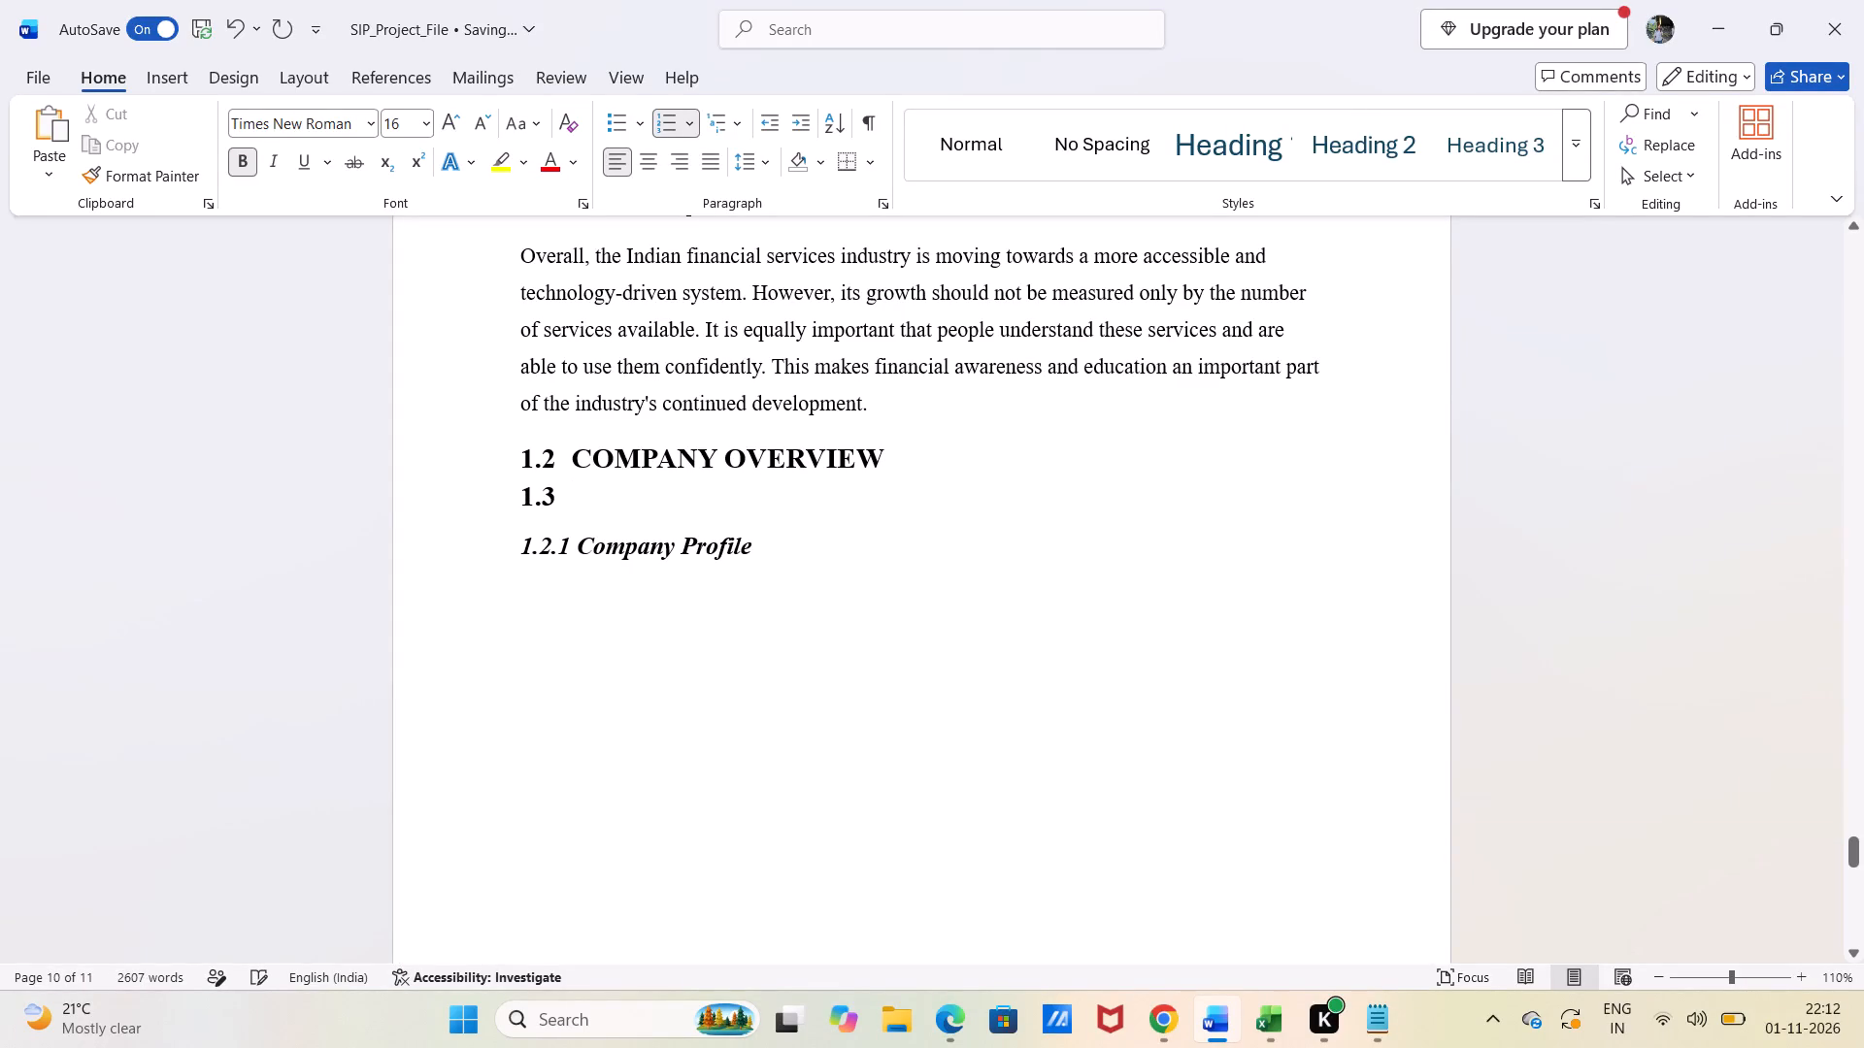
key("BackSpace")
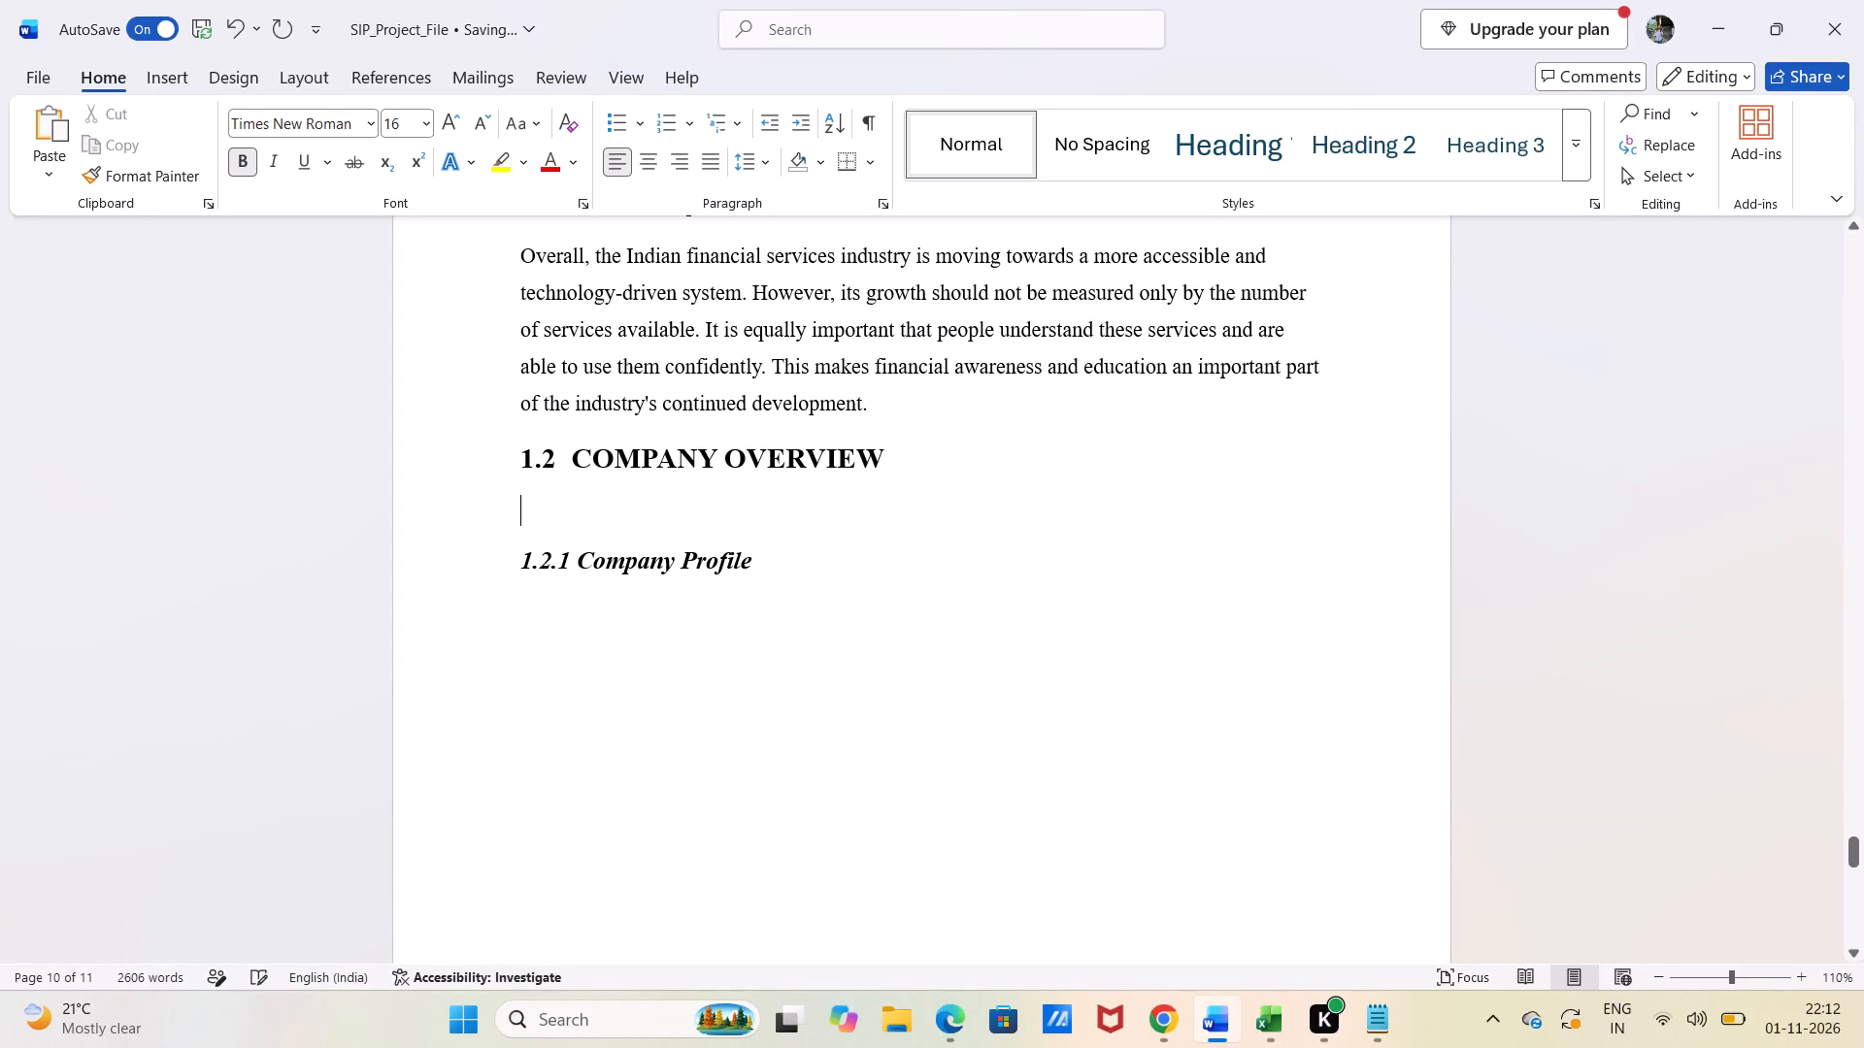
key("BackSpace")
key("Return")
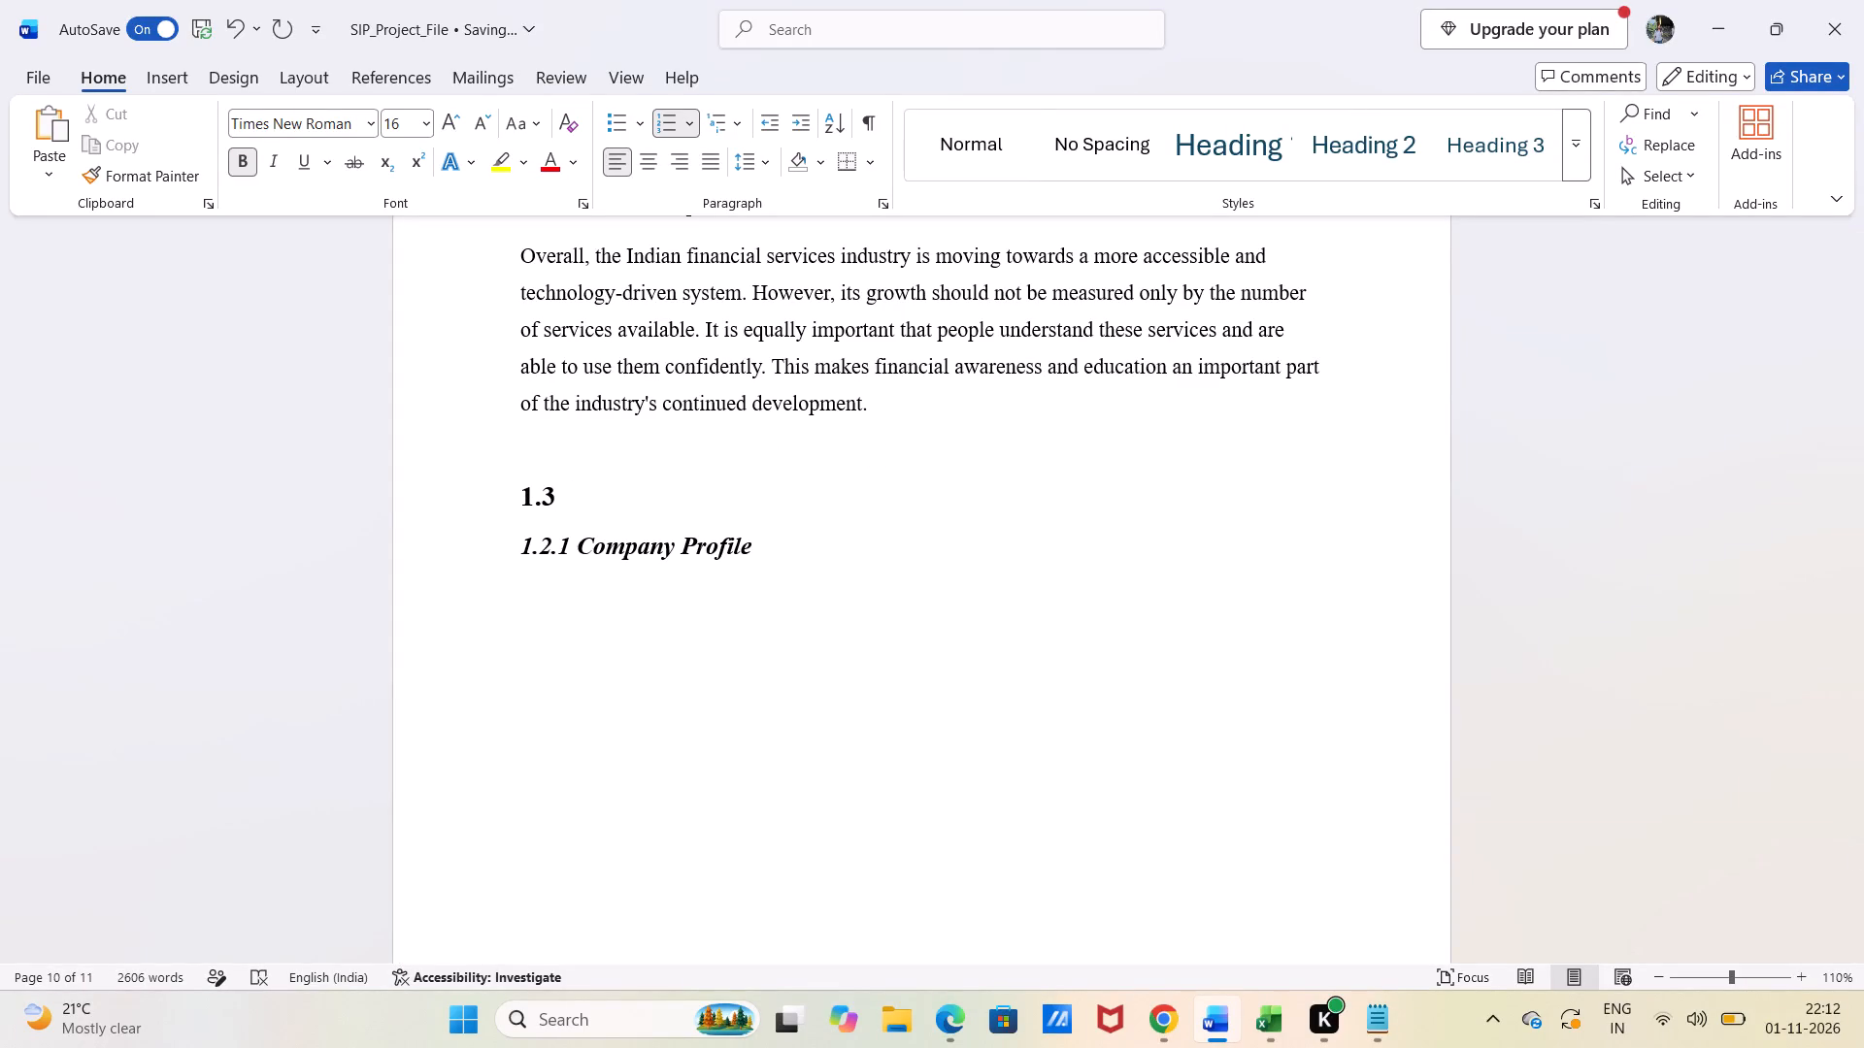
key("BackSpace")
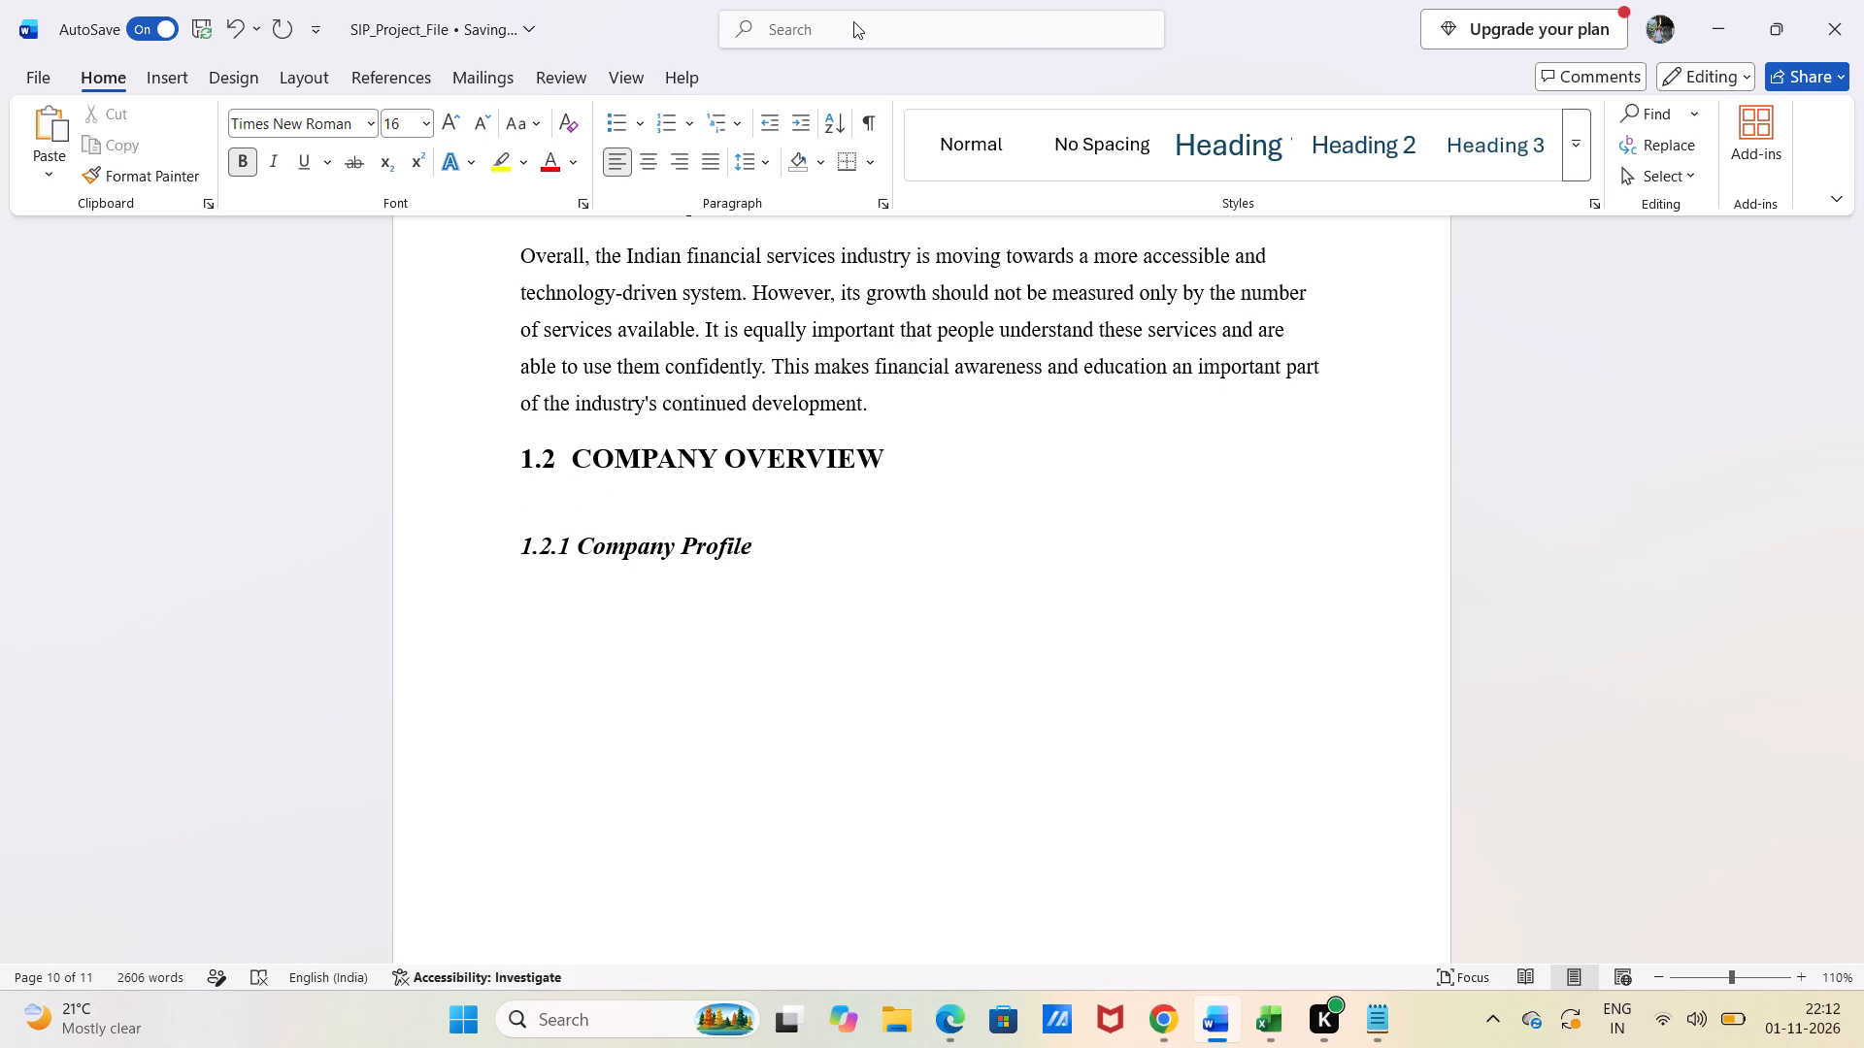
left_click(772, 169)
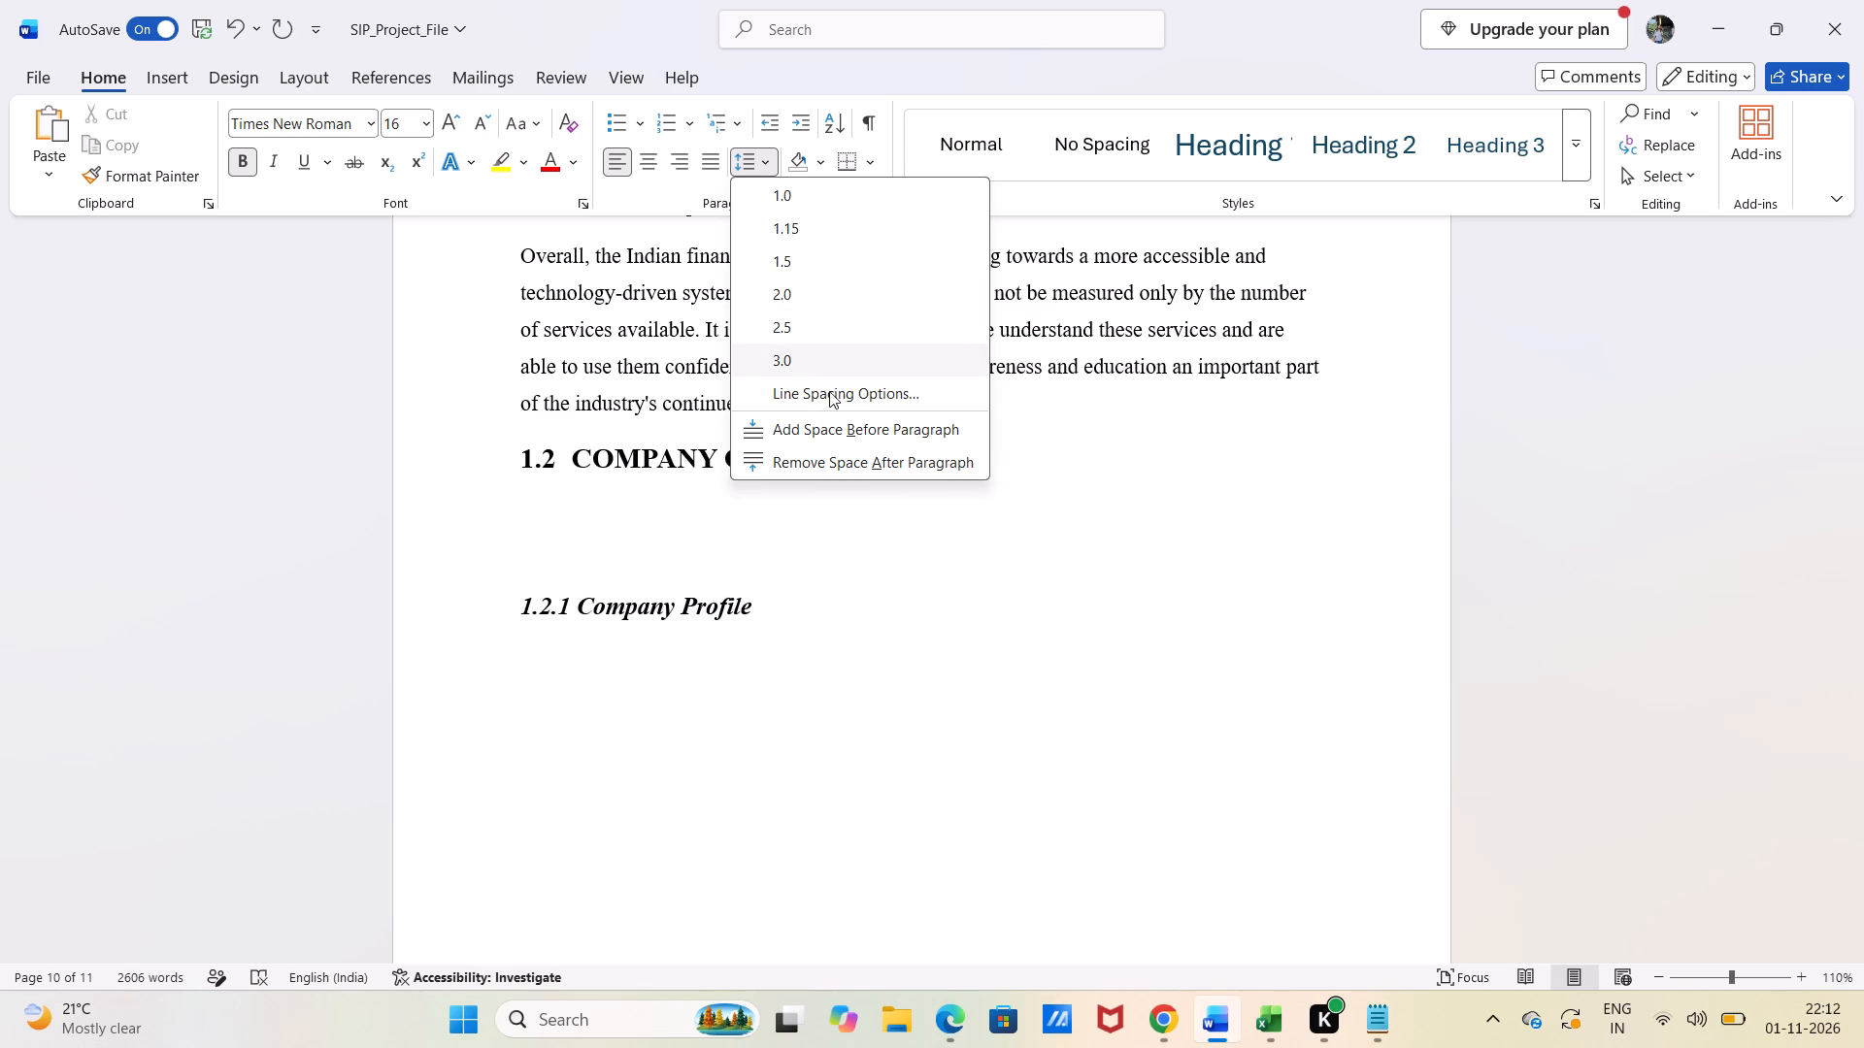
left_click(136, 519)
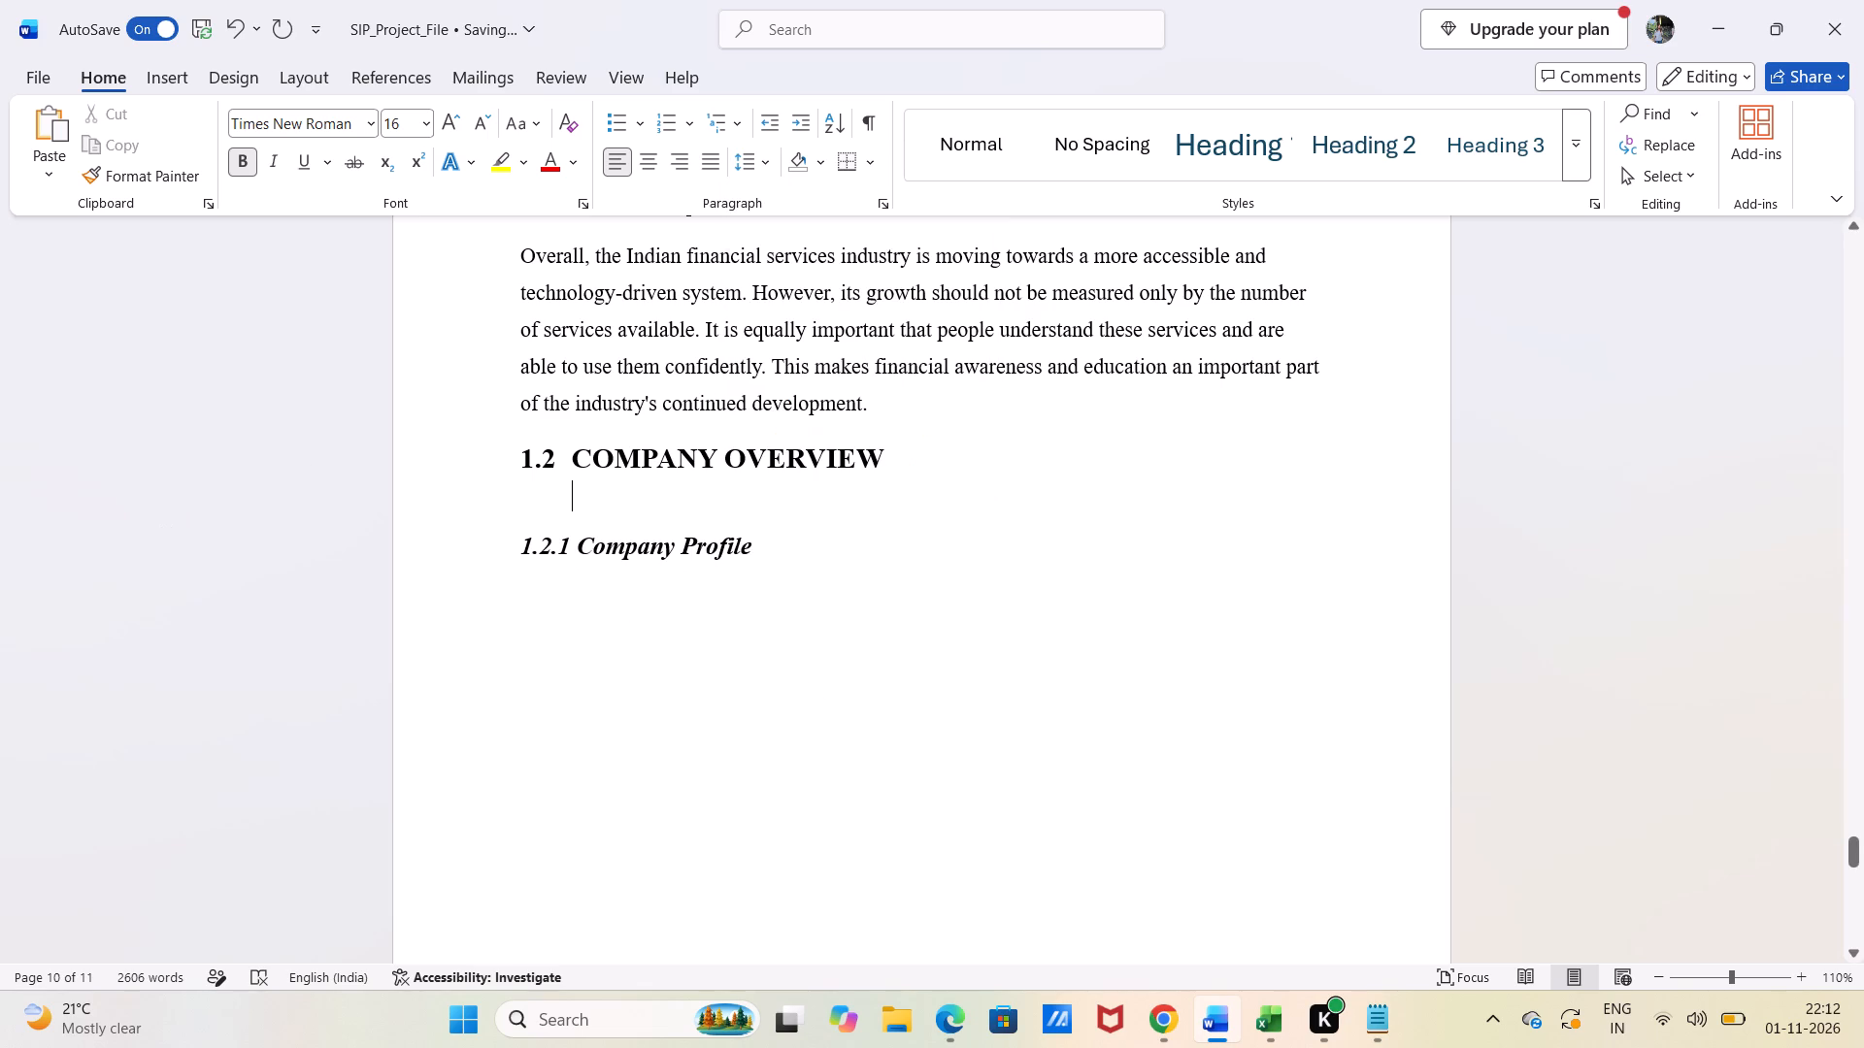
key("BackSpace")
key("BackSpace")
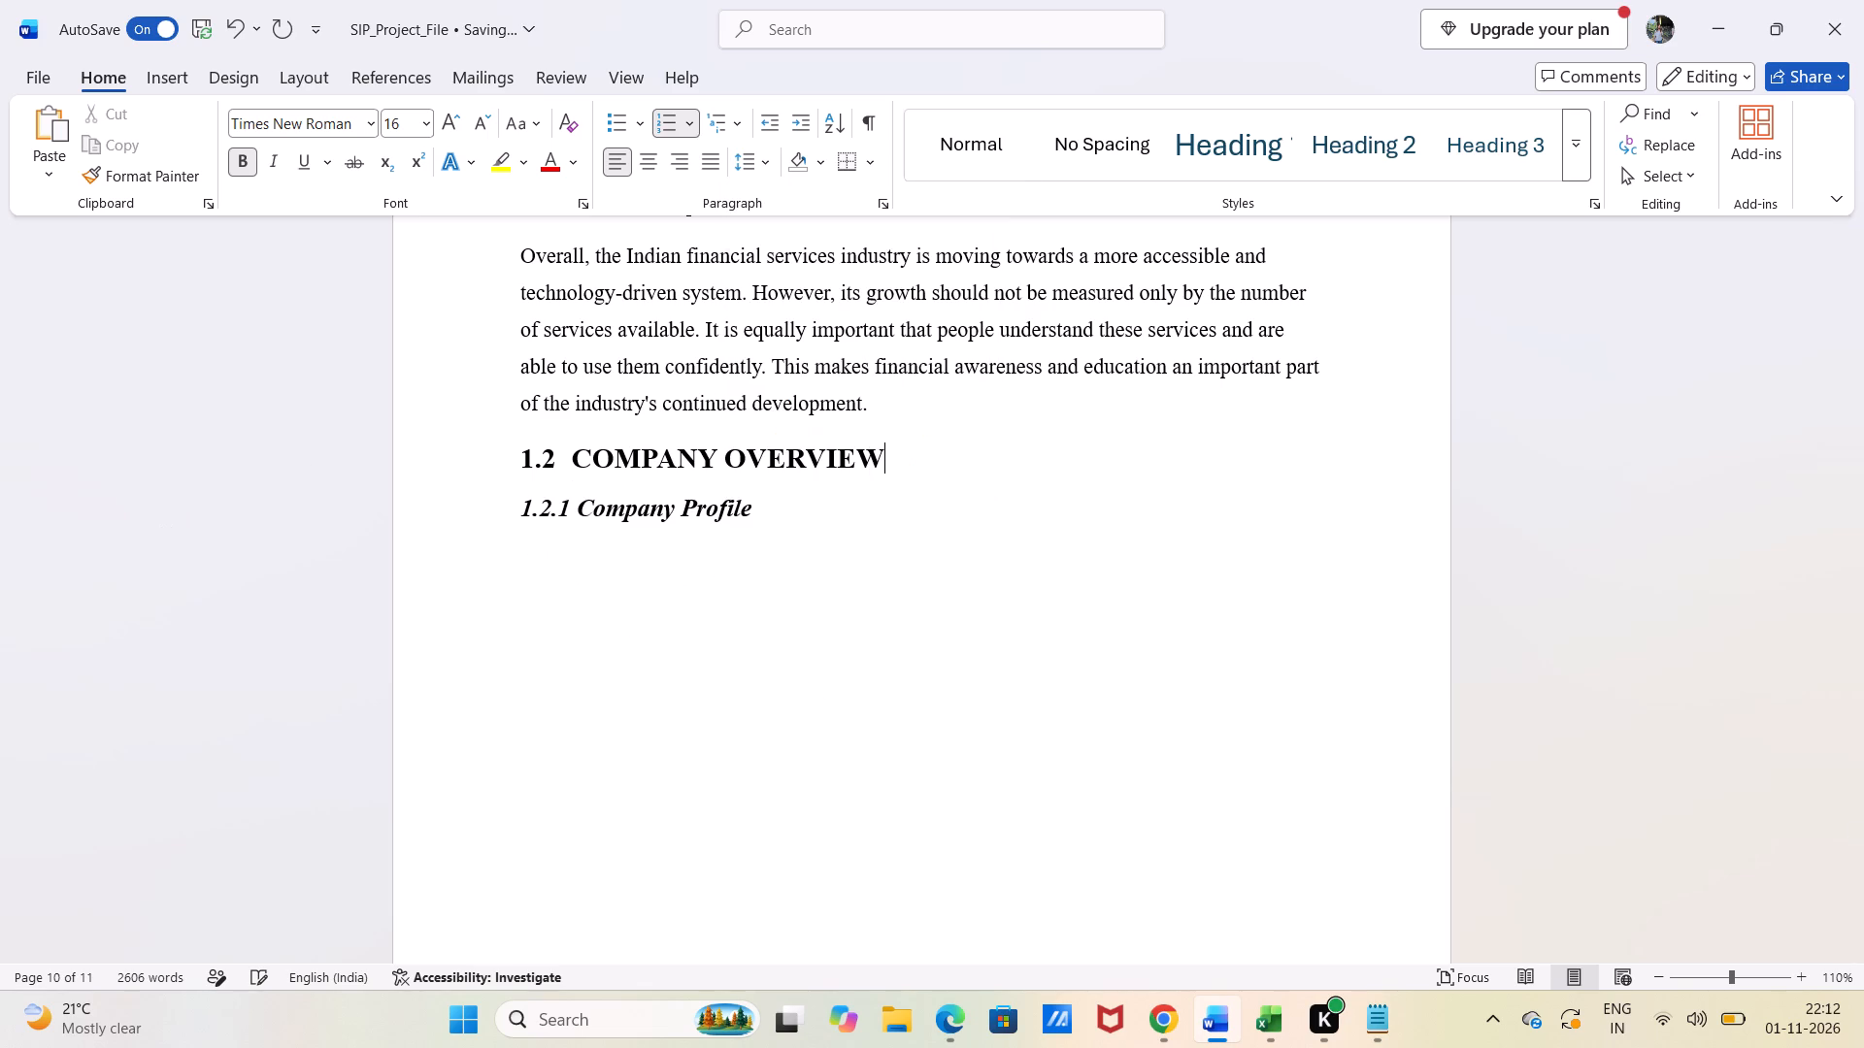
Add a line without bold or italic beneath the 1.2.1 Company Profile heading and start inserting a custom-size table there.
left_click(783, 521)
key("Return")
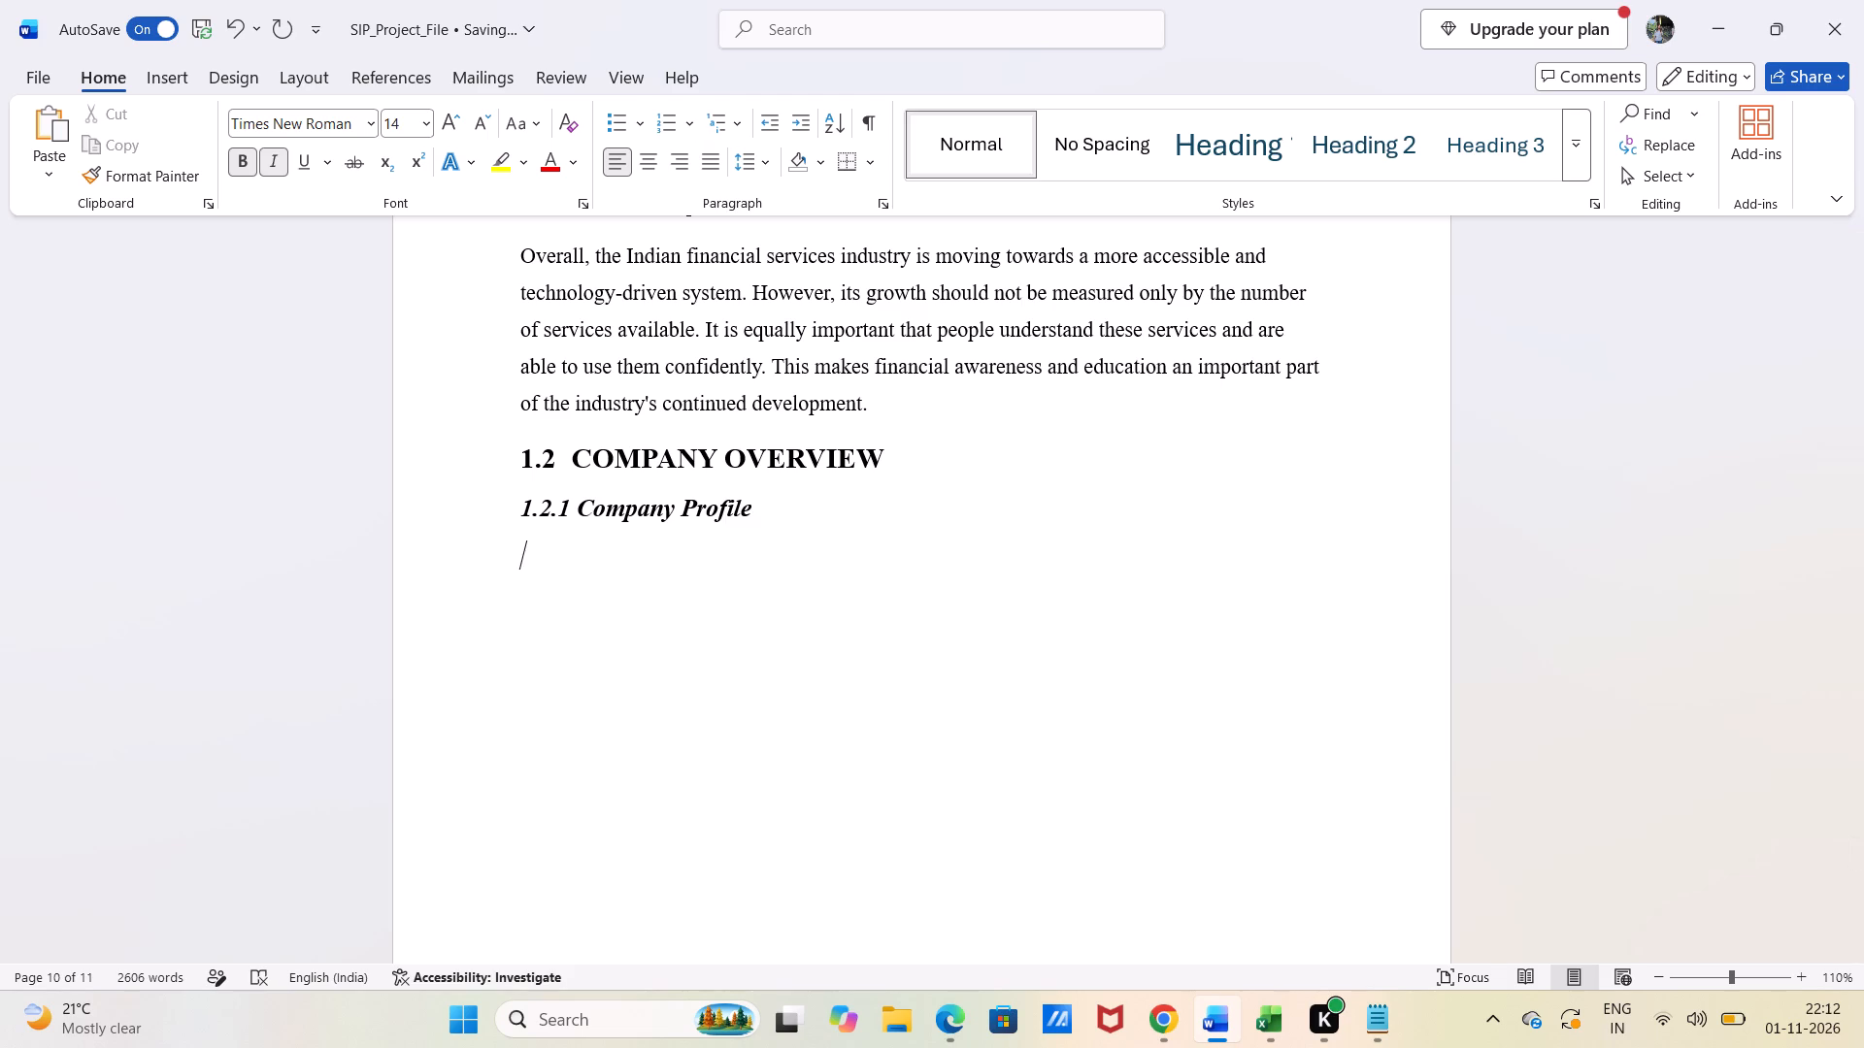
left_click(233, 169)
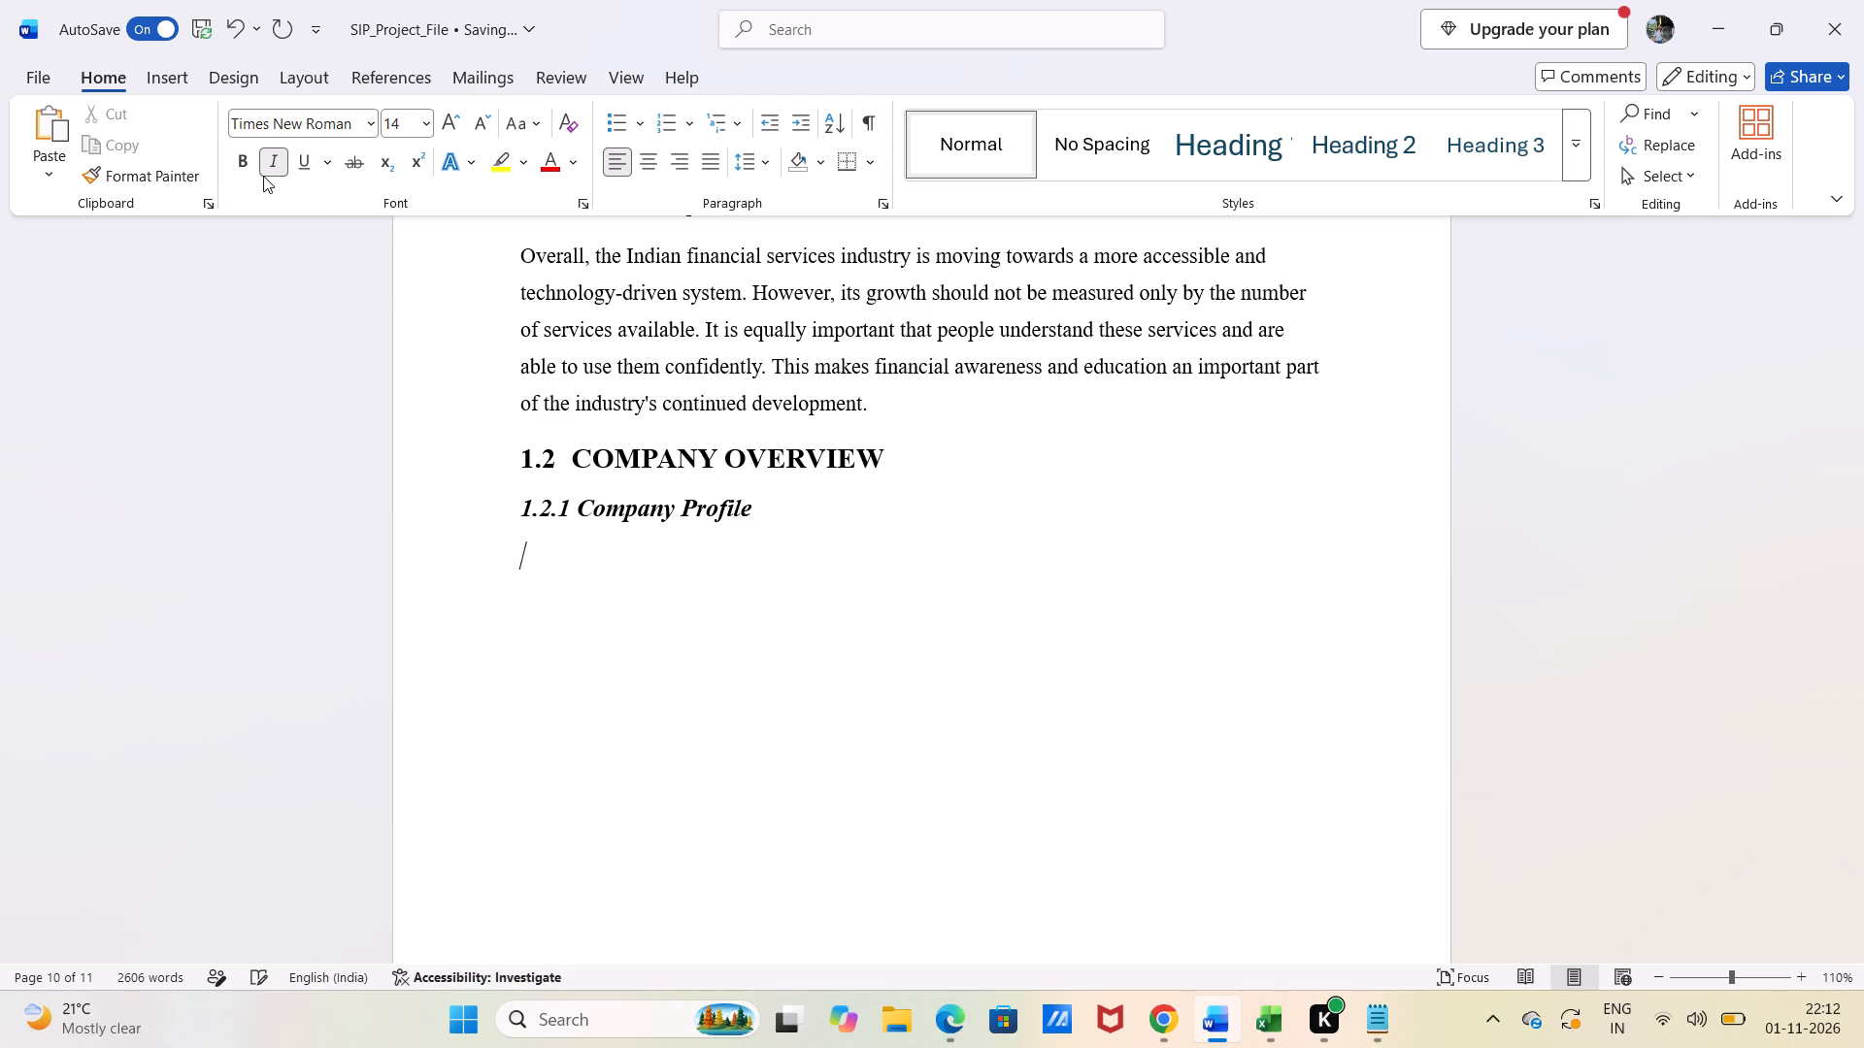
left_click(271, 172)
left_click(171, 83)
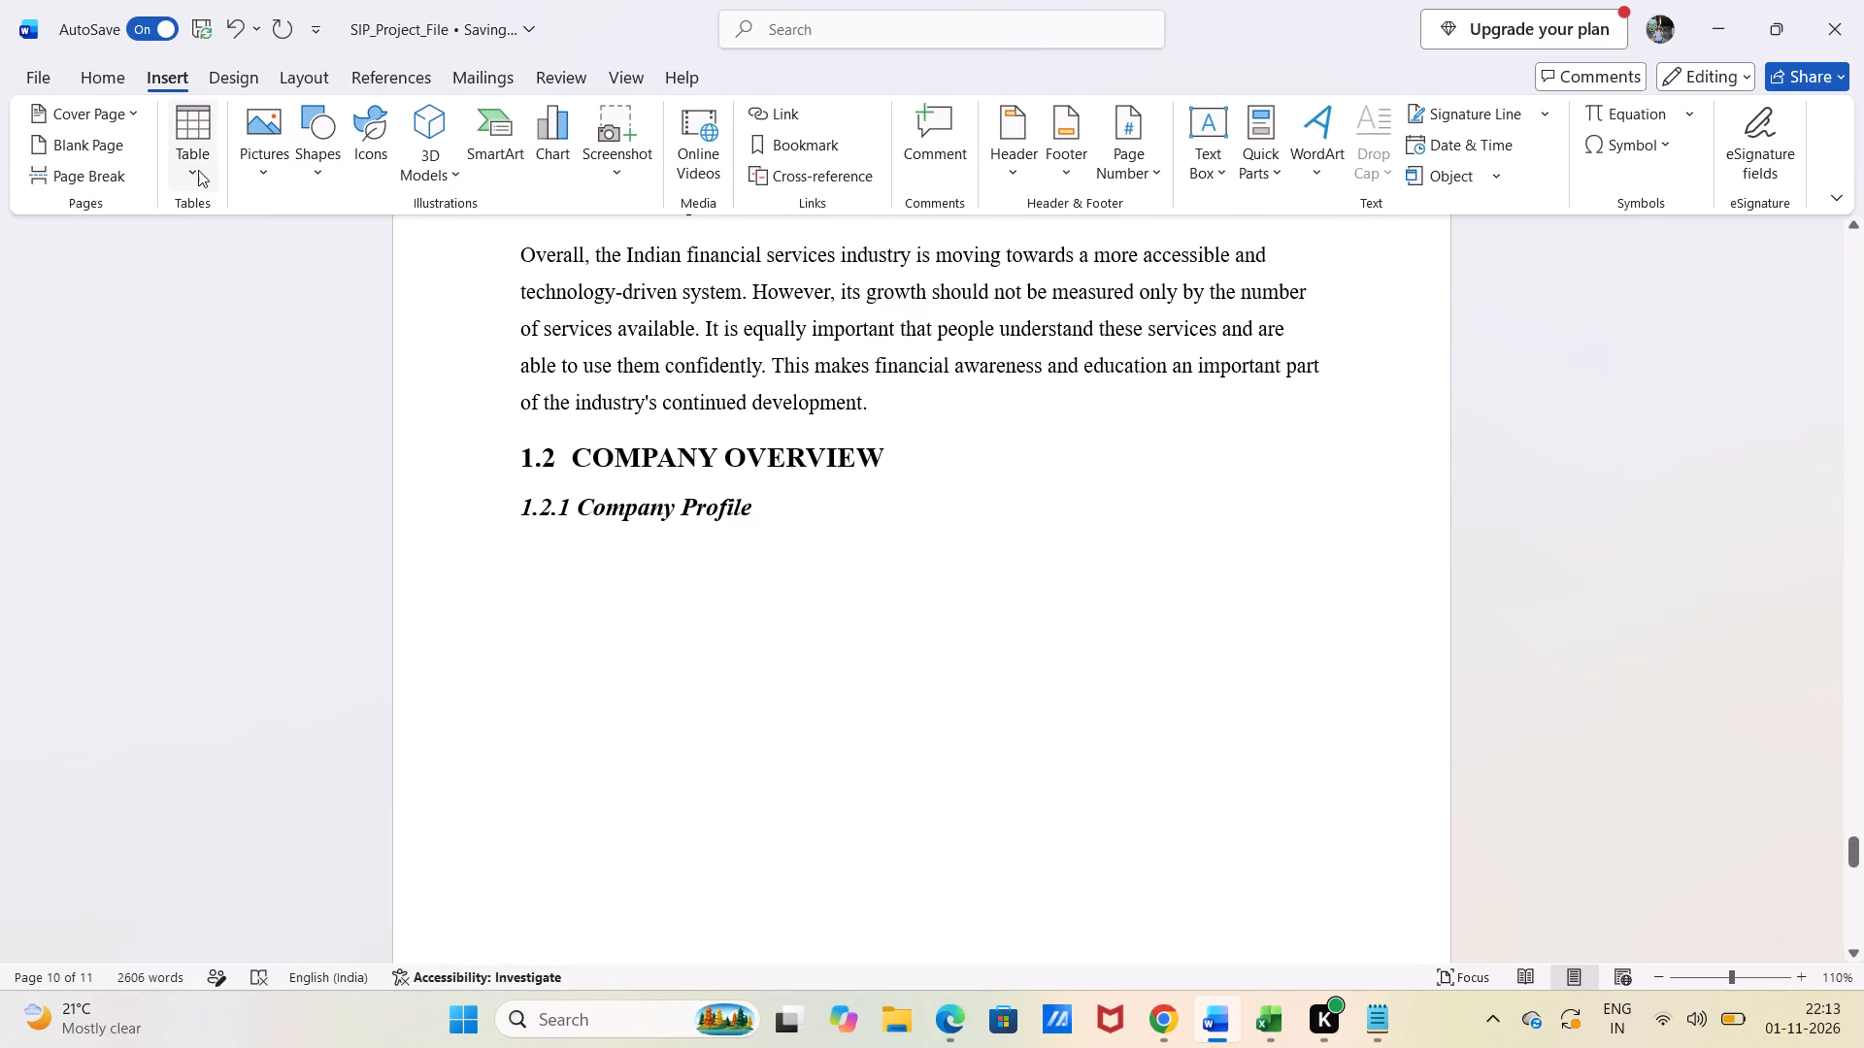
left_click(198, 170)
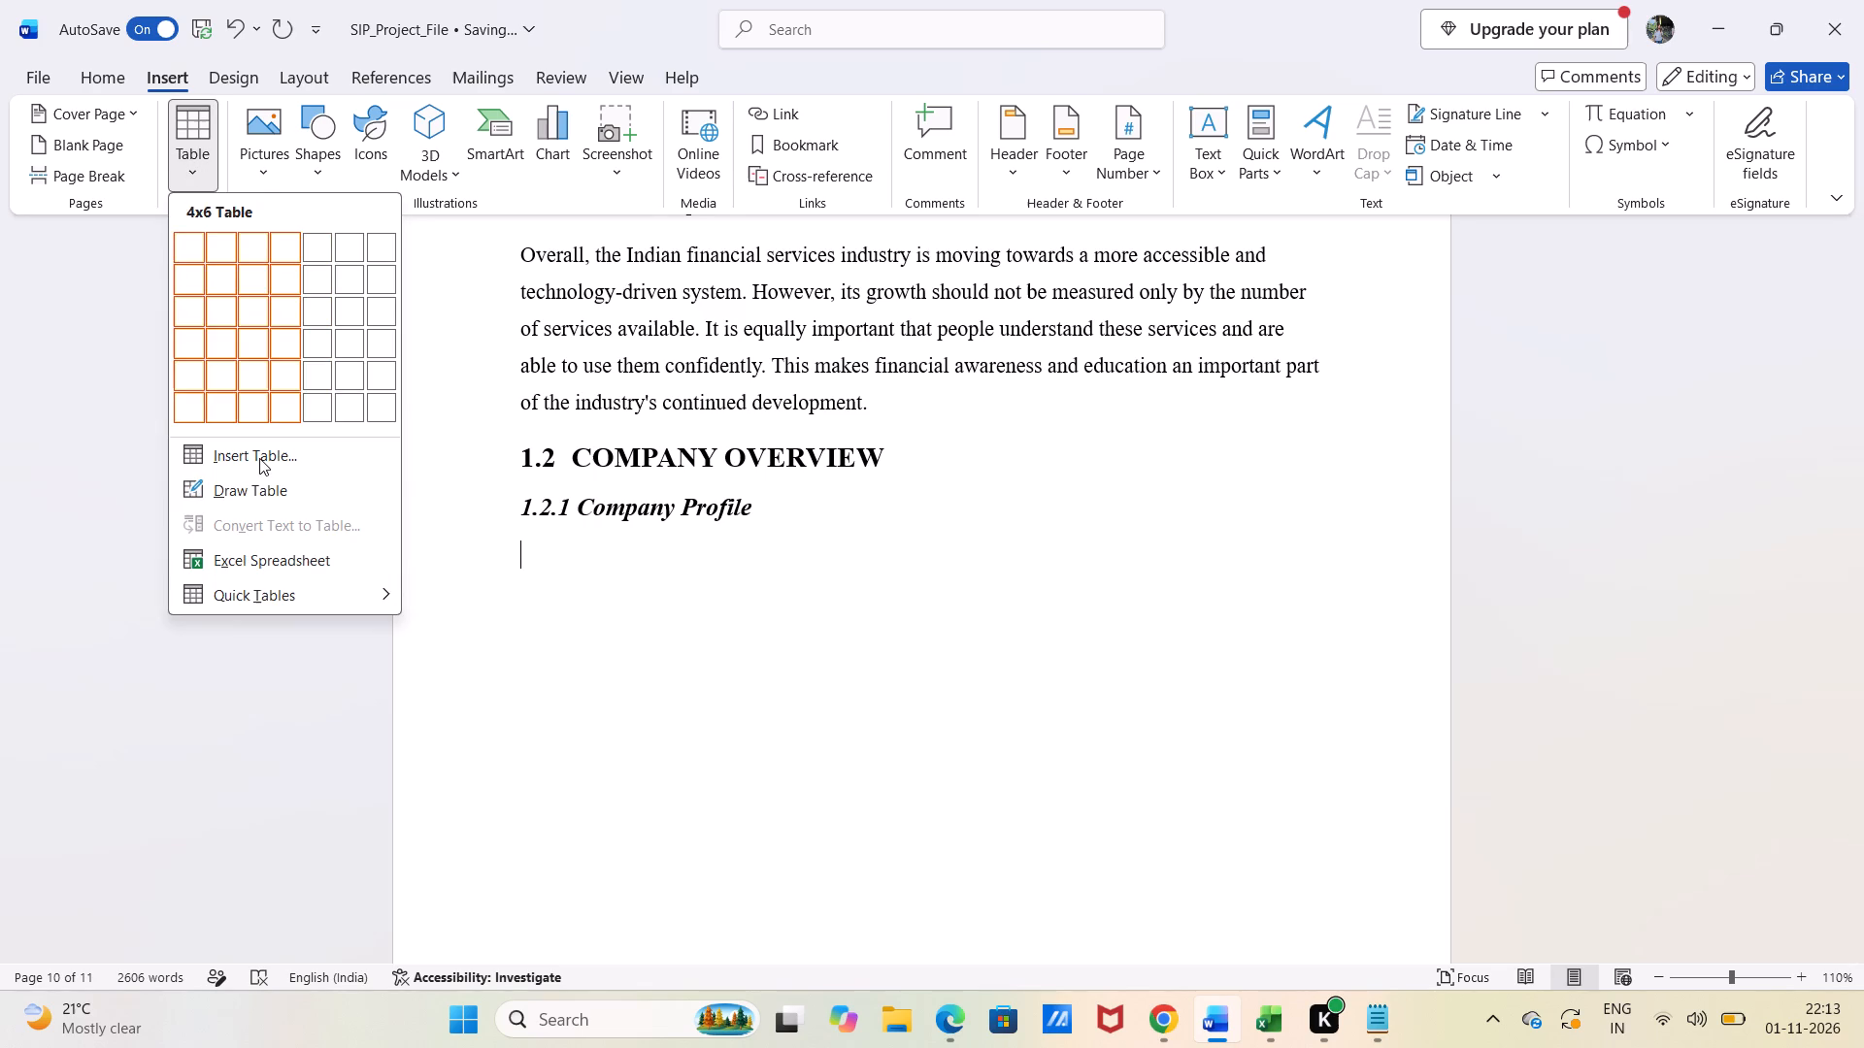
left_click(258, 450)
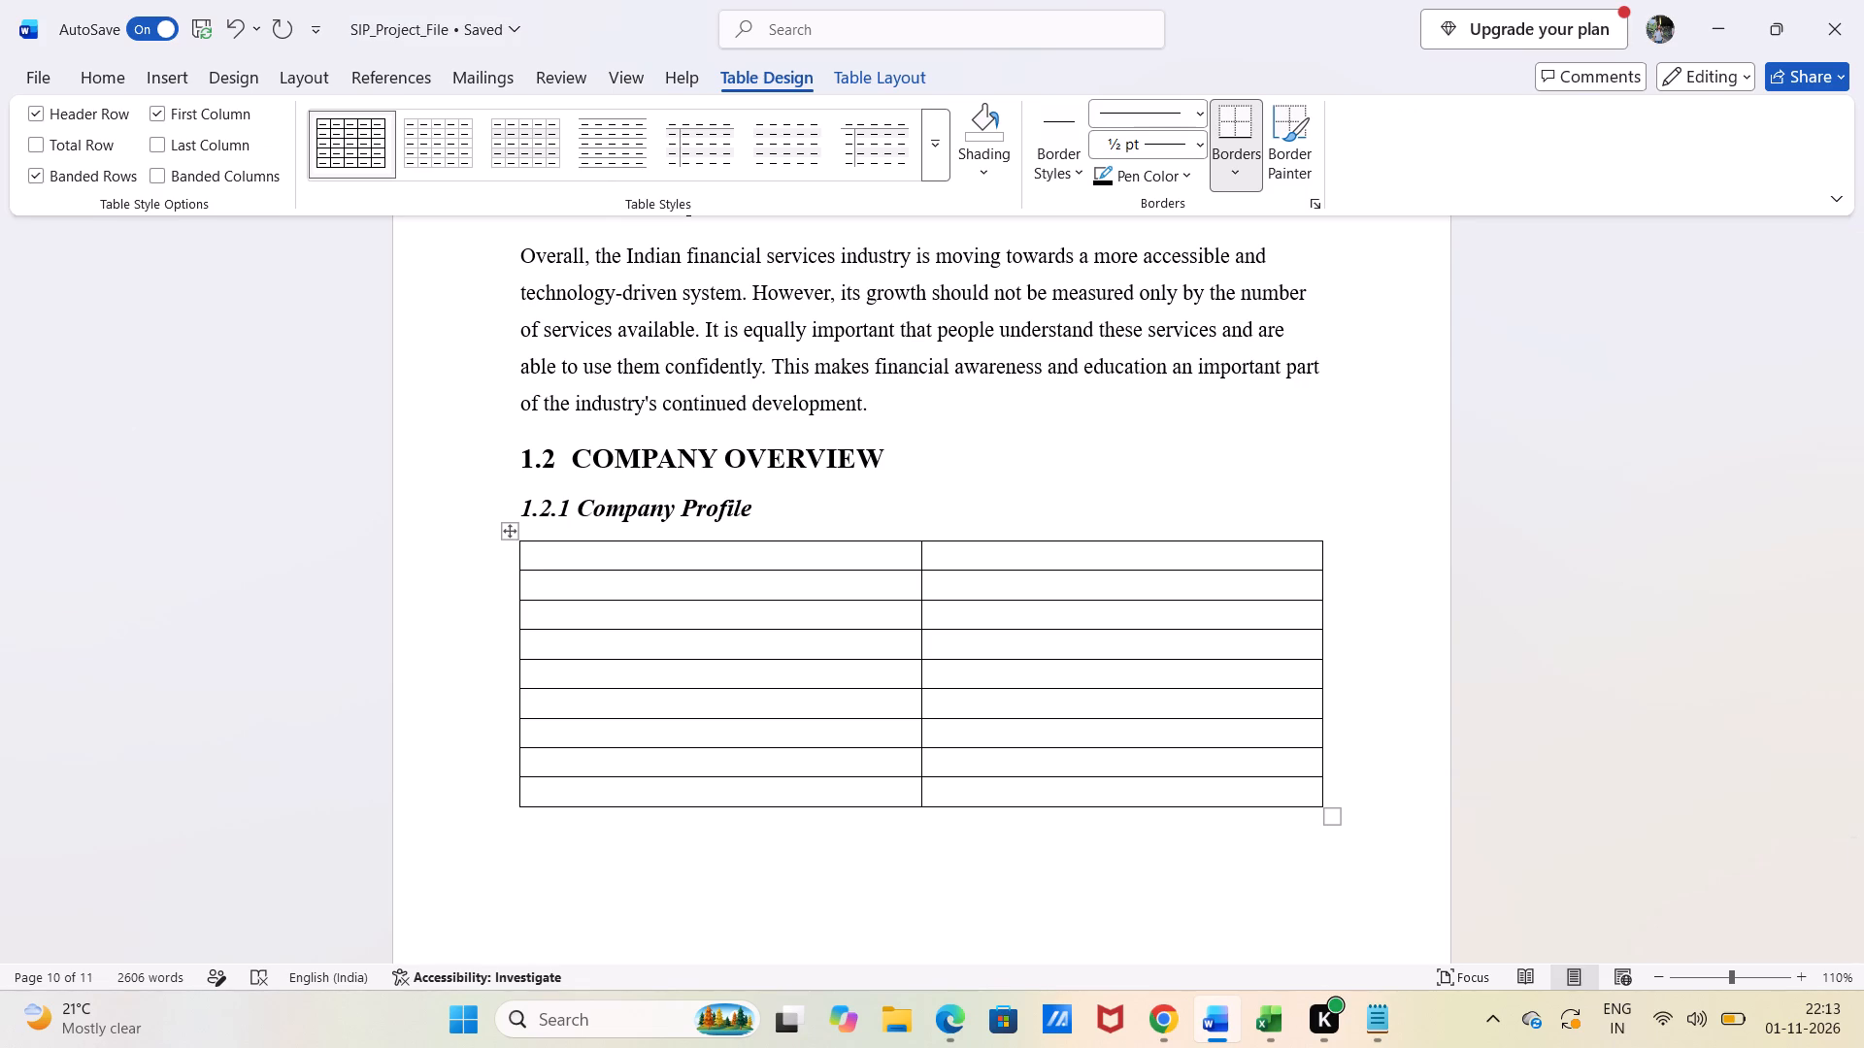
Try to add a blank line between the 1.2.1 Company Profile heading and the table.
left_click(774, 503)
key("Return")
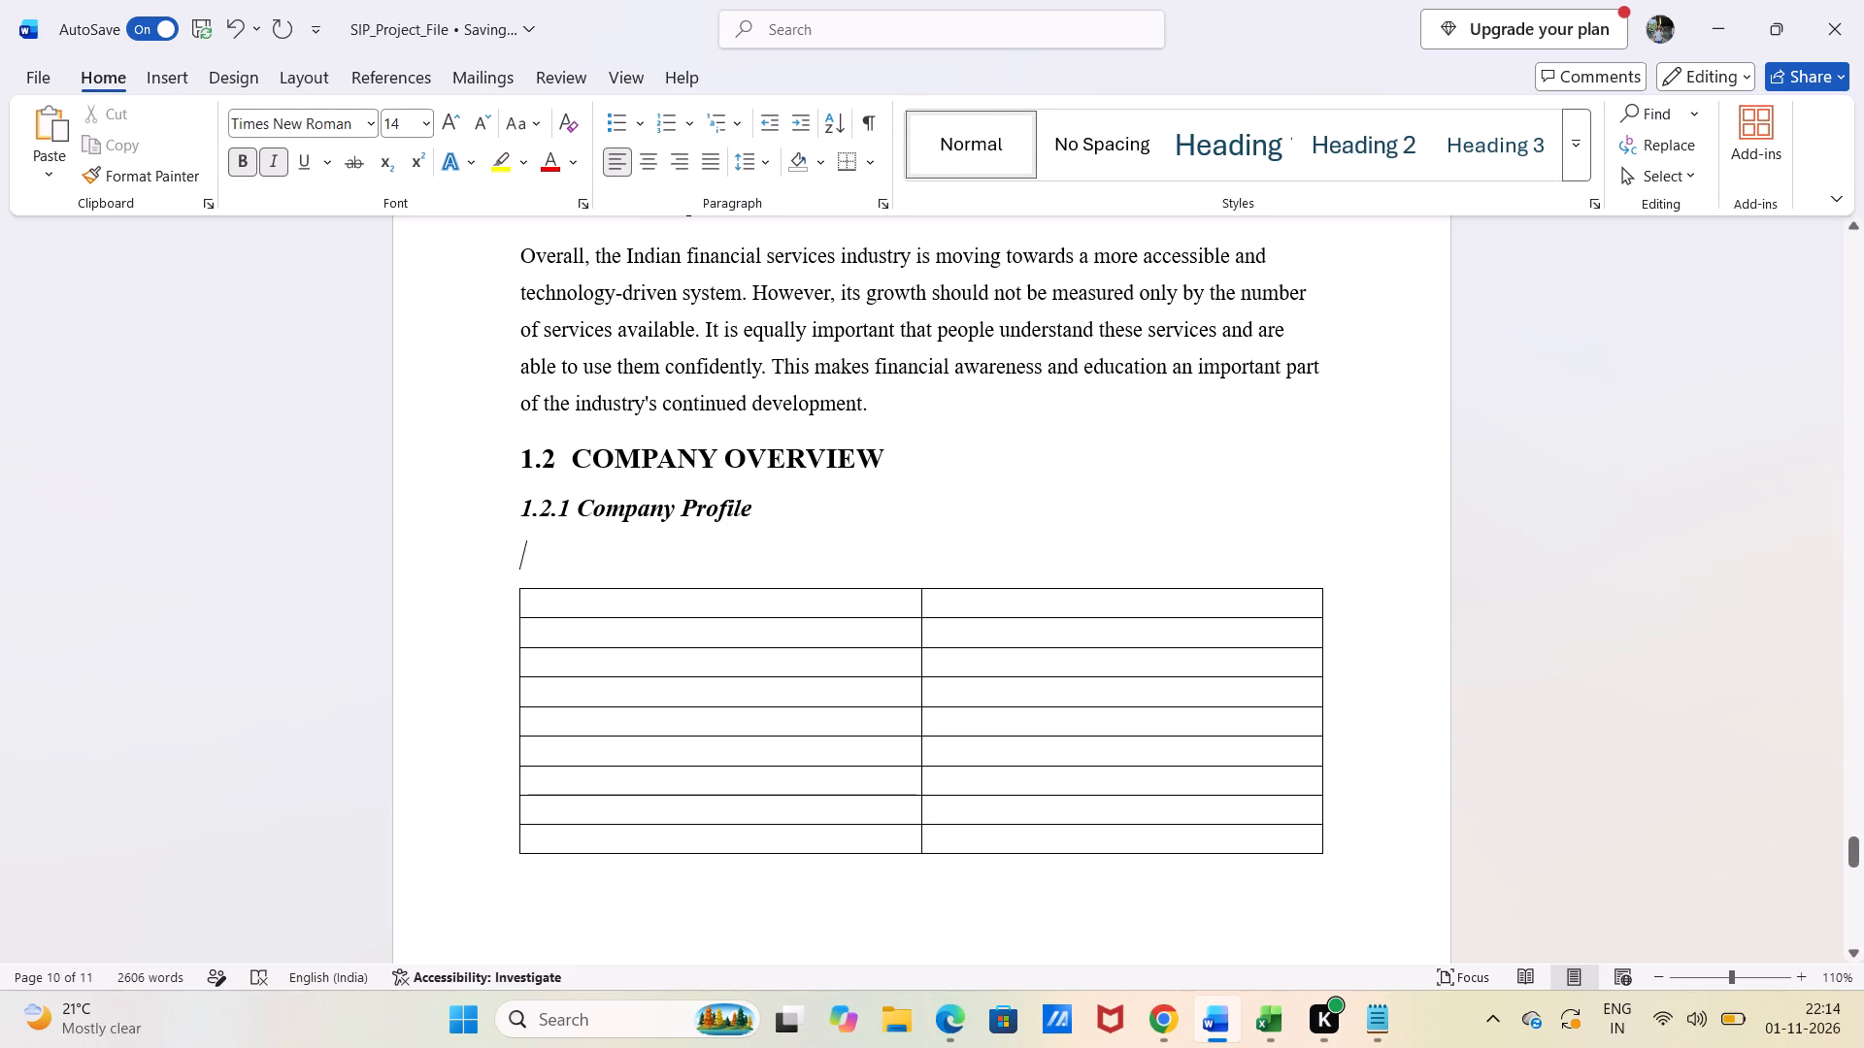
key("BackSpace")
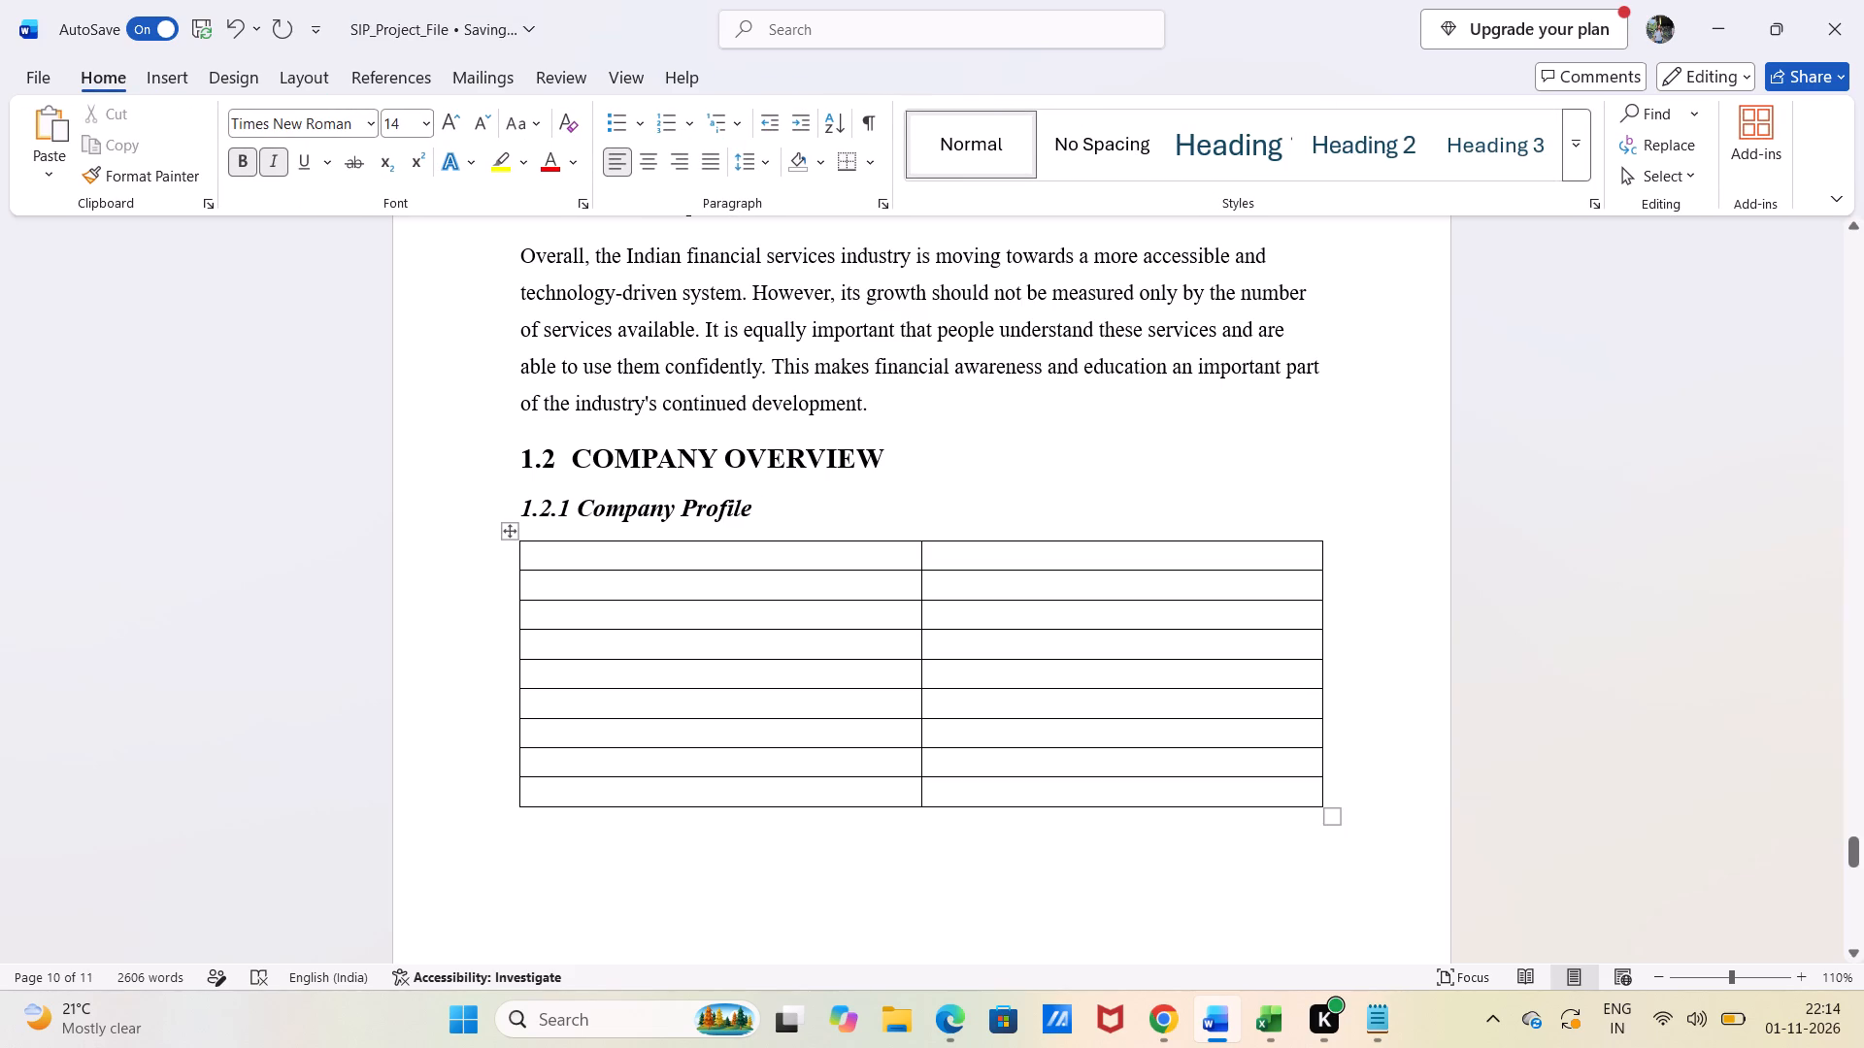
Enter "Particulars" in 12 pt bold in the first column's header cell of the company profile table.
left_click(619, 548)
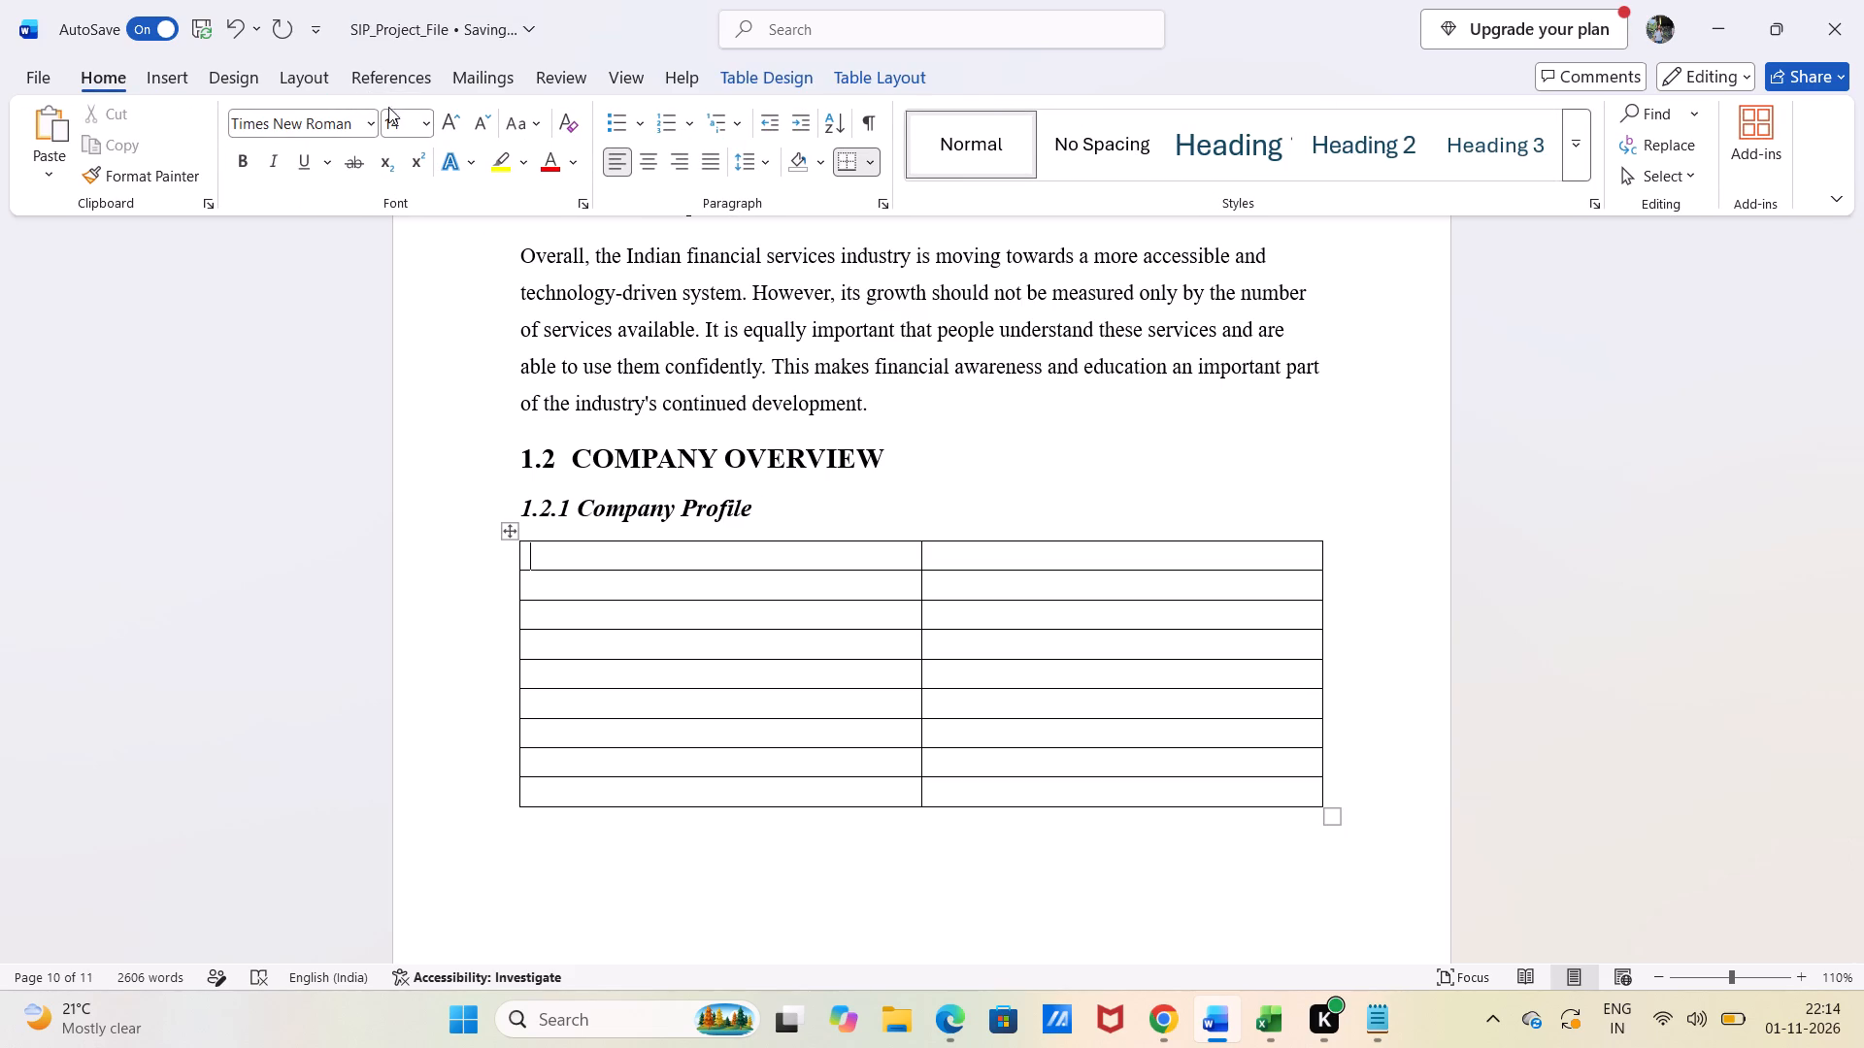
left_click(393, 117)
type("12")
key("Return")
left_click(250, 166)
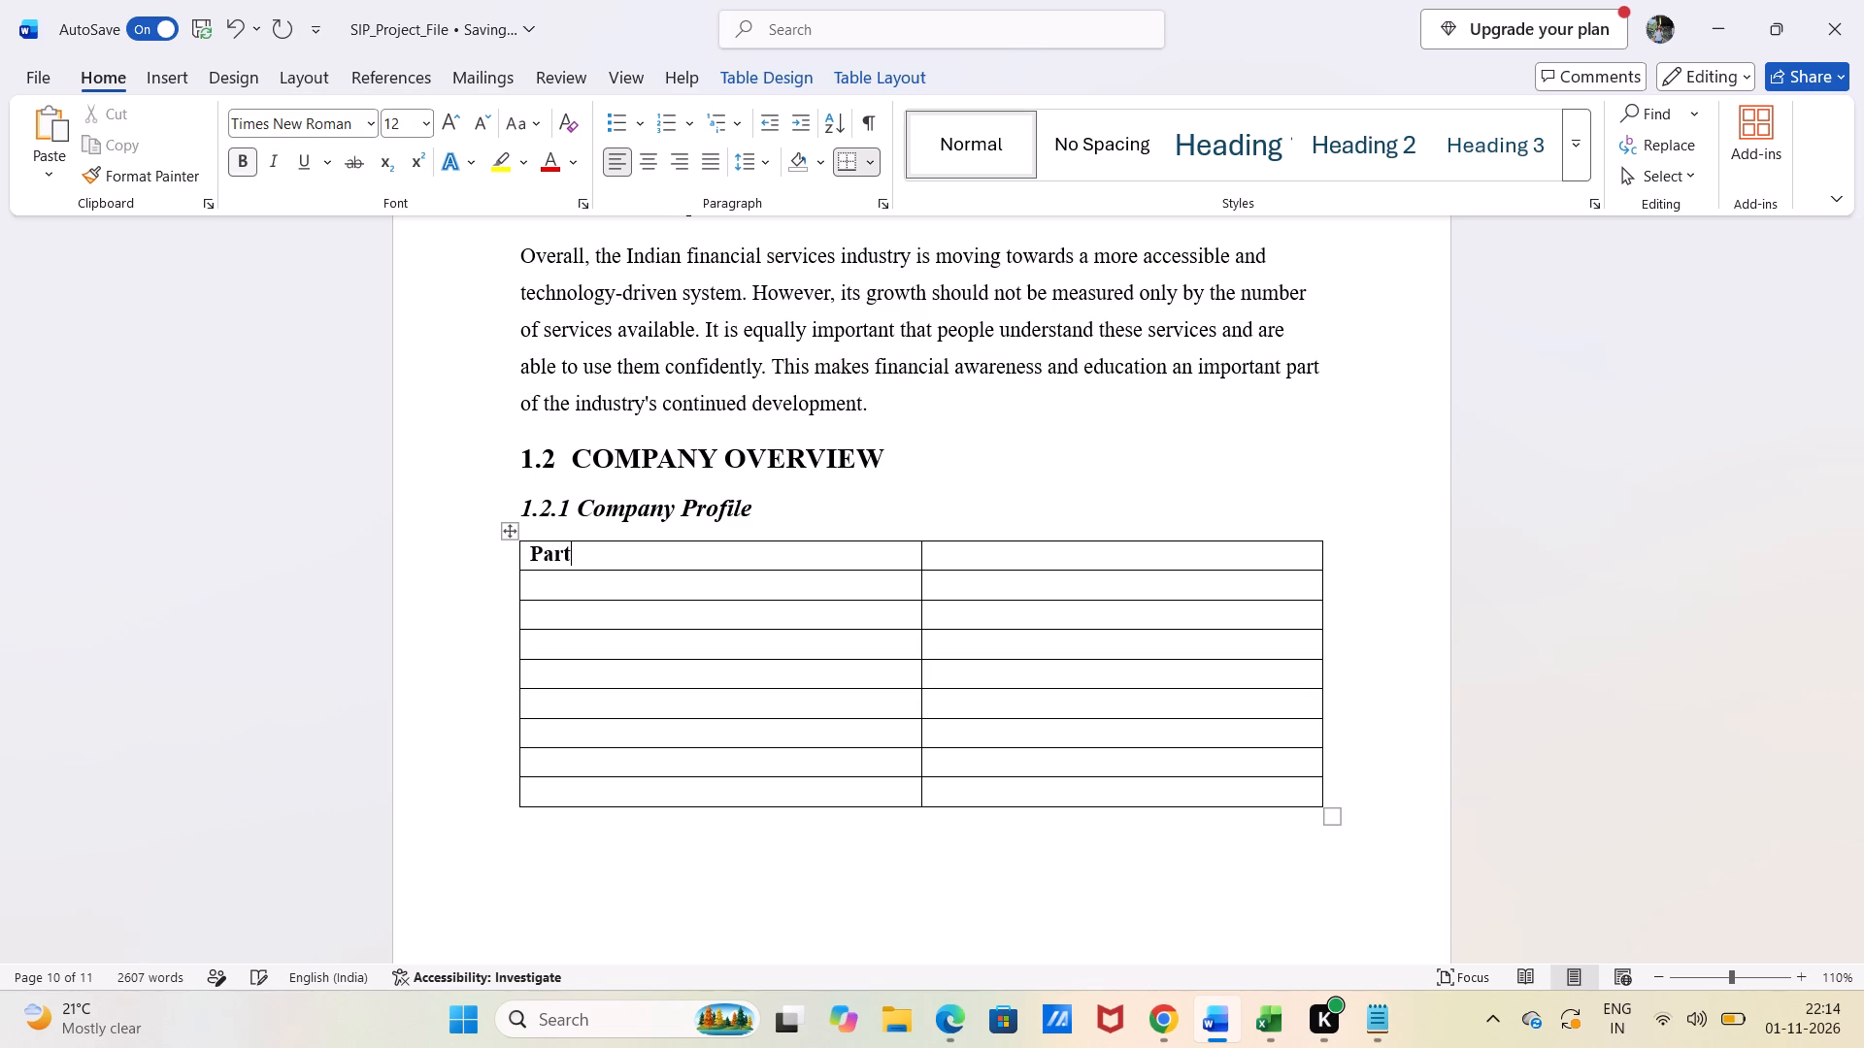
type("iculars")
Enter "Details" in the second column's header cell, checking the wording against the ChatGPT table.
key("Right")
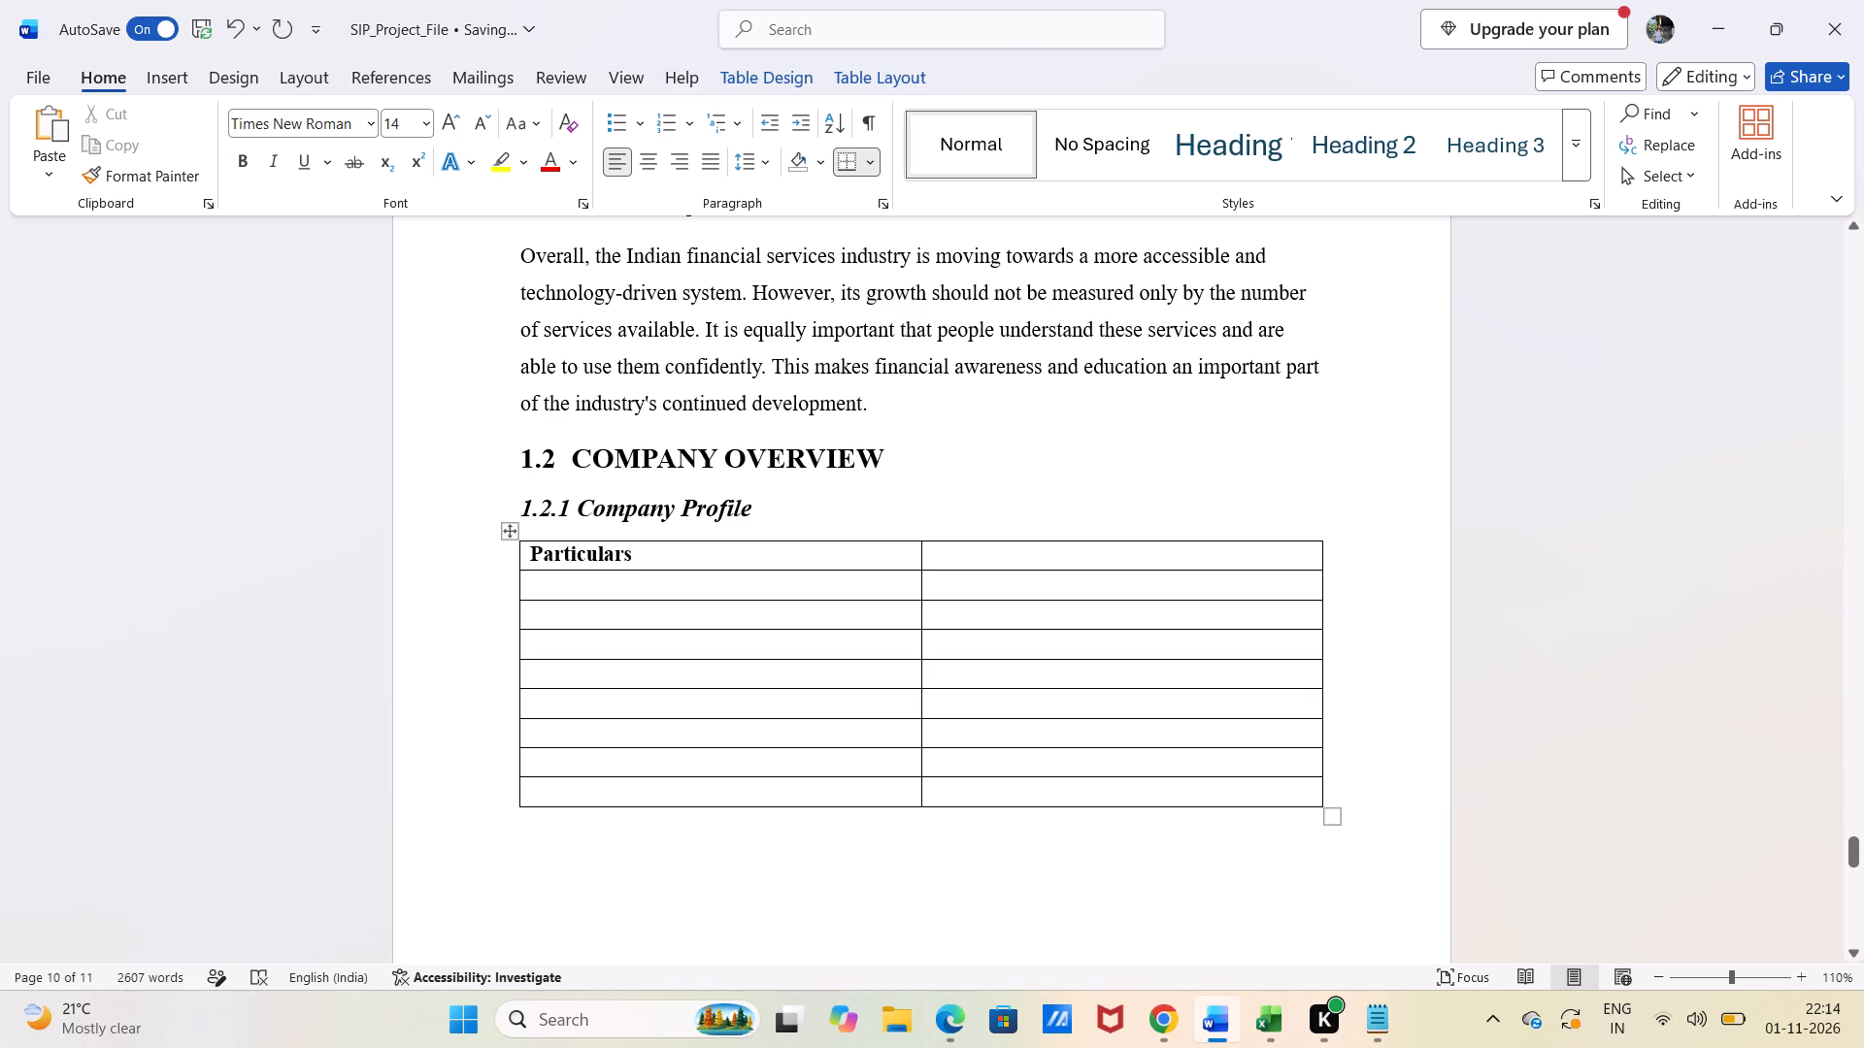
left_click(1165, 1016)
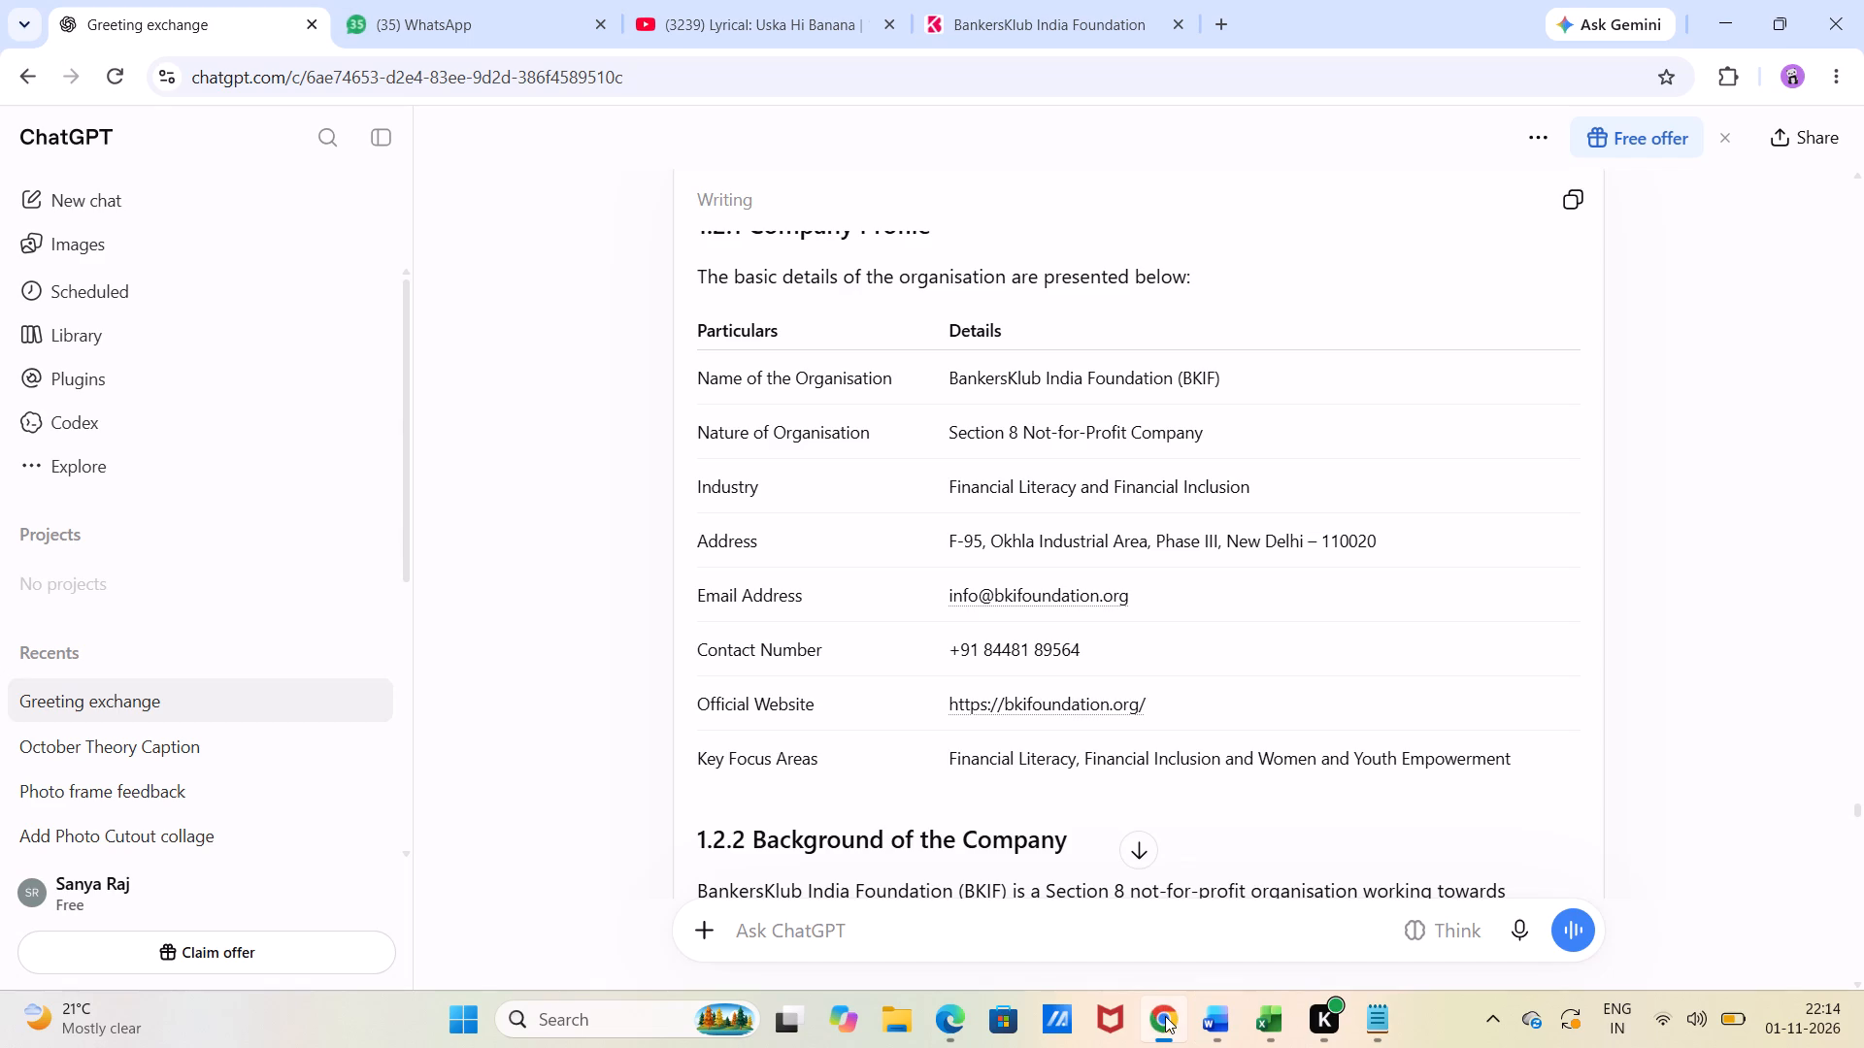
left_click(1232, 1034)
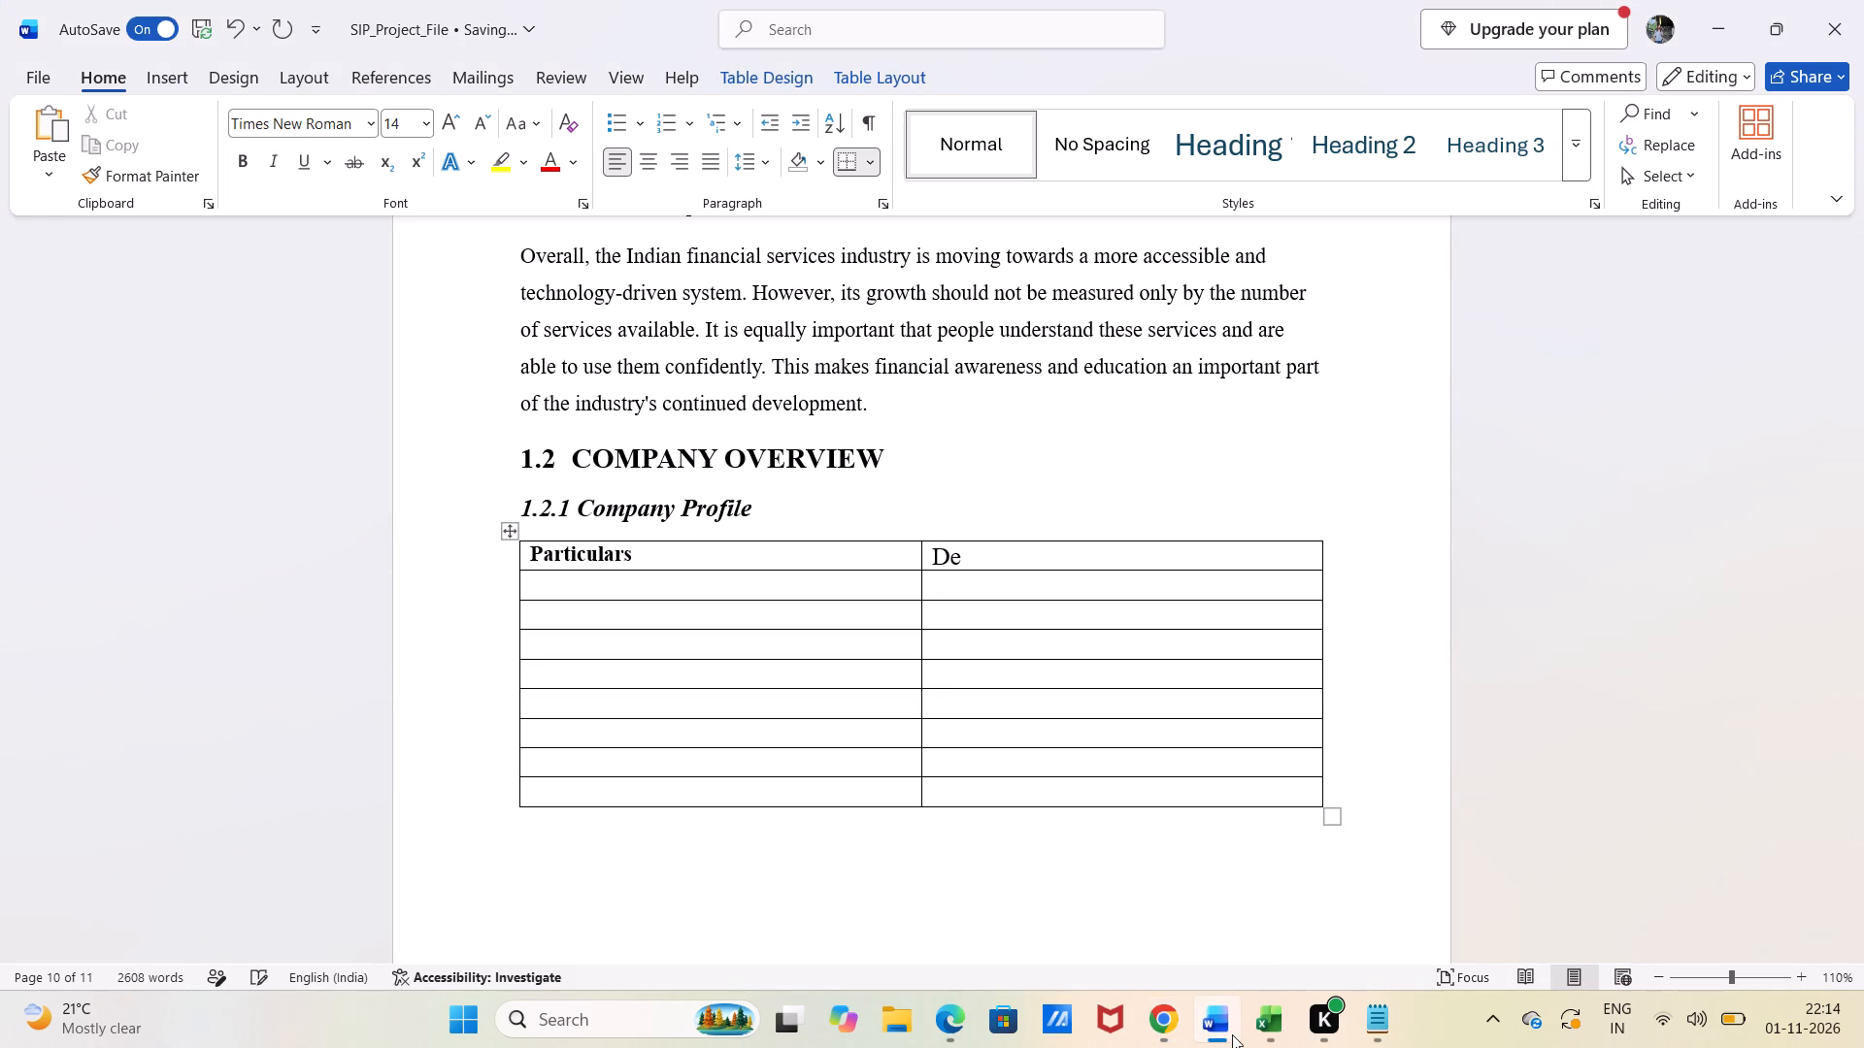
key("BackSpace")
key("BackSpace")
key("d")
type("etails")
Fill the first row below the header with "Name of Organisation" and "Bankersklub India Foundation (BKIF)", following the ChatGPT table.
key("Down")
key("Left")
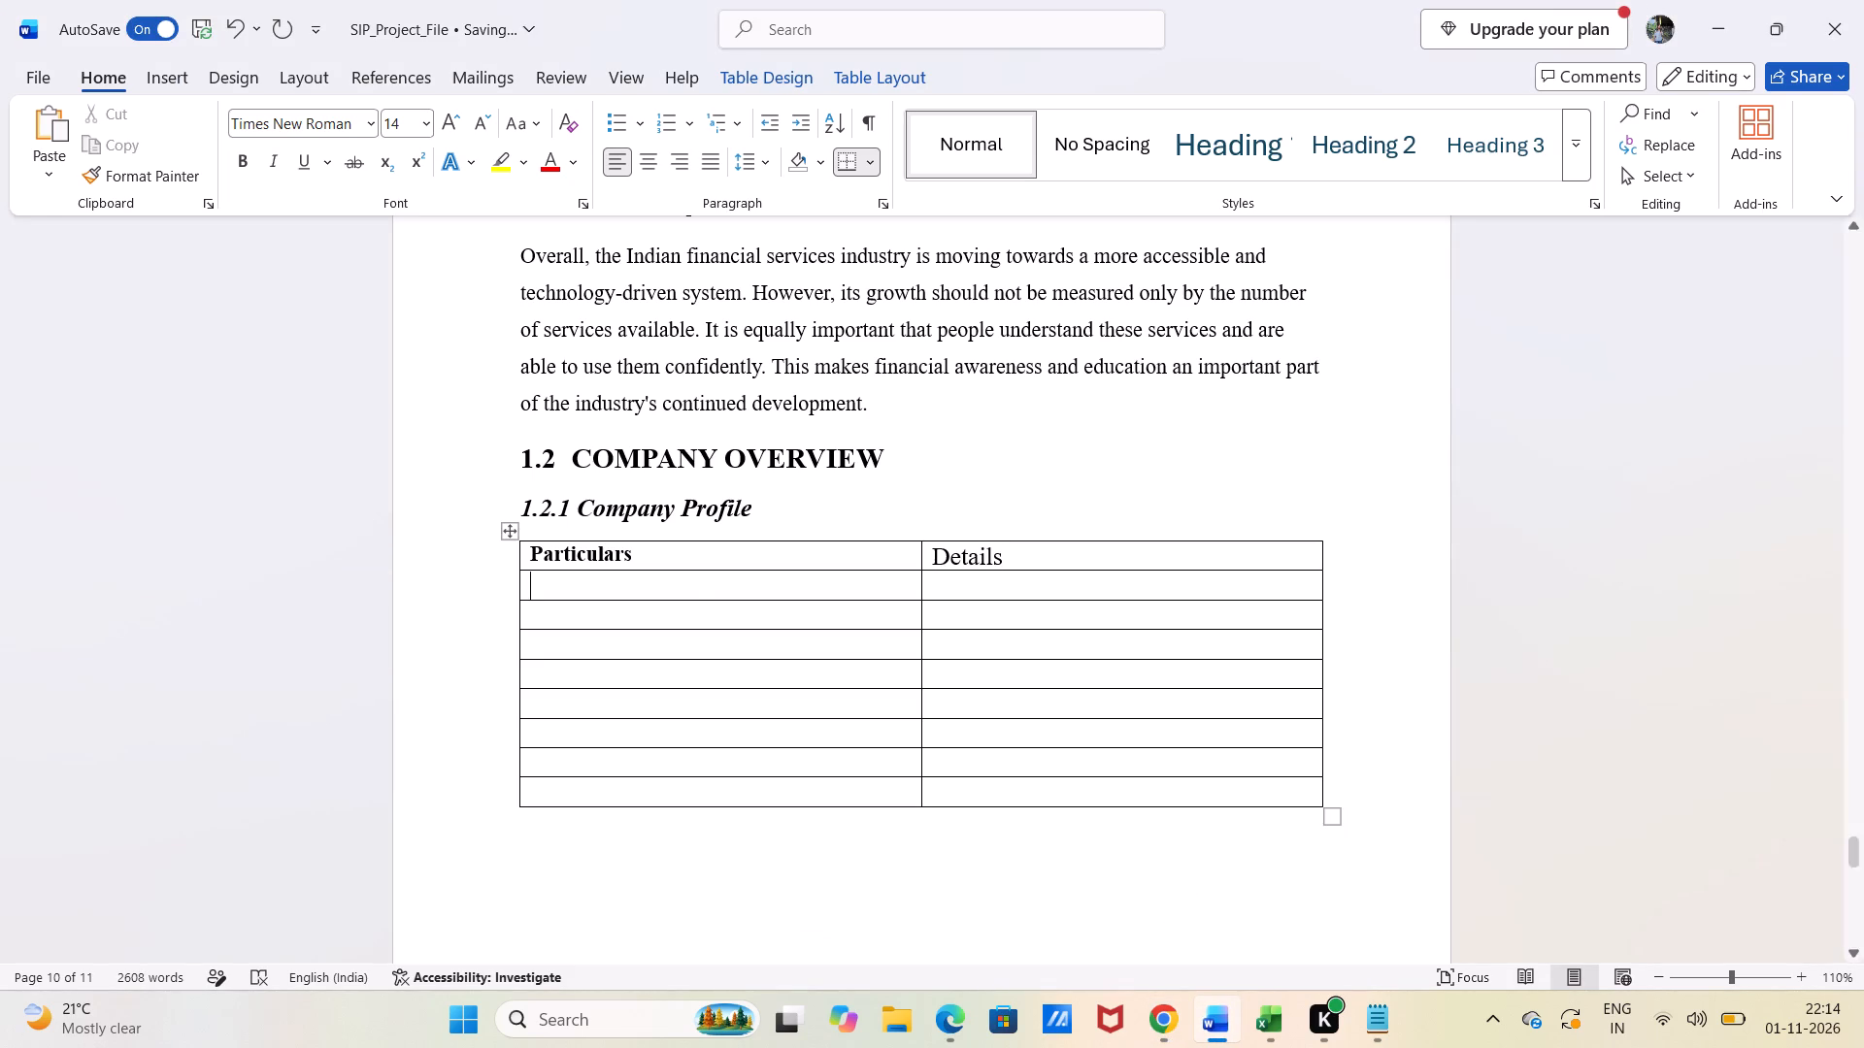
left_click(1174, 1029)
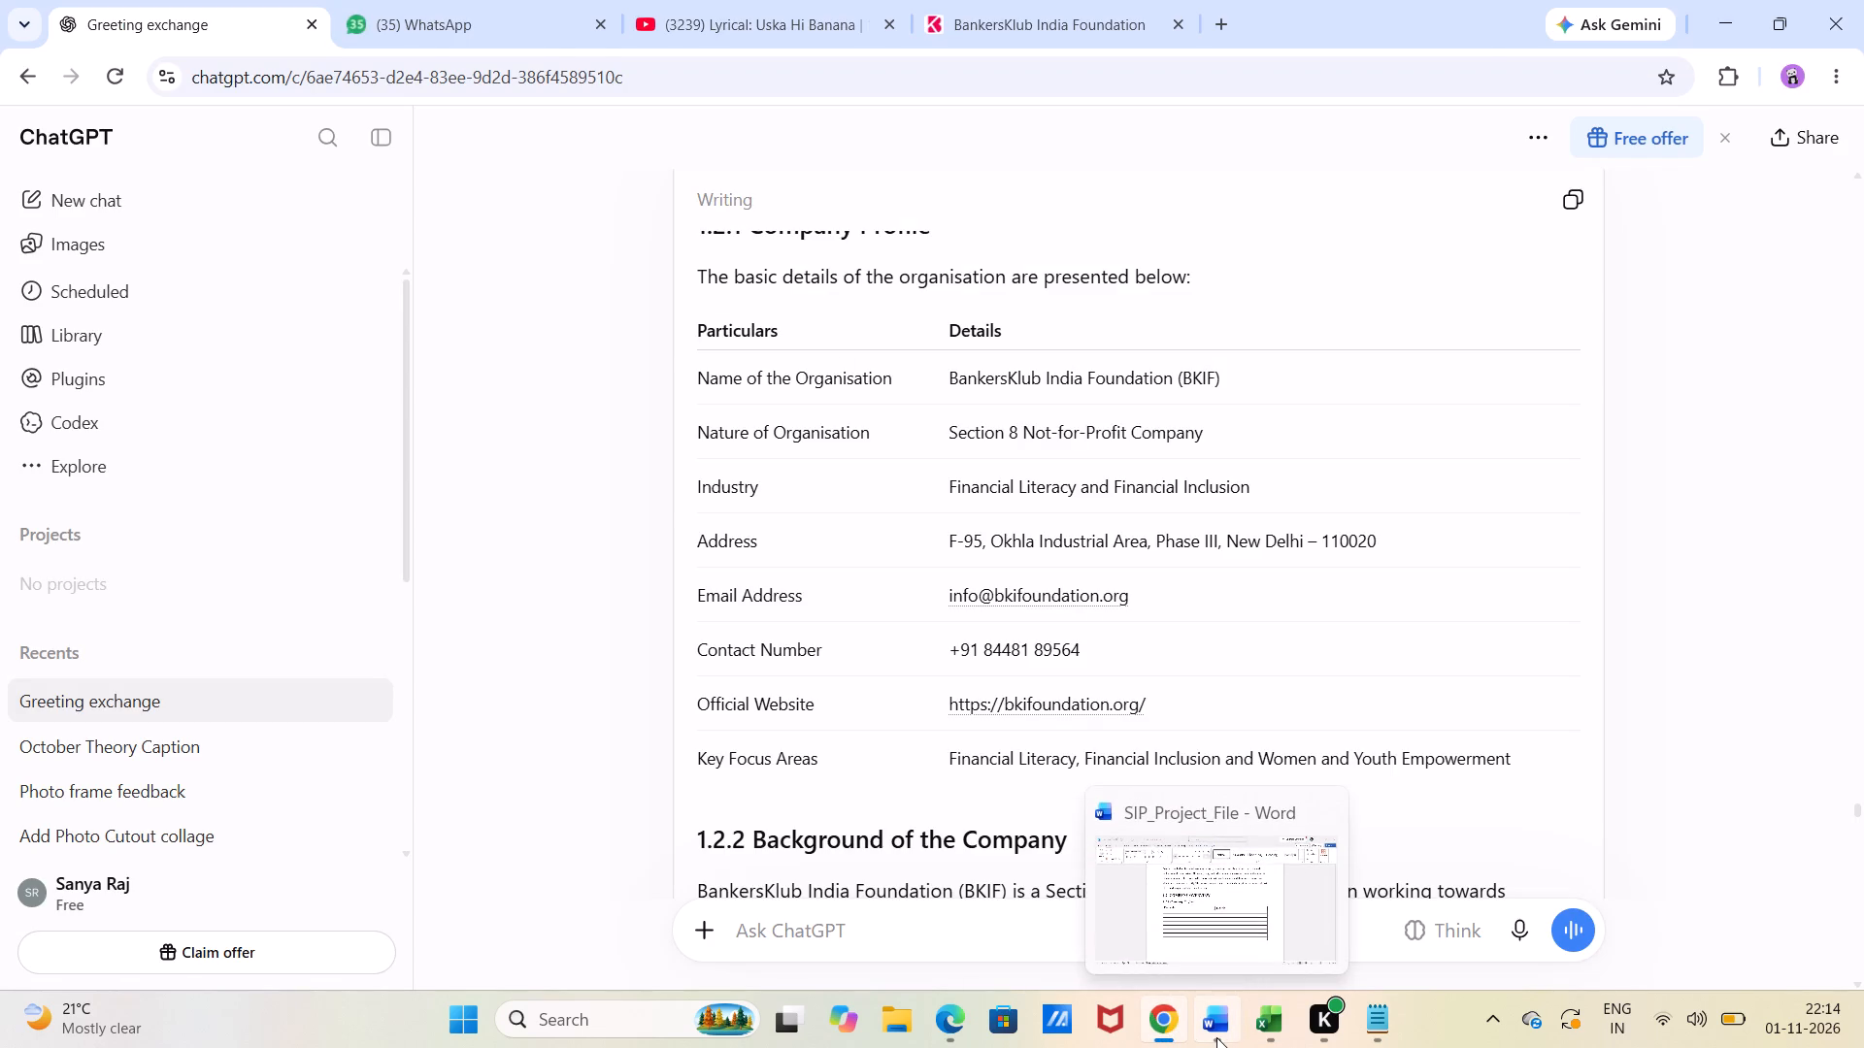
left_click(1216, 1037)
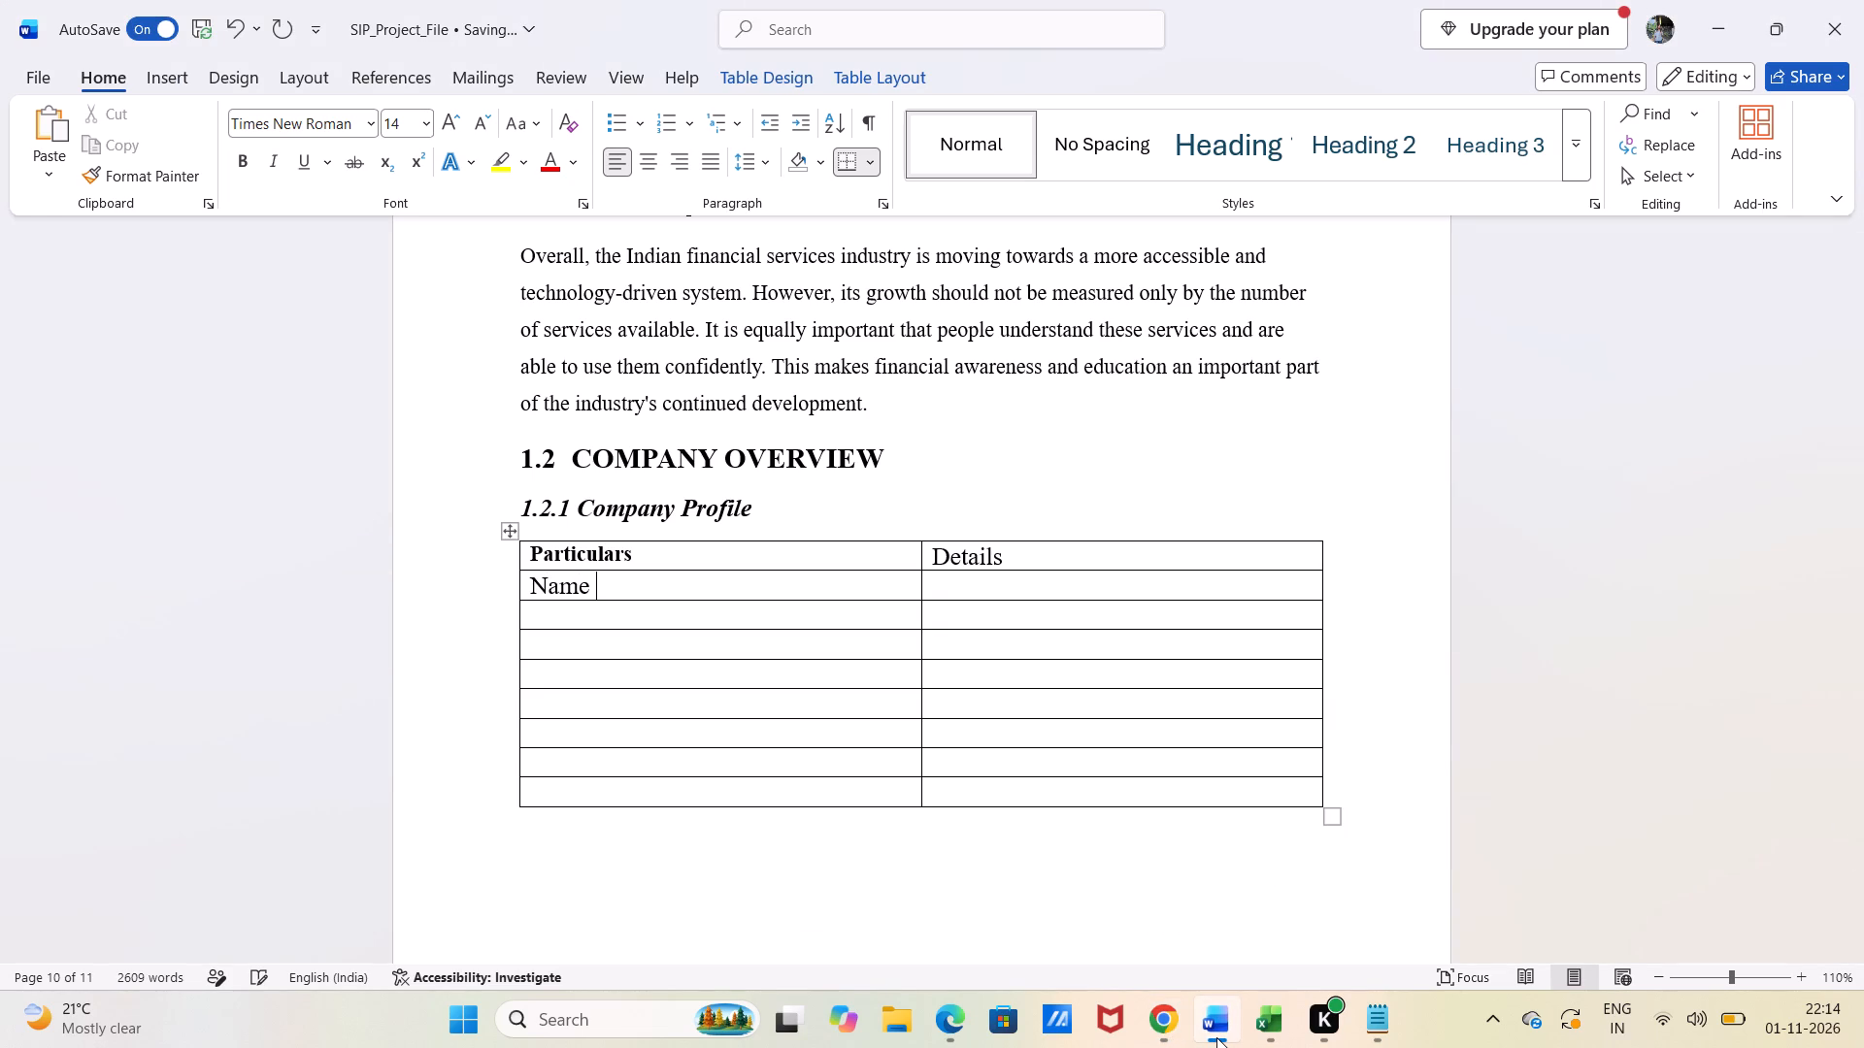
type("rganisation")
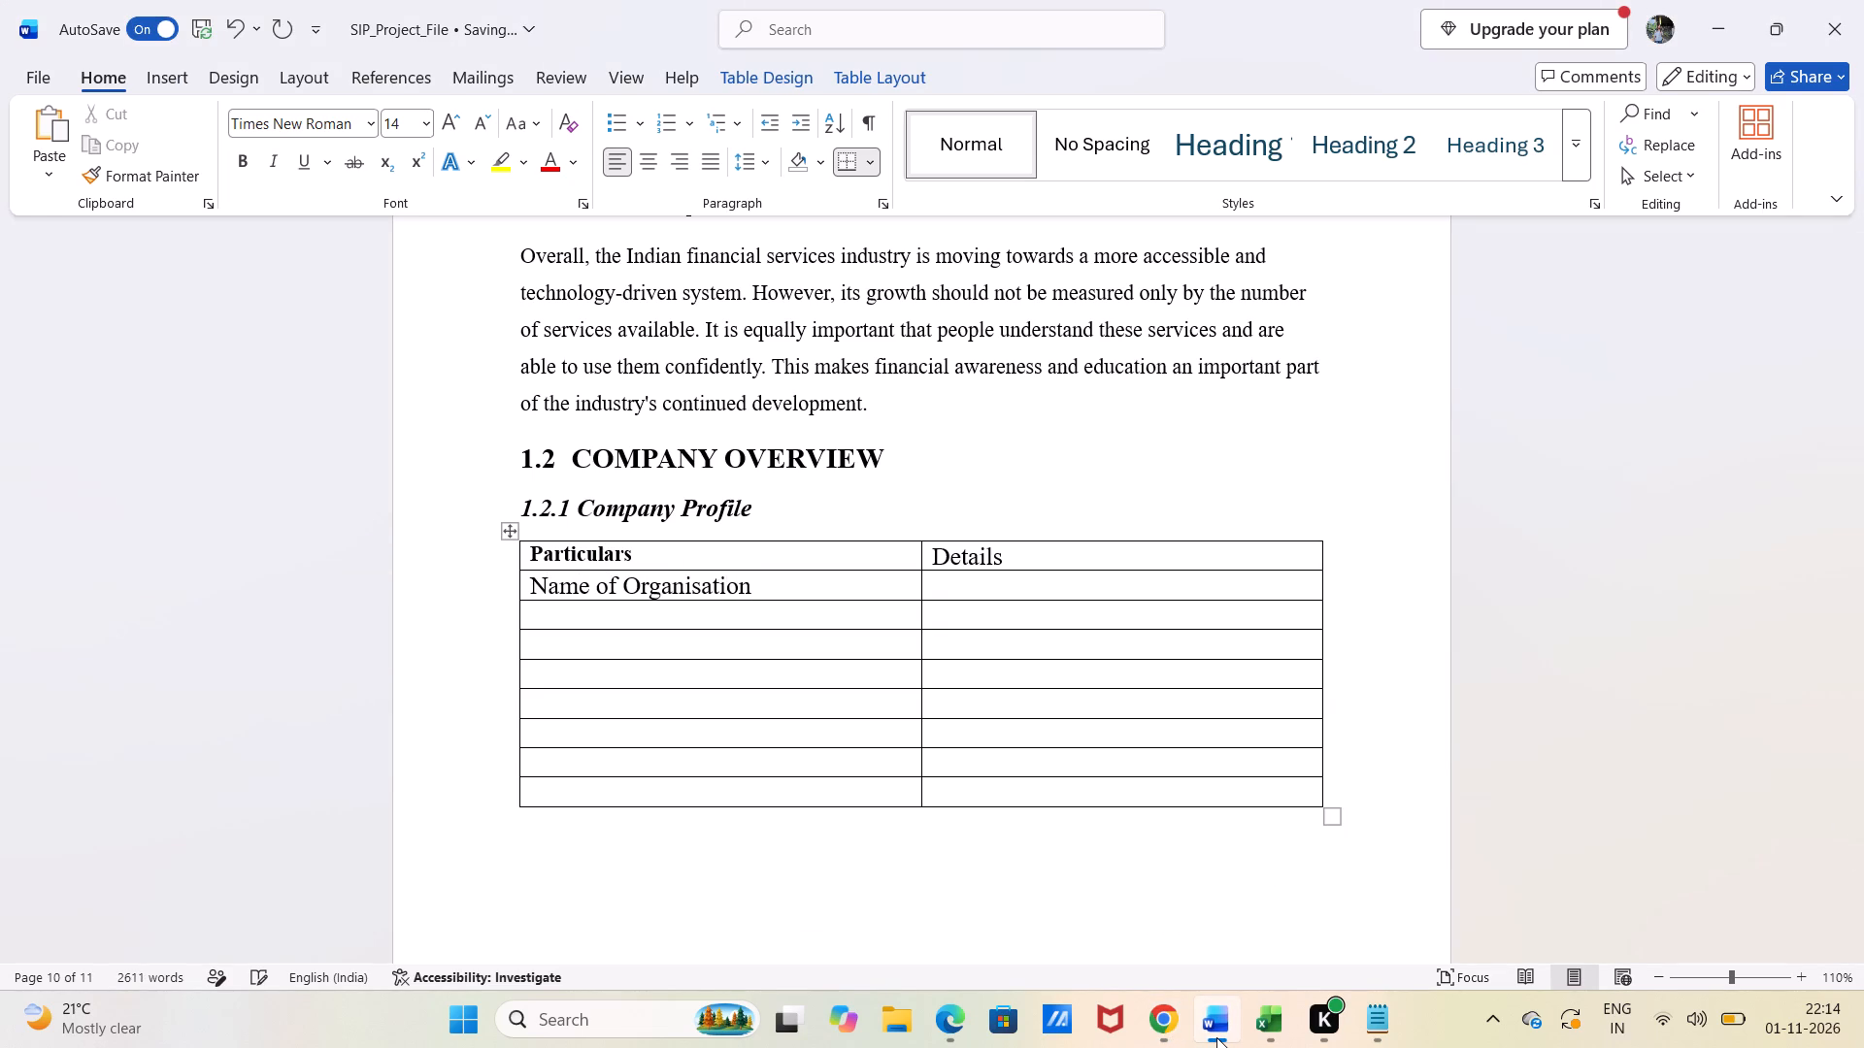
key("Right")
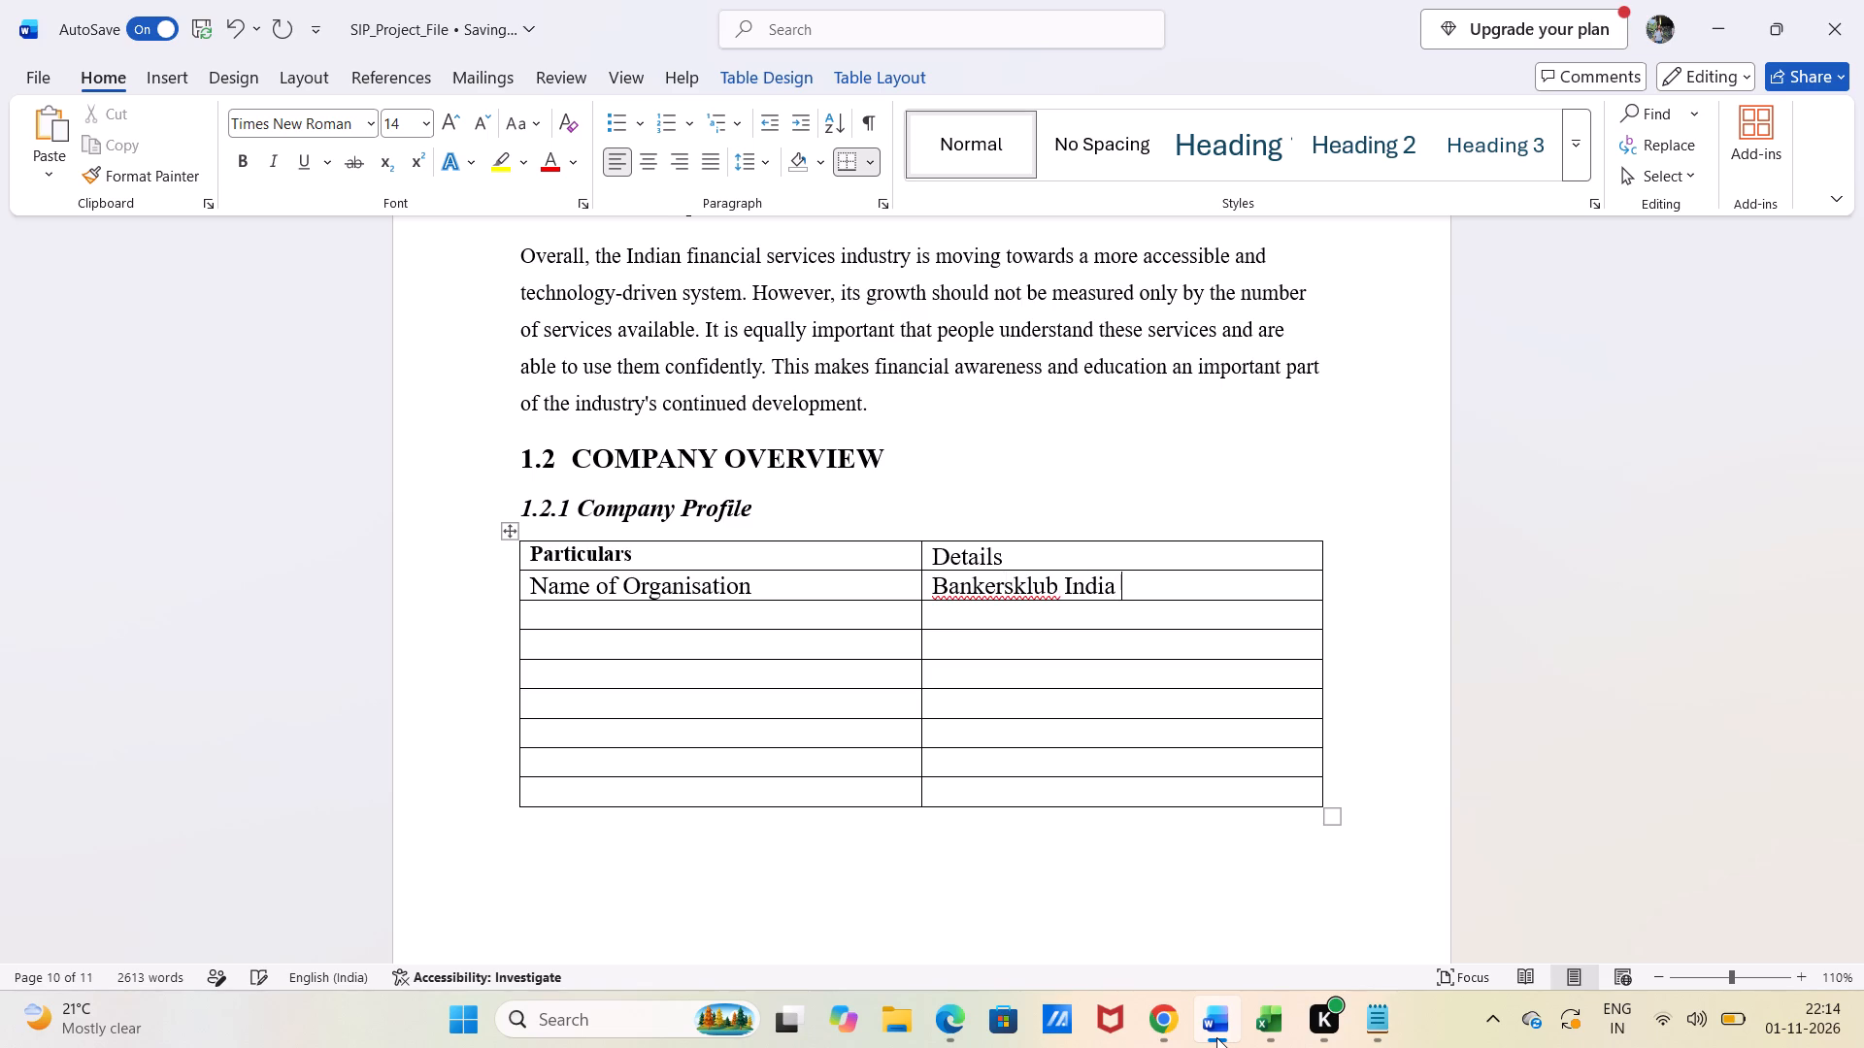
type("oundation")
key("space")
type("(")
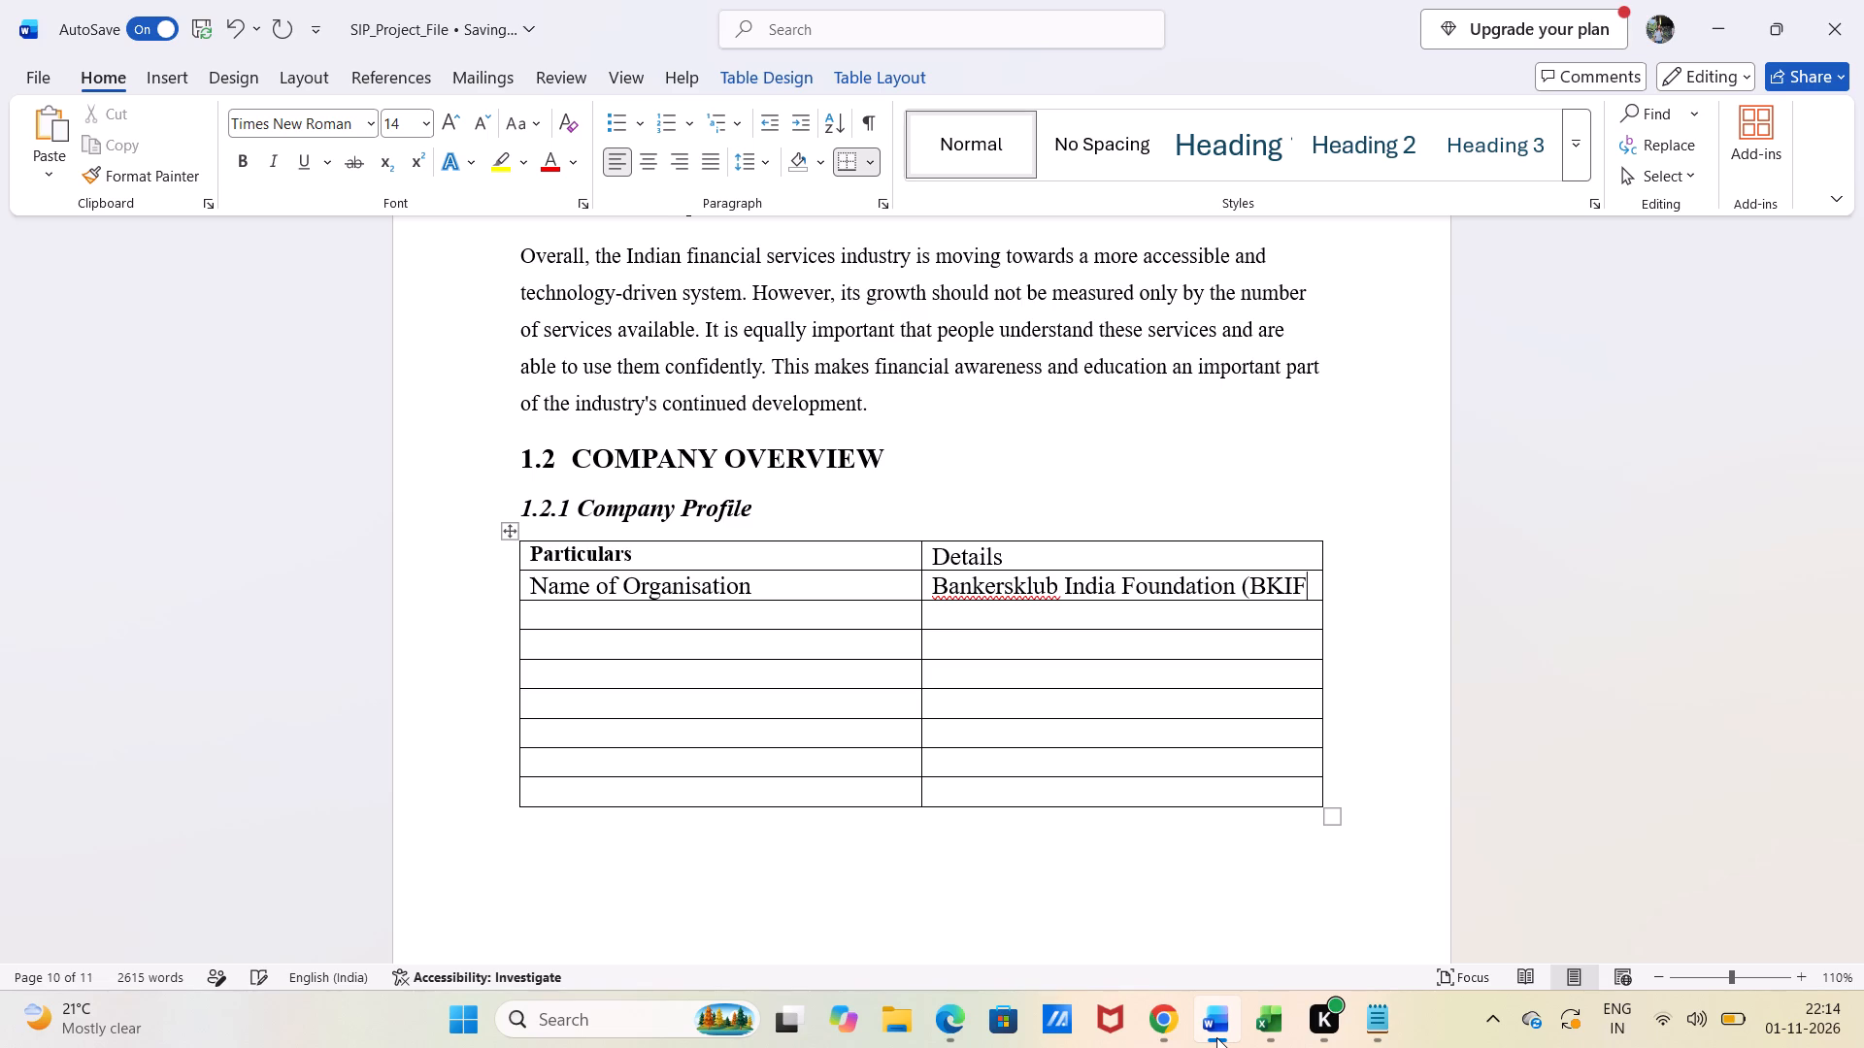
key("shift+parenright")
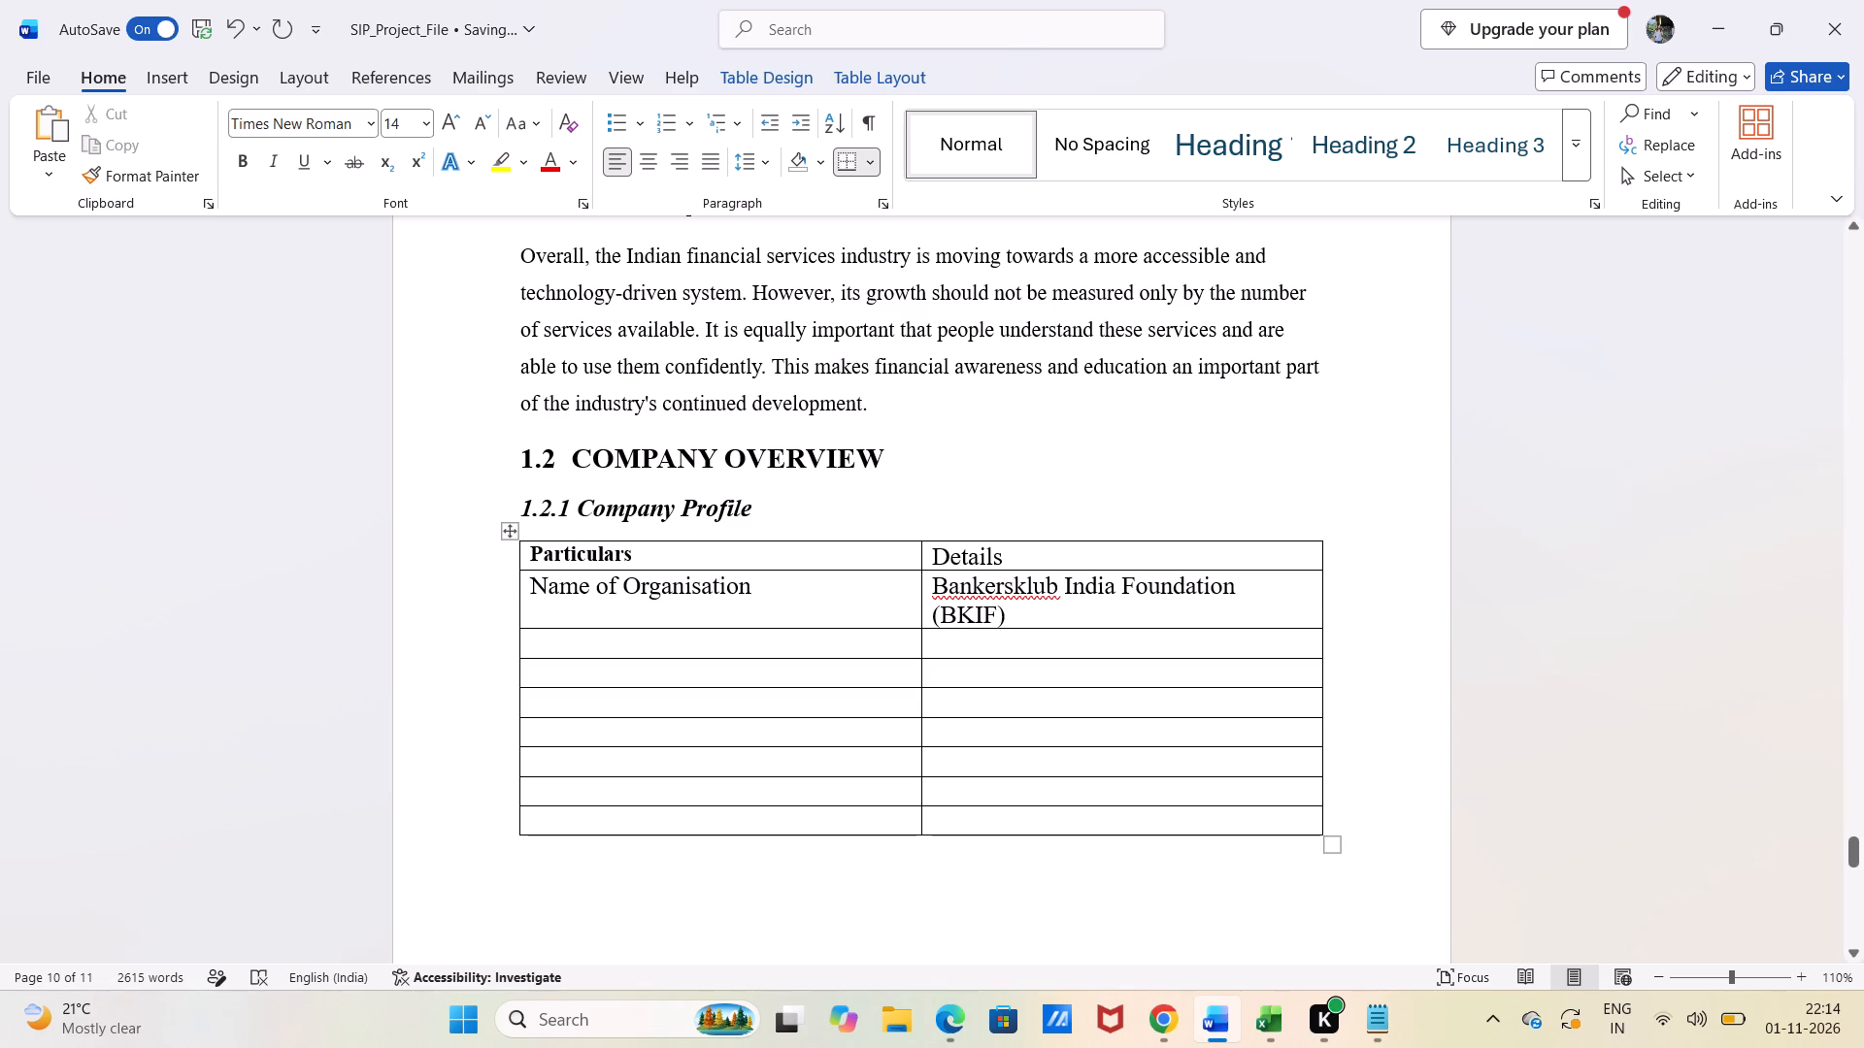
Narrow the first column of the company profile table, widening the Details column so the organisation name fits on one line.
left_click_drag(919, 560, 837, 569)
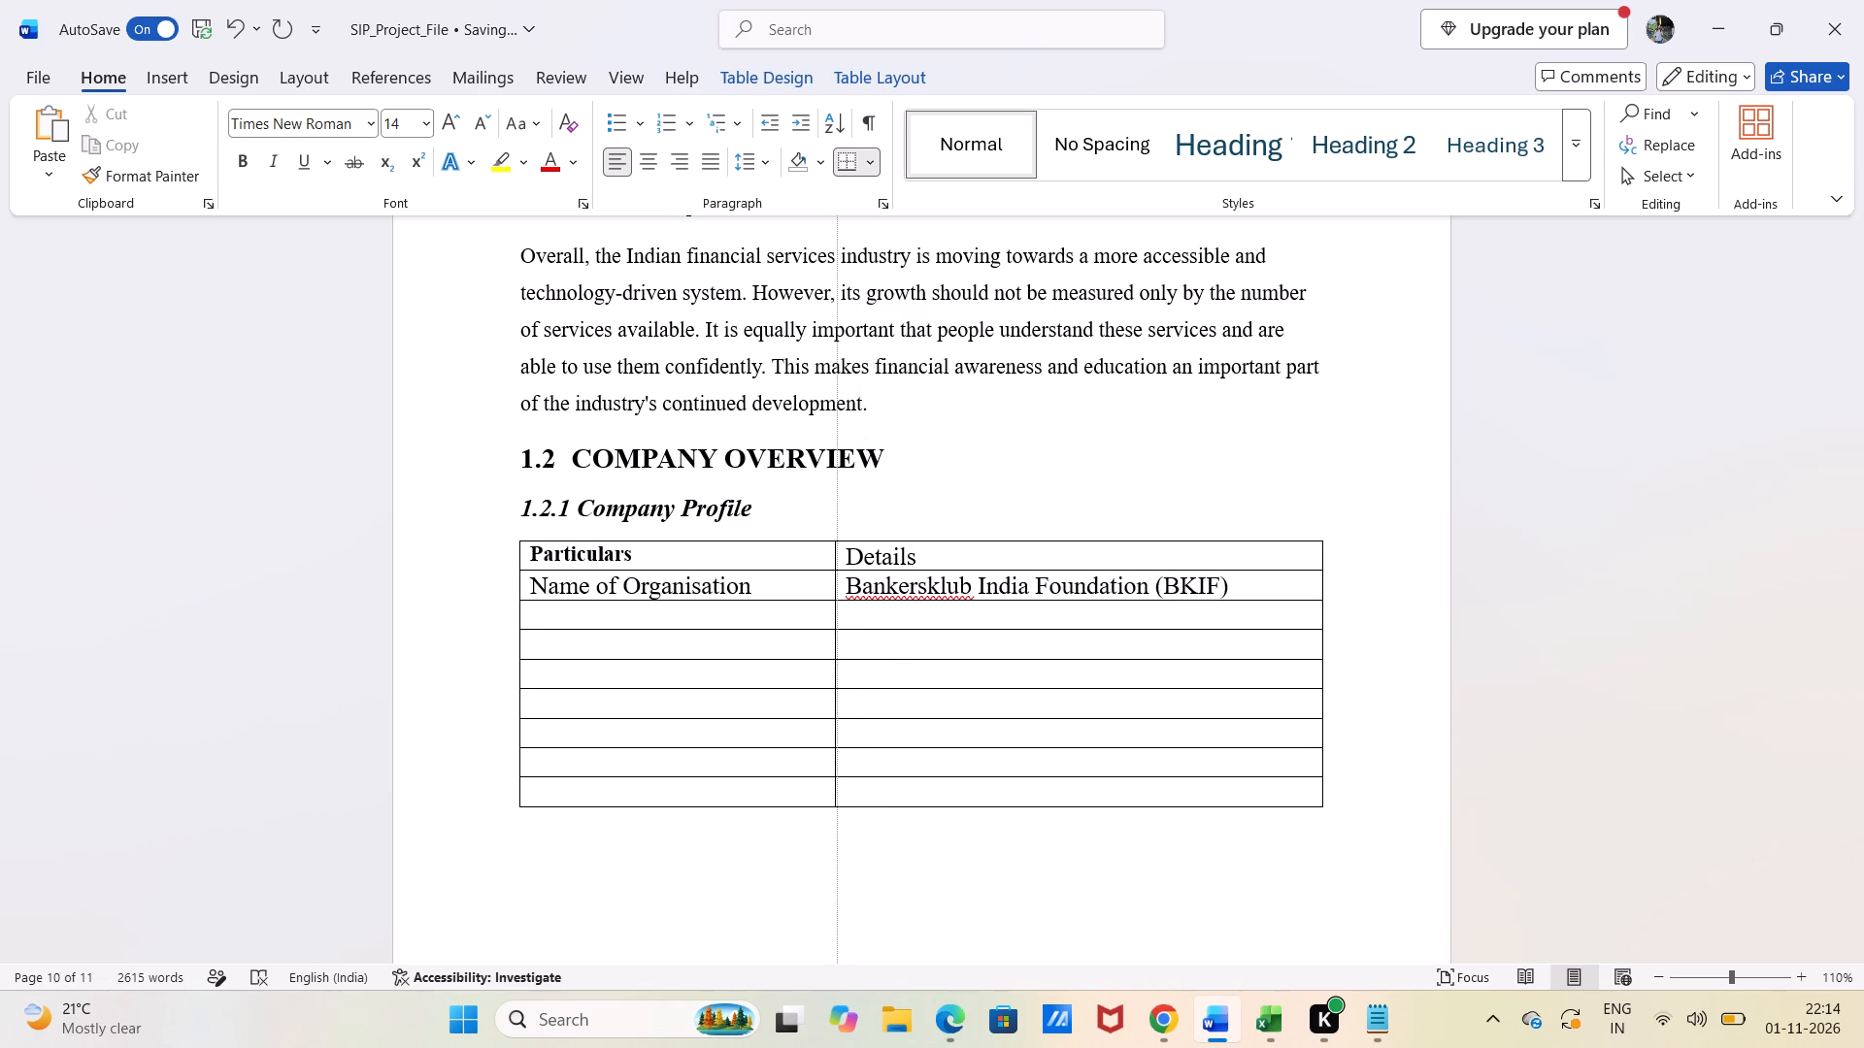
left_click_drag(837, 569, 806, 578)
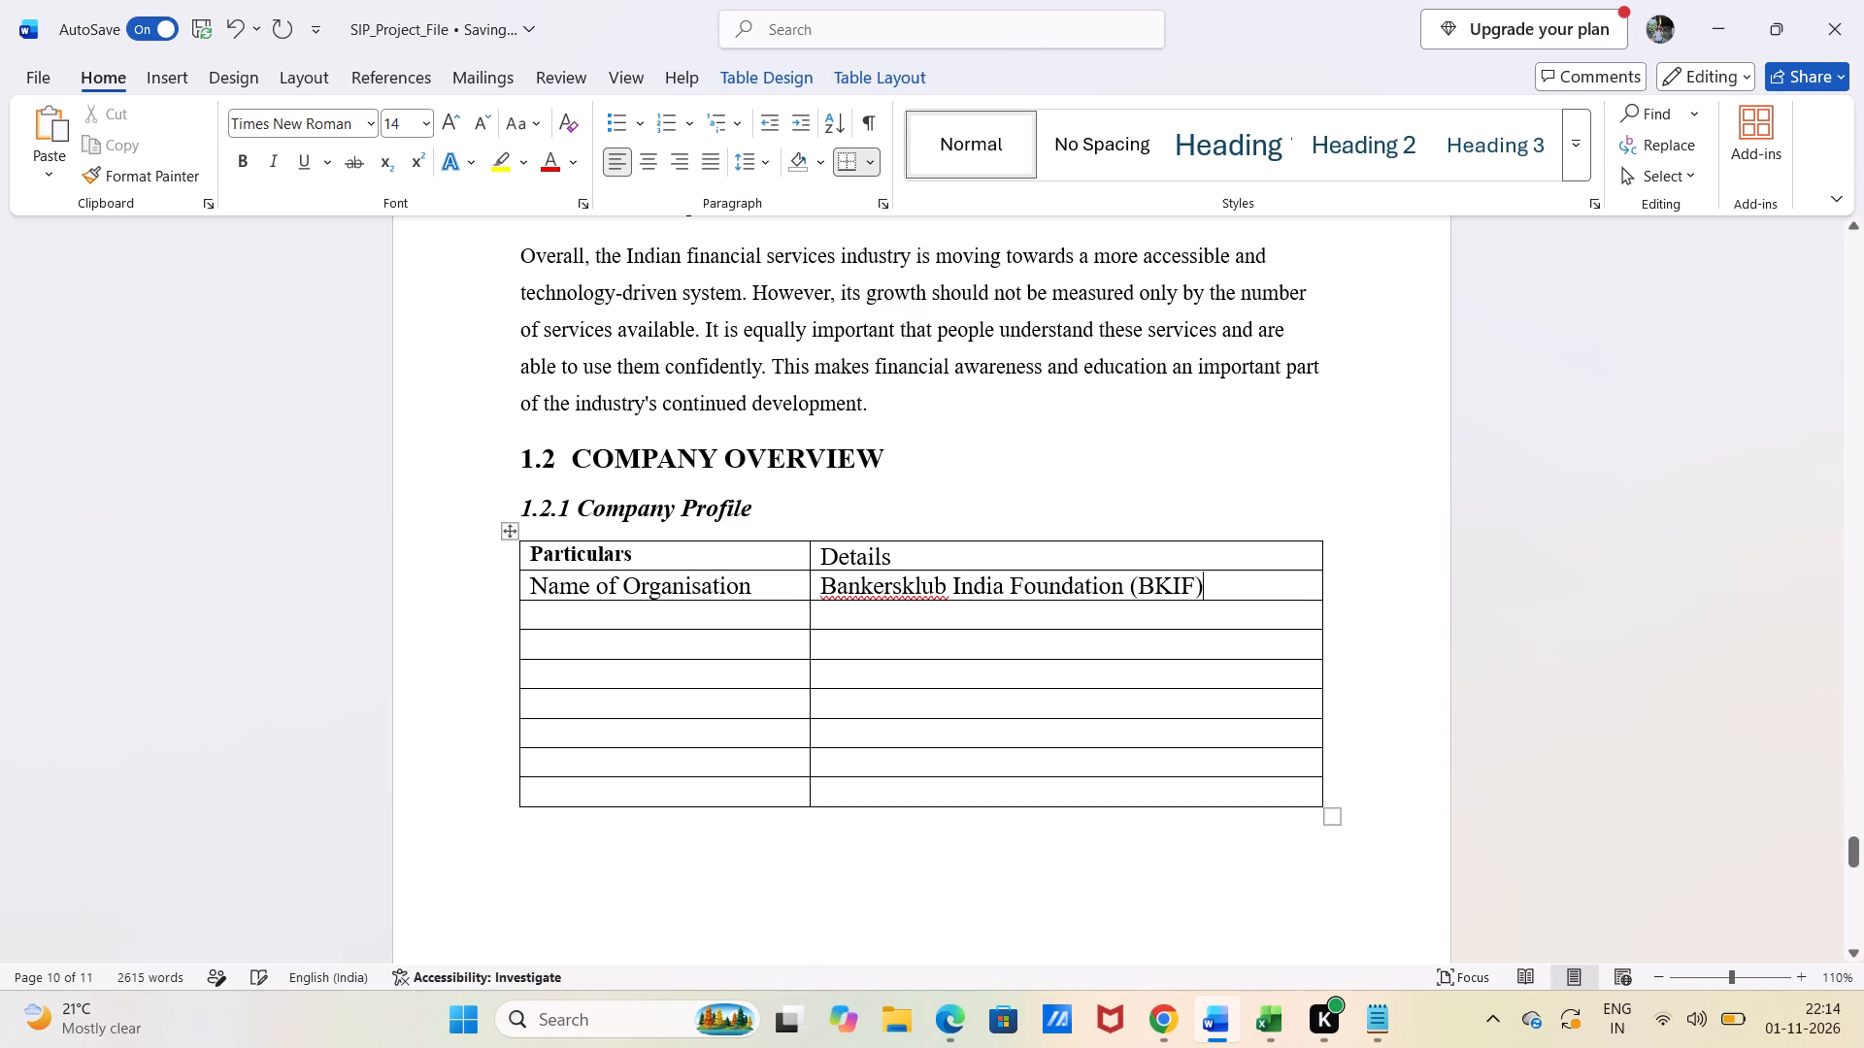
left_click(619, 622)
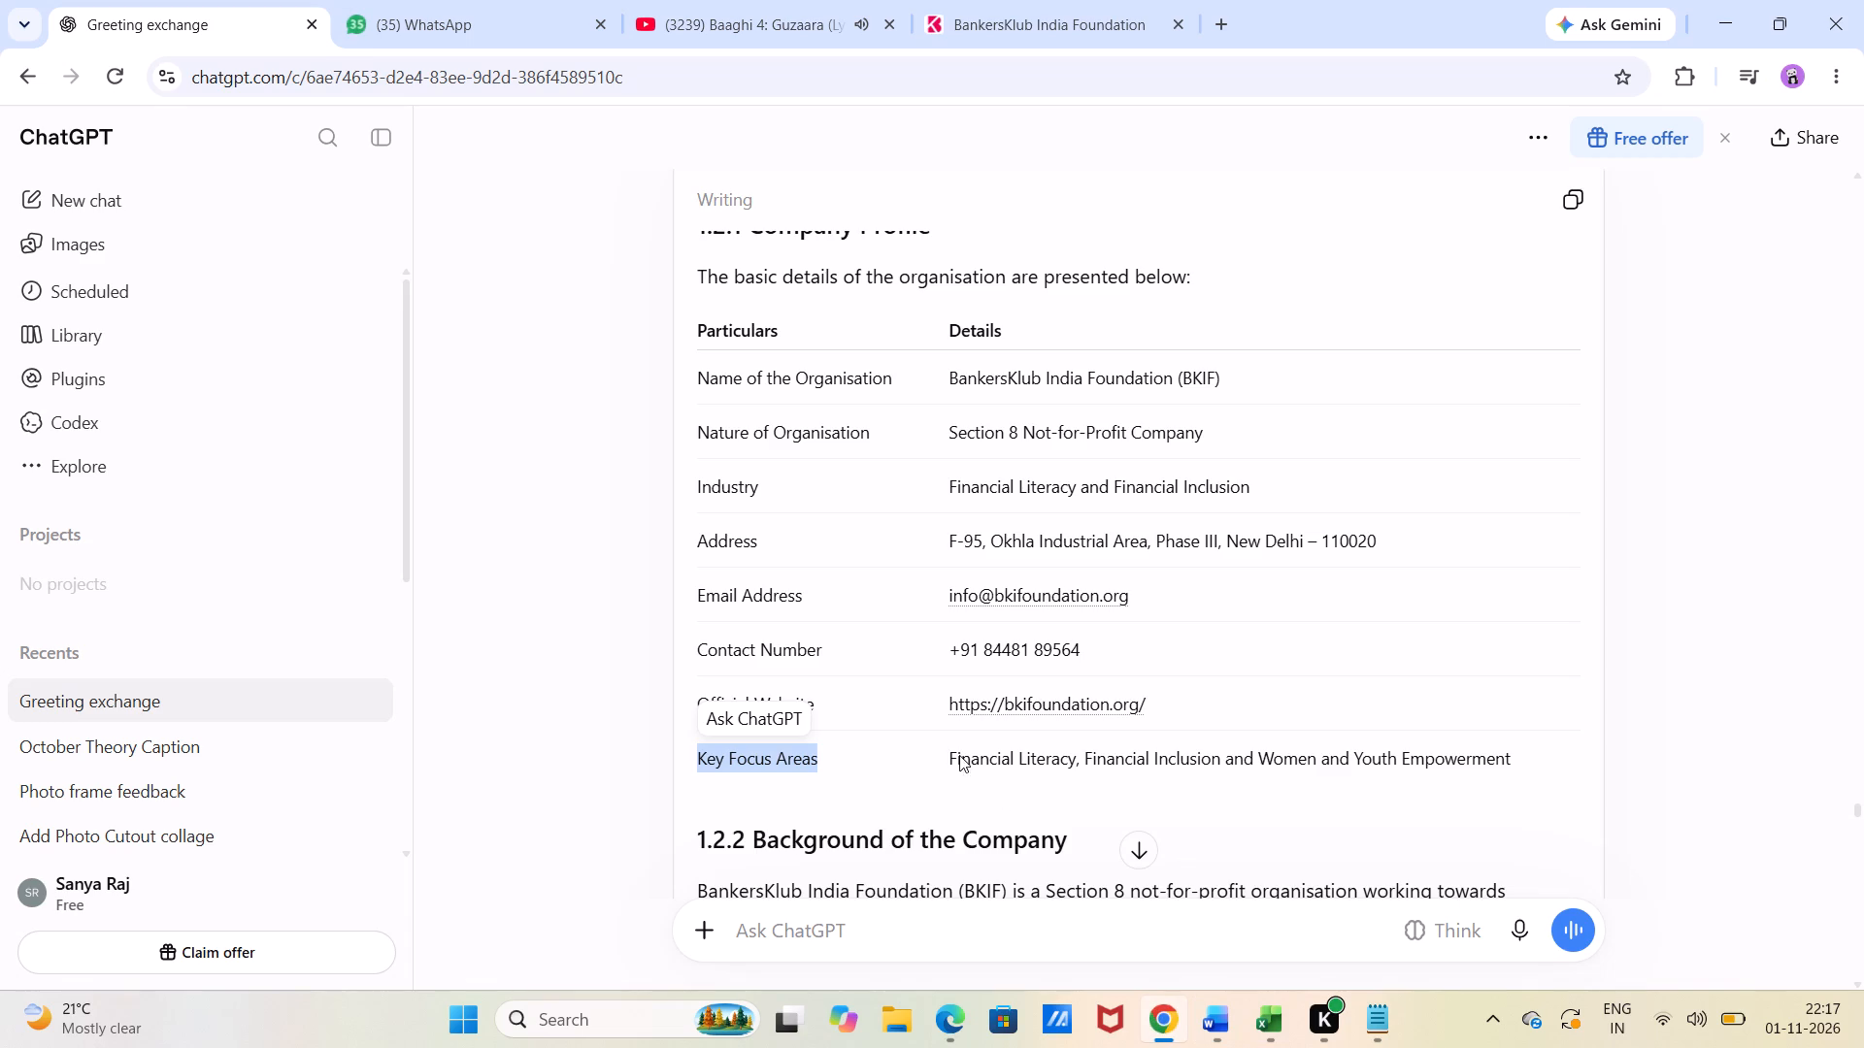
left_click_drag(946, 756, 1469, 757)
left_click(1342, 808)
left_click_drag(948, 756, 1533, 746)
key("ctrl+c")
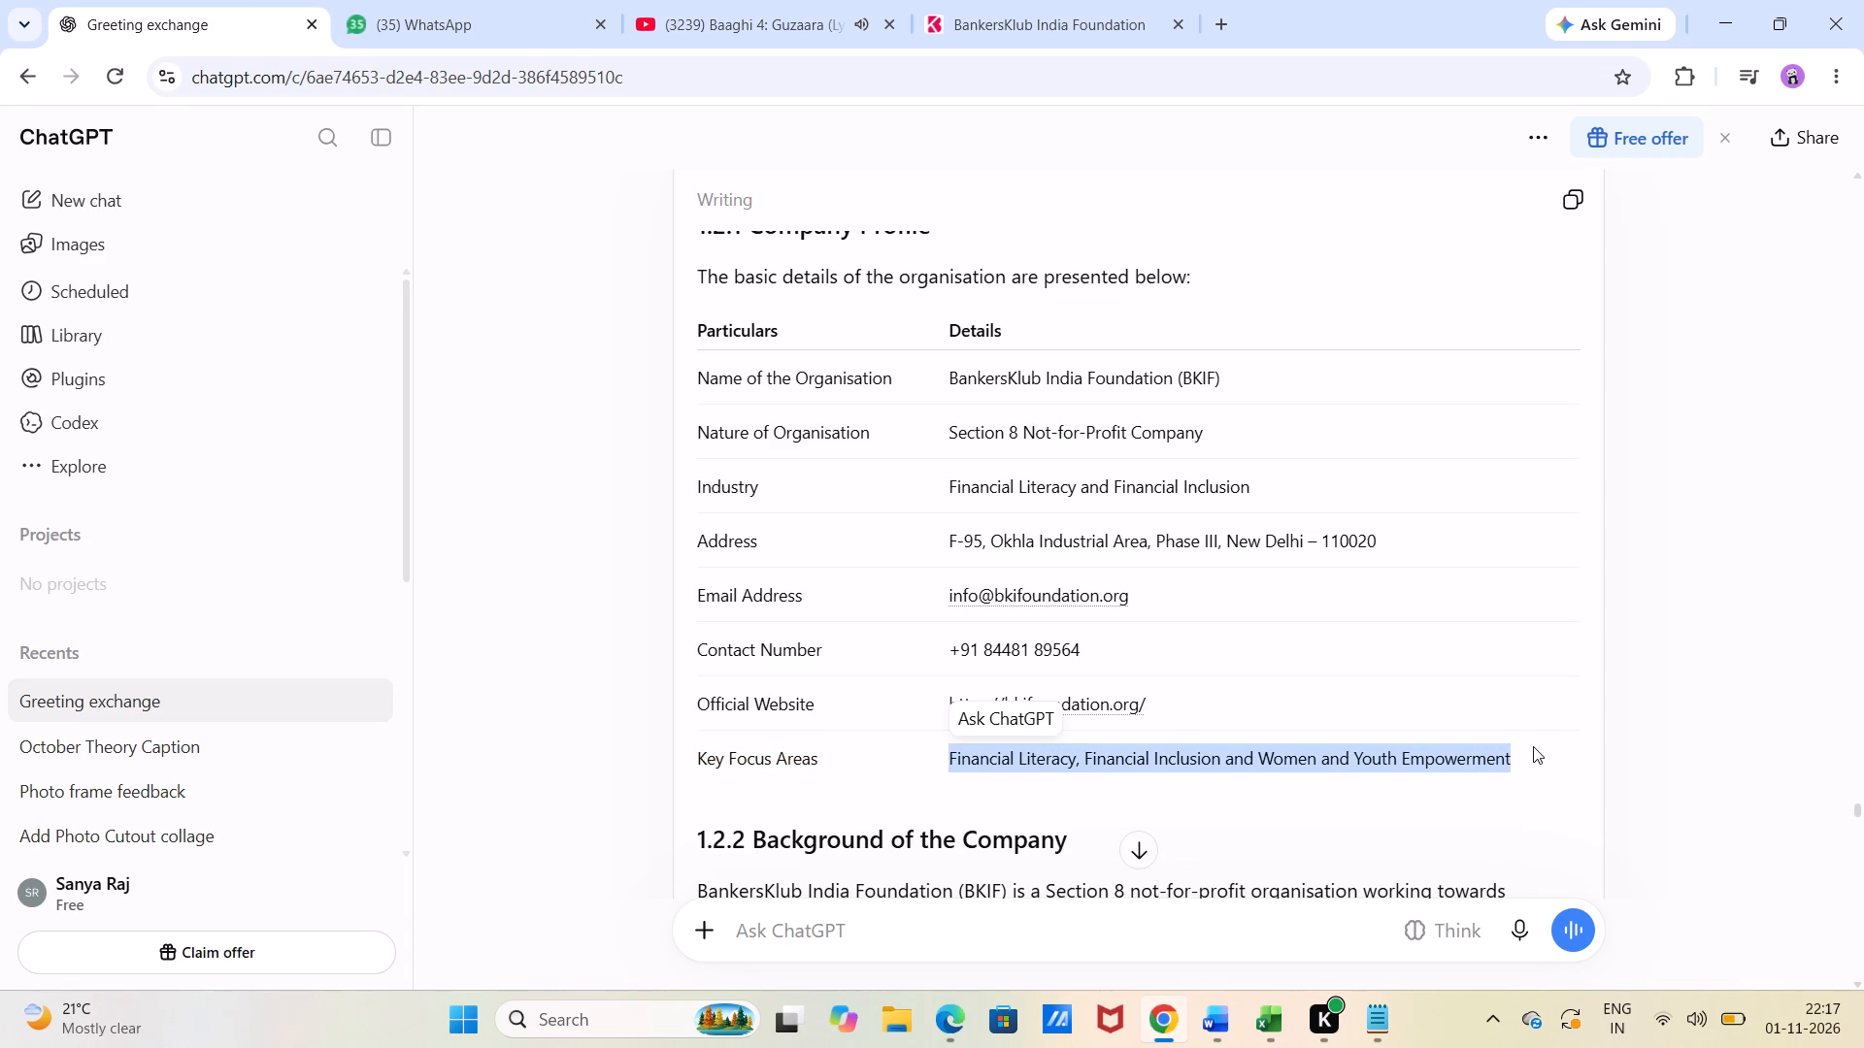
left_click(1225, 1024)
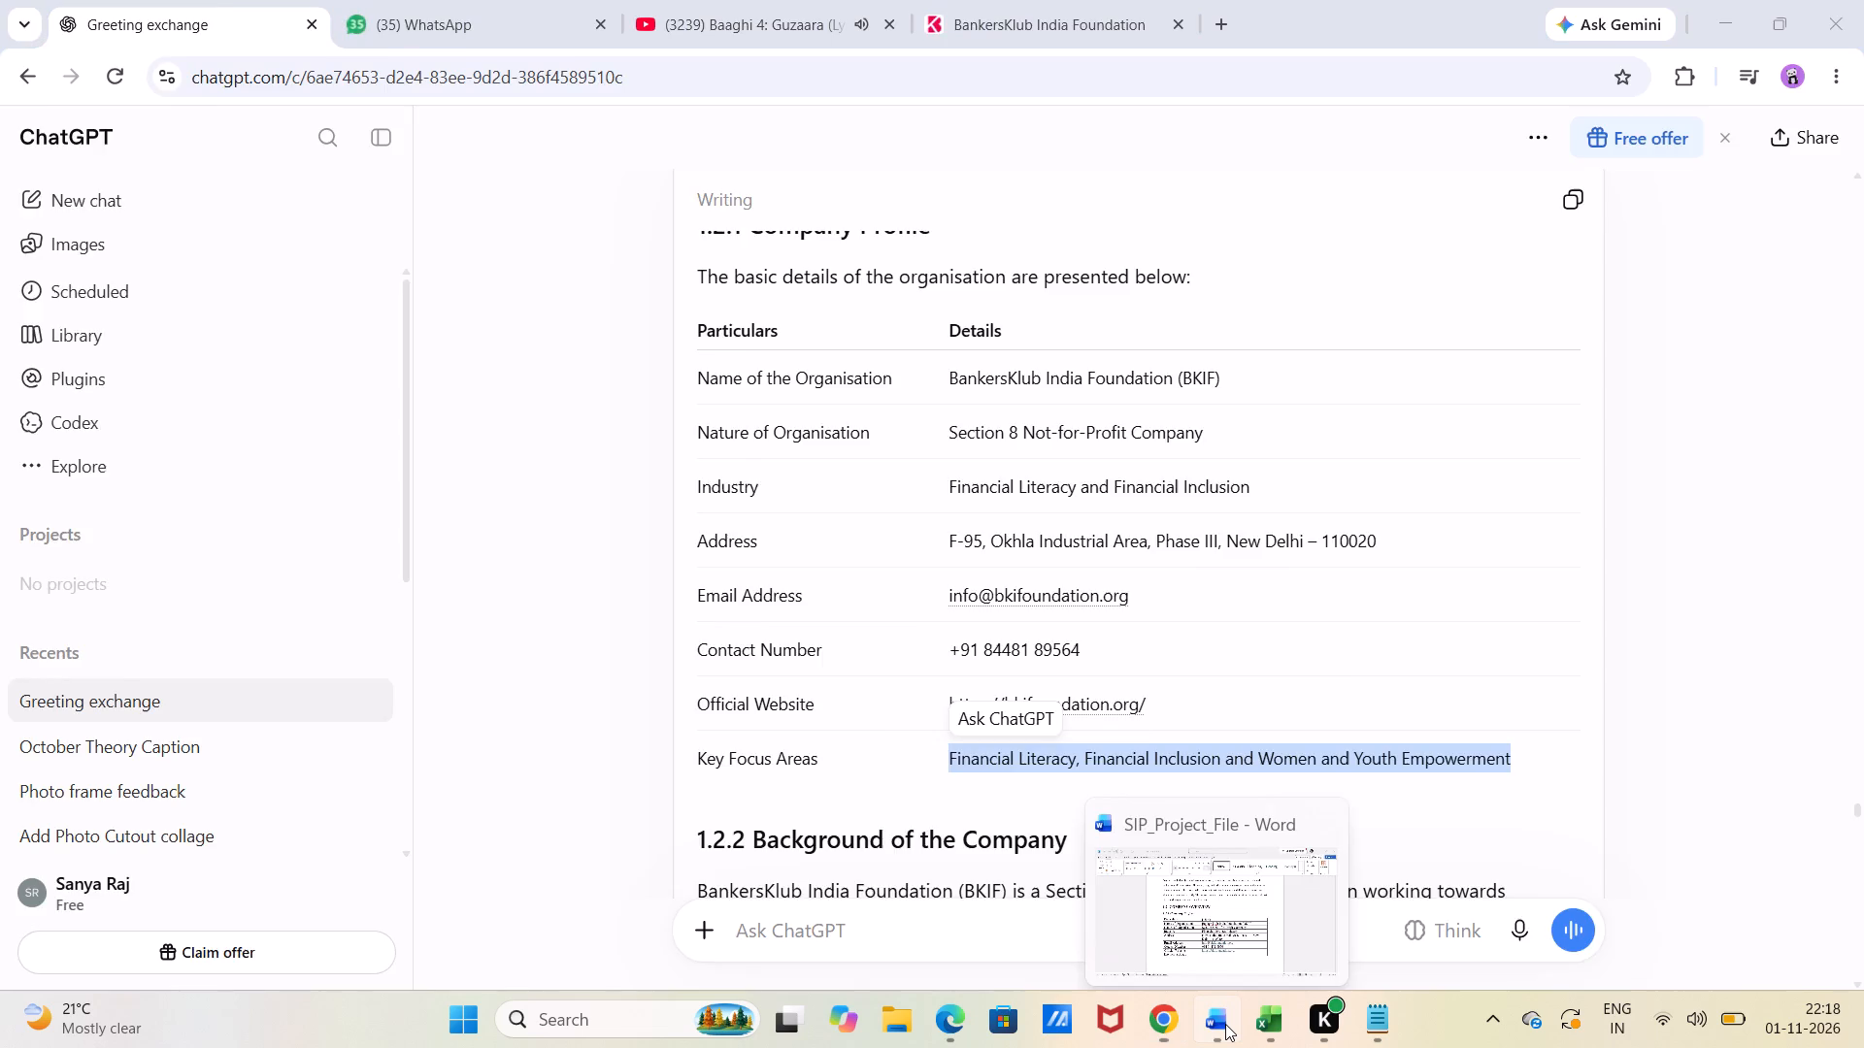
key("ctrl+v")
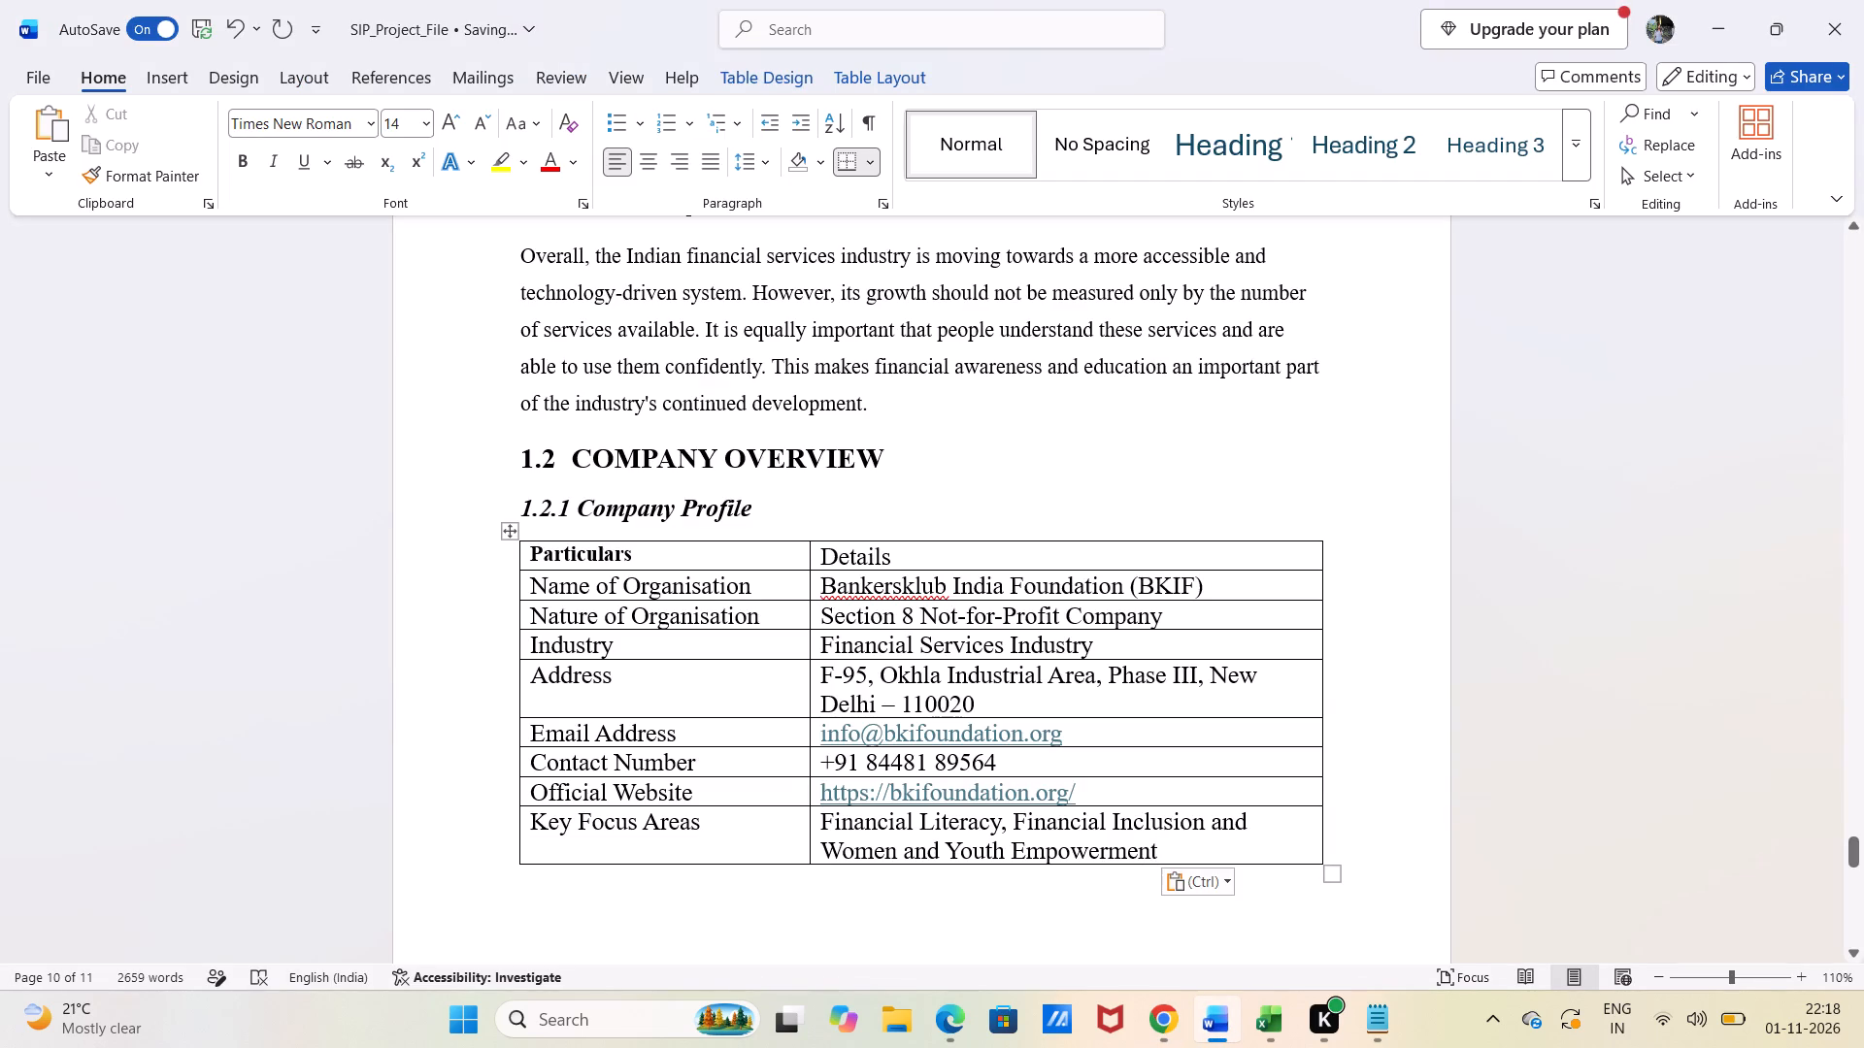
Set all text in the Company Profile table to font size 12 and centre it.
left_click_drag(529, 550, 1183, 844)
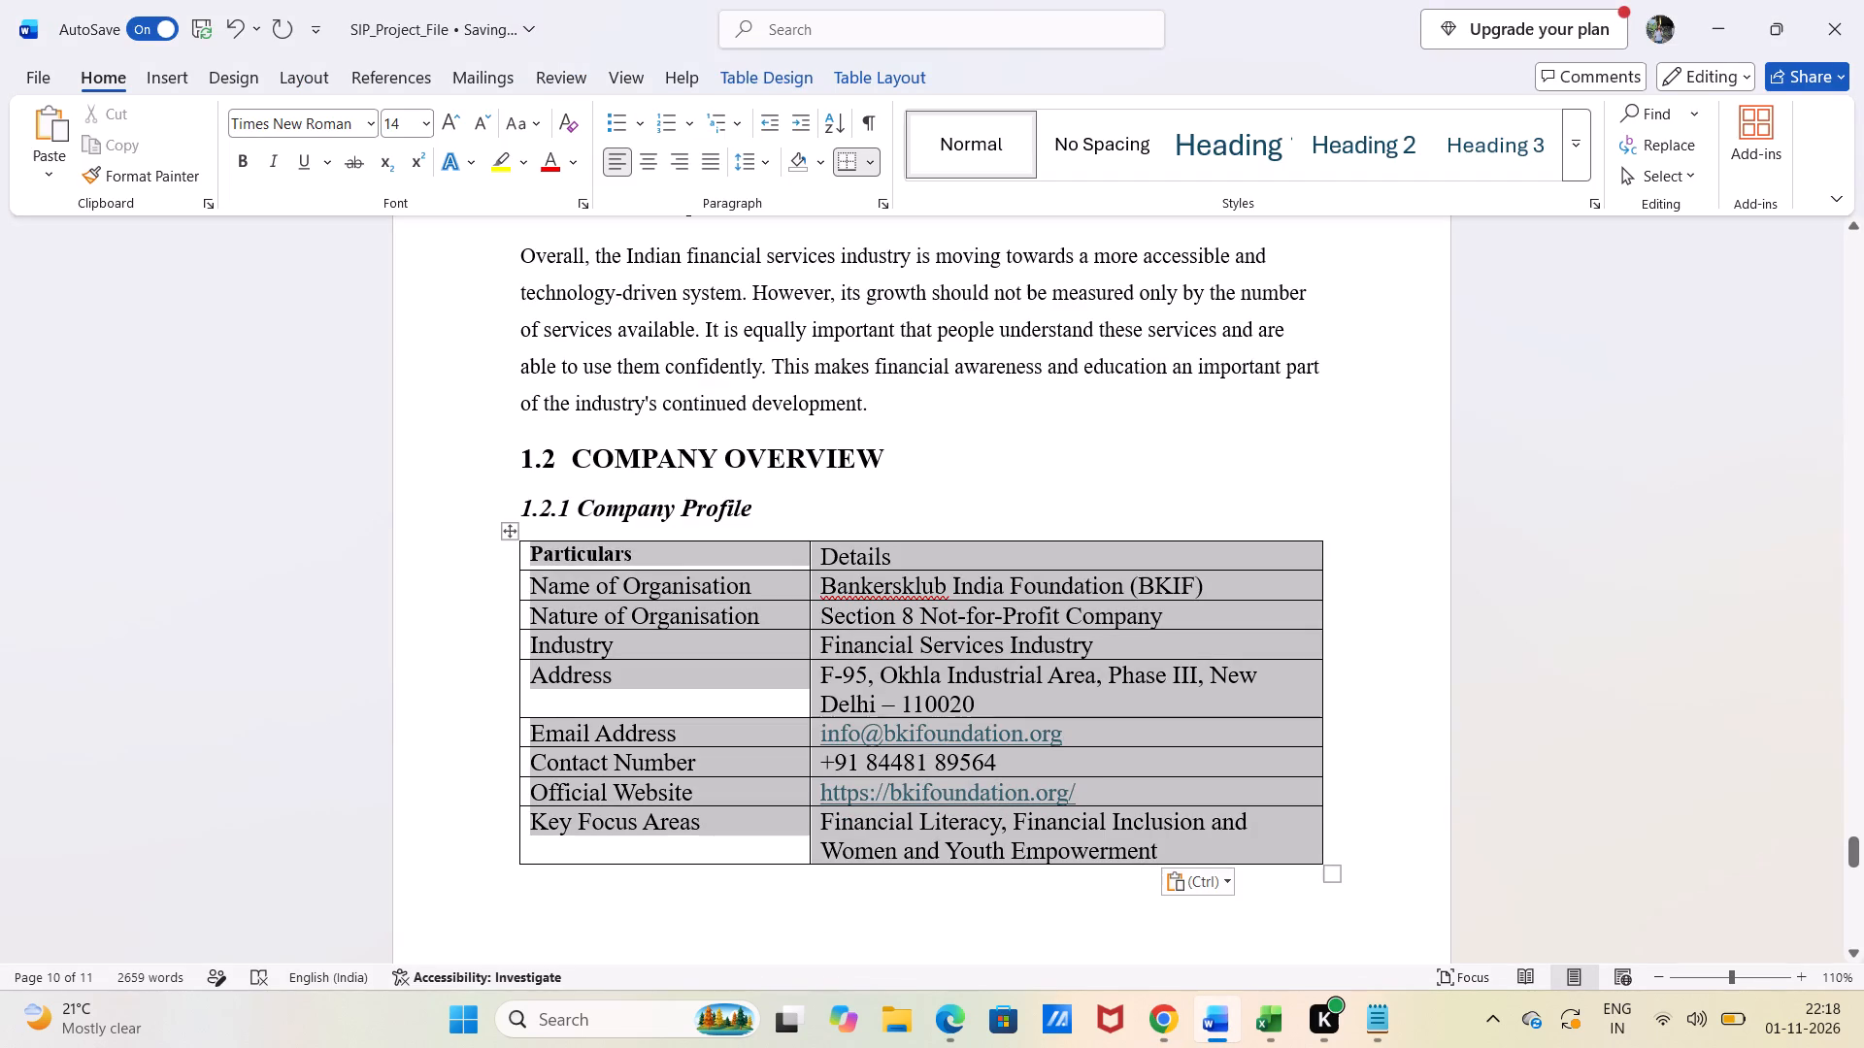
left_click_drag(1183, 844, 1183, 845)
left_click(1308, 774)
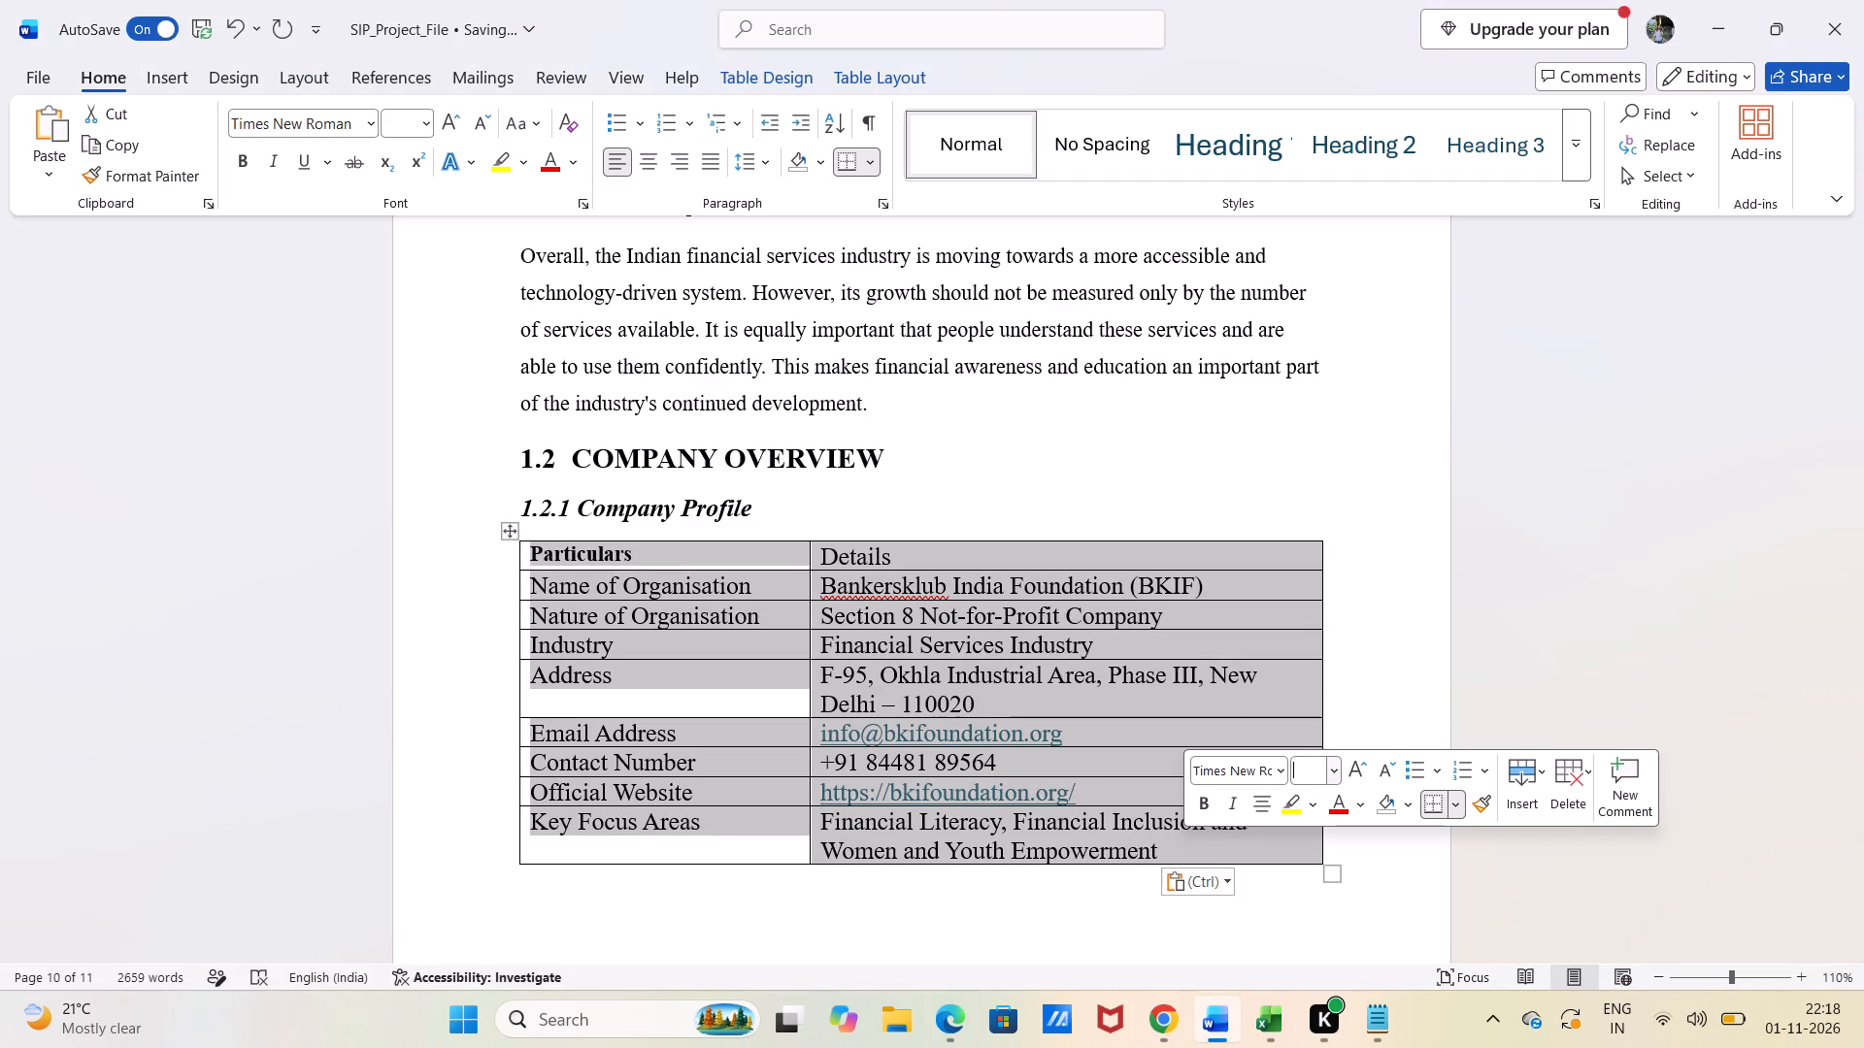
type("12")
key("Return")
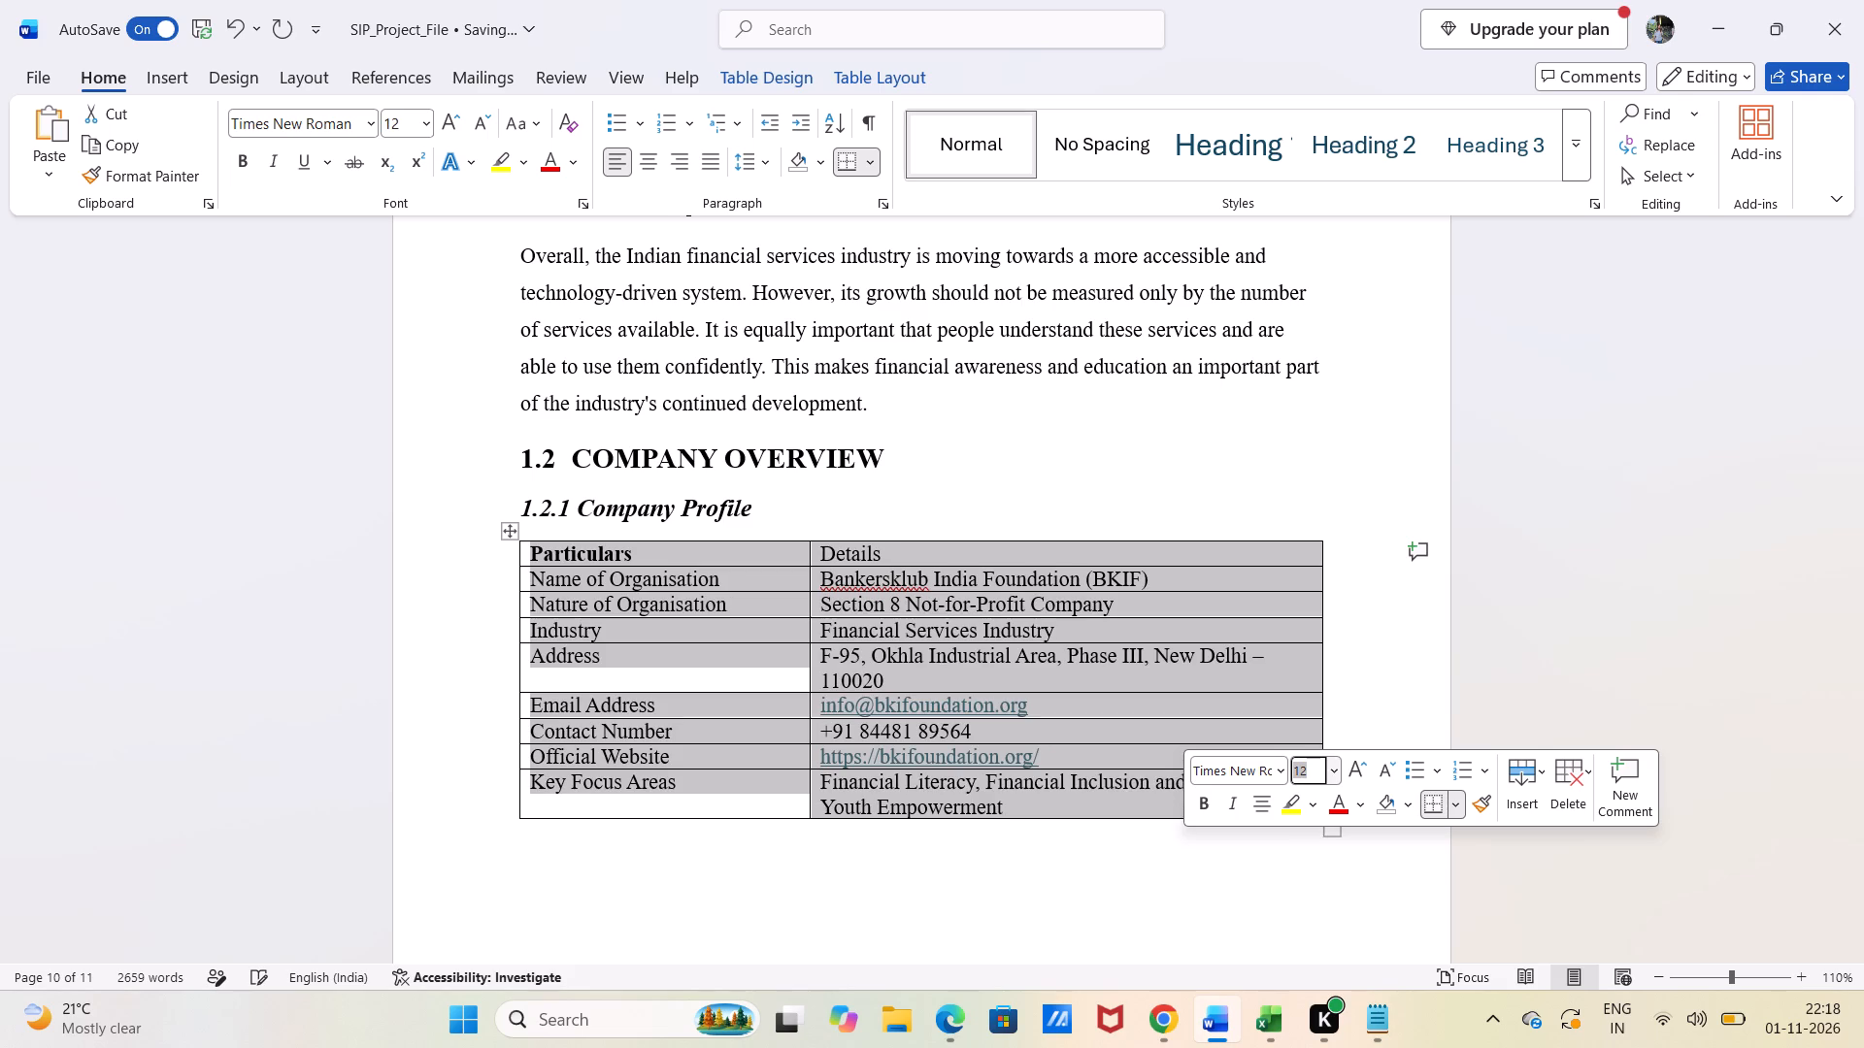
left_click(1266, 814)
left_click(888, 917)
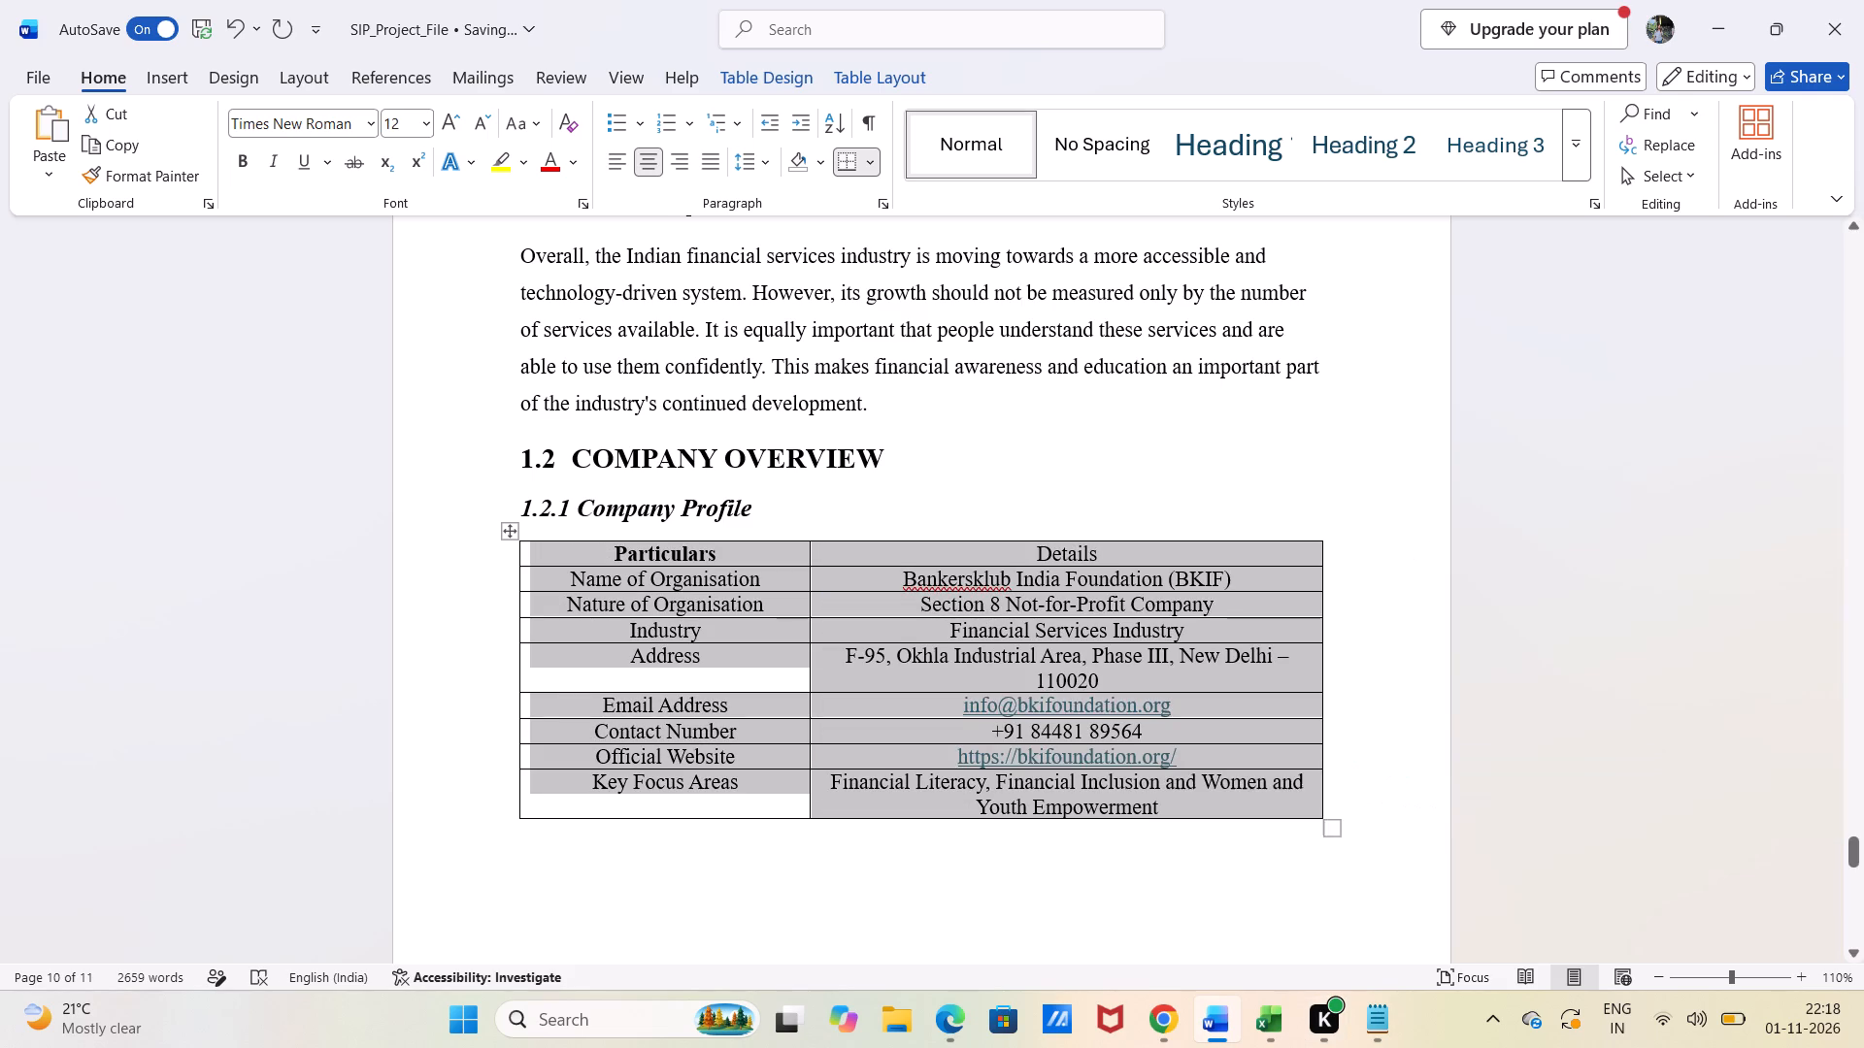
Make the "Details" column heading of the Company Profile table bold.
left_click(1031, 553)
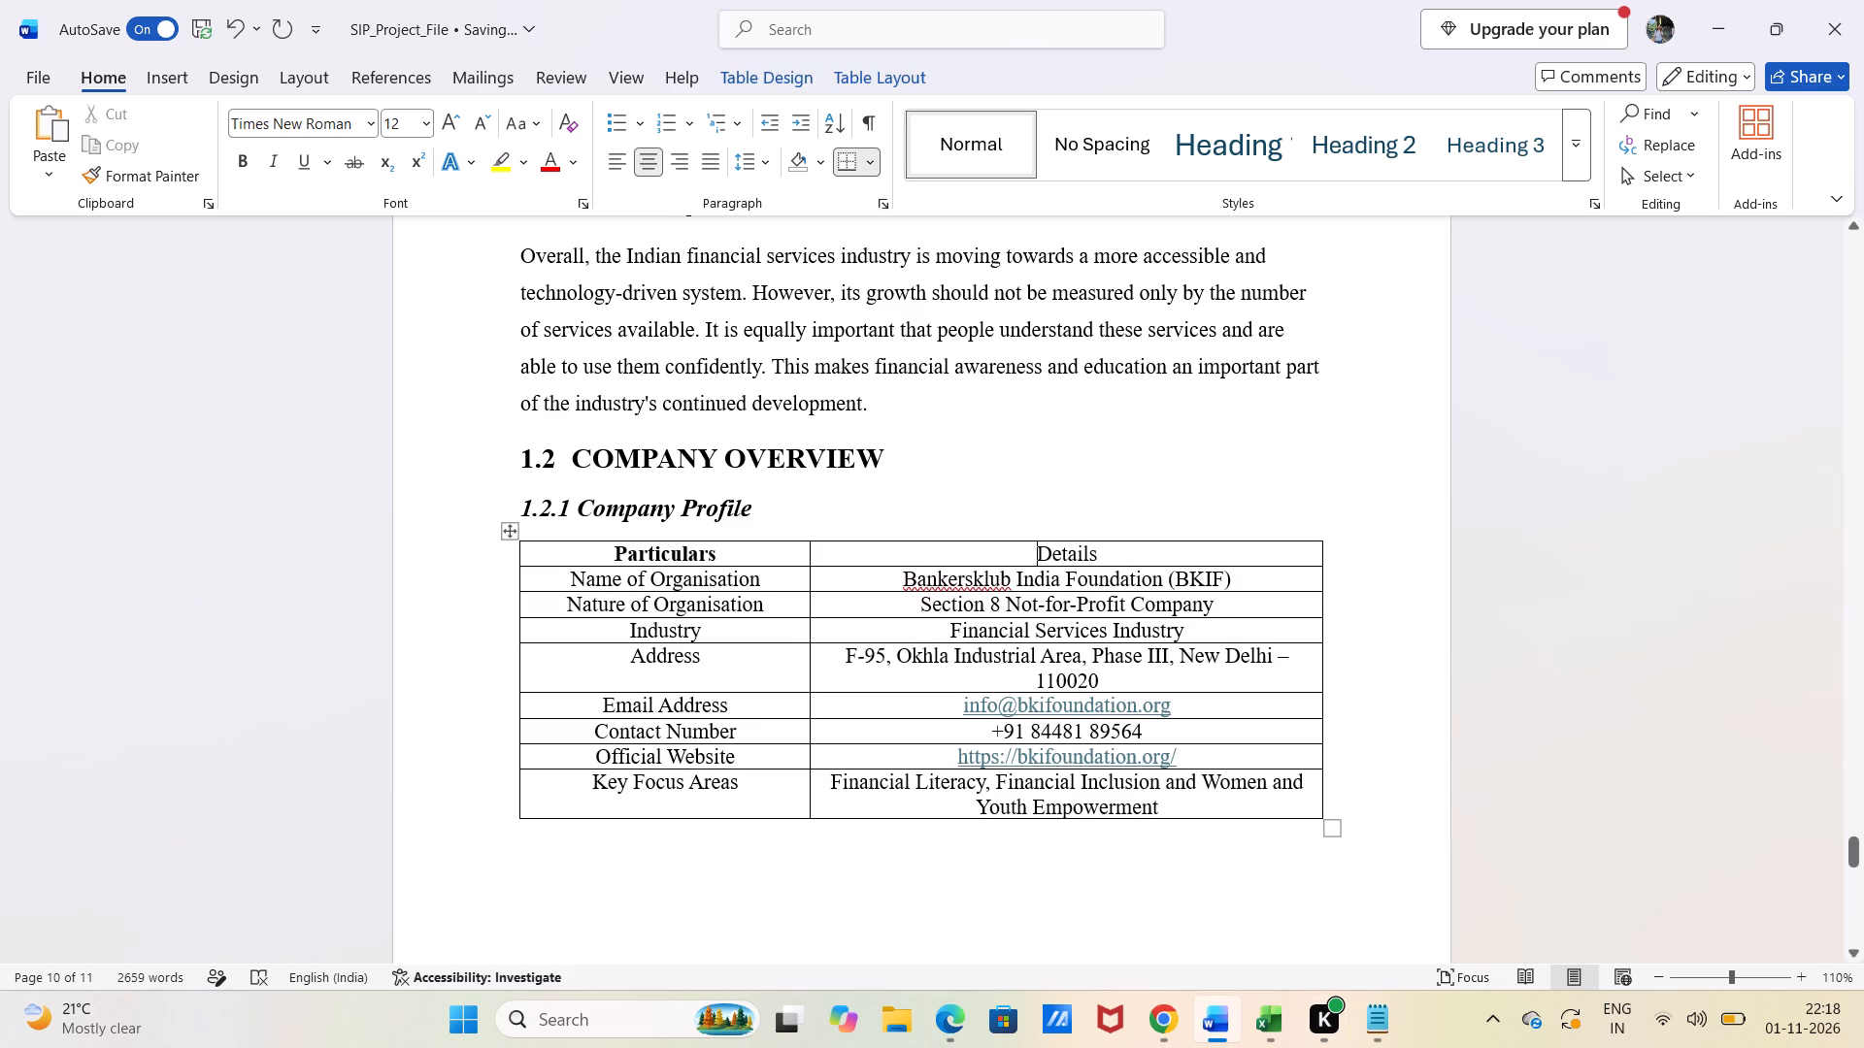
left_click_drag(1031, 553, 1112, 559)
left_click(1135, 633)
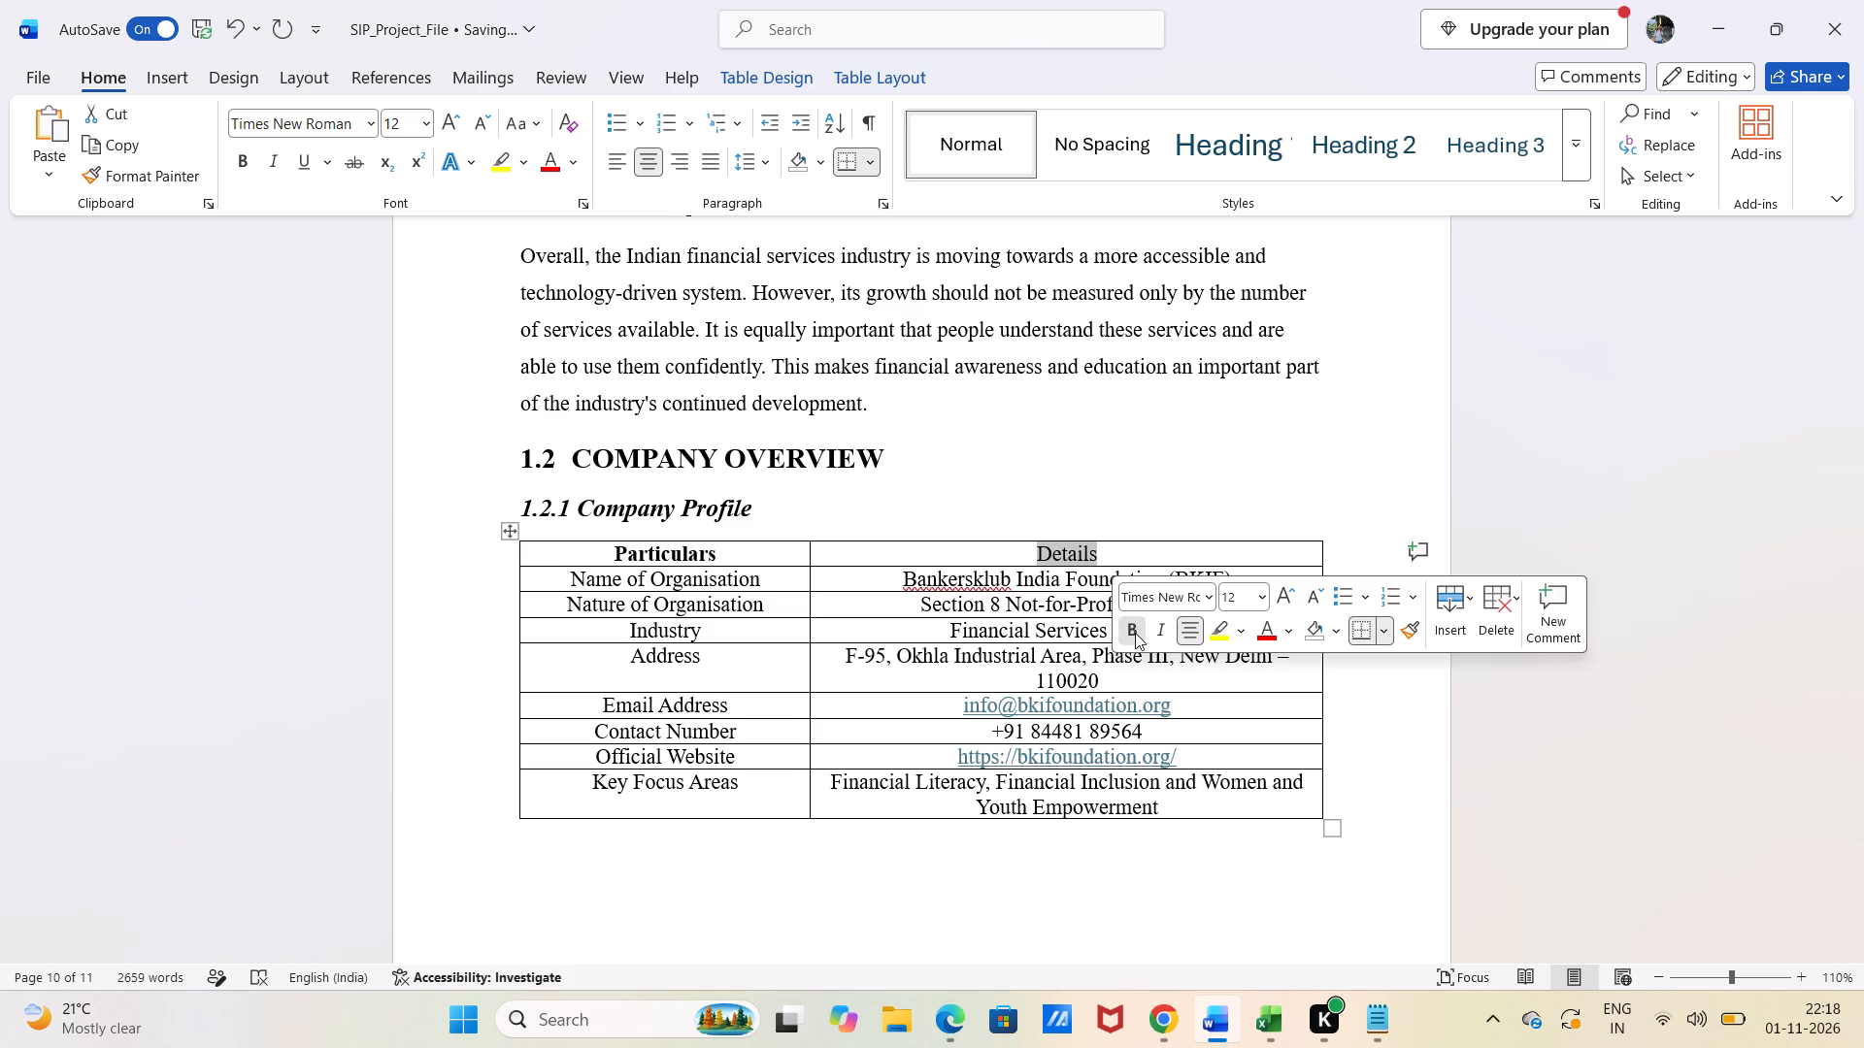
left_click(941, 886)
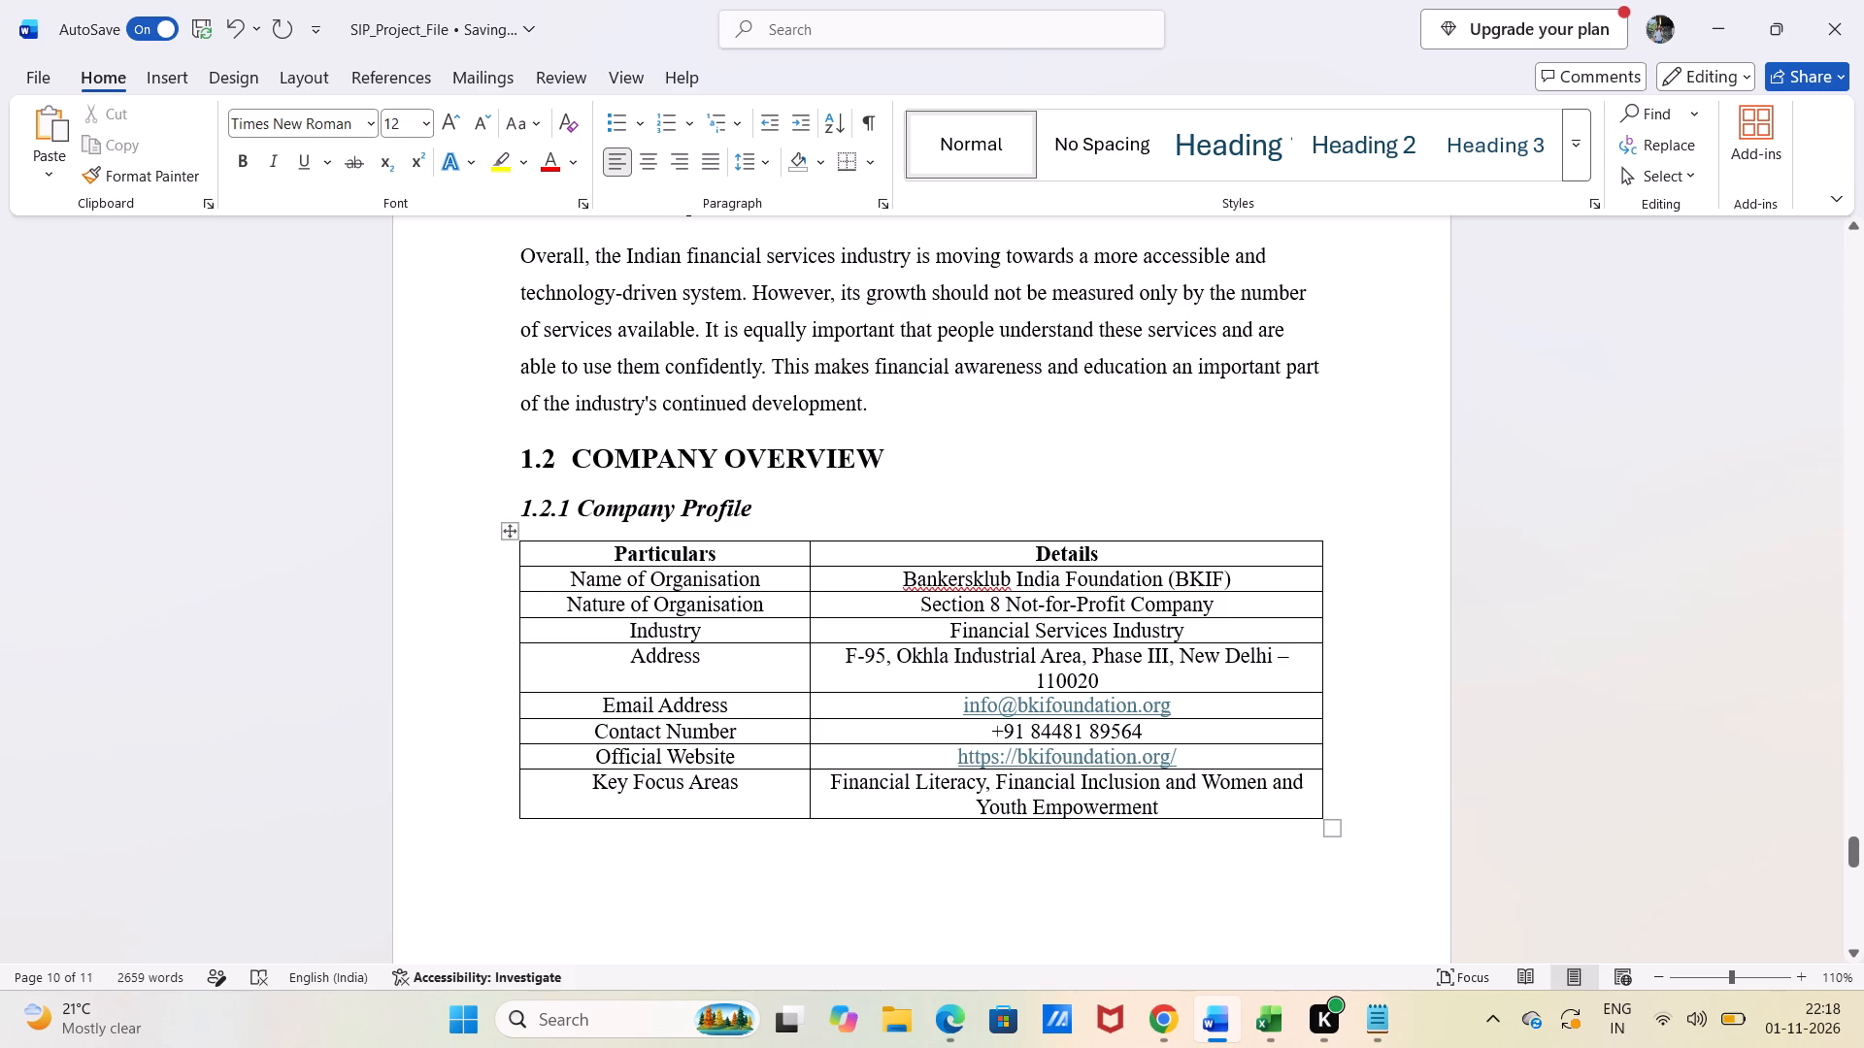
Increase the heights of the Industry, Nature of Organisation and Name of Organisation rows to about one and a half text lines.
left_click_drag(689, 643, 690, 657)
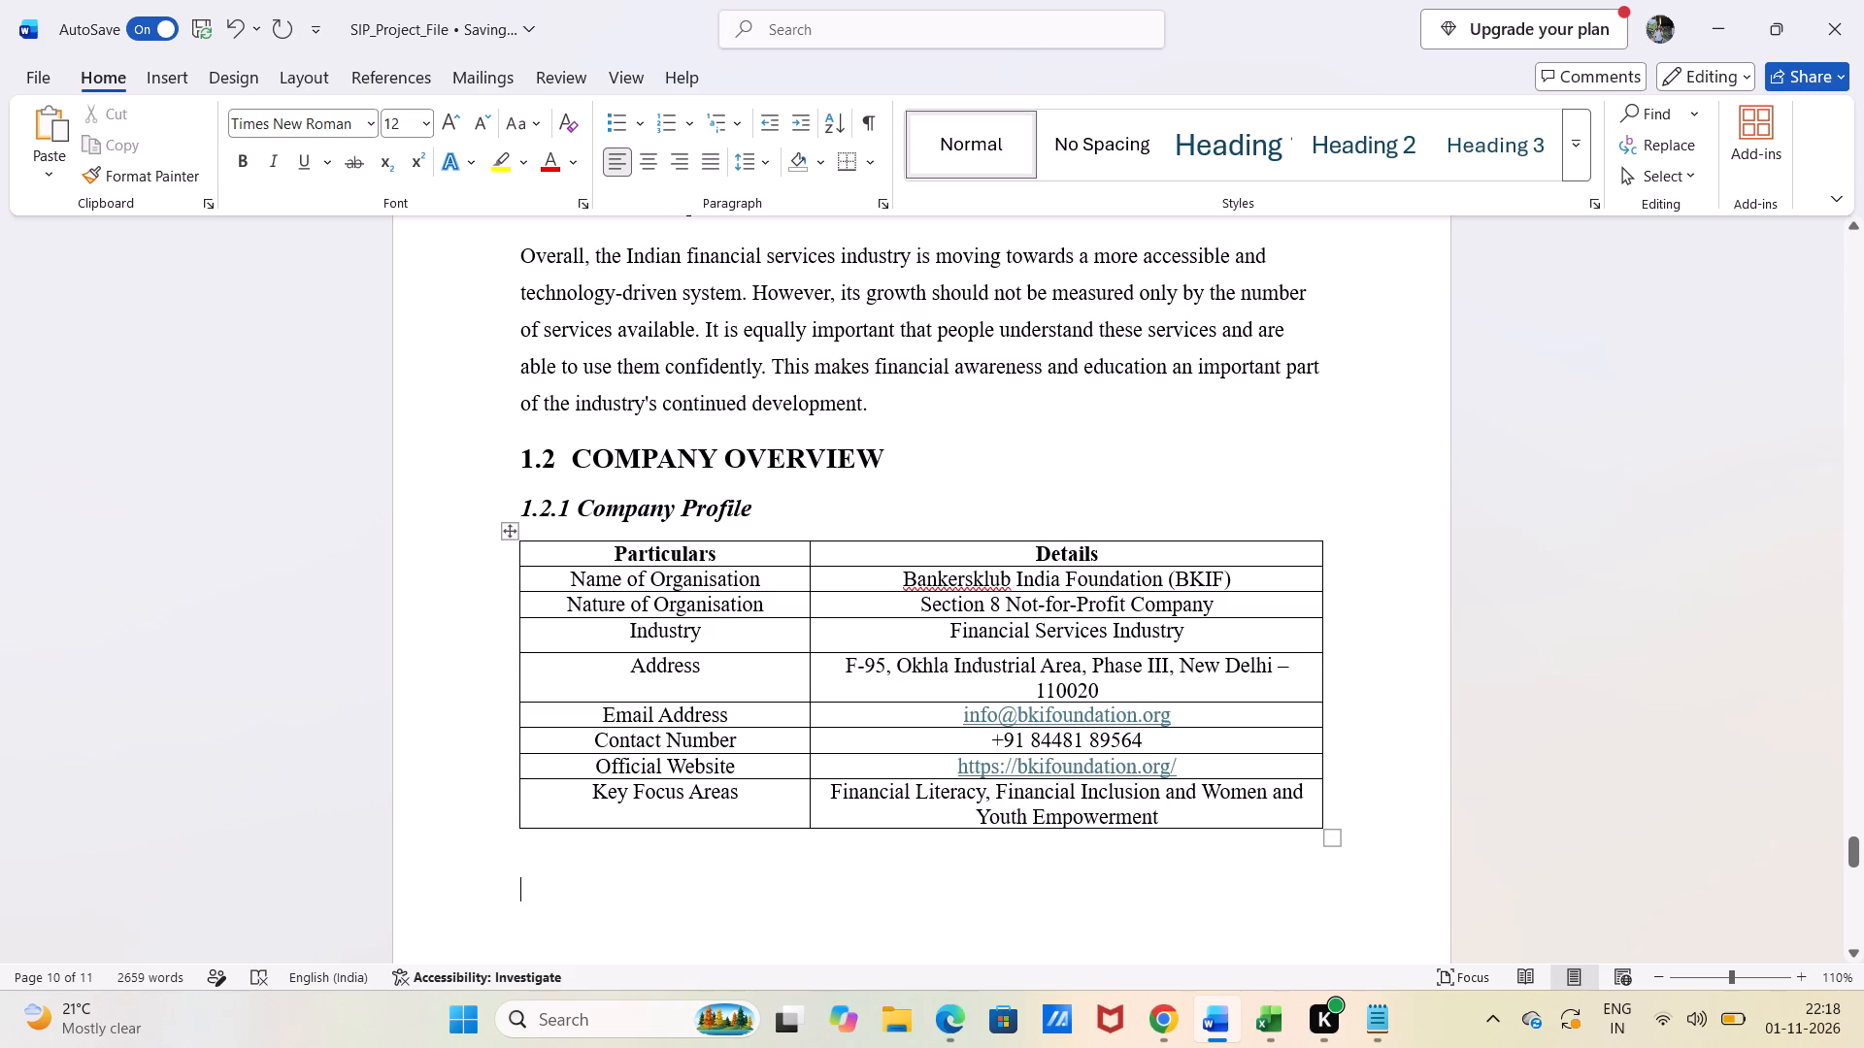
left_click_drag(582, 618, 583, 628)
left_click_drag(580, 620, 579, 630)
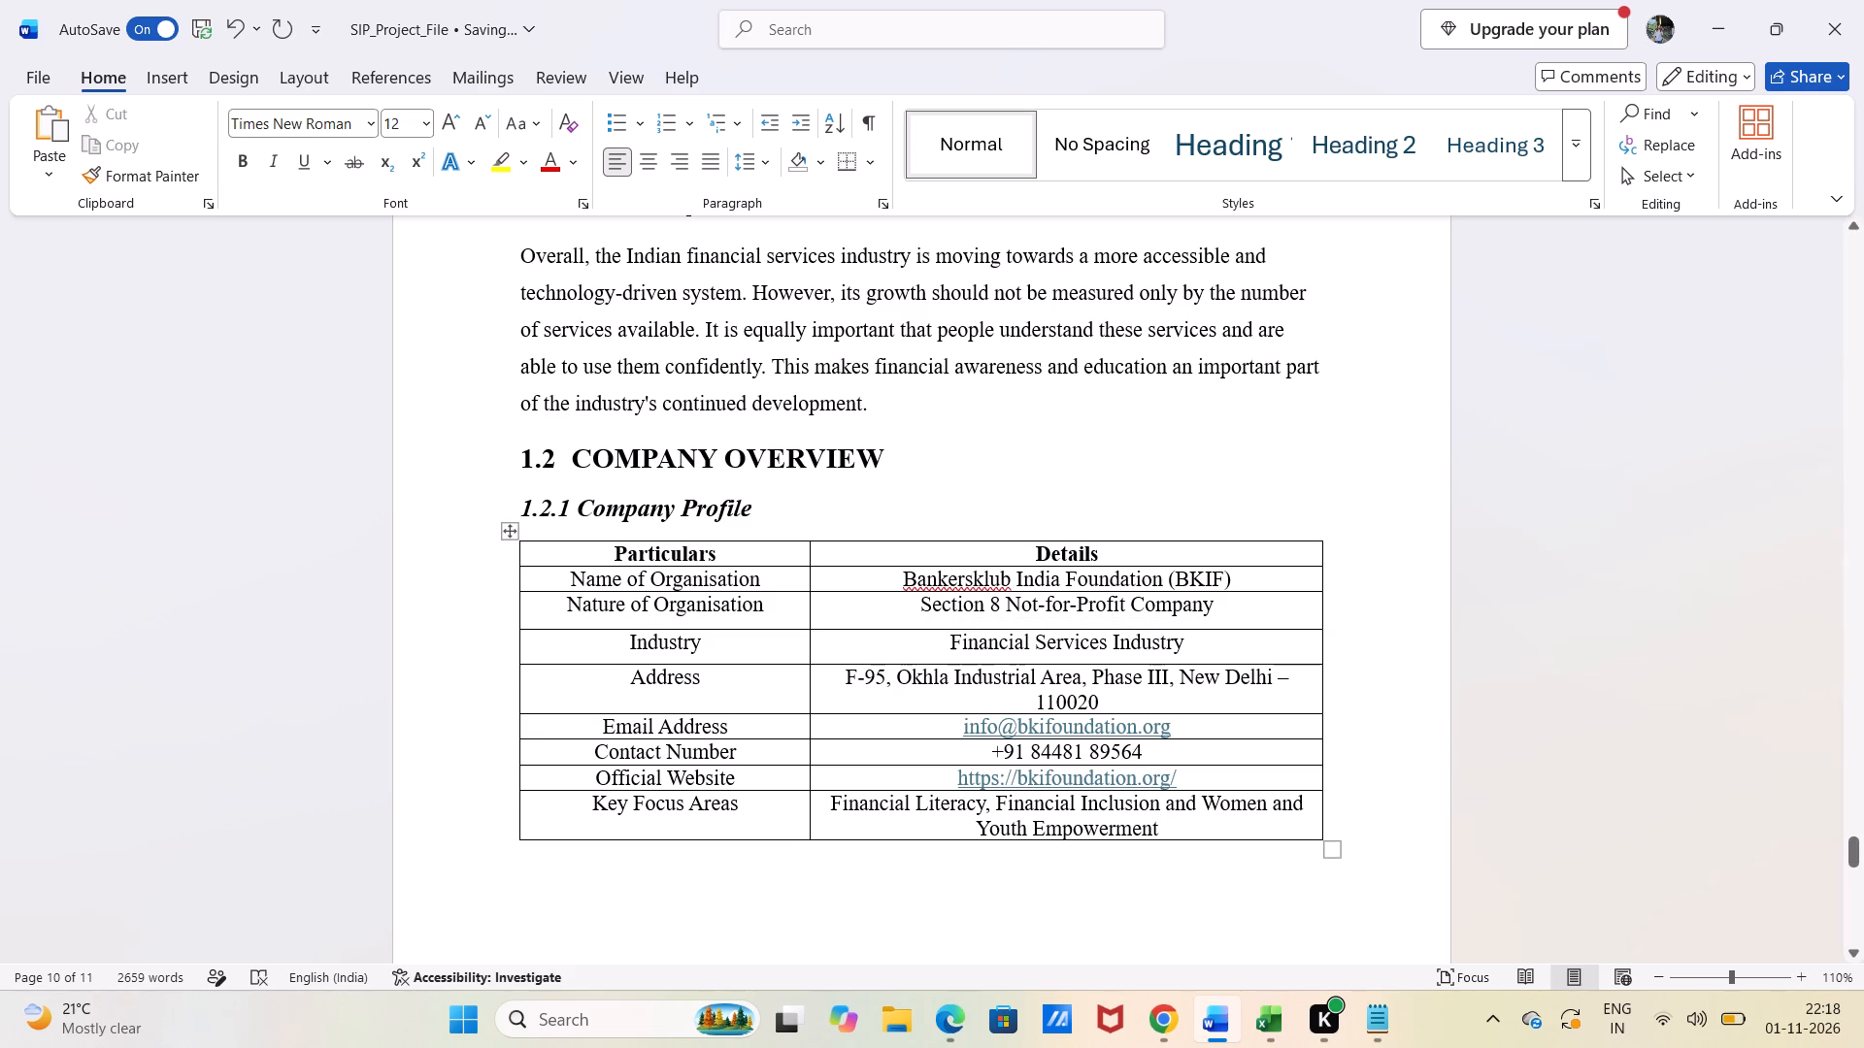
left_click(553, 592)
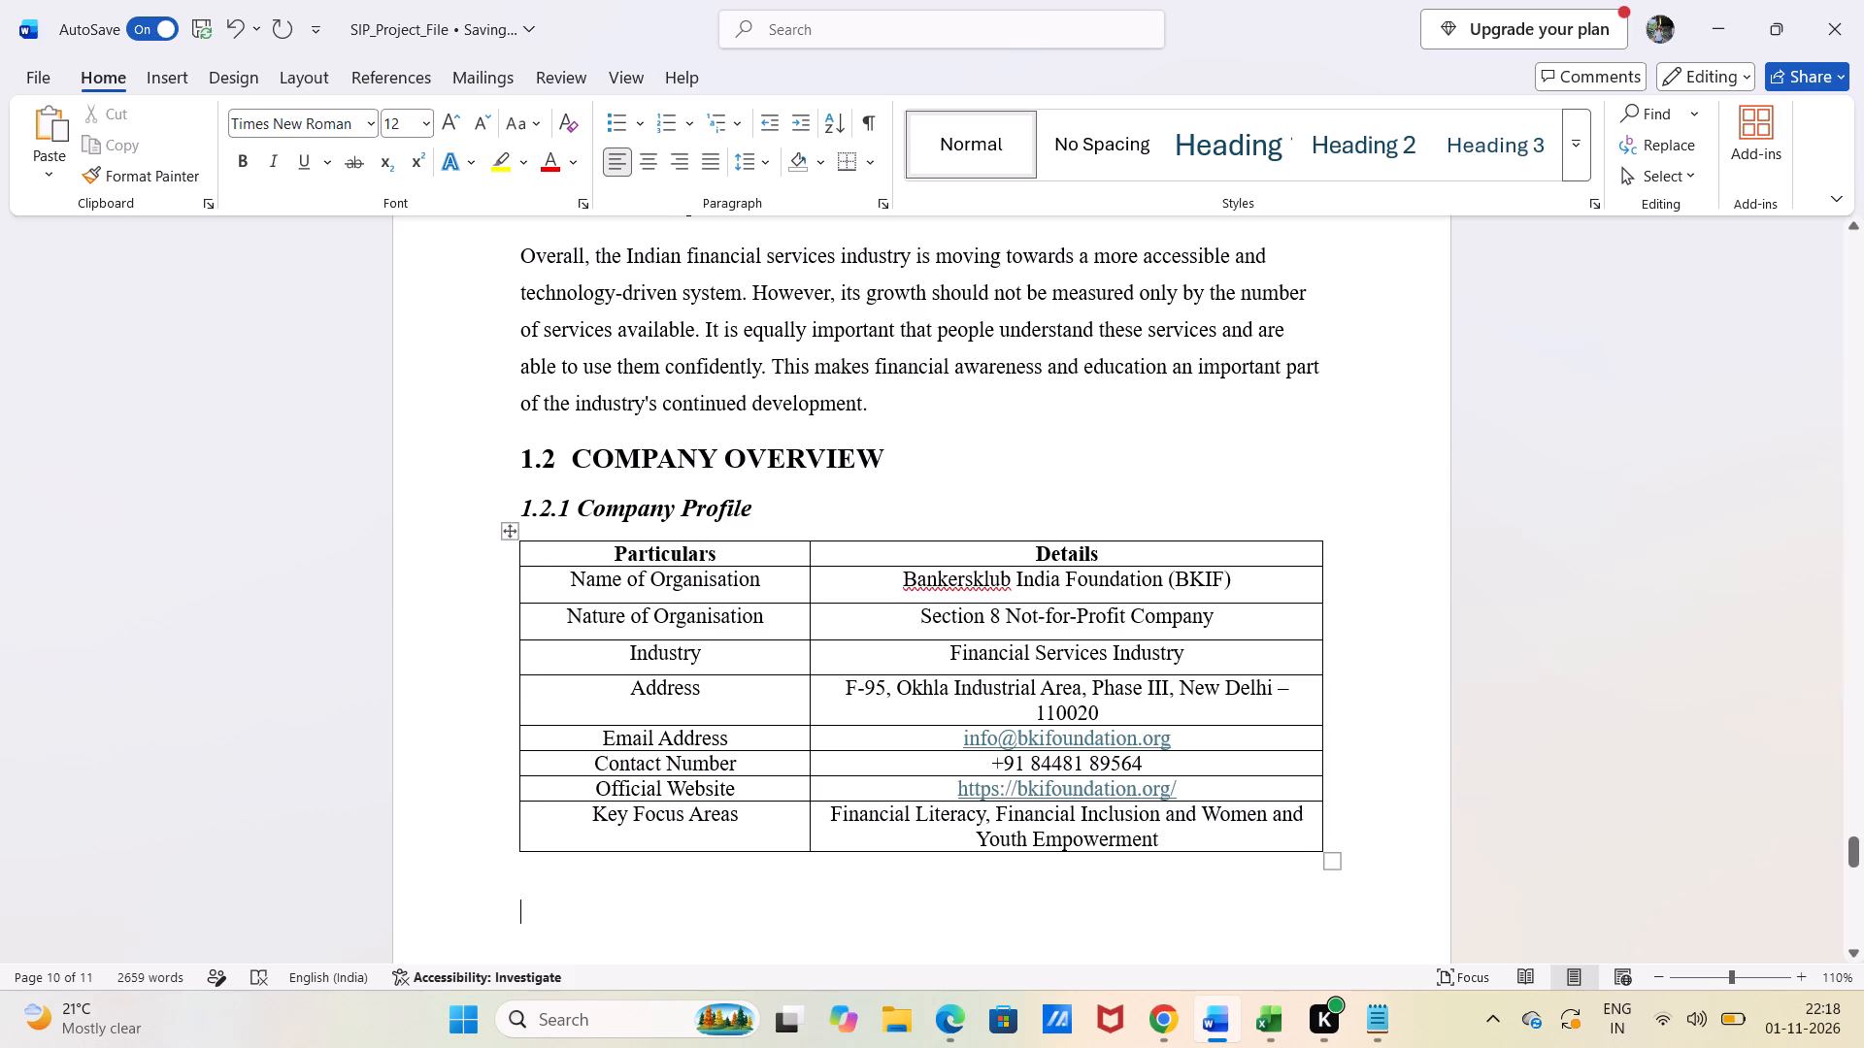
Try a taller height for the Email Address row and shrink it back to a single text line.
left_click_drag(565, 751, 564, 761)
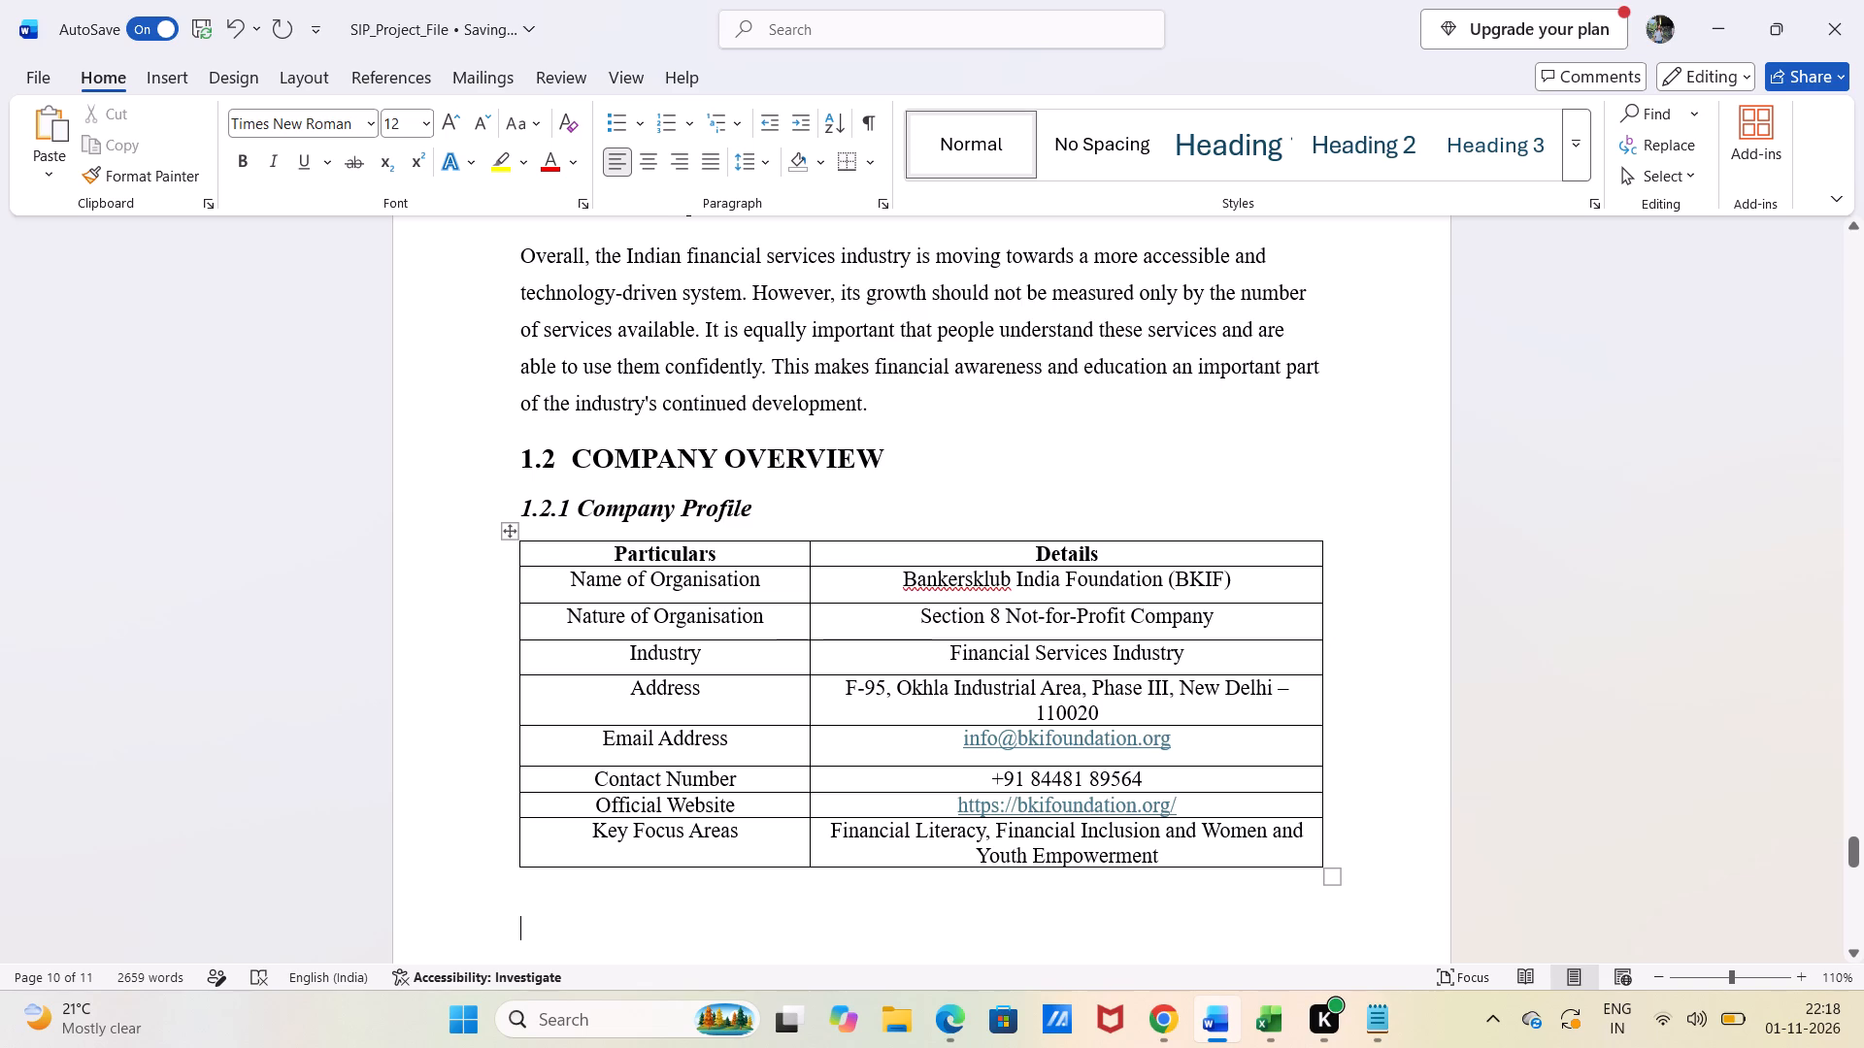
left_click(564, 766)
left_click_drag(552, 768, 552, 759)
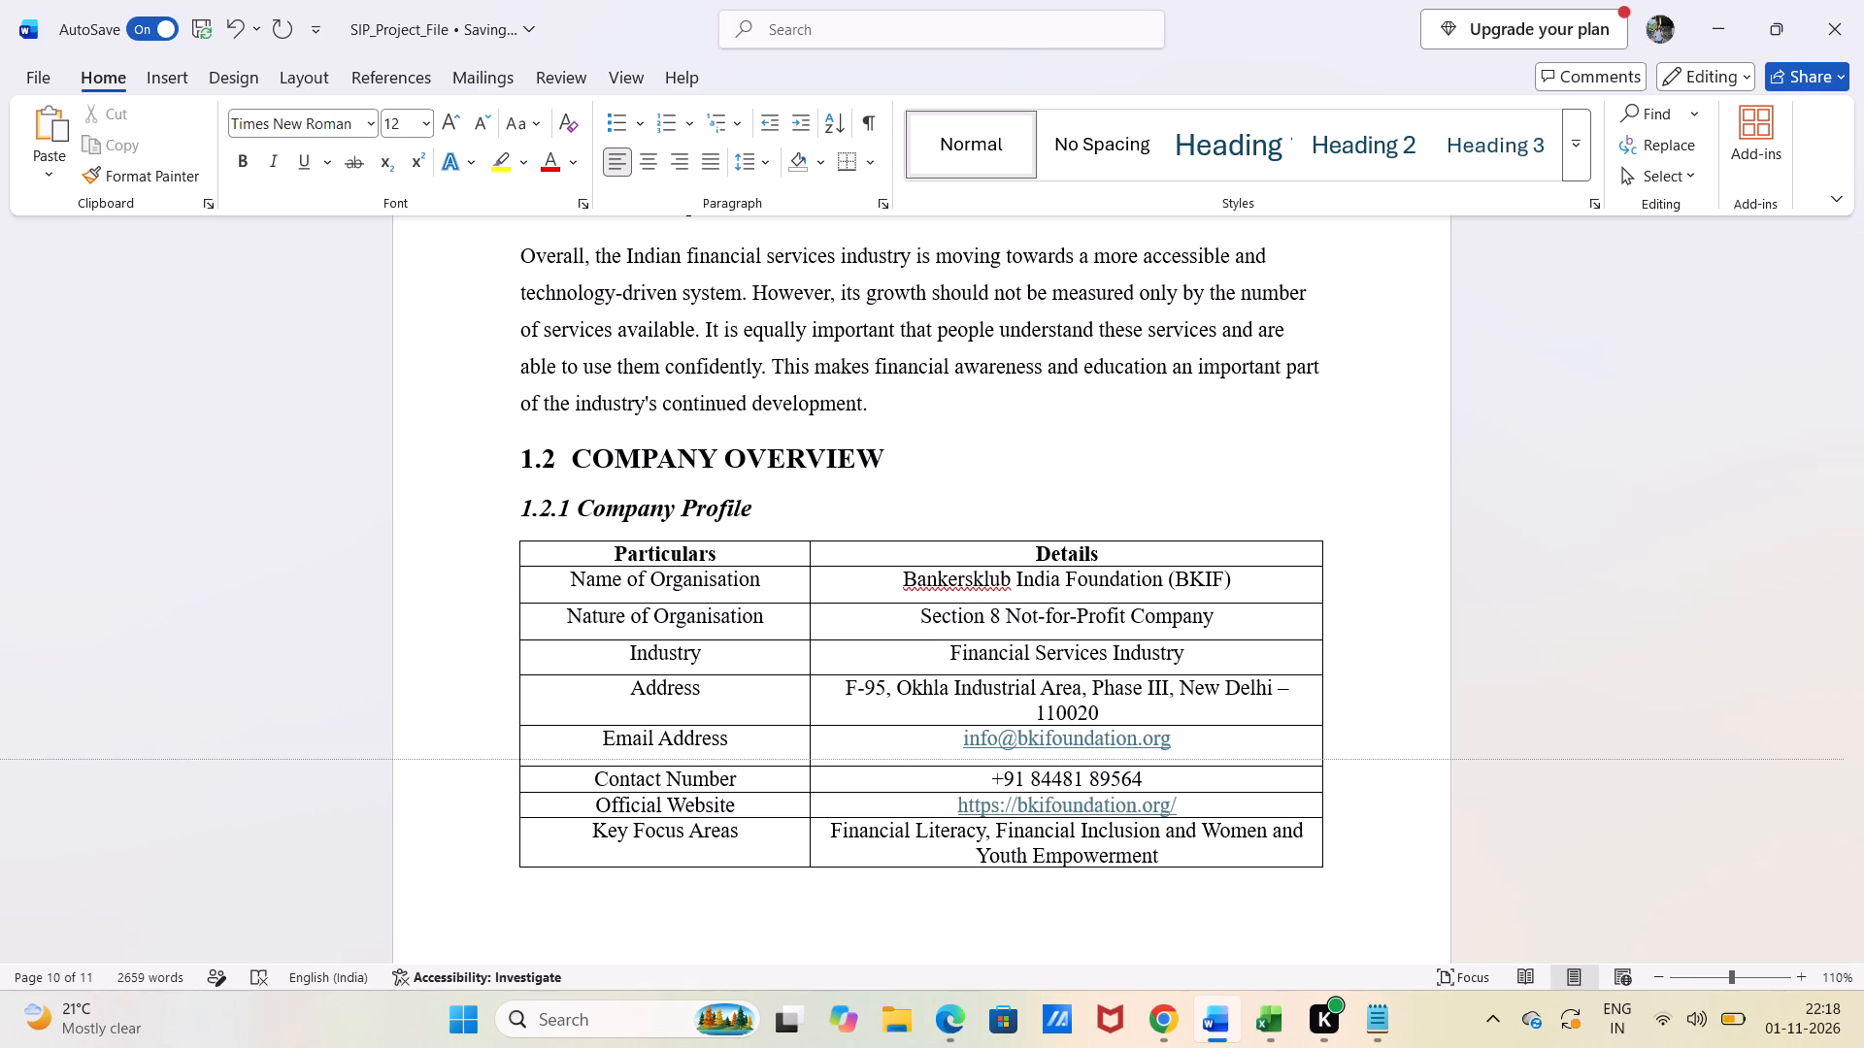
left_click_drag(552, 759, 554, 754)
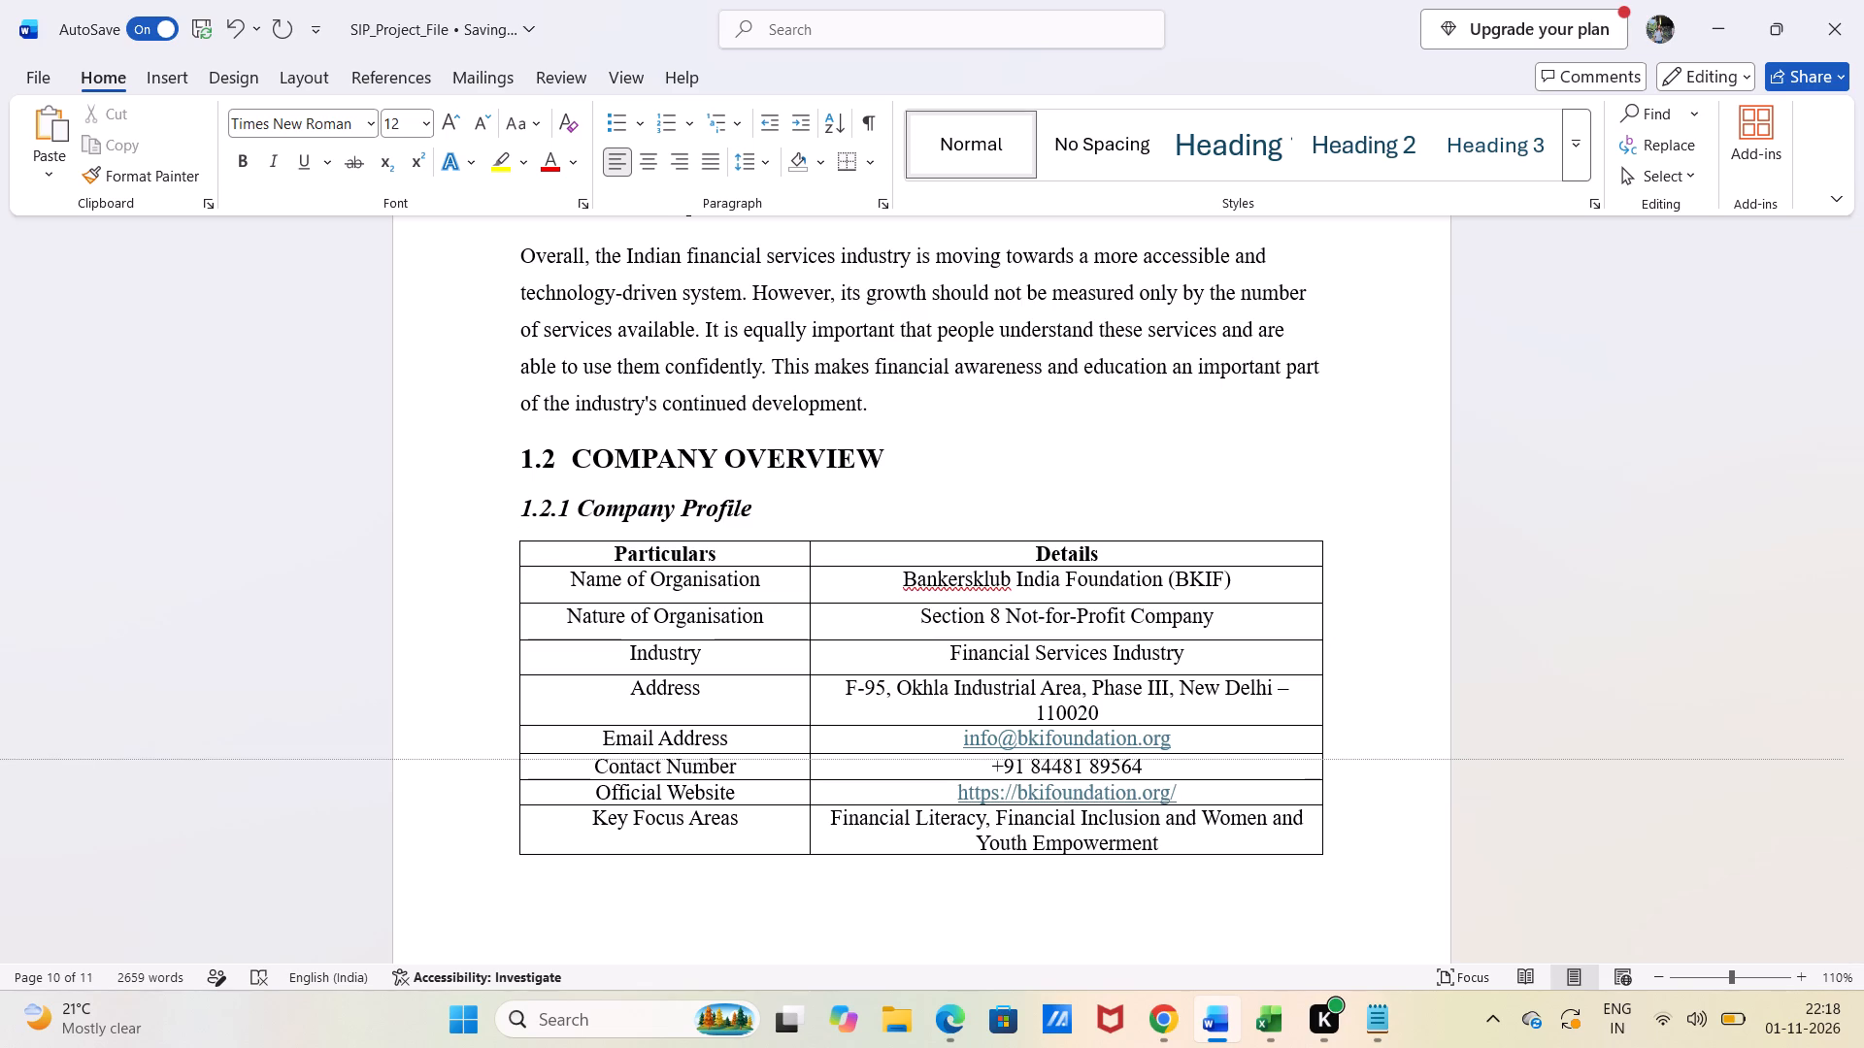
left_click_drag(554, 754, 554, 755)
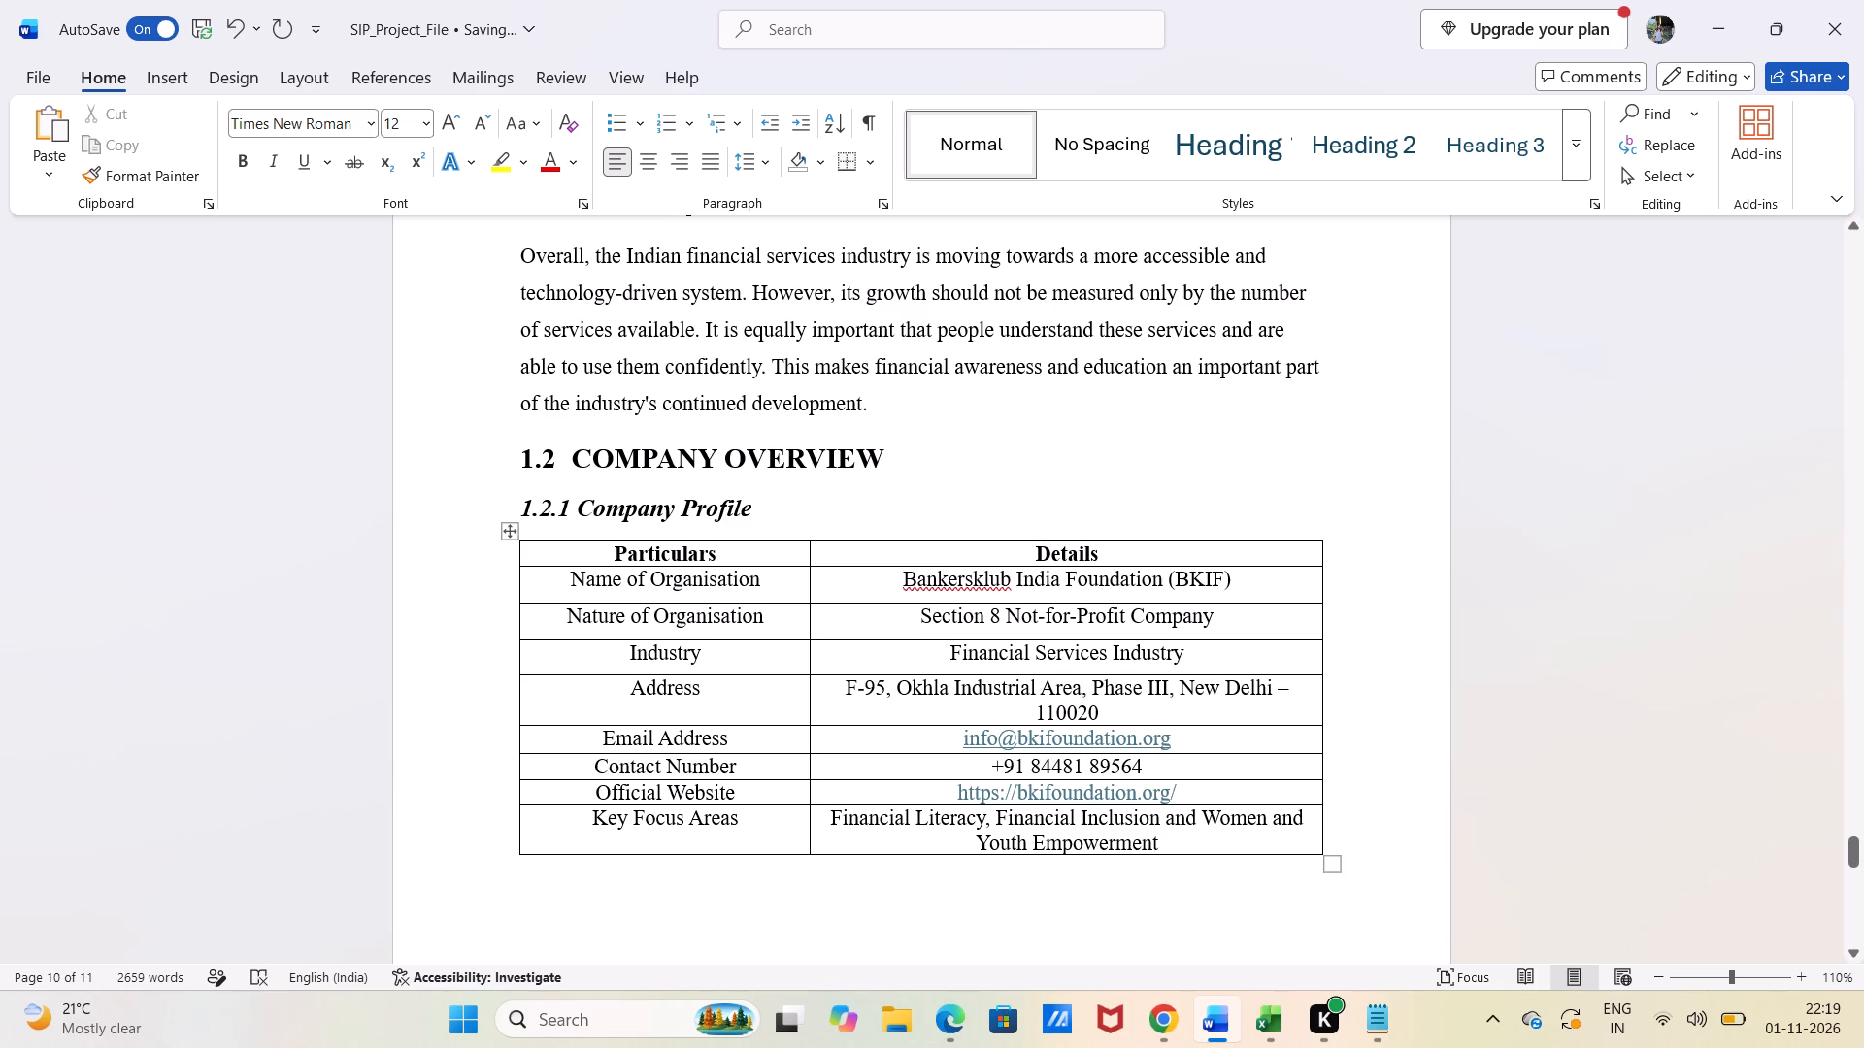
Increase the heights of the Contact Number, Official Website and header rows of the Company Profile table to about one and a half text lines.
left_click(549, 779)
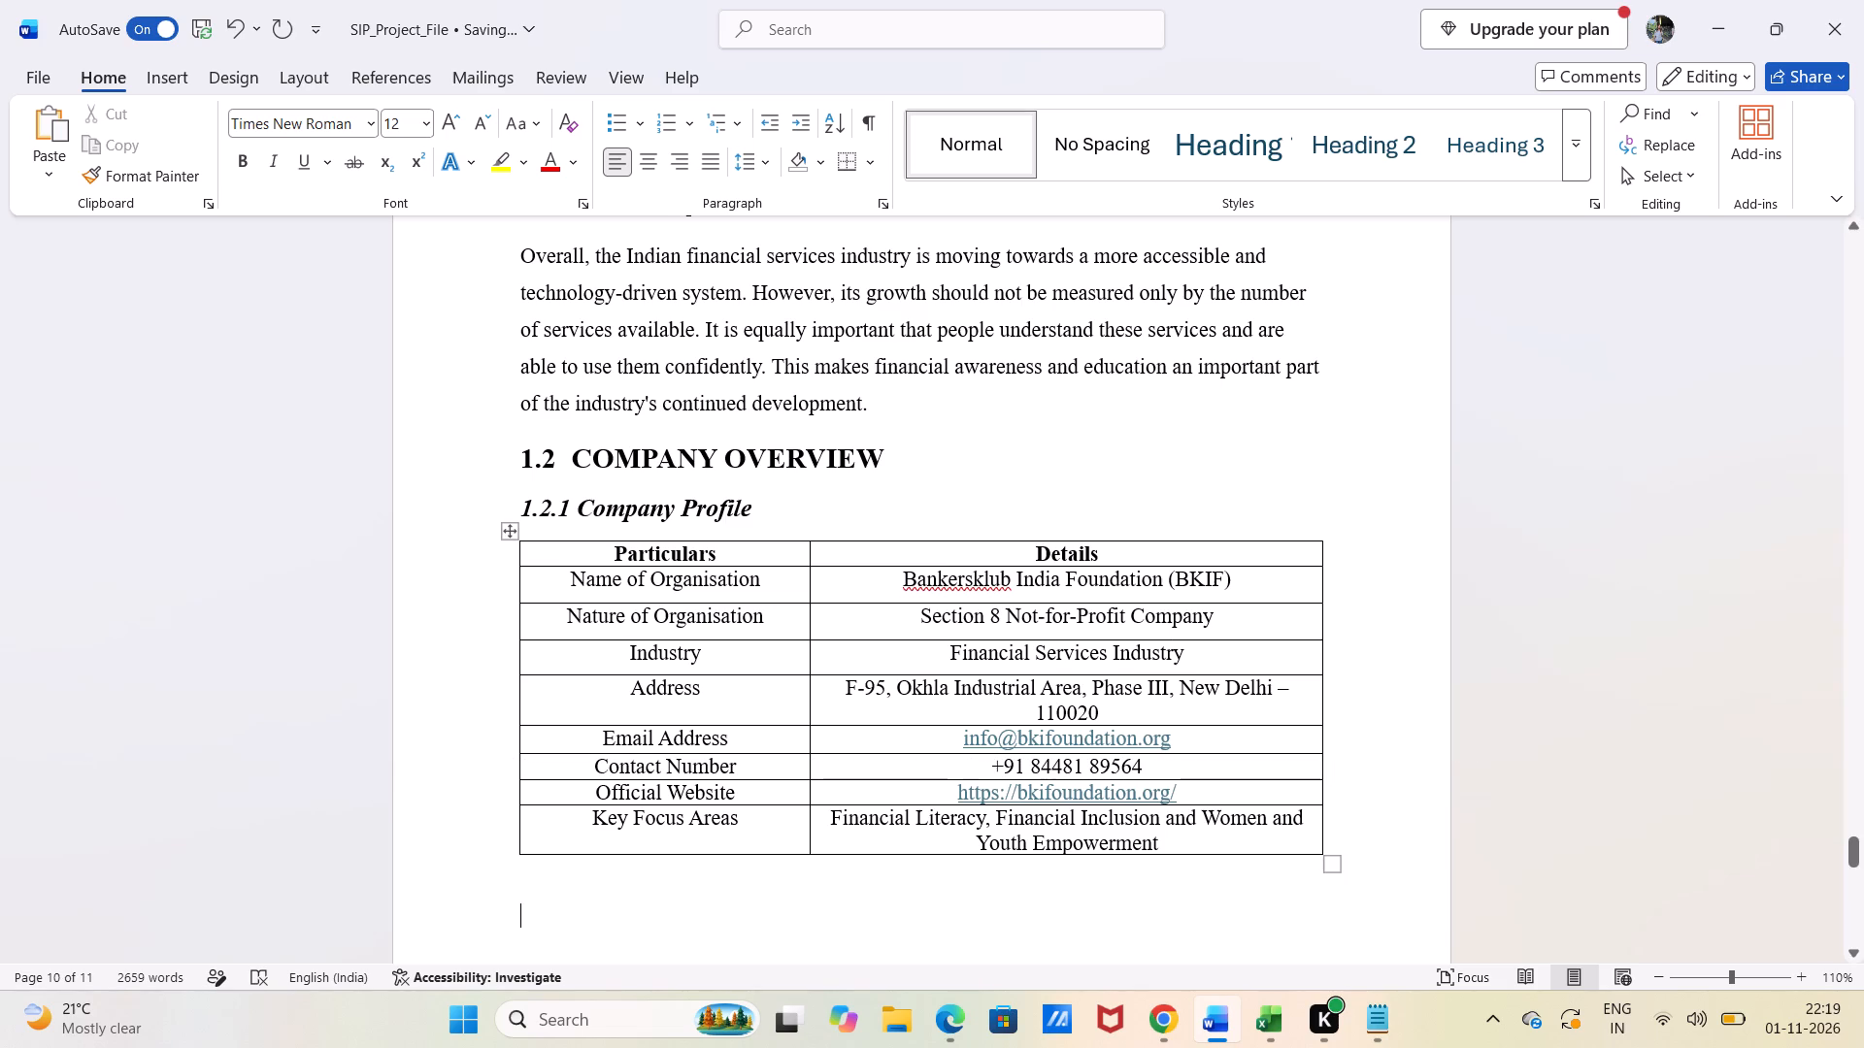
left_click(547, 781)
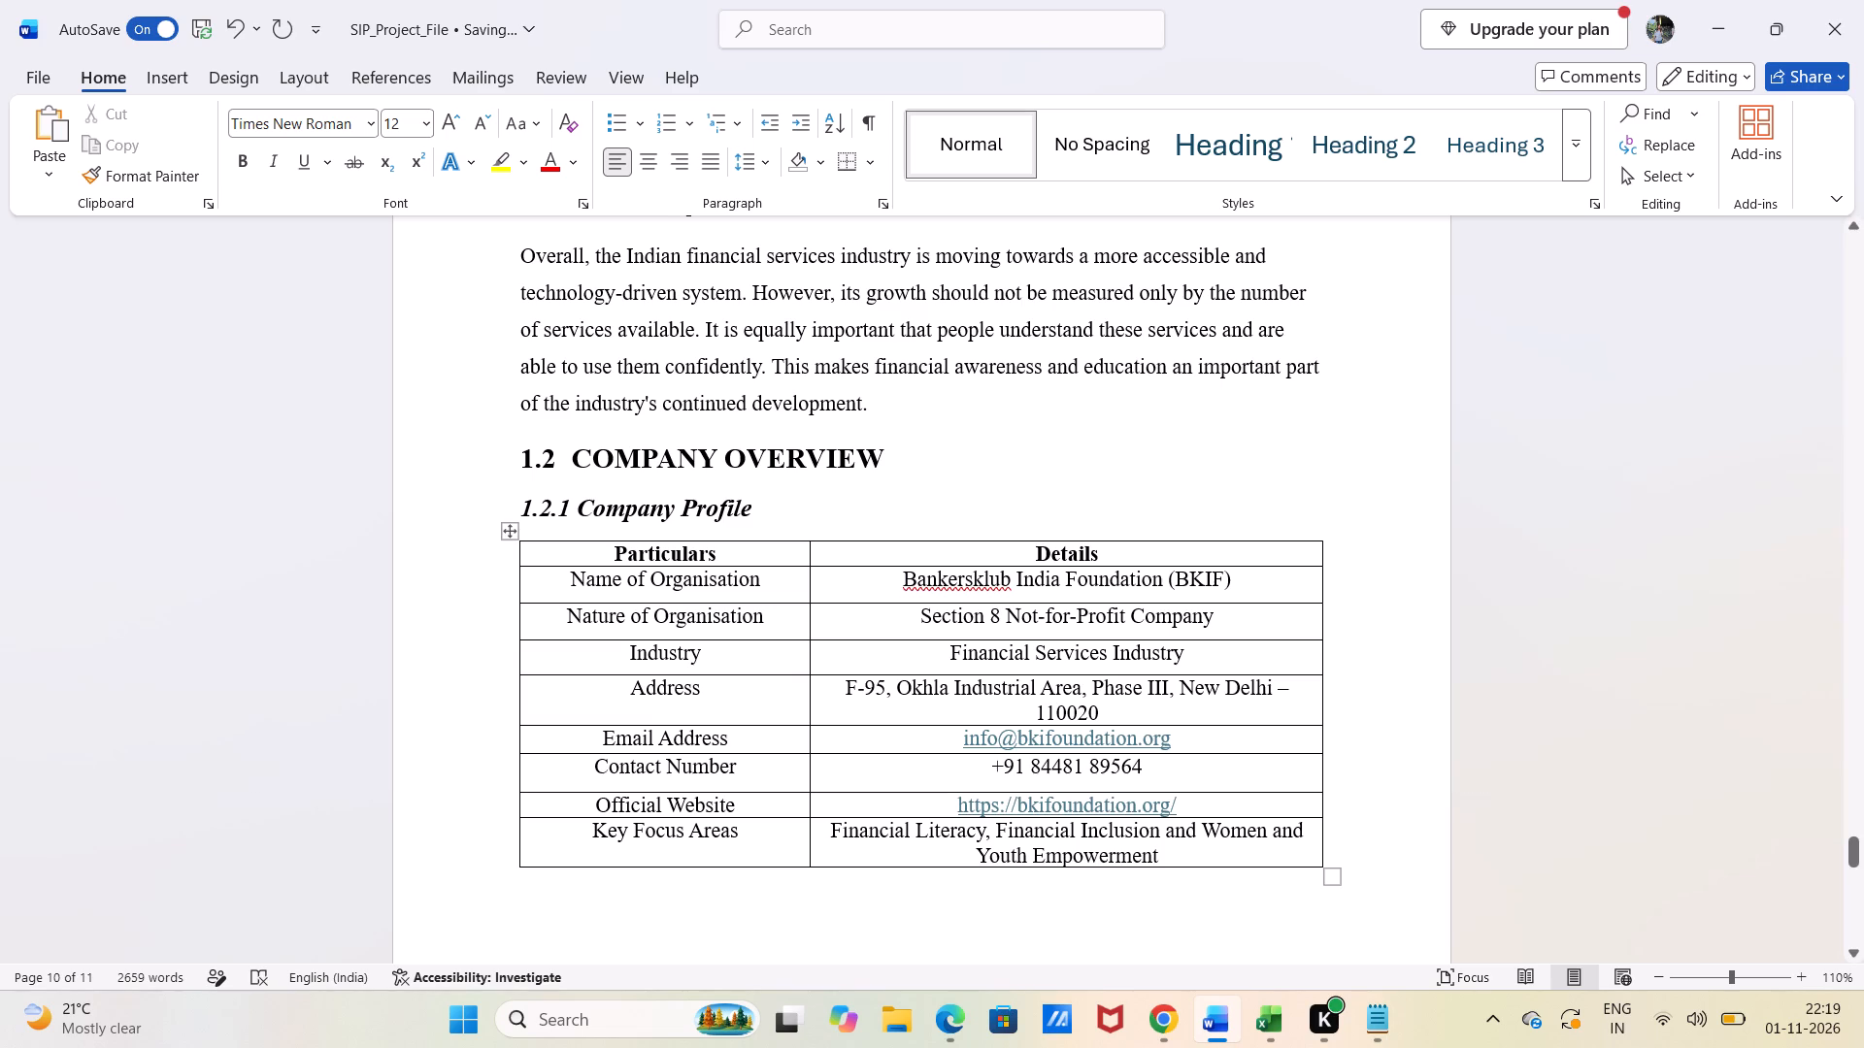
left_click(562, 819)
left_click_drag(554, 818, 555, 827)
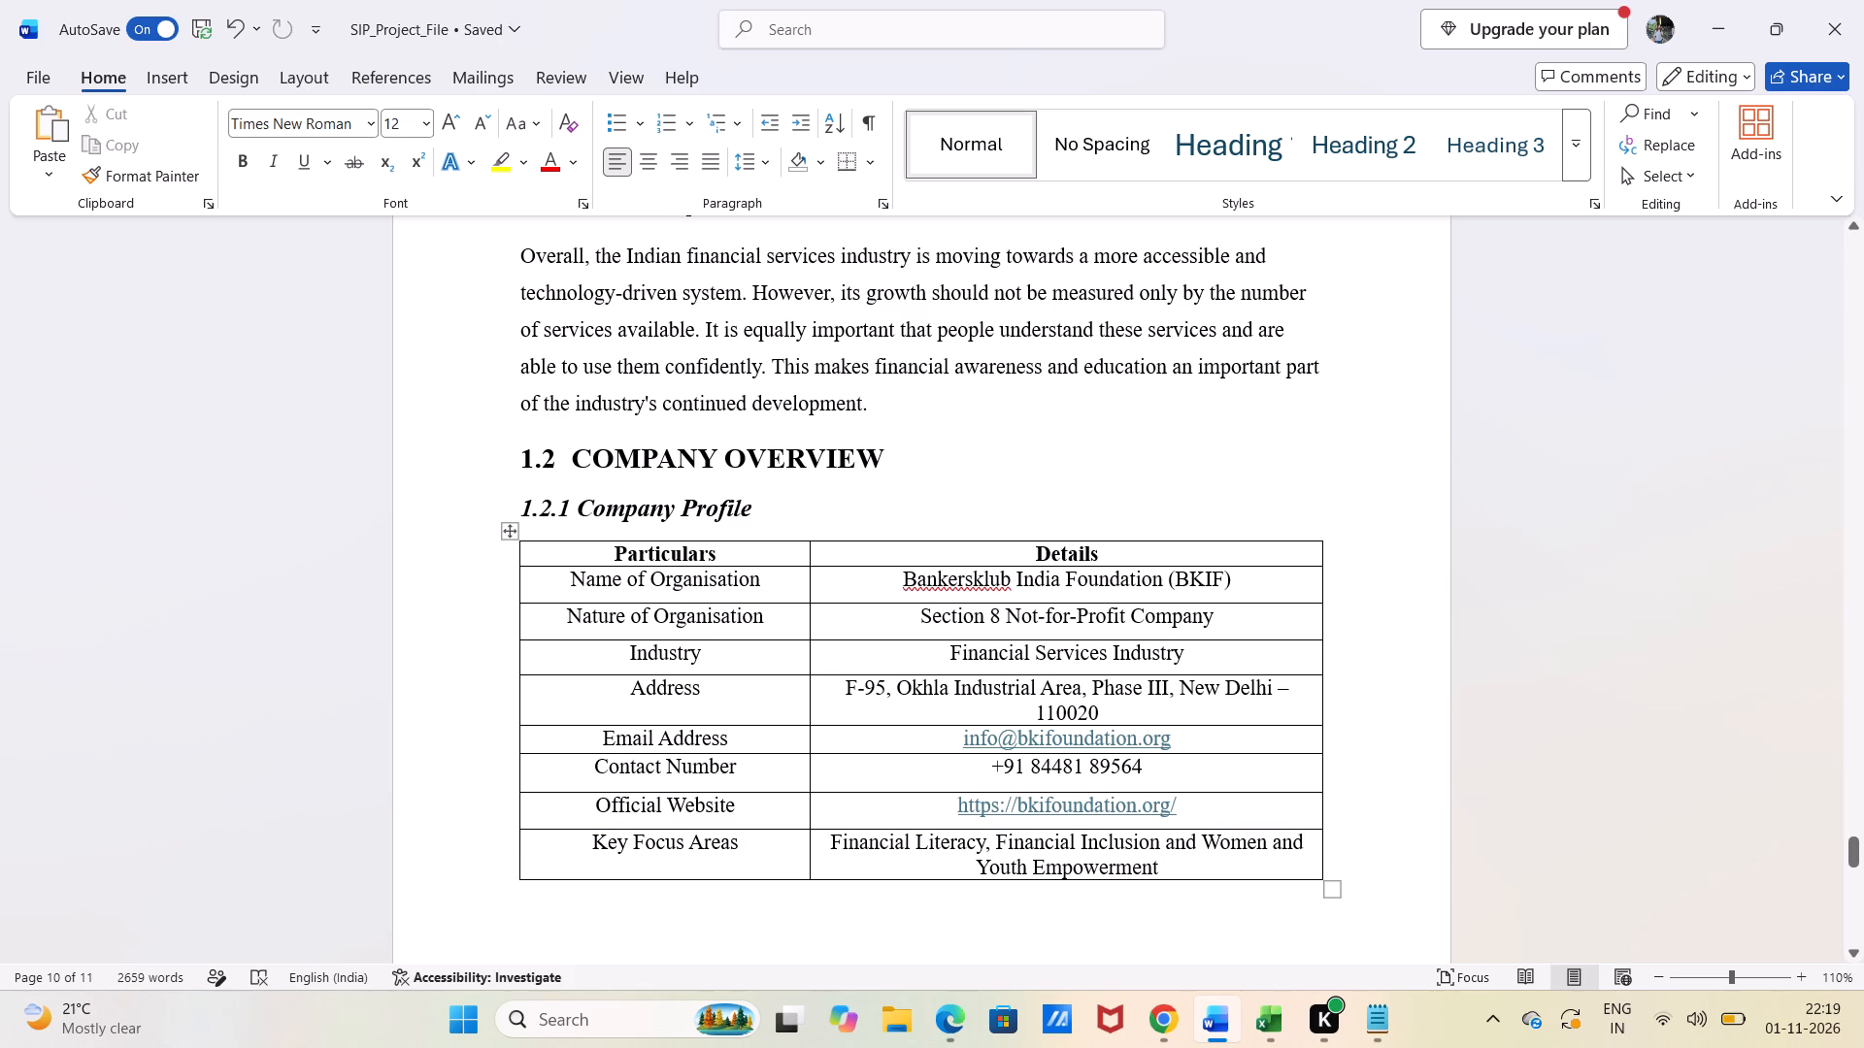
left_click_drag(545, 568, 545, 573)
left_click_drag(545, 573, 544, 581)
left_click(364, 736)
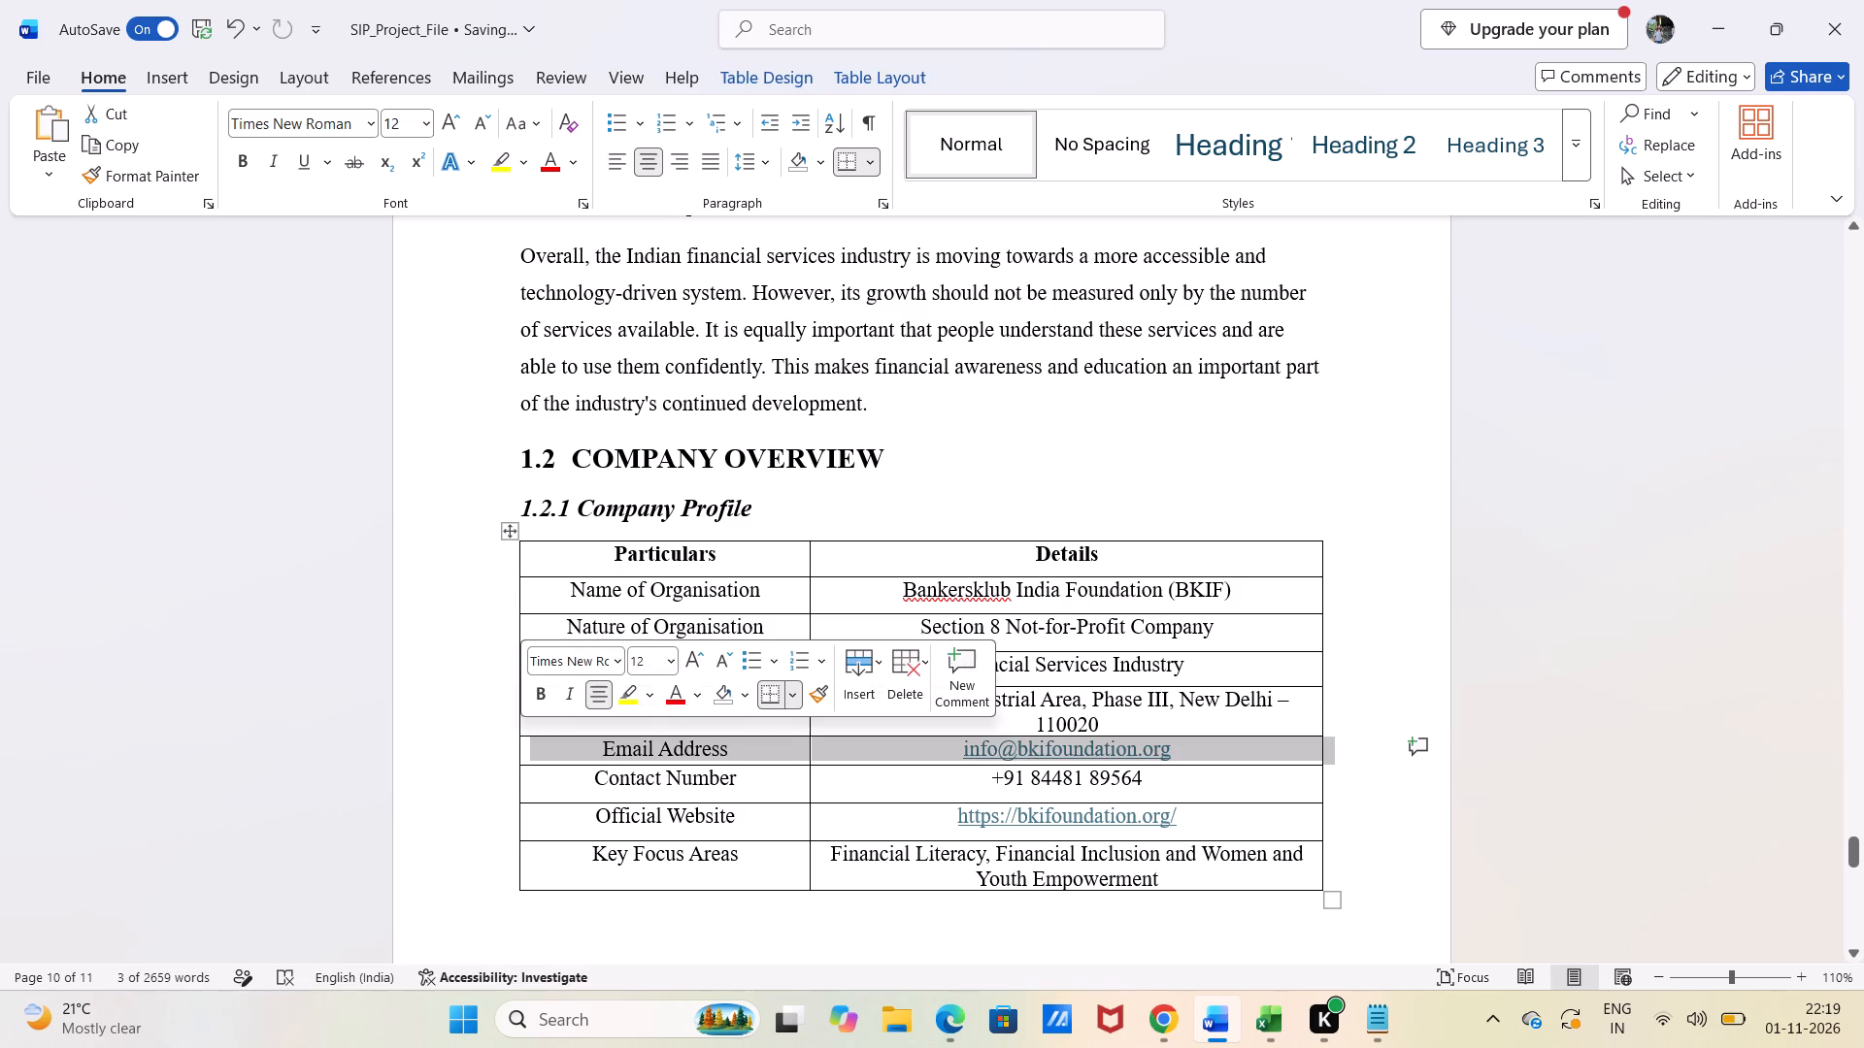
Turn on bold for the table caption and remove the blank line so the caption starts directly beneath the Company Profile table.
scroll(465, 872, "down", 1)
left_click(521, 628)
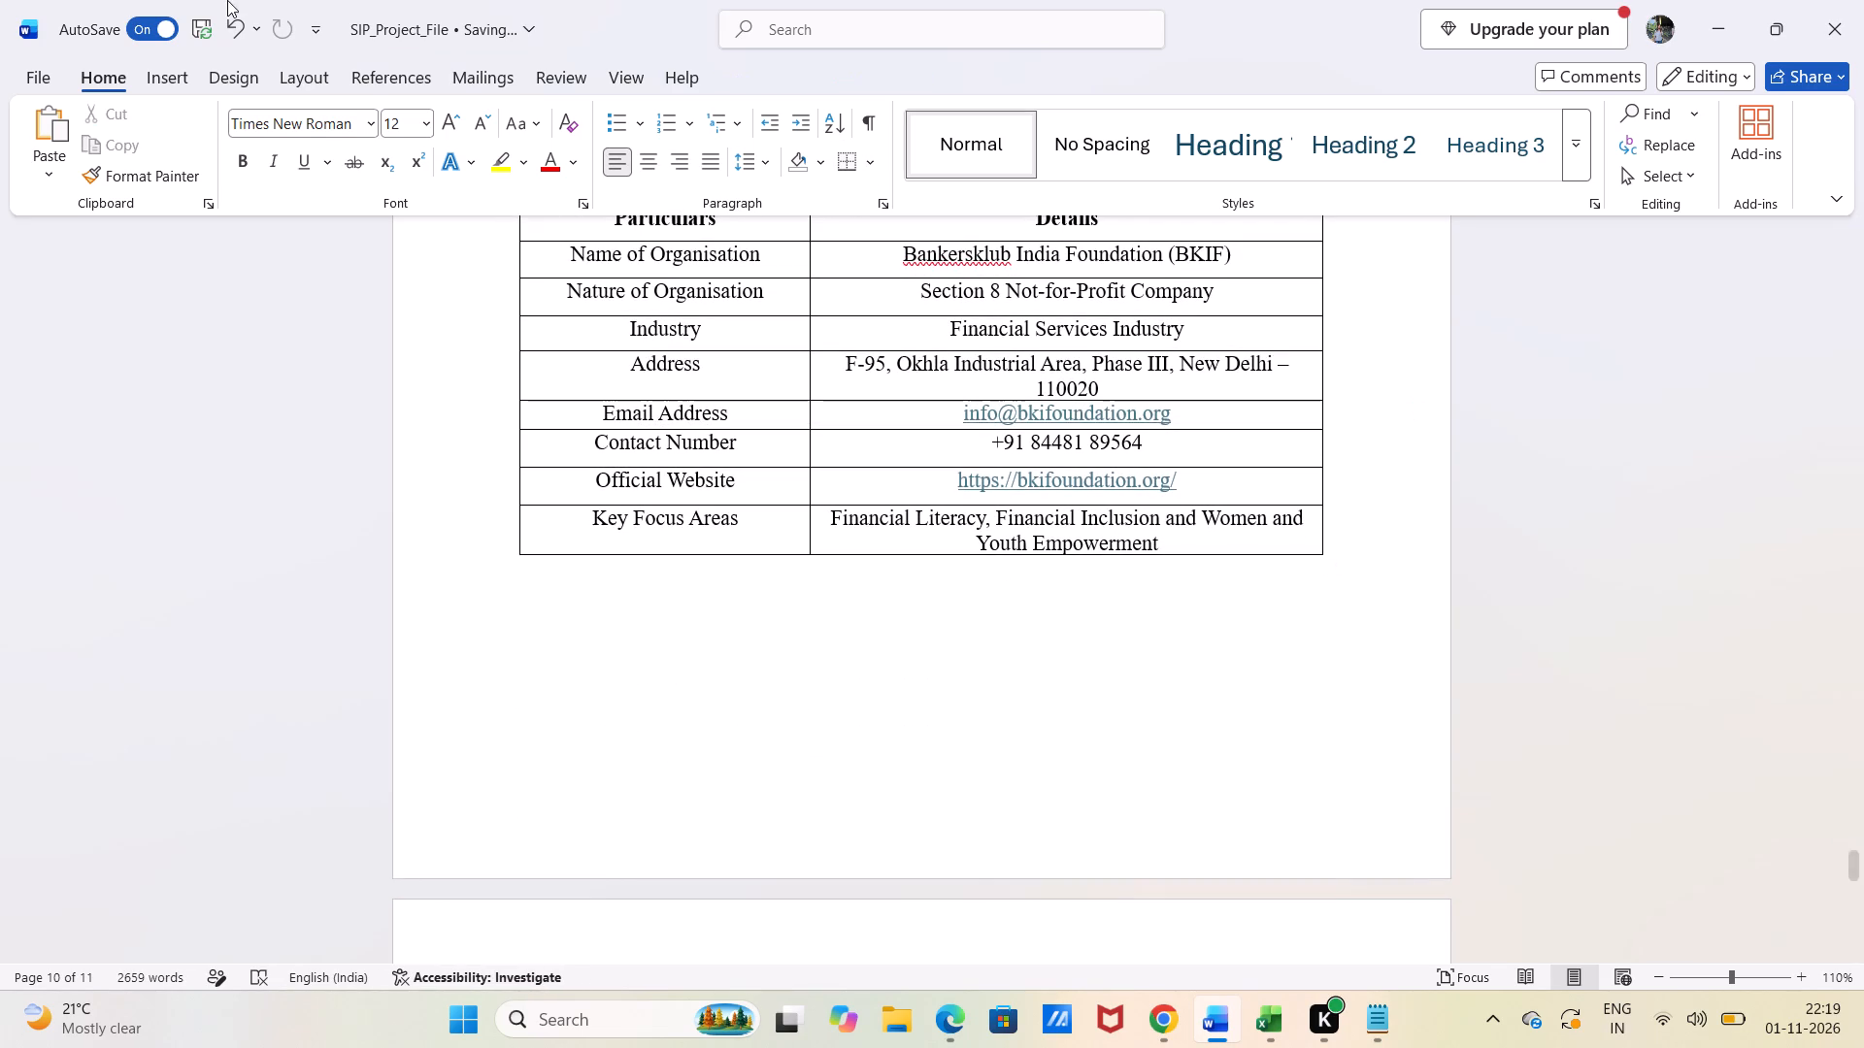
left_click(231, 160)
type("able")
key("space")
key("BackSpace")
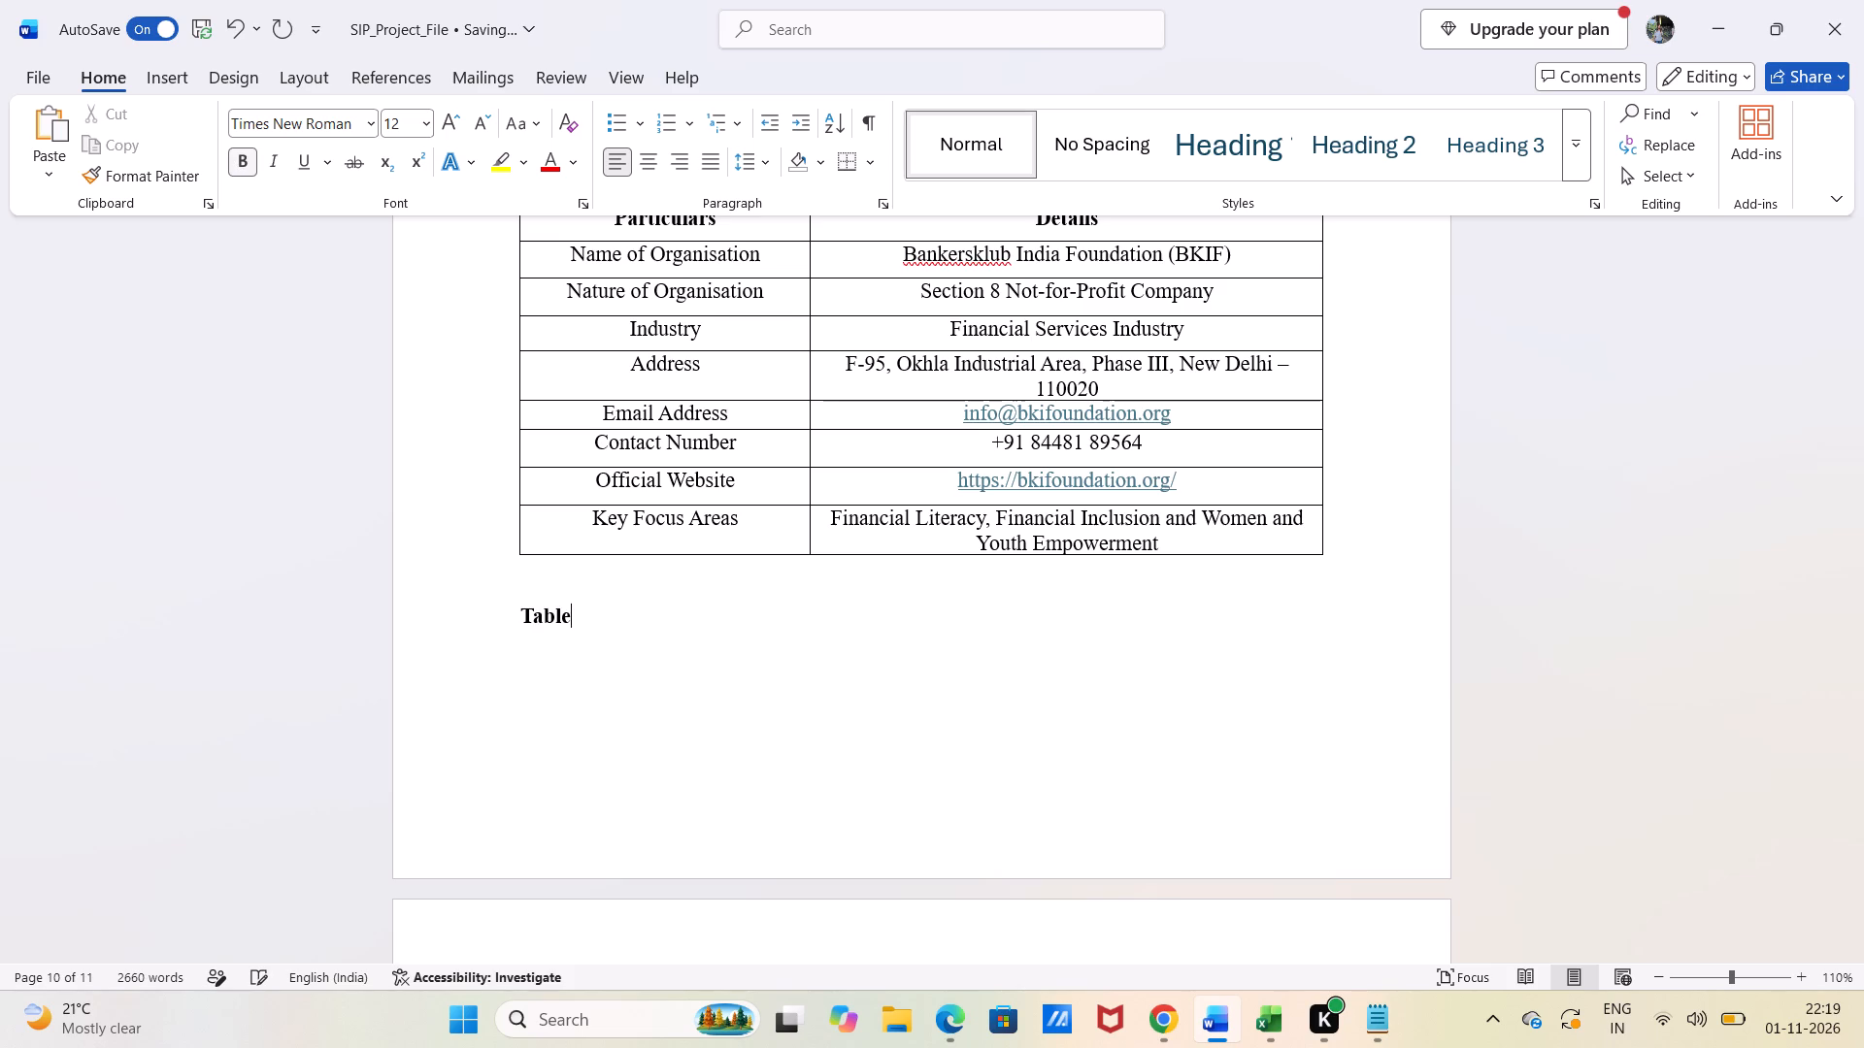
key("BackSpace")
key("BackSpace")
key("BackSpace")
key("BackSpace")
key("BackSpace")
key("BackSpace")
key("Tab")
key("BackSpace")
Enter the bold caption "Table 1.1: Company Profile of BKIF (Chapter – 1.2)" directly below the Company Profile table.
type("able")
key("space")
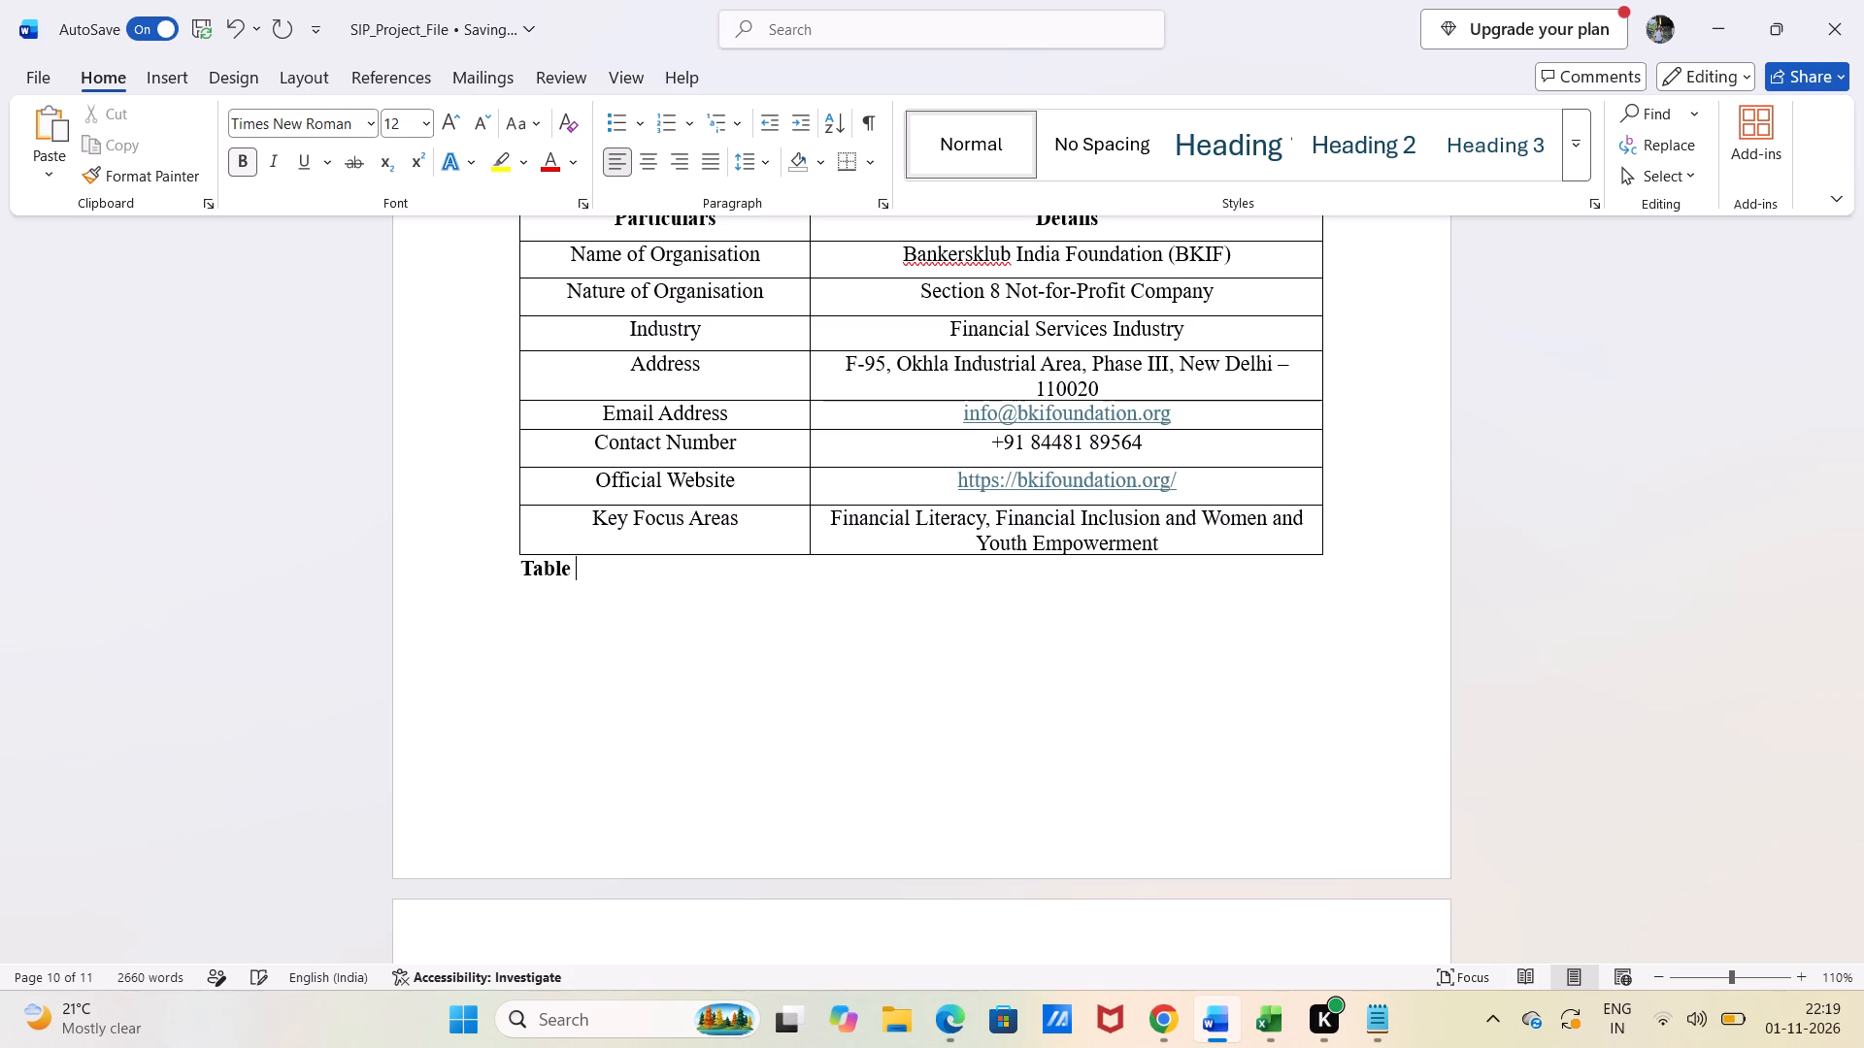
type("1.1")
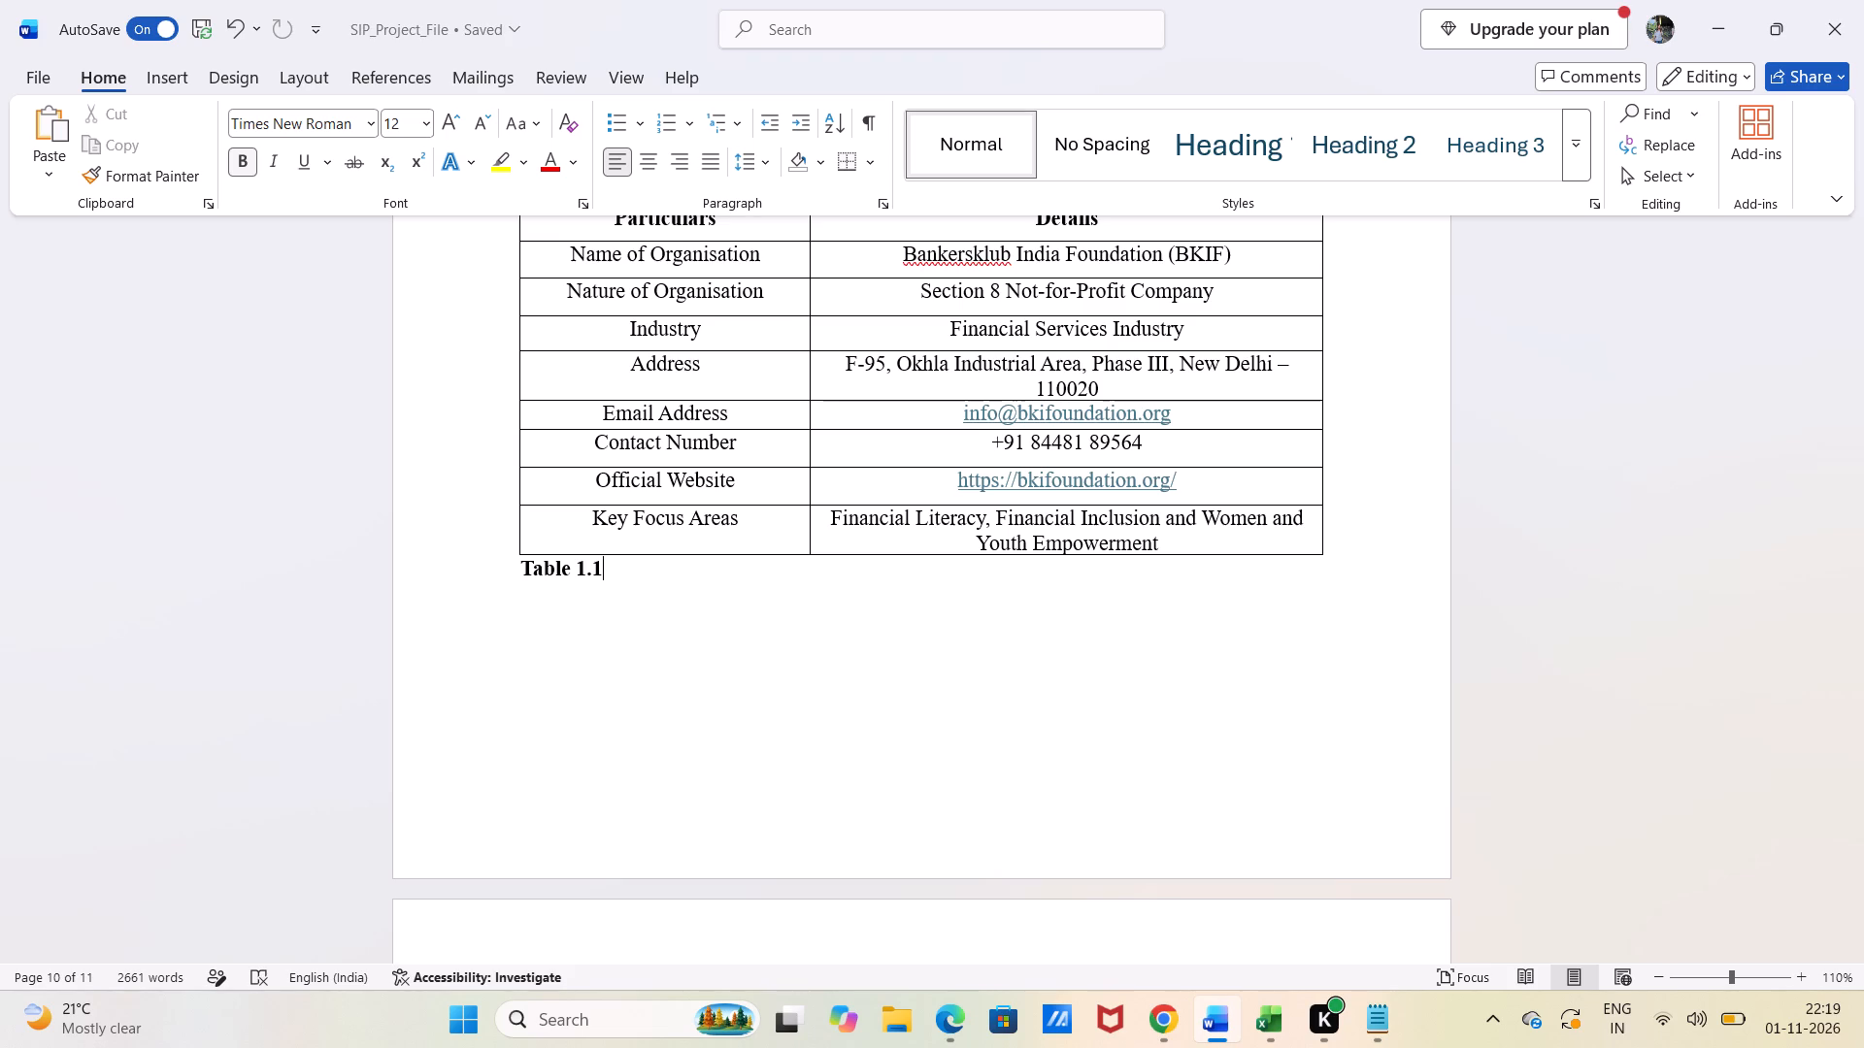
type(":")
key("space")
scroll(231, 160, "up", 1)
scroll(436, 459, "right", 1)
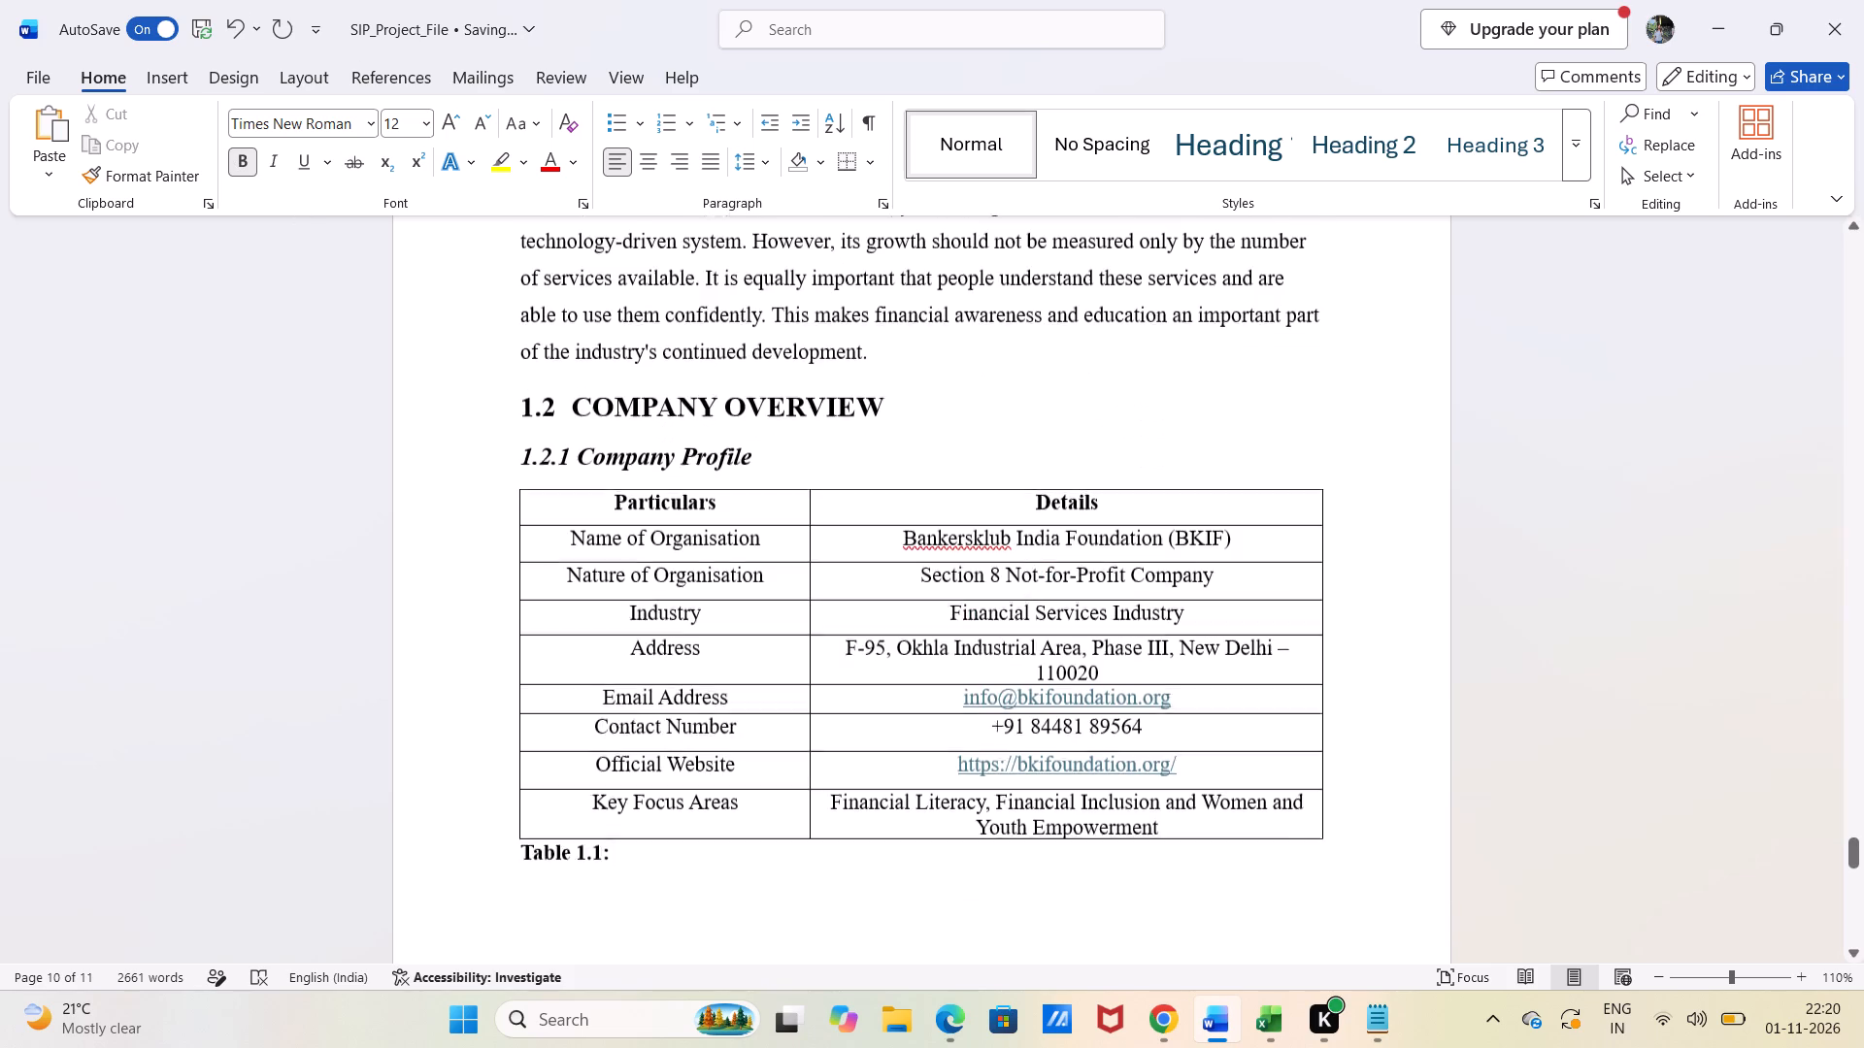
scroll(436, 459, "right", 1)
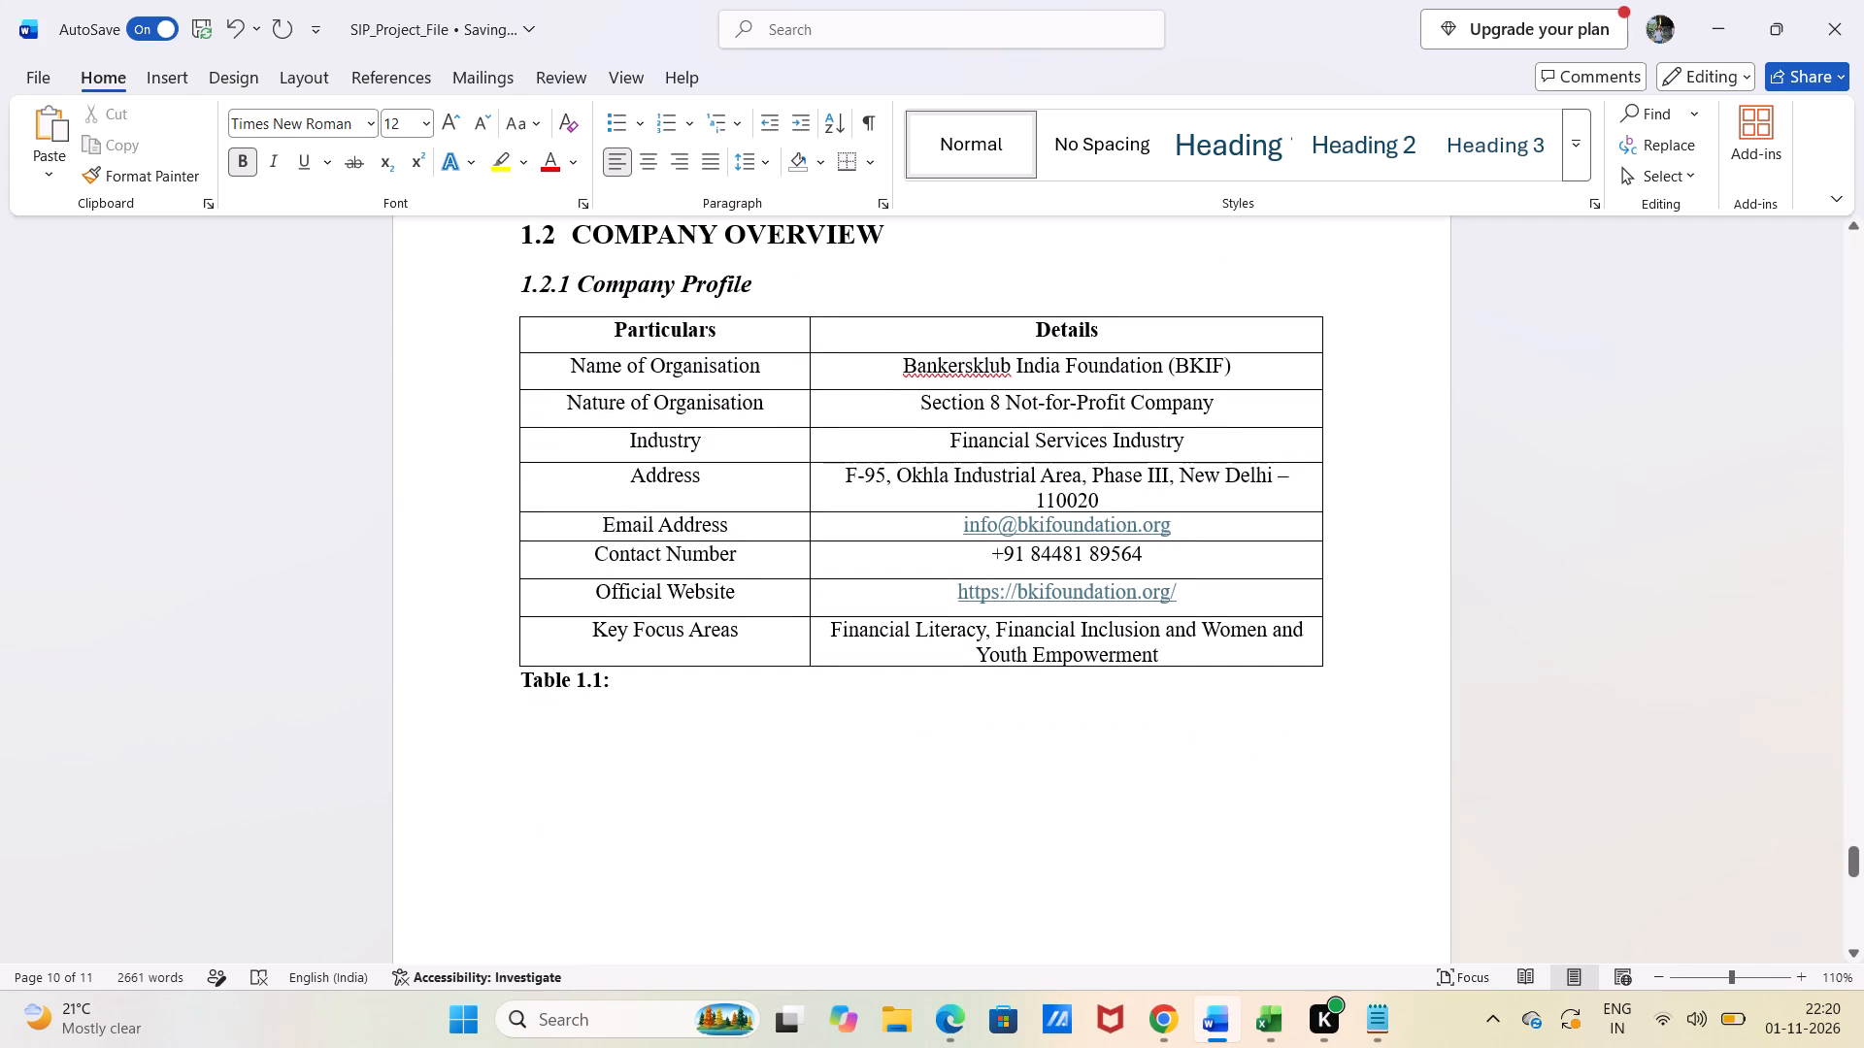
type("omapny")
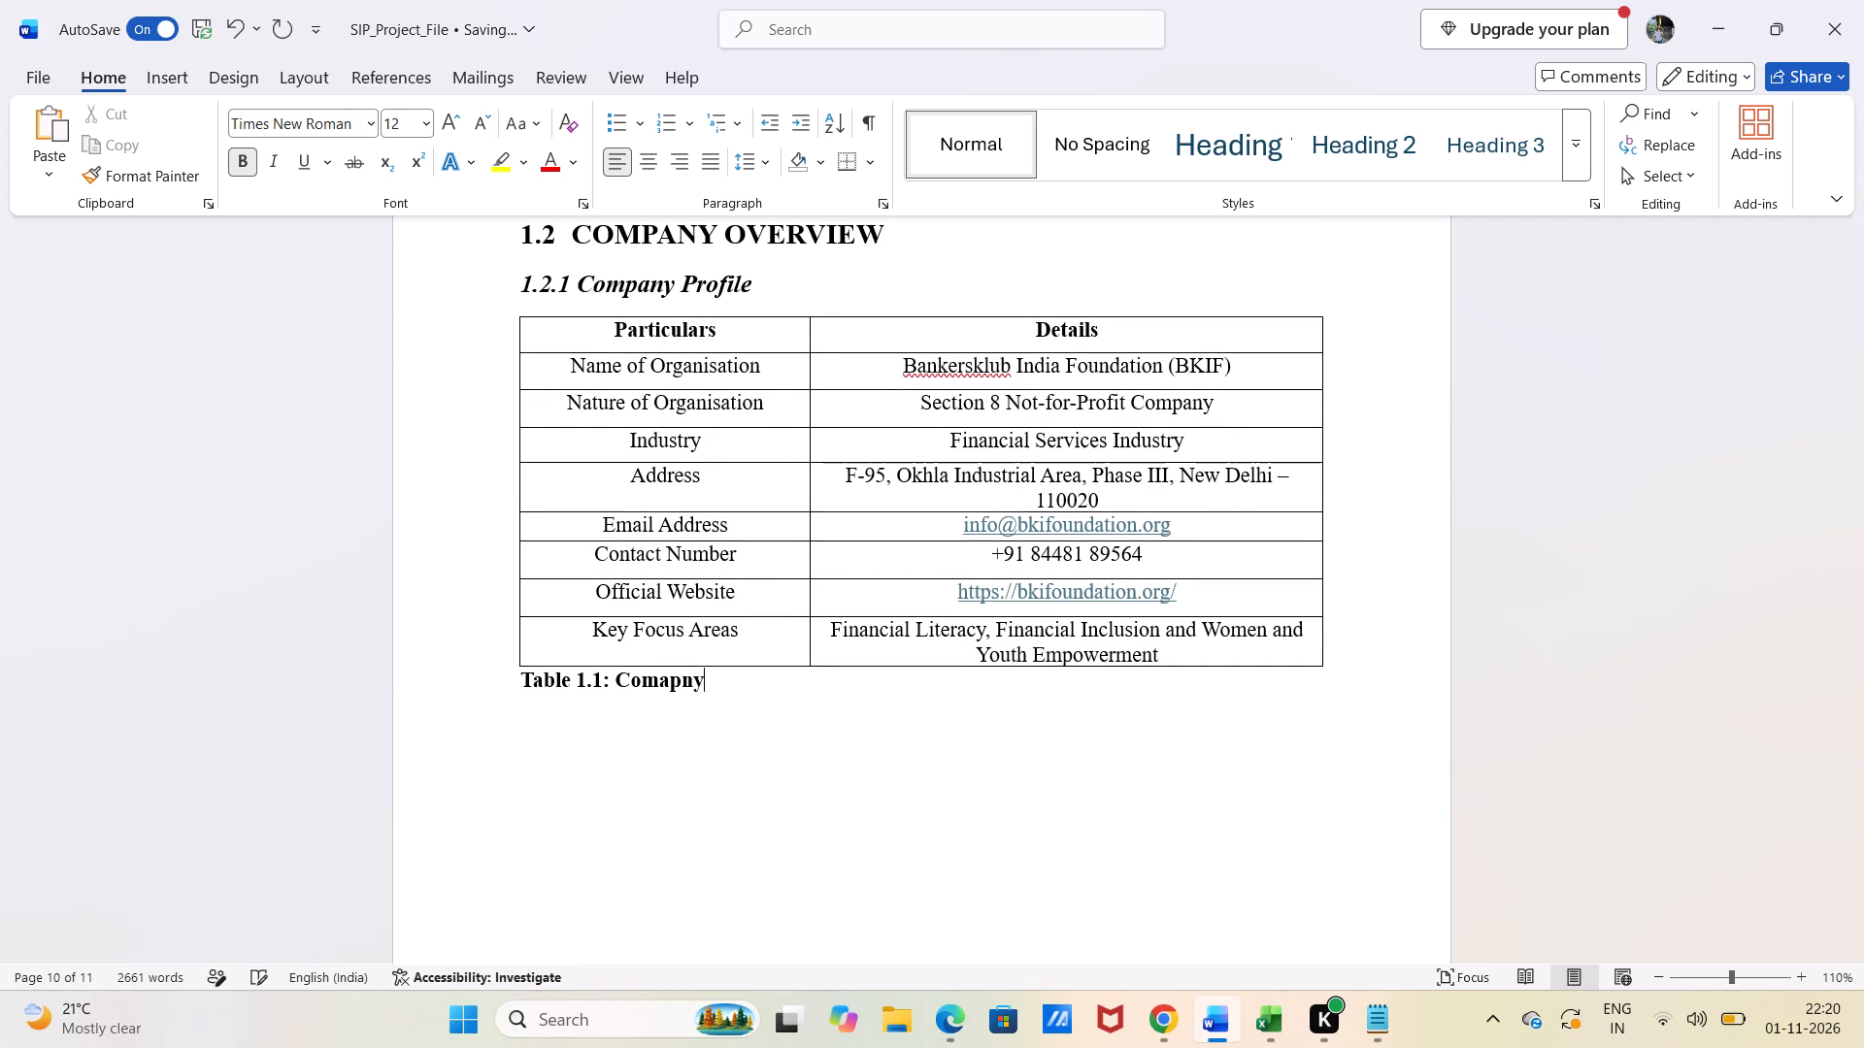
key("space")
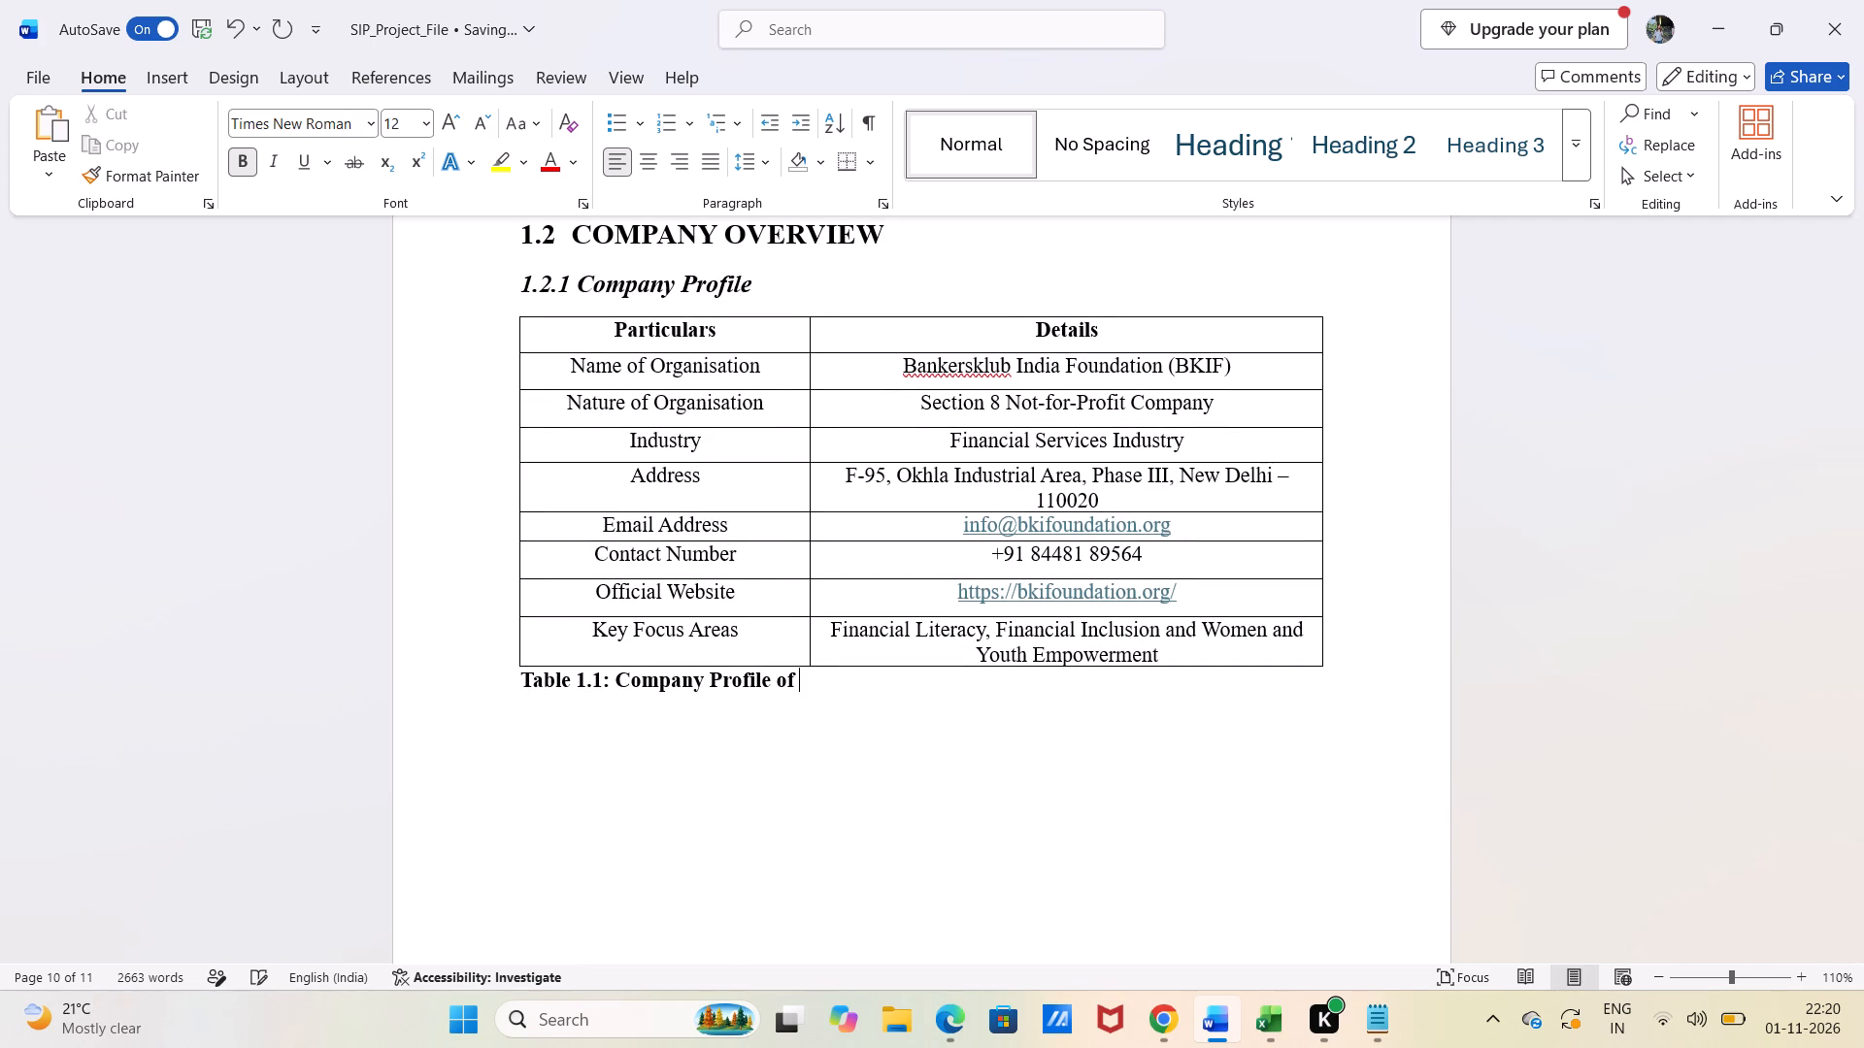
type("BKIF")
key("space")
key("shift+parenleft")
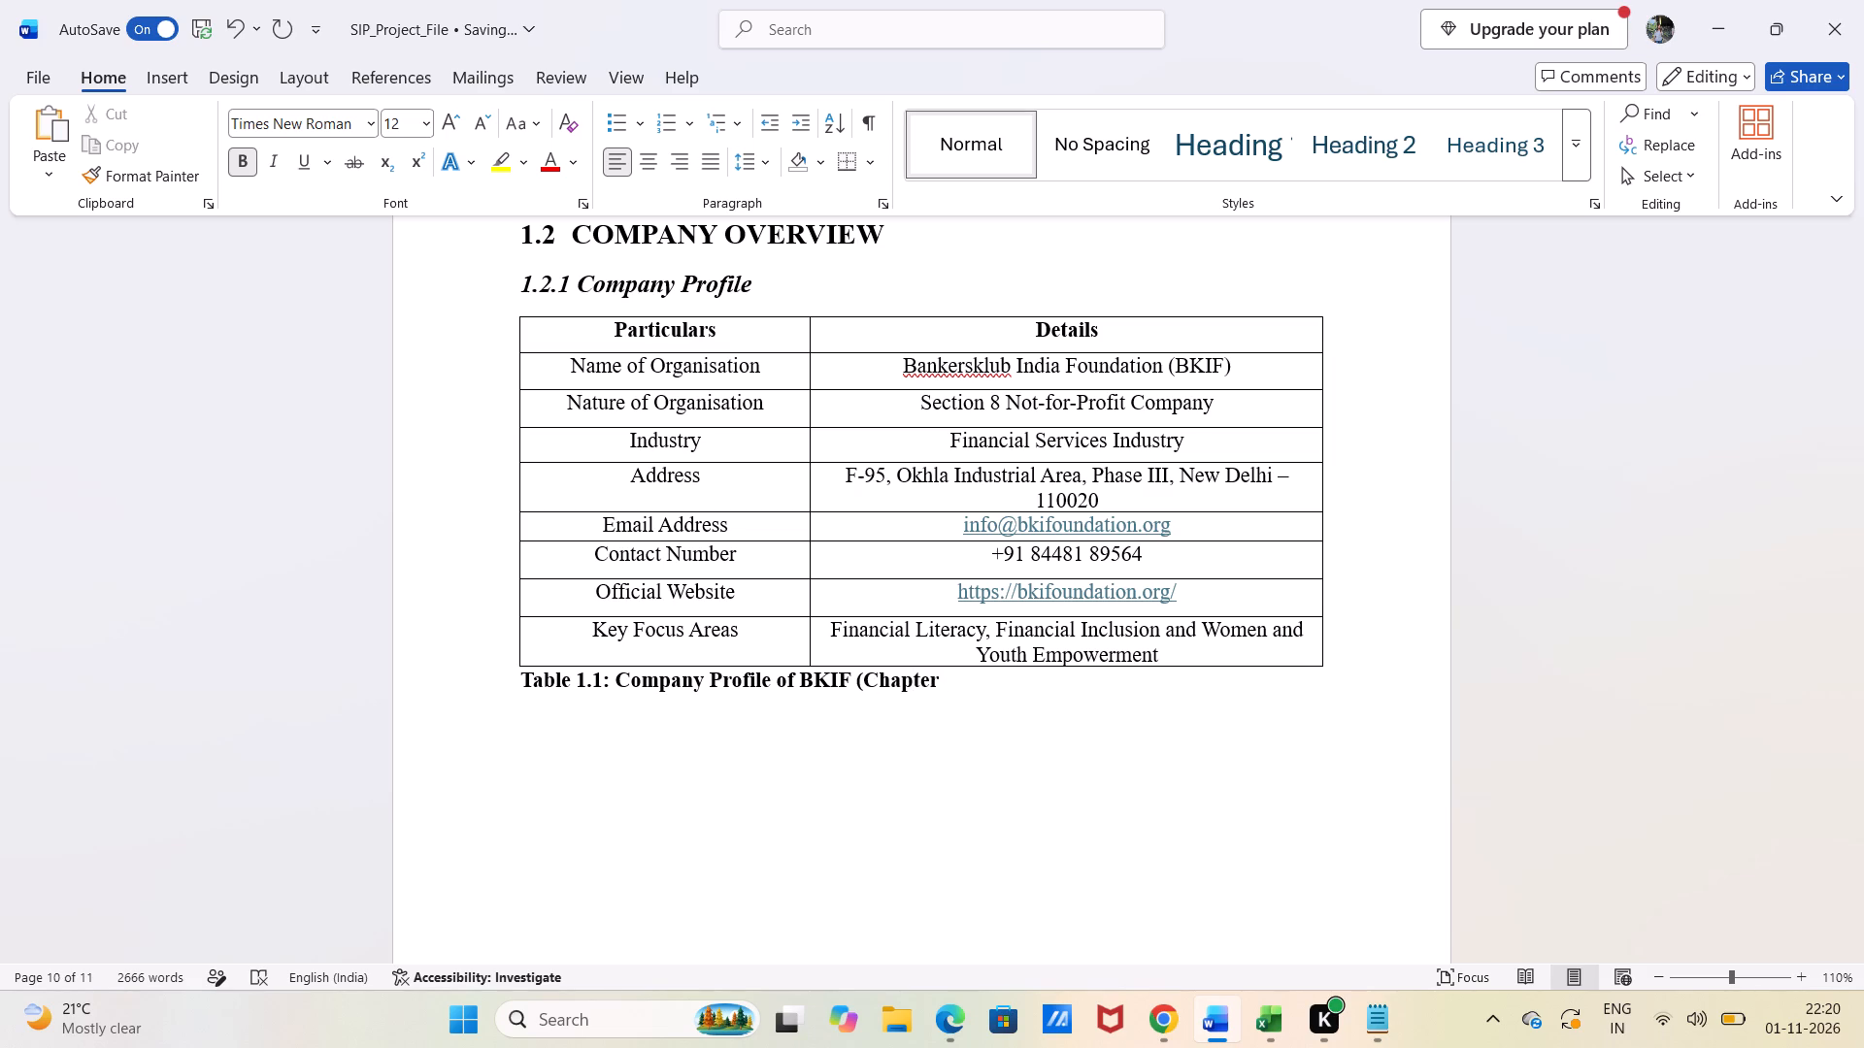
key("minus")
key("space")
type("1")
type(".2)")
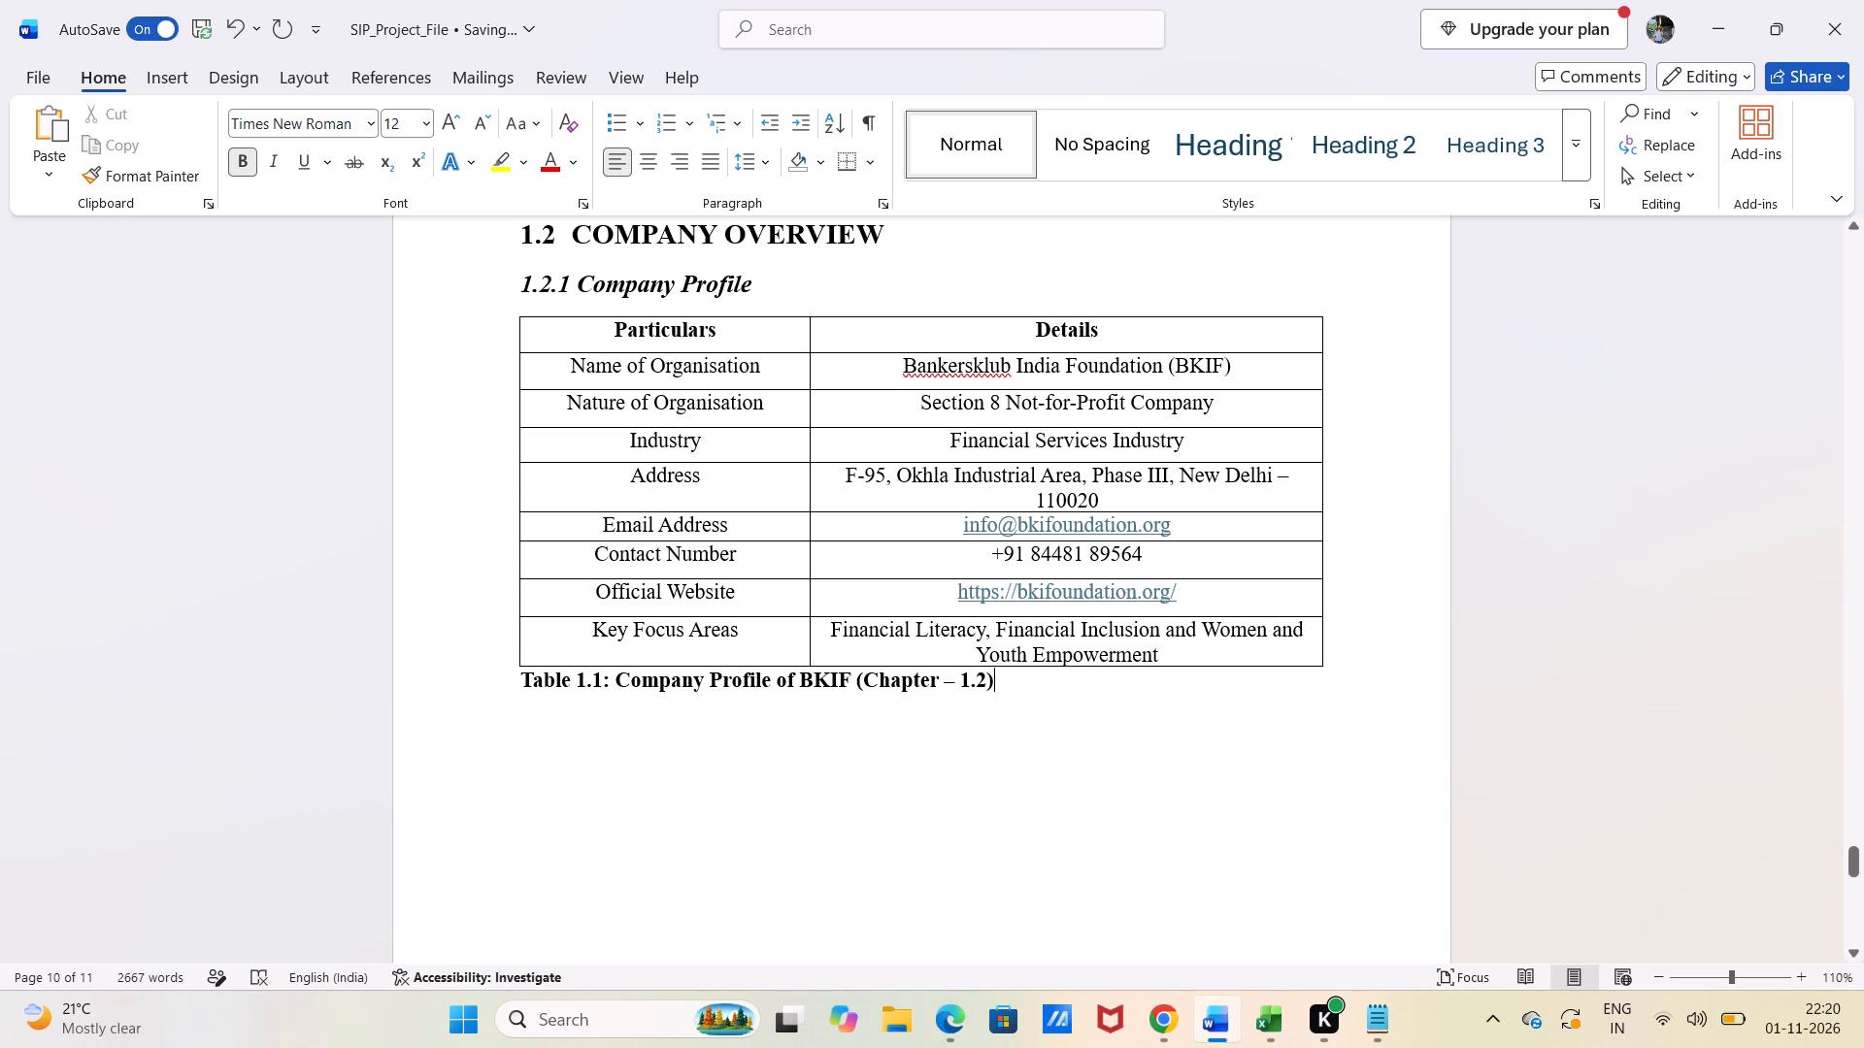
Centre the Table 1.1 caption under the Company Profile table.
left_click_drag(517, 677, 1006, 671)
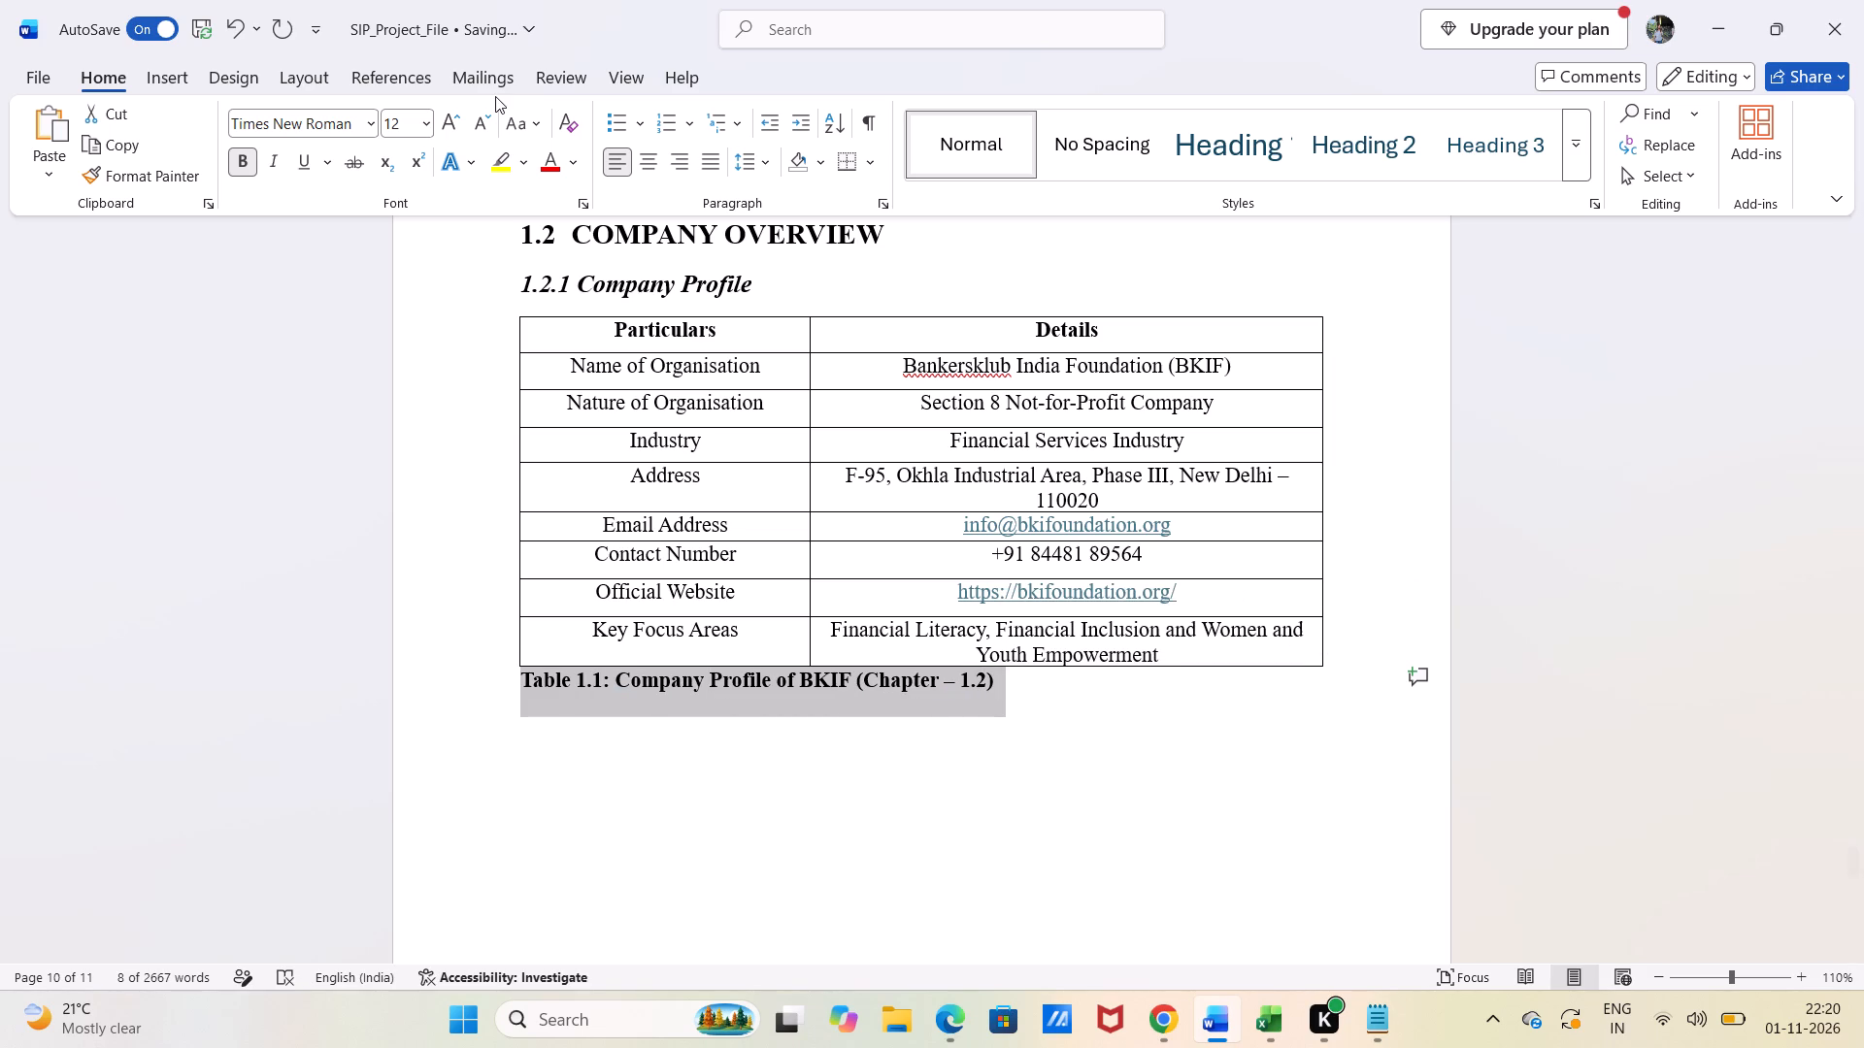
left_click(648, 168)
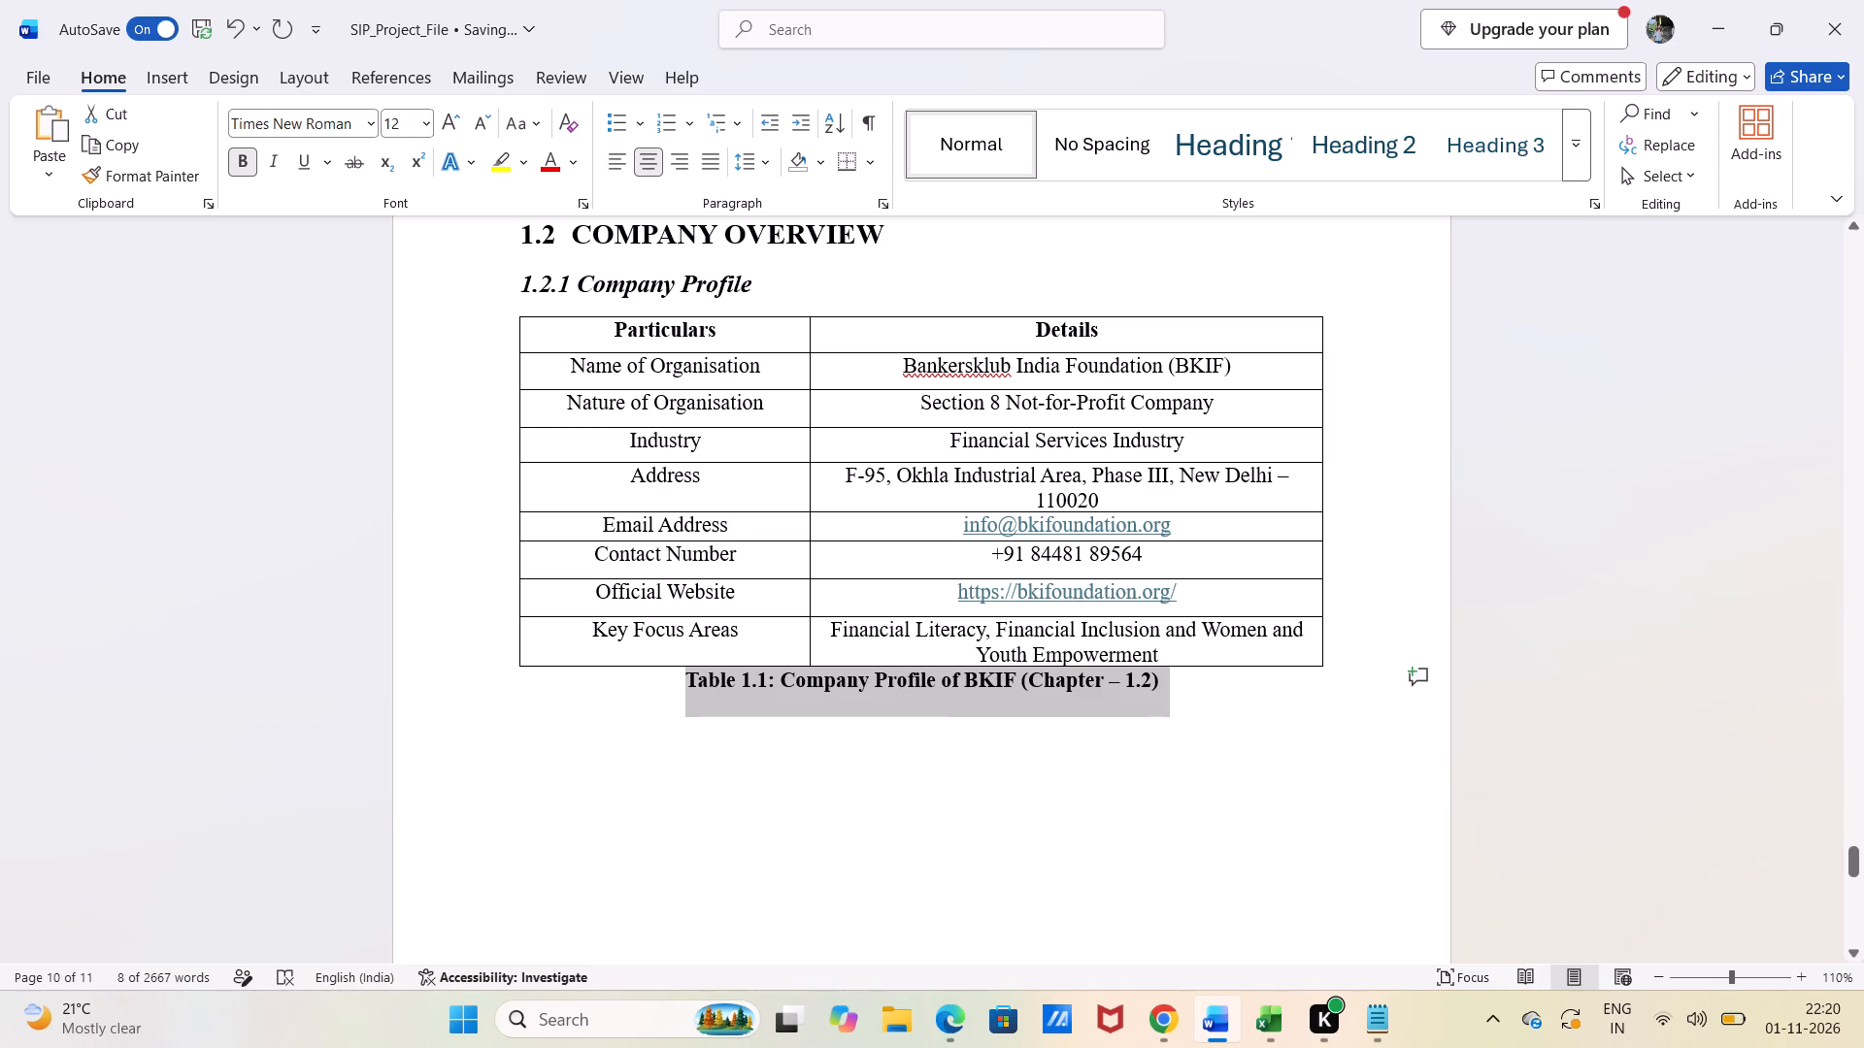
left_click(622, 754)
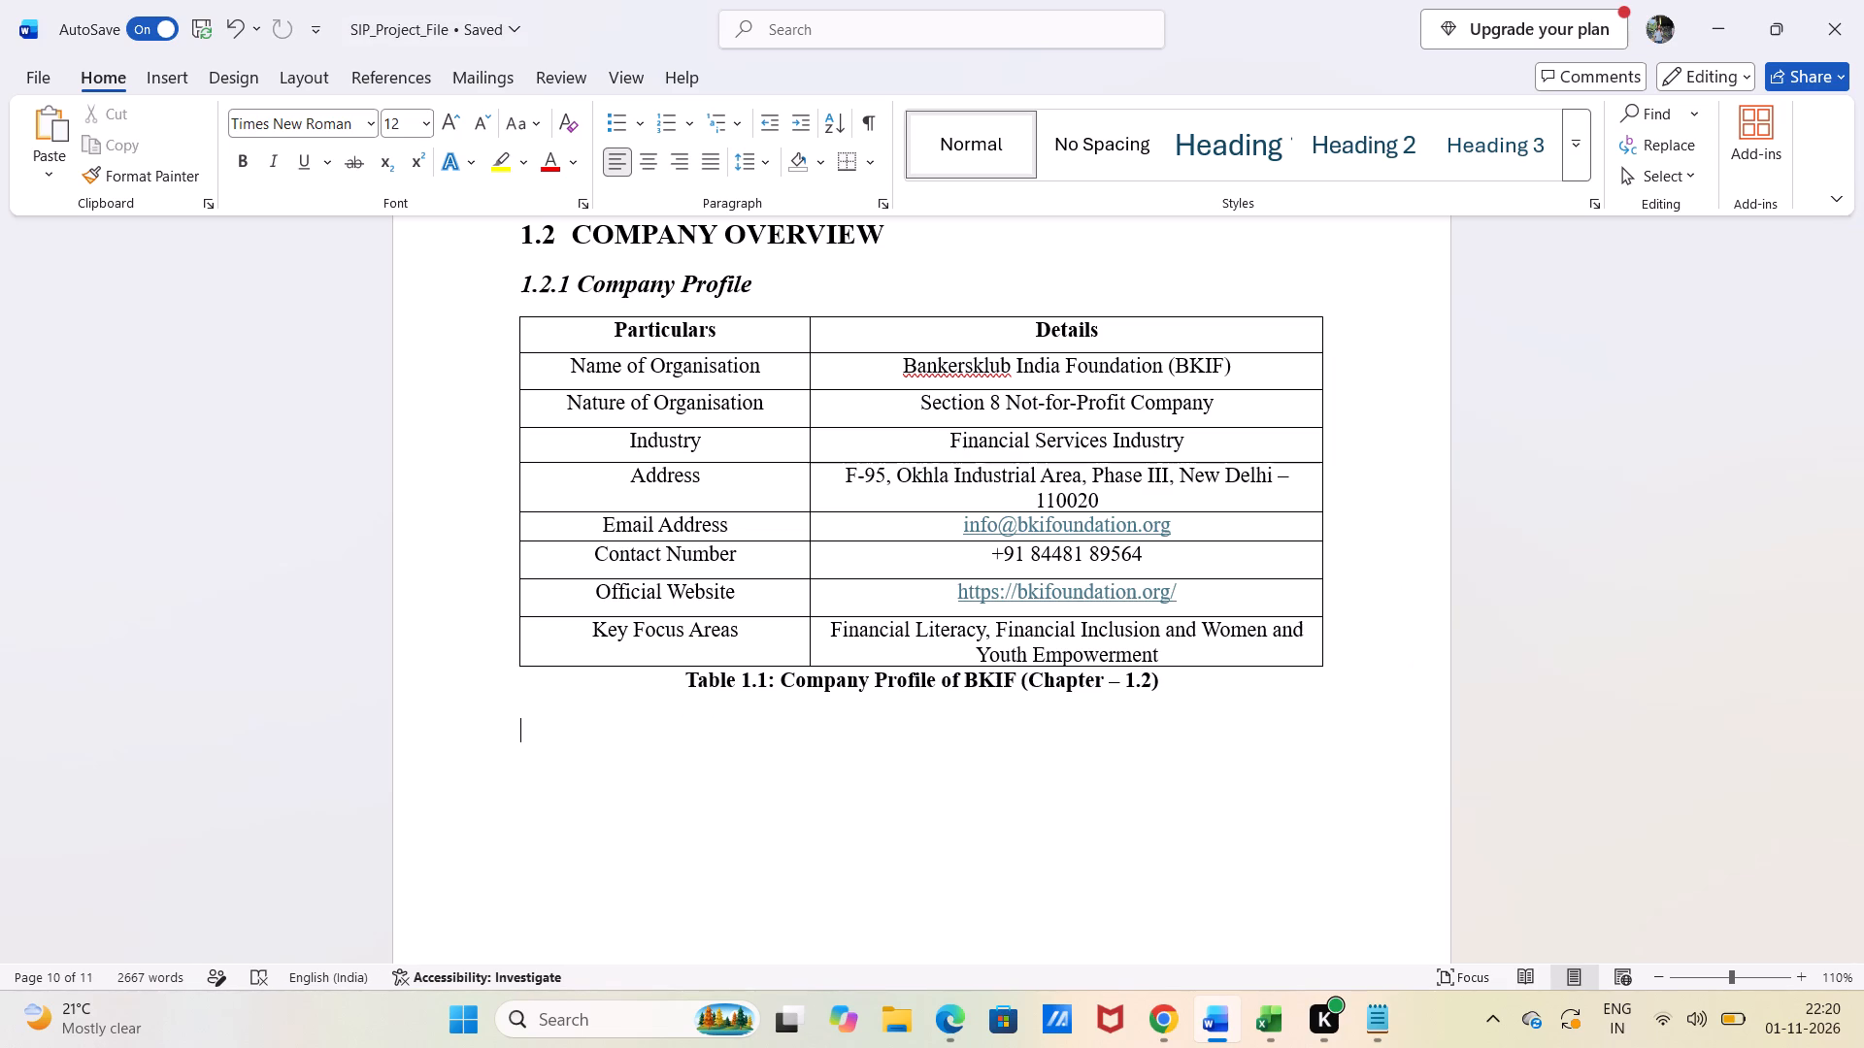
Delete "(Chapter – 1.2)" from the end of the caption, leaving "Table 1.1: Company Profile of BKIF".
left_click(1171, 686)
key("BackSpace")
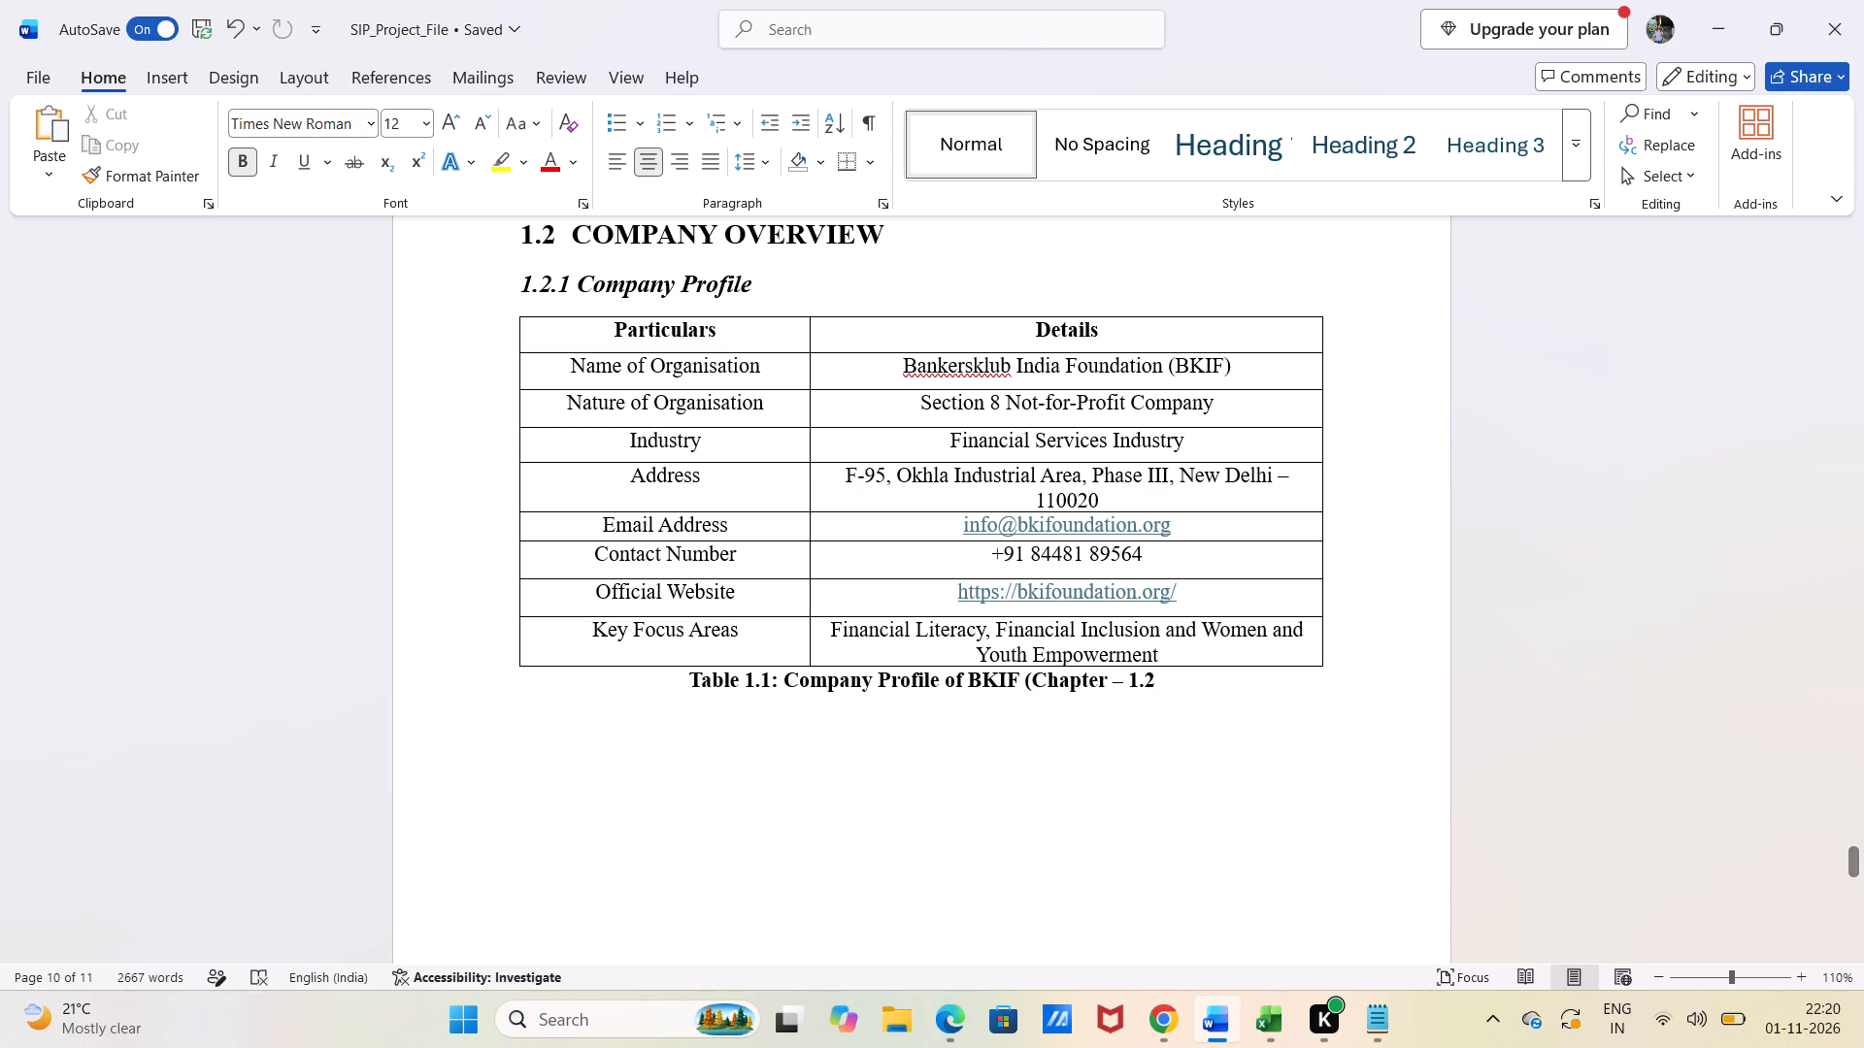
key("BackSpace")
key("BackSpace")
key("BackSpace")
key("BackSpace")
key("BackSpace")
key("BackSpace")
key("BackSpace")
key("BackSpace")
key("BackSpace")
key("BackSpace")
key("BackSpace")
key("BackSpace")
key("BackSpace")
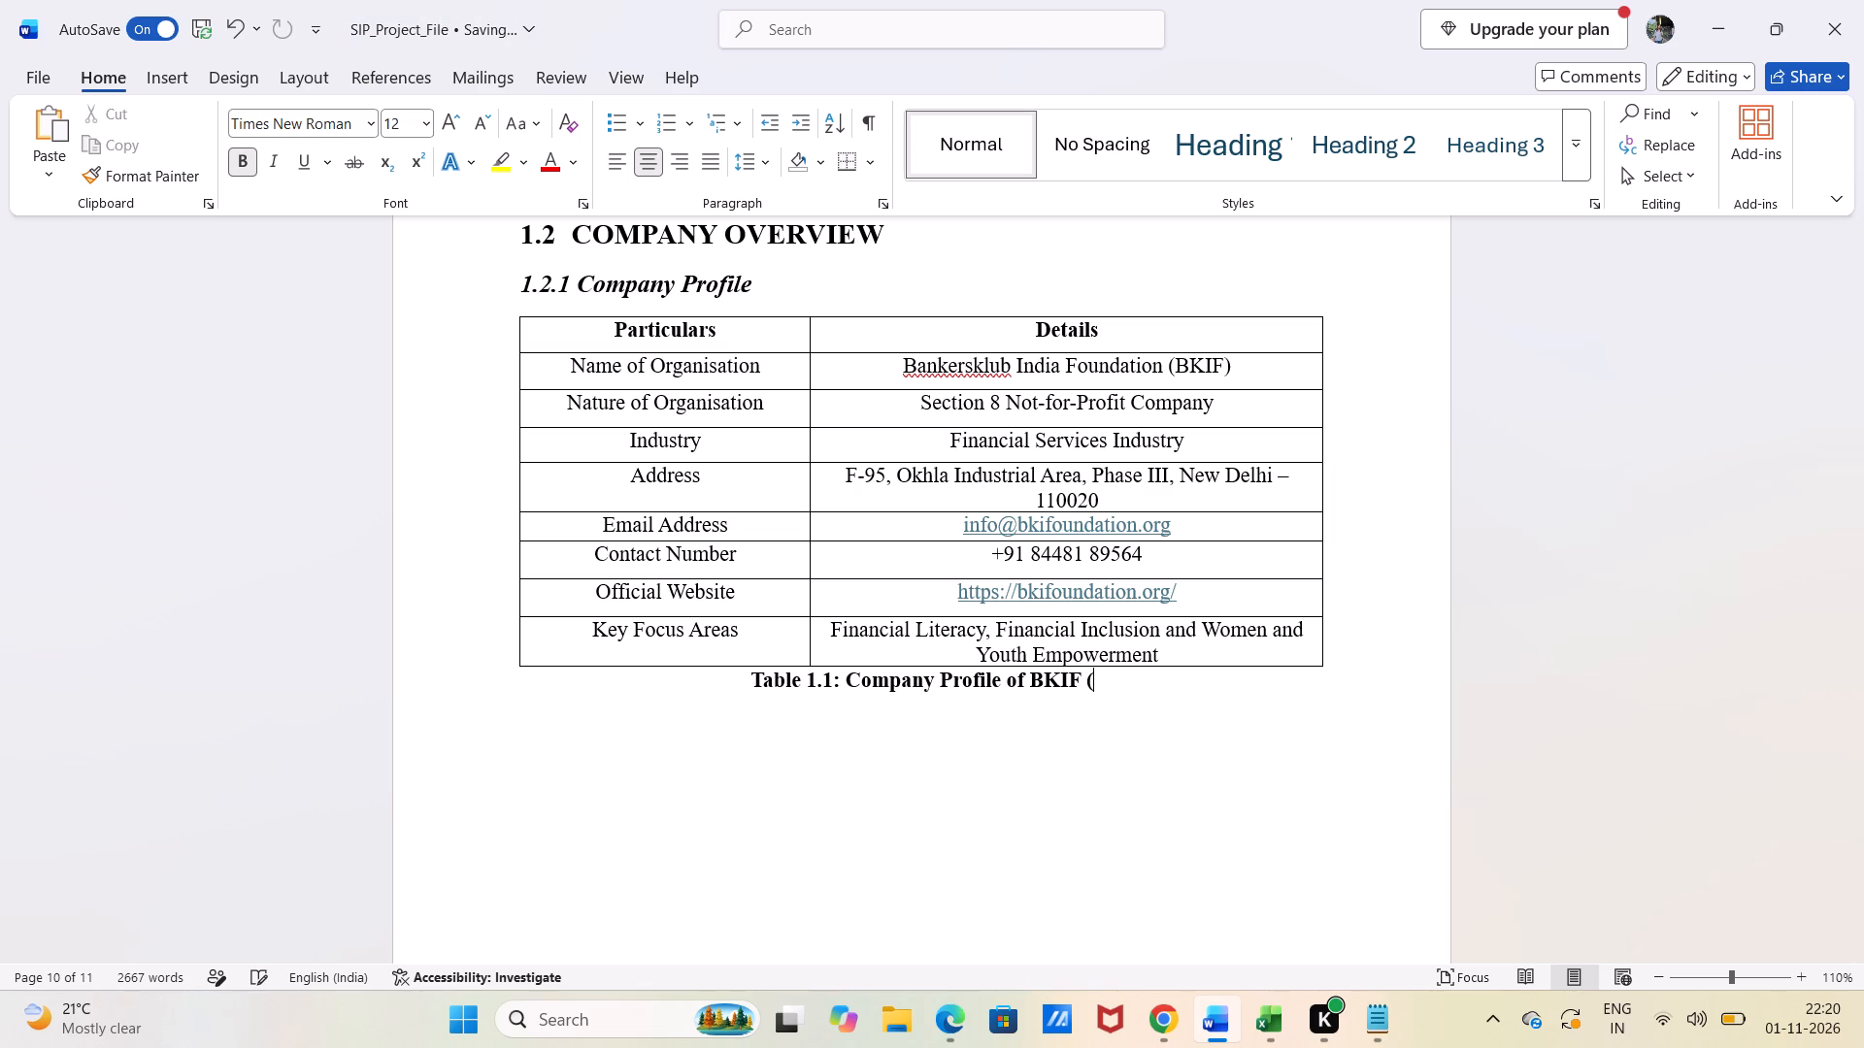
key("BackSpace")
left_click(995, 848)
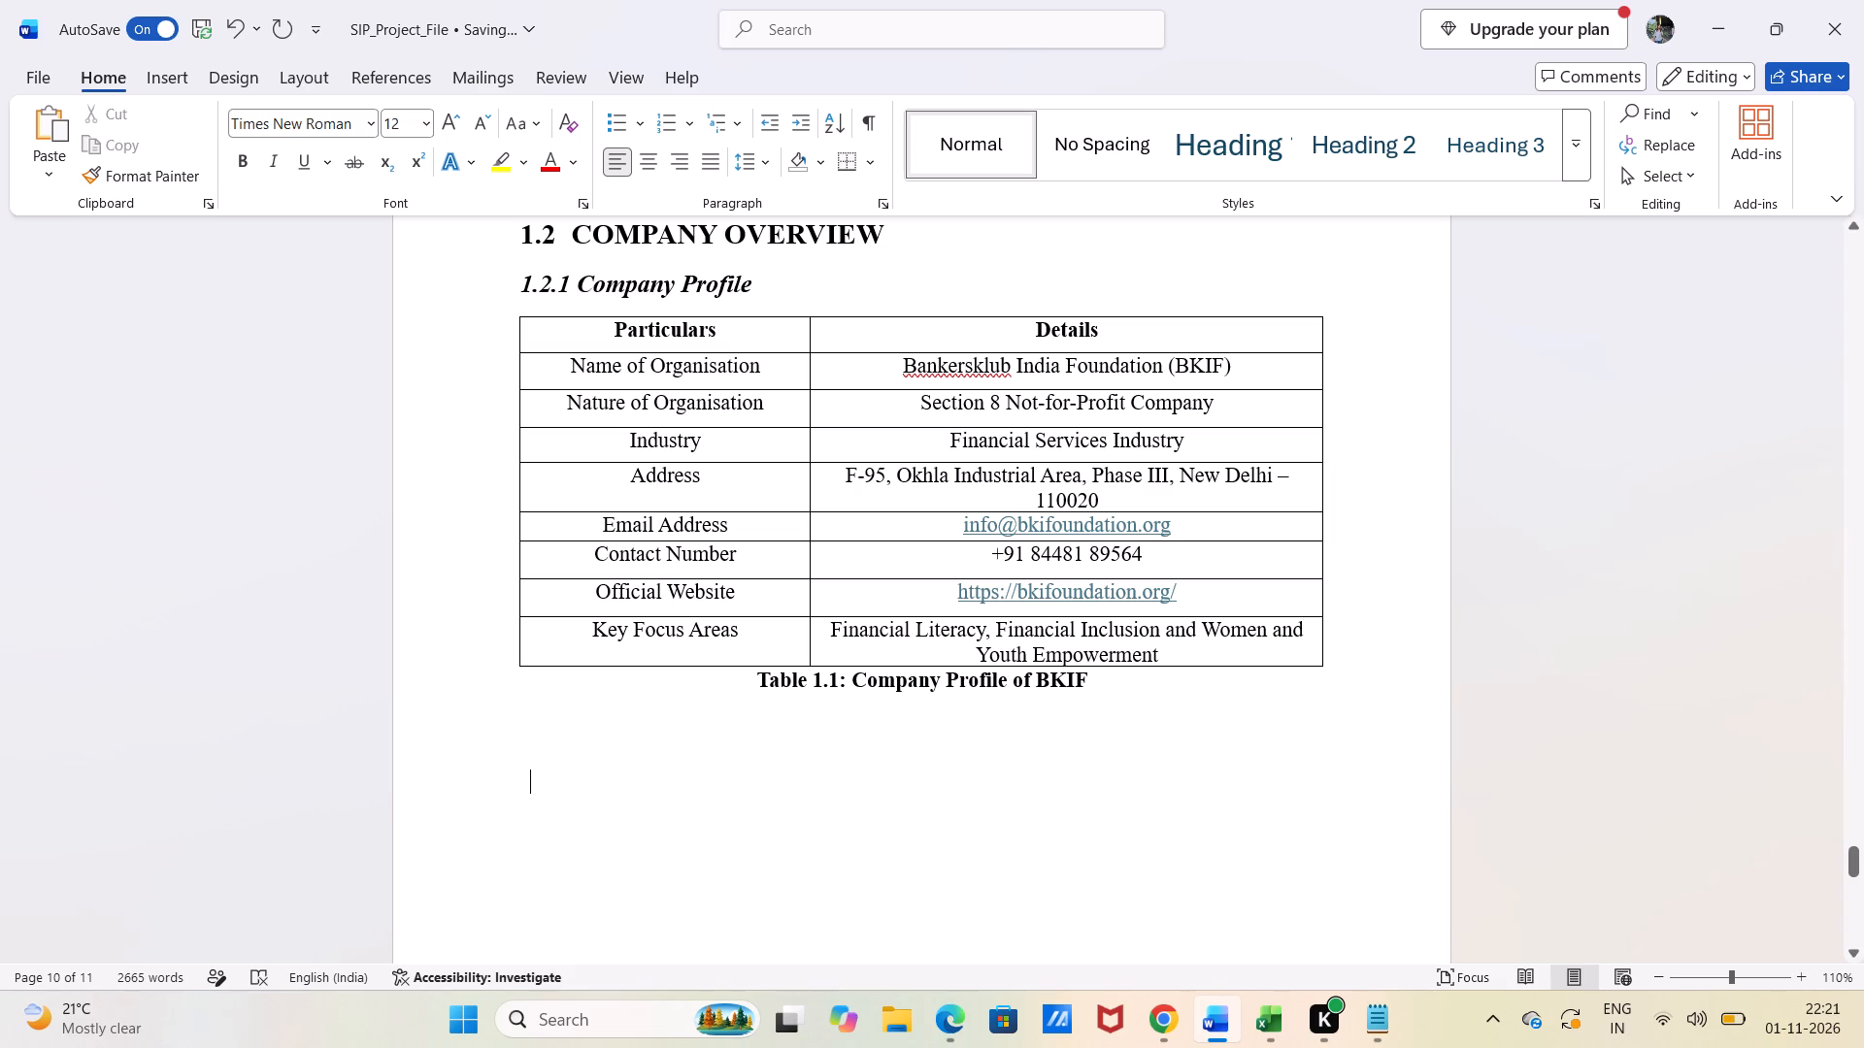
Centre the Table 1.1 caption together with the blank line beneath it.
left_click_drag(751, 683, 1135, 717)
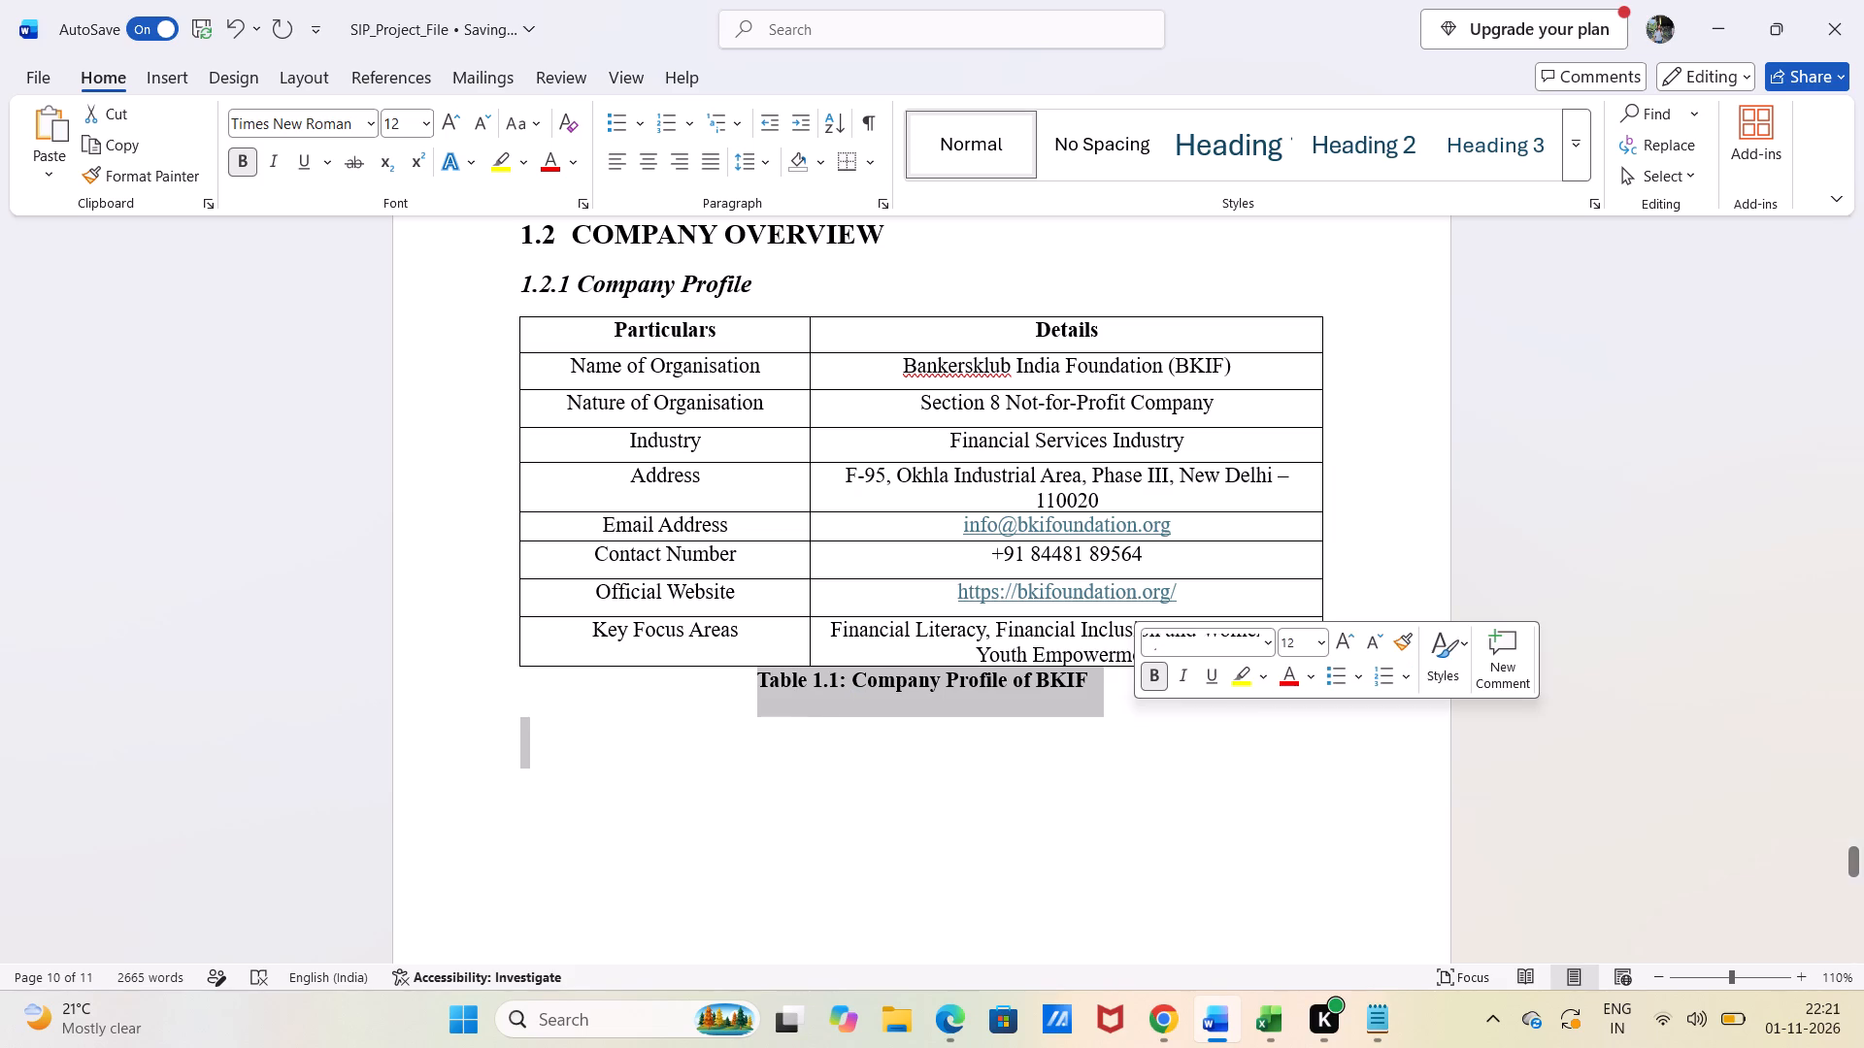
left_click(642, 158)
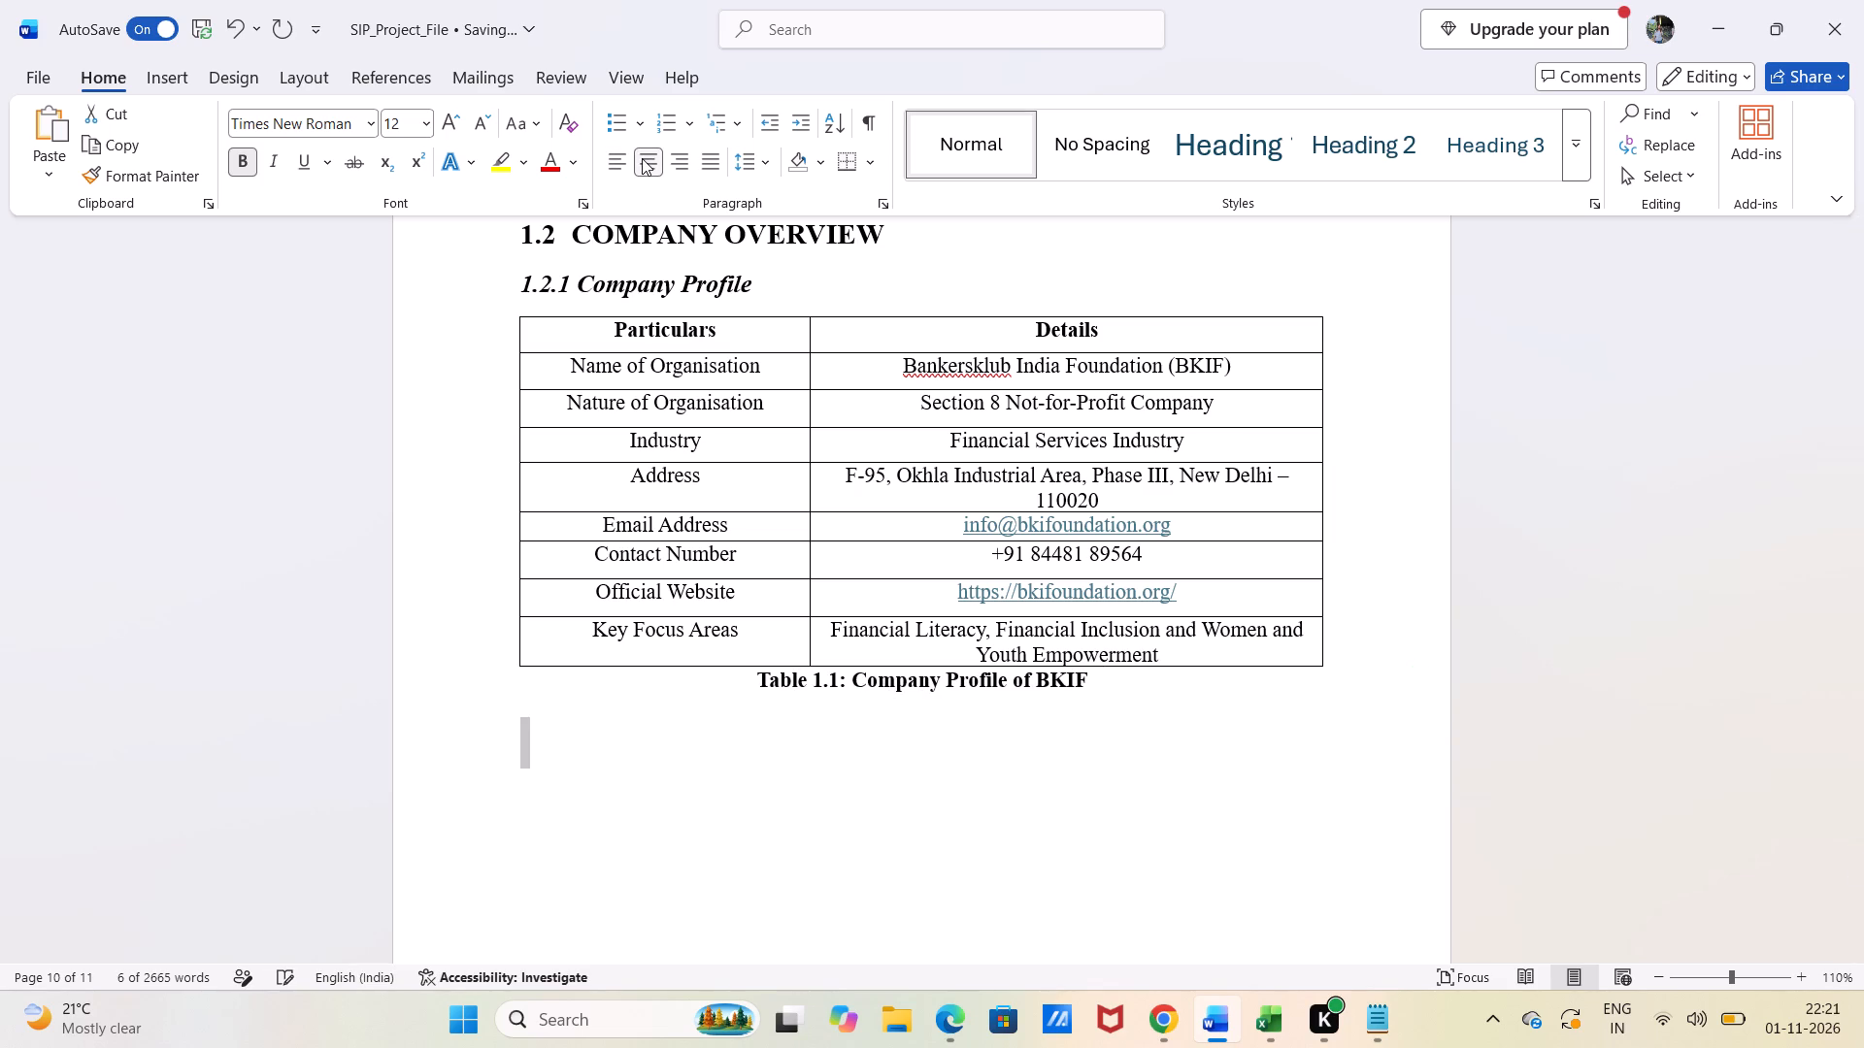
left_click(642, 158)
left_click(642, 158)
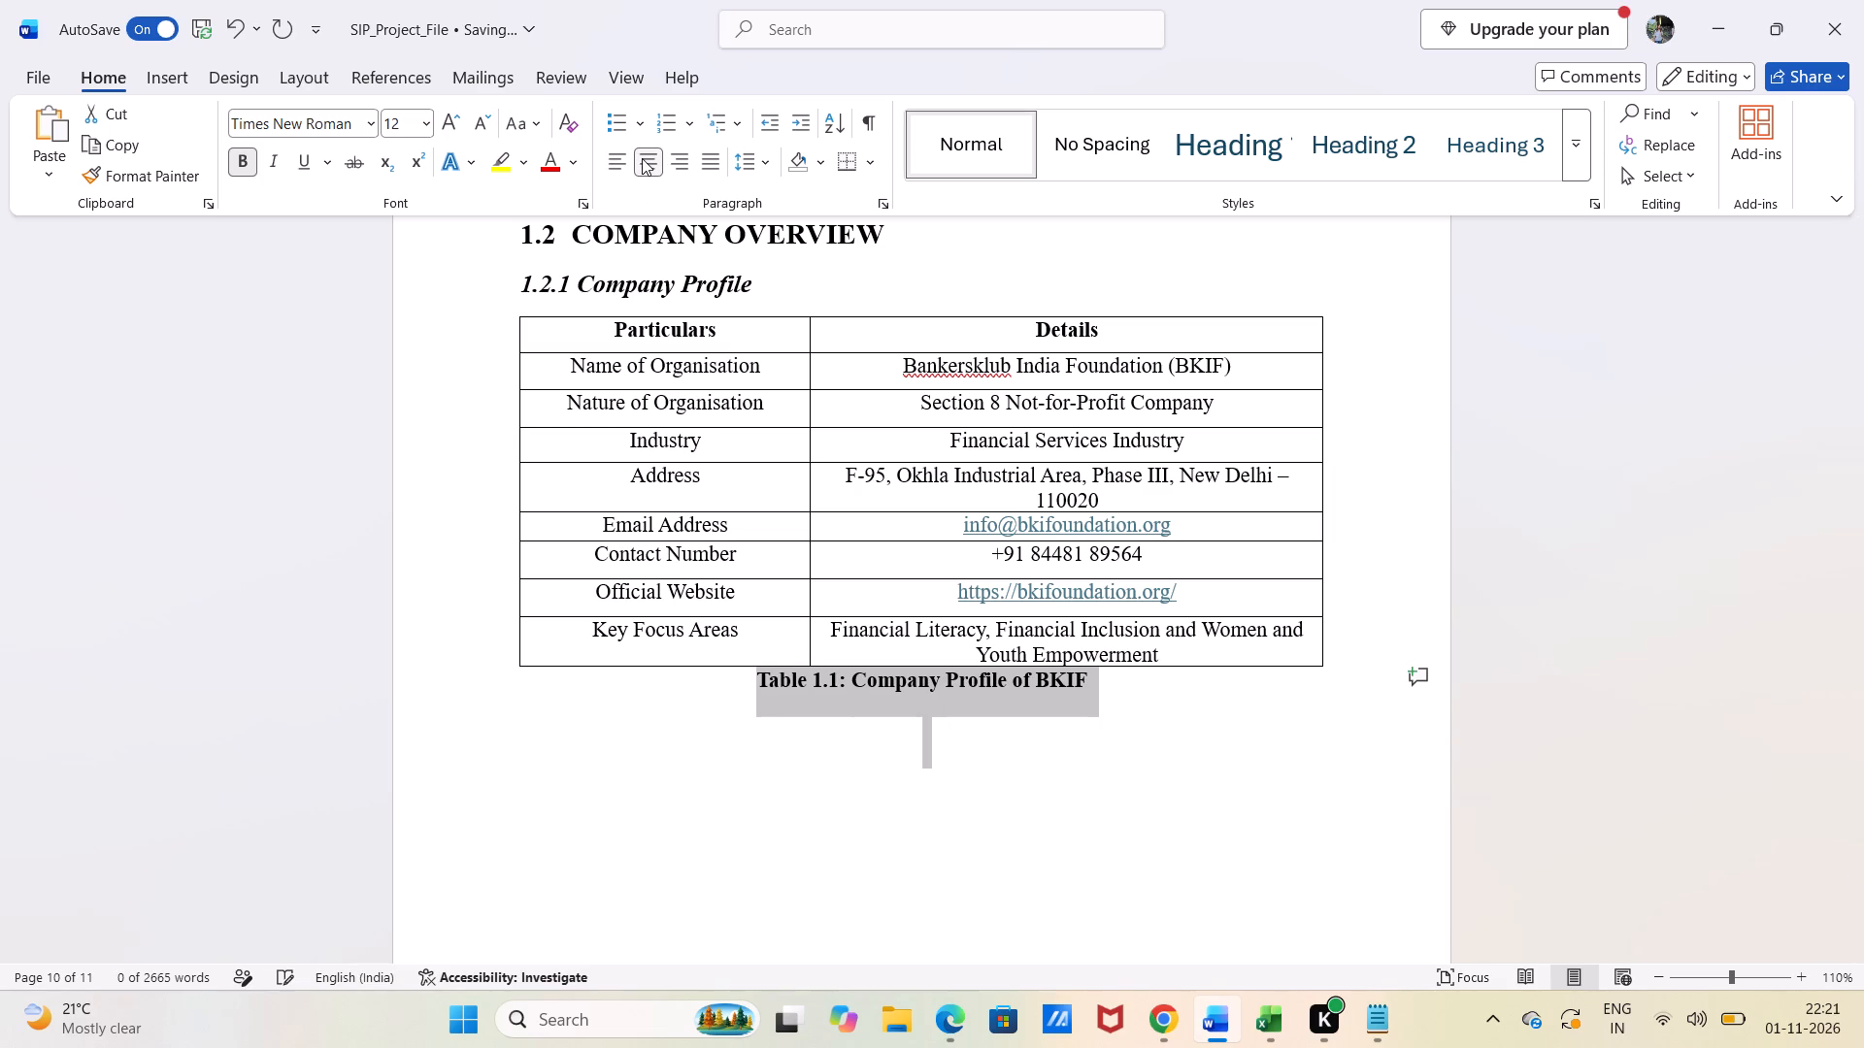
Add the heading "1.2.2 Background of the Company" in bold italic 14 pt below the Table 1.1 caption, copying it from the Notepad draft.
left_click(870, 878)
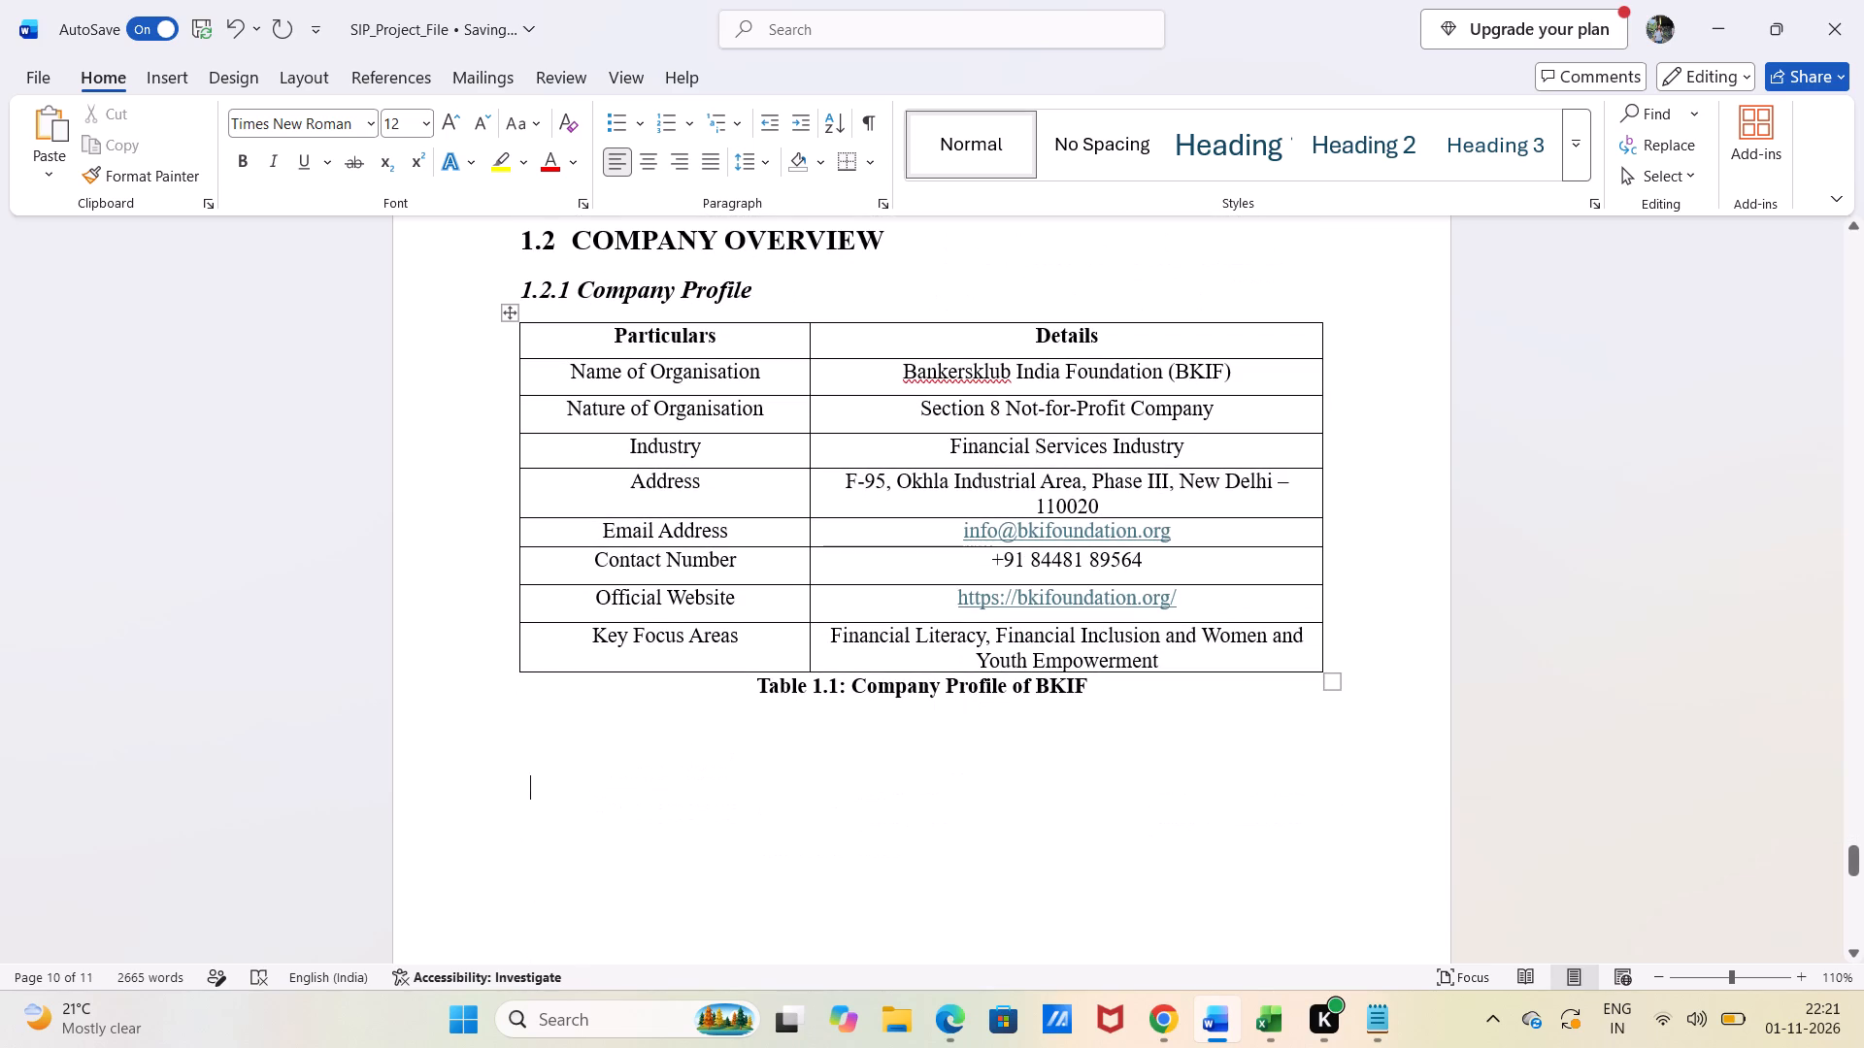
left_click(390, 117)
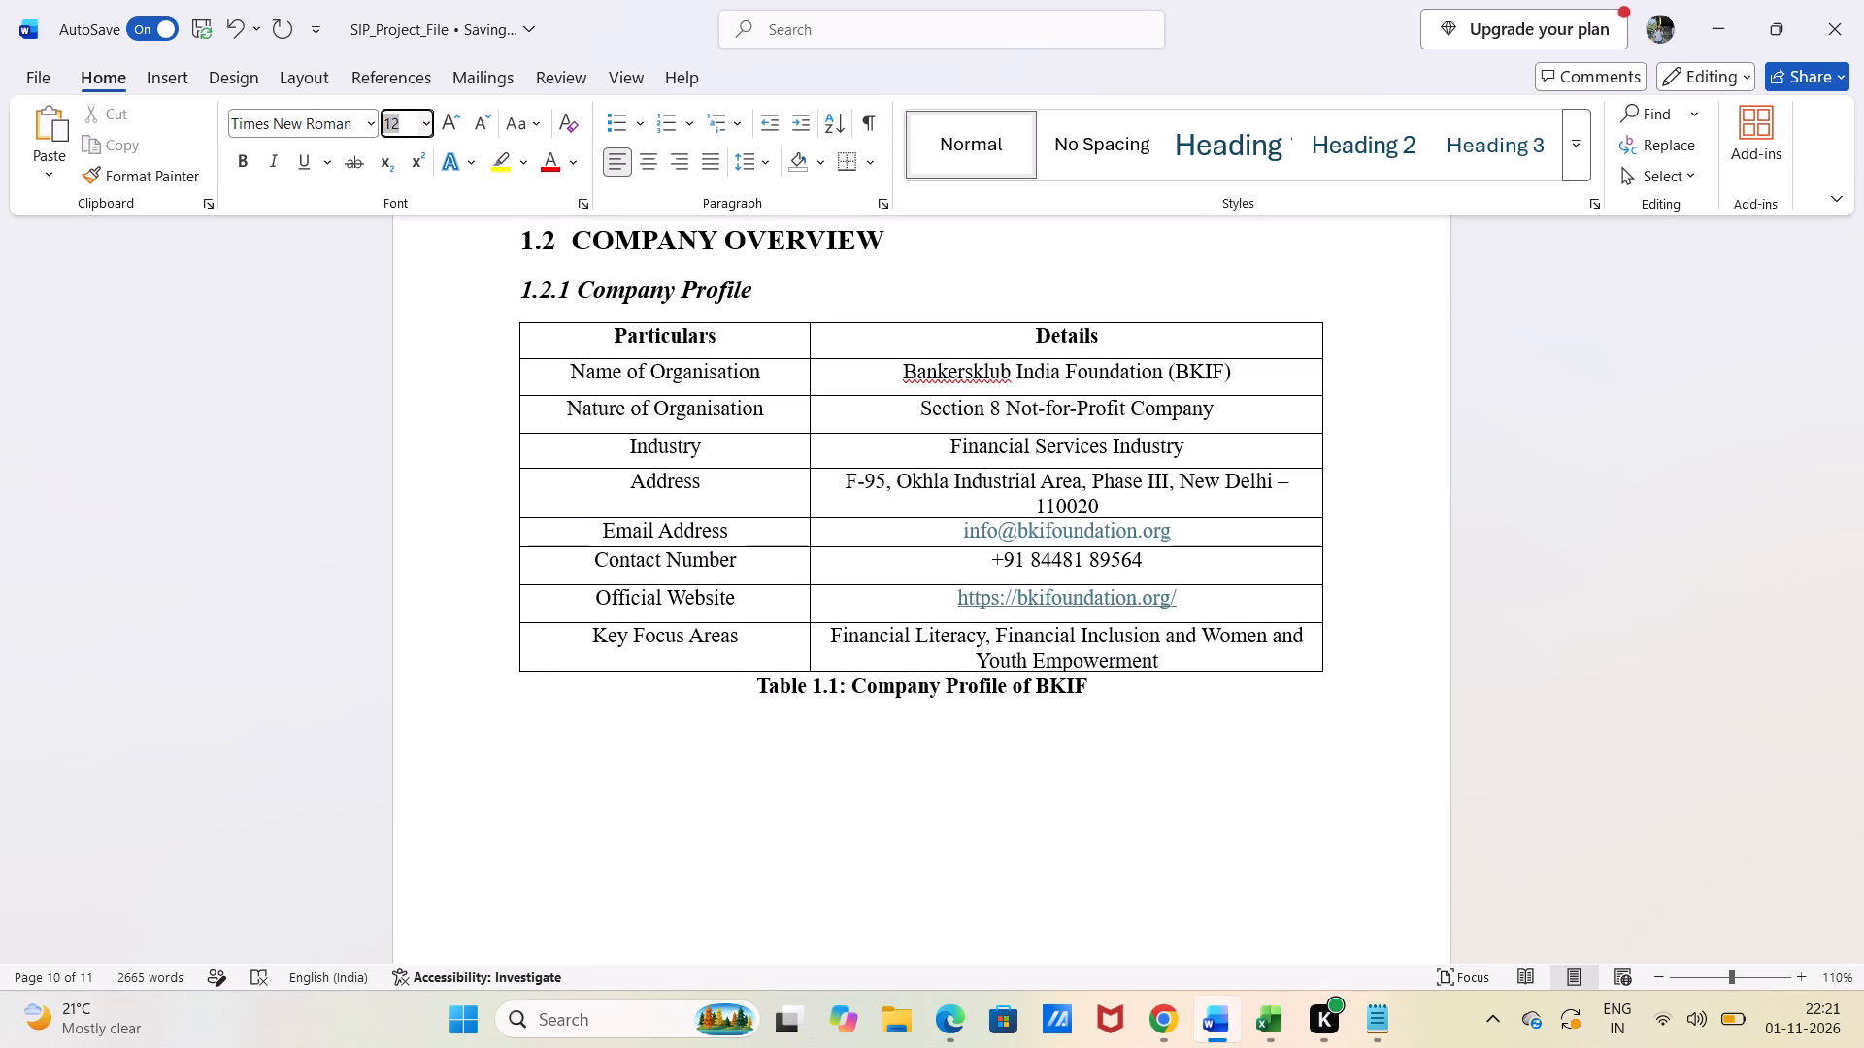
type("14")
key("Return")
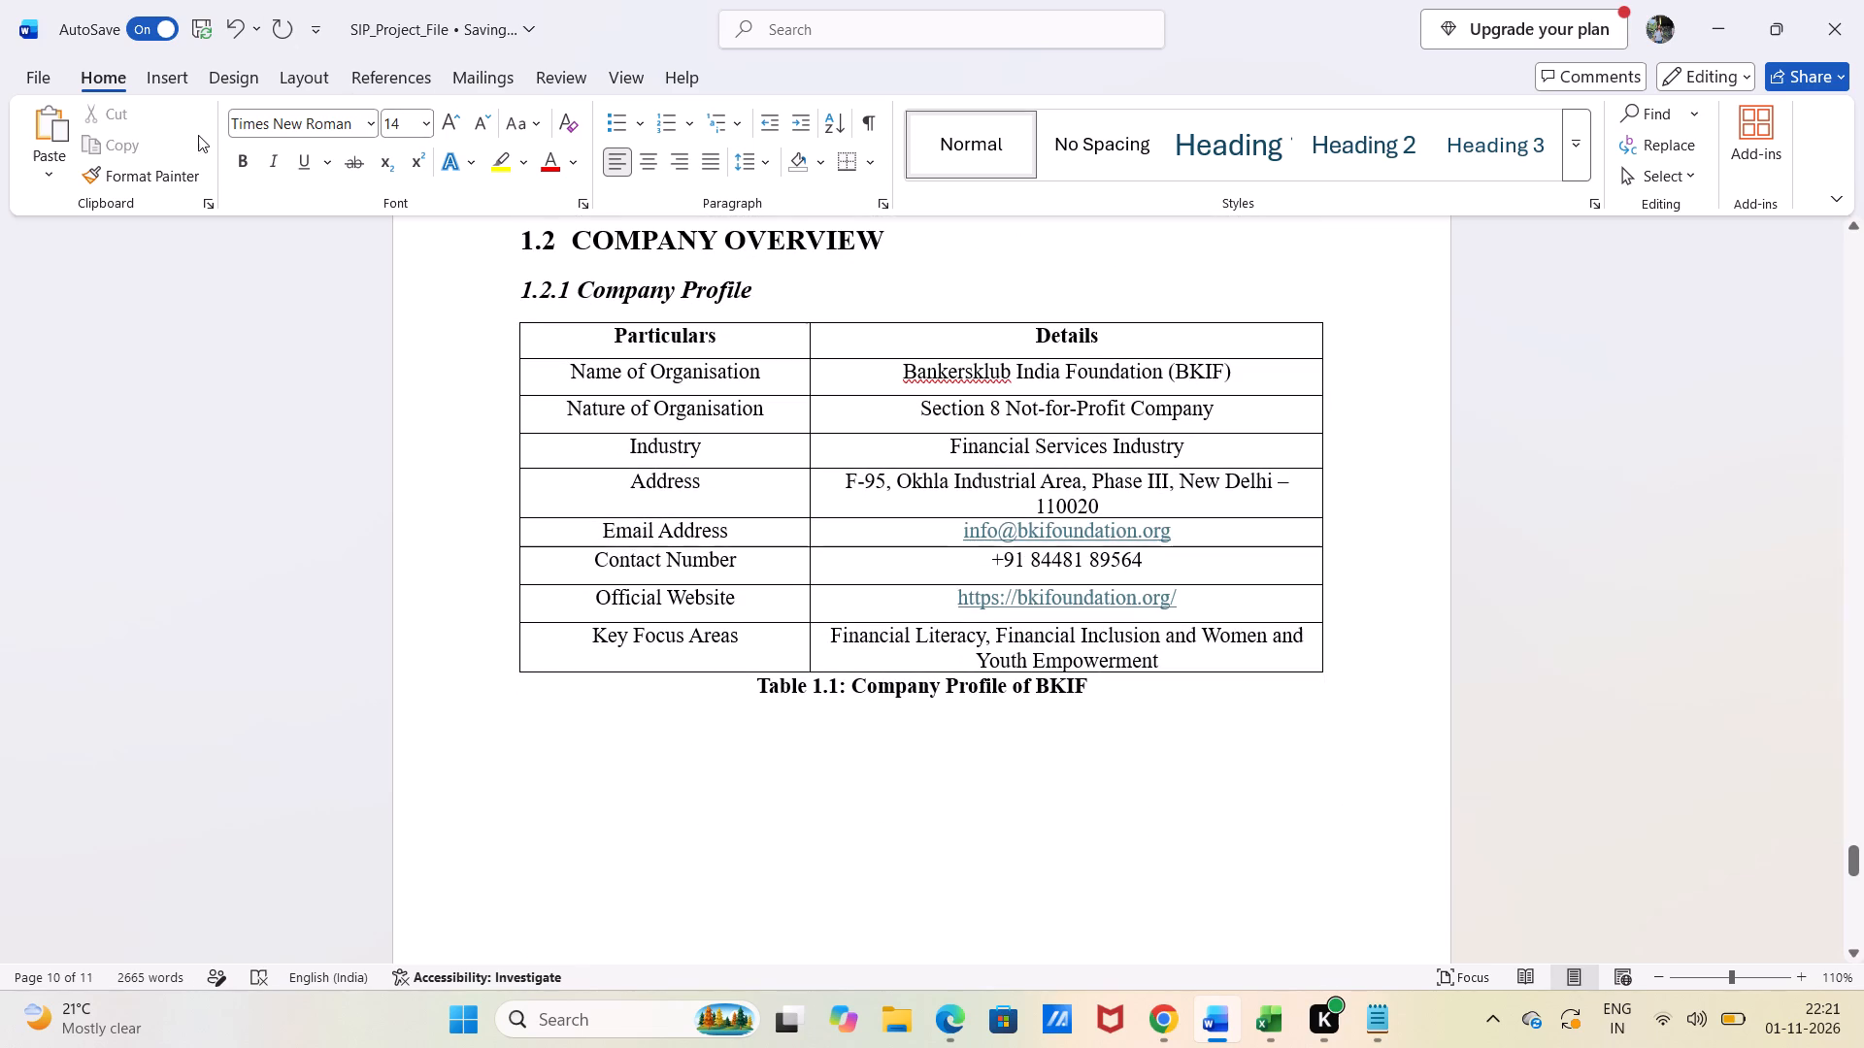
left_click(238, 154)
left_click(267, 165)
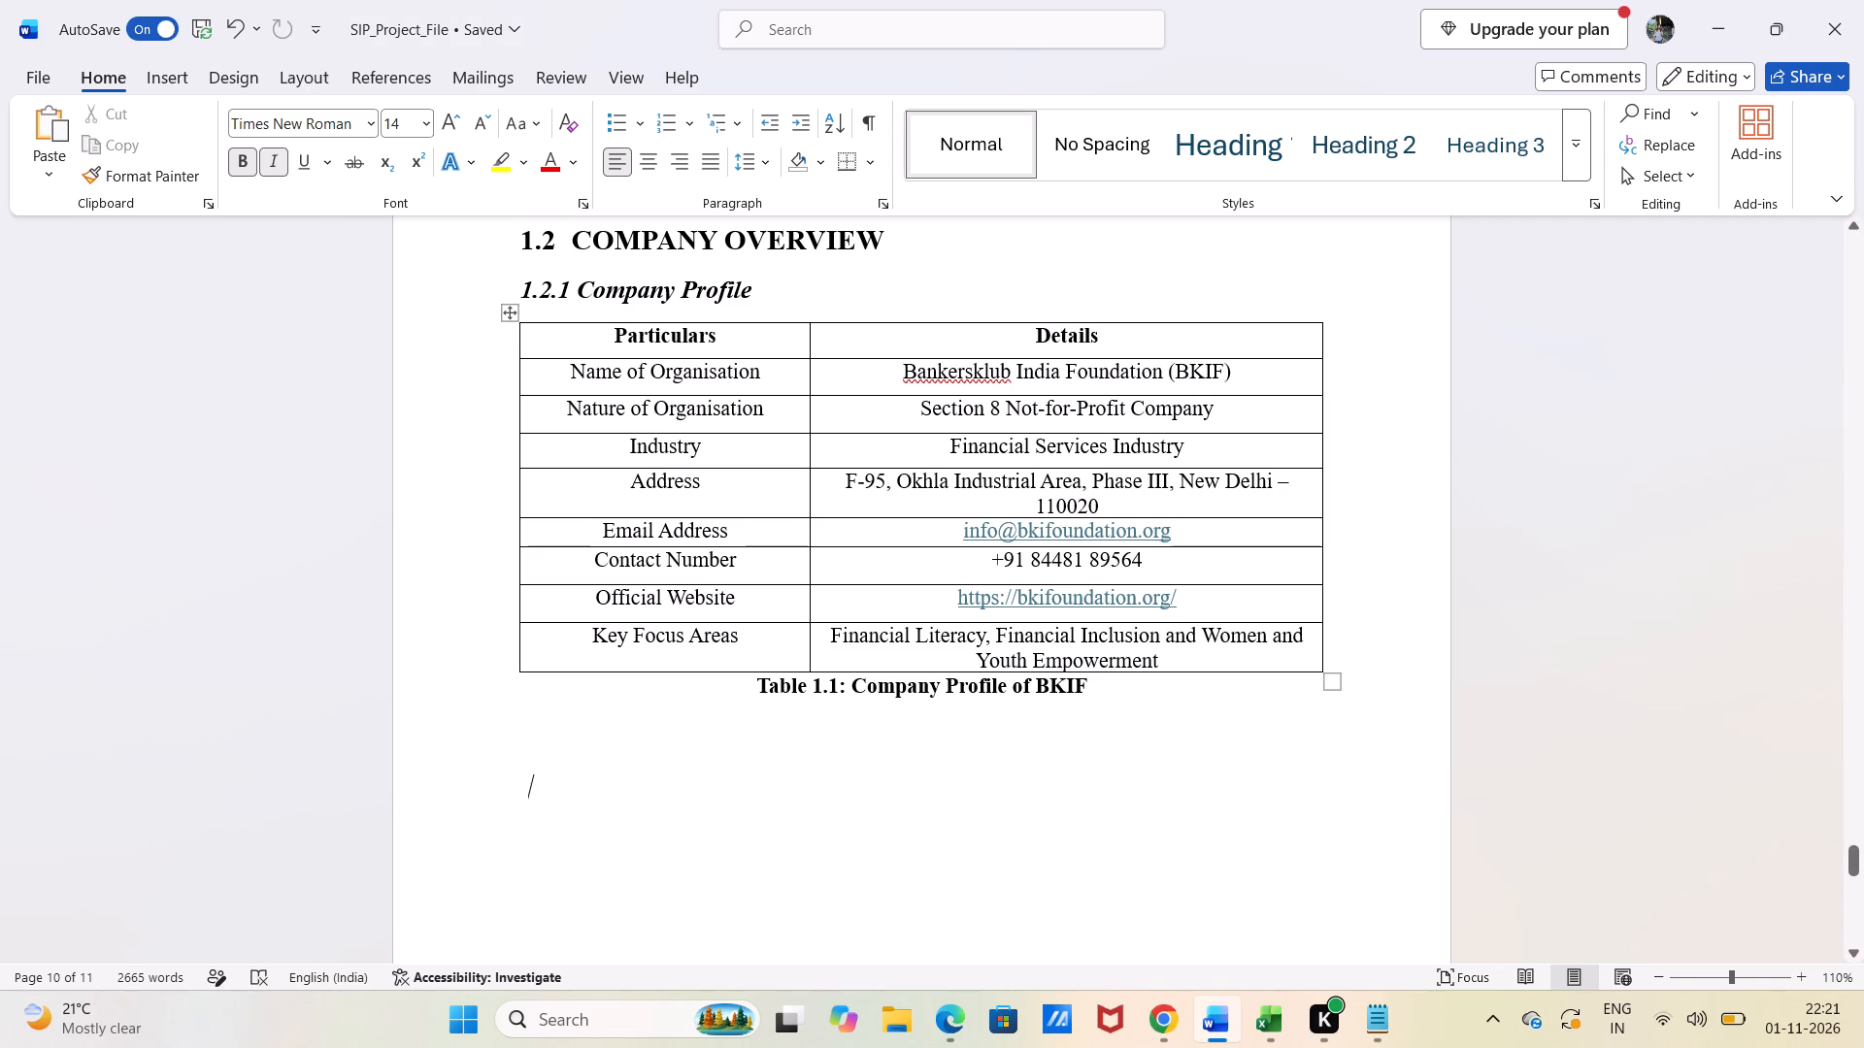
left_click(1377, 1022)
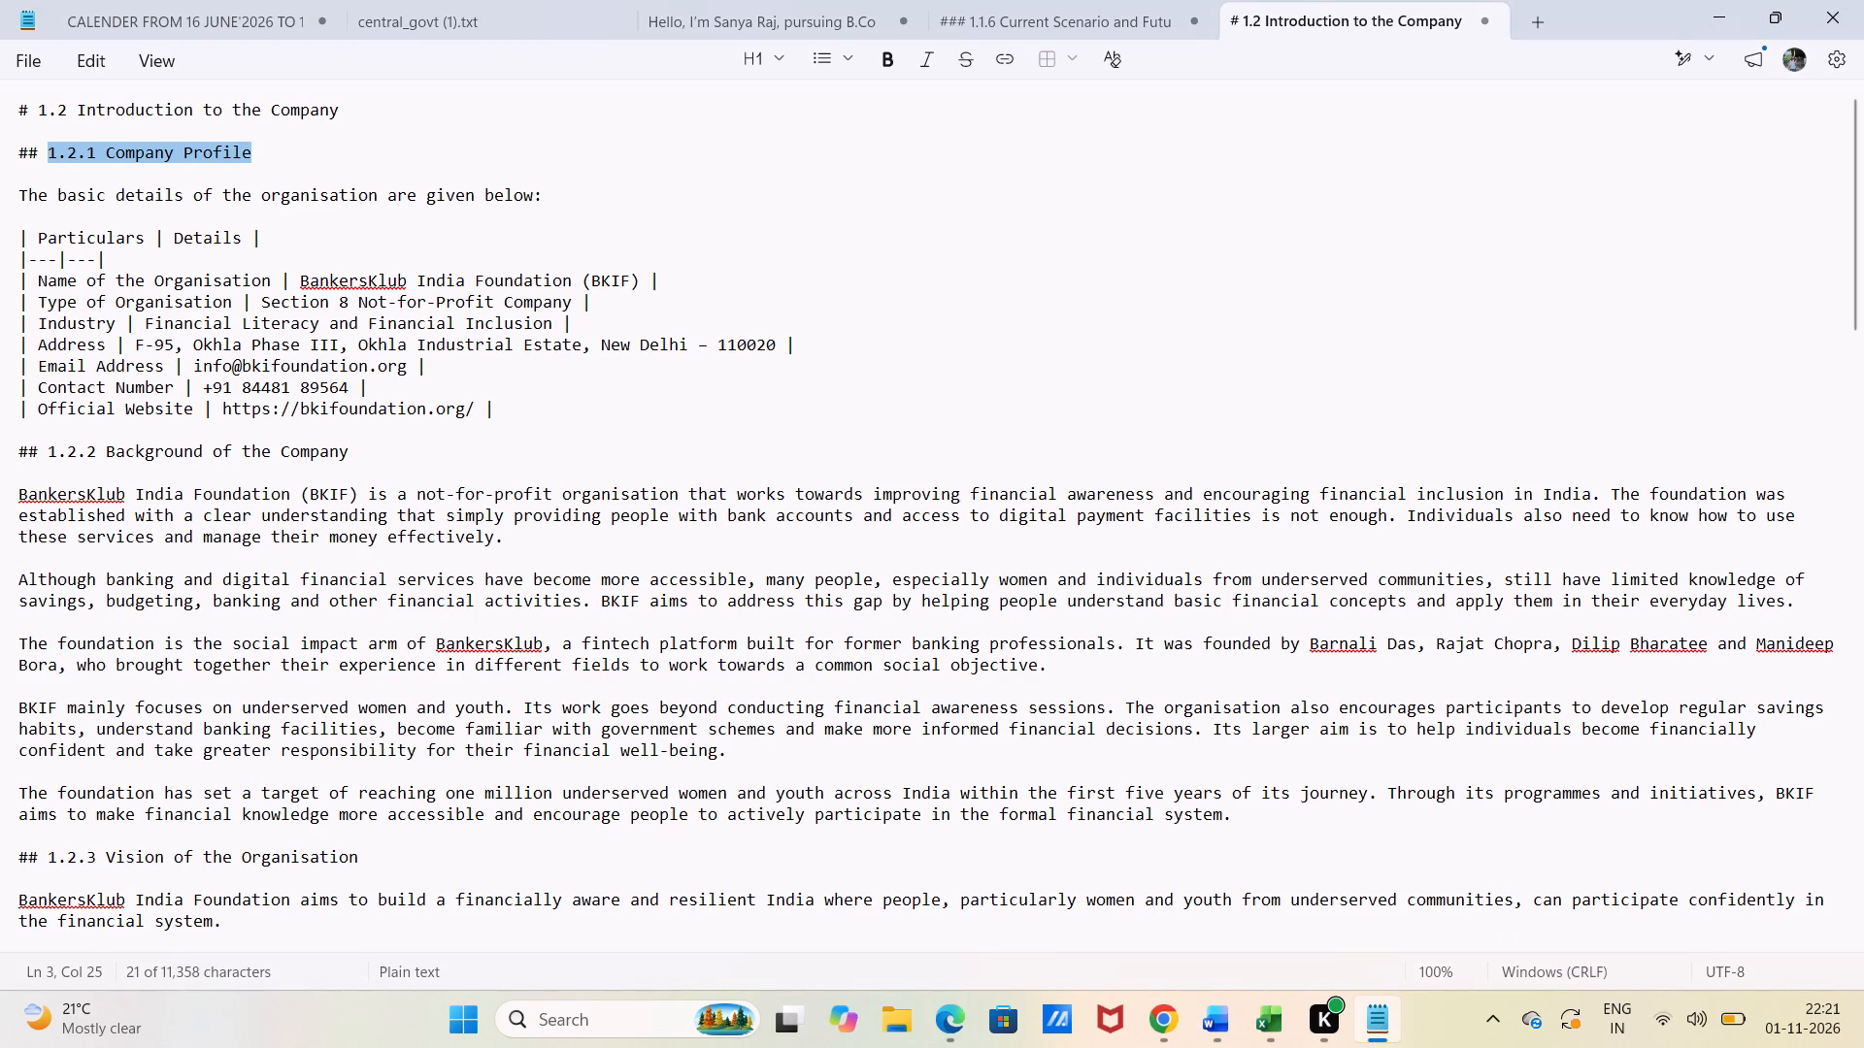
left_click_drag(45, 449, 356, 467)
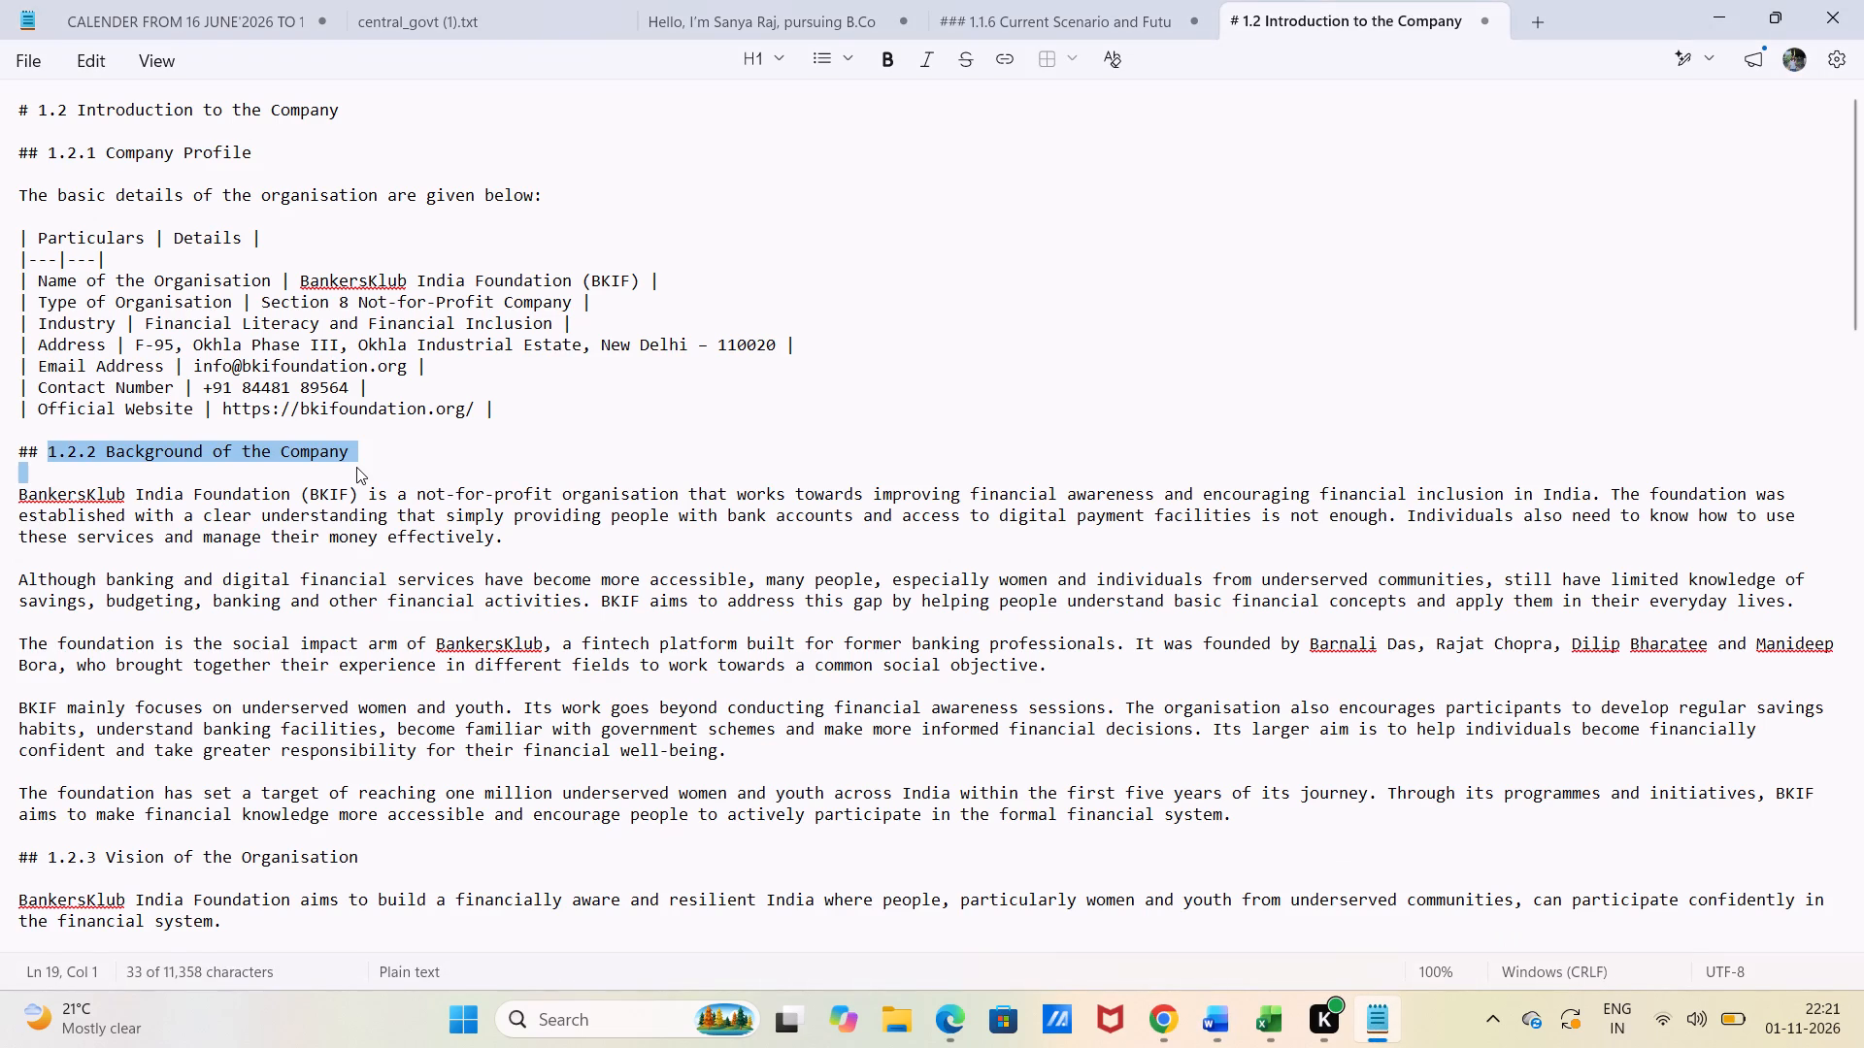
key("ctrl+c")
left_click(1223, 1031)
key("ctrl+v")
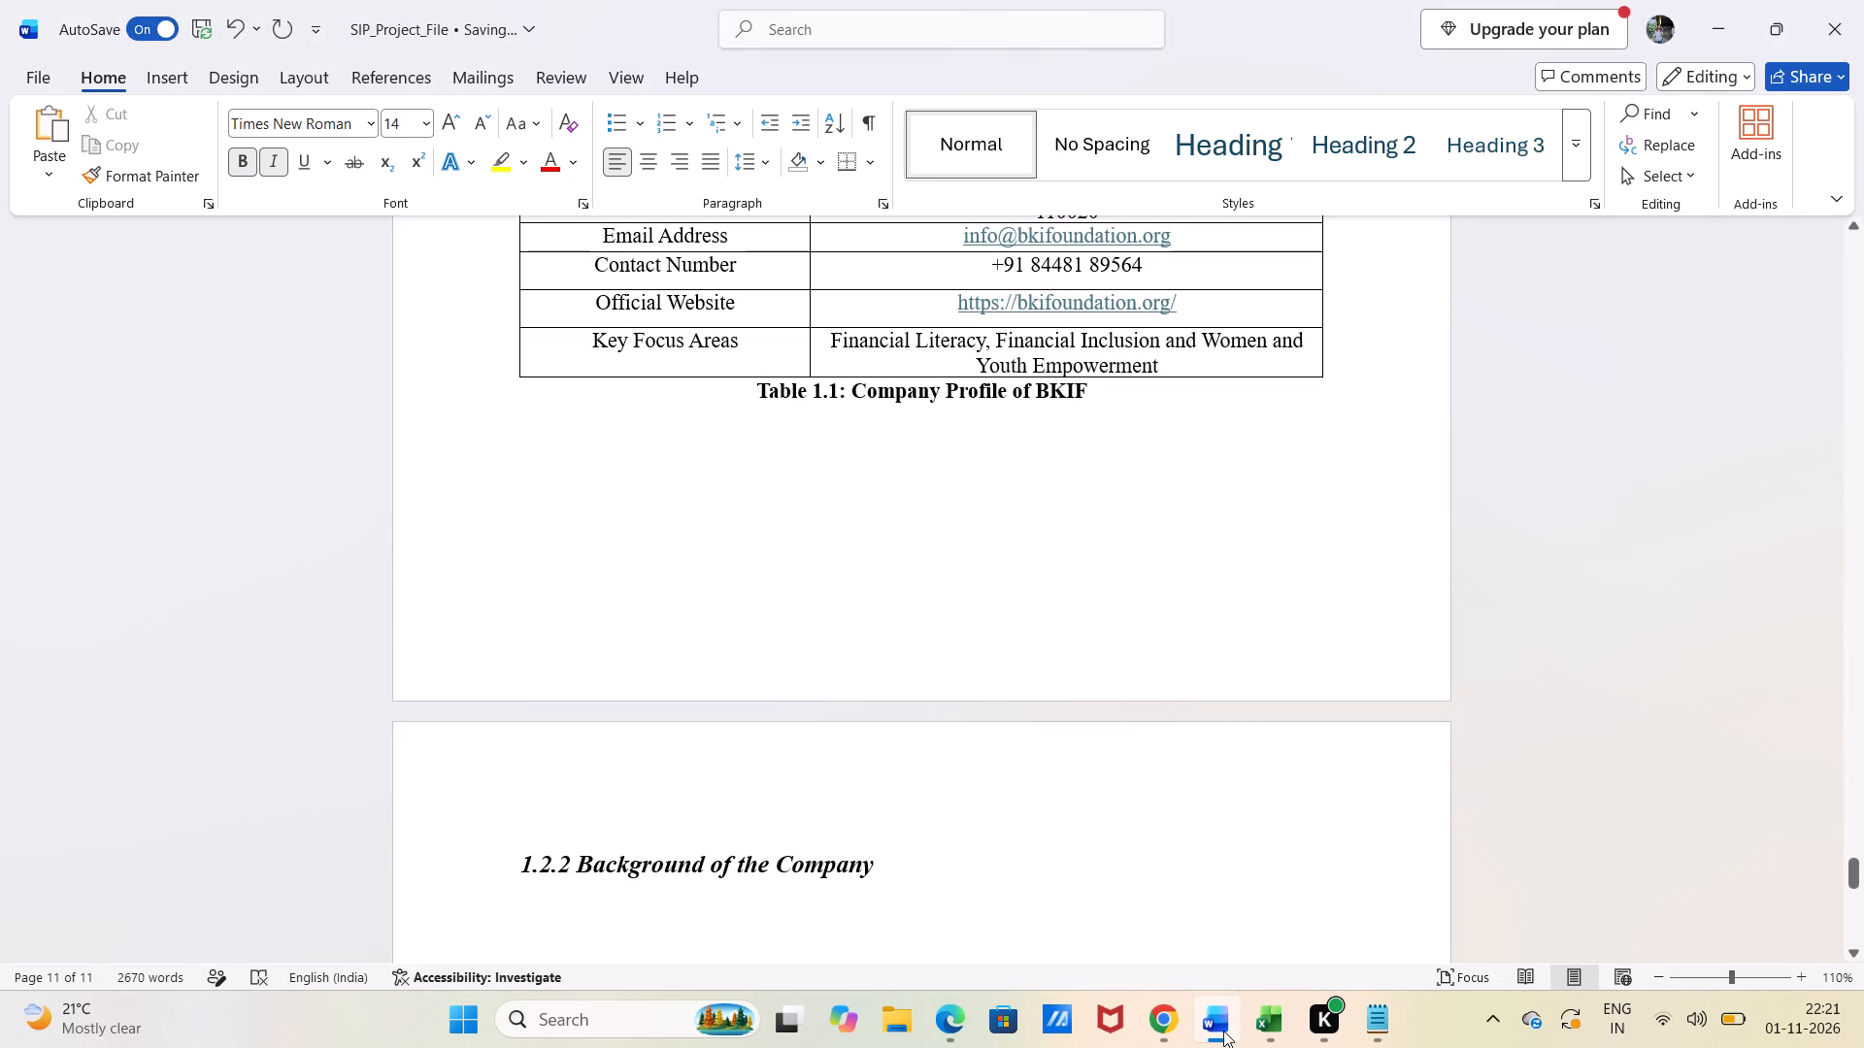
Insert a blank line between the "1.2.1 Company Profile" heading and the Company Profile table.
scroll(1030, 758, "up", 2)
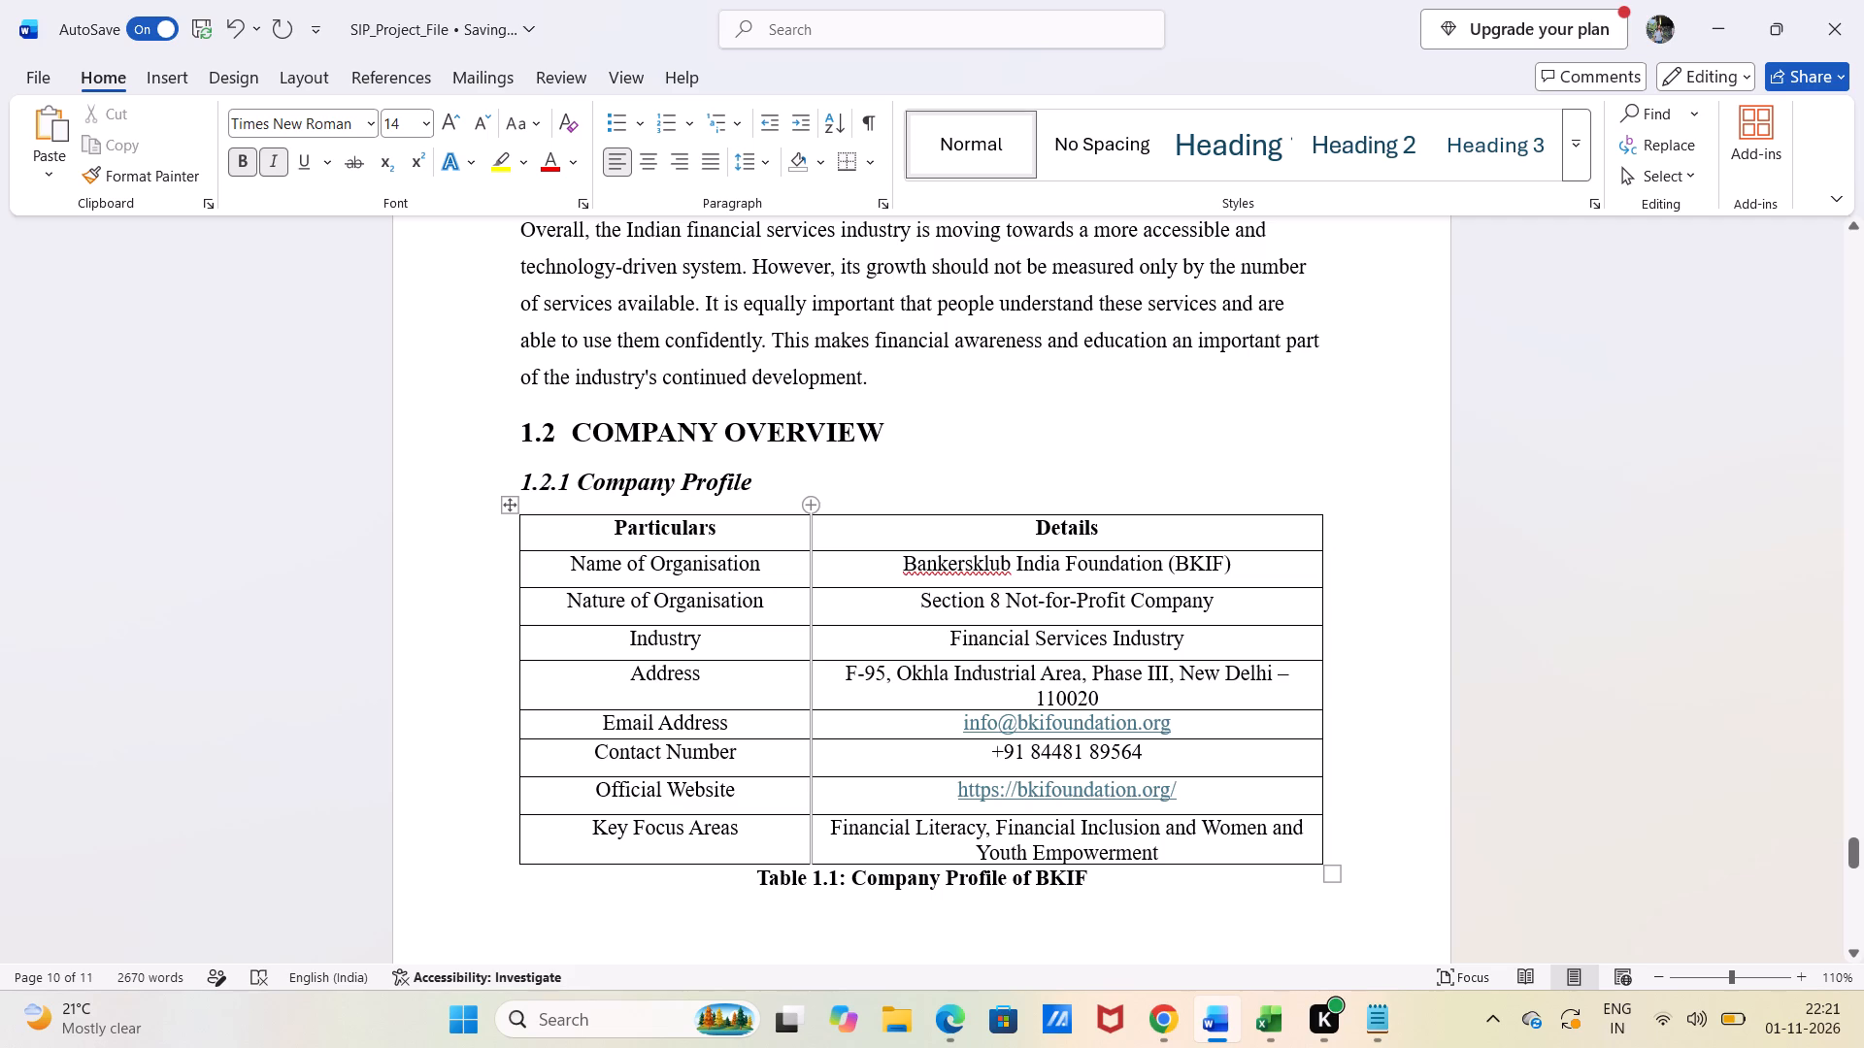
left_click(776, 485)
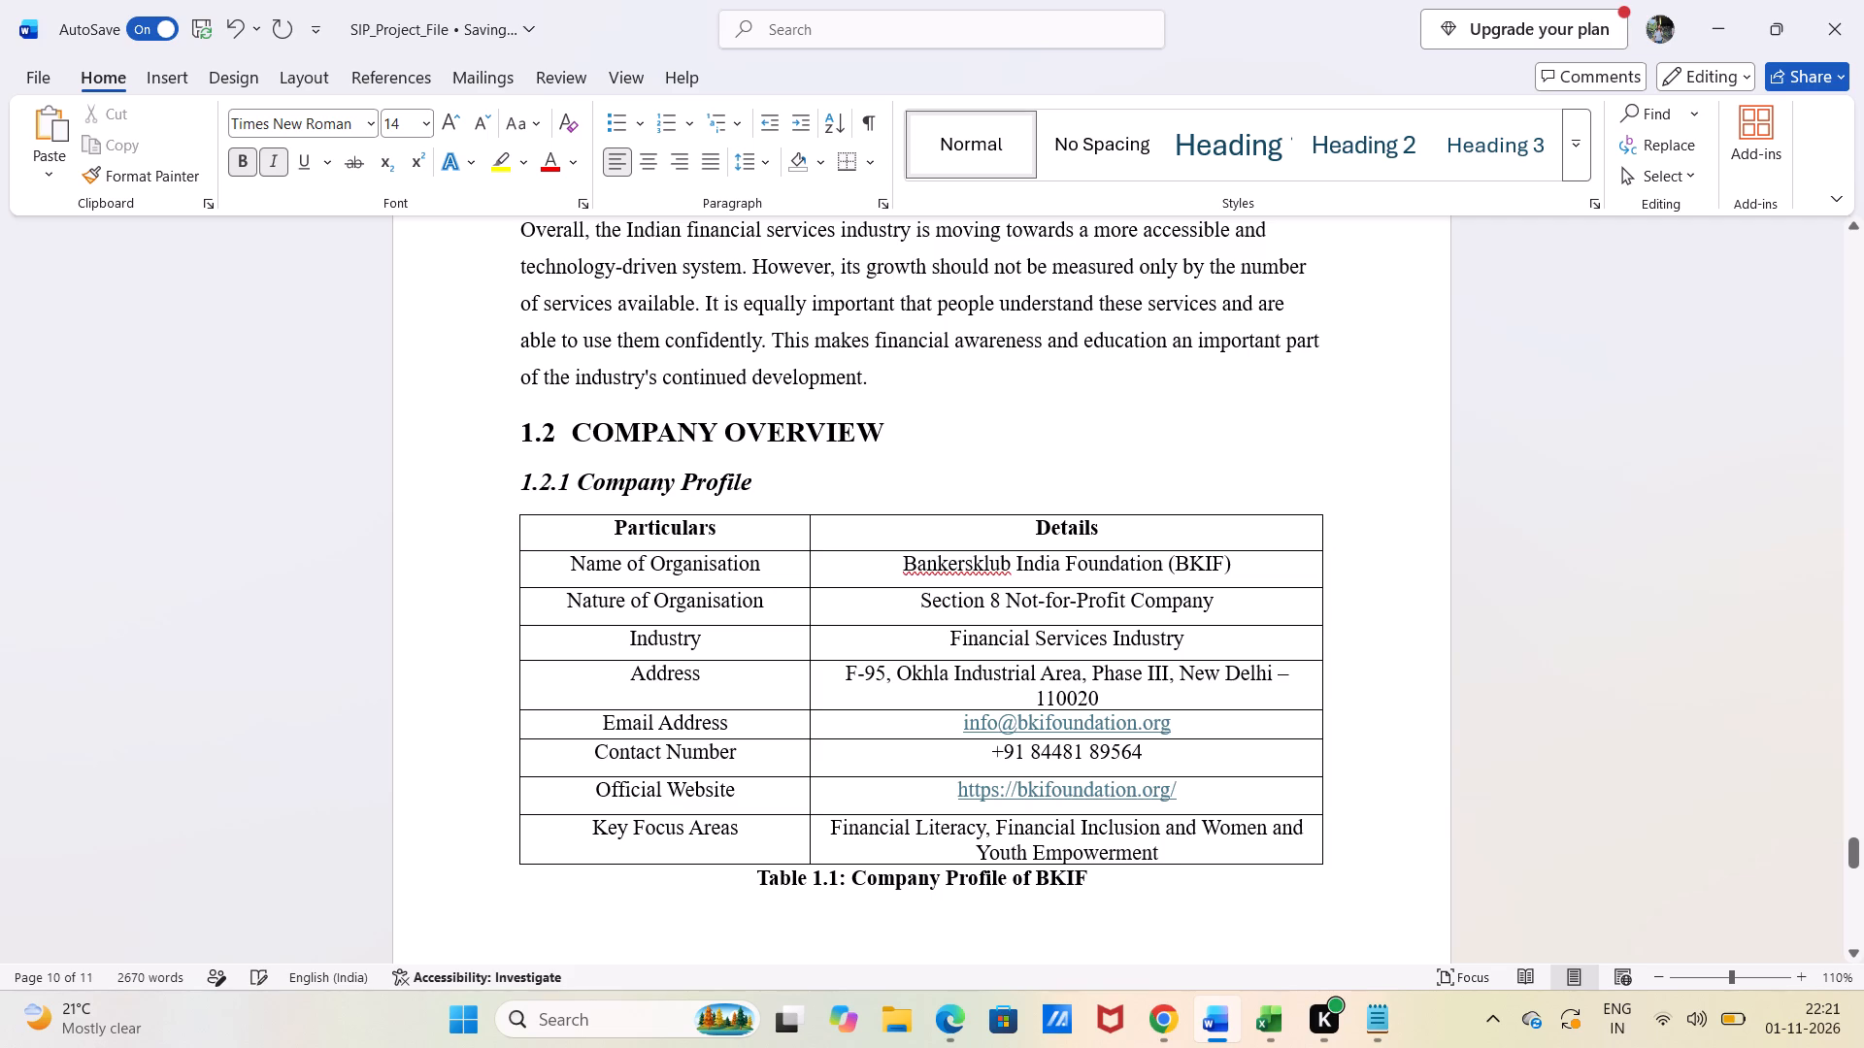
key("Return")
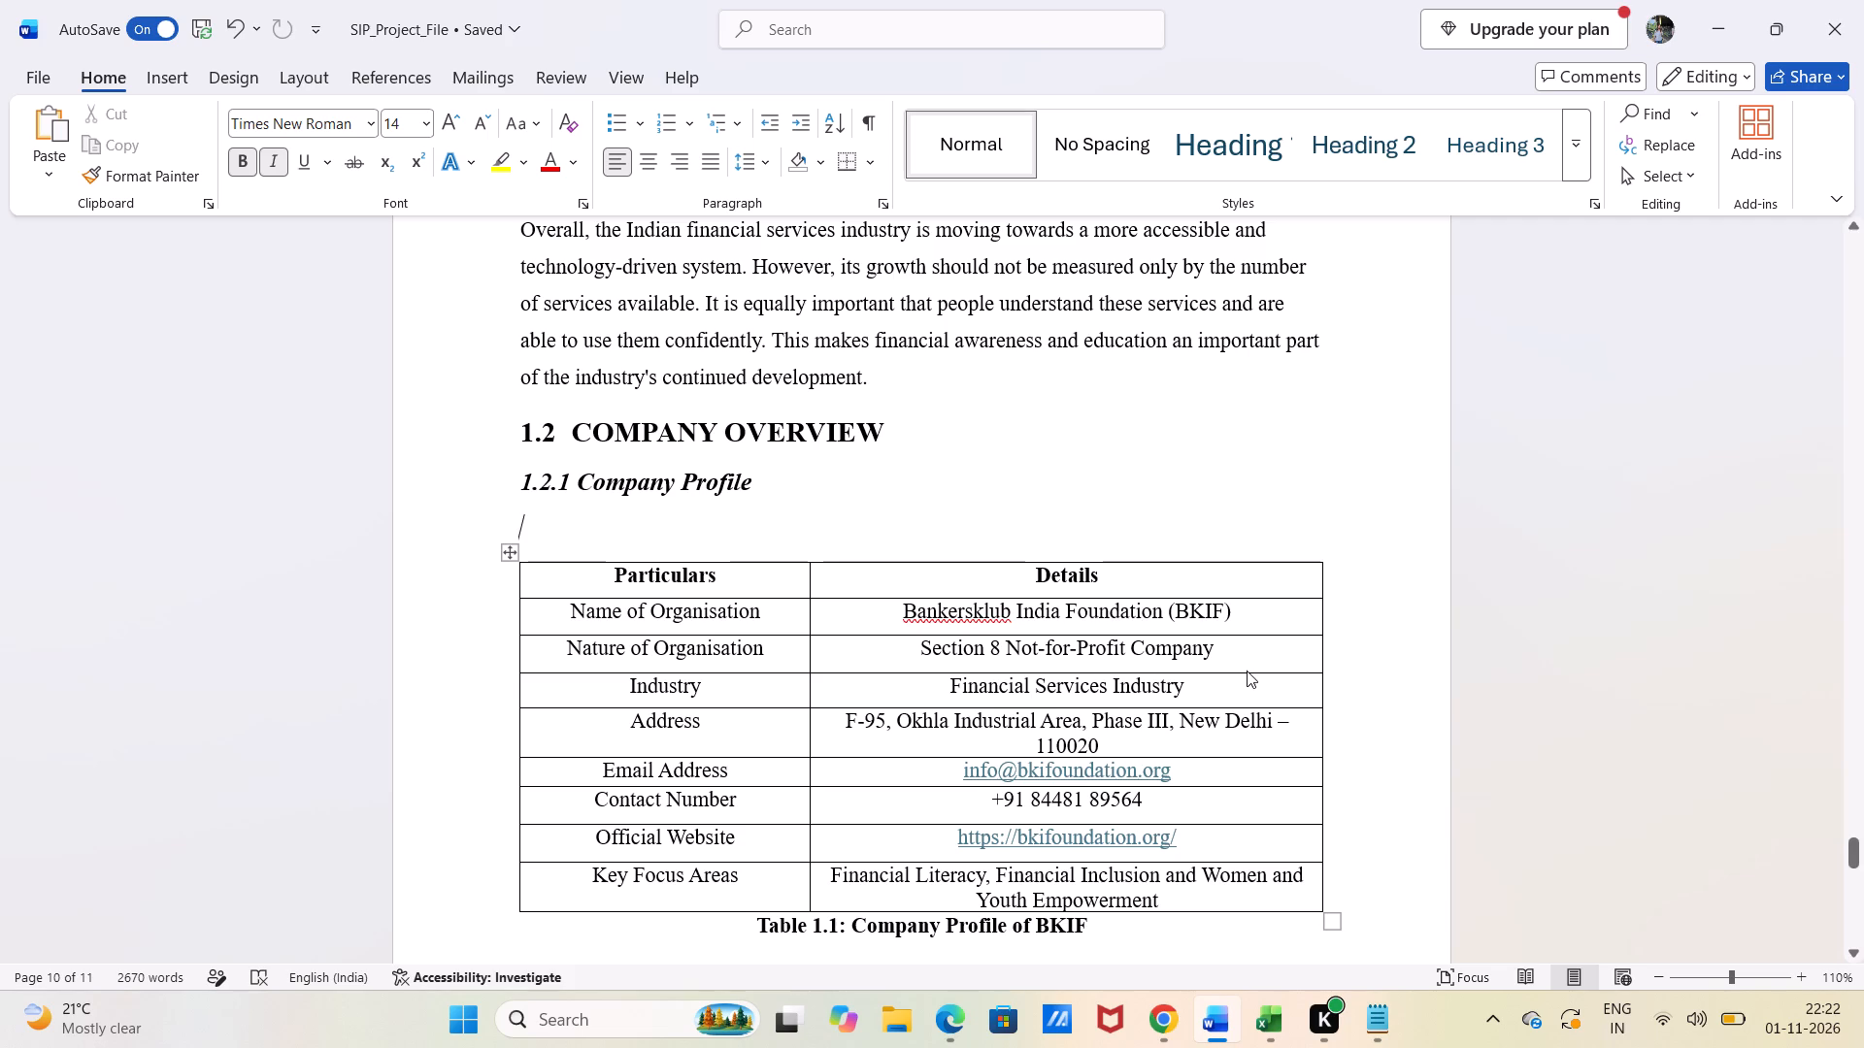
Pause the song playing in the background and return to the Word report.
left_click(1731, 1029)
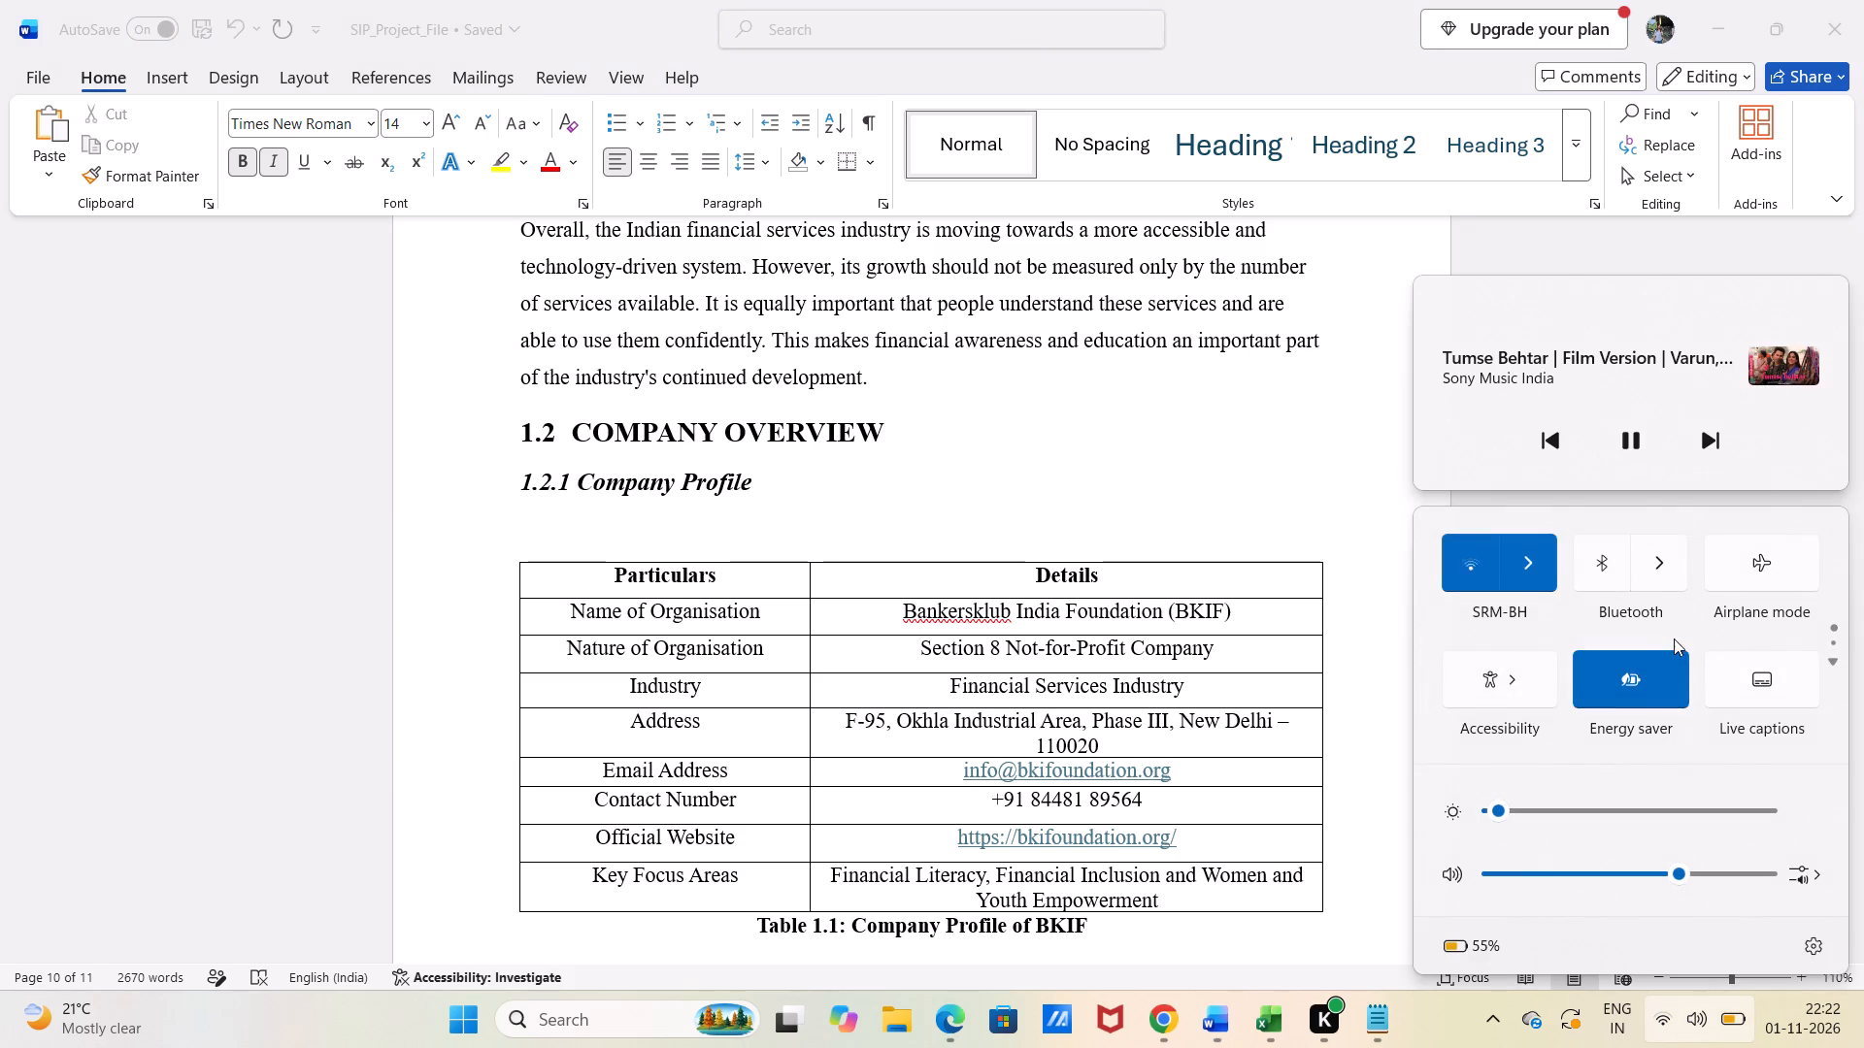
left_click(1627, 441)
left_click(24, 683)
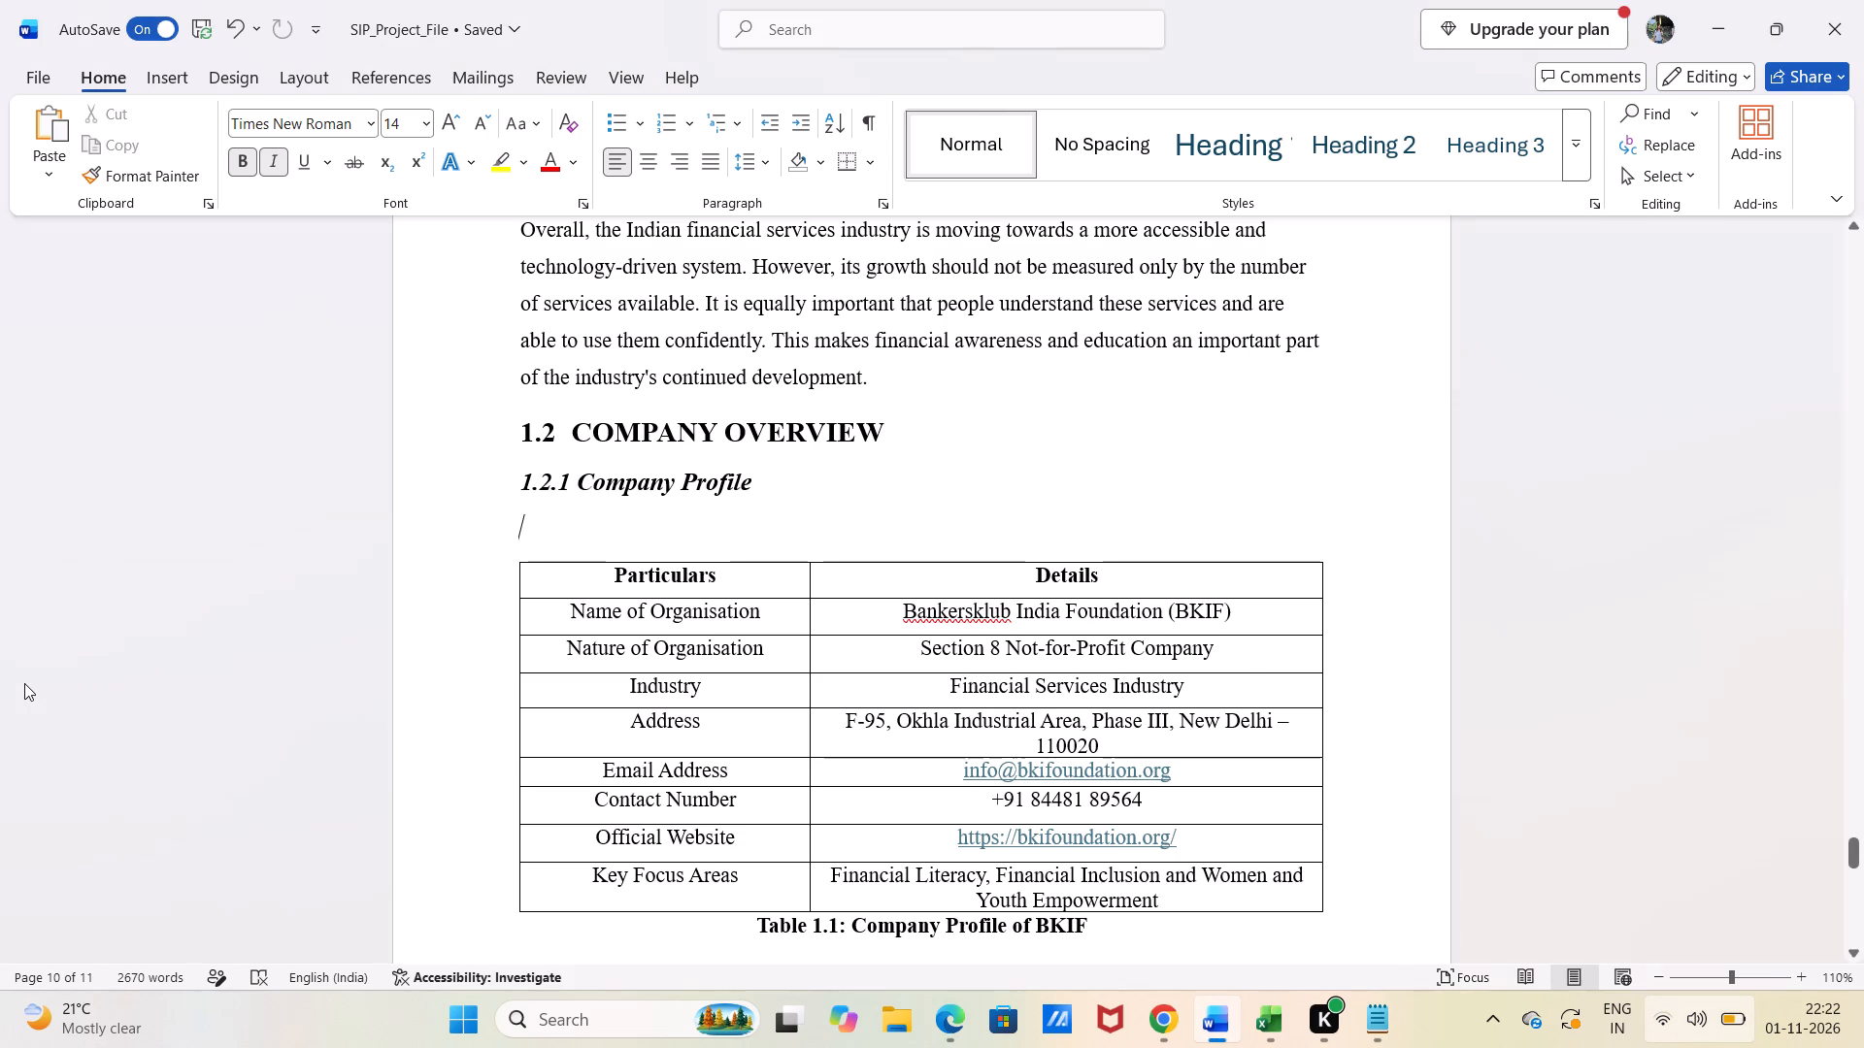